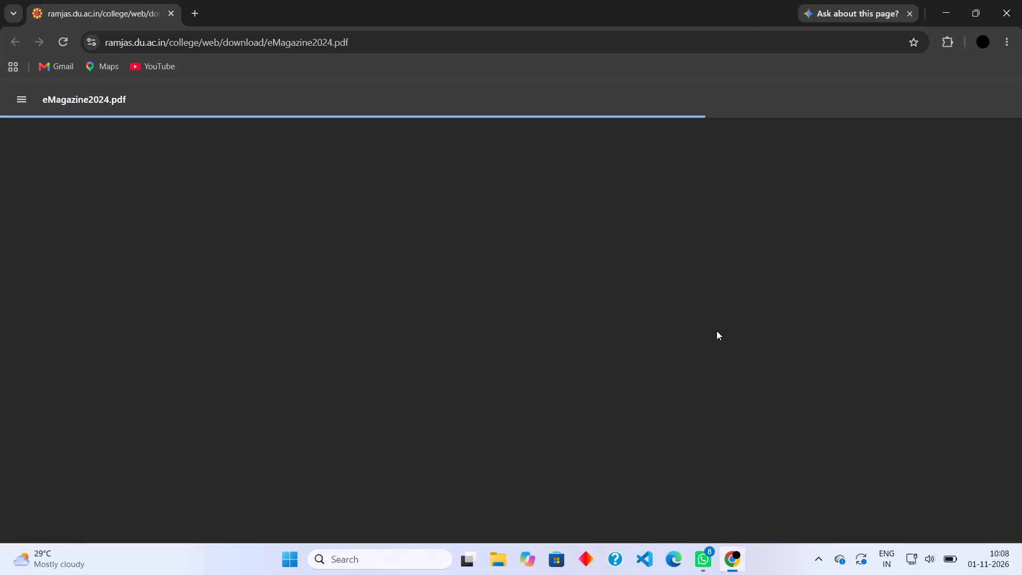
Look over the cover and second page of the Ramjas College Magazine (2023-24) PDF, reducing the zoom to 70%.
scroll(716, 331, up, 1)
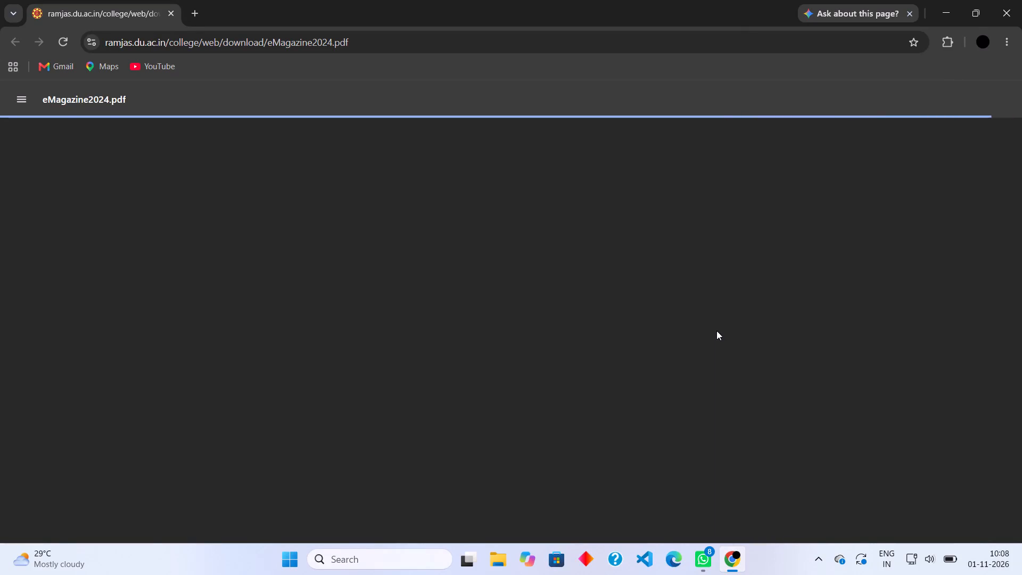
scroll(716, 331, up, 2)
scroll(494, 386, down, 1)
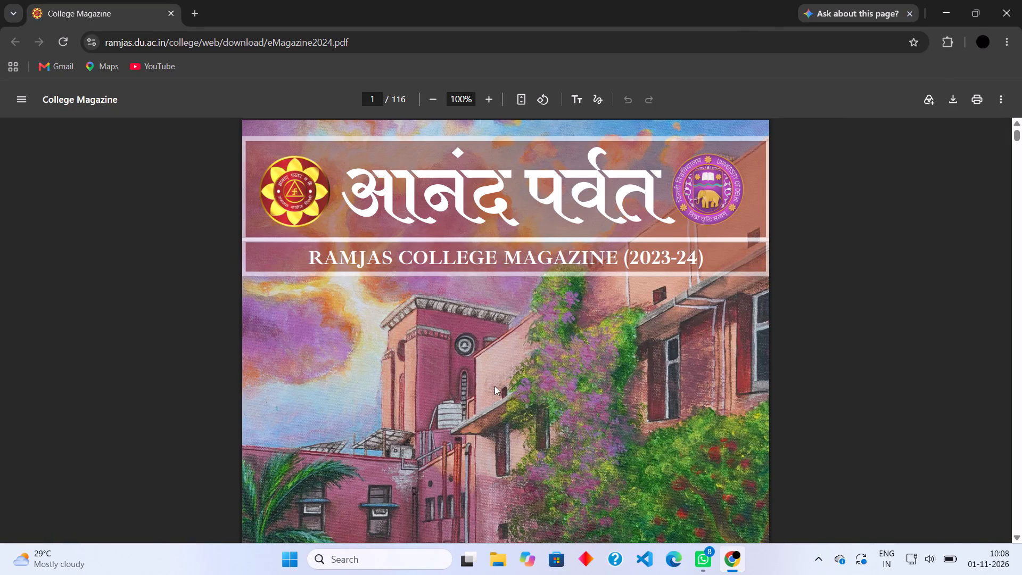
scroll(494, 386, down, 6)
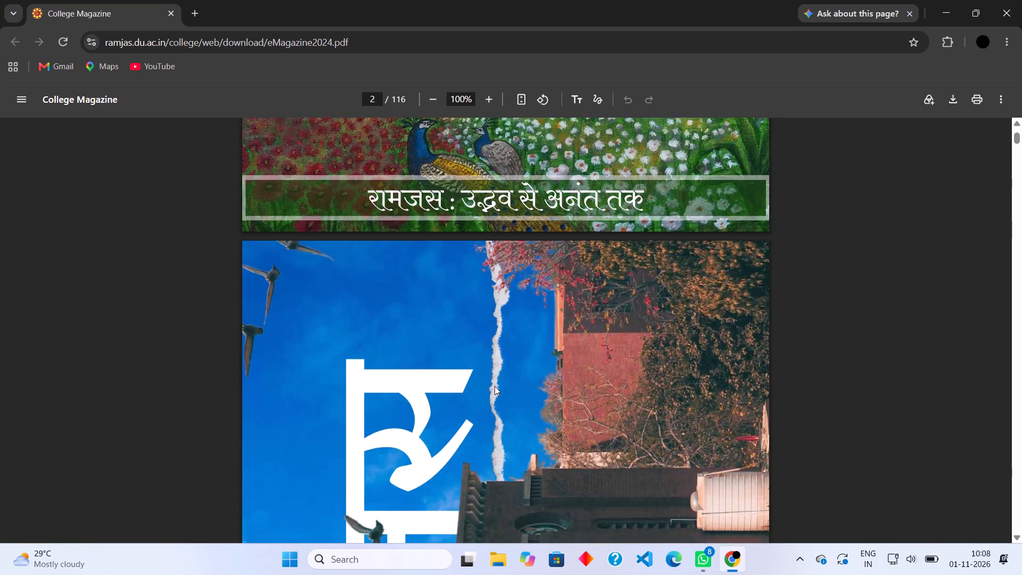
scroll(494, 386, down, 2)
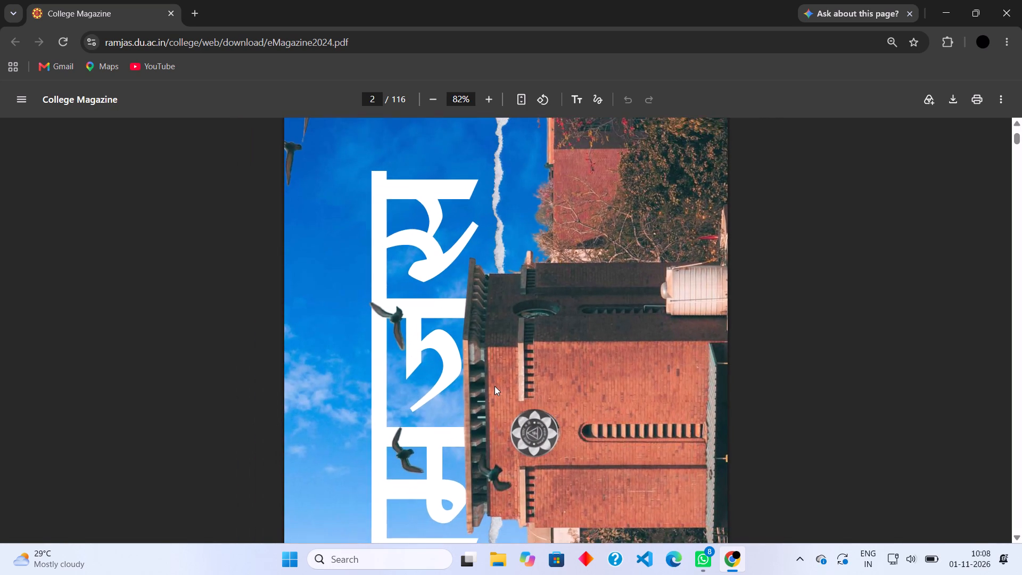
scroll(494, 386, up, 1)
scroll(494, 386, down, 3)
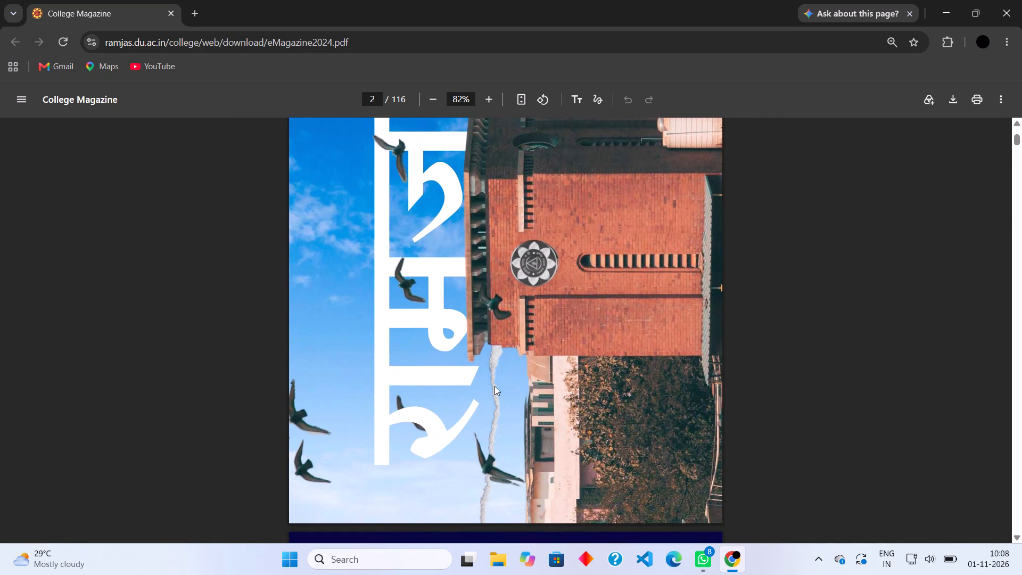
scroll(494, 386, up, 2)
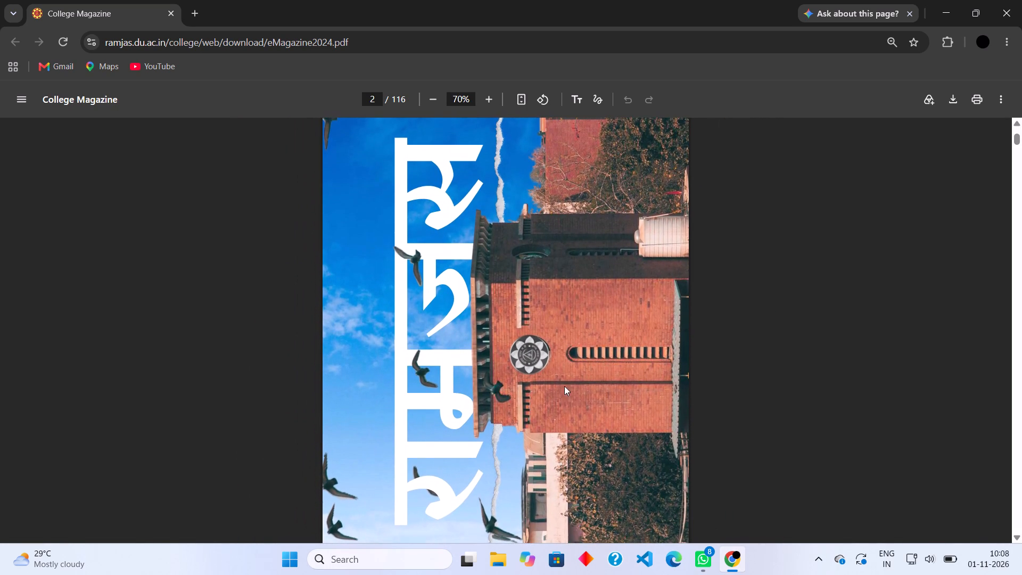
Switch to WhatsApp.
click(698, 552)
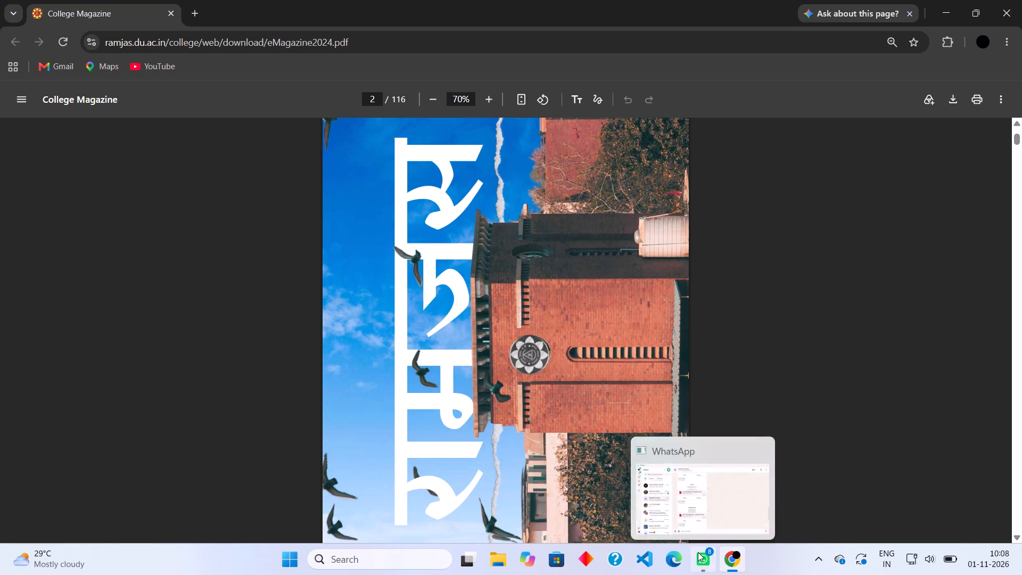
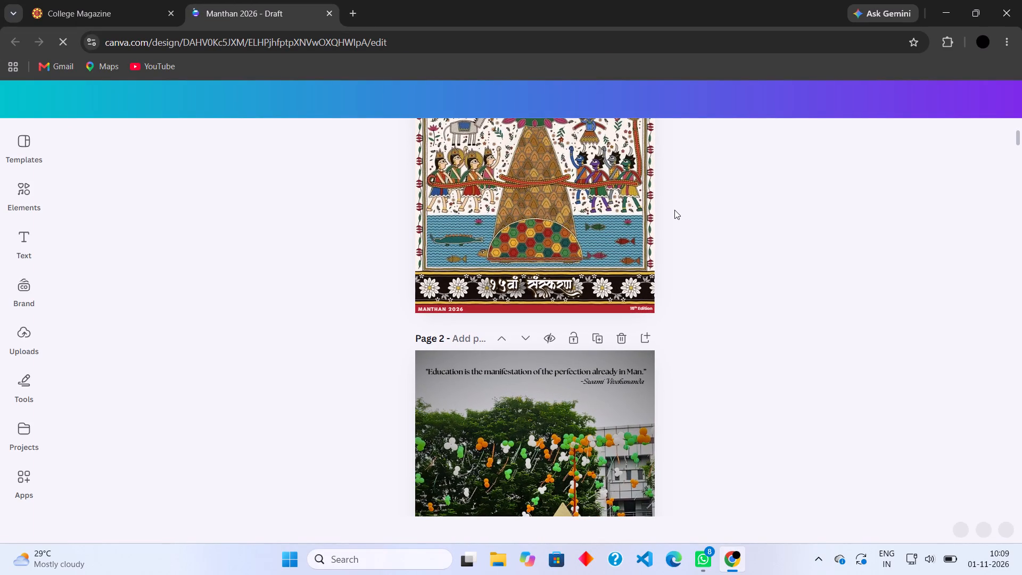
Look over pages 2 to 6 of the Manthan 2026 Canva draft, covering the institute photo page and the Hindi messages.
scroll(674, 210, down, 2)
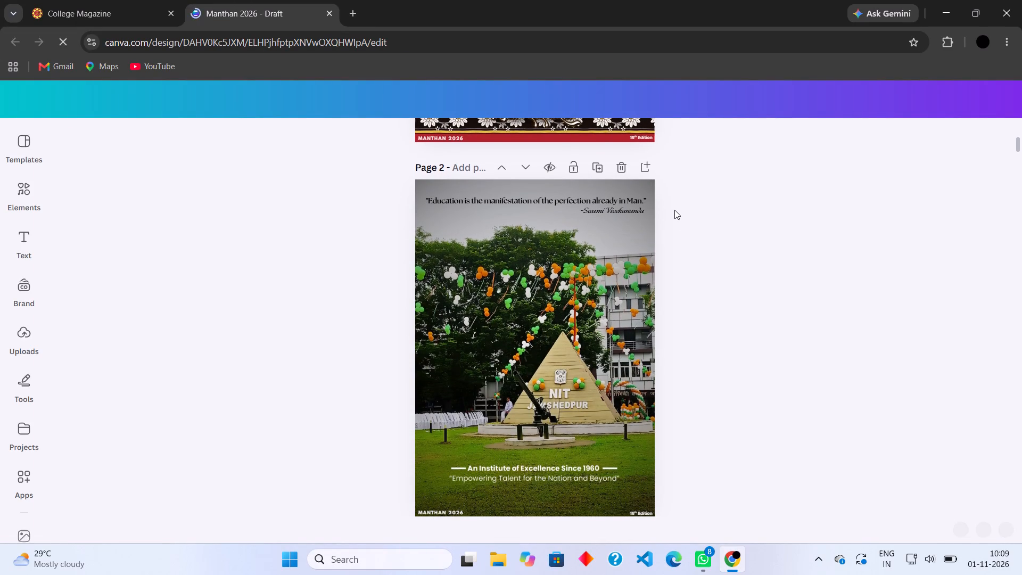
scroll(674, 210, down, 2)
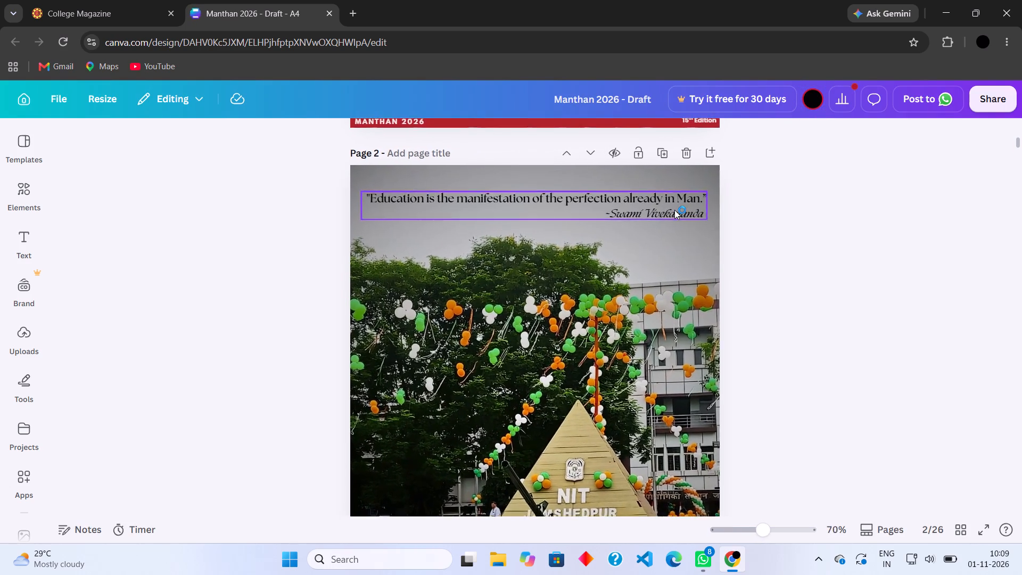
scroll(778, 254, down, 4)
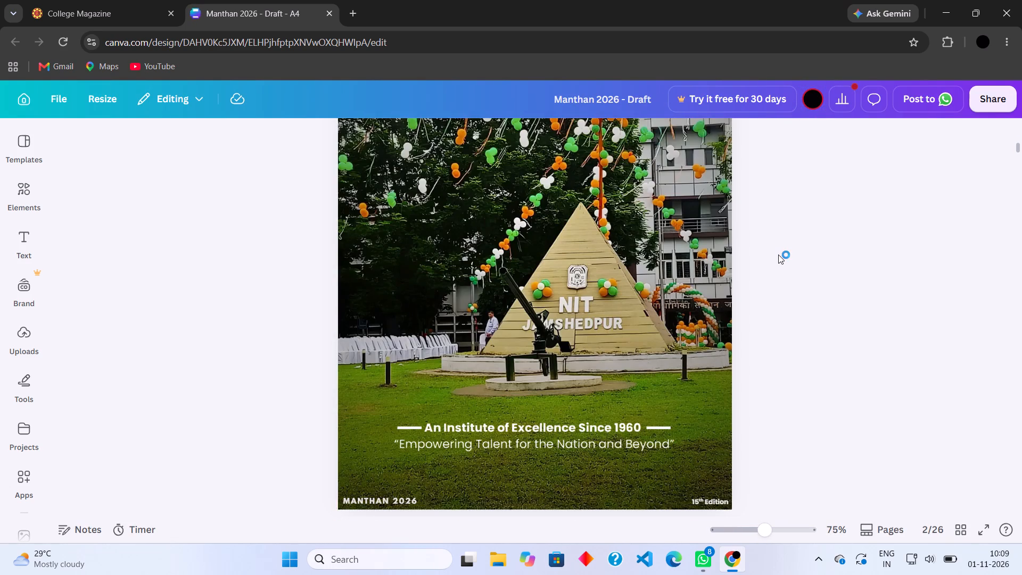
scroll(778, 254, down, 7)
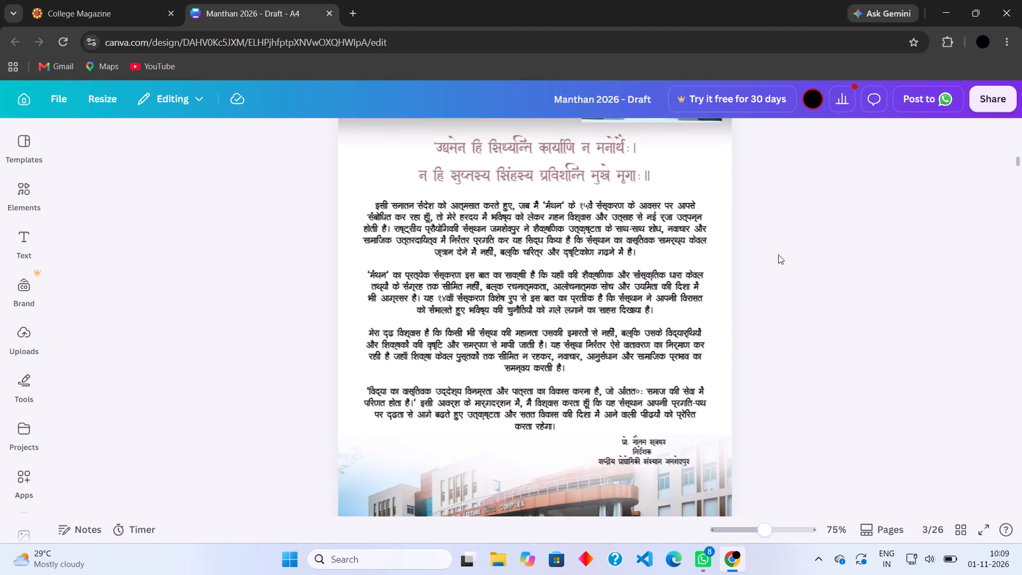
scroll(778, 254, down, 6)
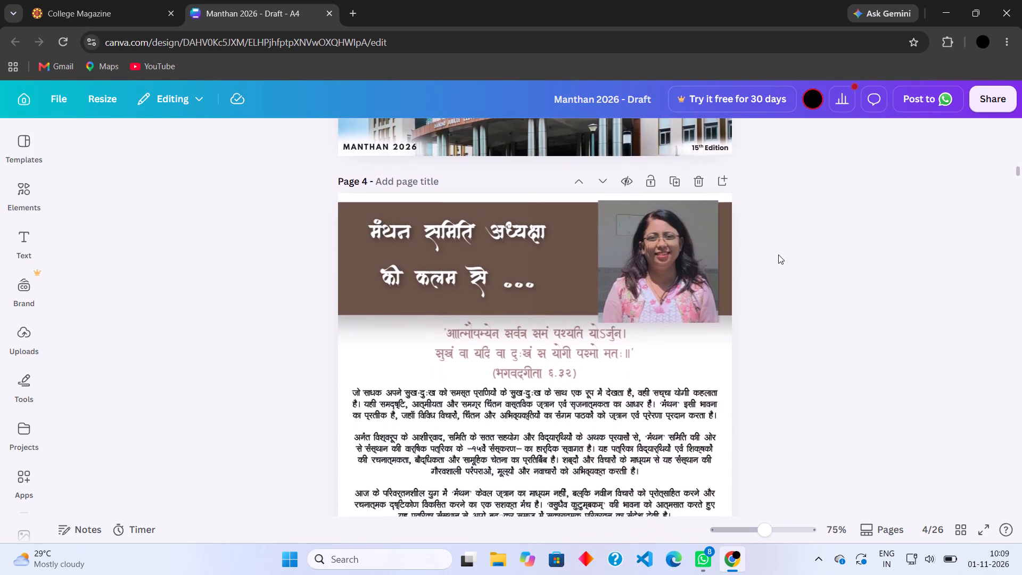
scroll(778, 254, down, 9)
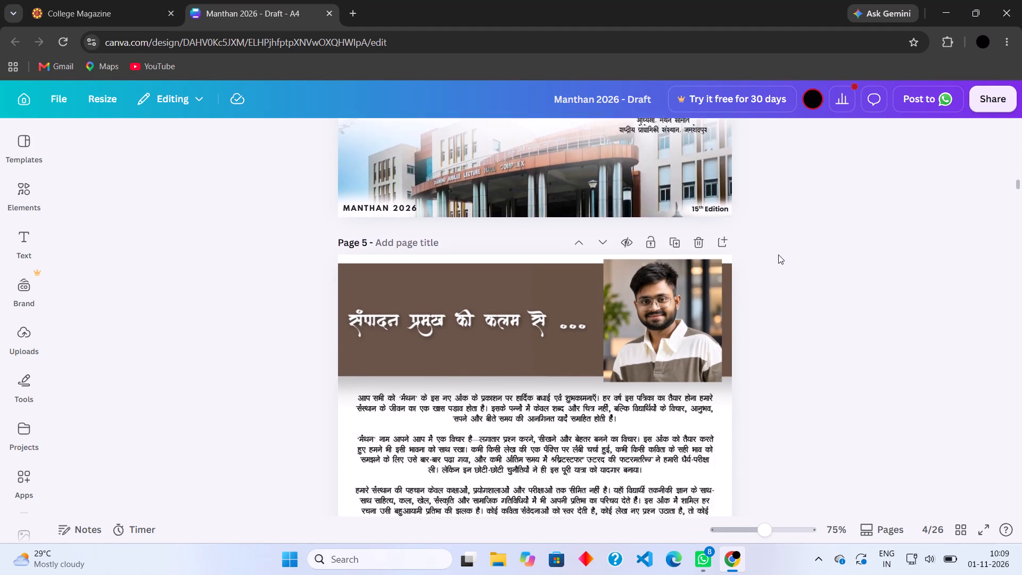
scroll(778, 254, down, 6)
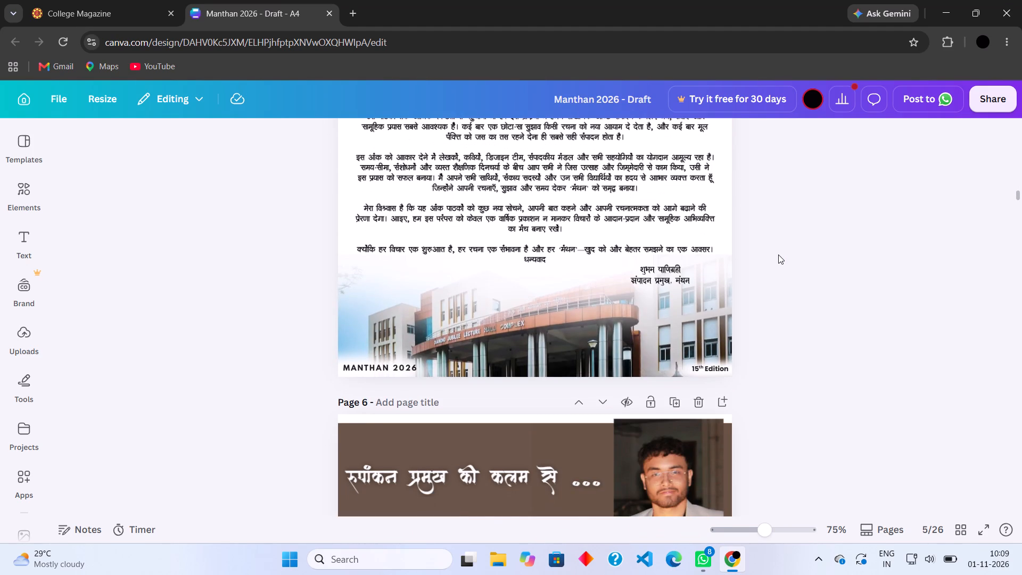
scroll(778, 254, down, 6)
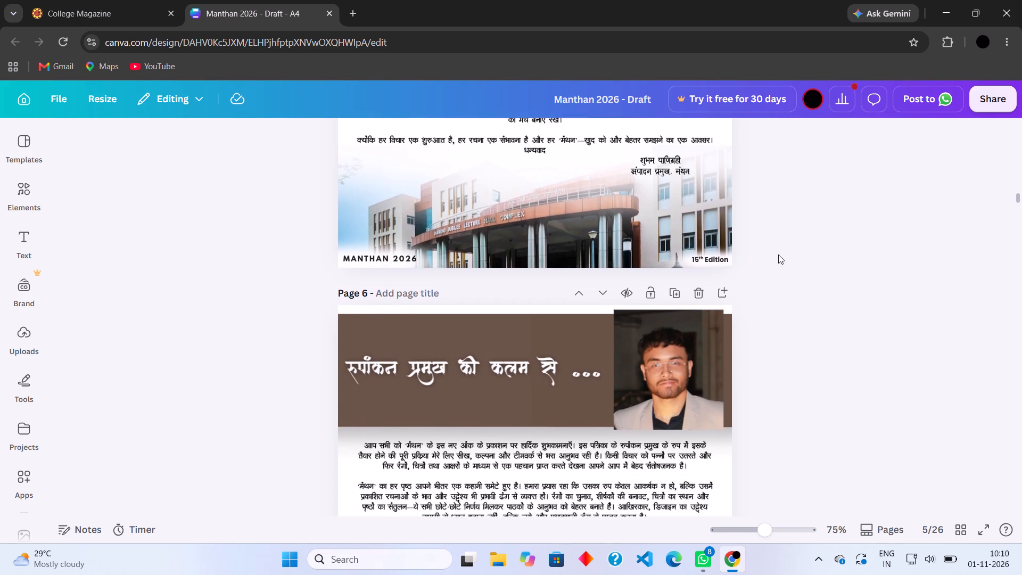
Examine the Contents page on page 7, comparing it with the start of the following page.
scroll(778, 254, down, 11)
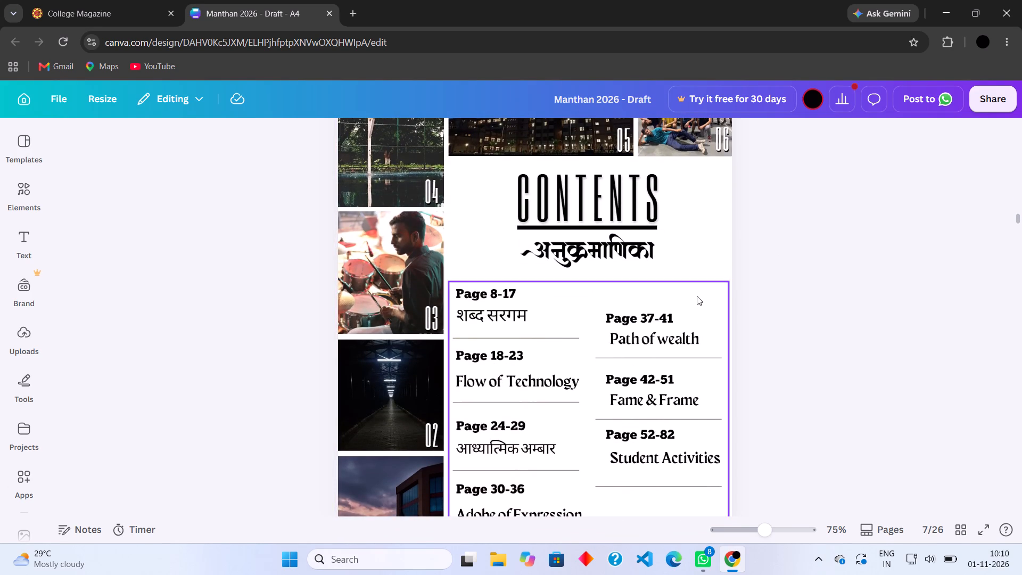
scroll(760, 344, down, 1)
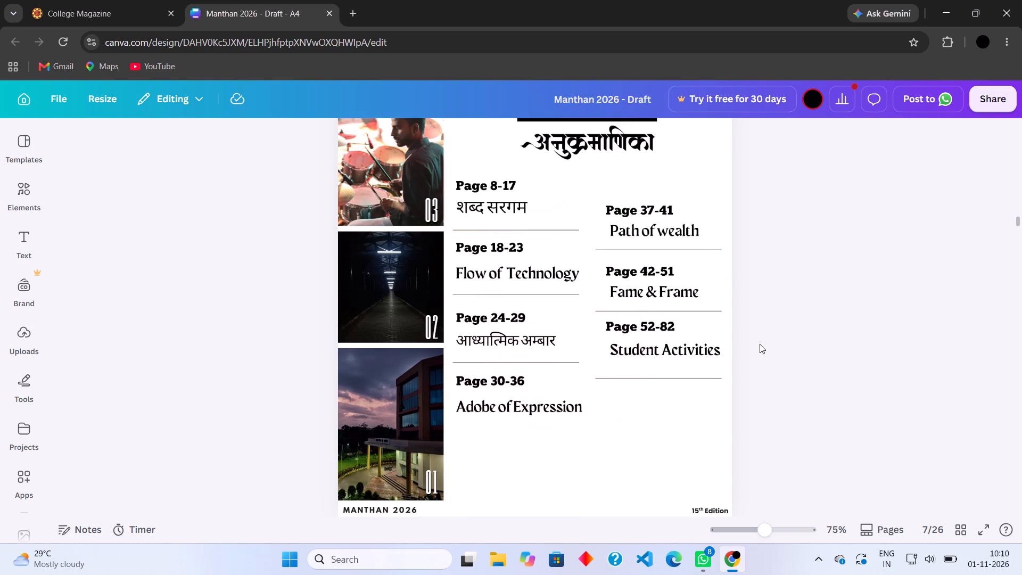
scroll(760, 344, down, 5)
scroll(760, 344, up, 1)
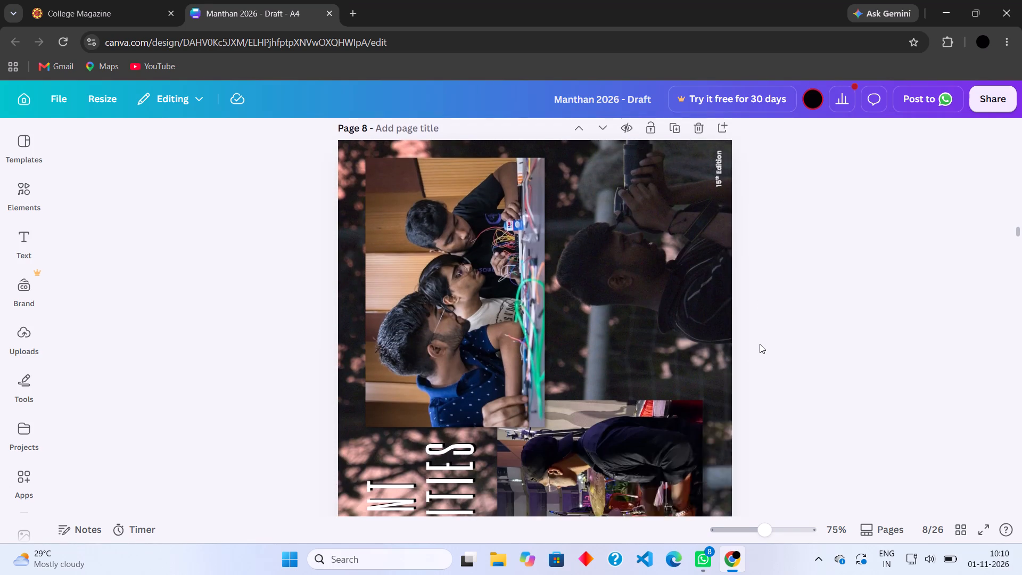
scroll(760, 344, up, 2)
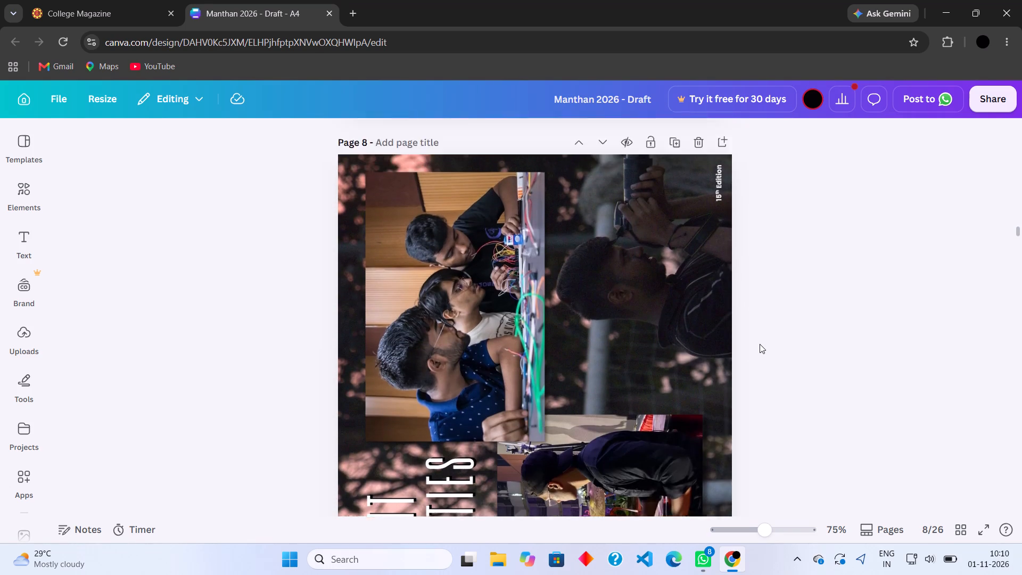
scroll(760, 344, up, 5)
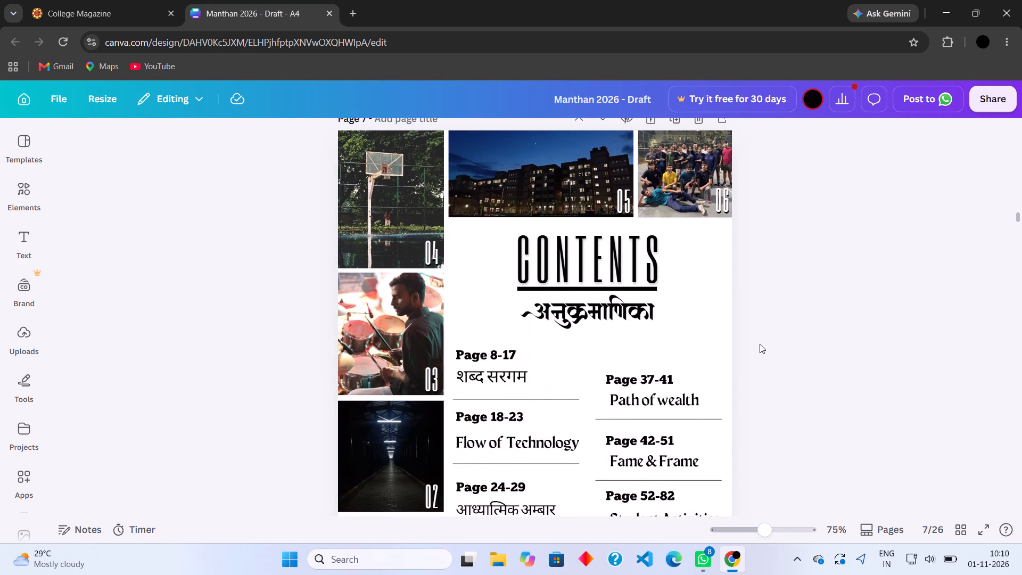
scroll(760, 344, down, 2)
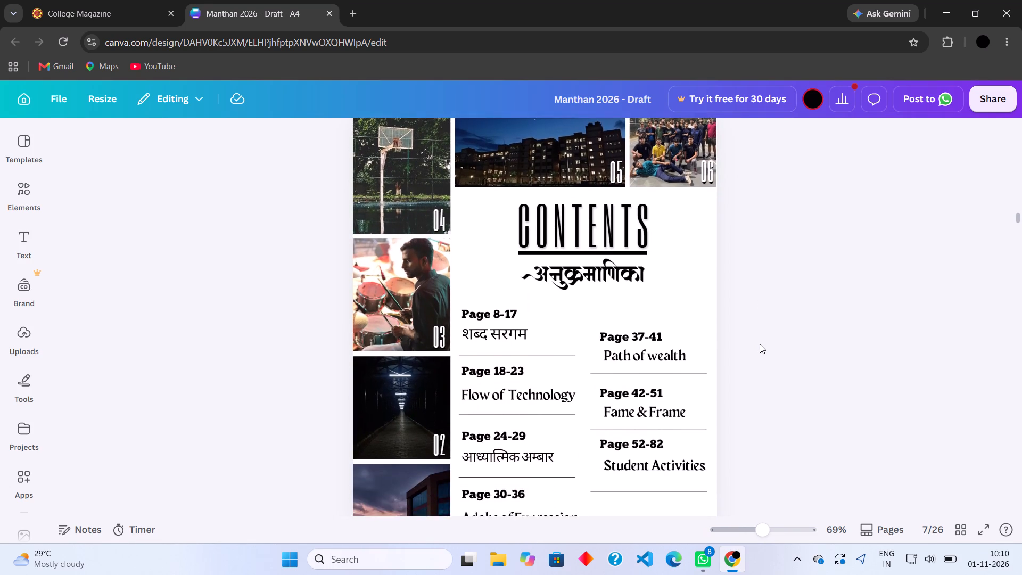
Examine the layout of the Student Activities section opener on page 8.
scroll(760, 344, down, 7)
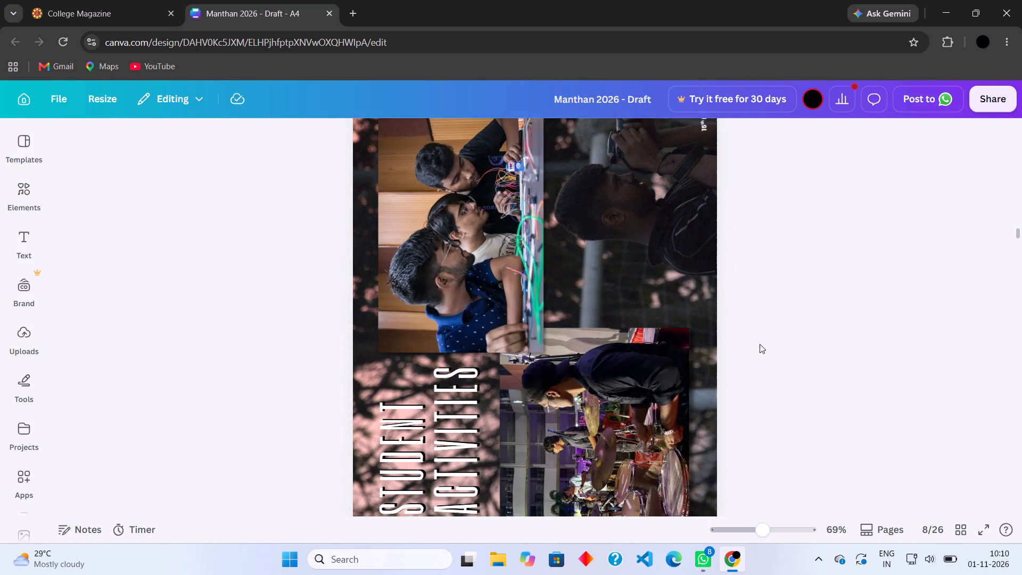
scroll(760, 344, down, 3)
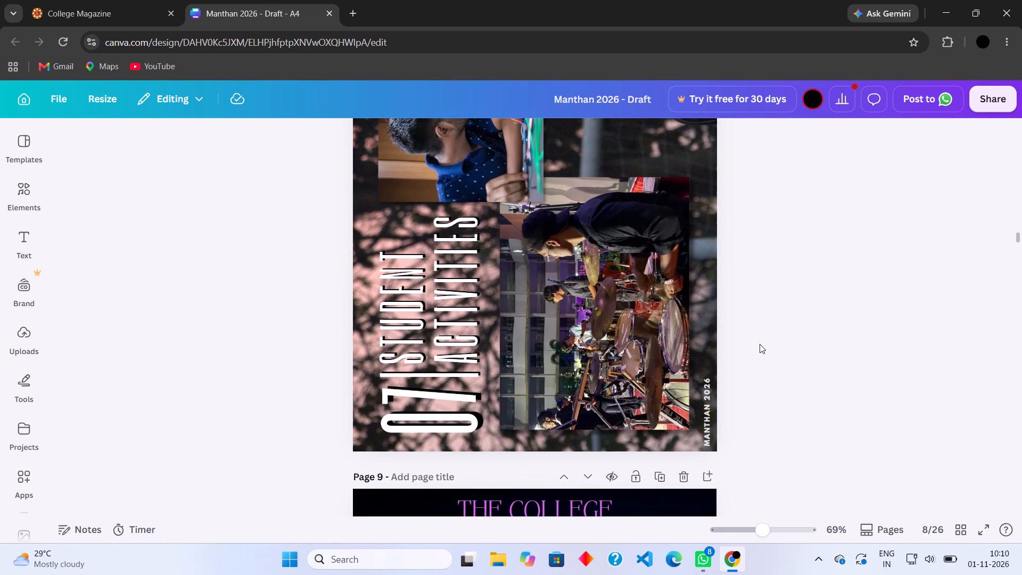
scroll(760, 344, down, 1)
scroll(760, 344, up, 1)
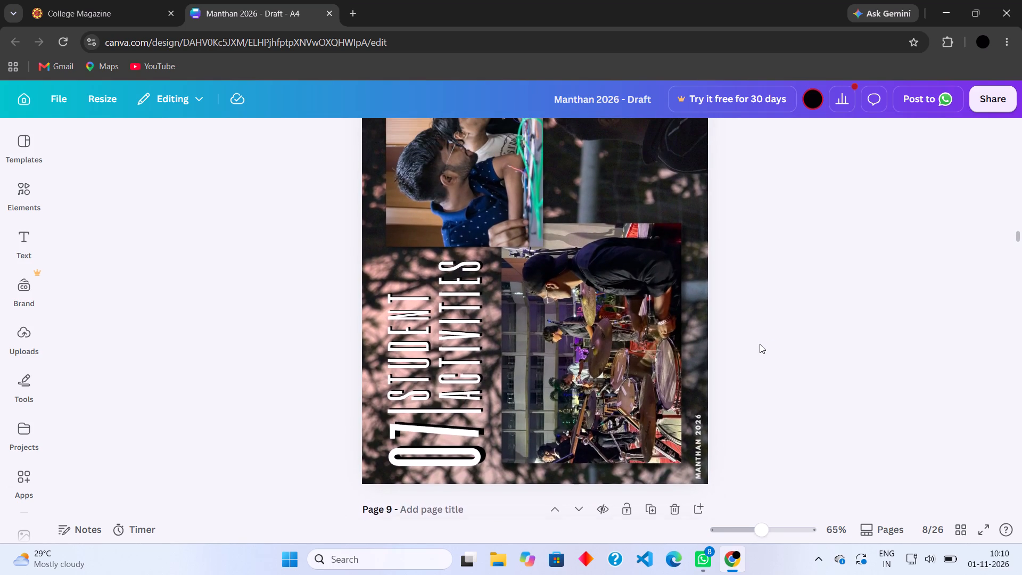
scroll(760, 344, up, 3)
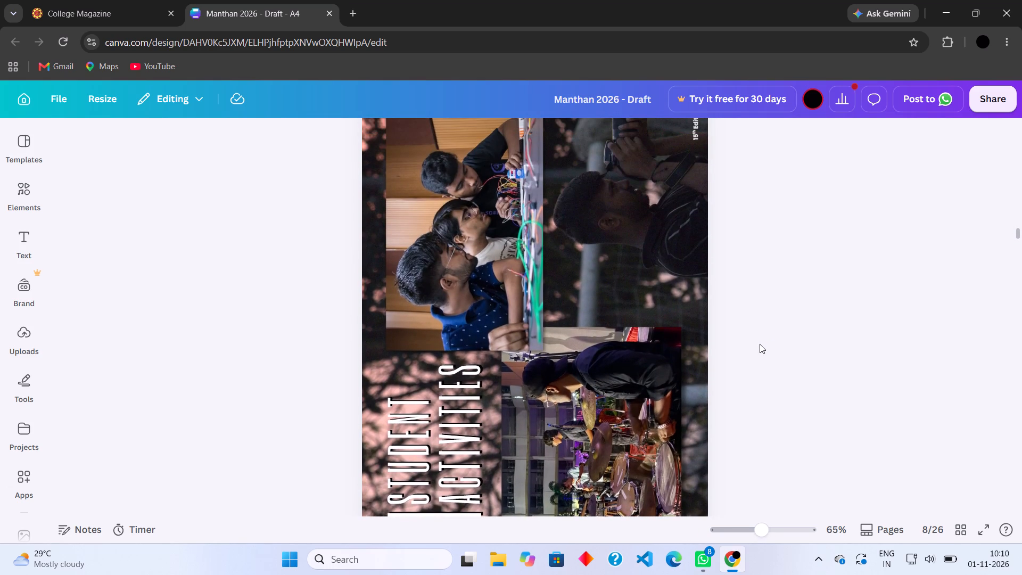
scroll(760, 344, down, 1)
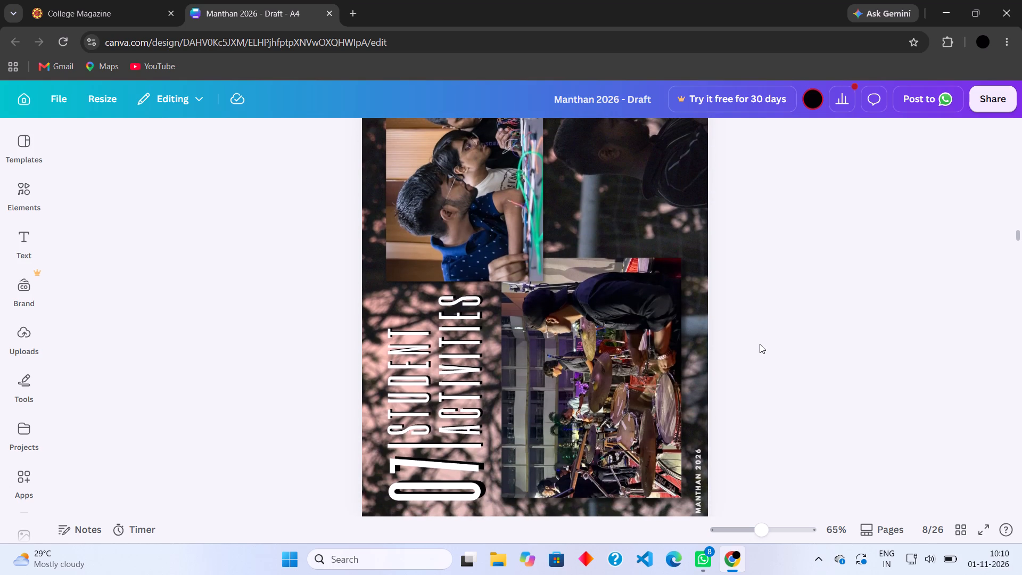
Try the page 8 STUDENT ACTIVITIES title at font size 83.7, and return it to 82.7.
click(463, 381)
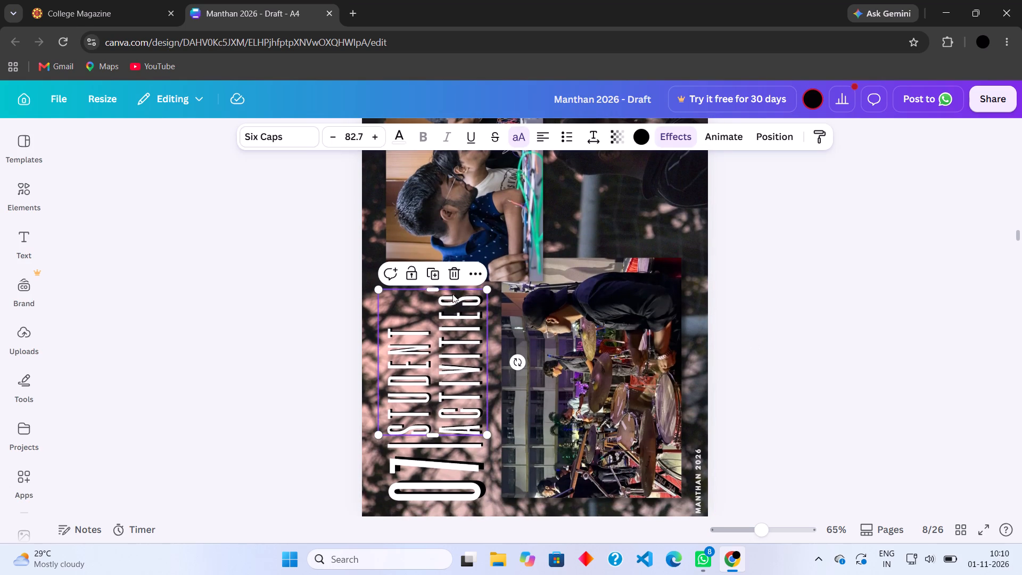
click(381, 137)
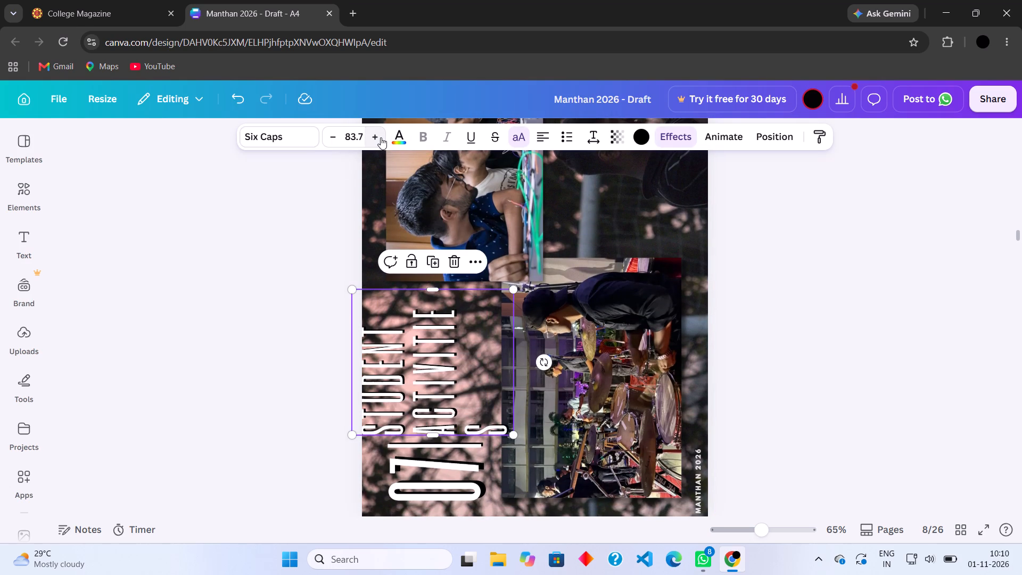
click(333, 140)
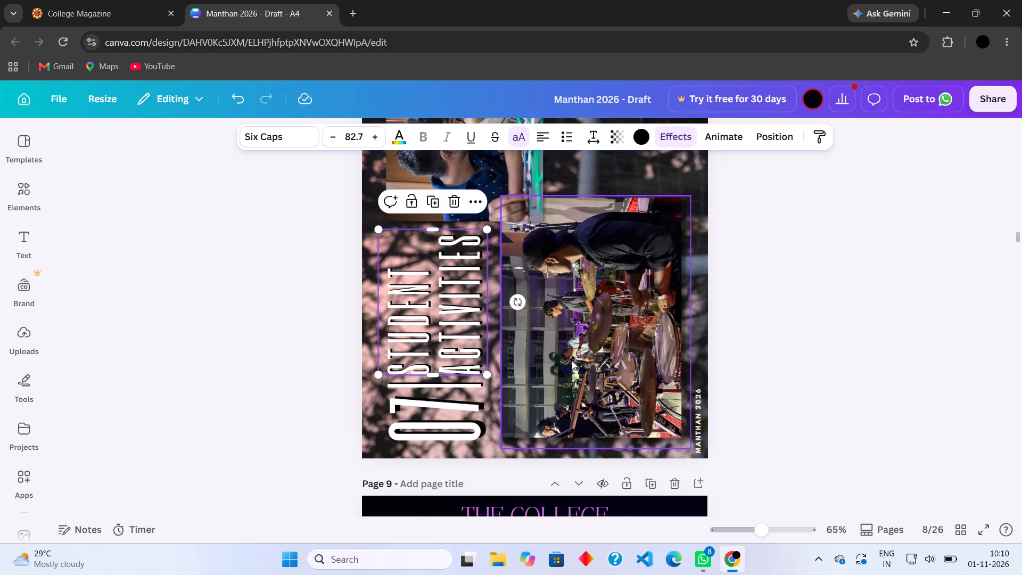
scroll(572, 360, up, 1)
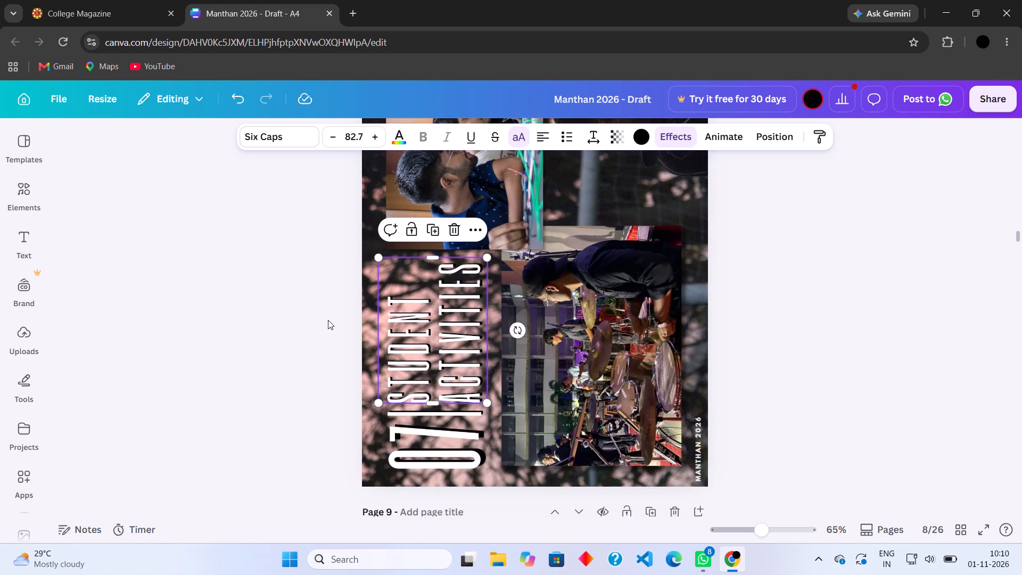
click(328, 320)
Look over the photos on the Student Activities page and the College Fests page that follows it.
scroll(521, 314, up, 1)
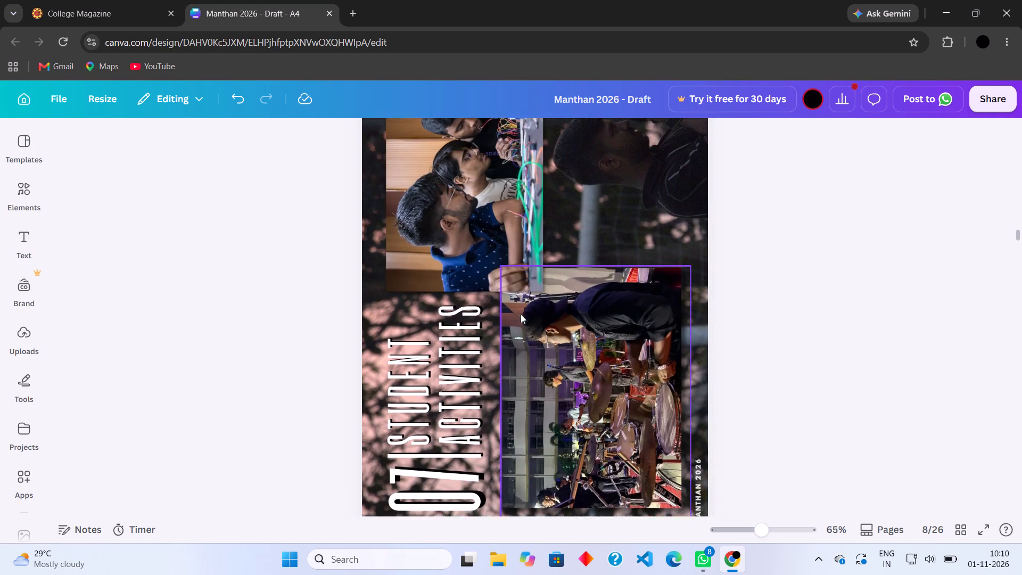
scroll(521, 314, up, 2)
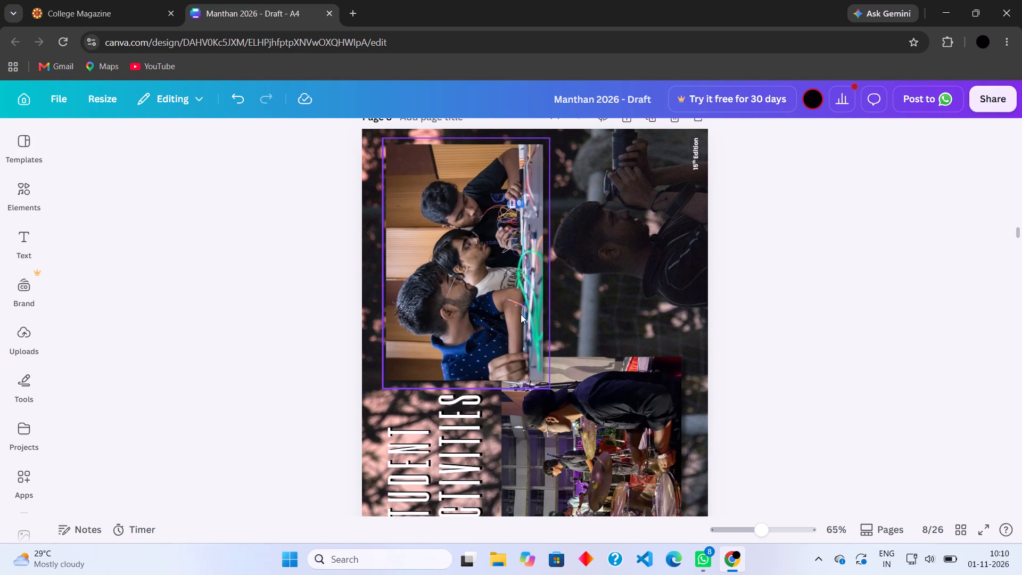
scroll(521, 314, down, 6)
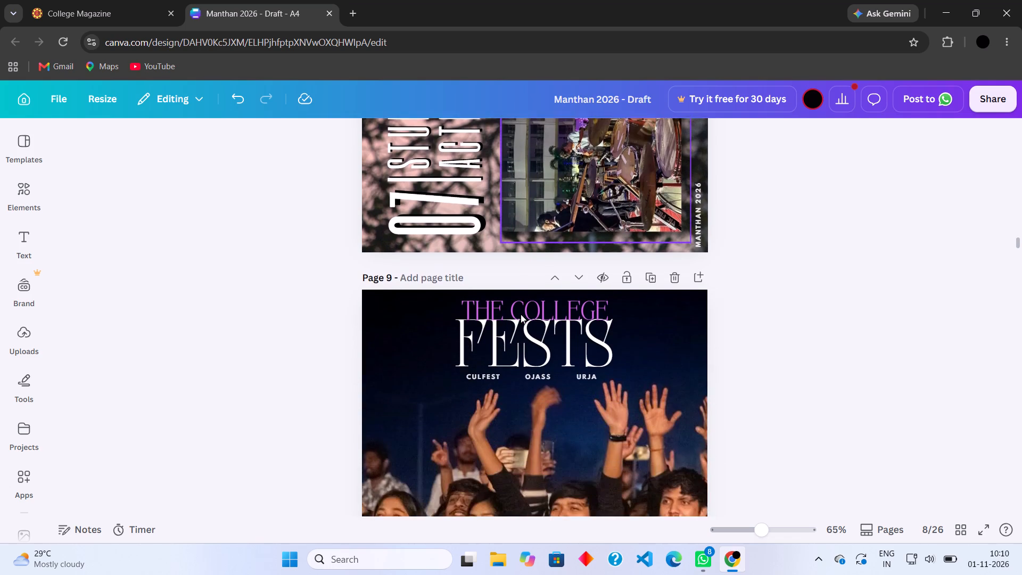
scroll(521, 314, down, 2)
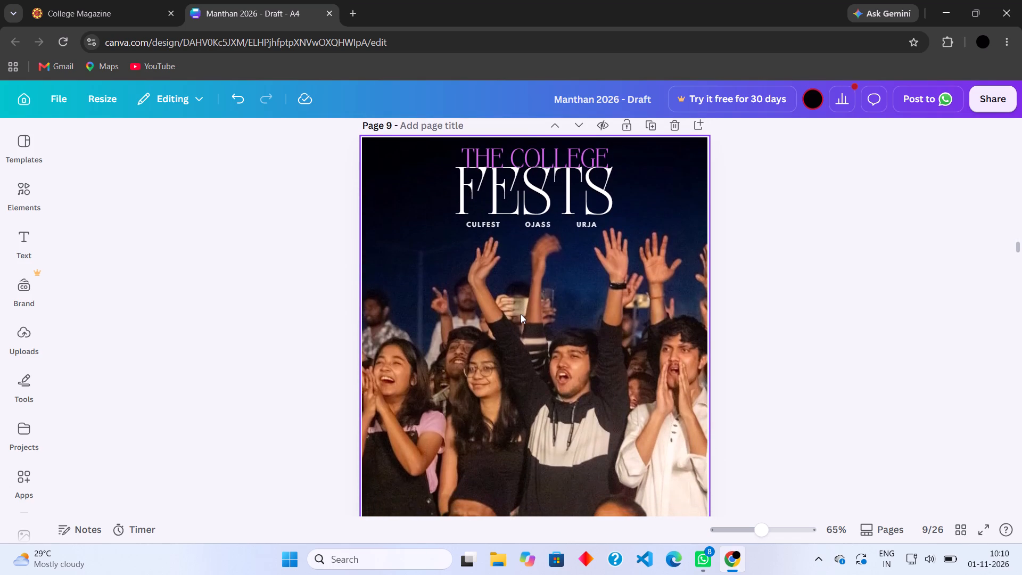
scroll(521, 314, down, 1)
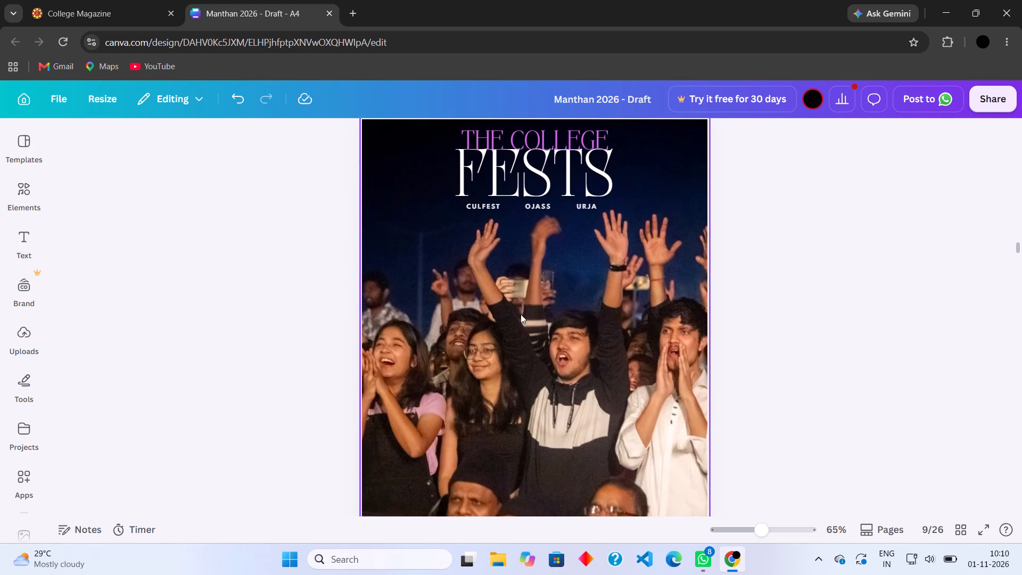
scroll(521, 314, down, 5)
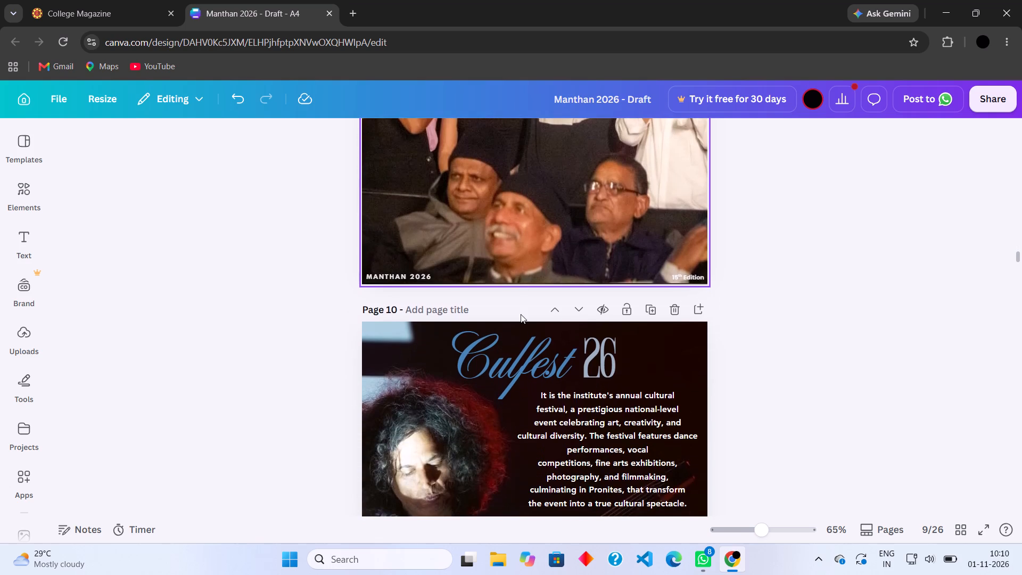
Look over the Culfest 26, Ojass 26 and Sports Teams pages, pages 10 to 12.
scroll(521, 314, down, 5)
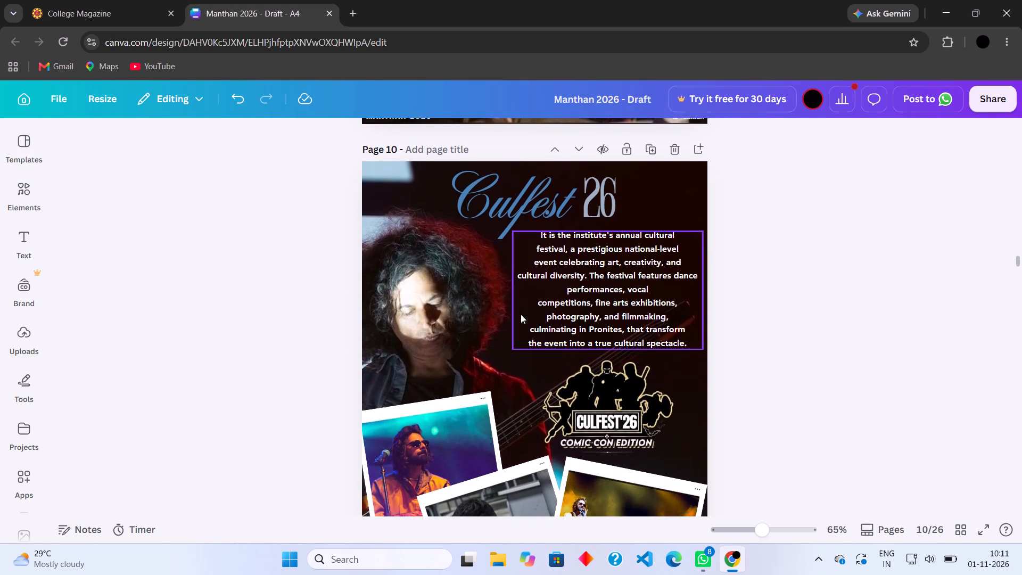
scroll(521, 314, down, 1)
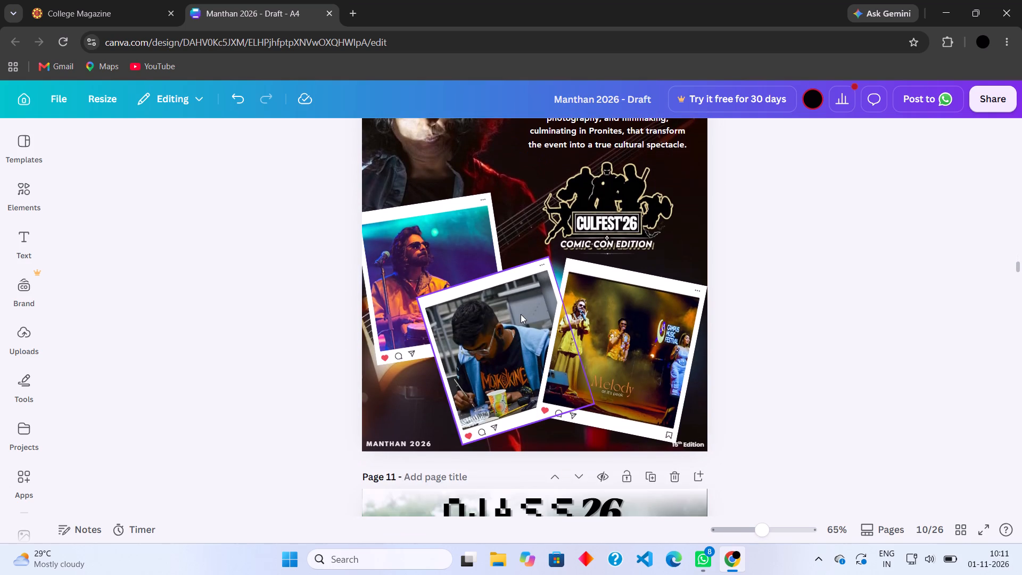
scroll(521, 314, down, 4)
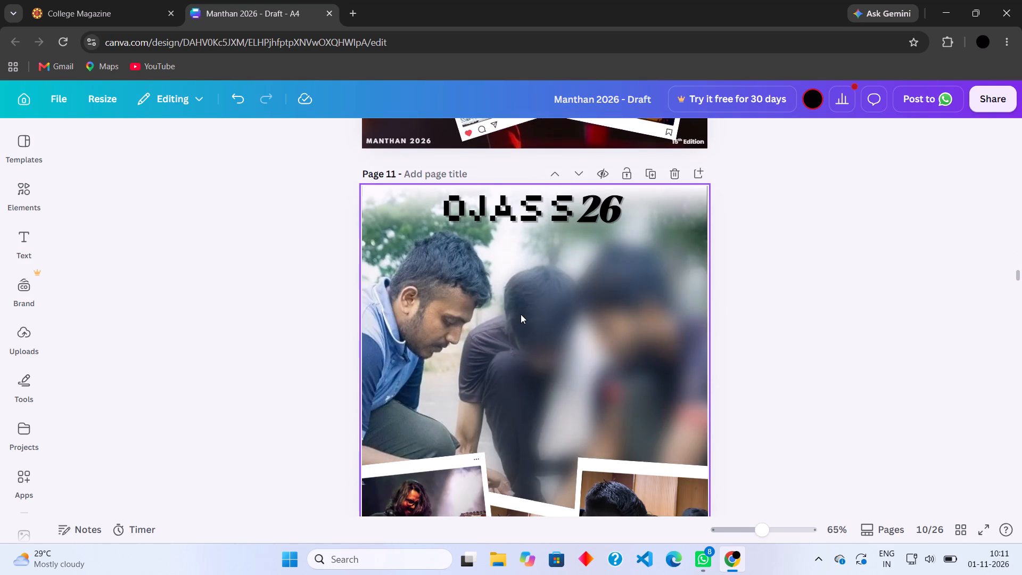
scroll(521, 314, down, 7)
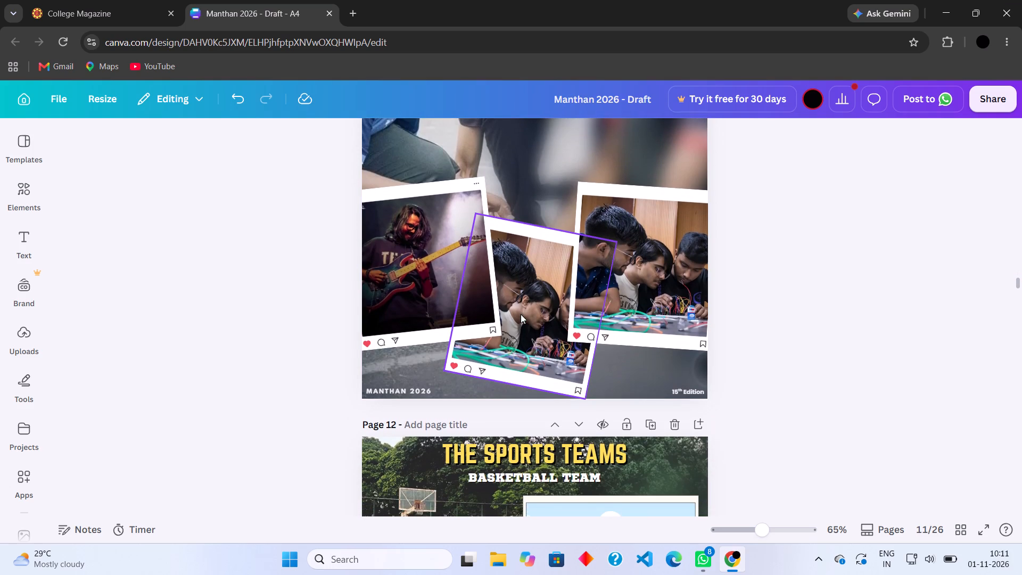
scroll(521, 314, down, 2)
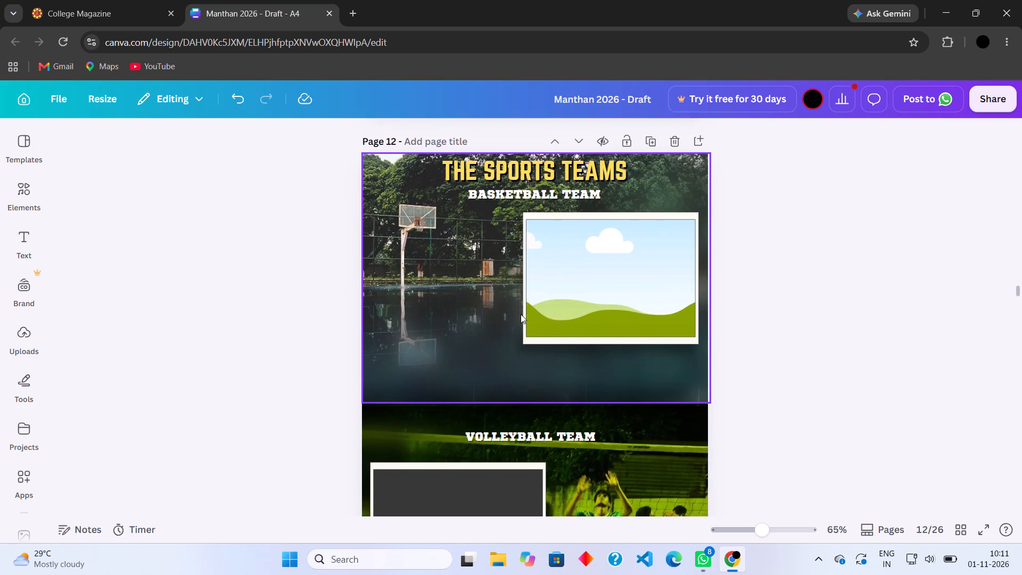
scroll(521, 314, down, 2)
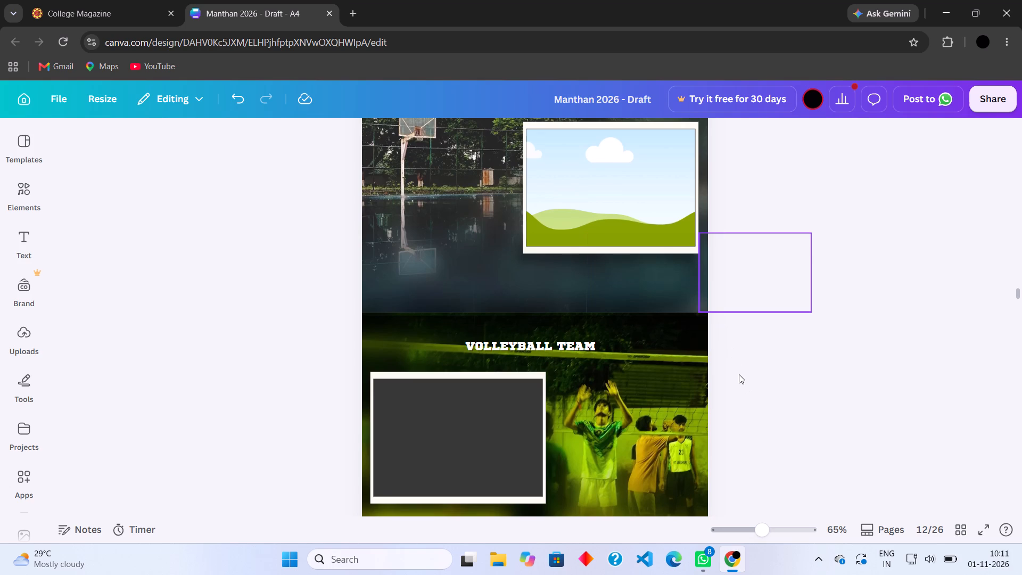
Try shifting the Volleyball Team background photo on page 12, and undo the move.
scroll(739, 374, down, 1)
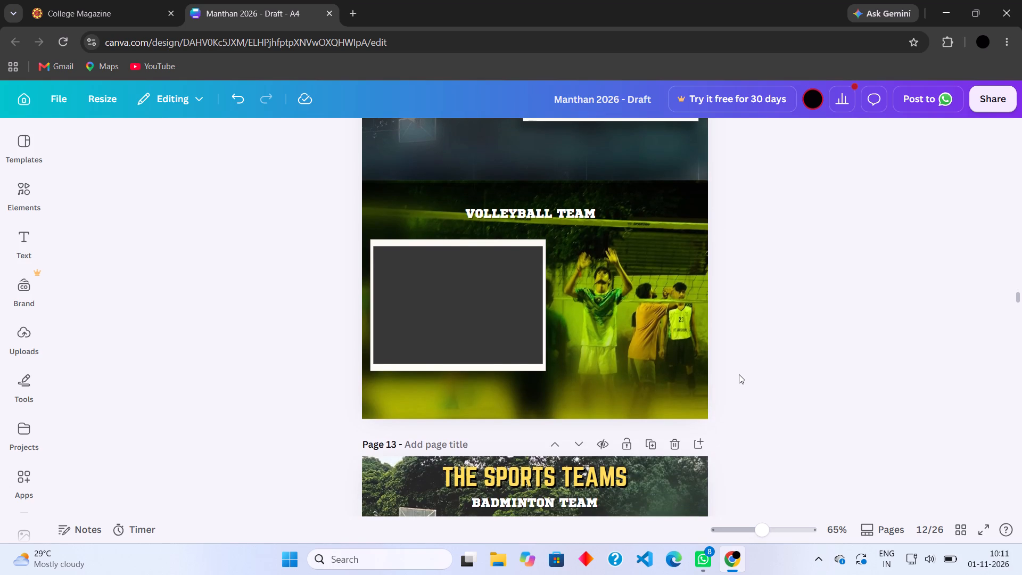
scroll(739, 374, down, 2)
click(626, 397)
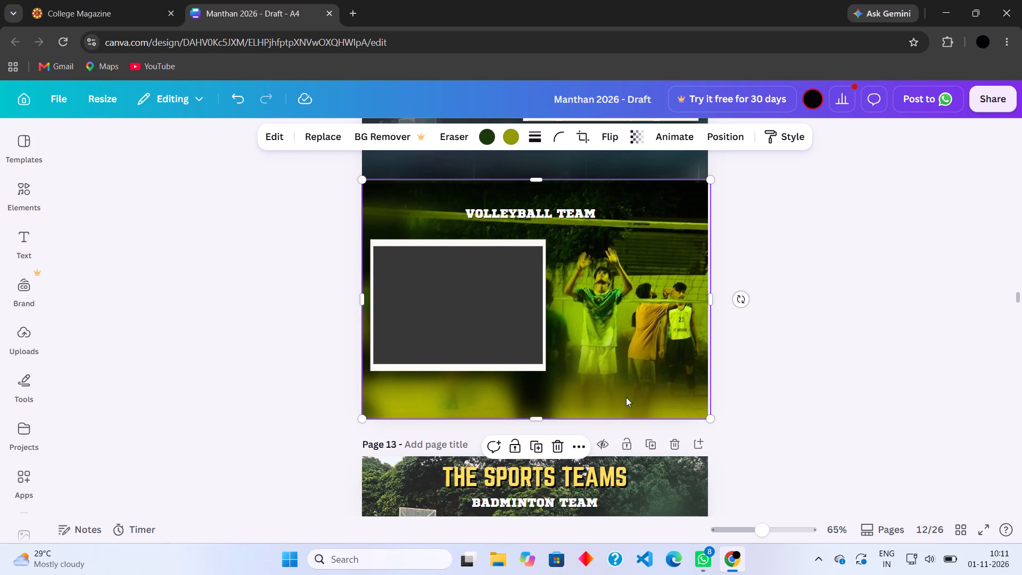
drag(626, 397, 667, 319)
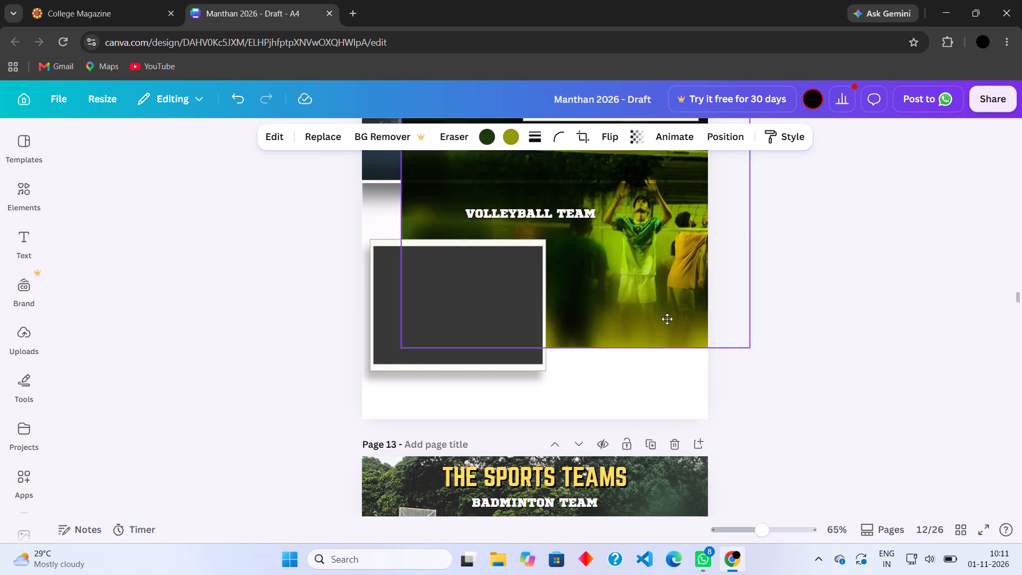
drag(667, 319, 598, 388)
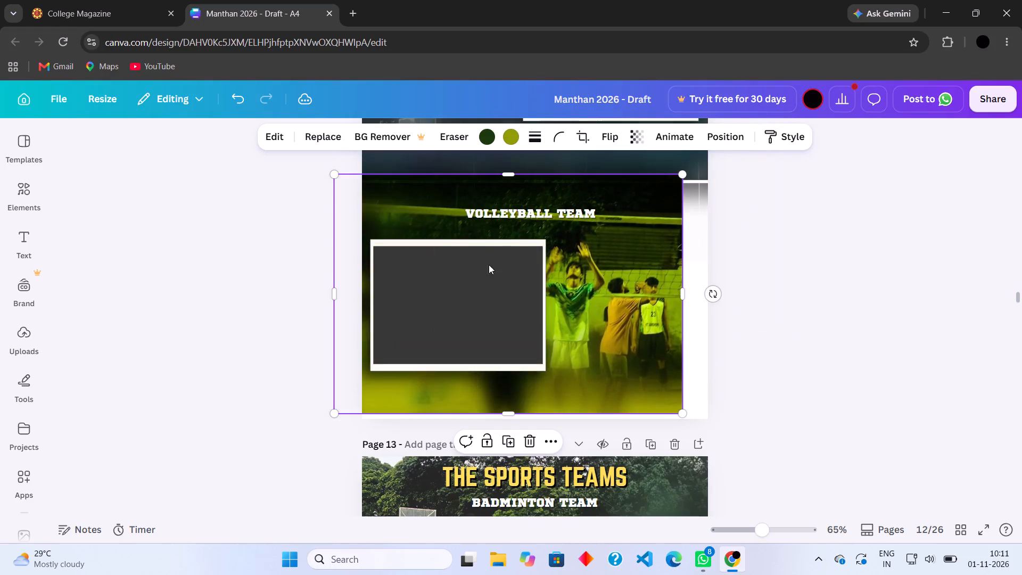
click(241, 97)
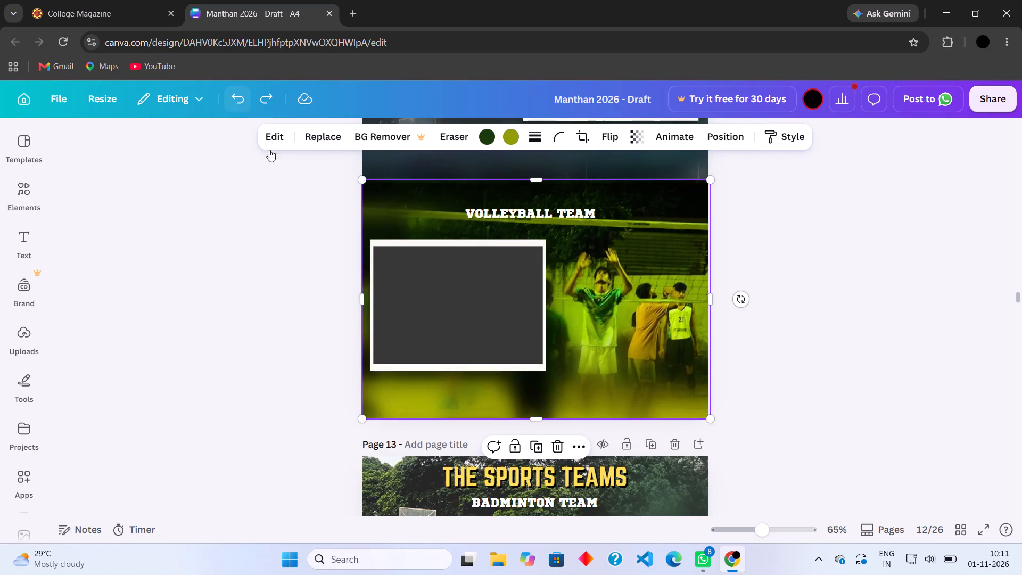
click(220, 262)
Look over the Badminton and Cricket Team sections on page 13 and the Hindi story भगवान की लीला on page 14.
scroll(409, 269, down, 2)
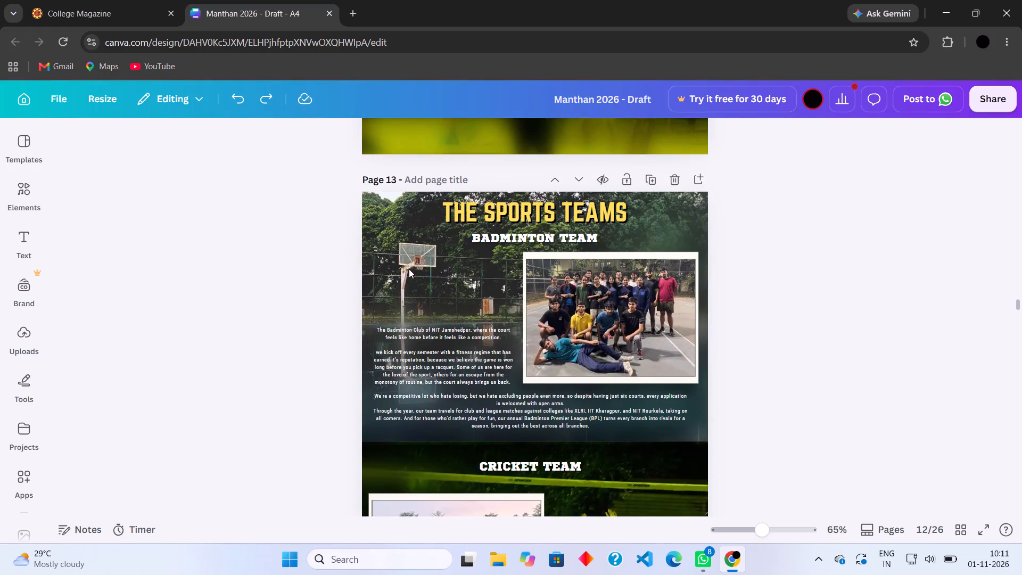
scroll(409, 269, down, 4)
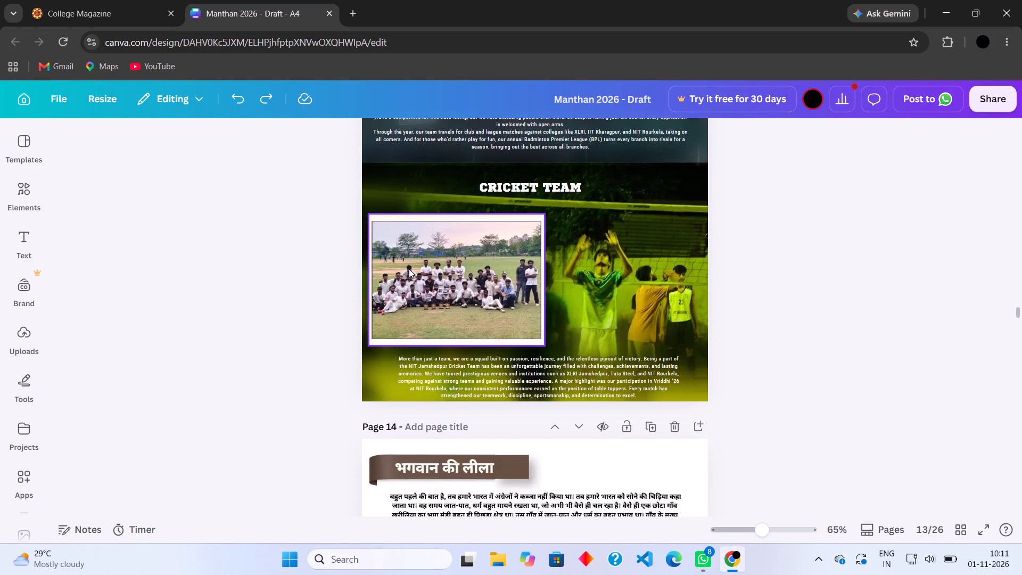
scroll(409, 269, down, 5)
scroll(409, 269, up, 1)
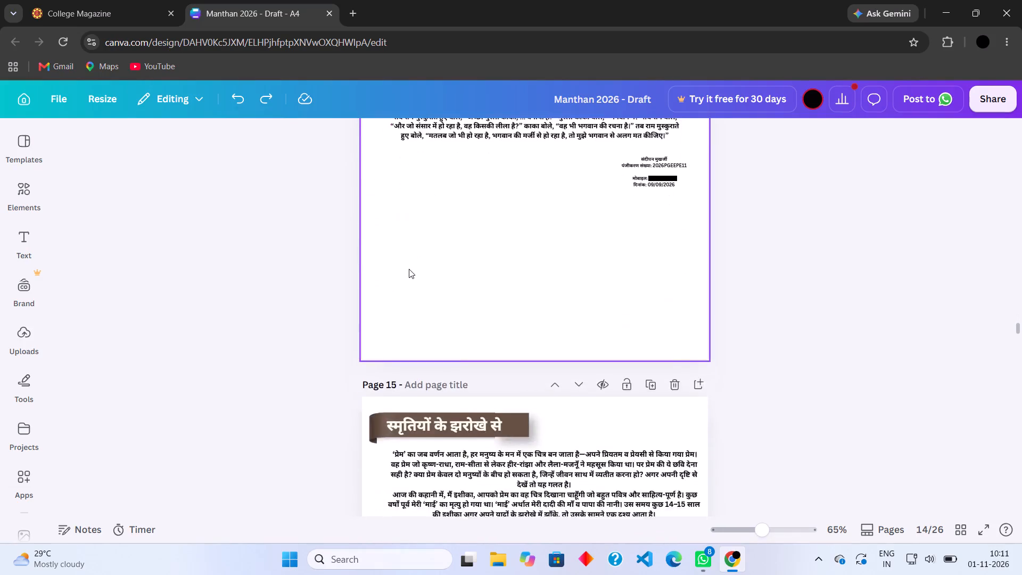
scroll(409, 269, up, 1)
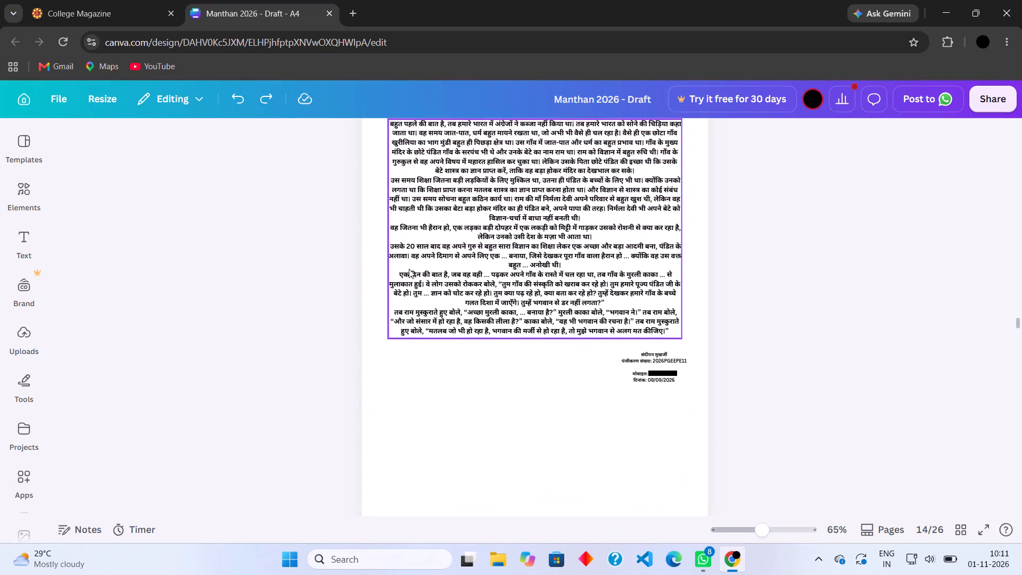
scroll(409, 269, up, 1)
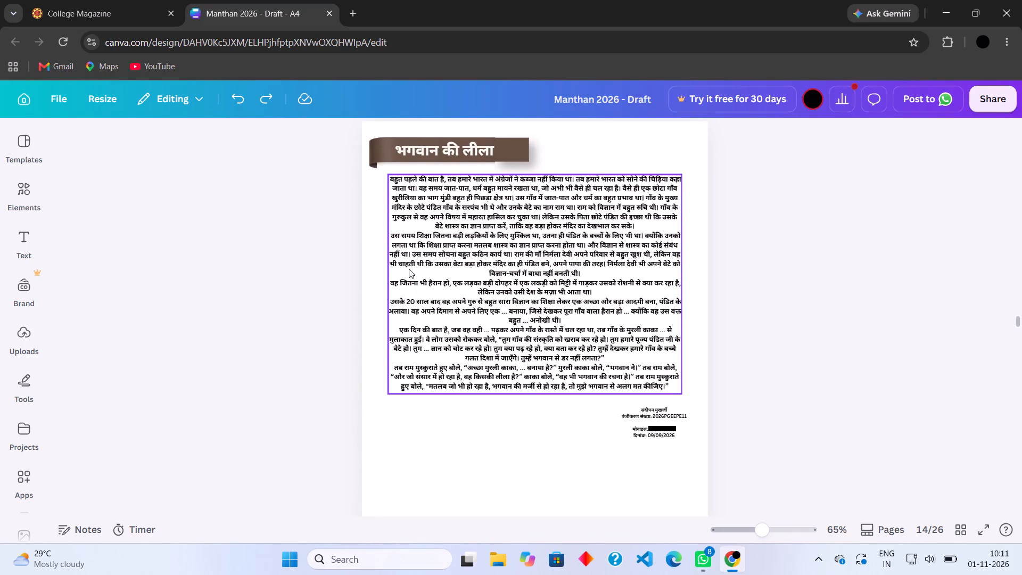
Switch to the Ramjas College Magazine PDF and look over the layouts of its opening pages, 2 to 6.
click(69, 5)
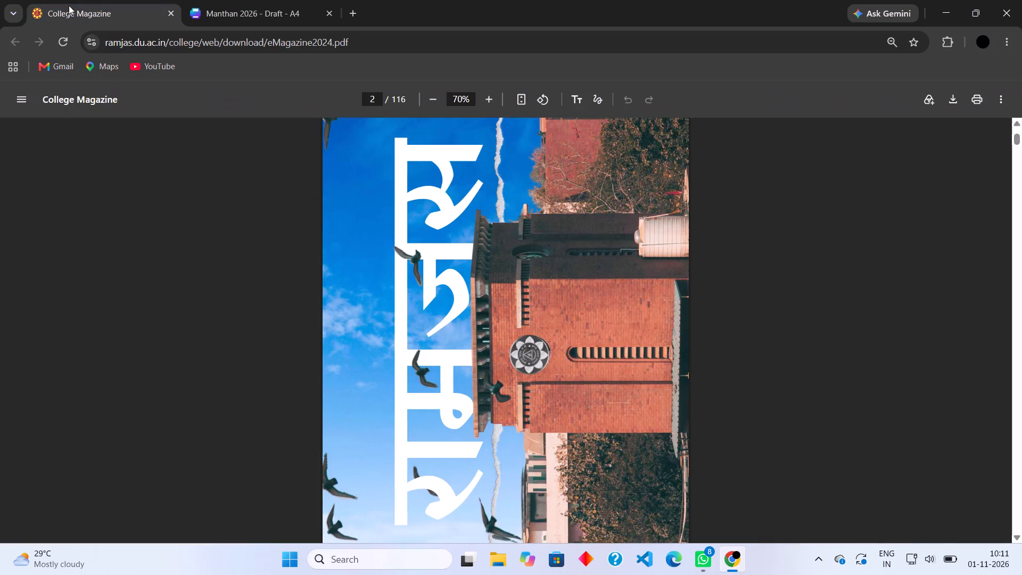
scroll(409, 294, down, 6)
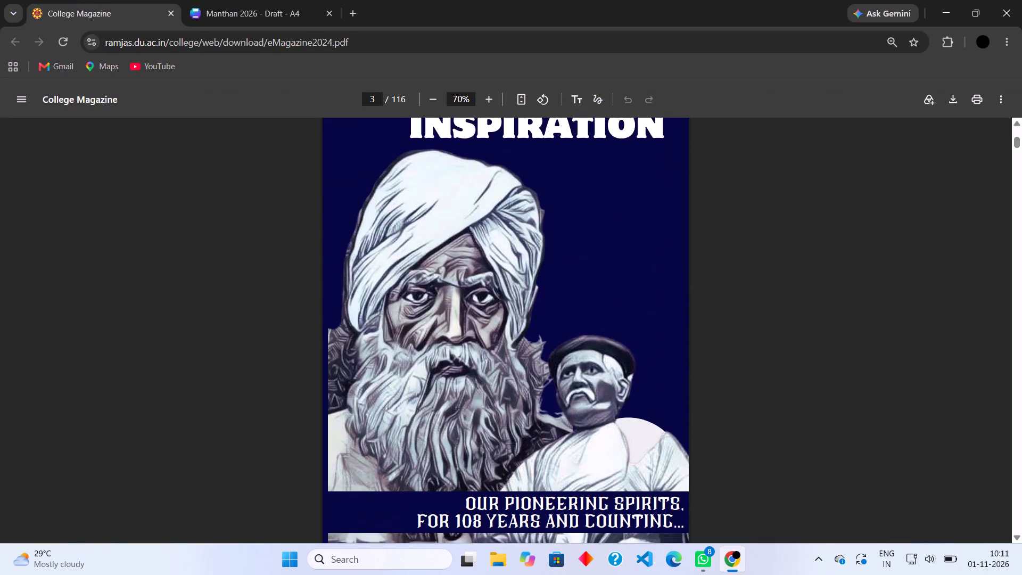
scroll(409, 294, down, 4)
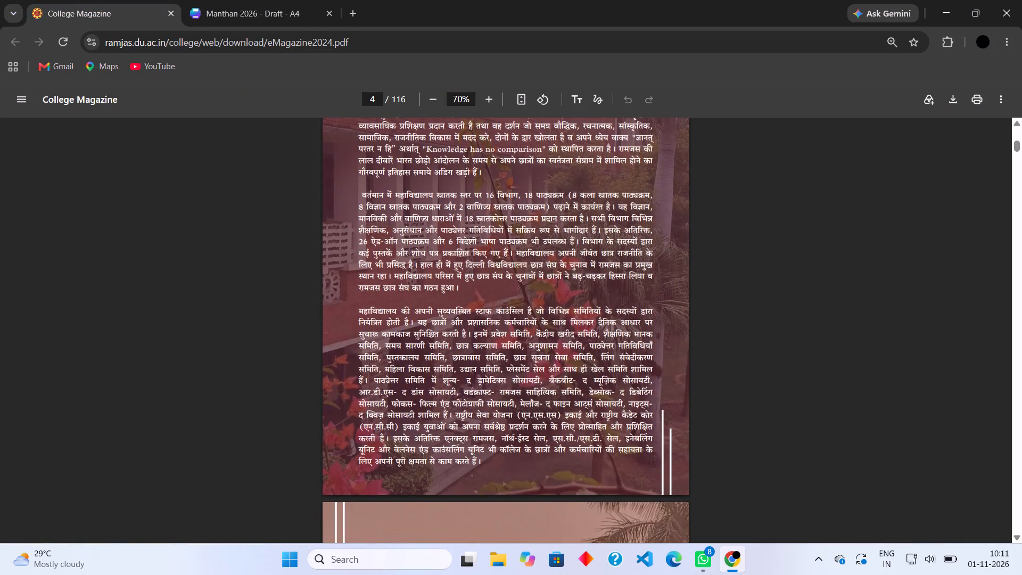
scroll(409, 294, down, 2)
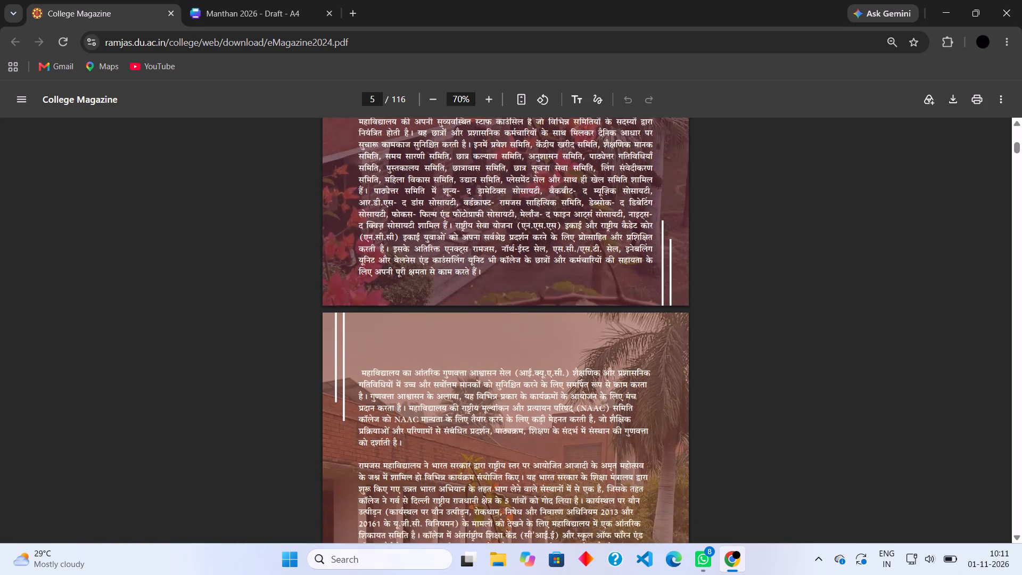
scroll(409, 294, down, 1)
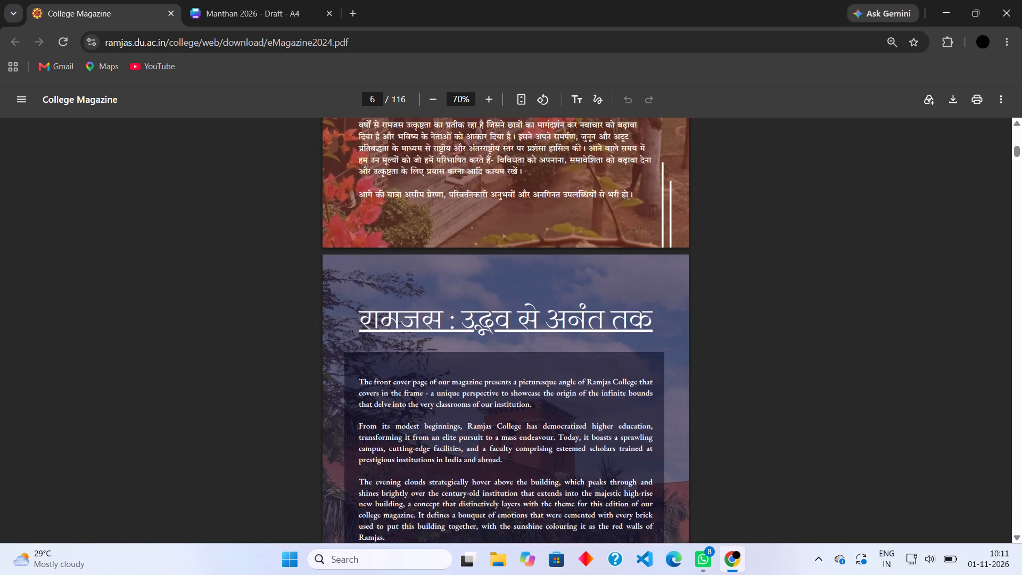
scroll(409, 294, down, 6)
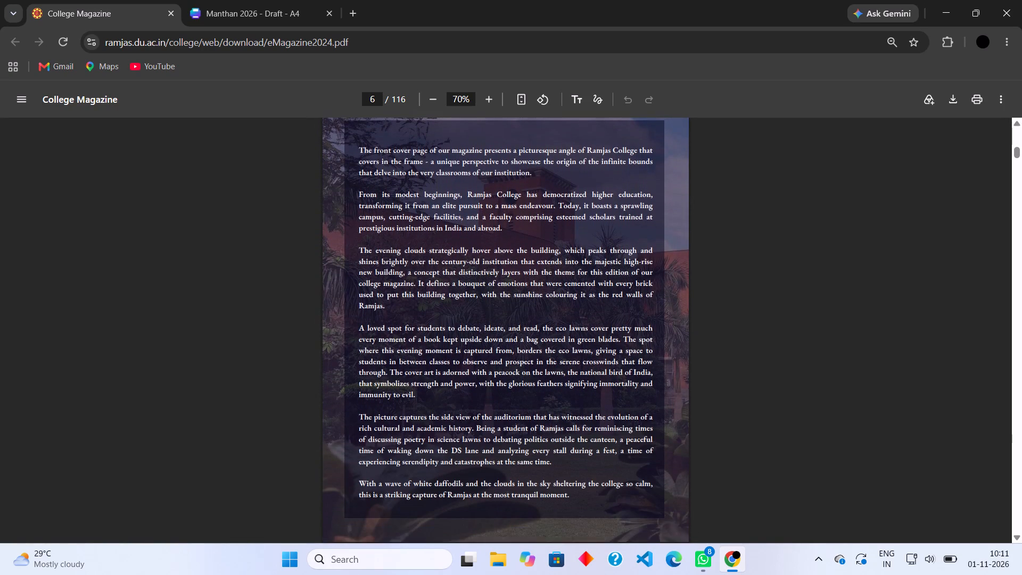
Examine the layout of the Table of Contents on page 7 of the Ramjas magazine, fitting the whole page in view.
scroll(409, 294, down, 5)
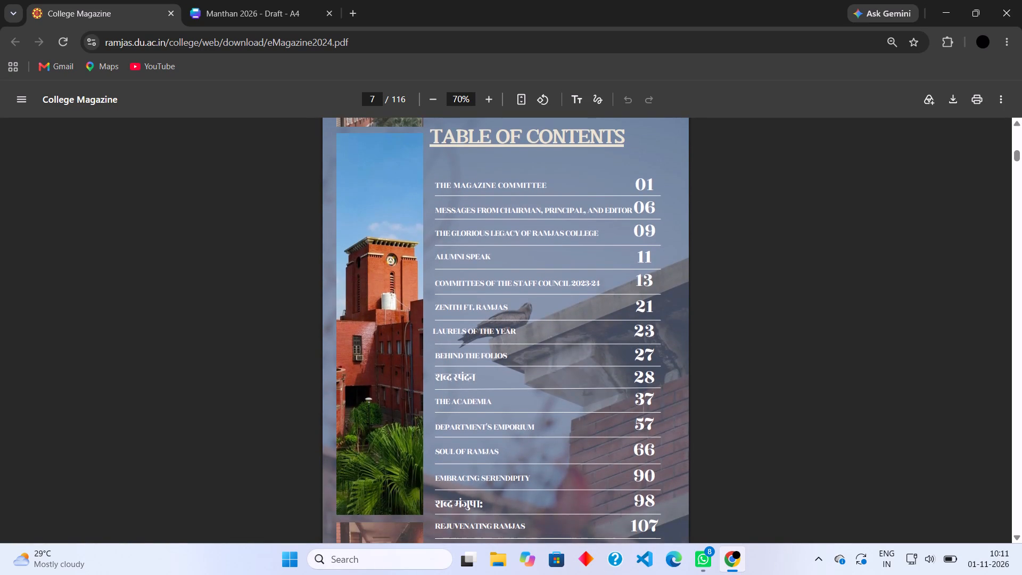
scroll(409, 294, down, 4)
scroll(409, 294, up, 1)
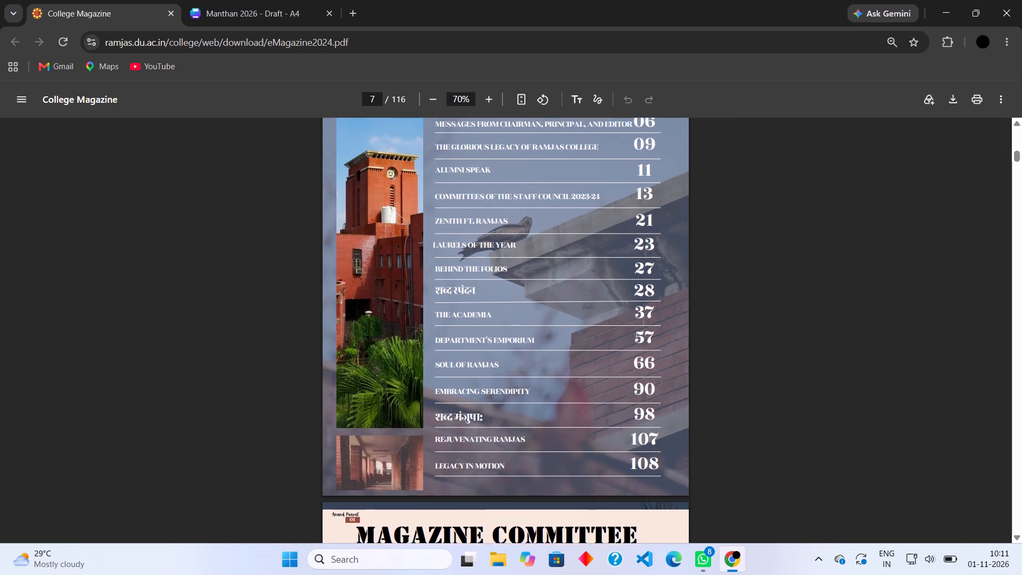
scroll(409, 294, up, 2)
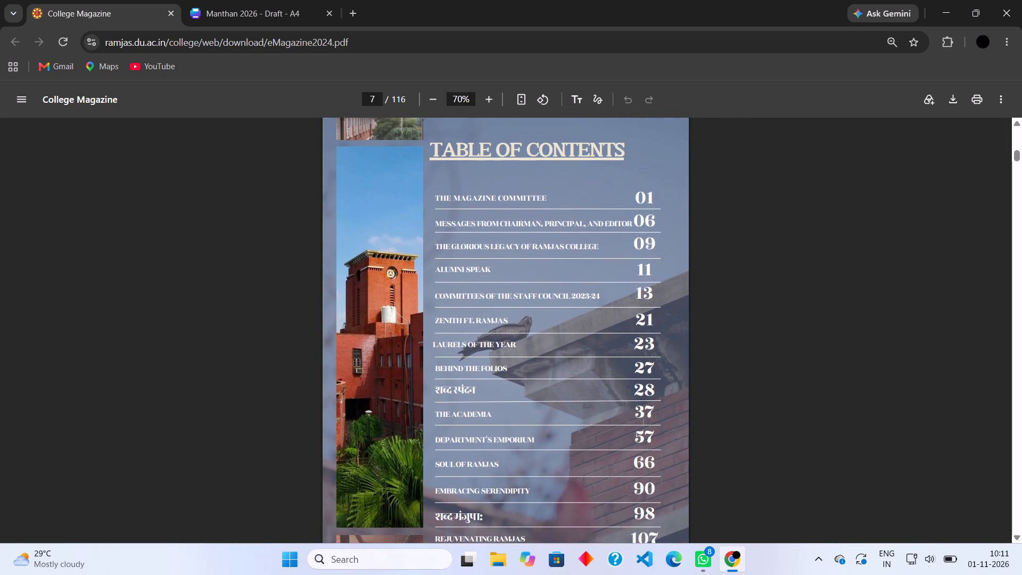
scroll(409, 294, up, 3)
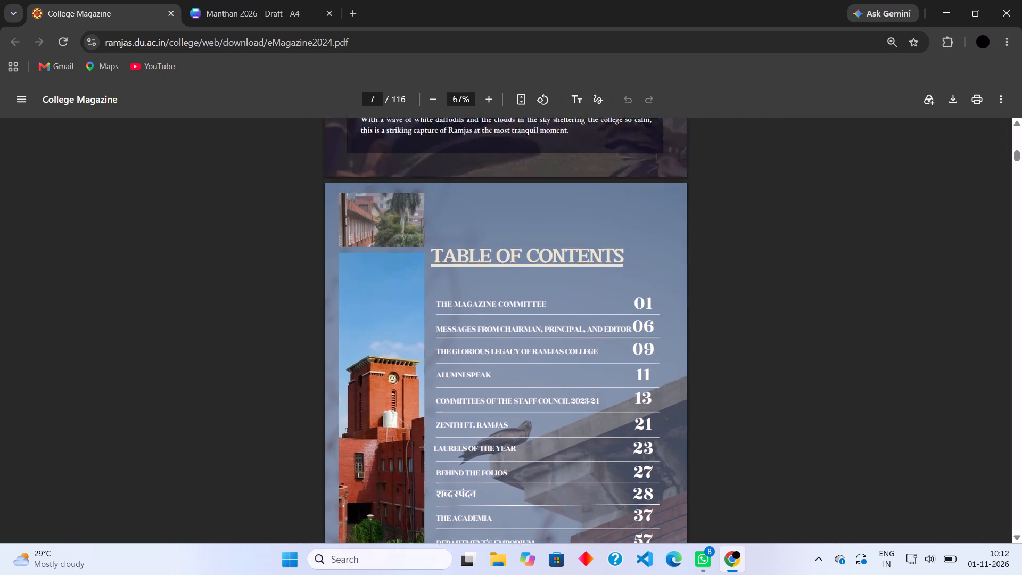
scroll(409, 294, down, 1)
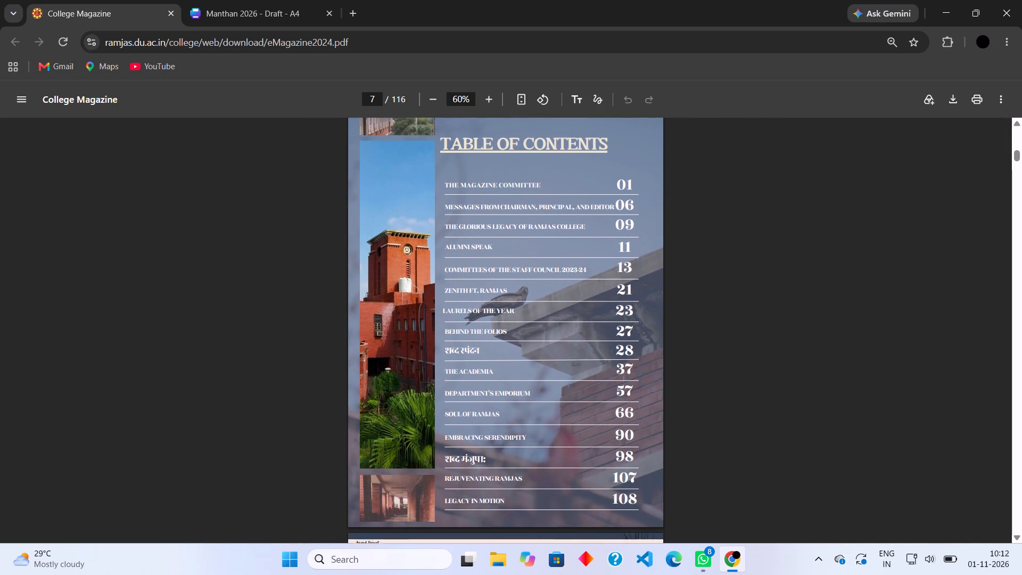
scroll(409, 294, down, 1)
Return to the Manthan 2026 draft and examine the Contents page on page 7.
click(260, 0)
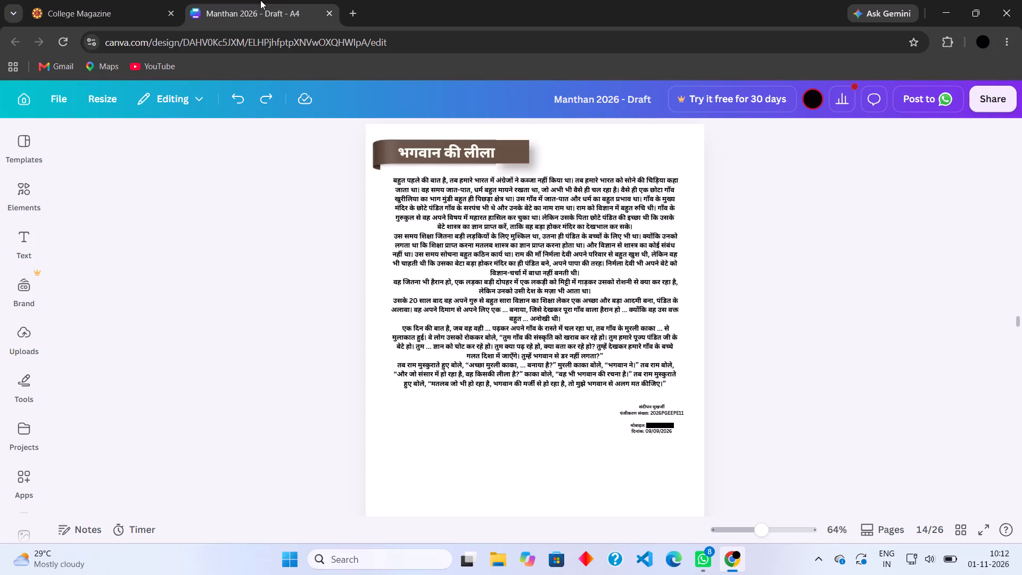
scroll(502, 248, up, 17)
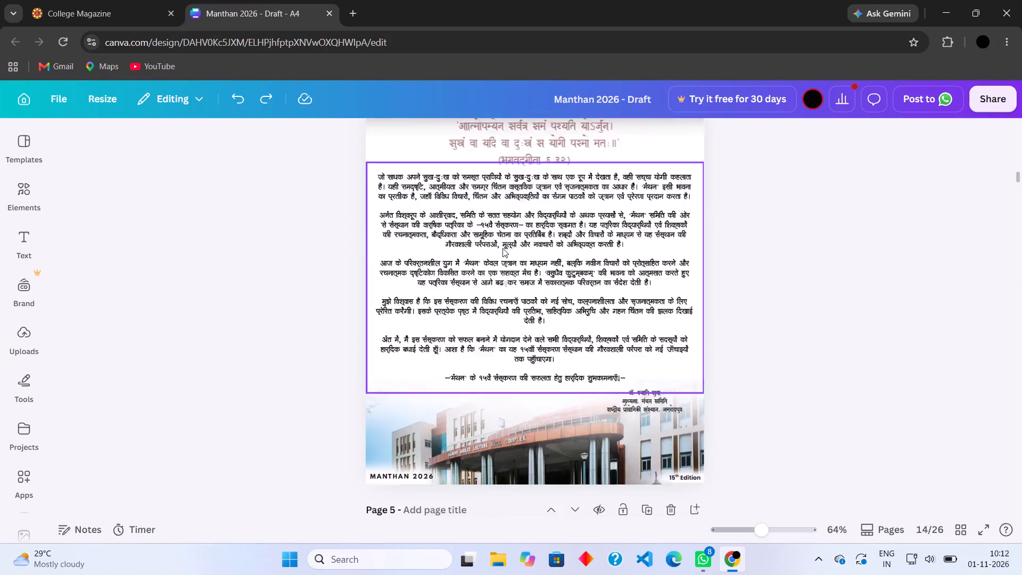
scroll(502, 248, down, 5)
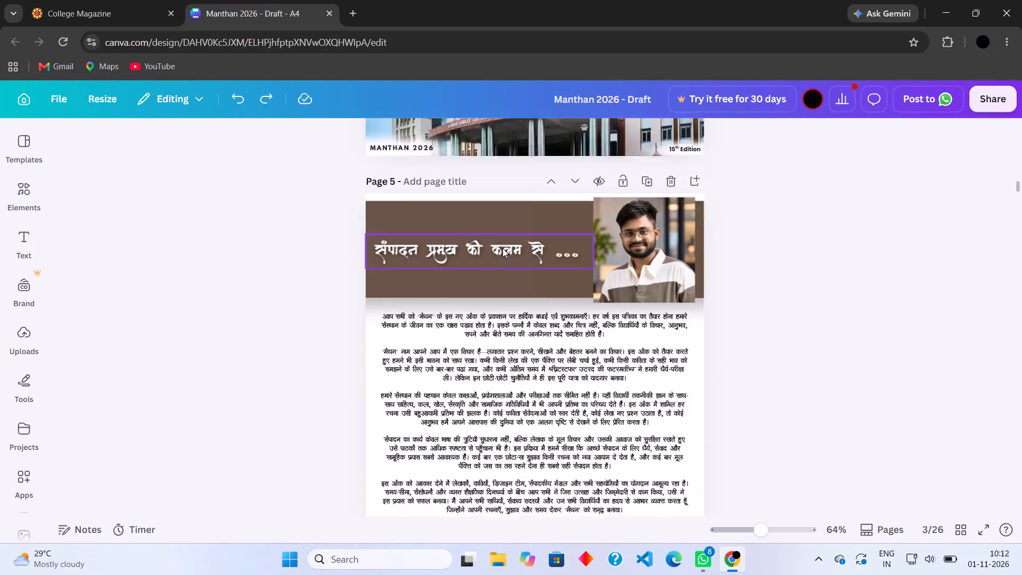
scroll(502, 248, down, 9)
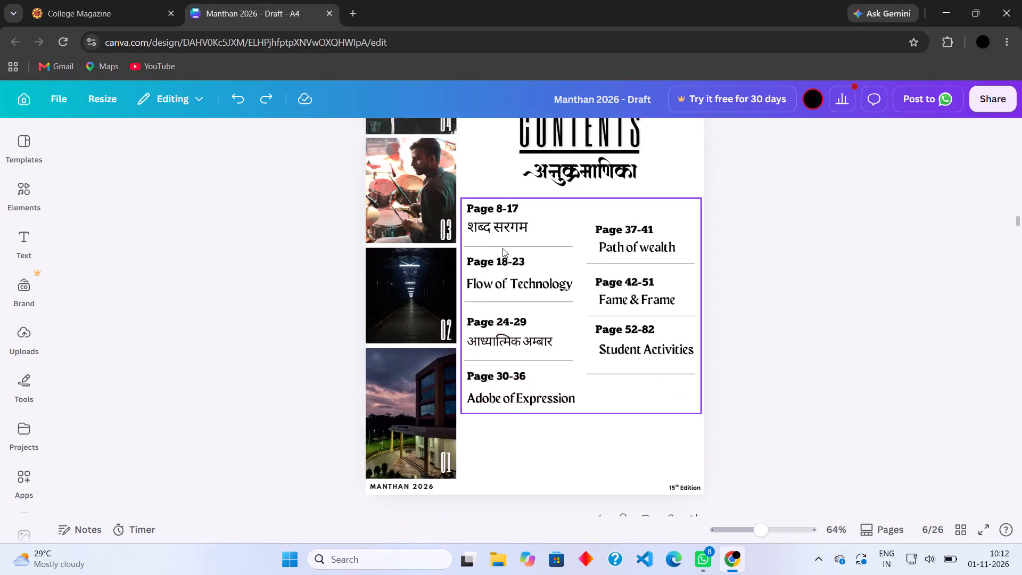
scroll(502, 248, down, 1)
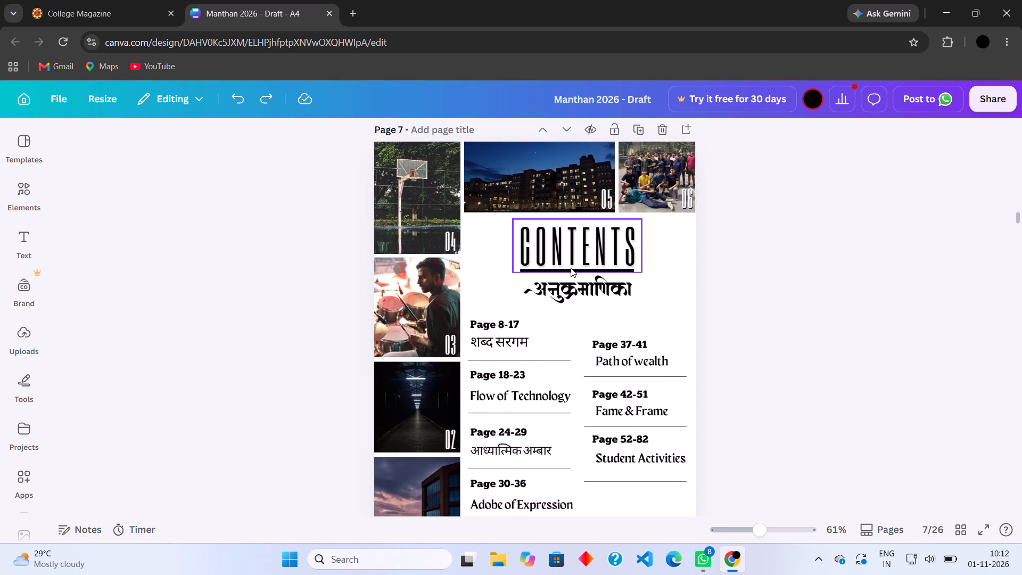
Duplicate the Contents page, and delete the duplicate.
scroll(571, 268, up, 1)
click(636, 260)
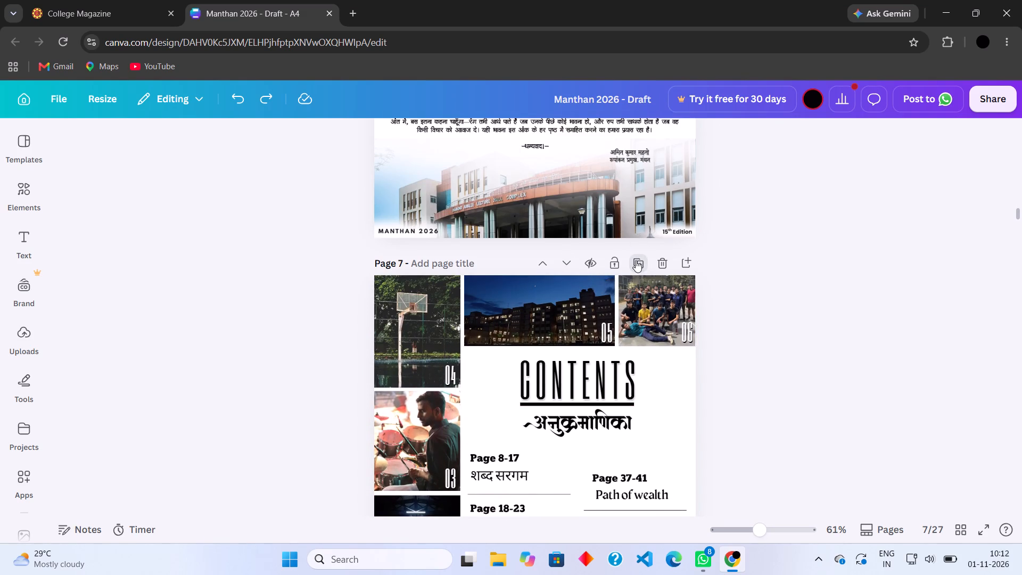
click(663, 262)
Add a blank page directly after the Contents page, as page 8.
scroll(663, 262, up, 5)
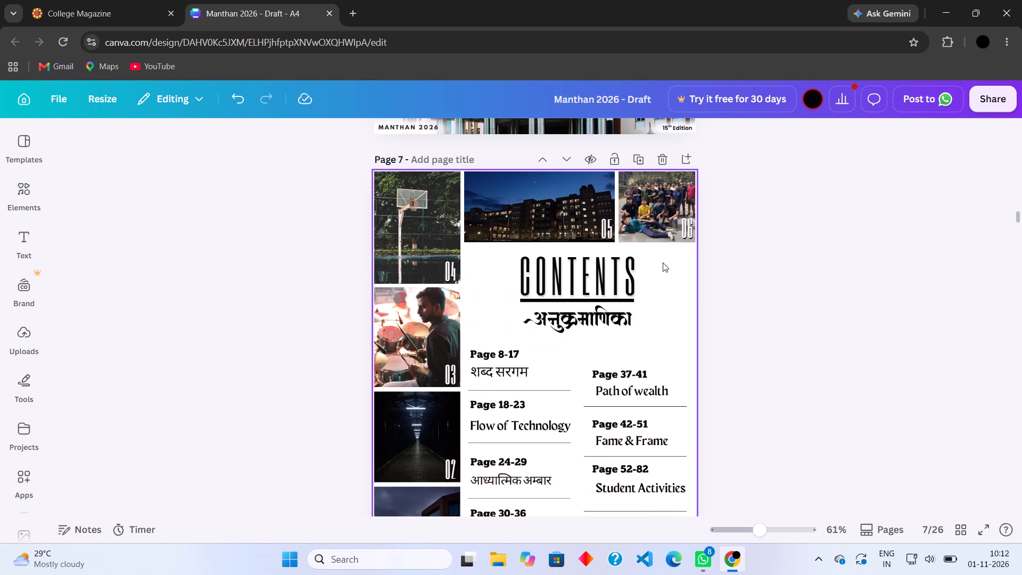
click(686, 171)
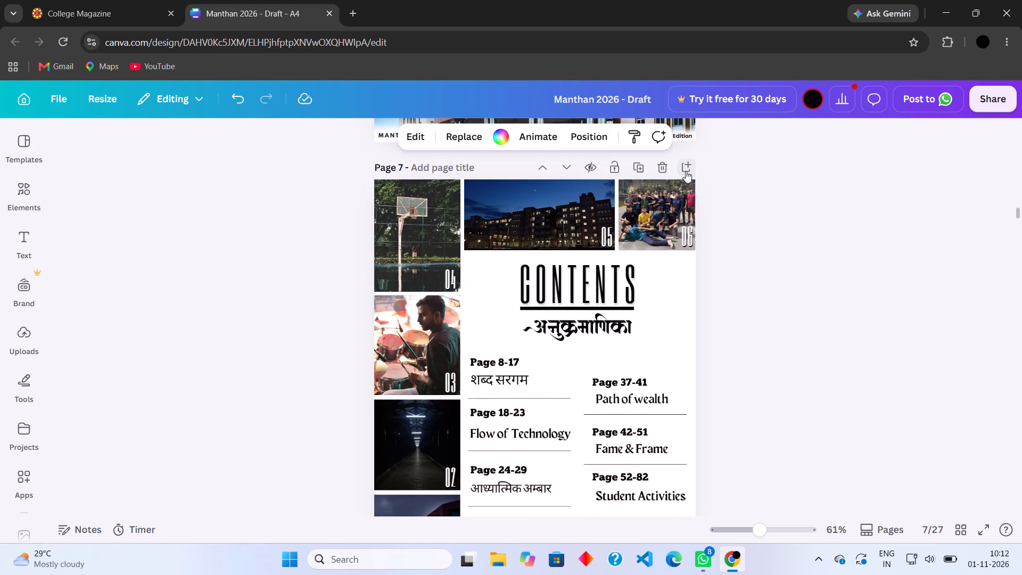
scroll(649, 275, down, 1)
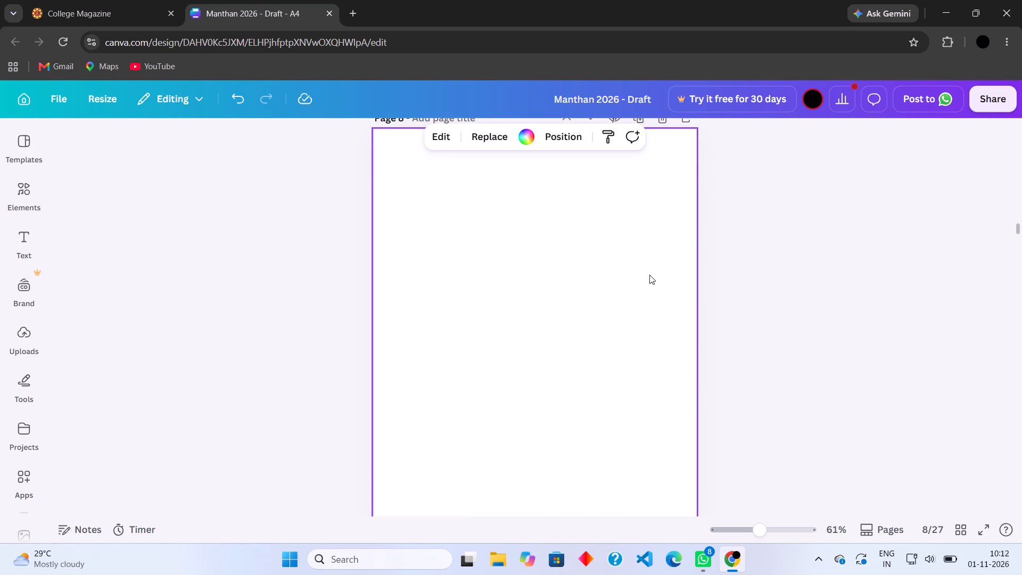
scroll(649, 275, down, 1)
Recheck the Ramjas Table of Contents page, and search Google in a new browser tab for "nit jamshedpur pictures".
click(55, 0)
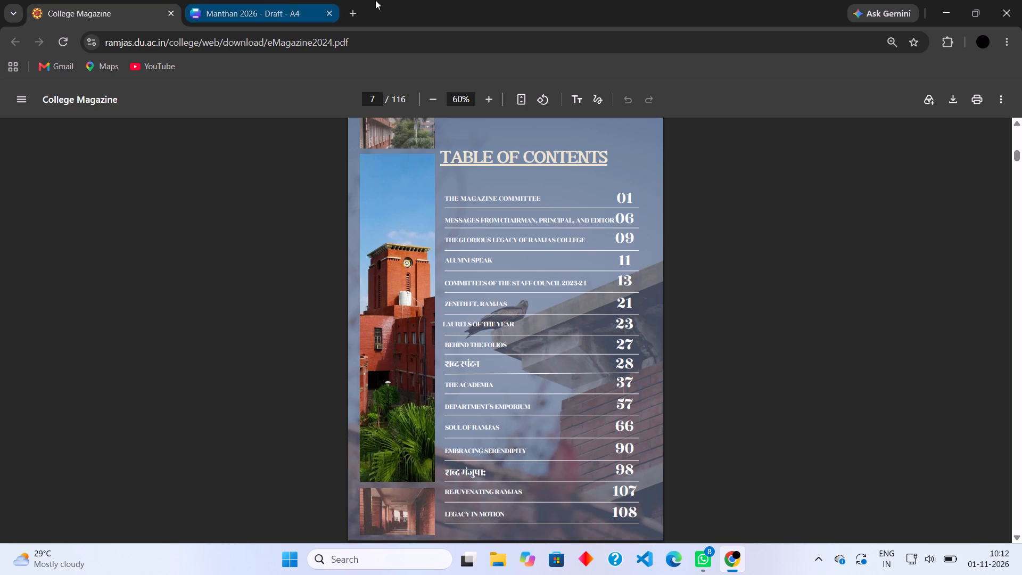
click(352, 14)
click(333, 41)
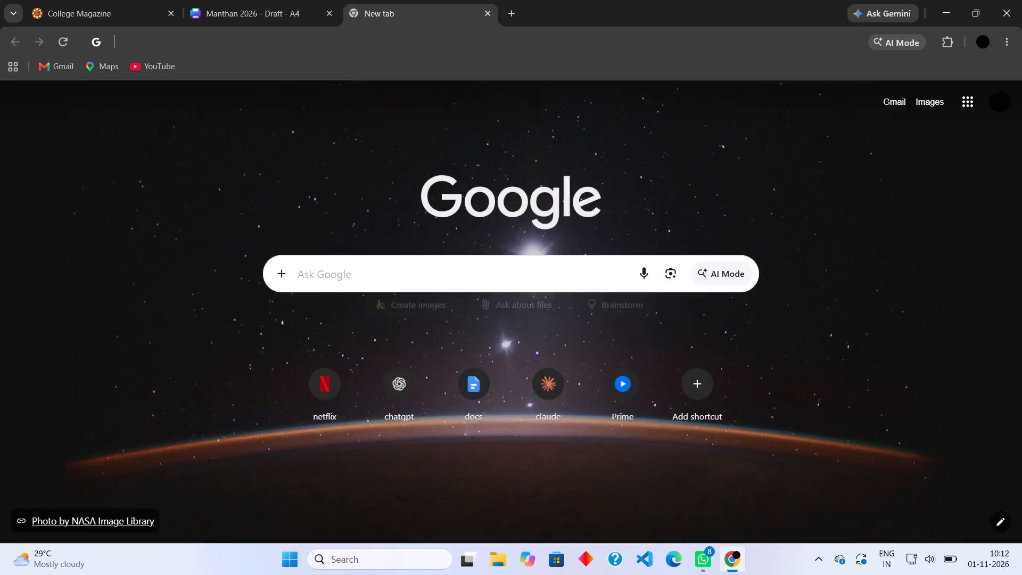
text(nit ja)
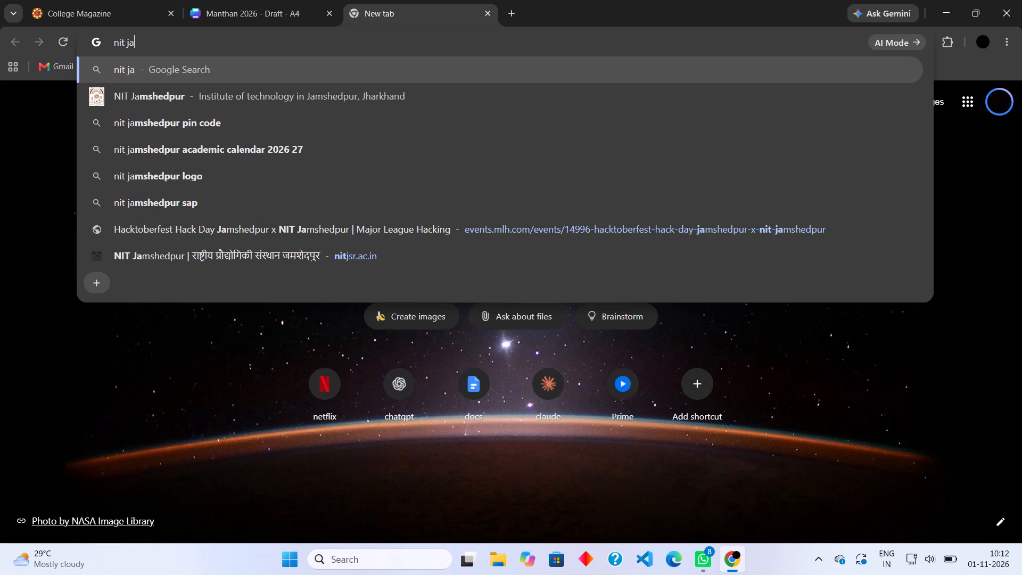
key(m)
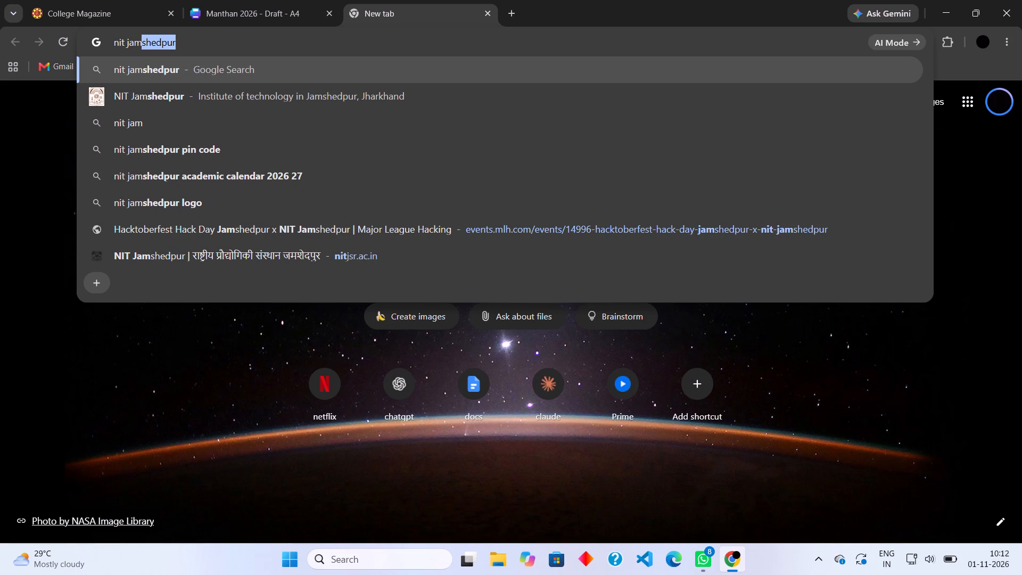
key(Right)
key(space)
text(pictures)
key(Return)
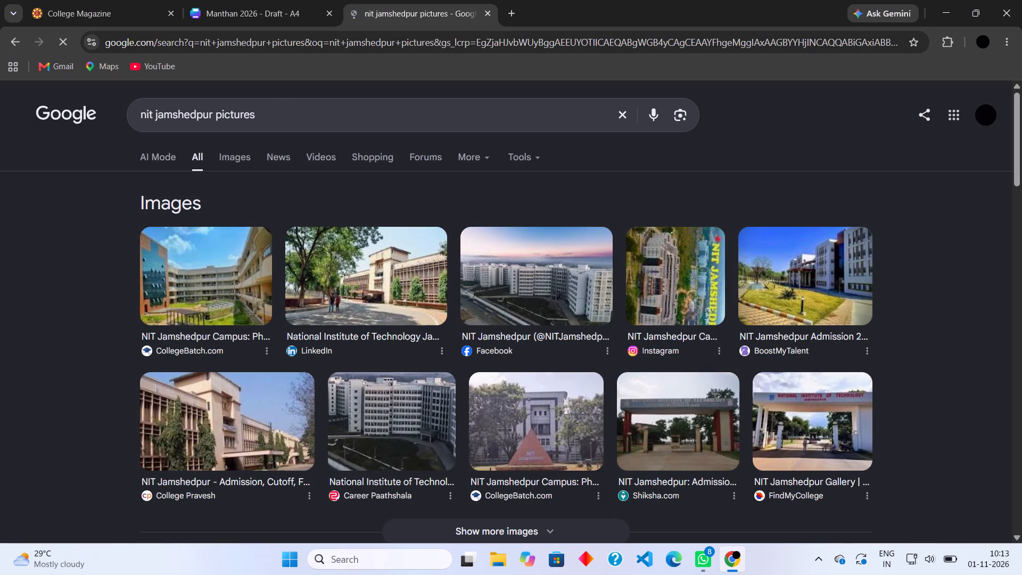
Show the image results for the search and open the FindMyCollege gallery page behind the portrait campus courtyard picture.
click(246, 156)
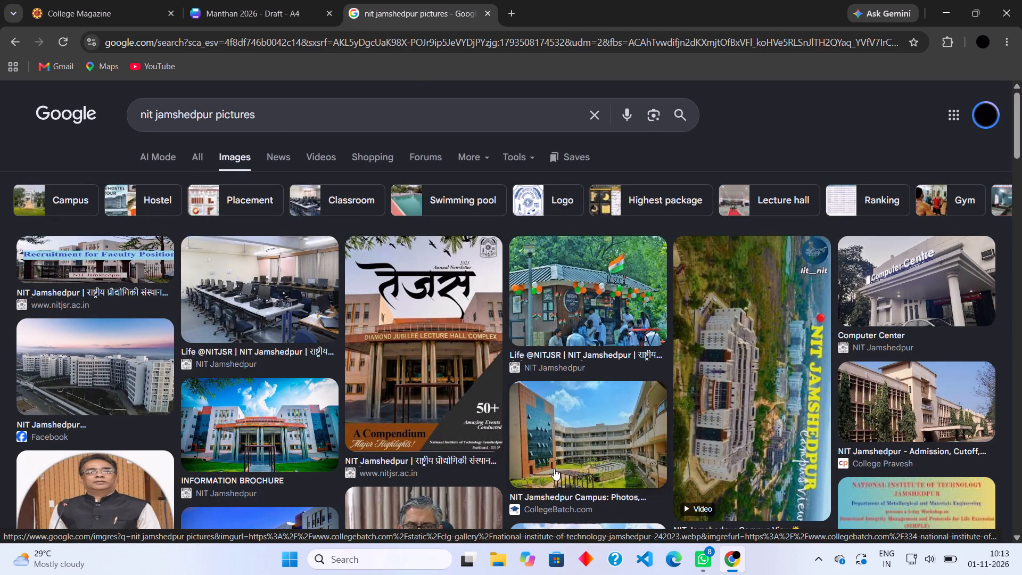
scroll(554, 469, down, 4)
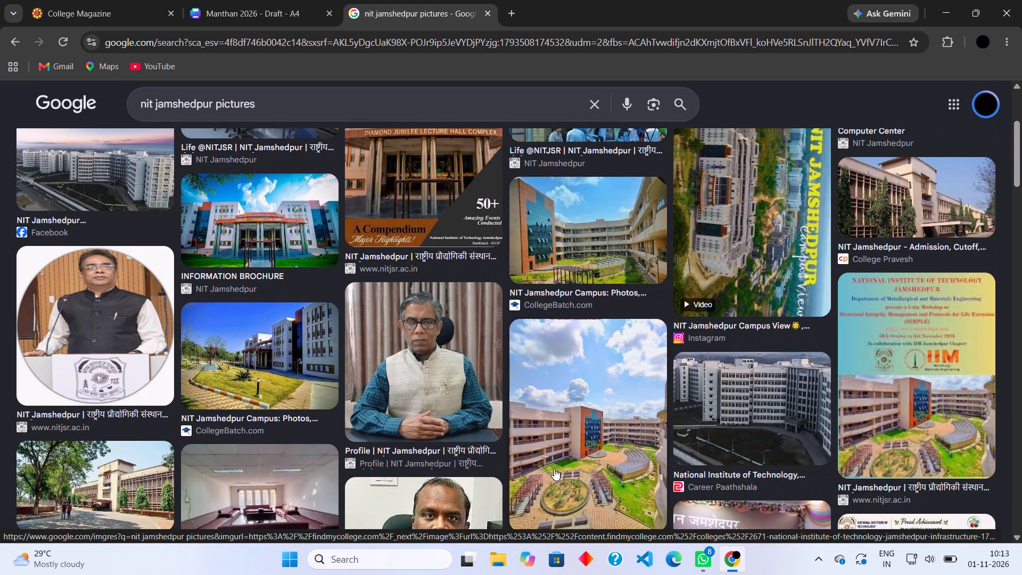
scroll(554, 469, down, 2)
click(597, 343)
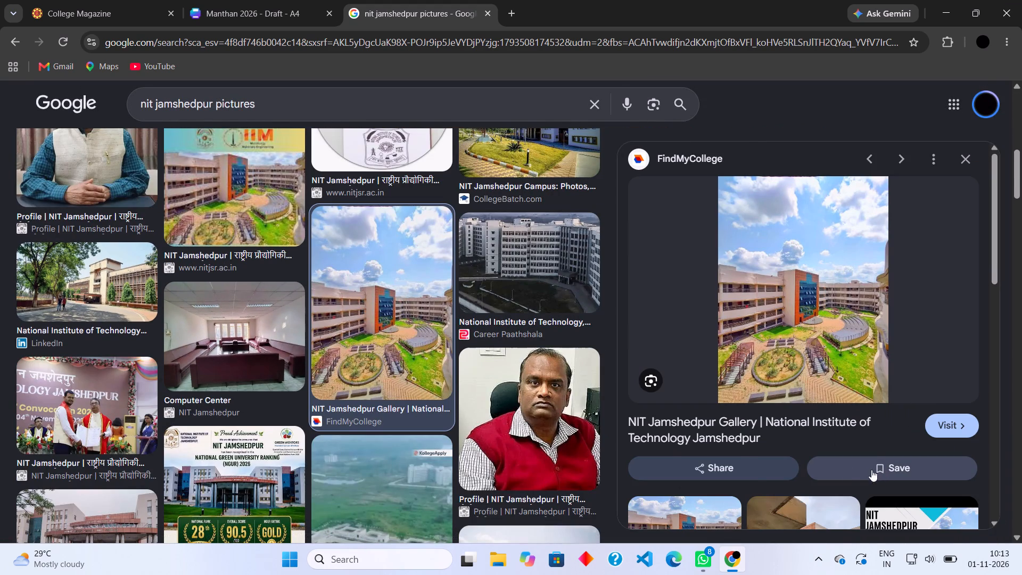
right_click(889, 289)
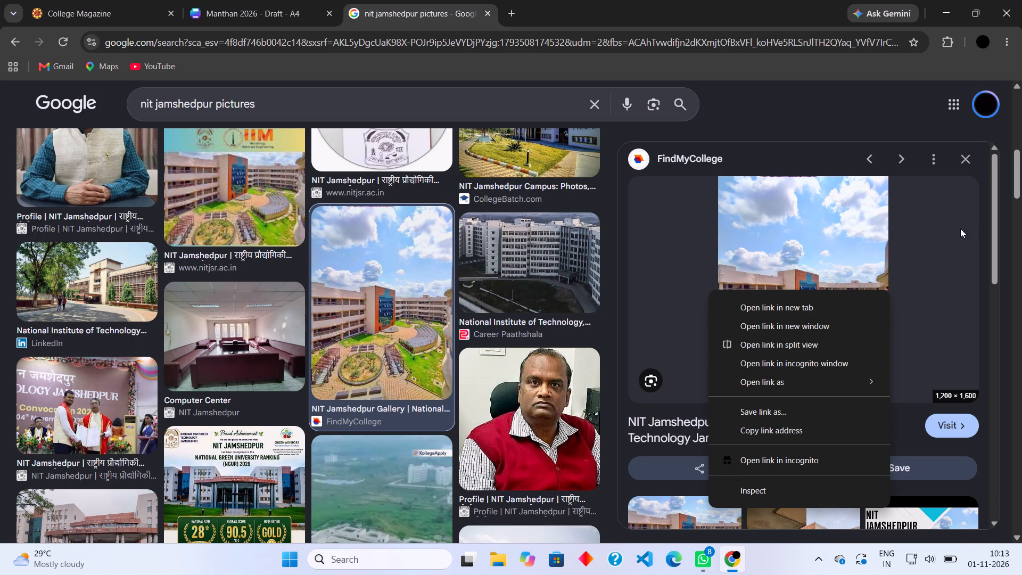
click(844, 248)
right_click(844, 248)
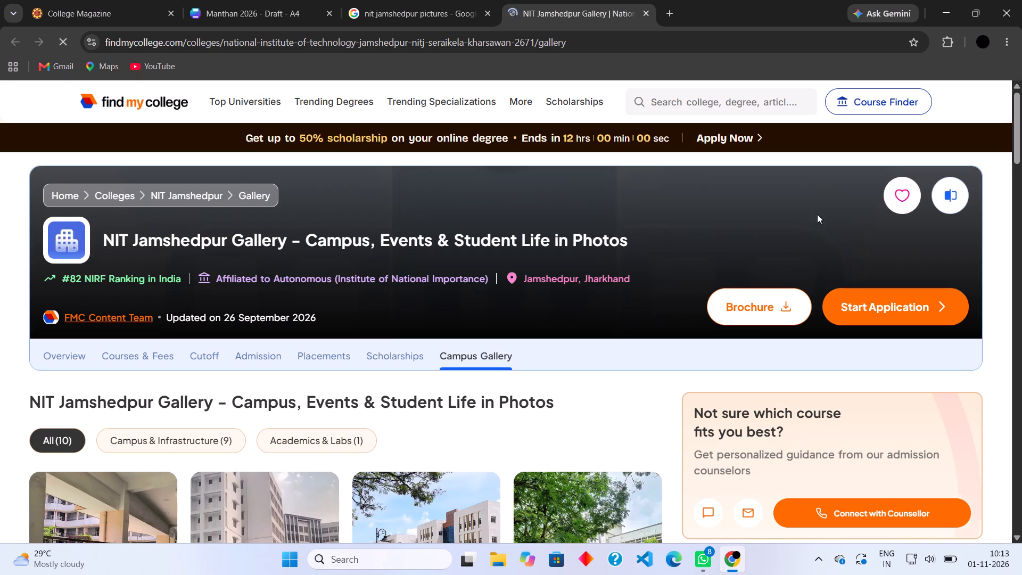
Look through the NIT Jamshedpur campus gallery, dismissing the application form pop-up, and view the entrance photo with the Hindi signboard enlarged.
scroll(638, 343, down, 3)
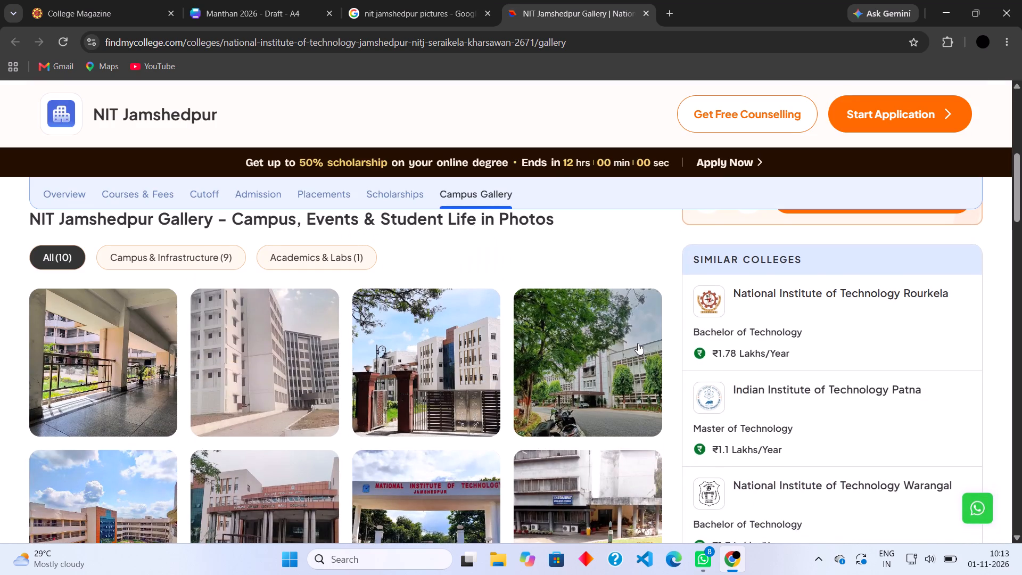
scroll(413, 445, down, 1)
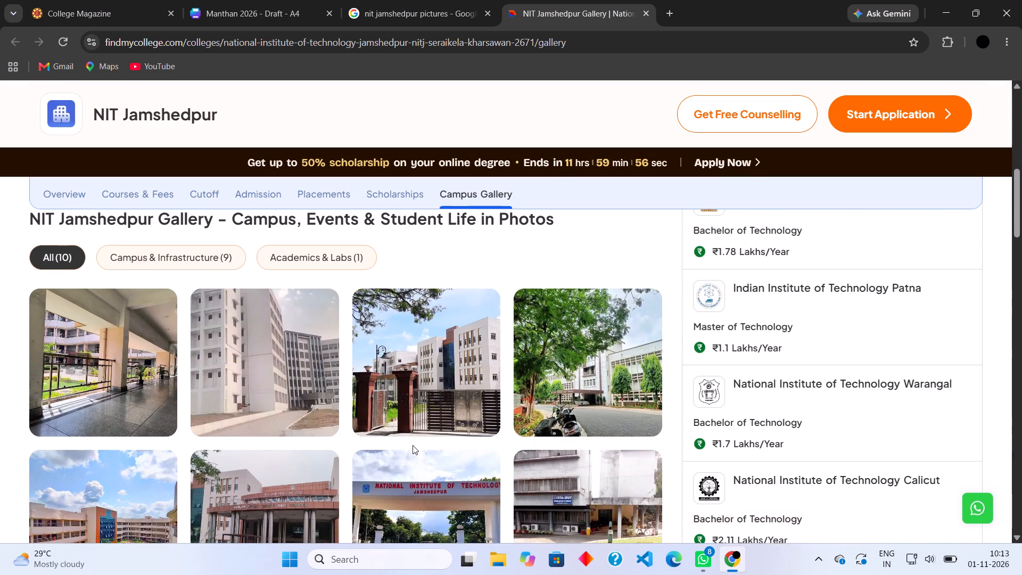
scroll(413, 445, down, 1)
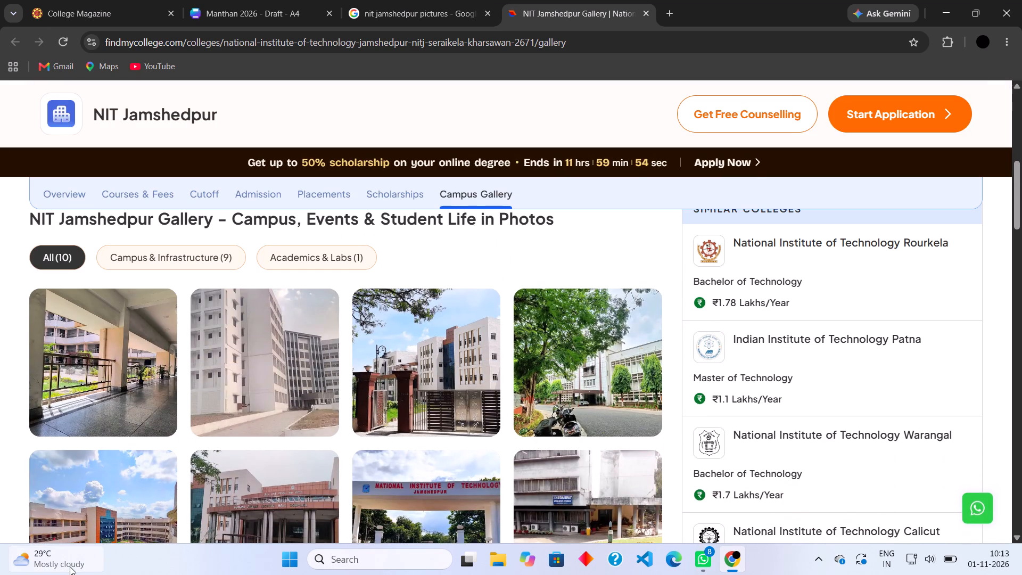
click(449, 270)
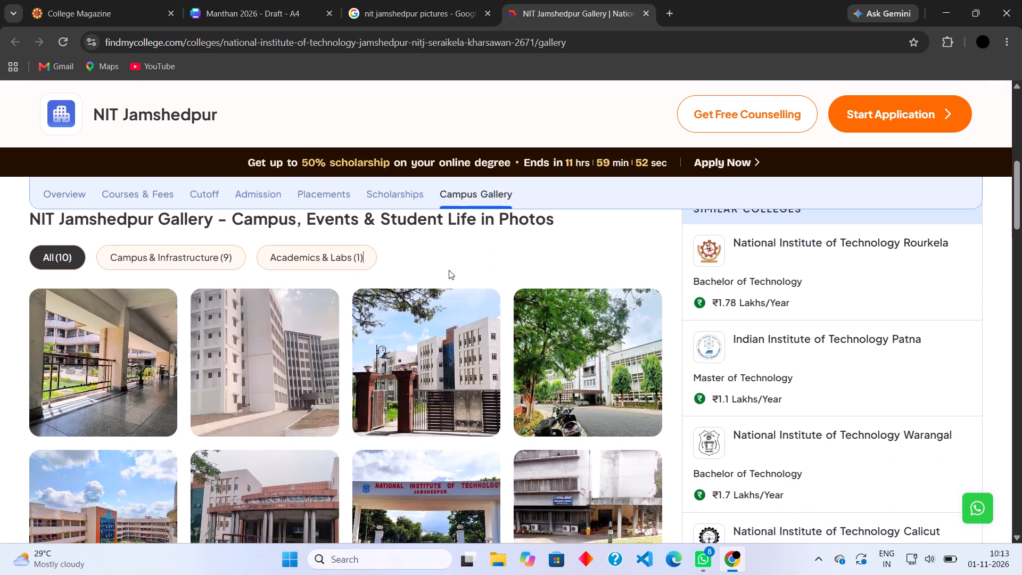
scroll(449, 270, down, 6)
scroll(449, 270, up, 6)
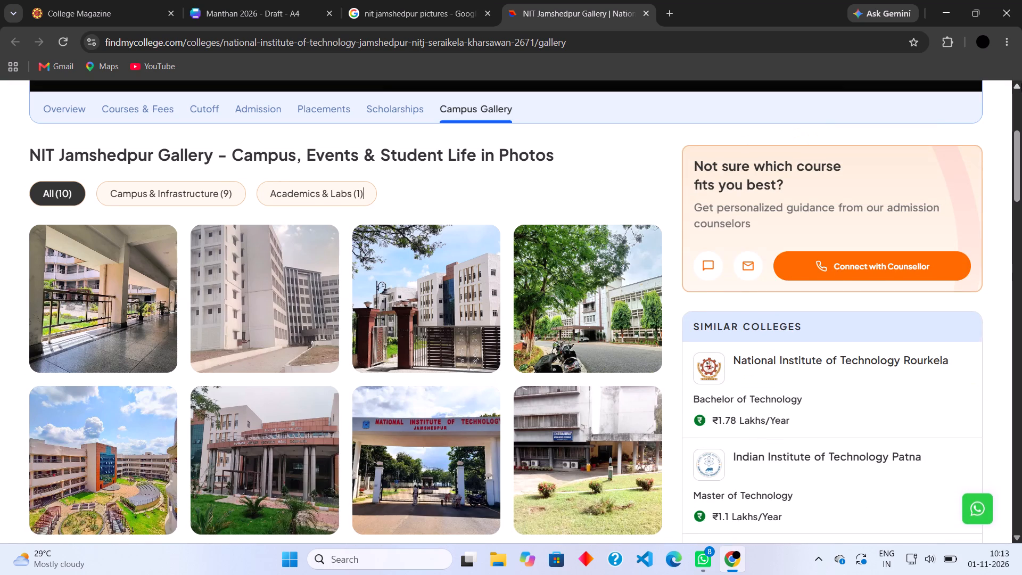
drag(1021, 169, 1021, 205)
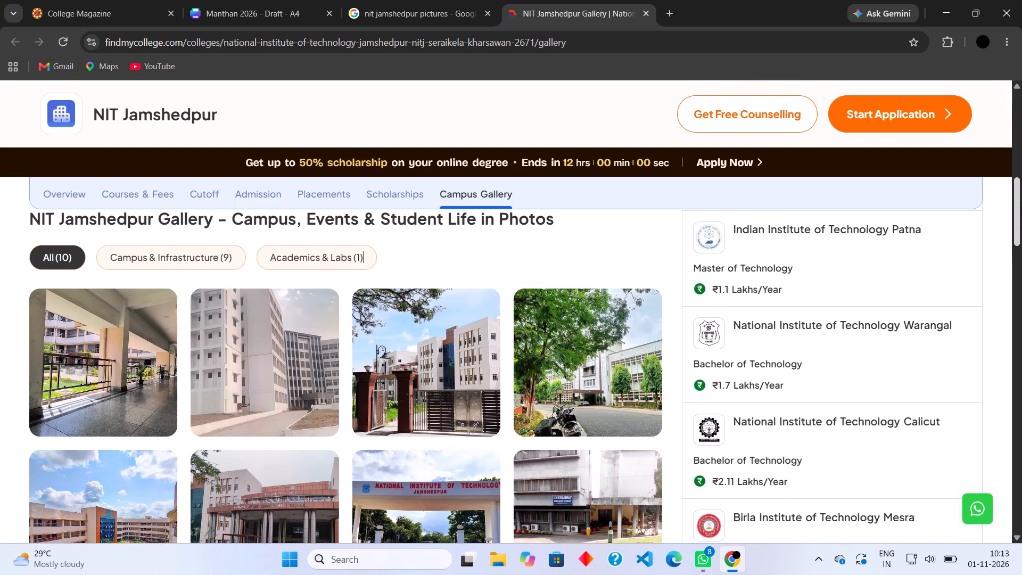
drag(1021, 205, 1021, 0)
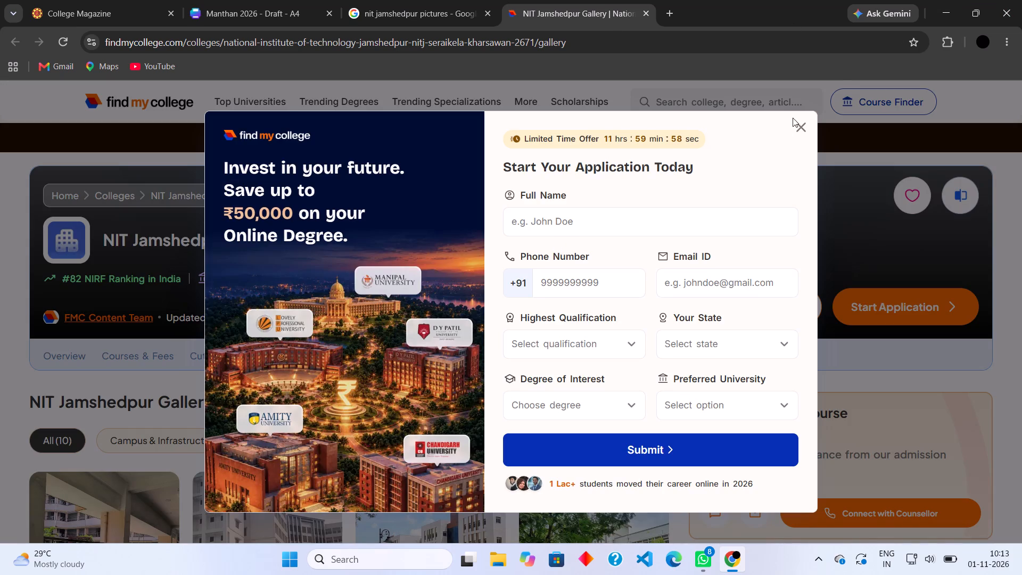
click(800, 126)
scroll(349, 331, down, 3)
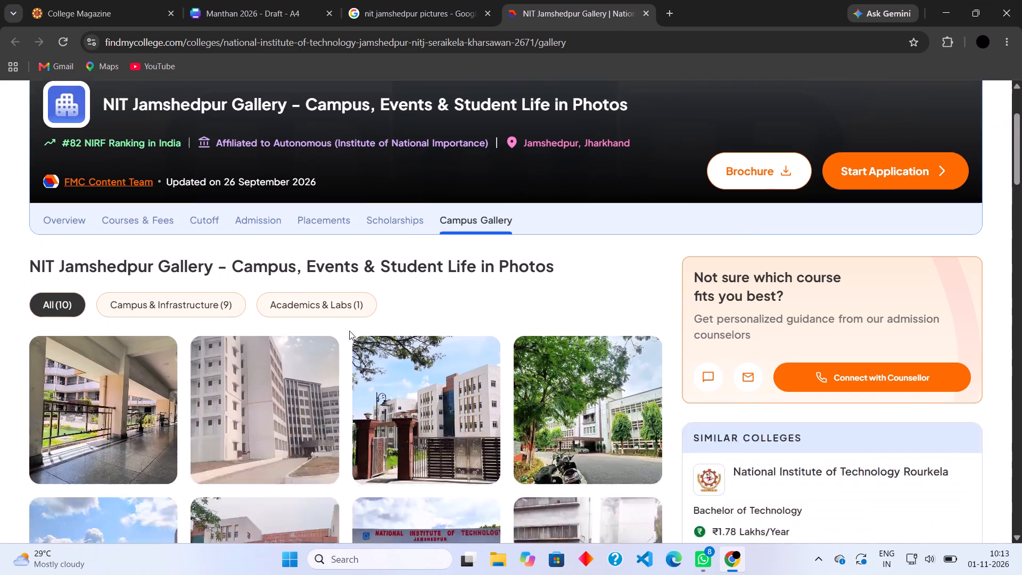
scroll(349, 331, down, 5)
scroll(197, 438, down, 5)
scroll(197, 438, up, 4)
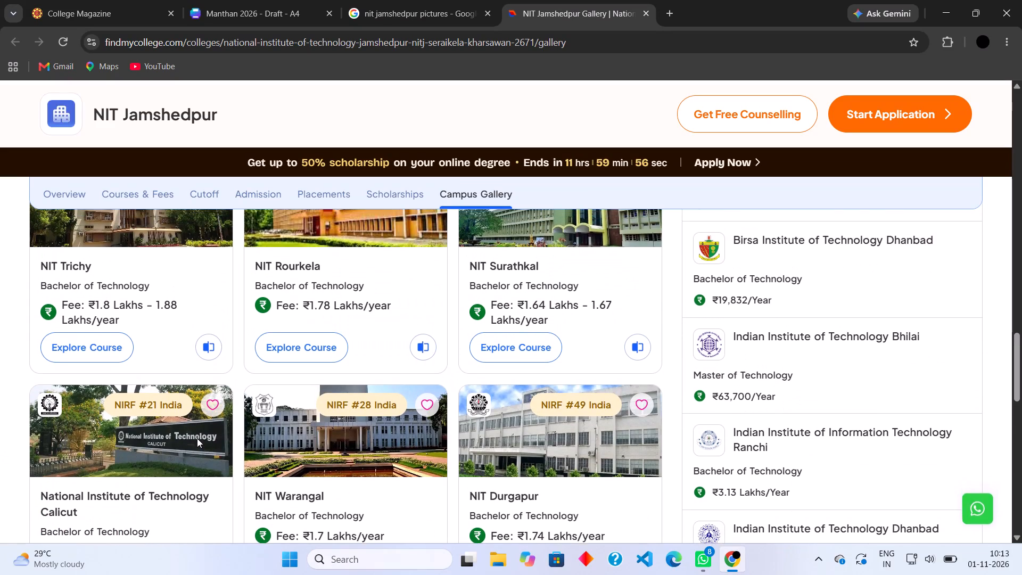
scroll(197, 438, up, 8)
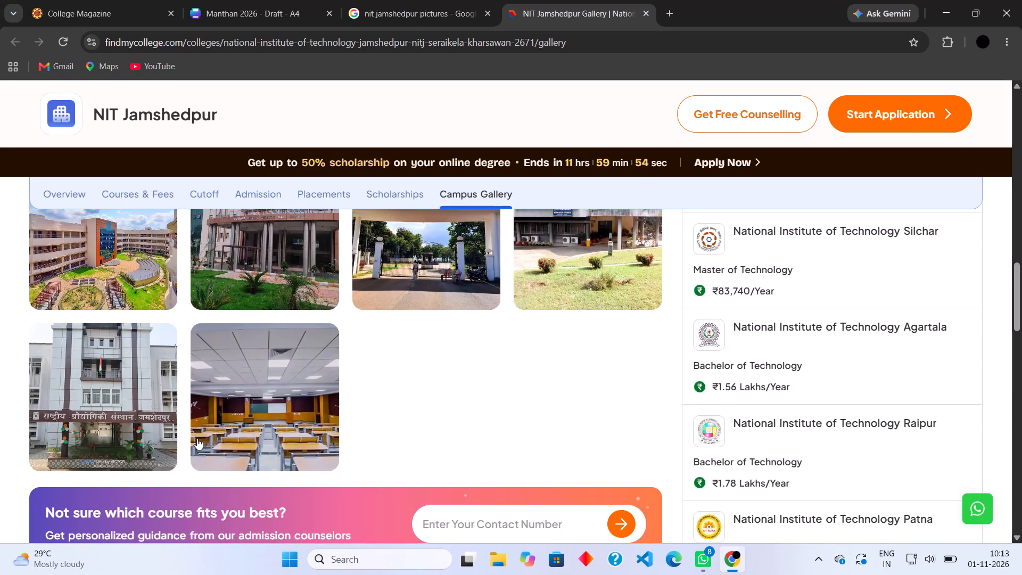
scroll(197, 438, up, 1)
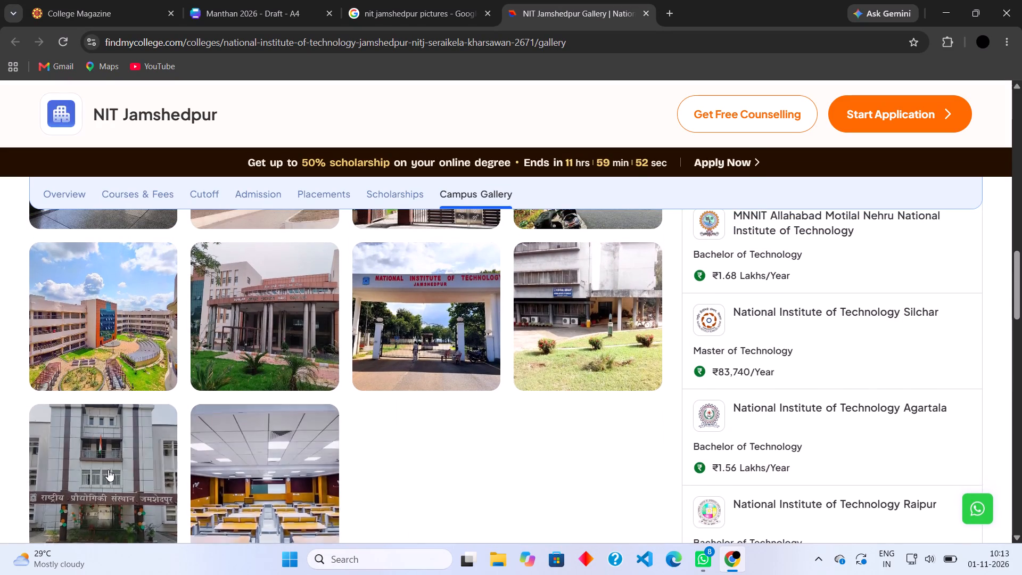
click(106, 478)
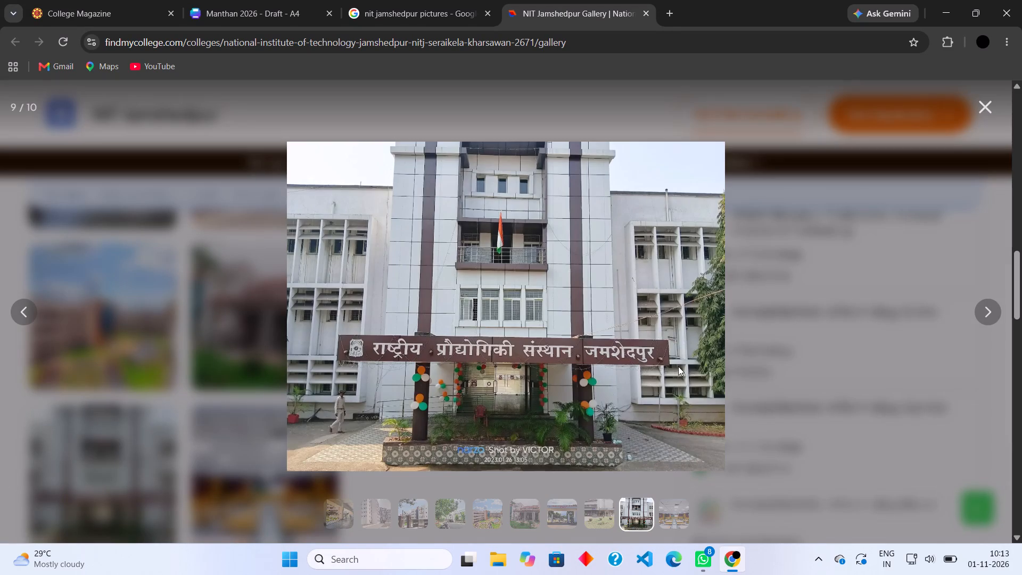
click(987, 102)
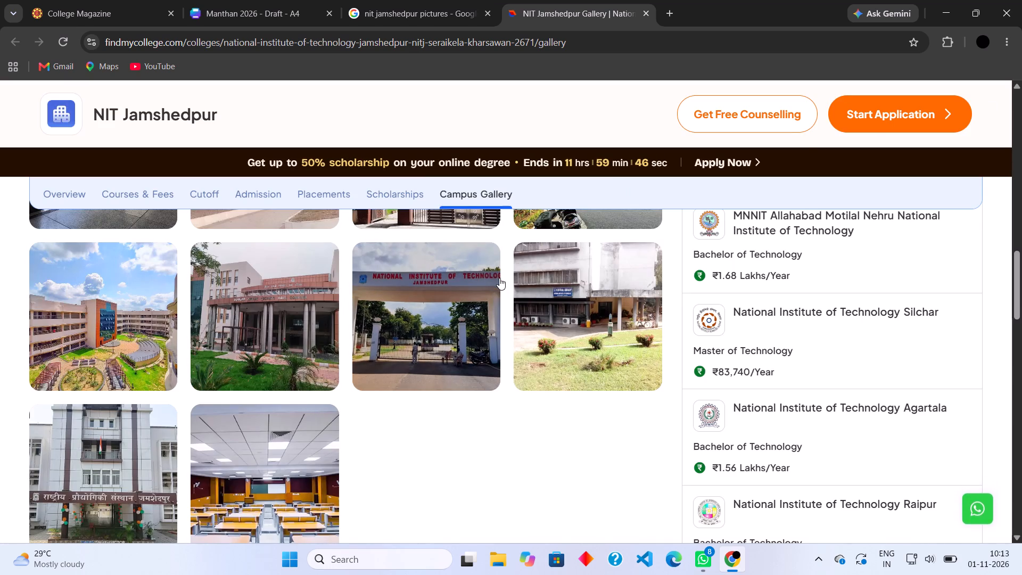
Copy the gallery photo of the white building behind the brown gate and paste it onto page 8 of the Manthan 2026 draft.
scroll(499, 278, up, 1)
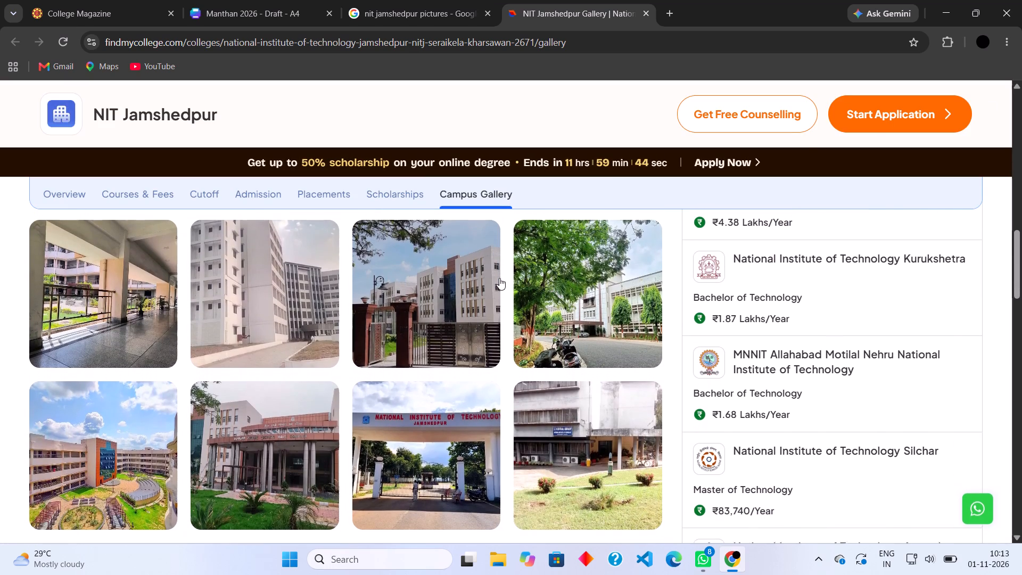
scroll(499, 278, up, 1)
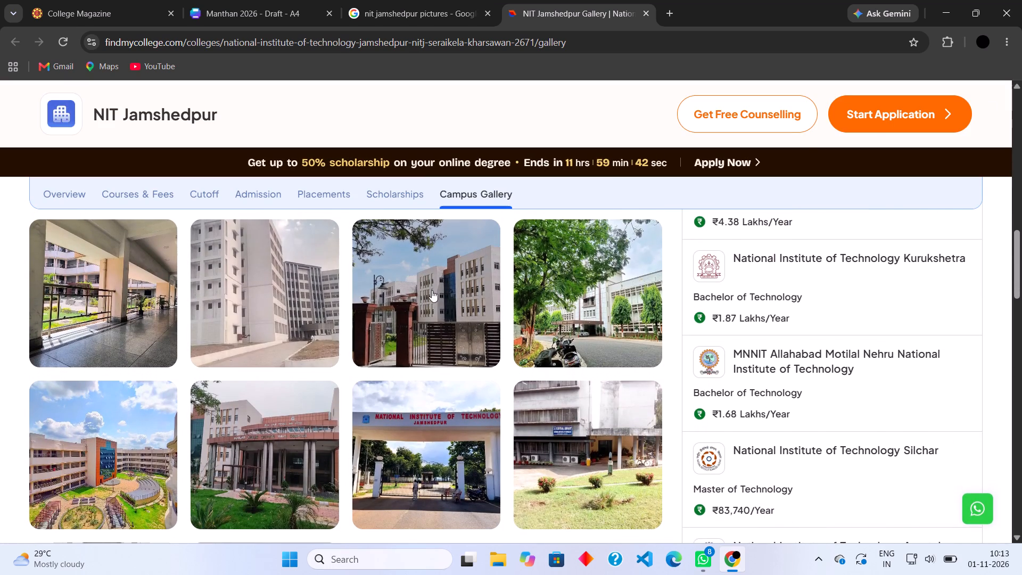
click(431, 290)
right_click(453, 299)
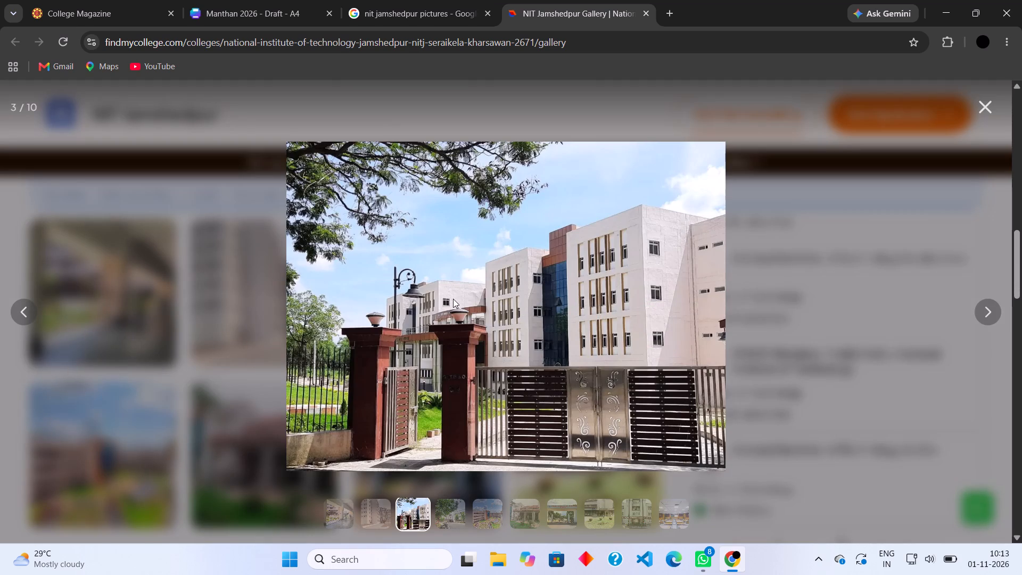
click(525, 362)
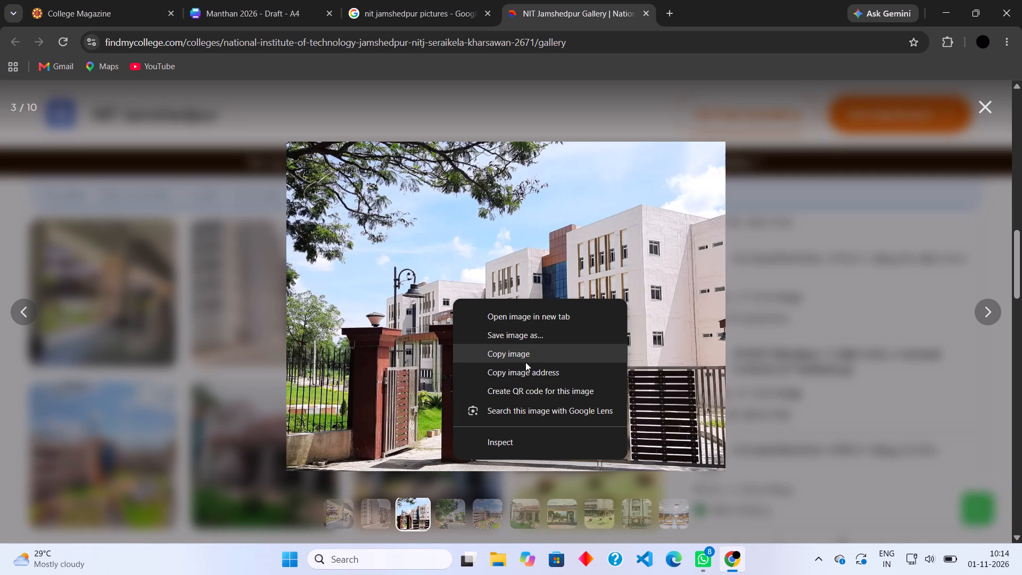
click(983, 104)
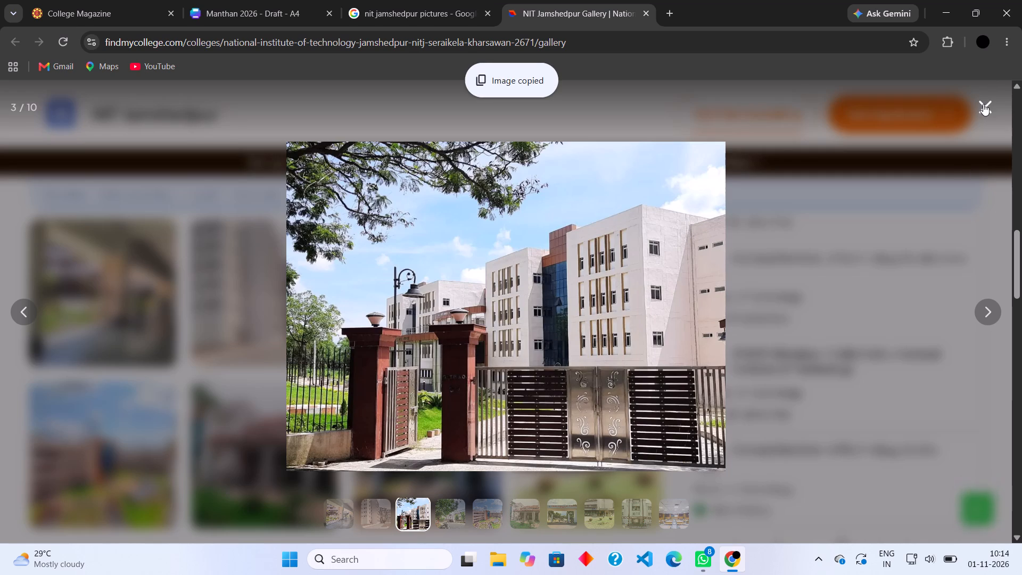
click(282, 2)
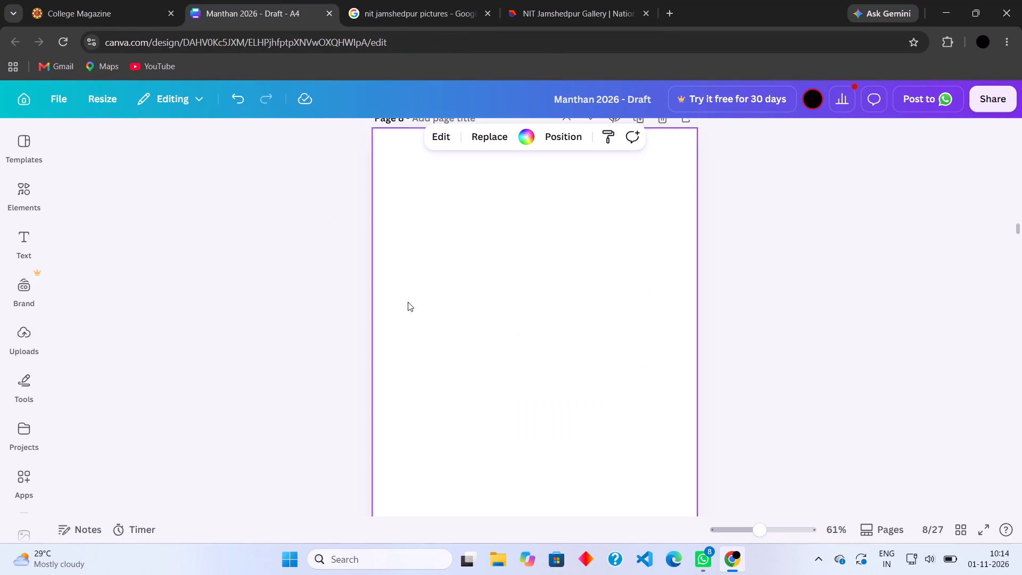
key(ctrl+v)
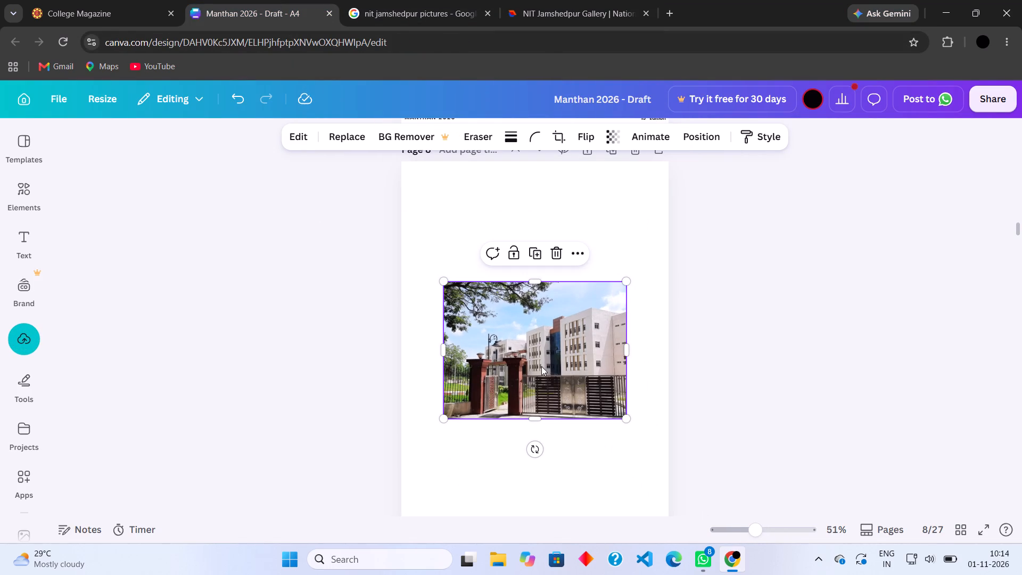
Place the pasted photo in page 8's top-left corner and enlarge it proportionally to about 19.3 wide by 14.4 high.
drag(540, 366, 501, 246)
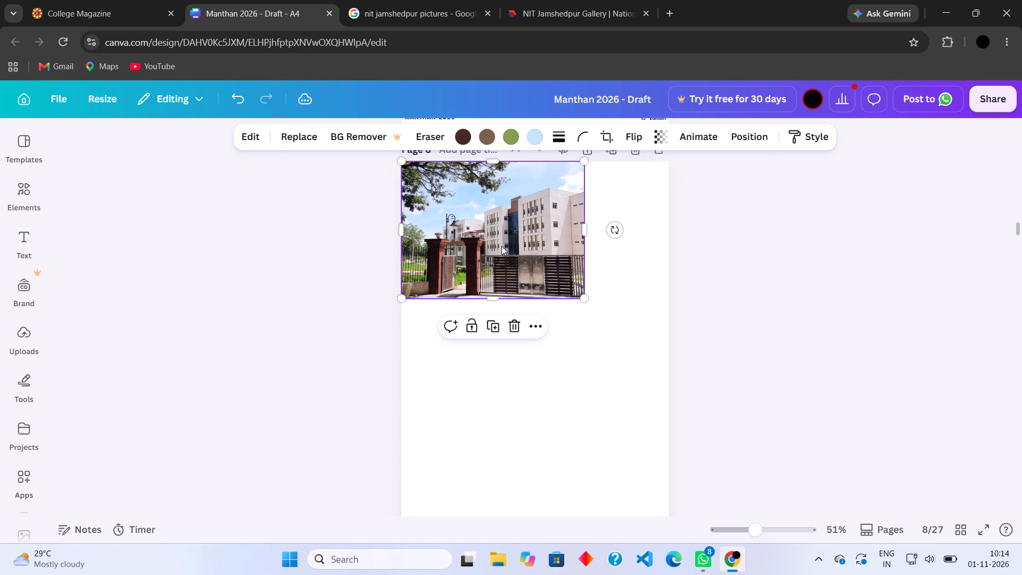
drag(583, 300, 617, 365)
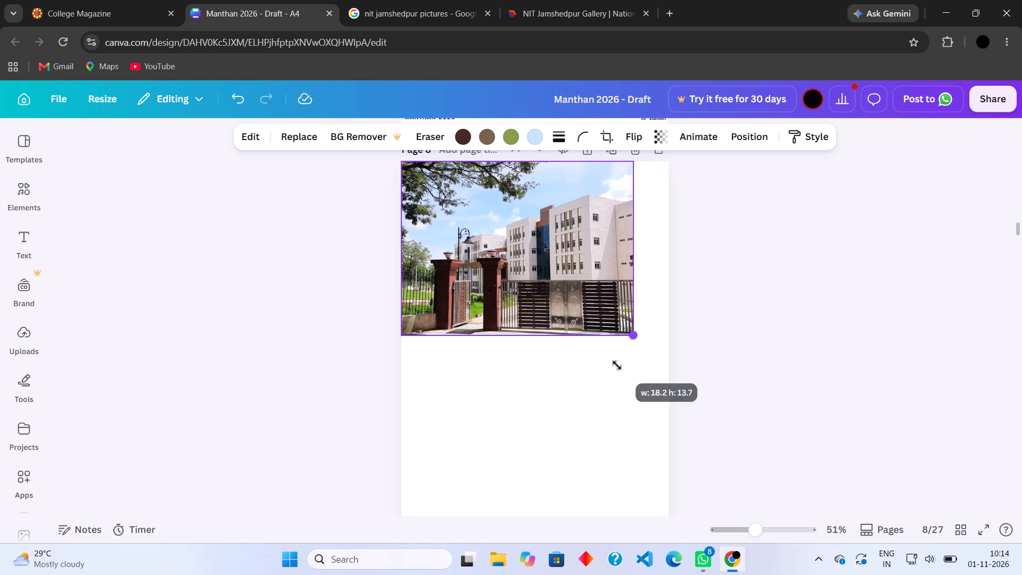
drag(617, 365, 623, 374)
click(652, 256)
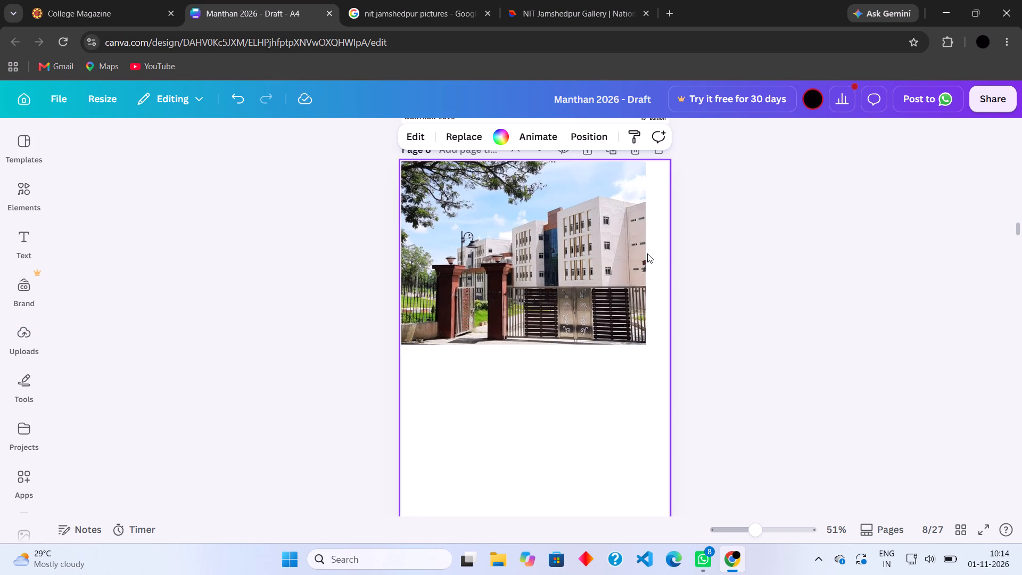
click(629, 256)
click(649, 252)
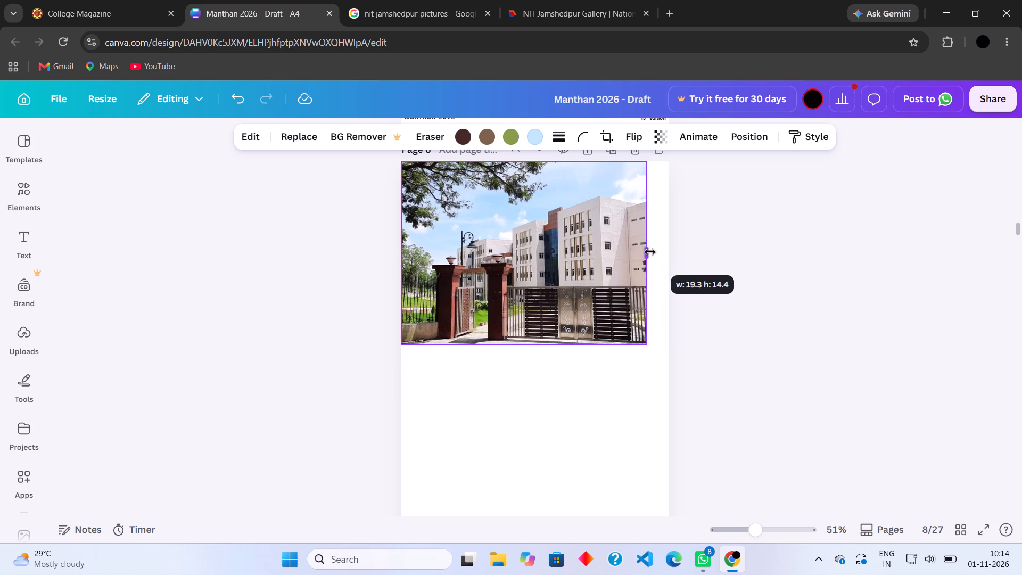
Reshape the photo into a tall crop about 14.6 wide and 28 high, set against page 8's left and top edges.
drag(401, 254, 440, 254)
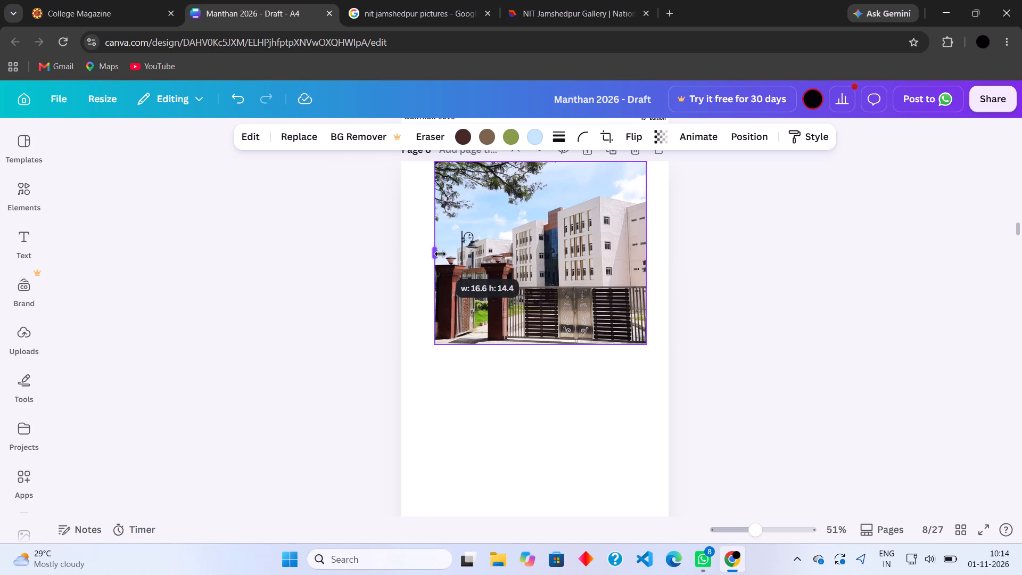
drag(440, 254, 461, 256)
drag(551, 269, 493, 271)
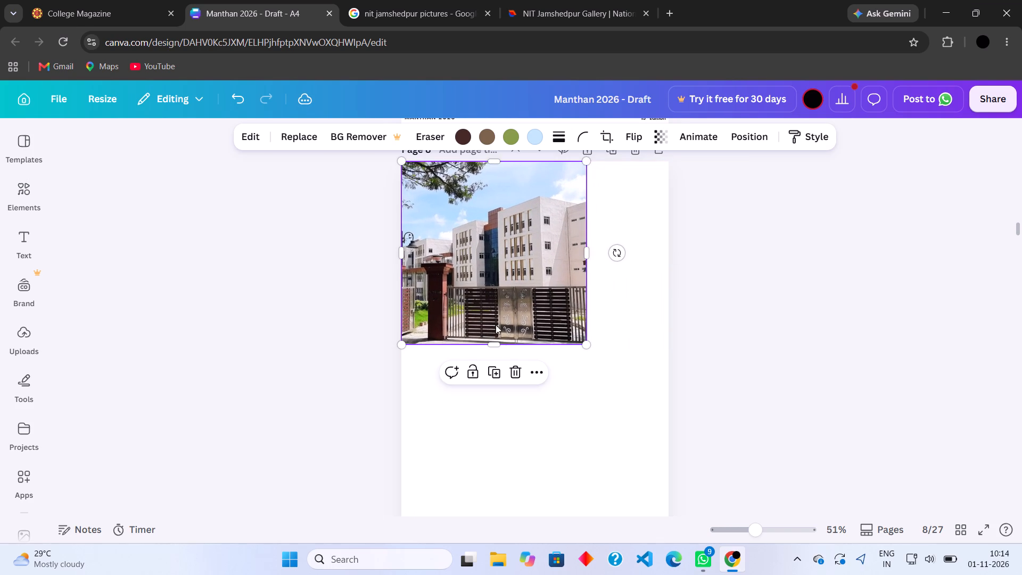
drag(494, 344, 489, 511)
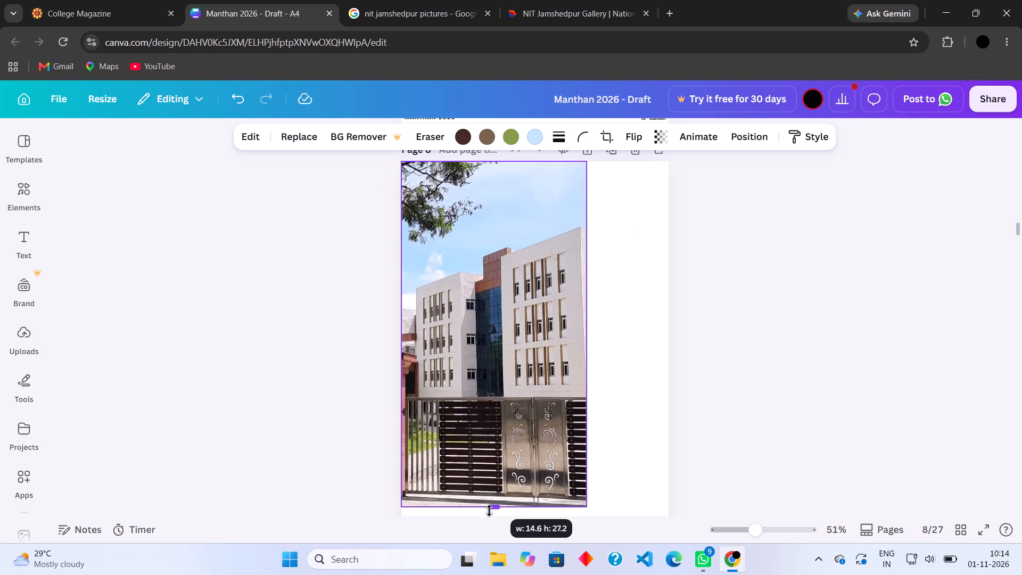
drag(489, 511, 488, 513)
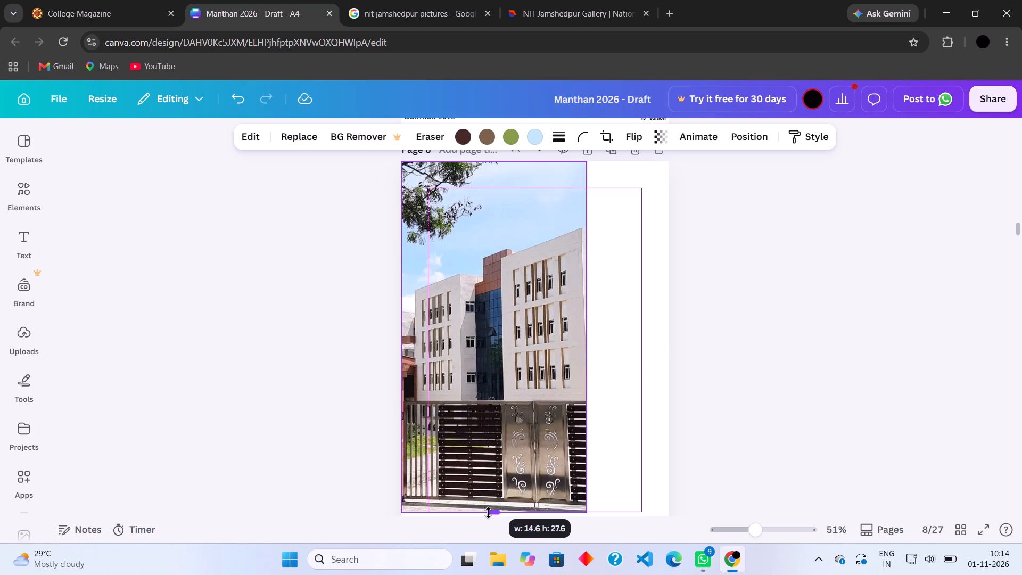
drag(488, 513, 489, 516)
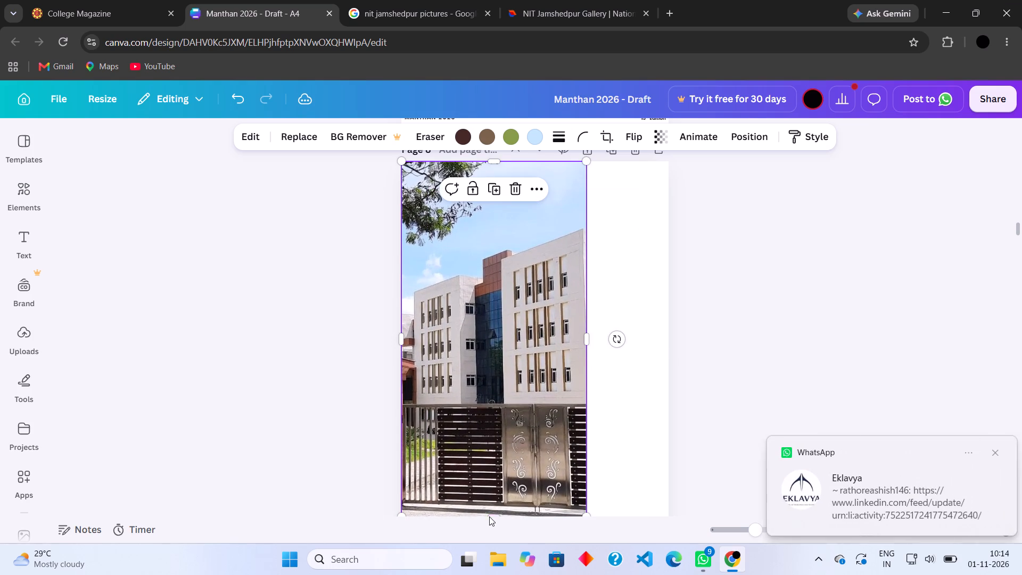
click(748, 360)
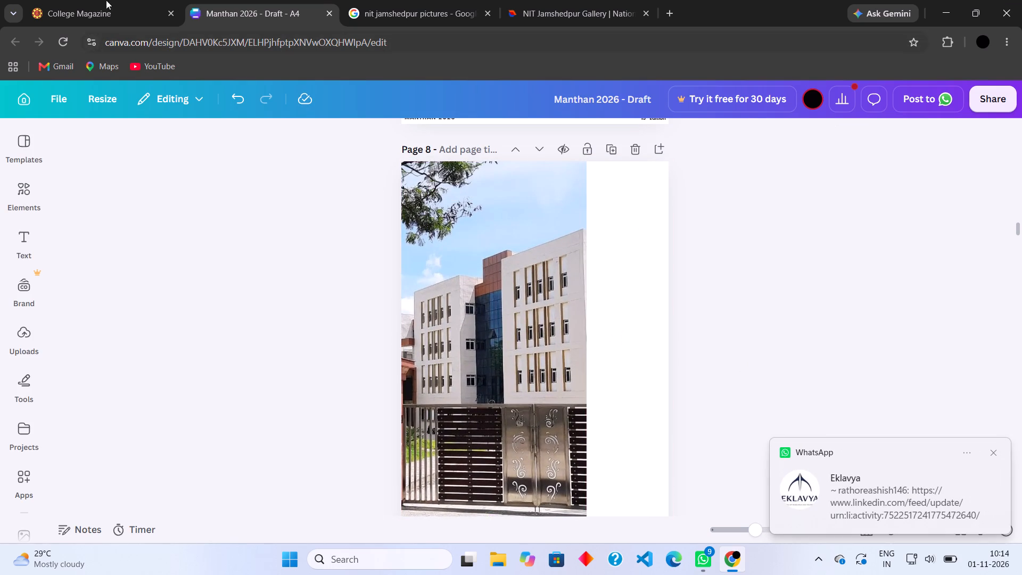
Check the photo layout of the Ramjas magazine's Table of Contents page and narrow page 8's photo to about 9.8 wide.
click(67, 1)
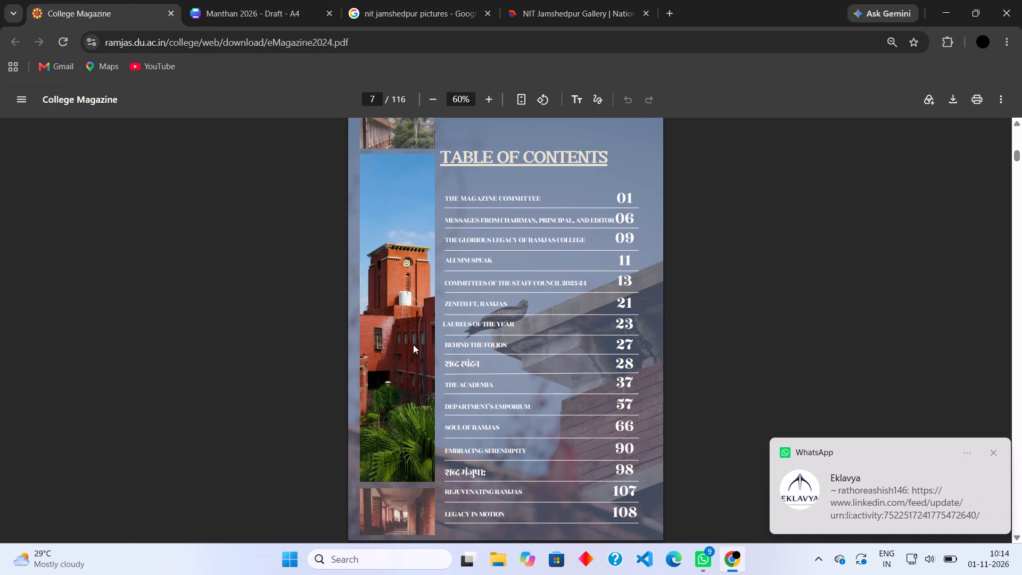
scroll(413, 344, up, 1)
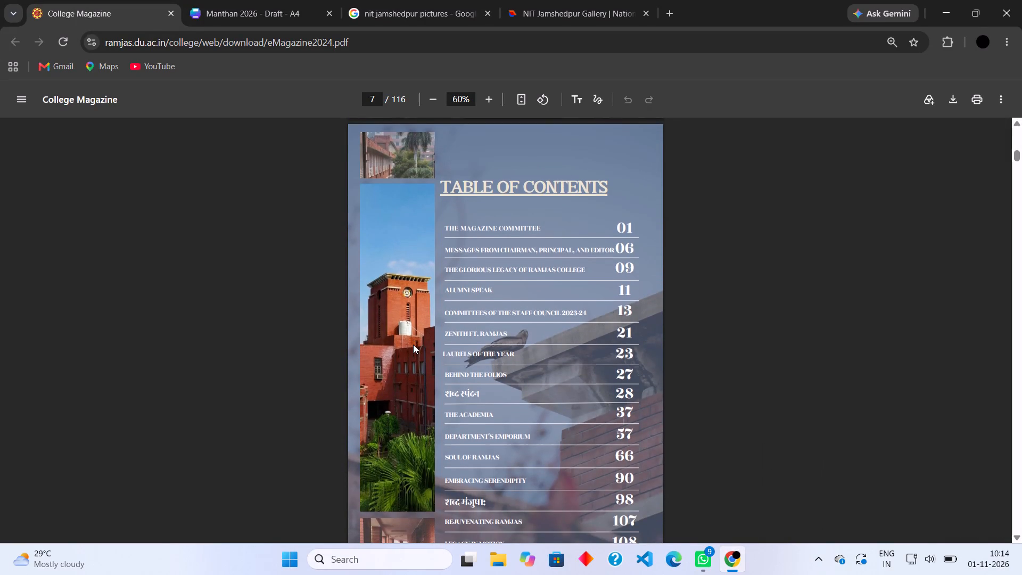
scroll(413, 344, up, 1)
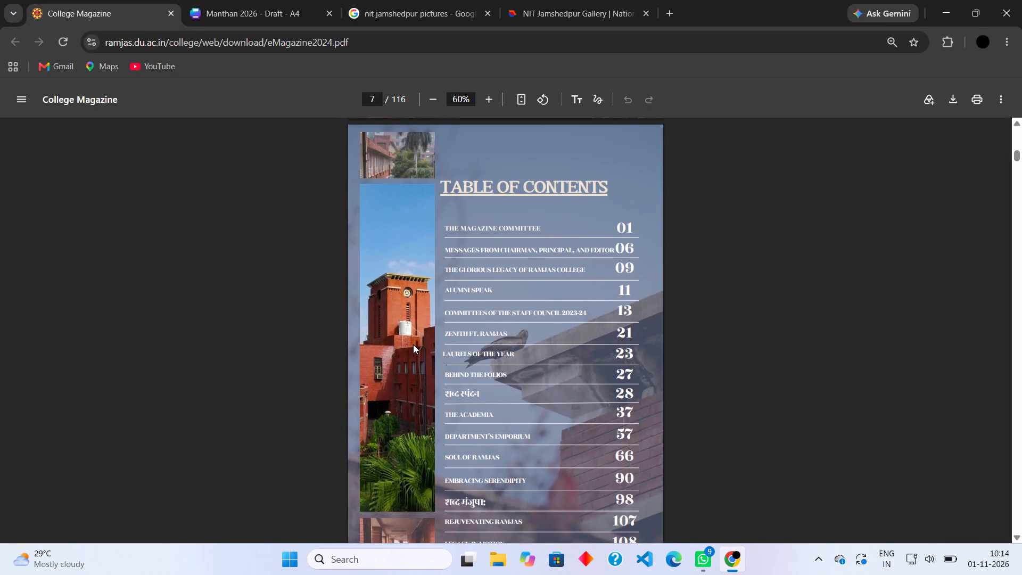
scroll(413, 344, up, 1)
click(271, 0)
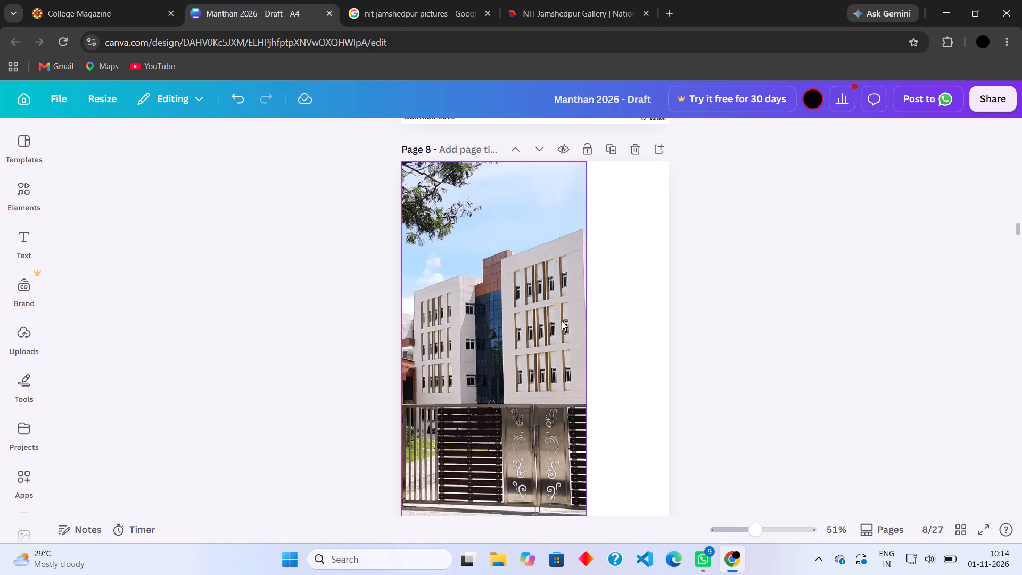
click(562, 321)
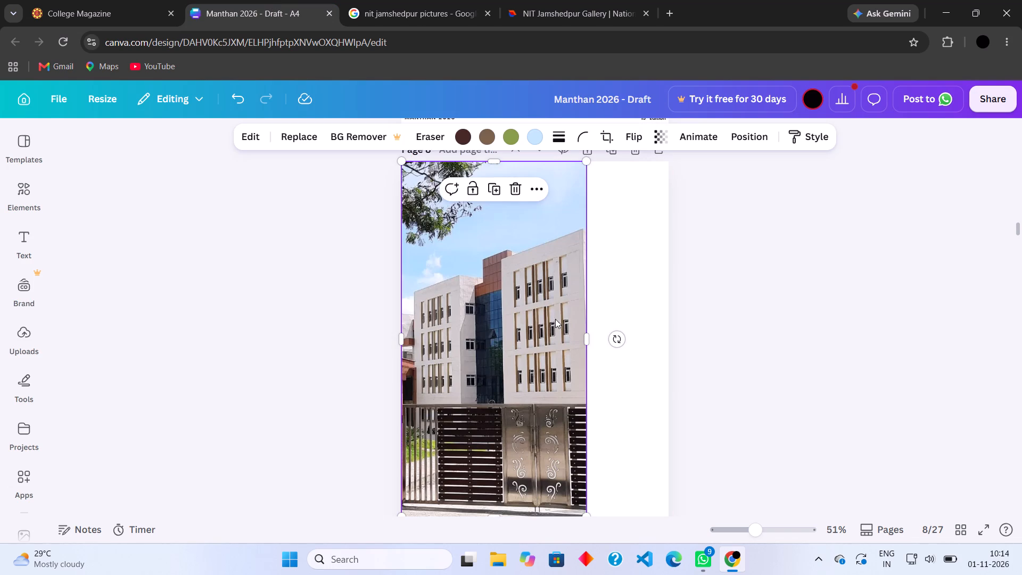
click(554, 325)
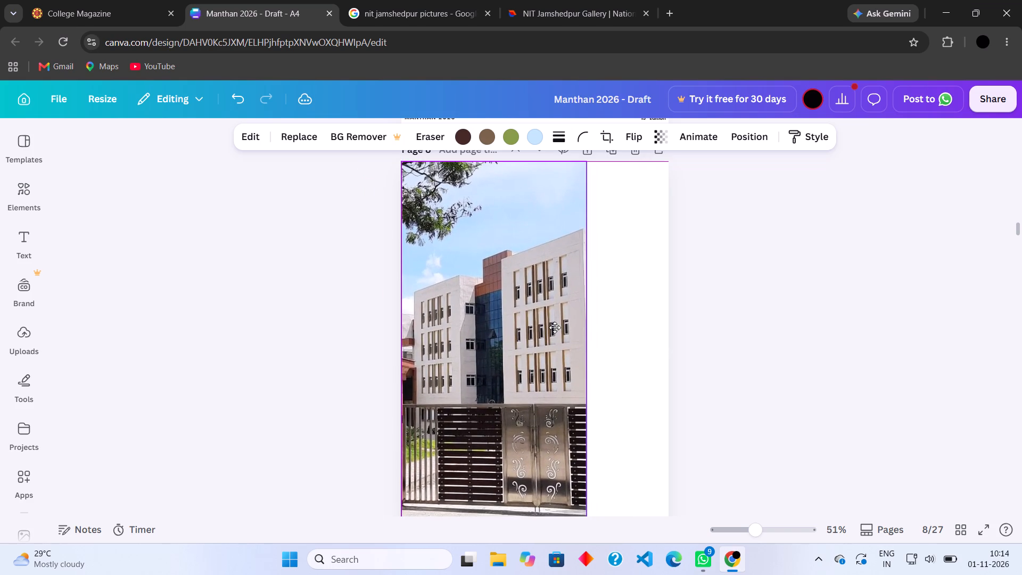
drag(588, 339, 559, 341)
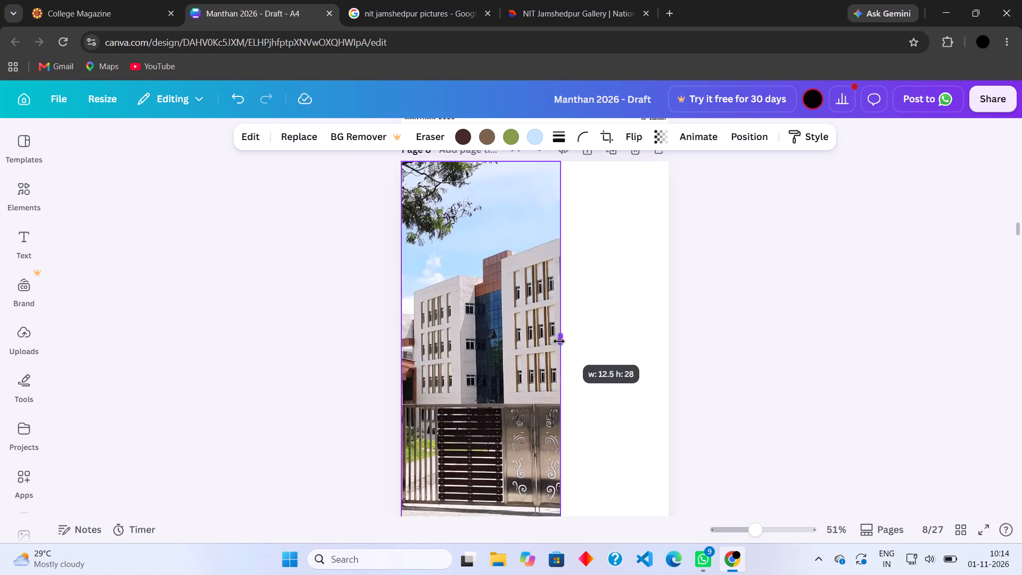
drag(559, 341, 528, 346)
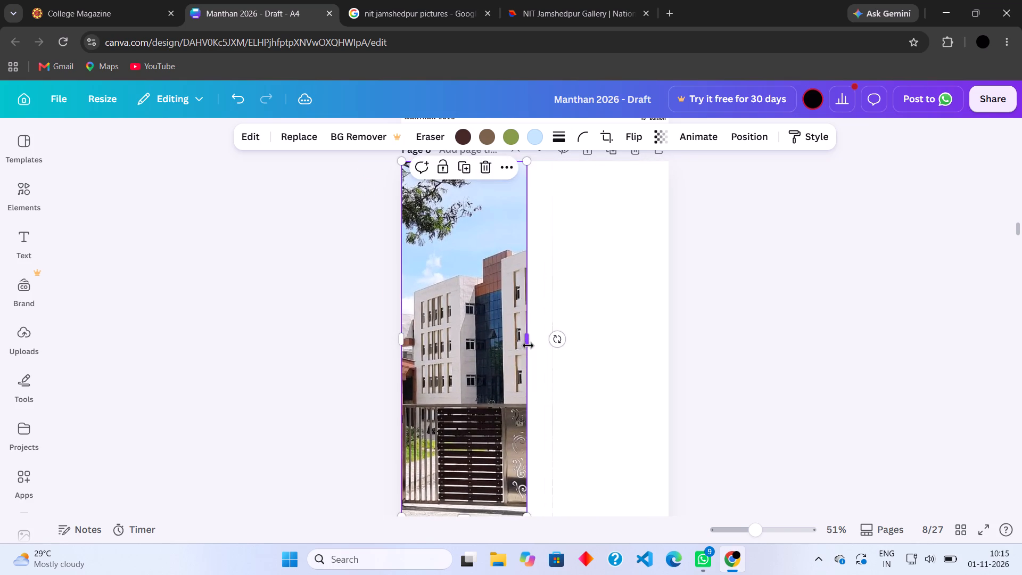
Compare with the Contents page, then stretch page 8's photo past the page's bottom edge and widen it slightly beyond the page's centre.
scroll(528, 346, up, 6)
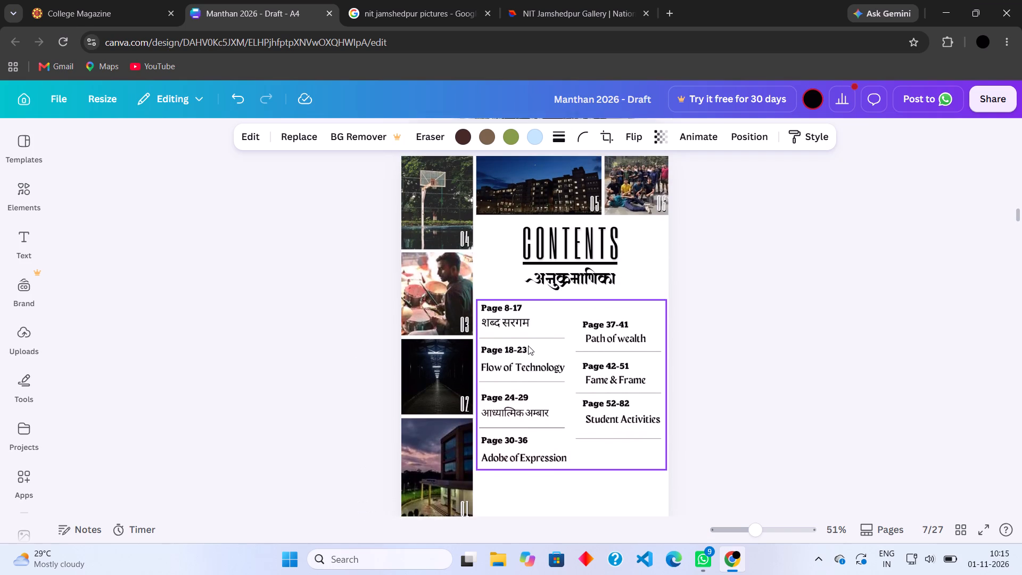
scroll(528, 346, up, 1)
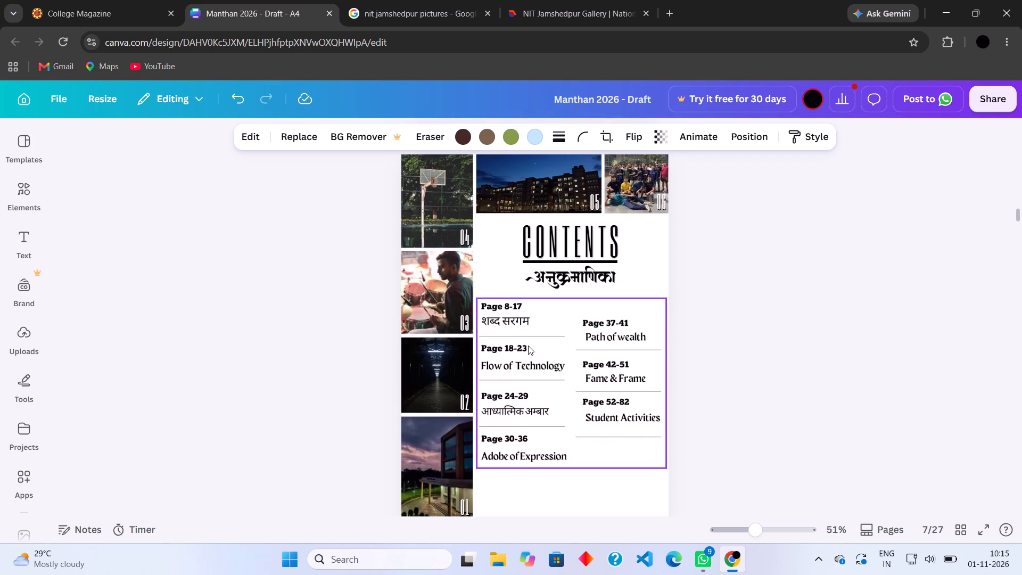
scroll(528, 346, up, 1)
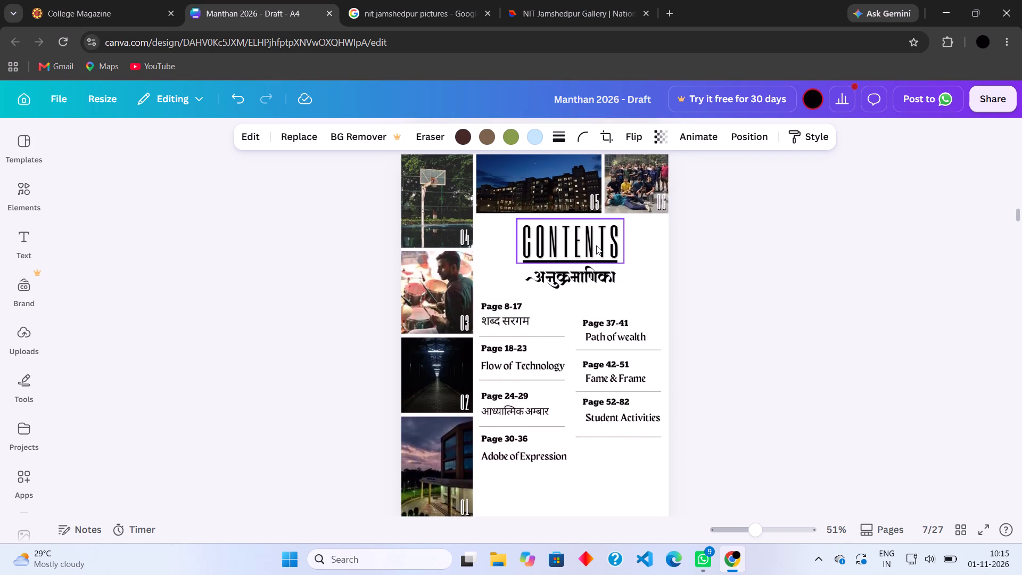
scroll(596, 245, down, 2)
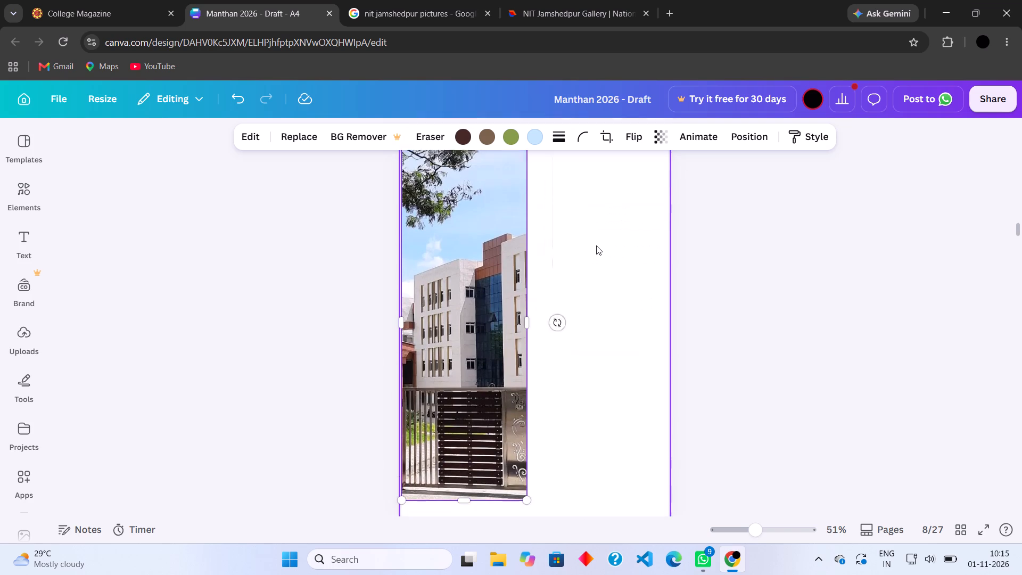
scroll(596, 245, down, 2)
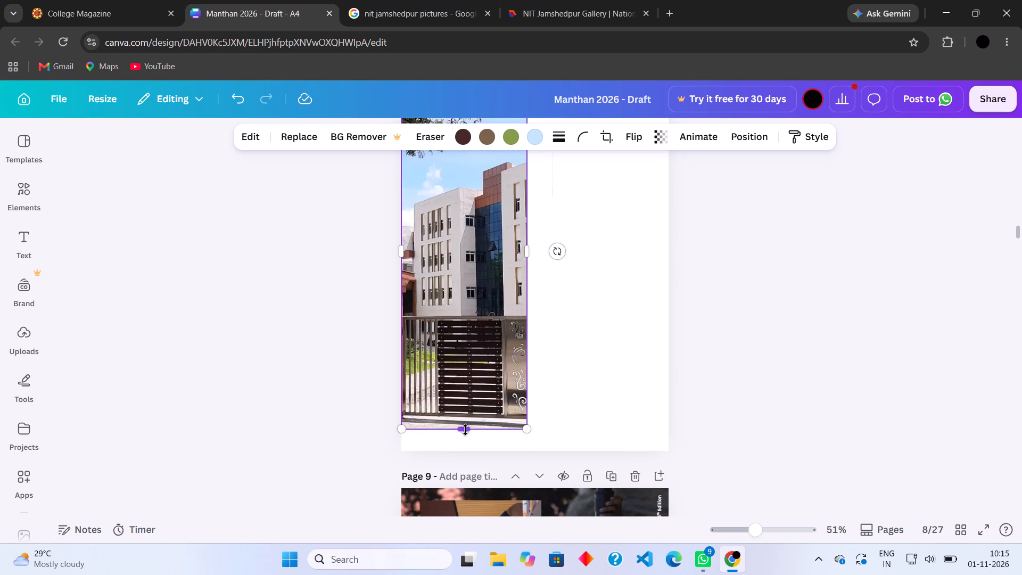
drag(465, 430, 458, 513)
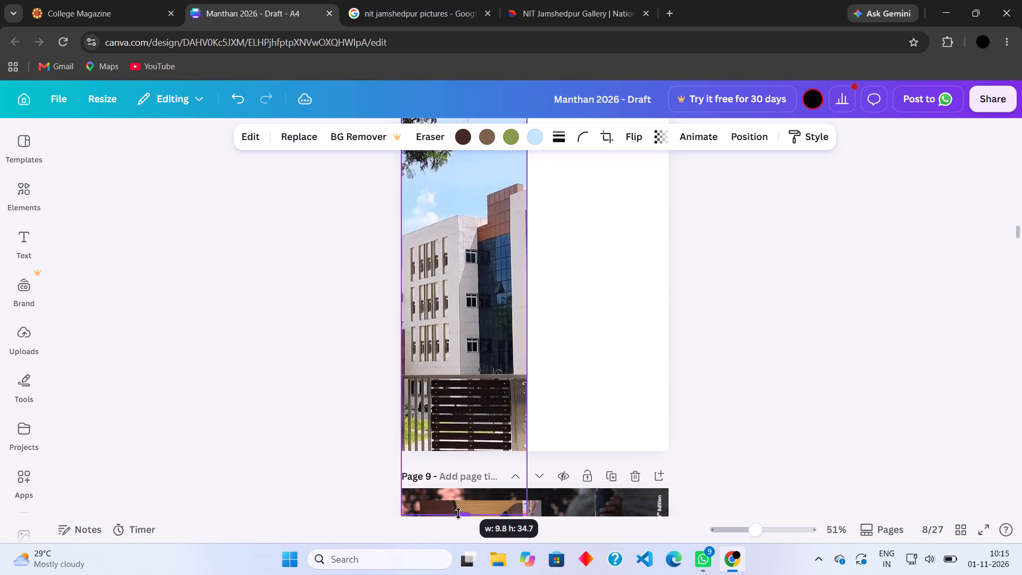
drag(458, 513, 458, 502)
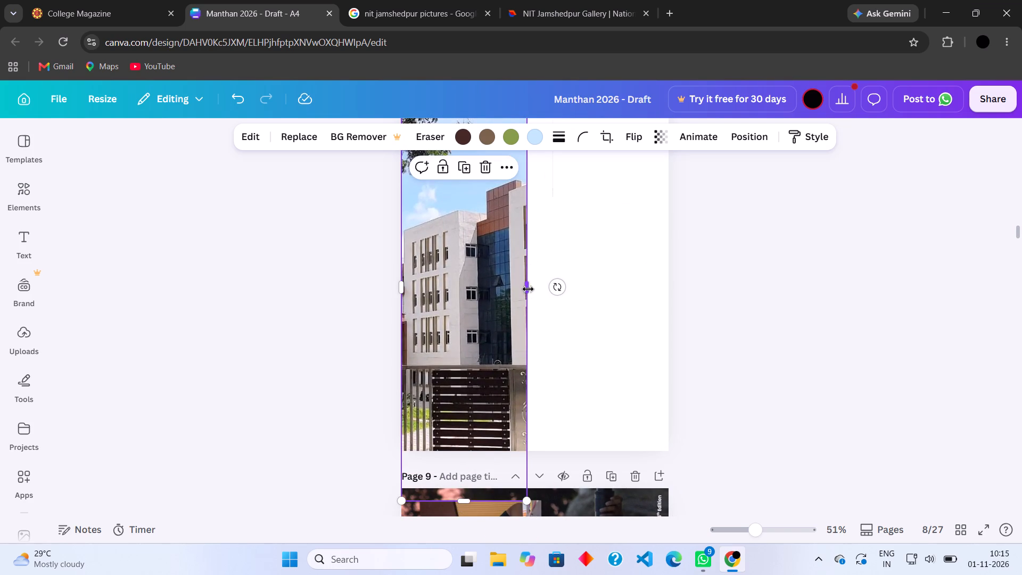
drag(528, 289, 559, 281)
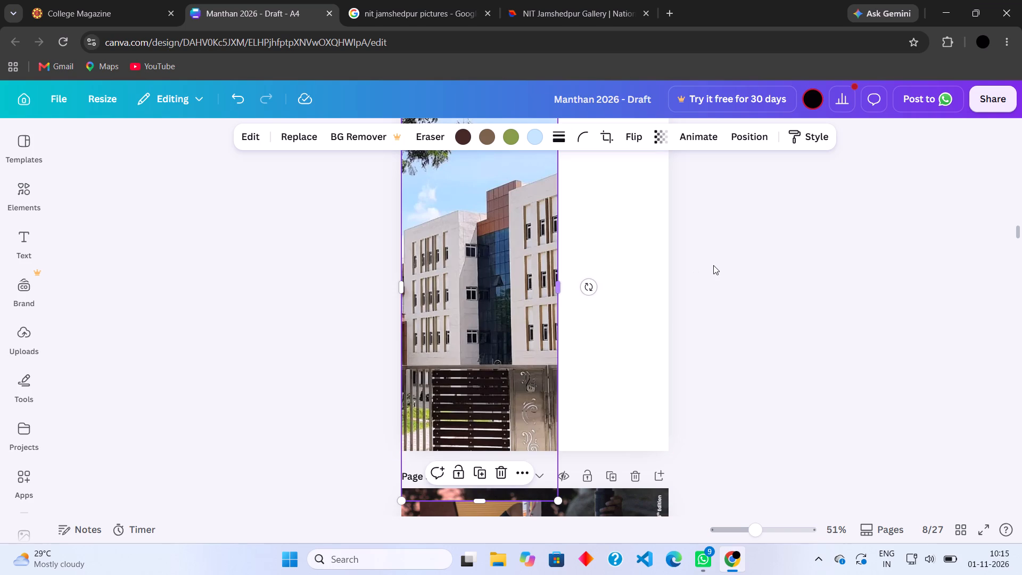
click(713, 265)
Shift the white building photo so it slightly overhangs page 8's left edge, with its top aligned to the page's top edge.
drag(536, 277, 525, 290)
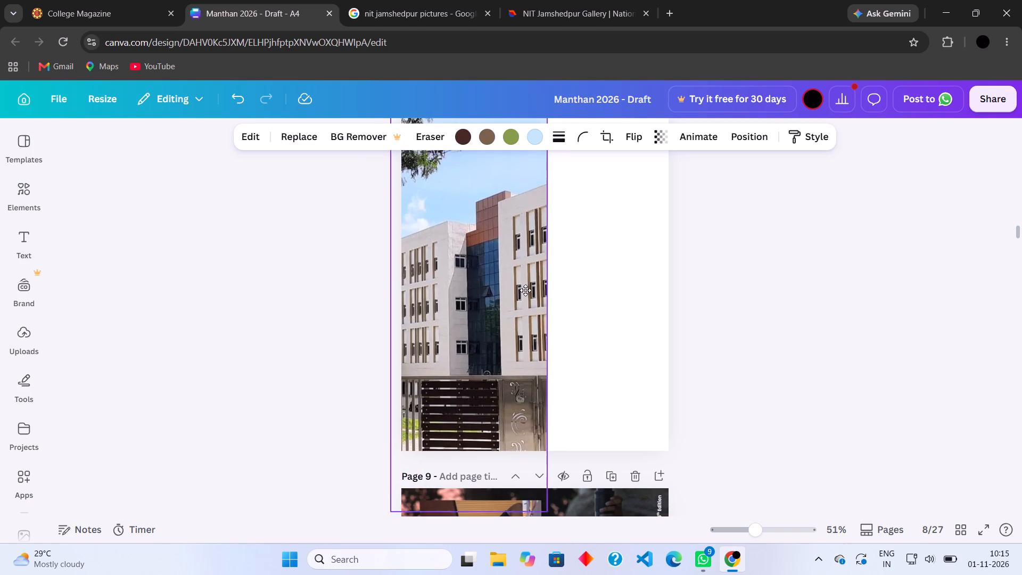
drag(525, 290, 524, 294)
scroll(524, 294, up, 1)
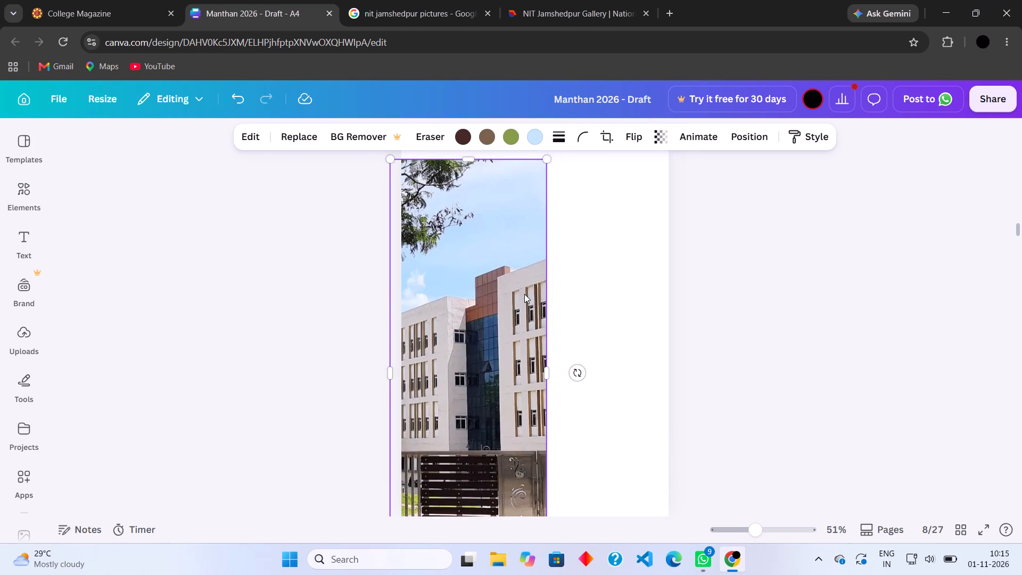
scroll(524, 294, up, 1)
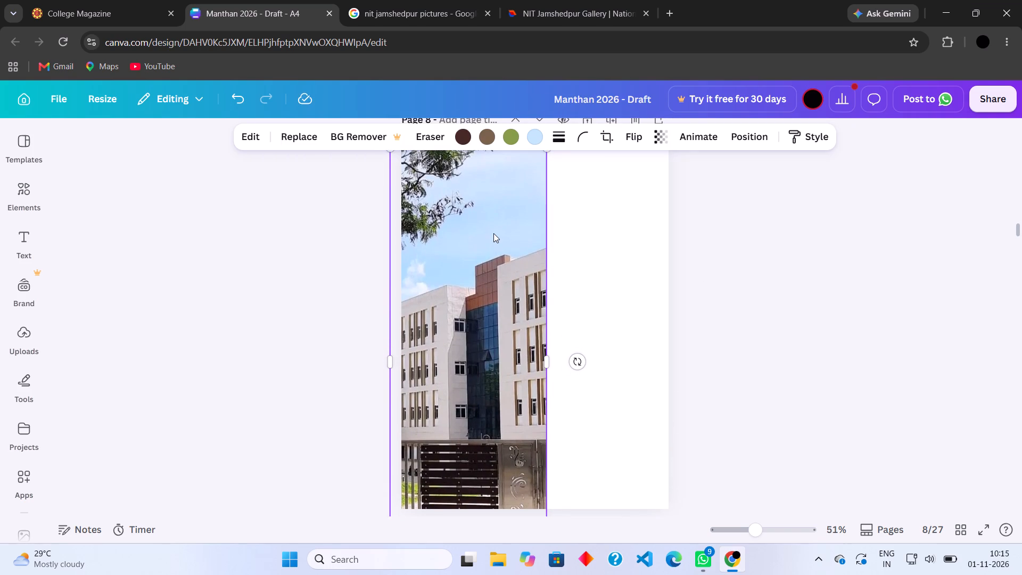
drag(493, 233, 491, 220)
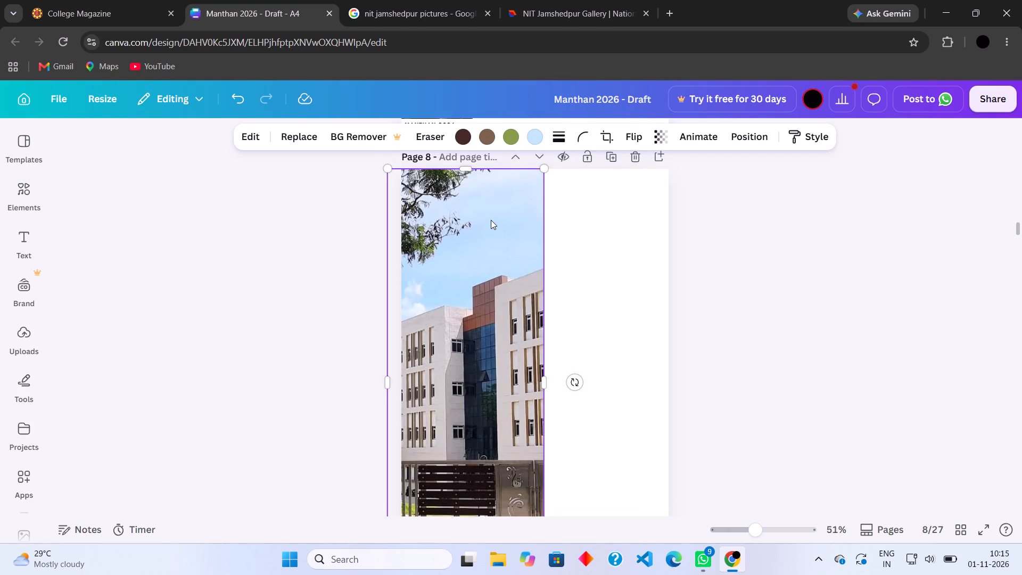
click(790, 259)
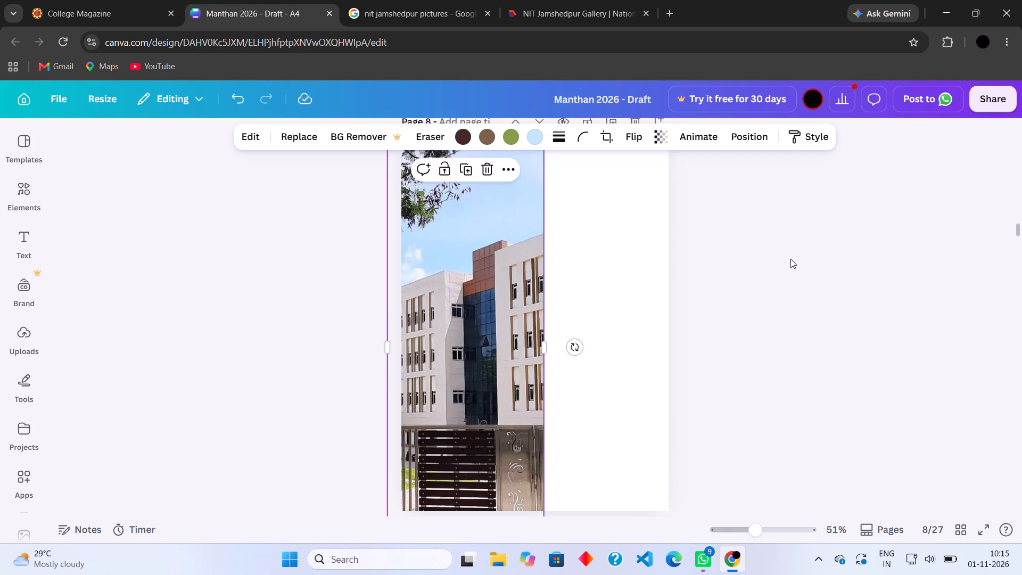
Copy the dusk building photo numbered 01 from the Contents page and paste it onto page 8.
scroll(790, 259, up, 6)
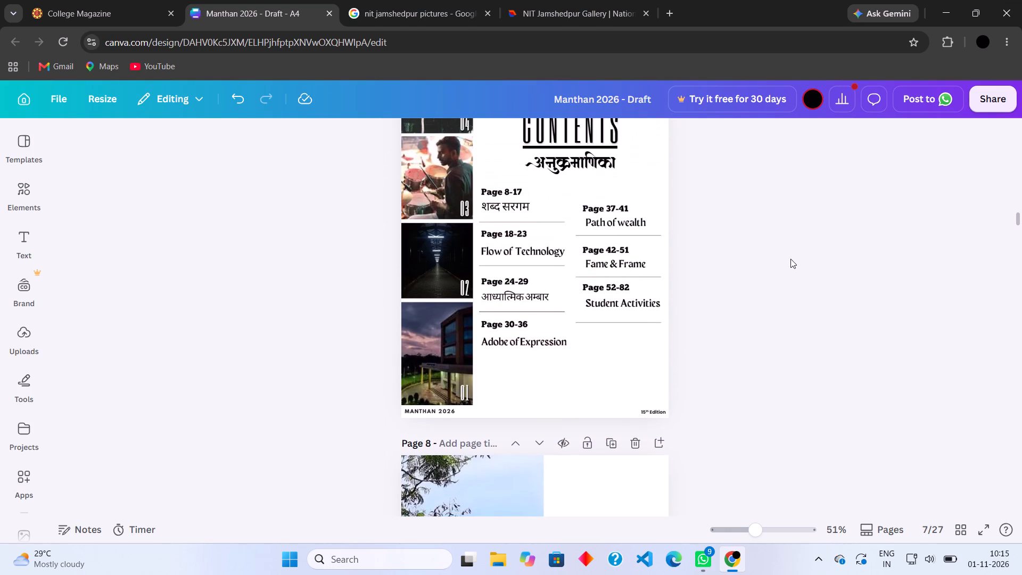
scroll(790, 259, up, 1)
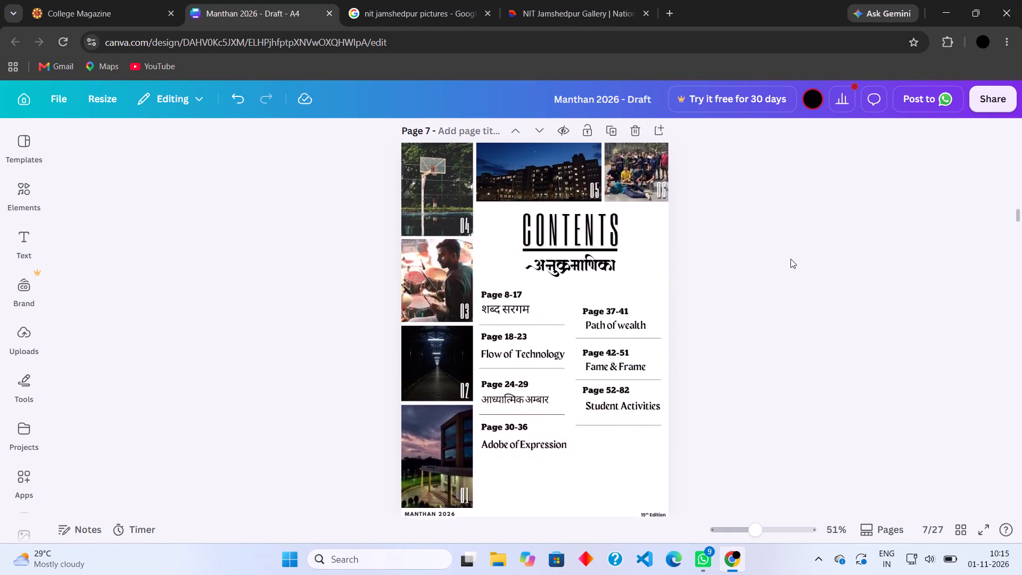
scroll(790, 259, up, 1)
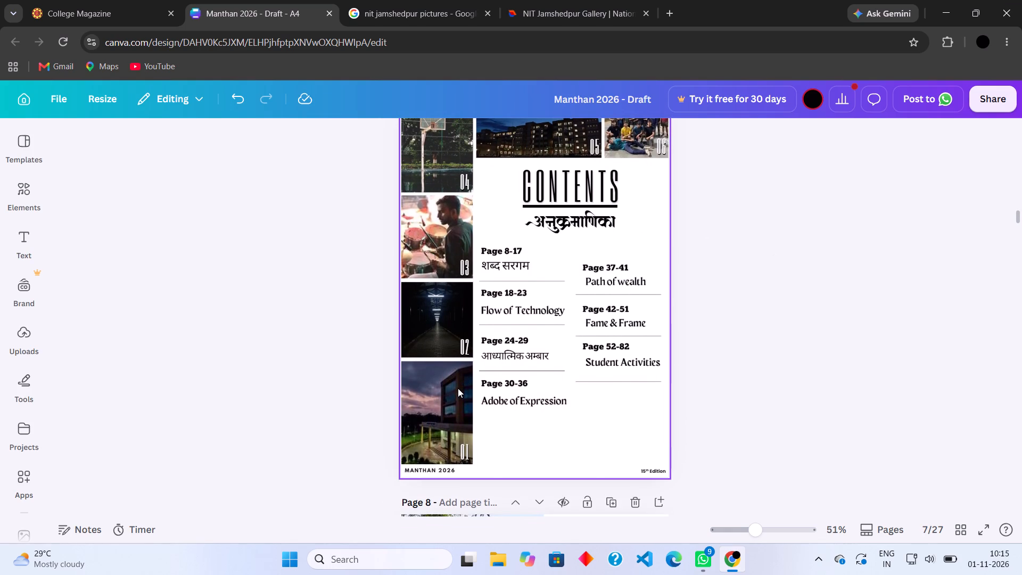
scroll(456, 390, down, 3)
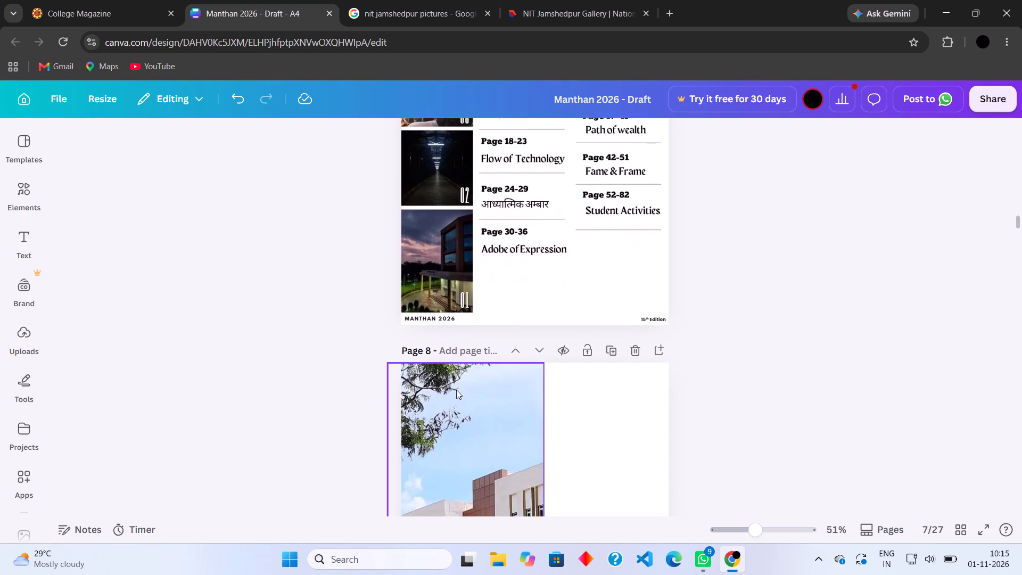
scroll(456, 390, down, 1)
click(436, 212)
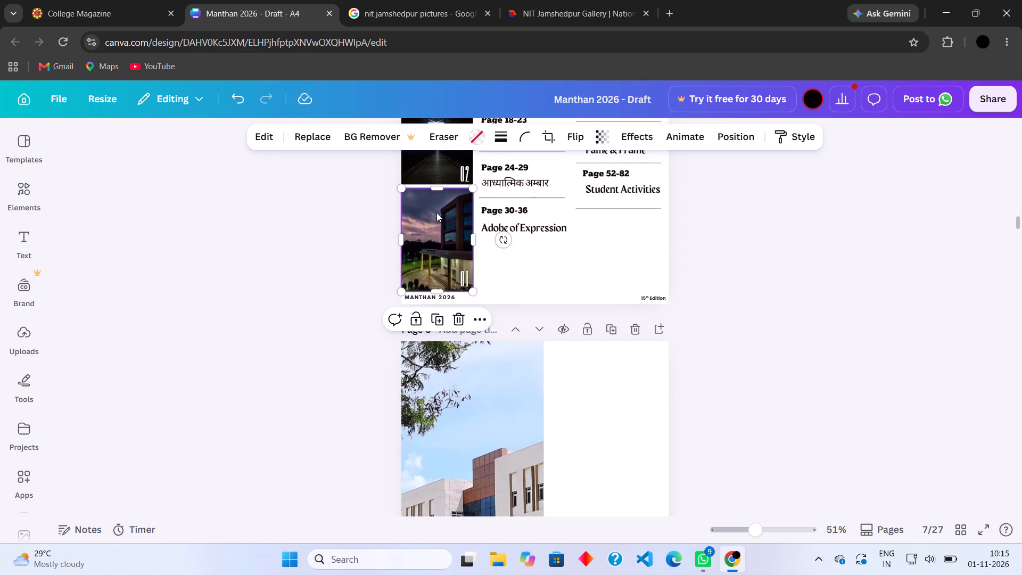
key(ctrl+c)
scroll(431, 237, down, 1)
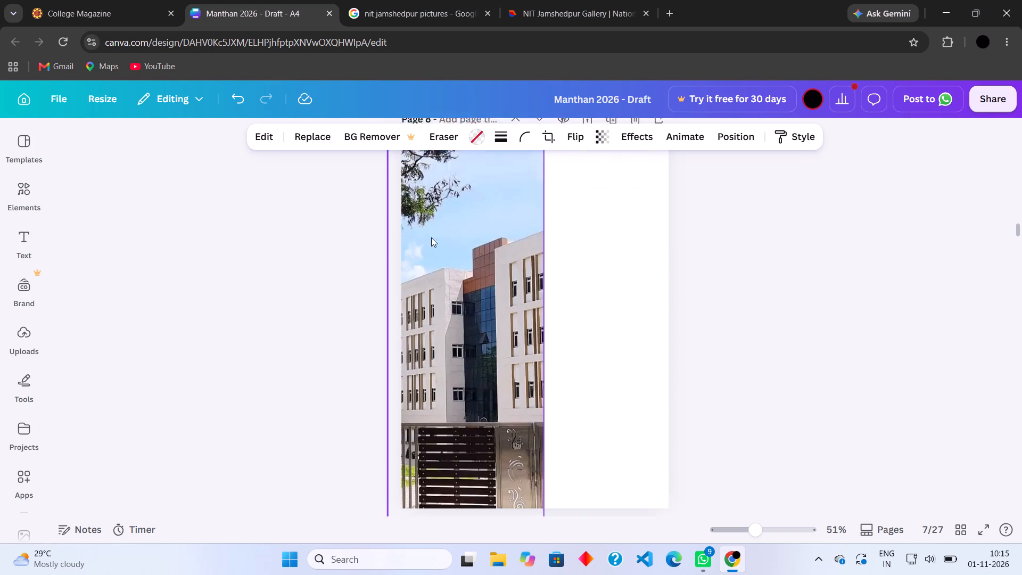
scroll(431, 237, down, 2)
key(ctrl+v)
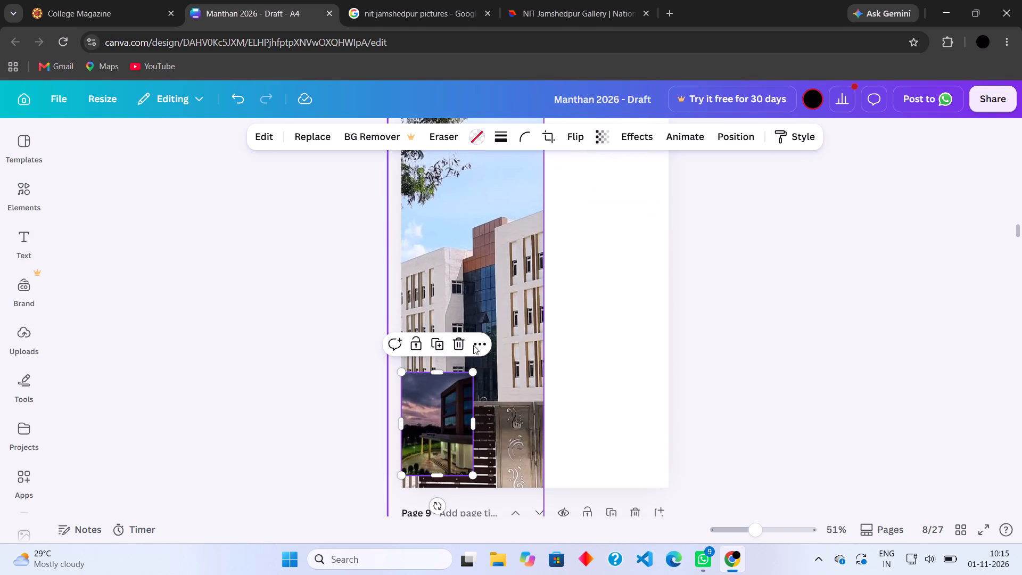
Narrow the pasted dusk photo slightly and enlarge it proportionally until it is a little wider than the visible white building photo.
drag(475, 423, 496, 417)
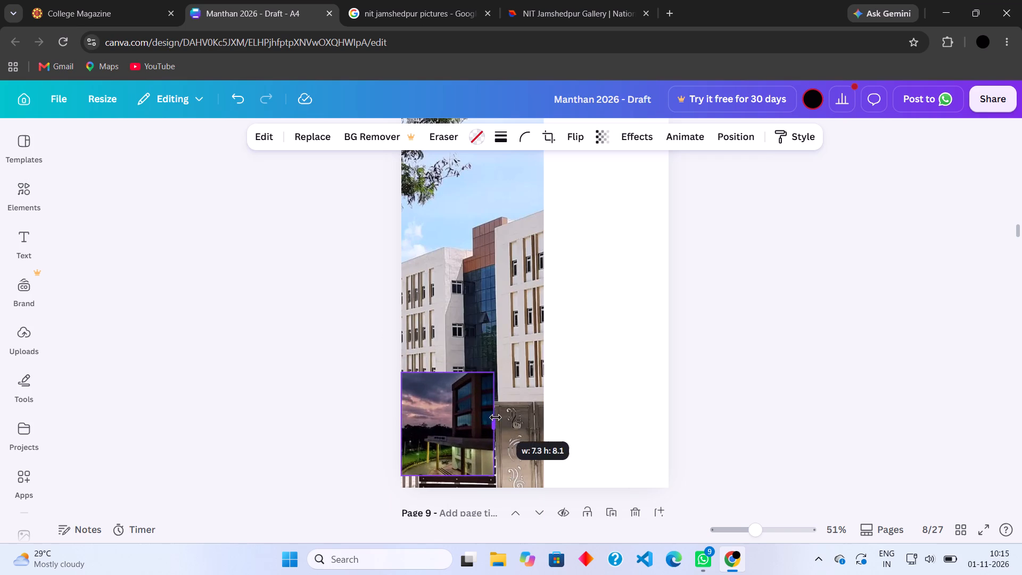
drag(496, 417, 466, 423)
click(466, 423)
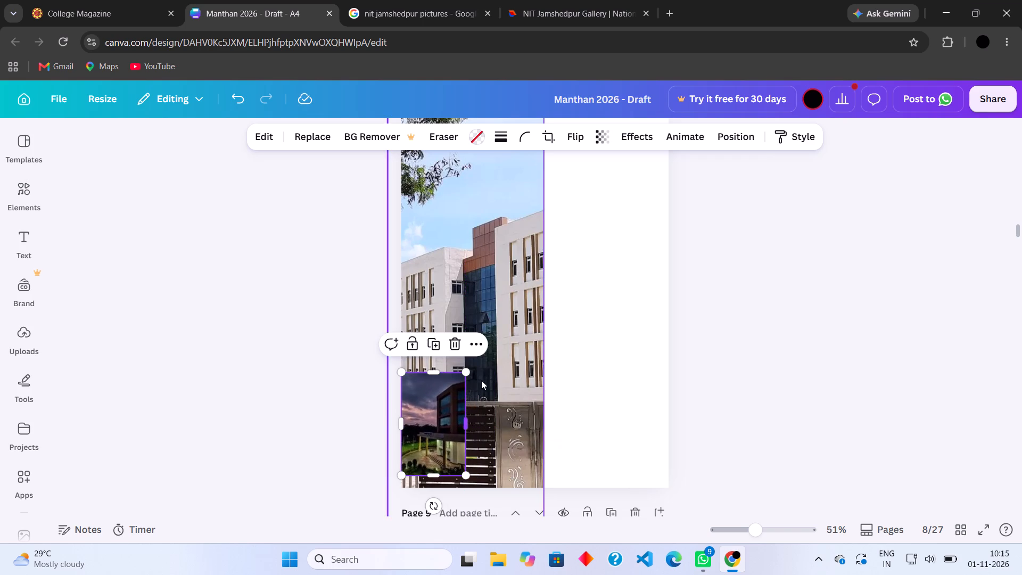
drag(466, 371, 630, 152)
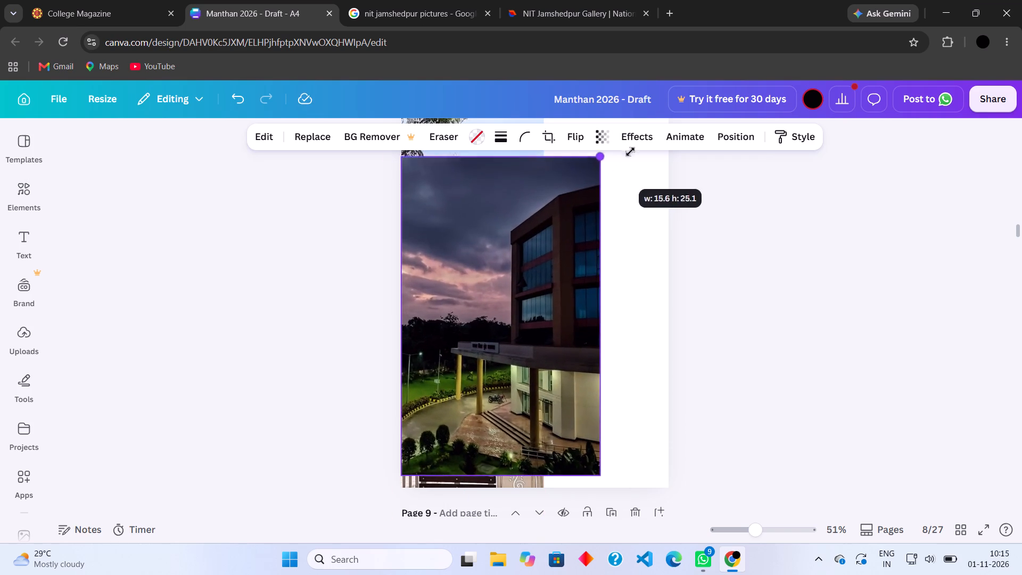
drag(630, 152, 572, 206)
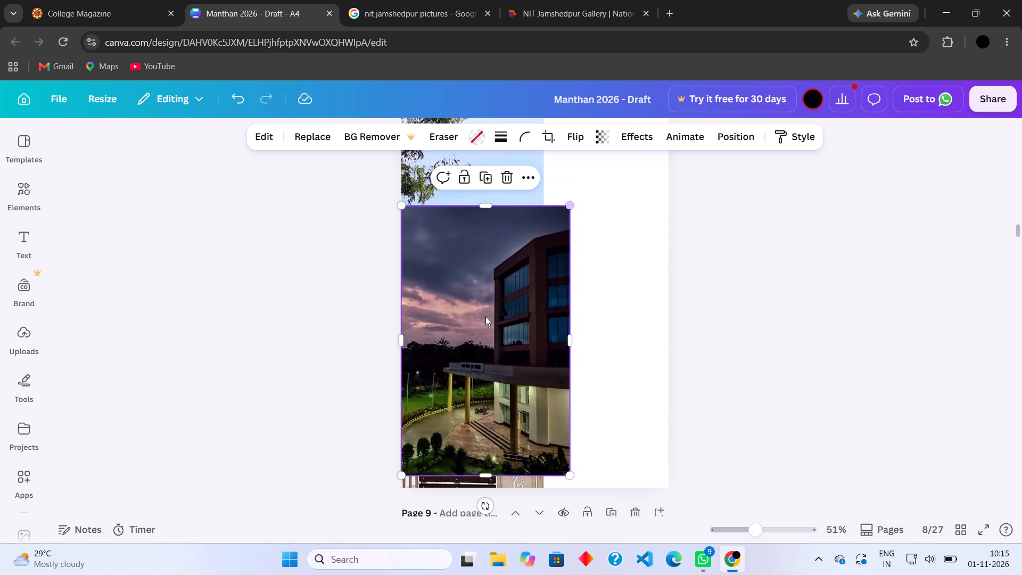
Move the enlarged dusk photo to page 8's top-right corner, flush with the page's top and right edges.
scroll(476, 332, up, 1)
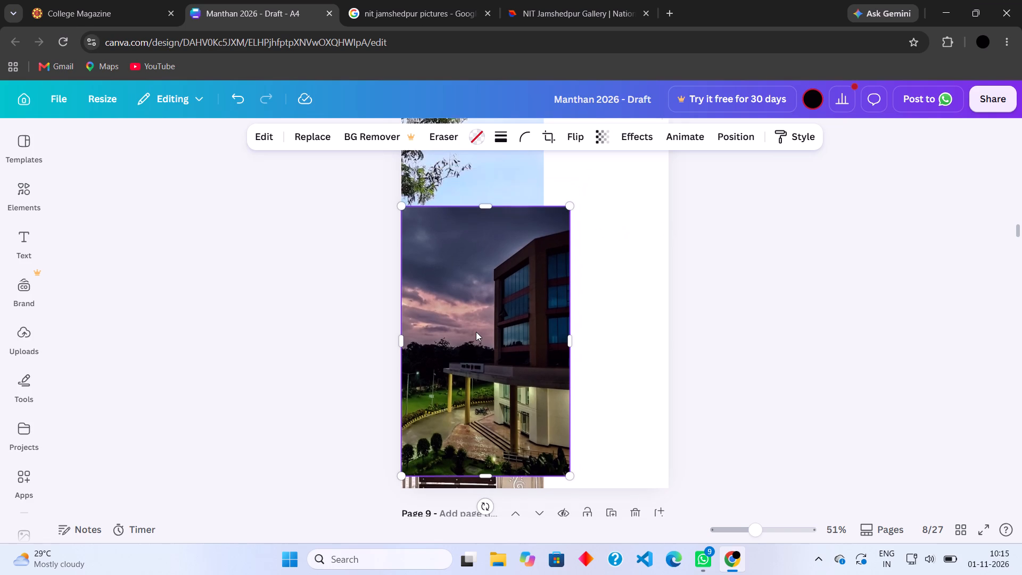
scroll(476, 332, up, 1)
drag(476, 332, 569, 235)
scroll(569, 235, up, 1)
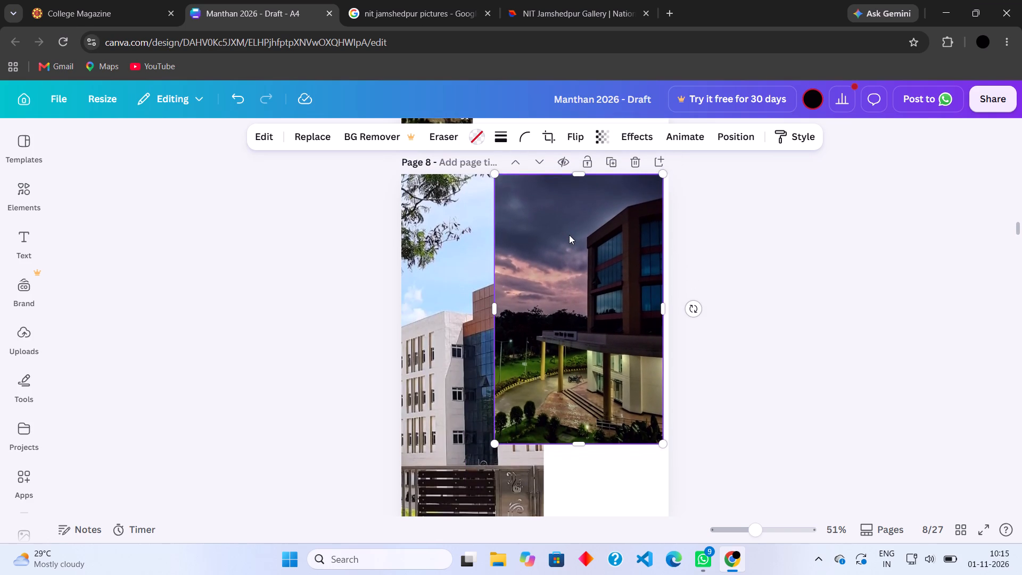
scroll(569, 235, up, 1)
drag(569, 235, 576, 236)
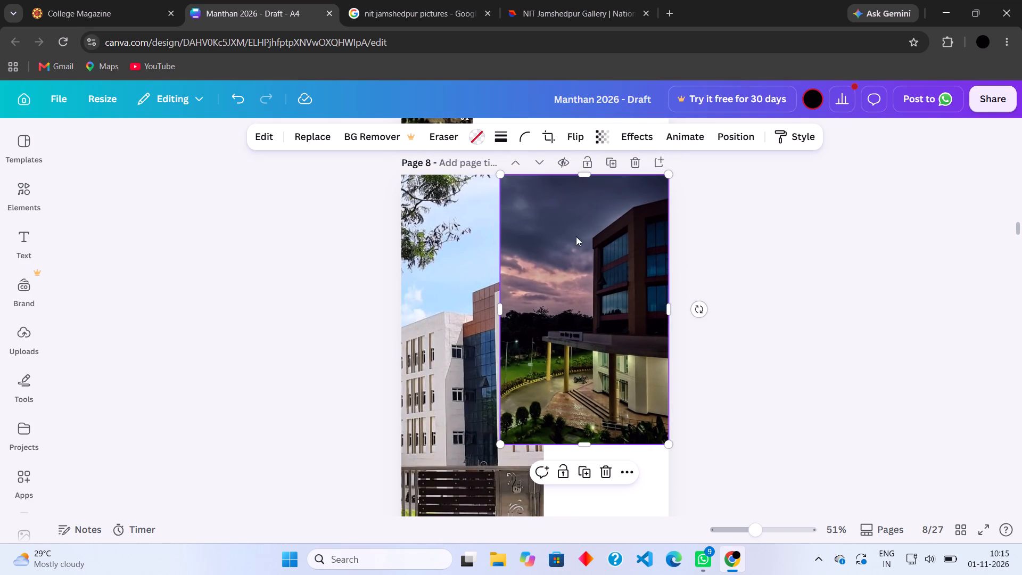
Make the dusk building photo on page 8 semi-transparent, setting its transparency value to a little over 60.
click(600, 134)
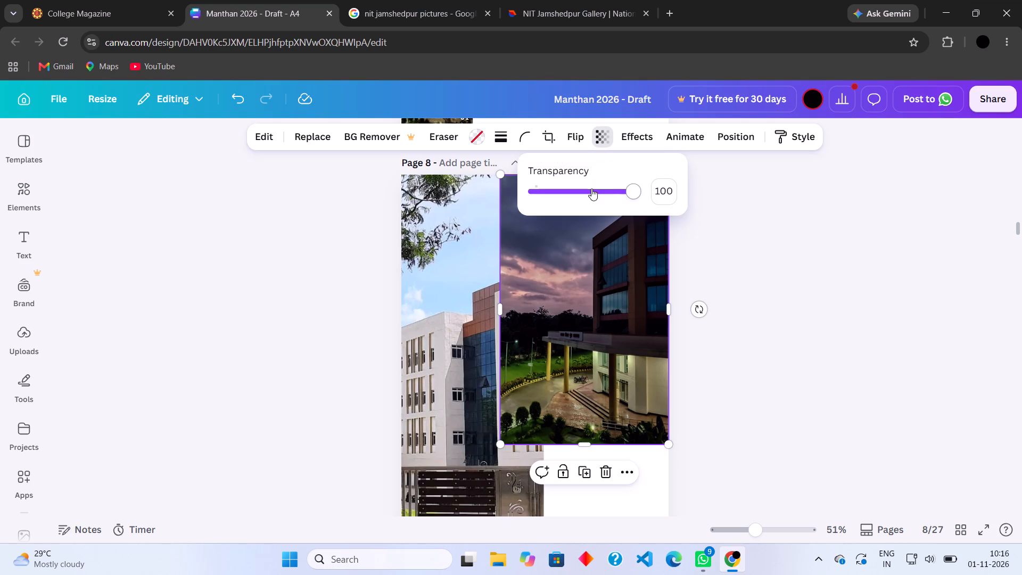
click(591, 188)
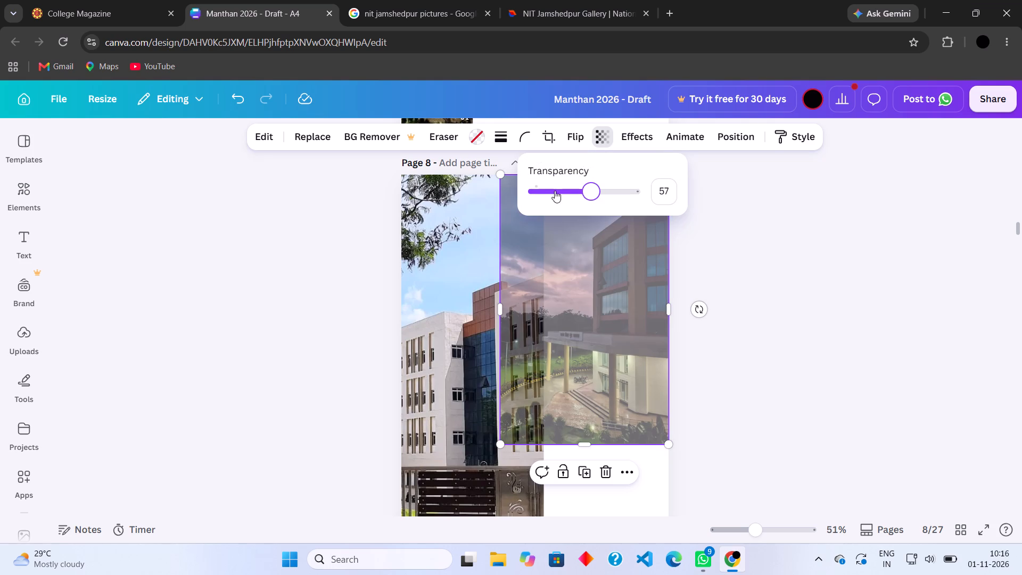
click(535, 191)
drag(535, 191, 555, 188)
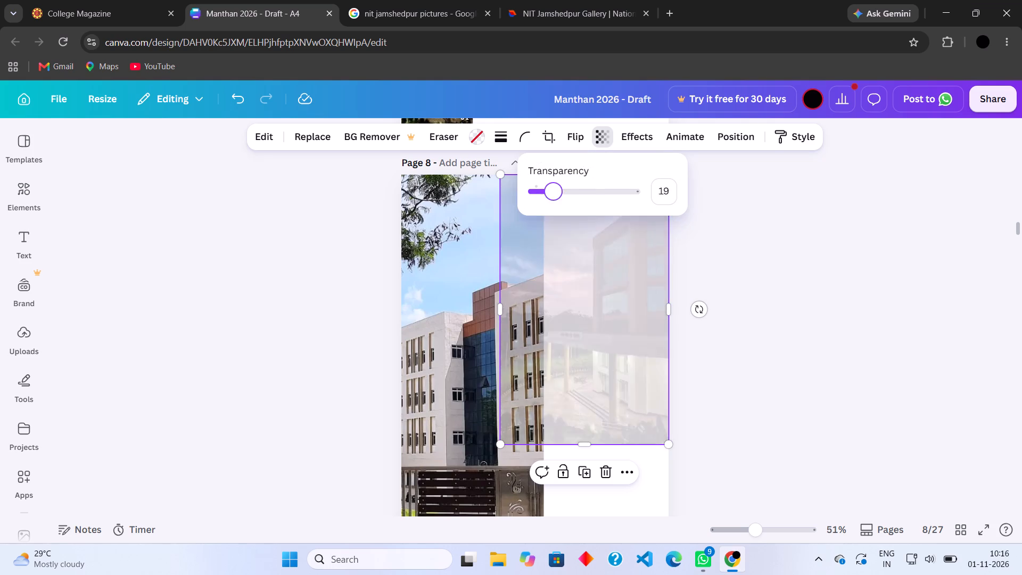
drag(555, 188, 596, 180)
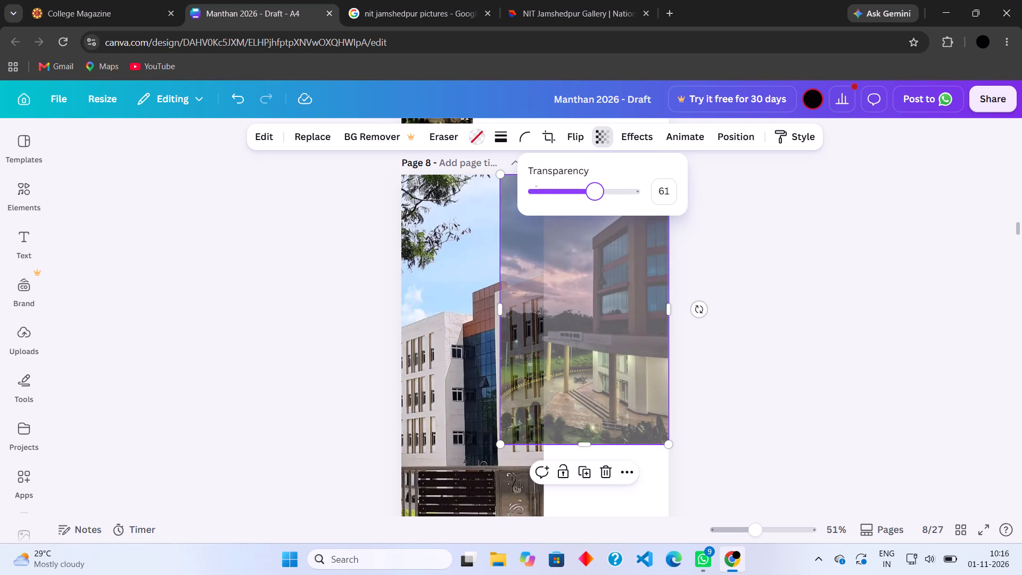
drag(596, 180, 600, 180)
click(750, 262)
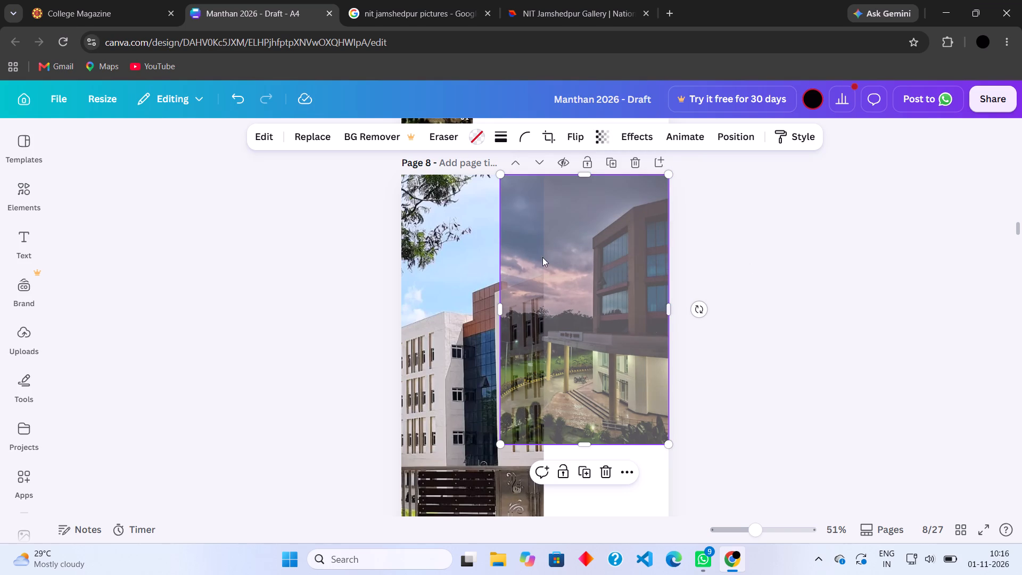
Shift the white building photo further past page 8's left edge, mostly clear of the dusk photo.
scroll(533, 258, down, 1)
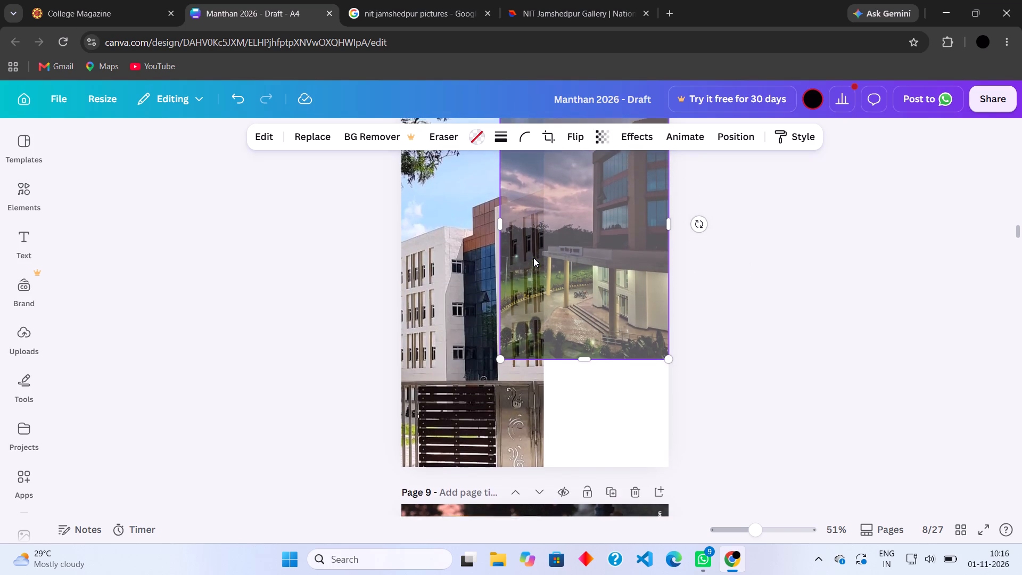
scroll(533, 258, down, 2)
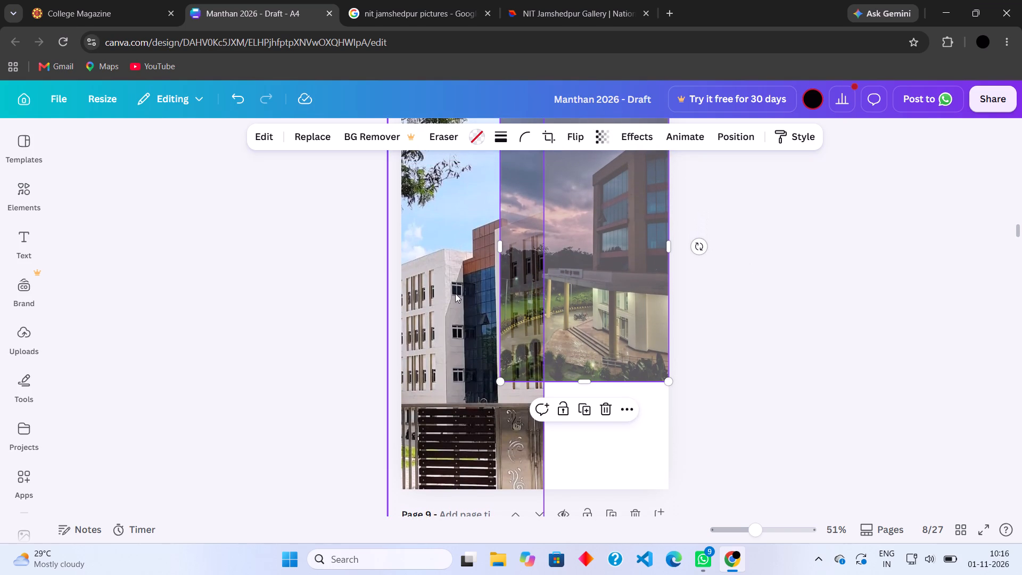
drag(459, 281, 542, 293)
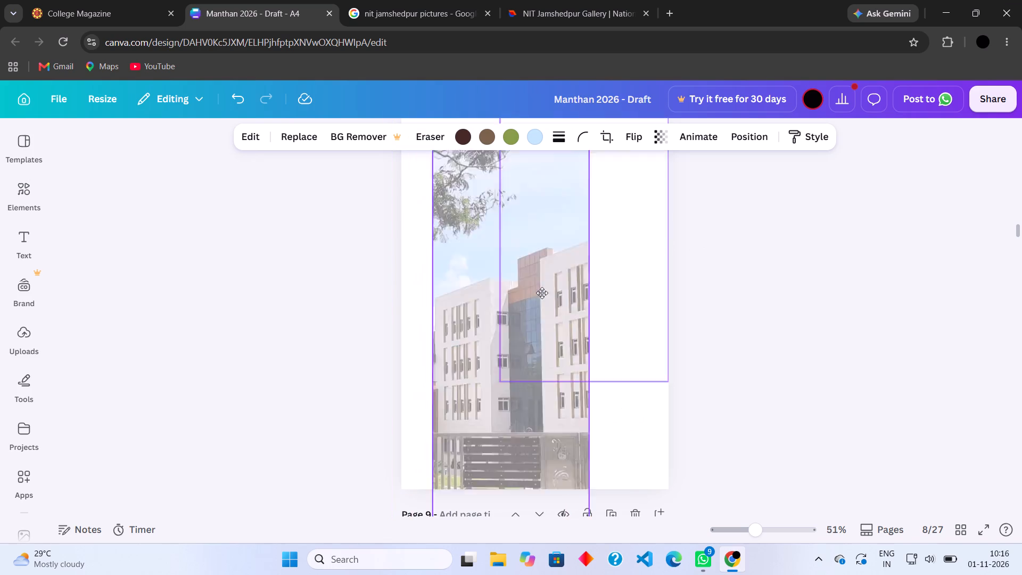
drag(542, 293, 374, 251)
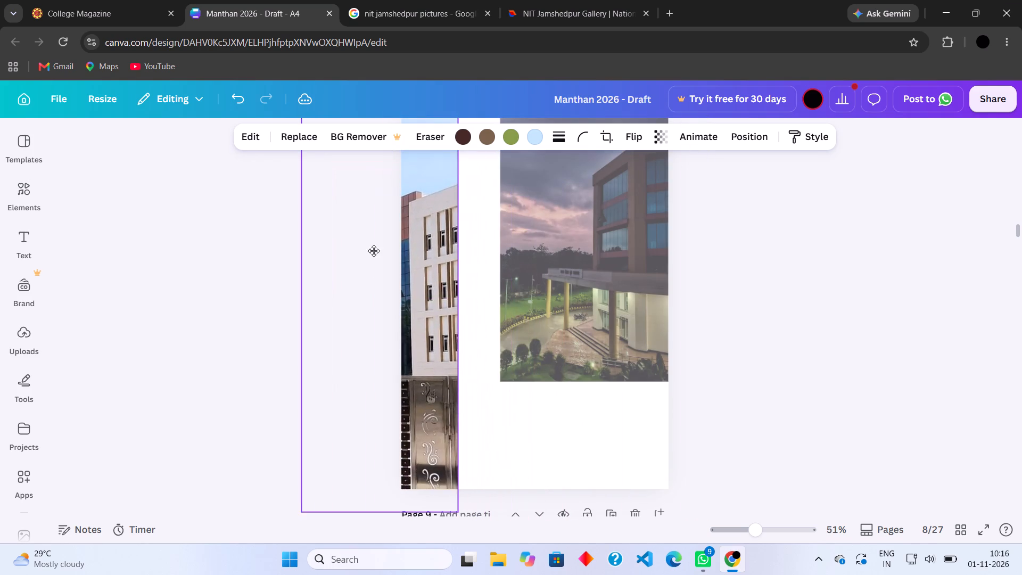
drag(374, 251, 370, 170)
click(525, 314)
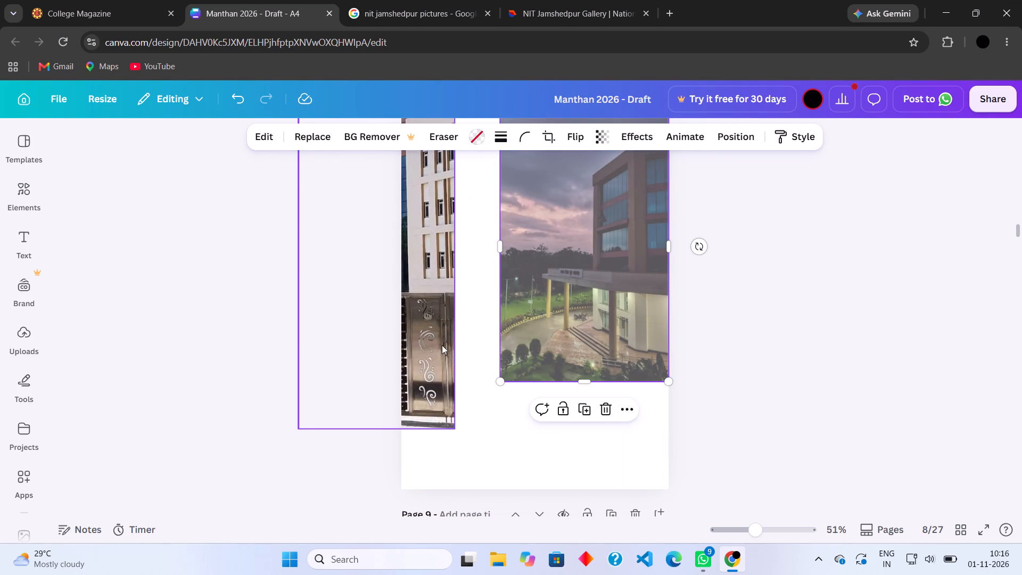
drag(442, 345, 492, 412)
Shrink the white building photo proportionally to about 6.7 wide and place it near the top of the blank column beside the dusk photo.
scroll(492, 412, up, 1)
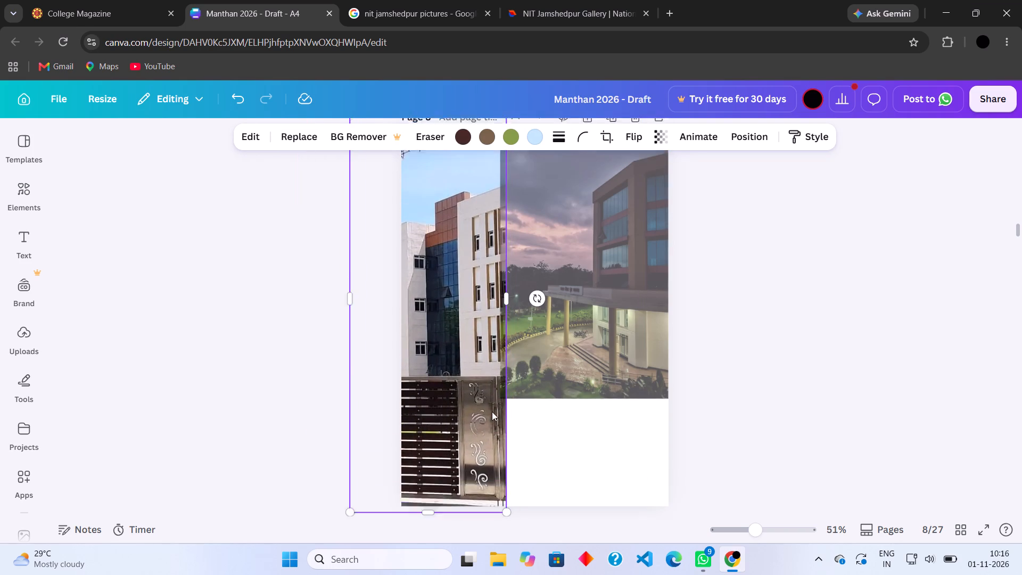
scroll(492, 412, up, 1)
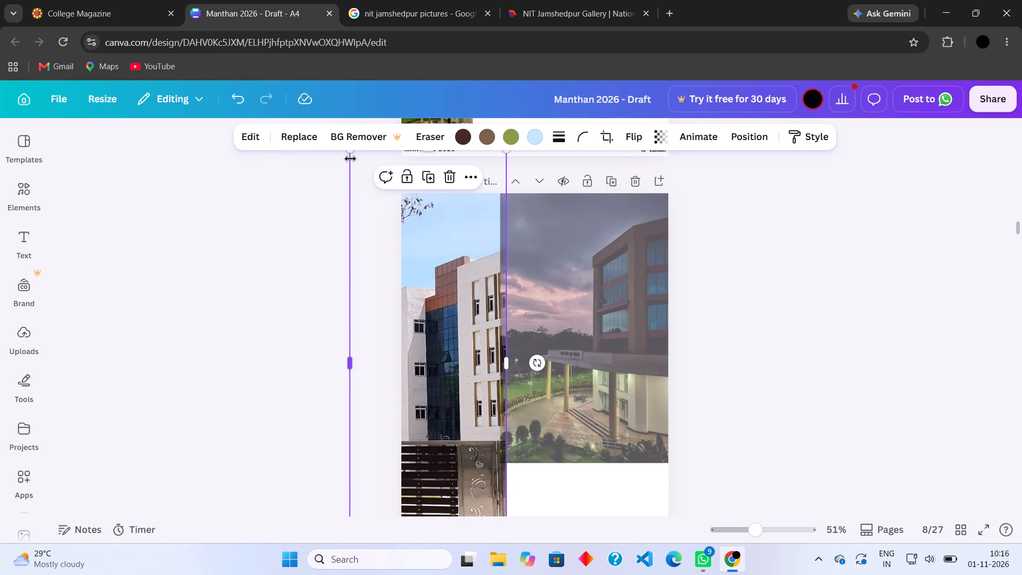
drag(350, 151, 458, 330)
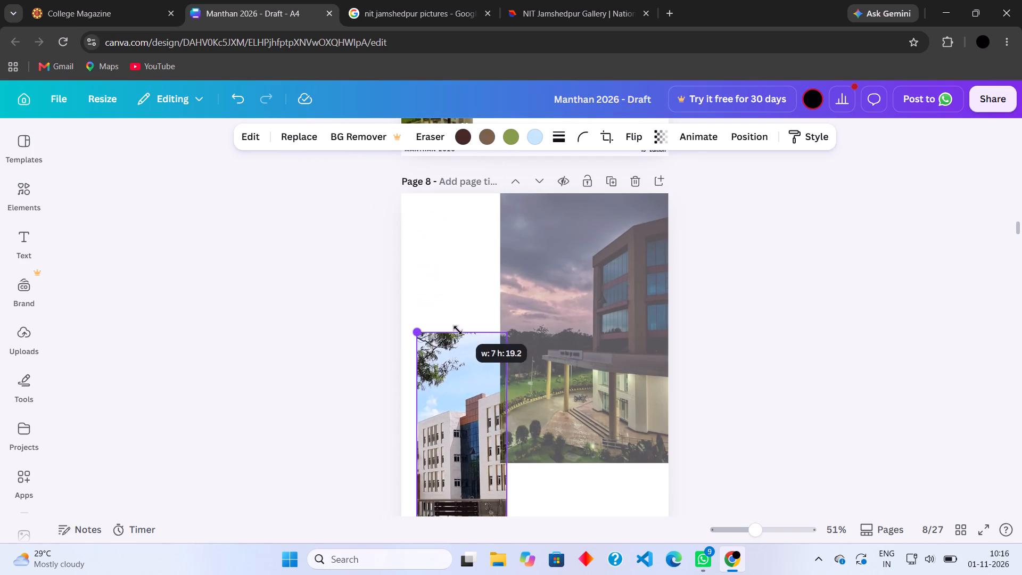
drag(458, 330, 459, 333)
scroll(459, 333, down, 1)
drag(459, 333, 444, 241)
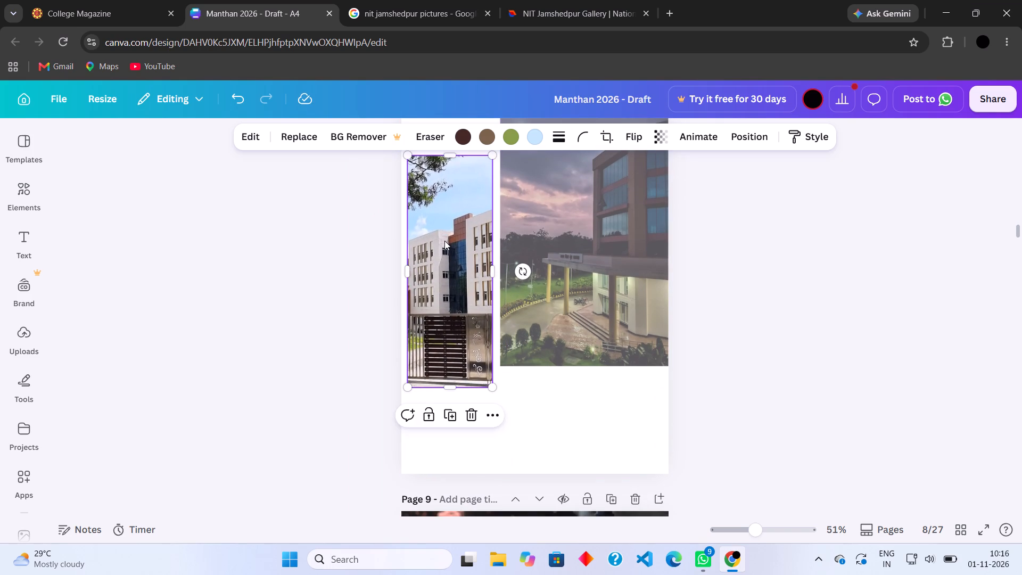
scroll(444, 241, up, 1)
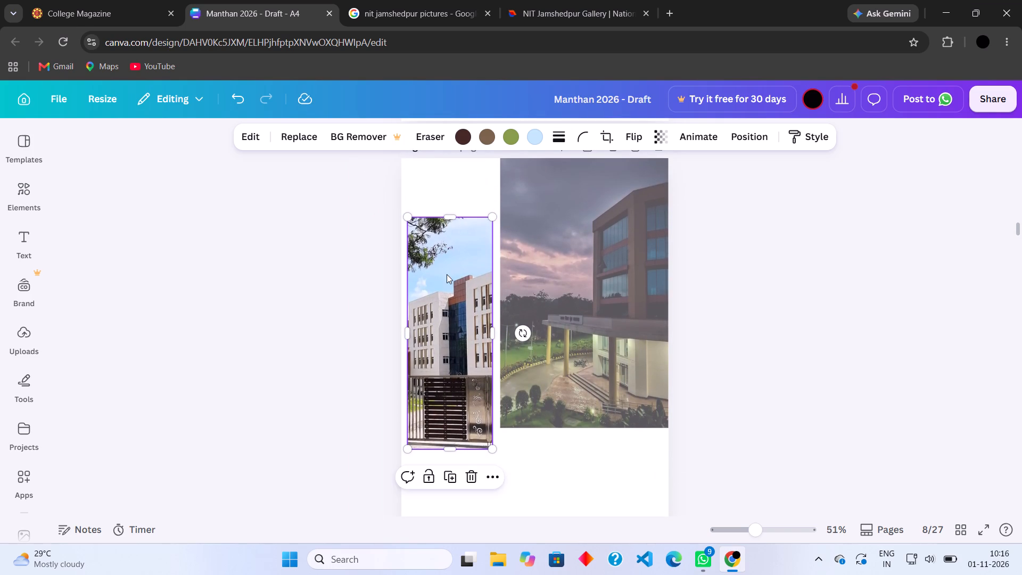
drag(447, 274, 446, 222)
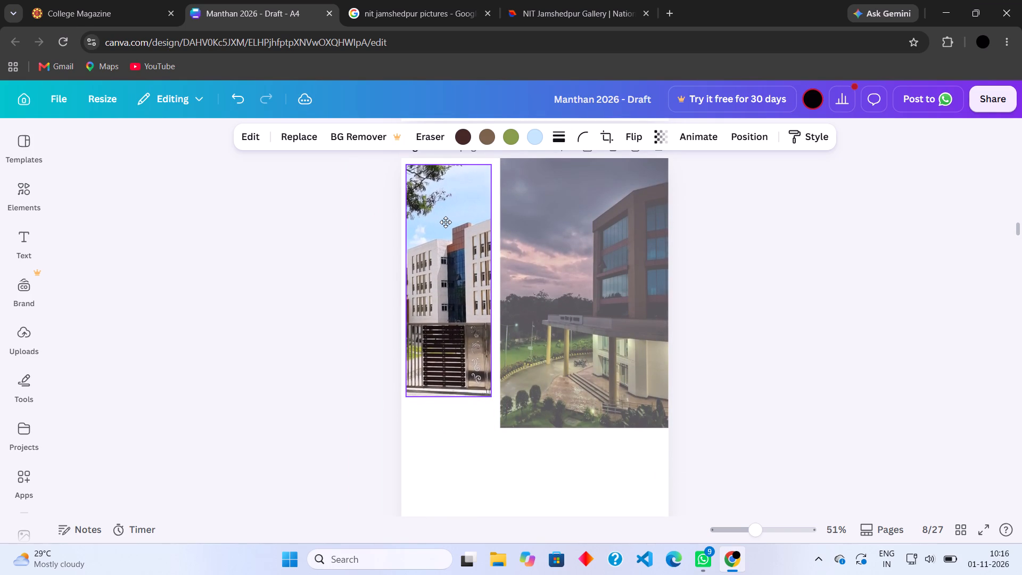
drag(446, 222, 446, 221)
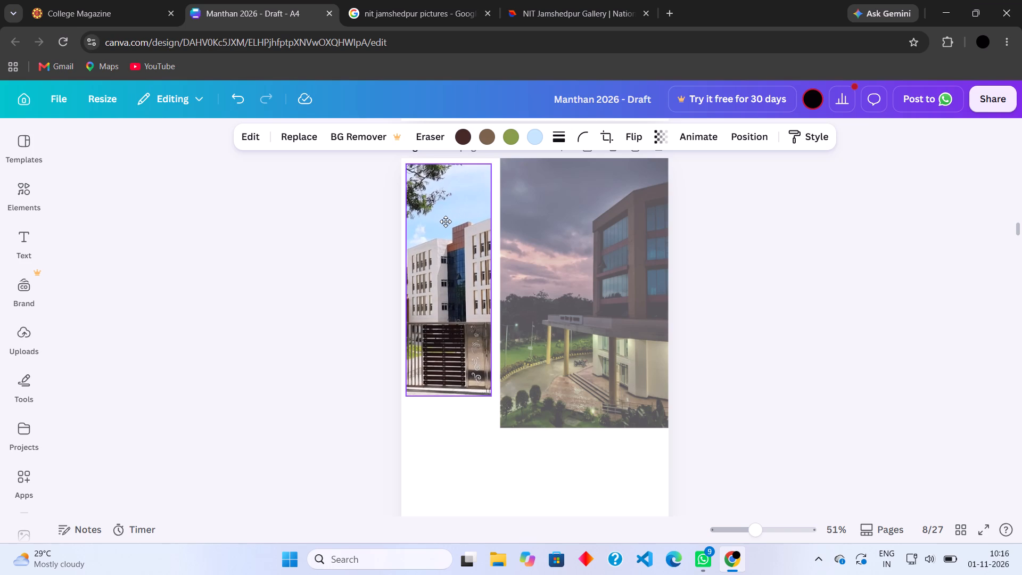
drag(446, 221, 446, 220)
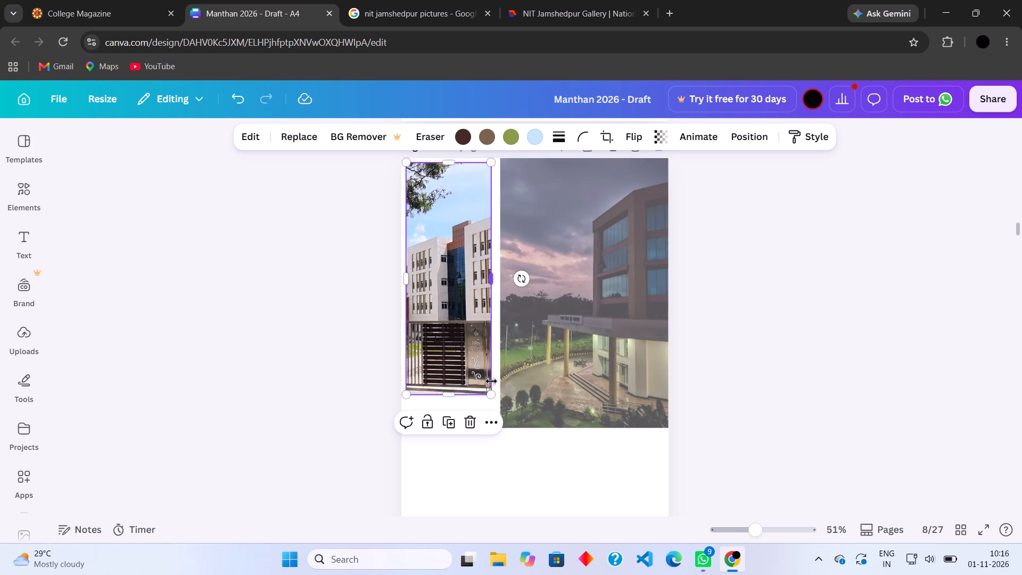
Stretch the white building photo downward to a height of about 19.5, ending slightly above the dusk photo's bottom edge.
drag(447, 395, 450, 463)
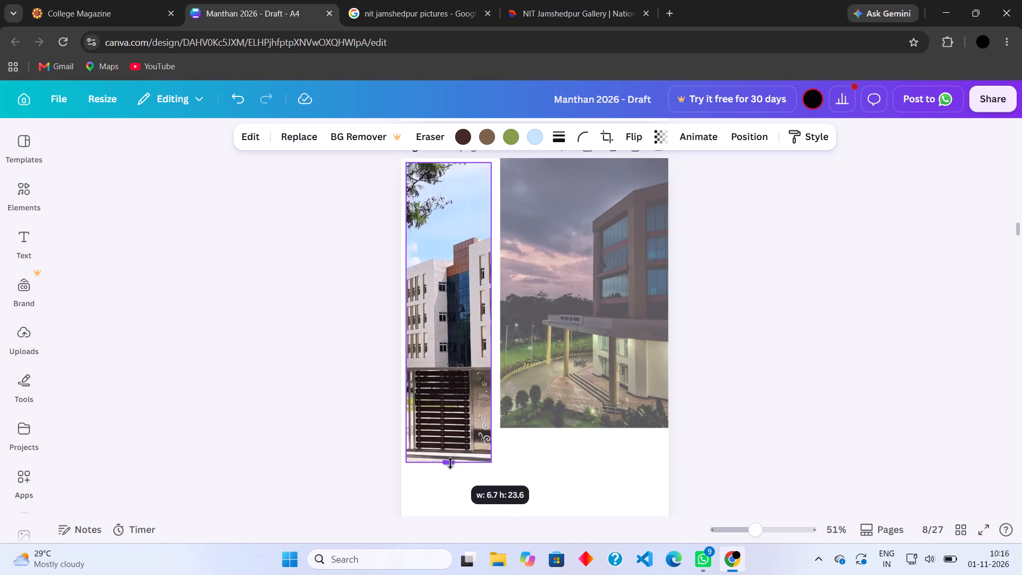
drag(450, 463, 450, 504)
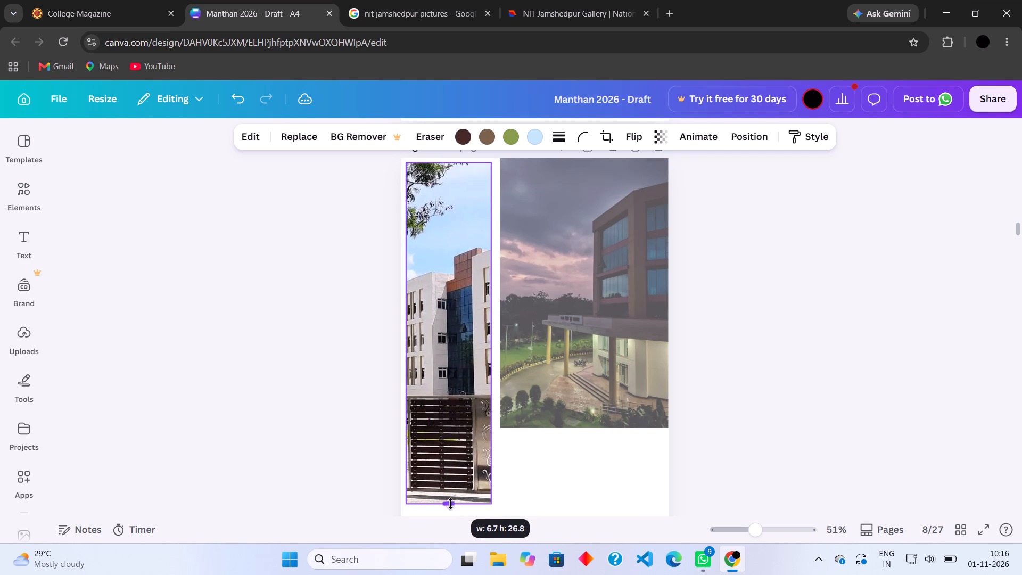
drag(450, 504, 436, 409)
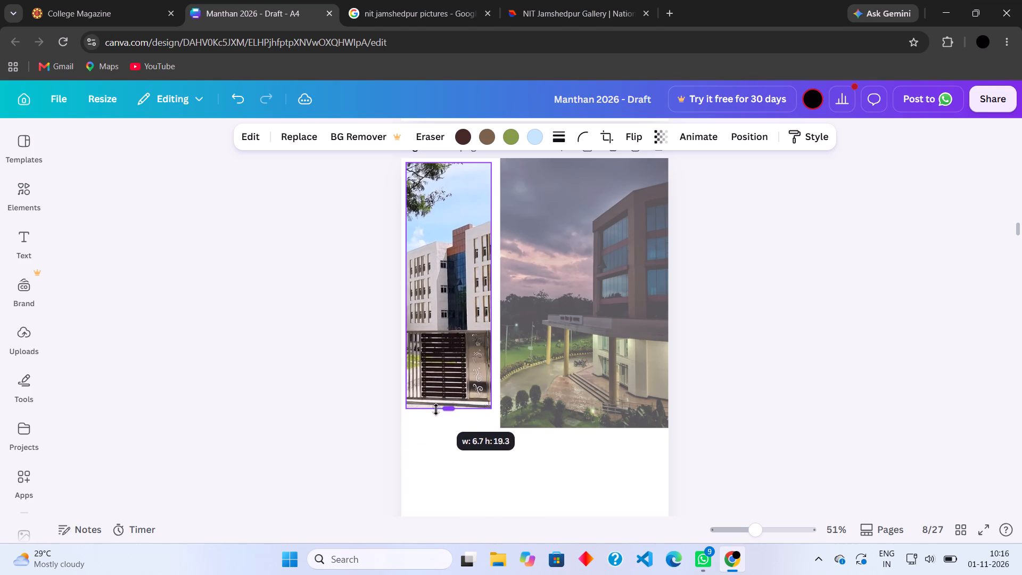
drag(436, 409, 436, 412)
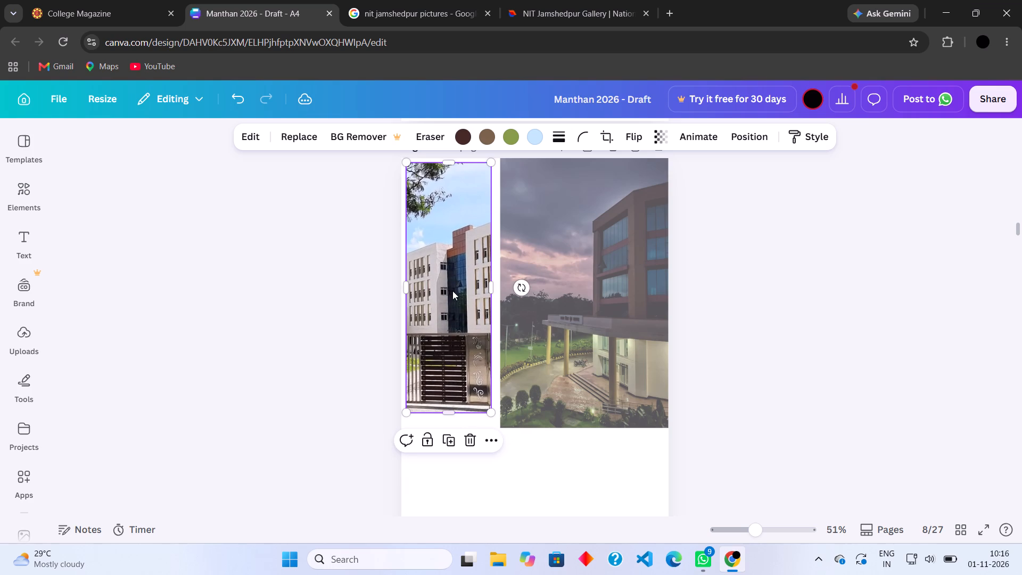
Move the white building photo lower and flush with page 8's left edge, and widen it slightly toward the dusk photo, leaving a narrow gap.
drag(464, 312, 465, 348)
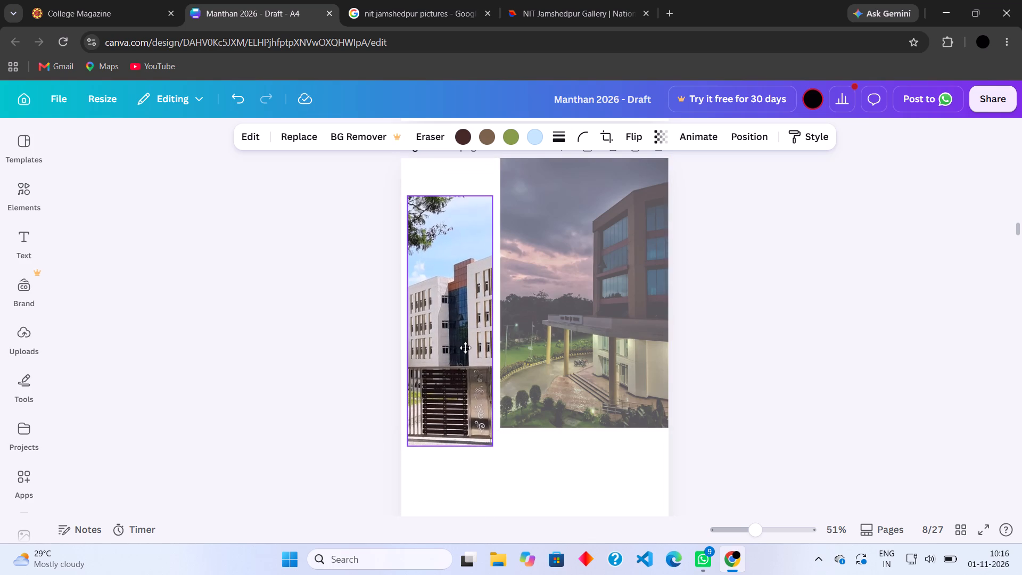
drag(465, 348, 466, 363)
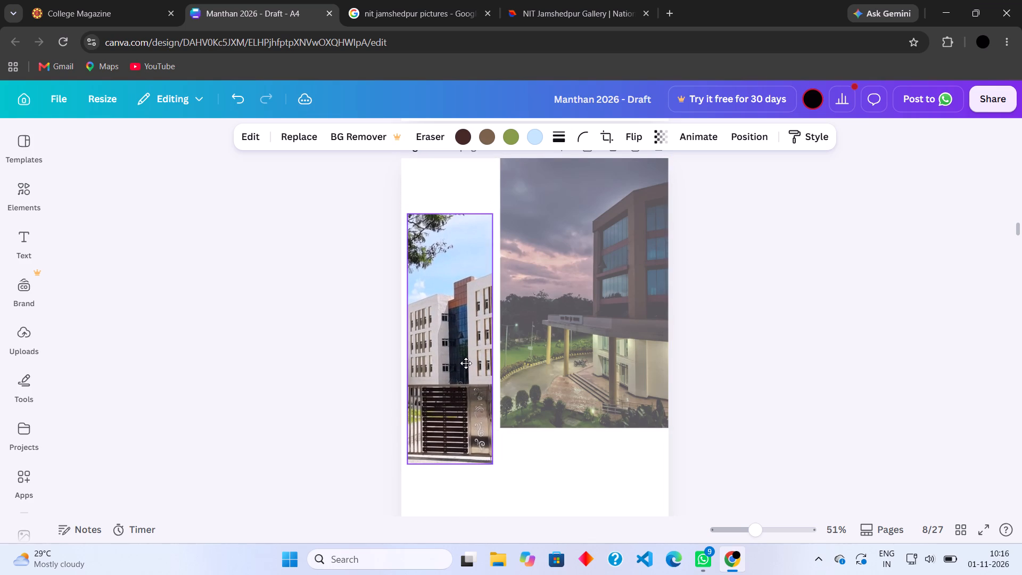
drag(466, 363, 462, 364)
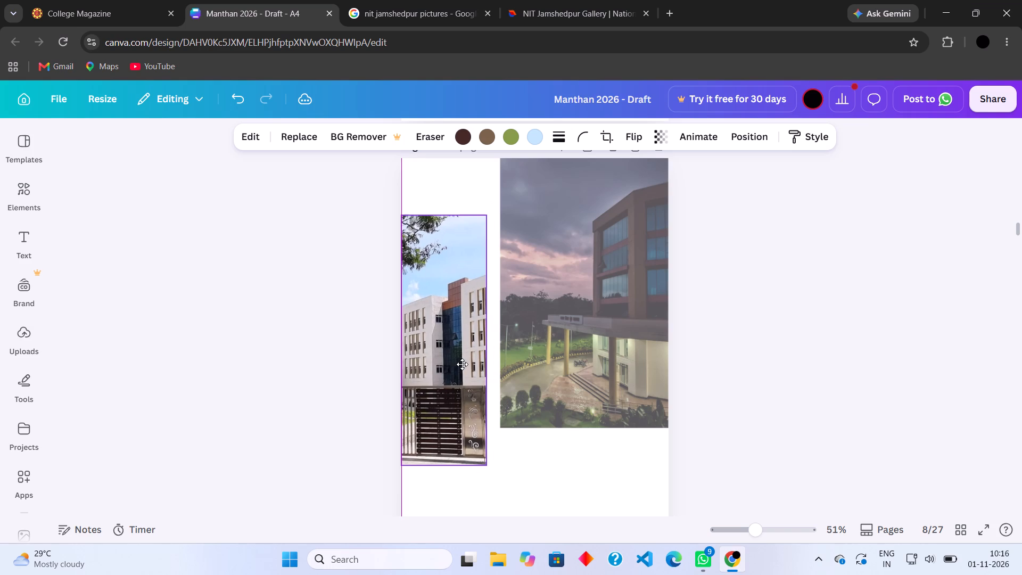
drag(462, 364, 463, 364)
drag(489, 341, 494, 341)
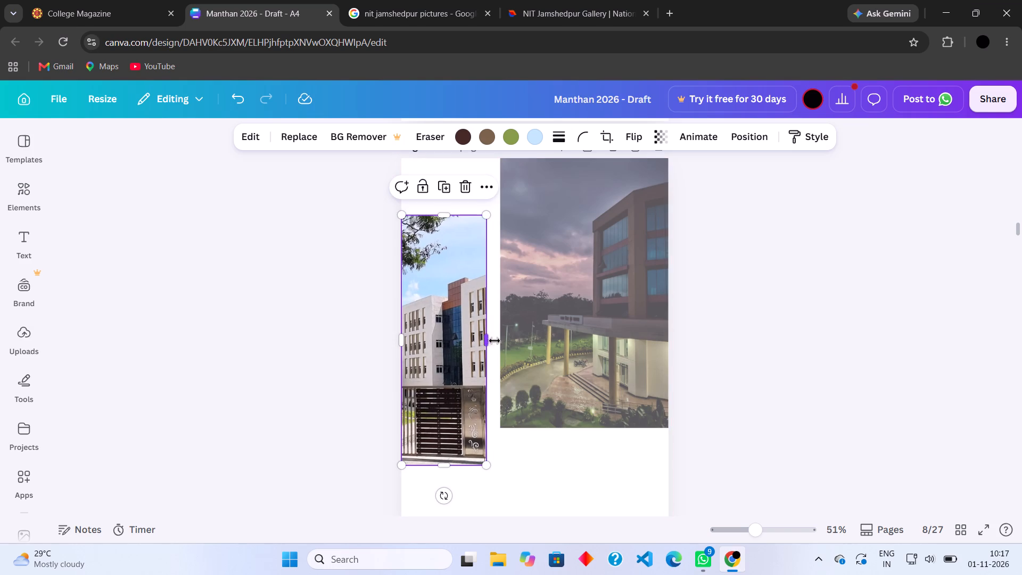
drag(494, 341, 496, 340)
click(356, 309)
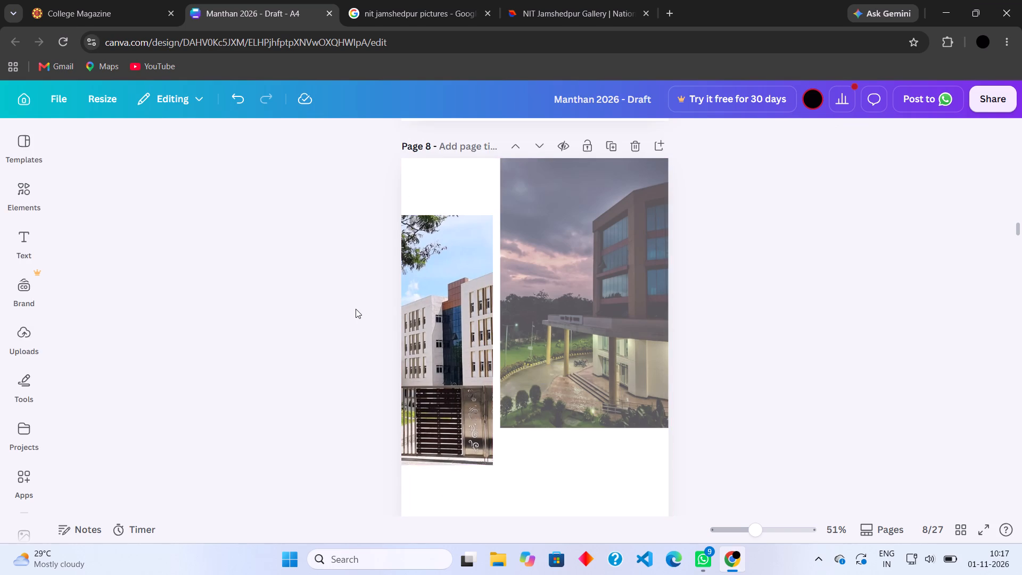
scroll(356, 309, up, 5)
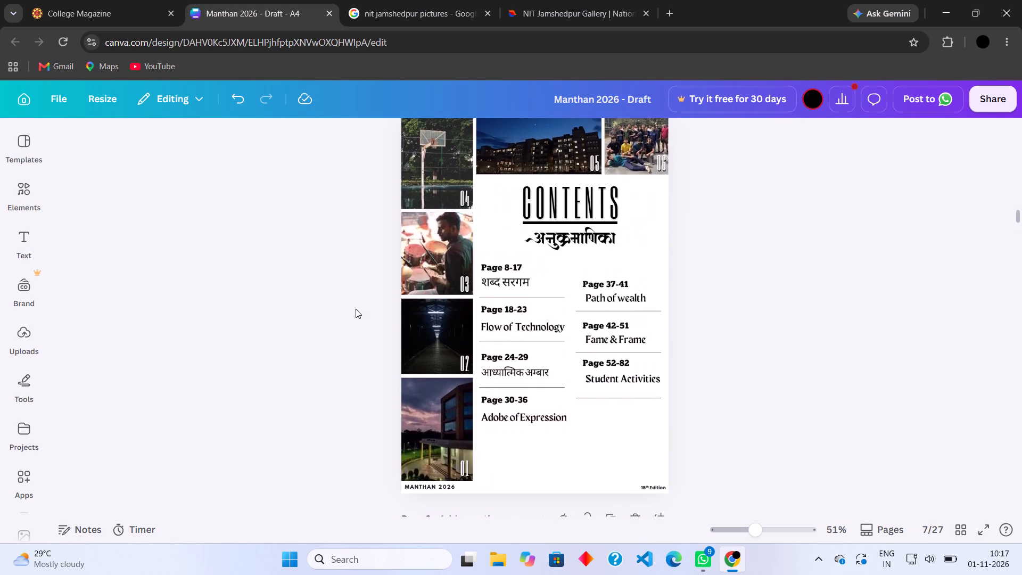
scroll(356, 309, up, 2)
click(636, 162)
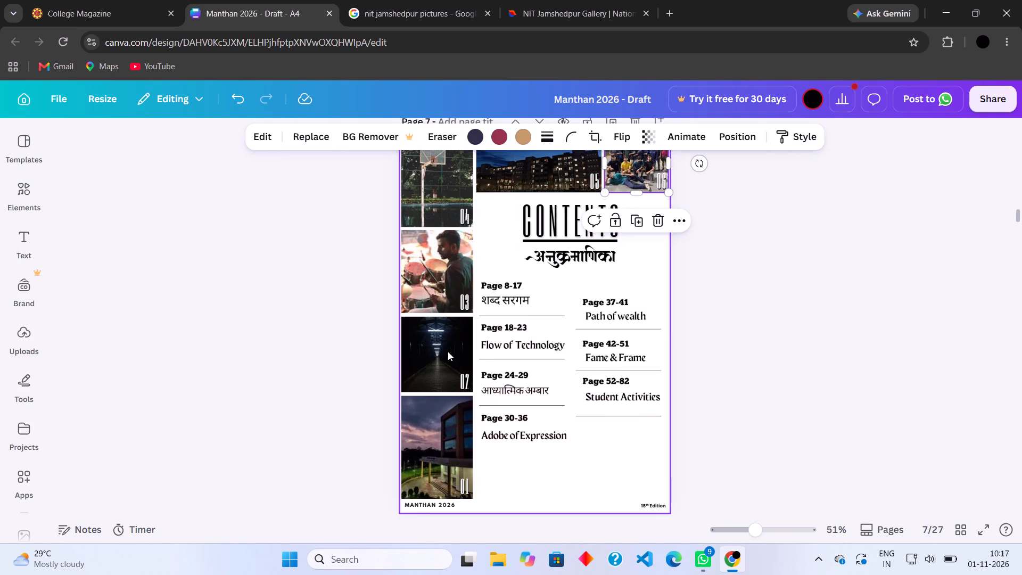
Search the web for "birds pictures" in a new browser tab.
click(439, 0)
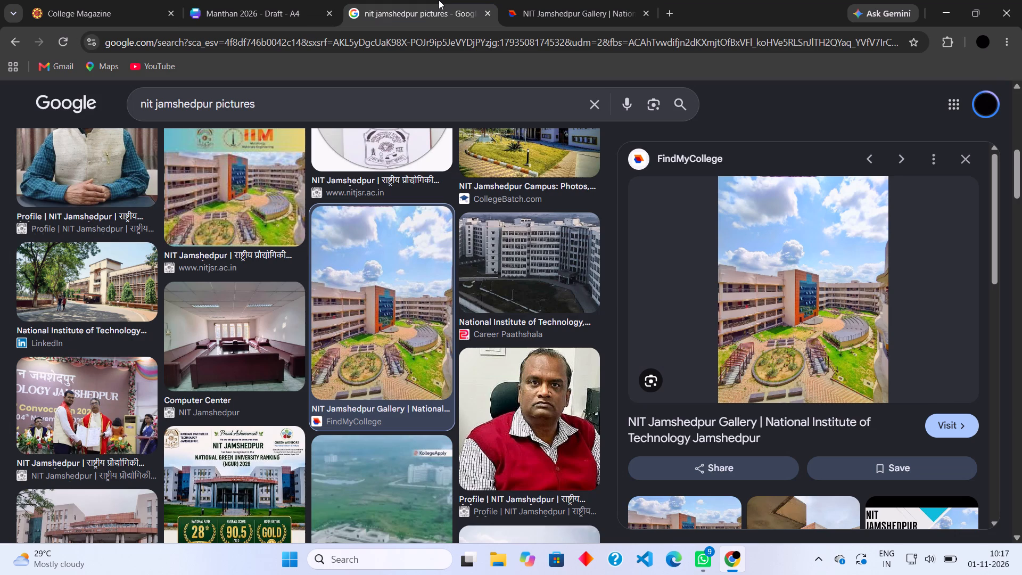
click(665, 9)
click(627, 40)
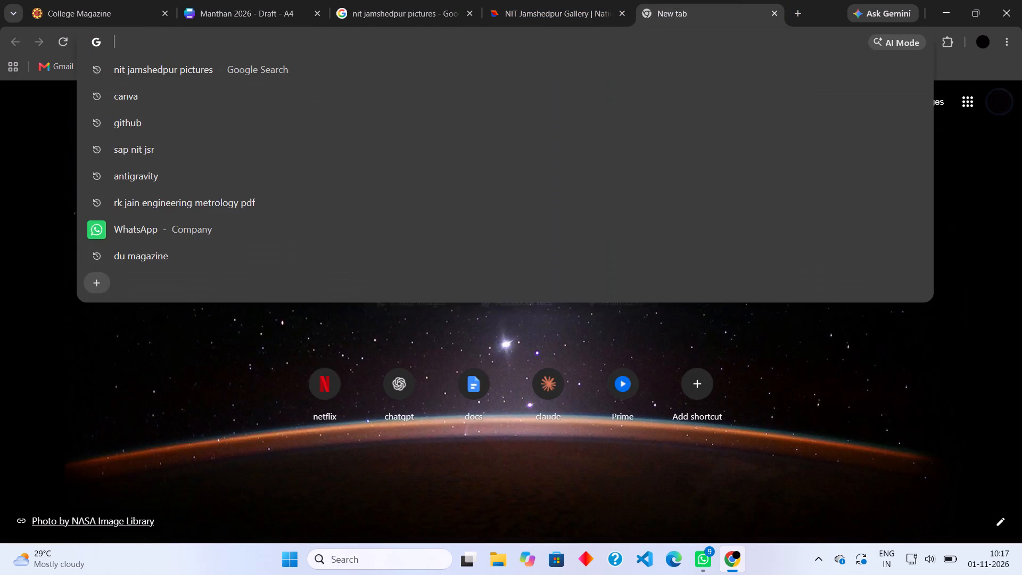
text(birds)
key(space)
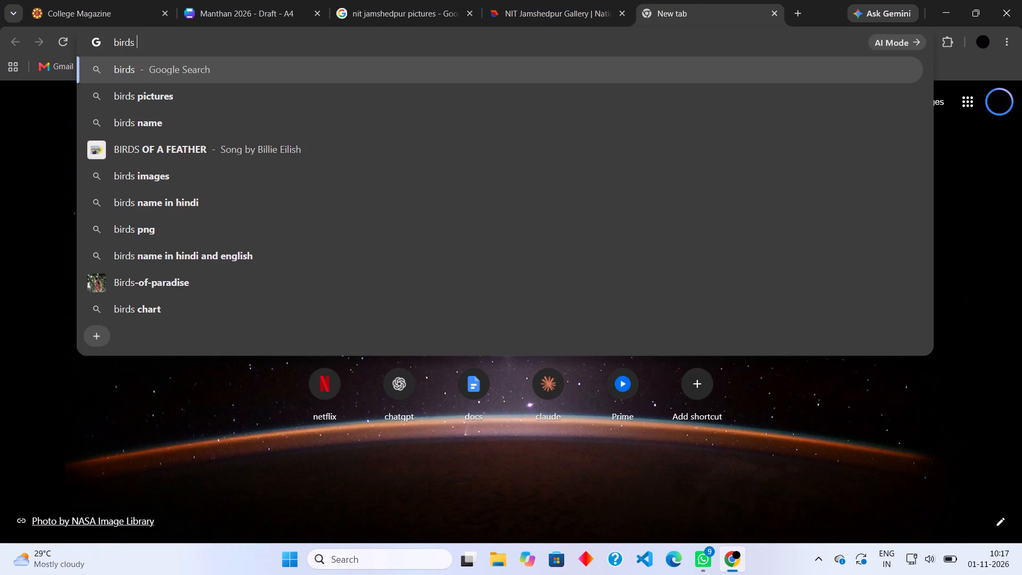
key(Down)
key(Return)
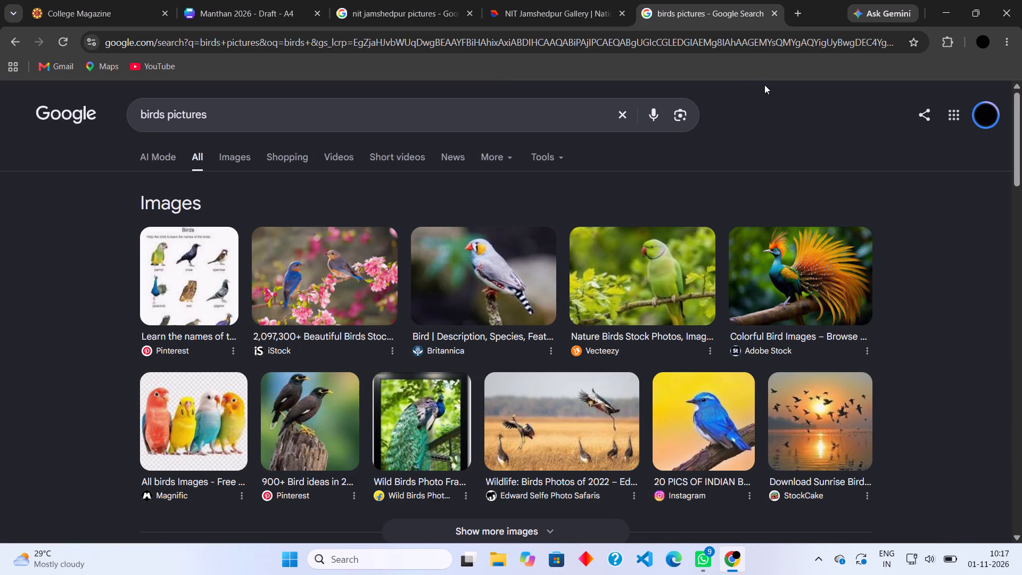
Review the Ramjas table of contents layout, close the bird pictures search, and compare the draft's Contents page with page 8.
click(68, 0)
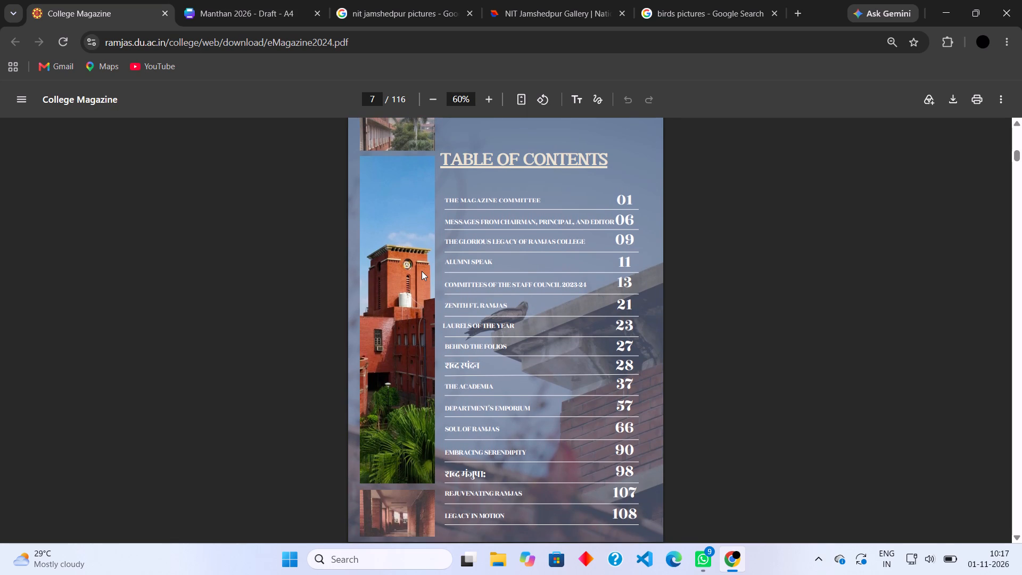
scroll(422, 271, up, 1)
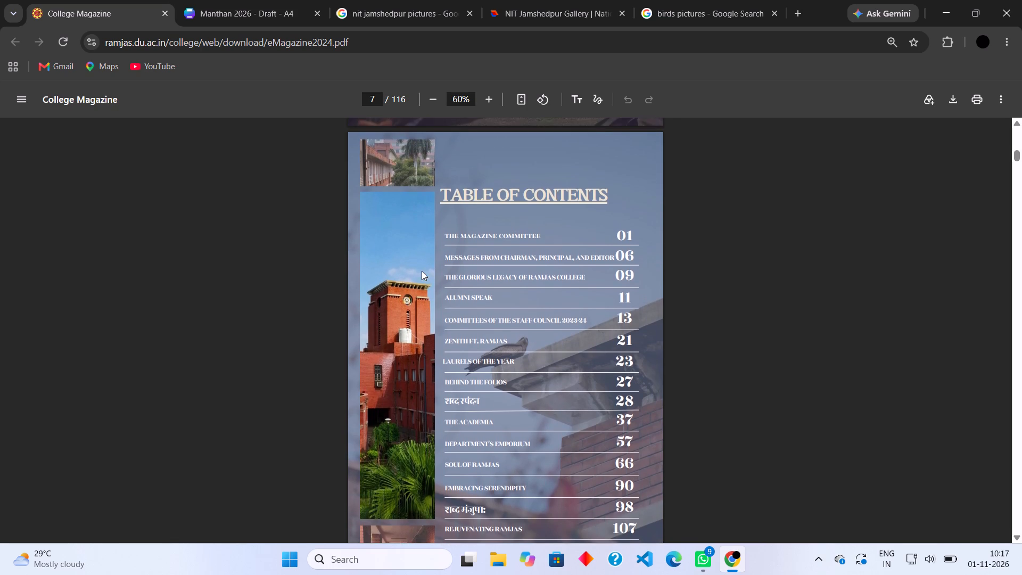
click(774, 12)
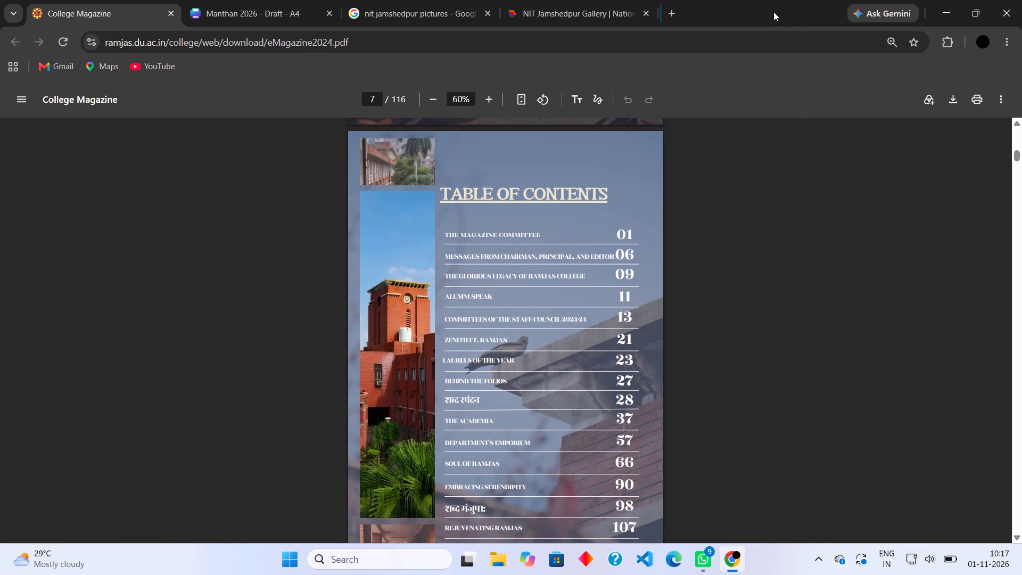
click(263, 0)
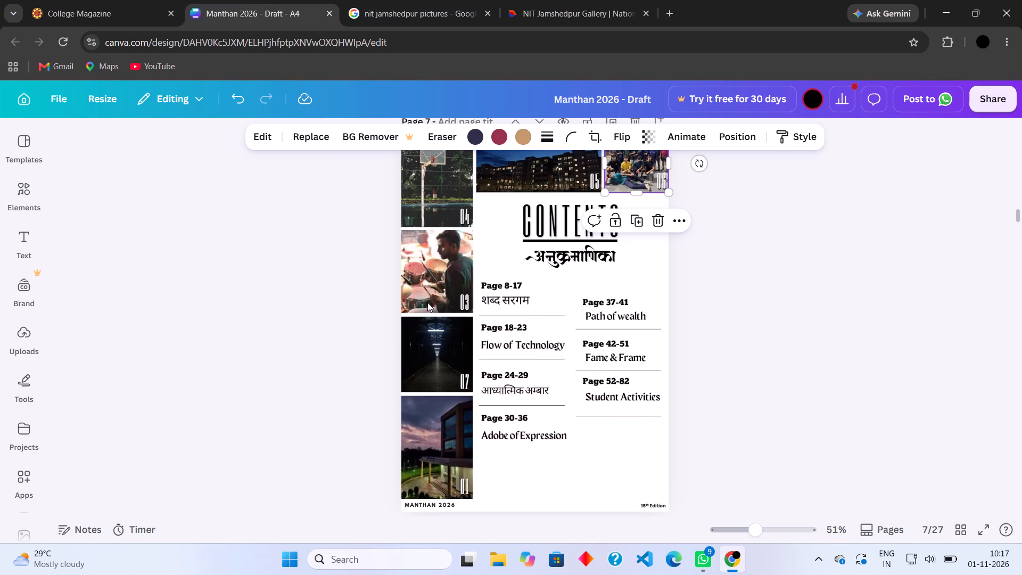
scroll(443, 356, up, 1)
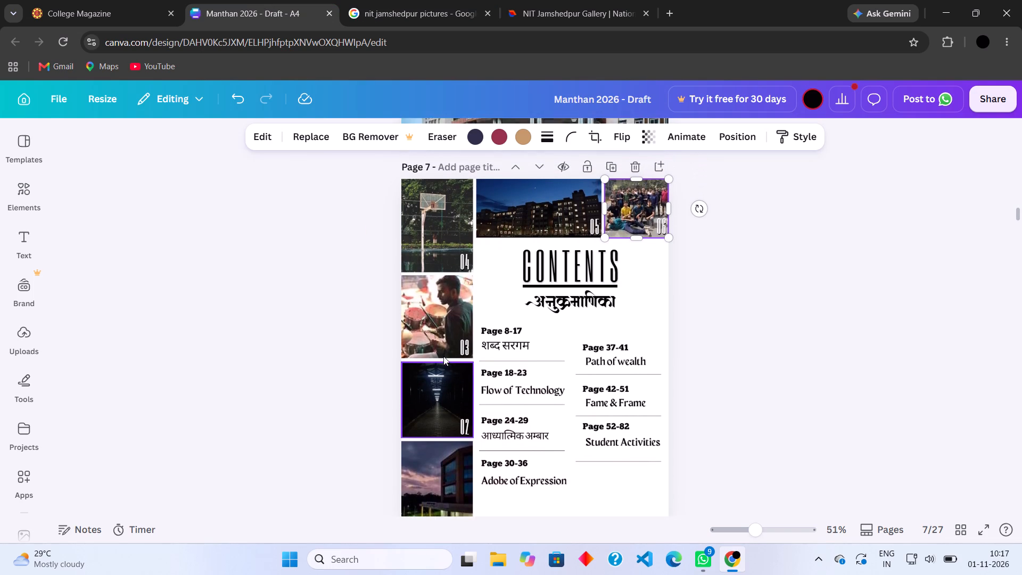
scroll(443, 356, up, 1)
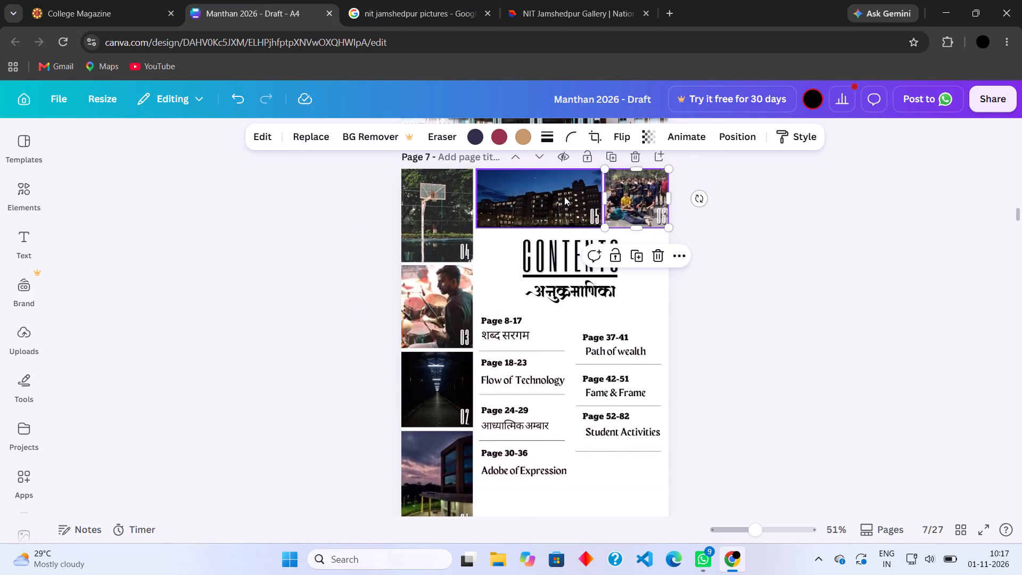
scroll(564, 196, down, 2)
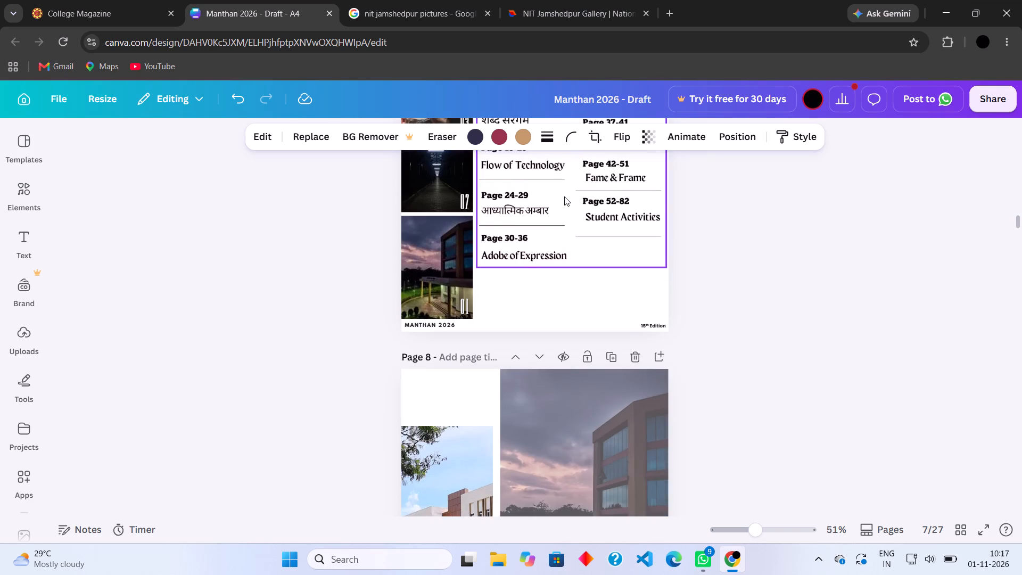
scroll(564, 196, down, 5)
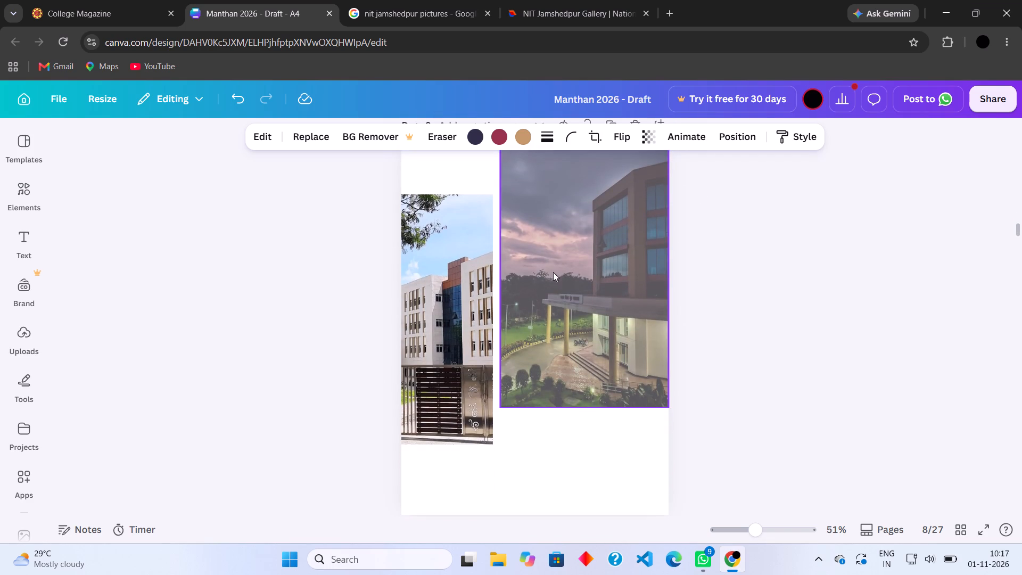
Detach the dusk building photo on page 8 from its frame and delete the empty frame left behind.
click(555, 285)
click(632, 432)
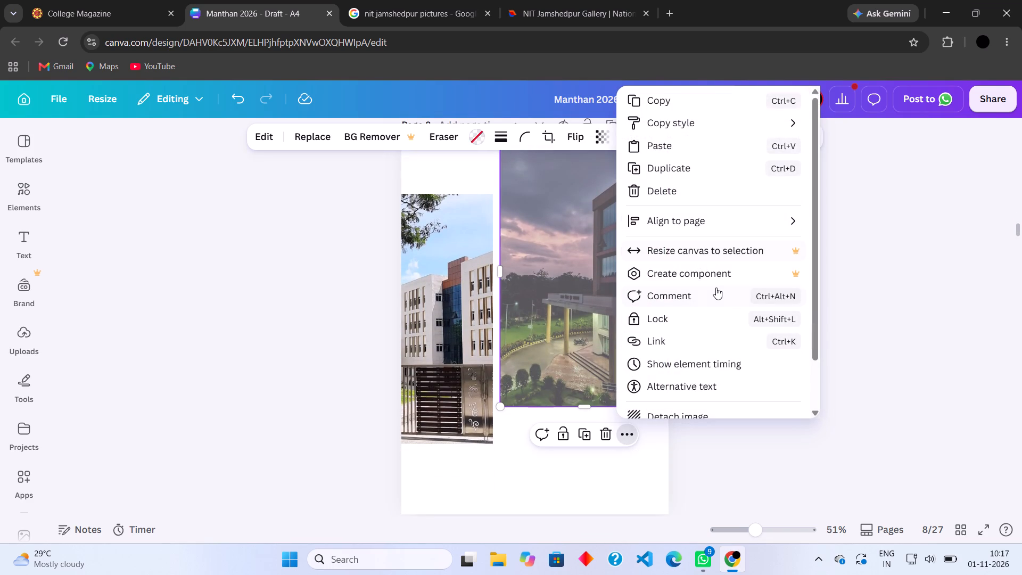
scroll(716, 287, down, 1)
click(686, 408)
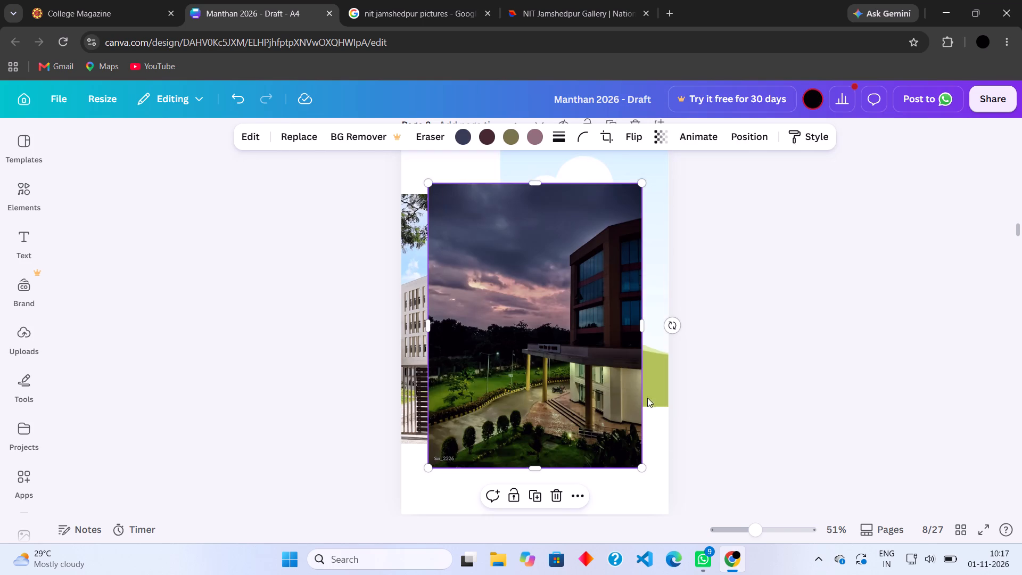
click(659, 344)
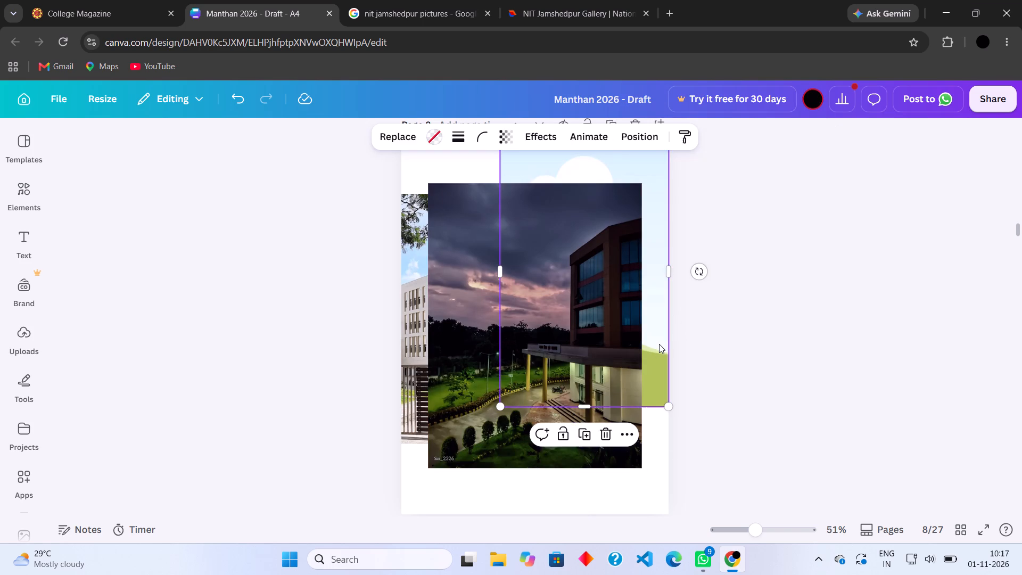
key(BackSpace)
Move the detached dusk photo flush into page 8's top-right corner.
drag(557, 314, 592, 282)
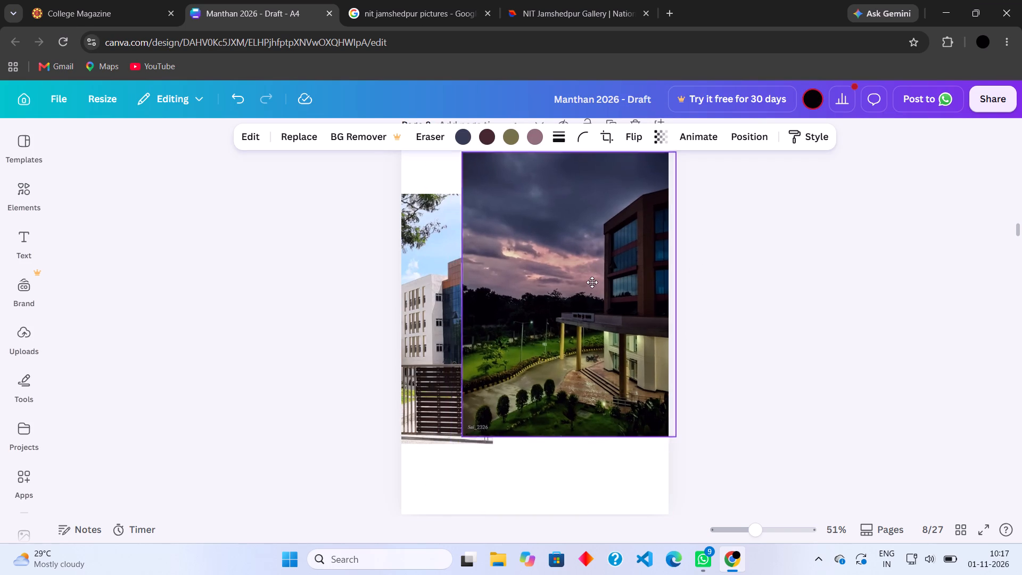
drag(592, 282, 589, 273)
scroll(589, 273, up, 1)
click(589, 273)
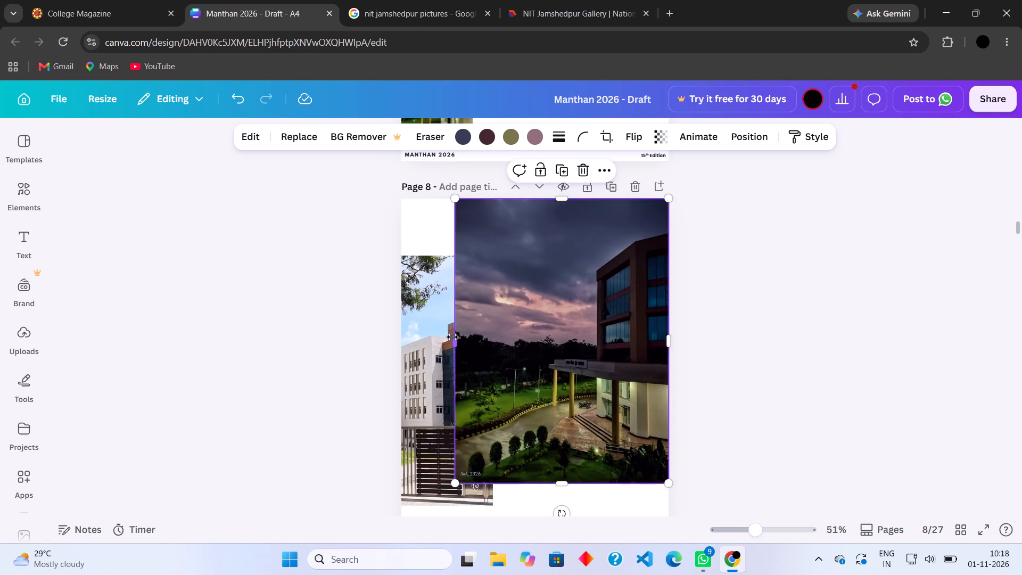
Fade the dusk photo by setting its transparency to roughly half.
click(660, 140)
click(628, 188)
drag(628, 188, 640, 188)
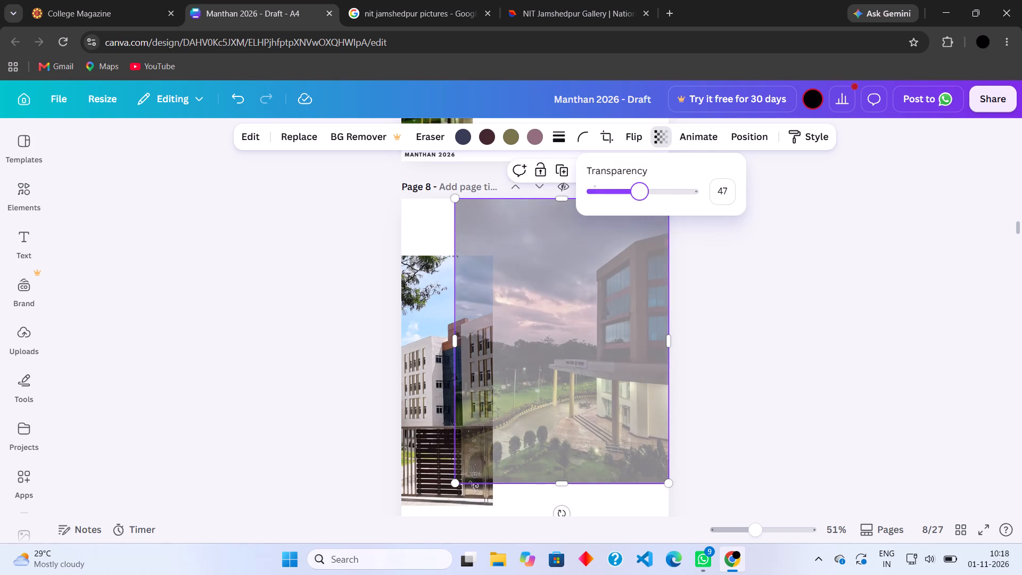
drag(640, 188, 641, 187)
drag(641, 187, 642, 187)
drag(642, 187, 647, 186)
click(789, 300)
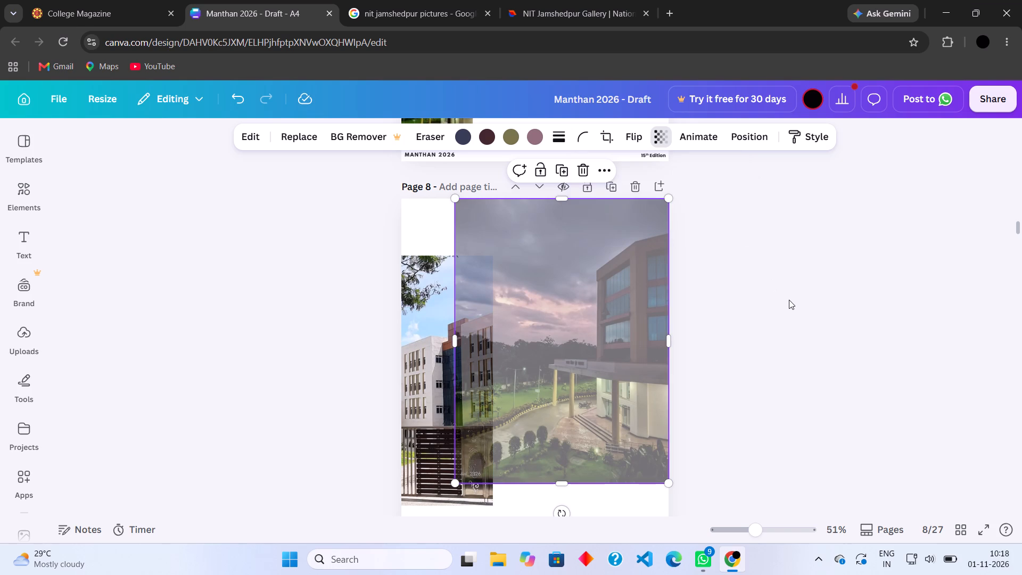
Enlarge the faded dusk photo to cover the whole of page 8, like the reference page's full-page background.
scroll(731, 301, down, 1)
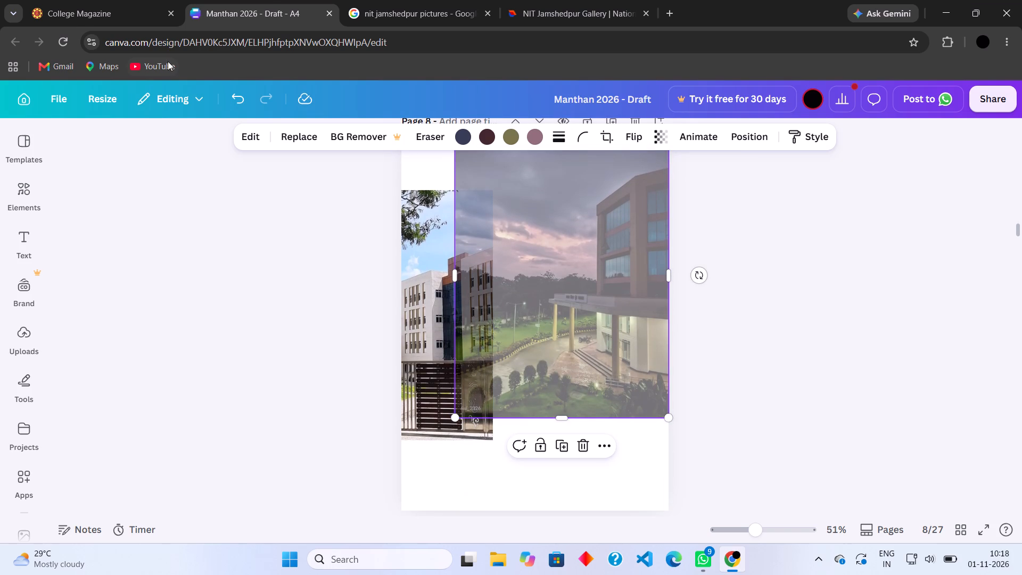
click(105, 0)
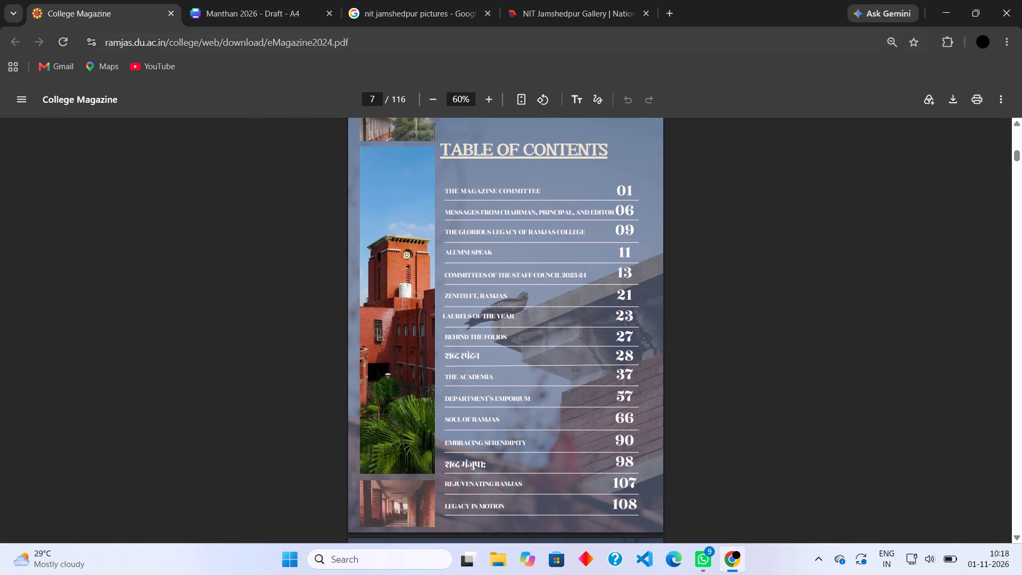
click(281, 0)
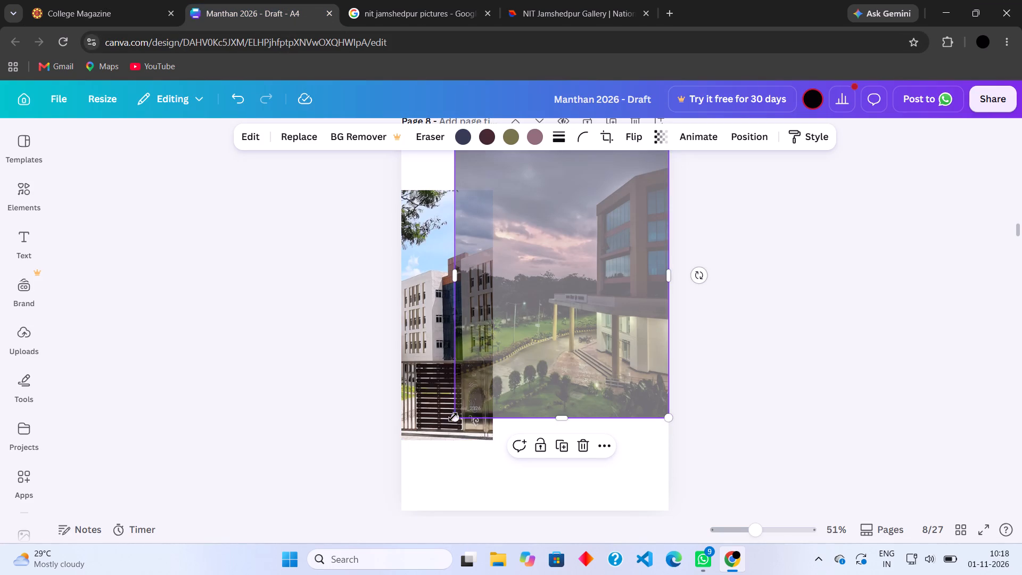
drag(457, 417, 438, 514)
drag(537, 488, 537, 490)
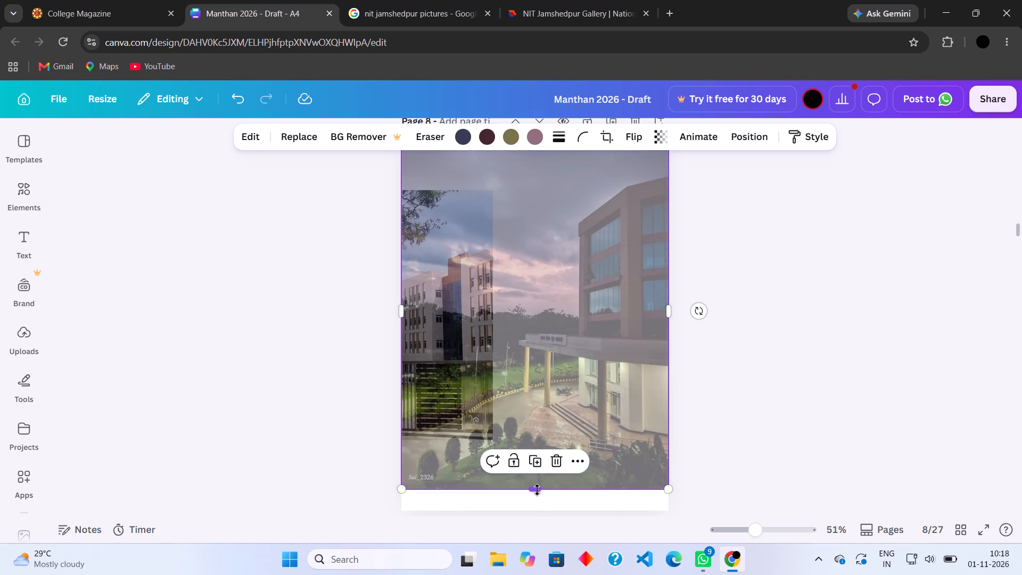
drag(537, 490, 542, 526)
scroll(691, 362, down, 1)
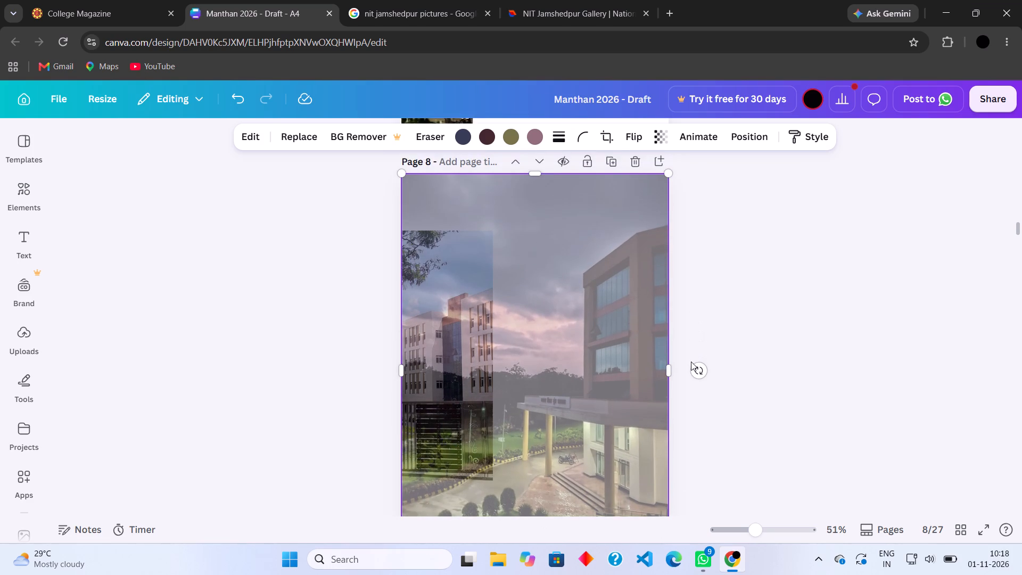
scroll(691, 362, down, 1)
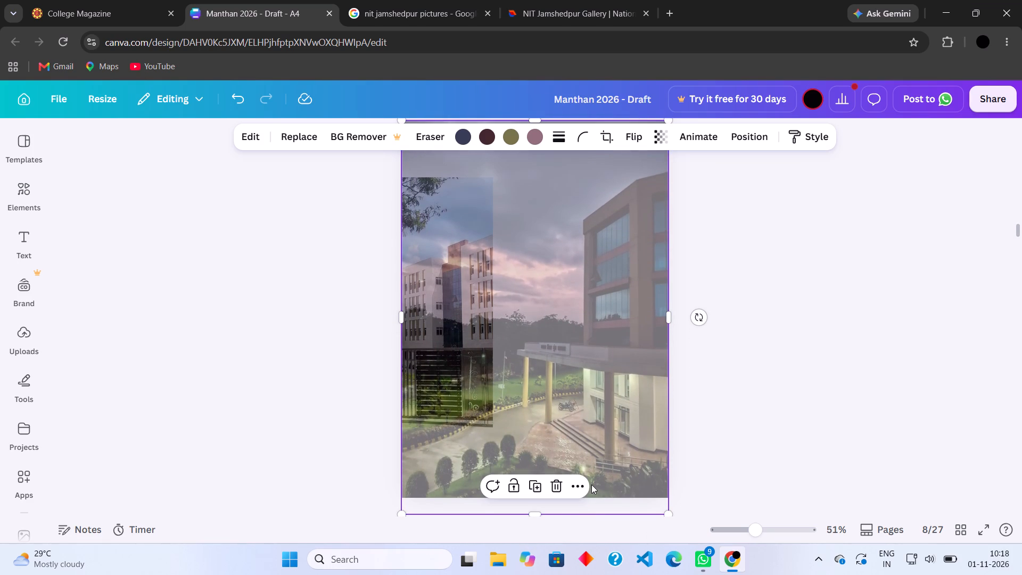
Place the dusk photo behind the white building photo in page 8's layer order.
click(578, 485)
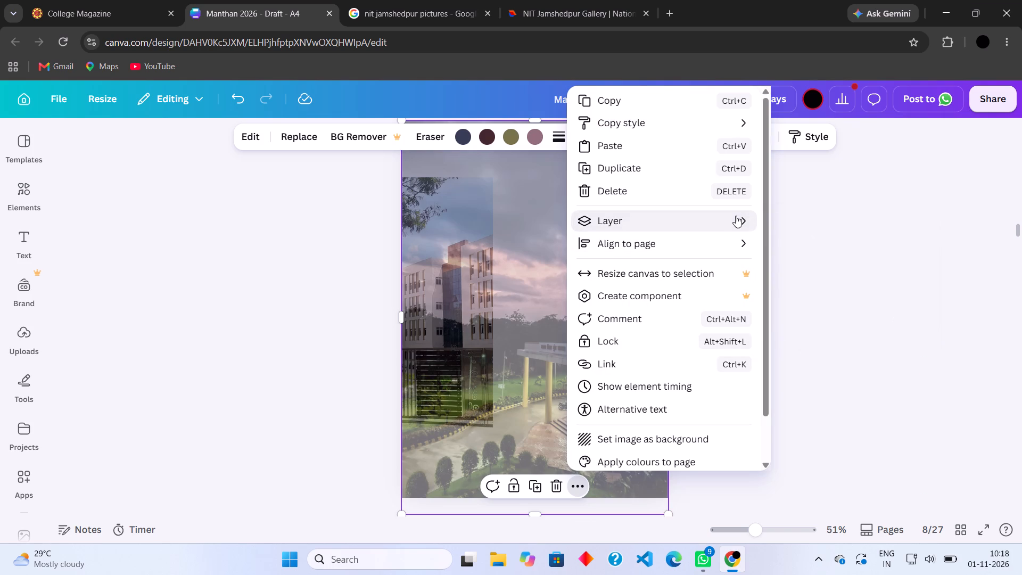
click(798, 316)
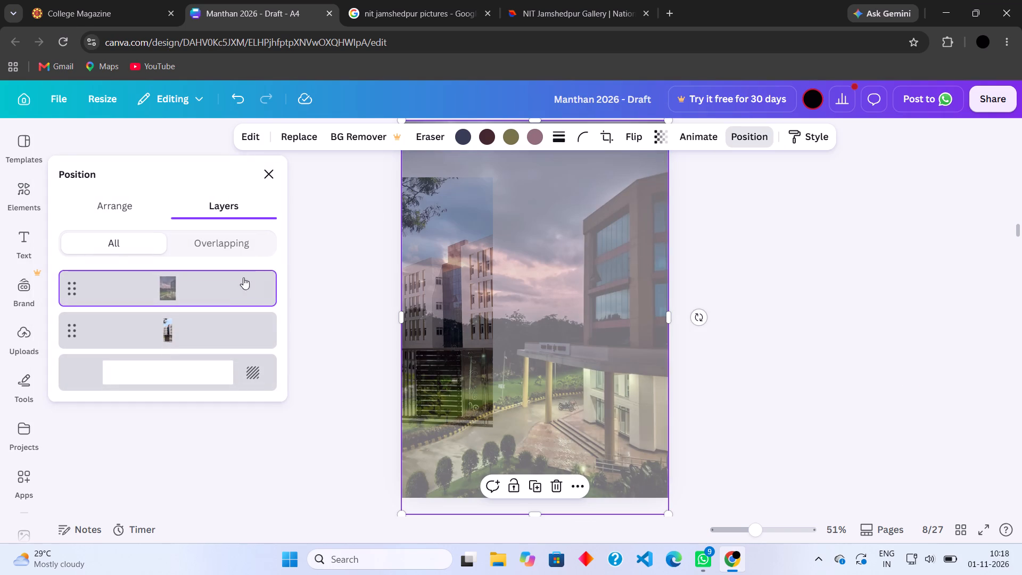
drag(227, 287, 224, 358)
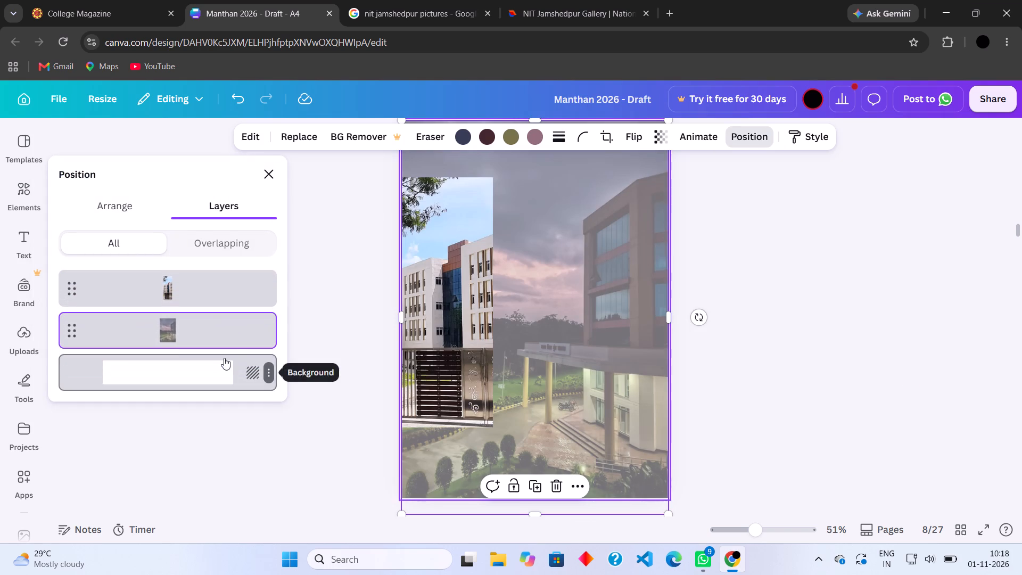
click(763, 315)
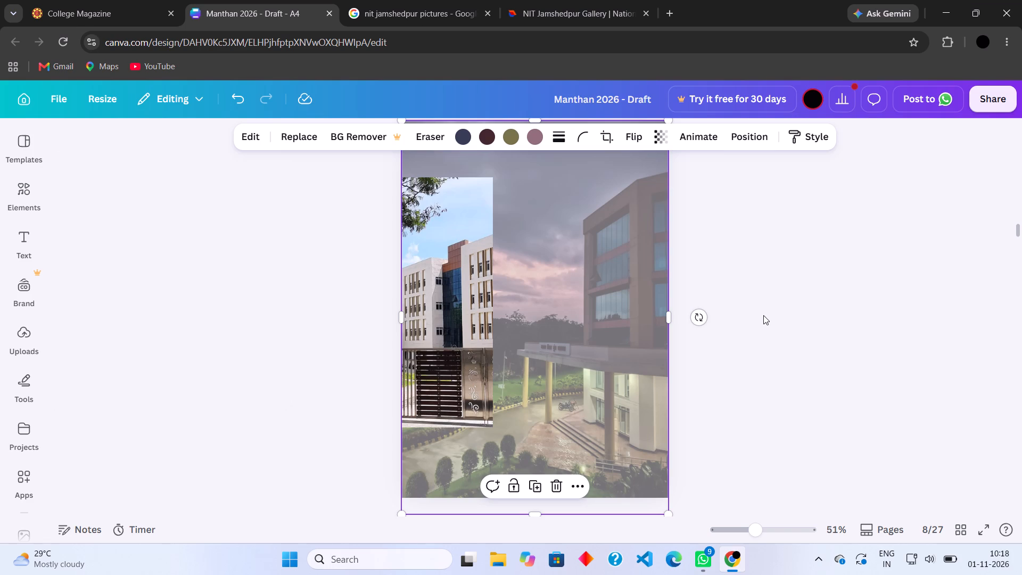
Shift the white building photo slightly inward from page 8's left edge, leaving a narrow margin as on the reference page.
click(82, 0)
click(254, 5)
scroll(474, 319, up, 1)
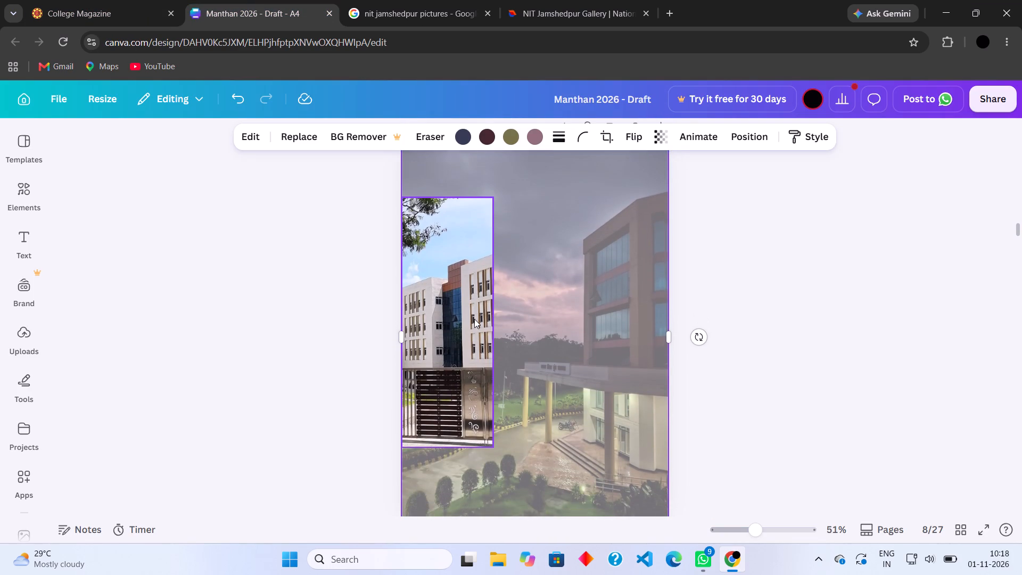
drag(466, 320, 475, 318)
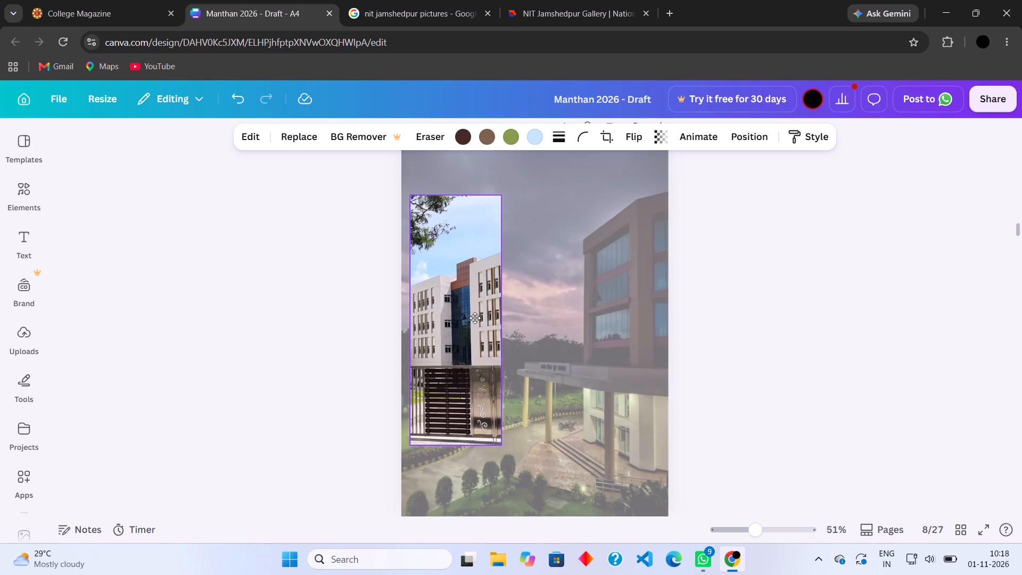
drag(475, 318, 474, 319)
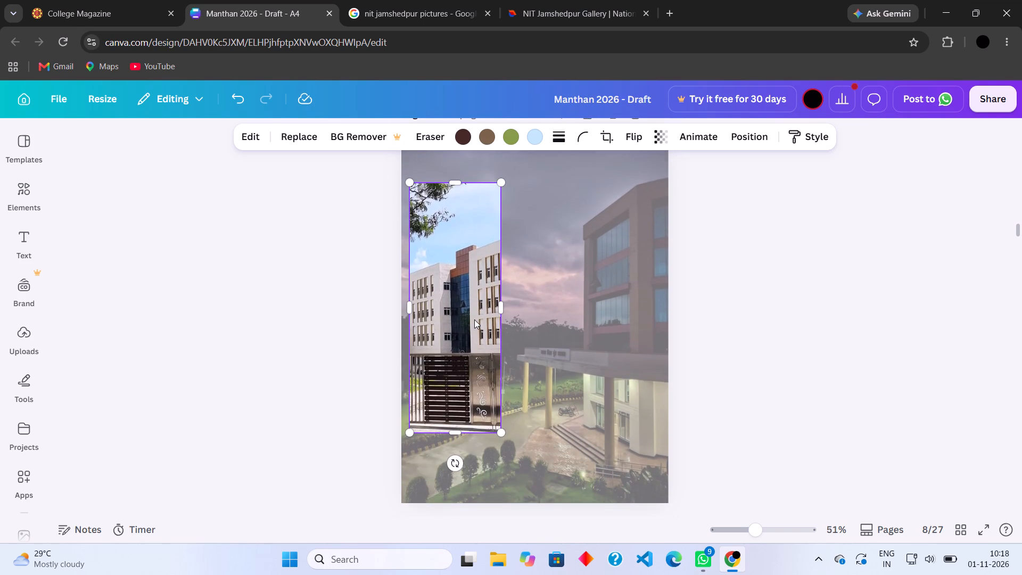
drag(502, 183, 499, 194)
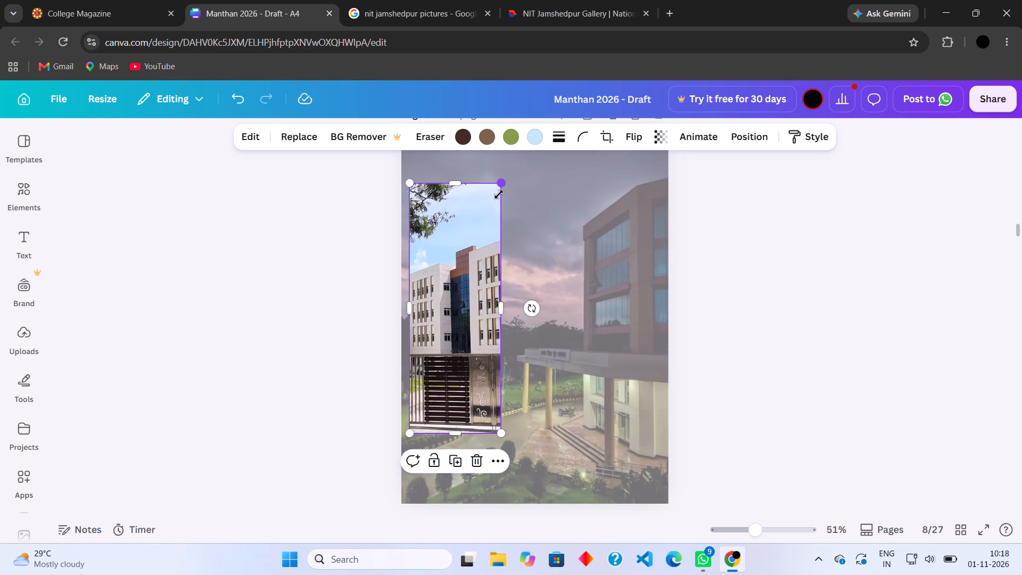
drag(499, 194, 498, 195)
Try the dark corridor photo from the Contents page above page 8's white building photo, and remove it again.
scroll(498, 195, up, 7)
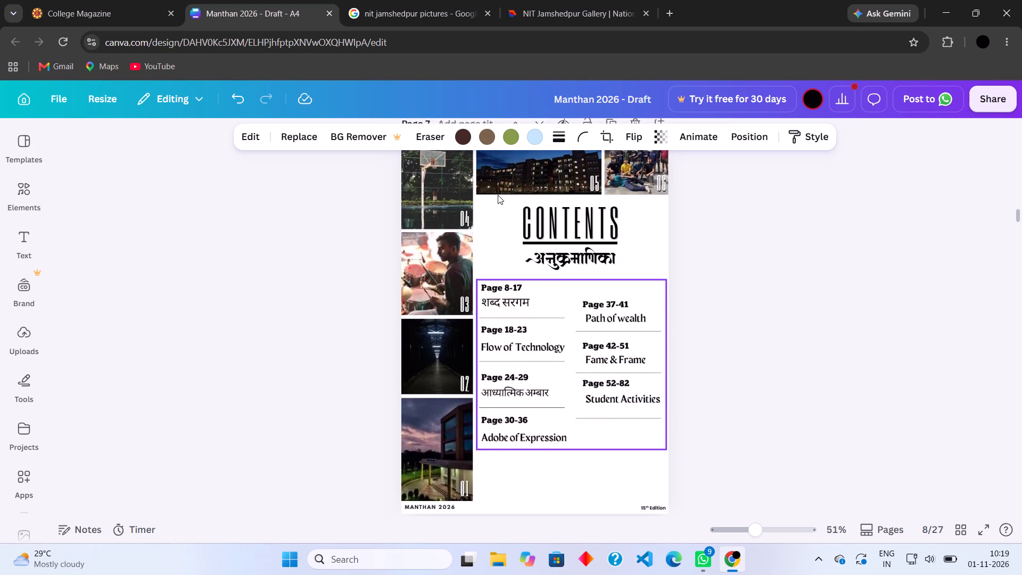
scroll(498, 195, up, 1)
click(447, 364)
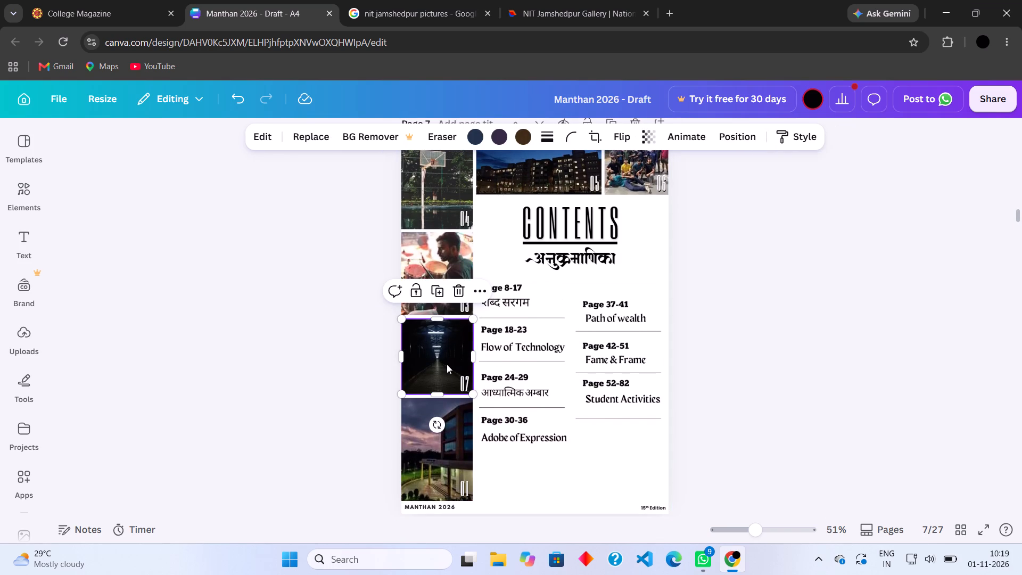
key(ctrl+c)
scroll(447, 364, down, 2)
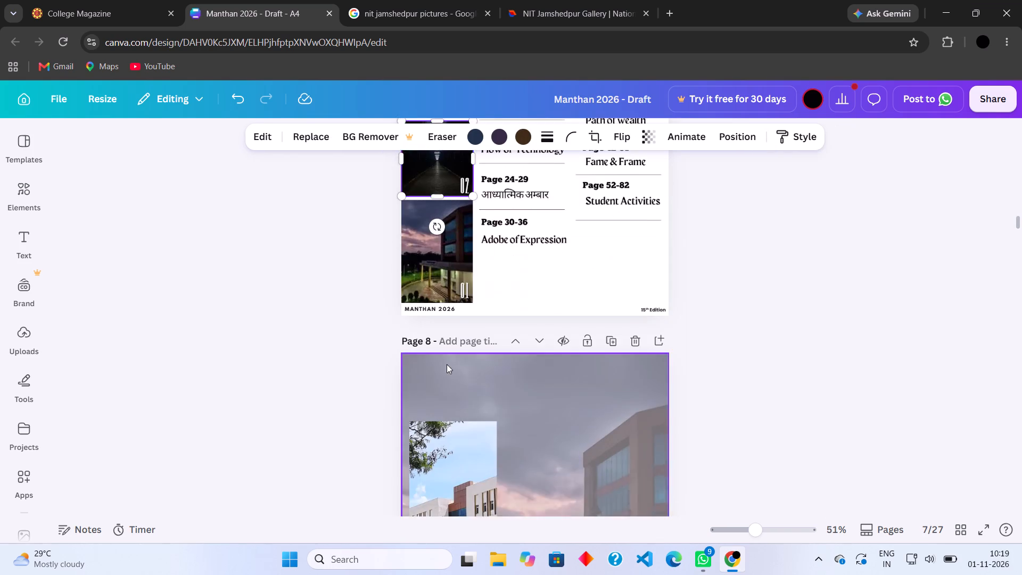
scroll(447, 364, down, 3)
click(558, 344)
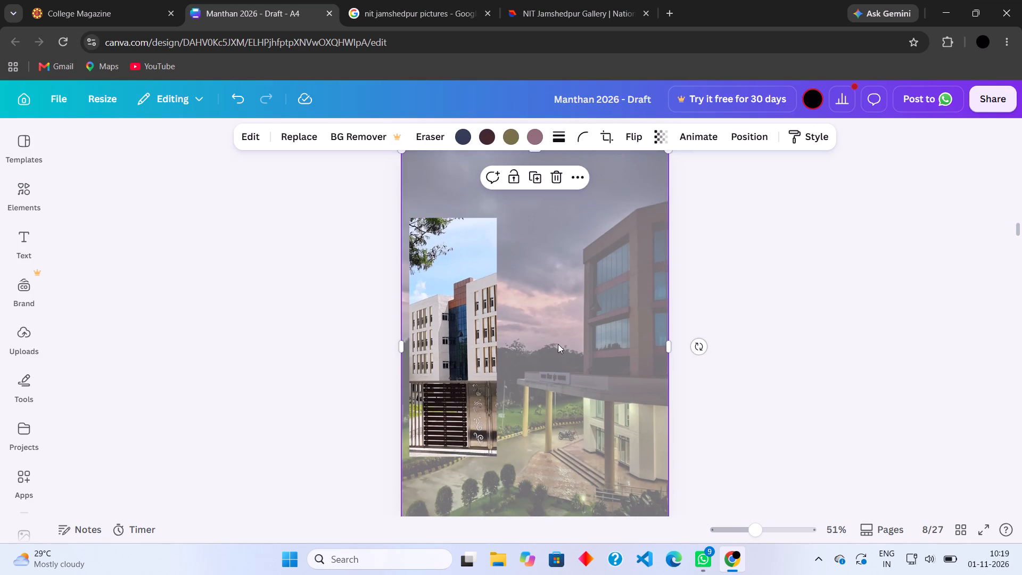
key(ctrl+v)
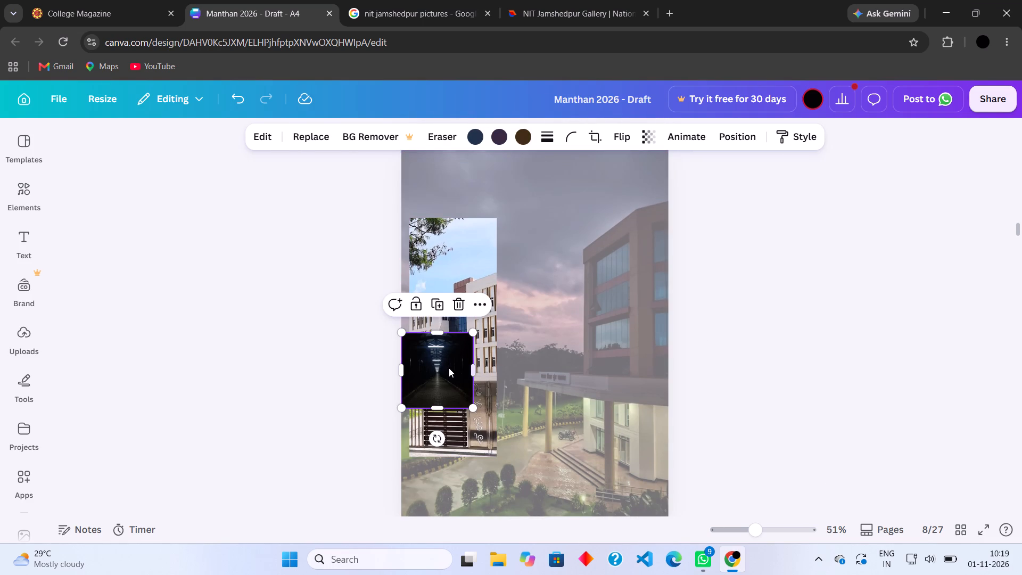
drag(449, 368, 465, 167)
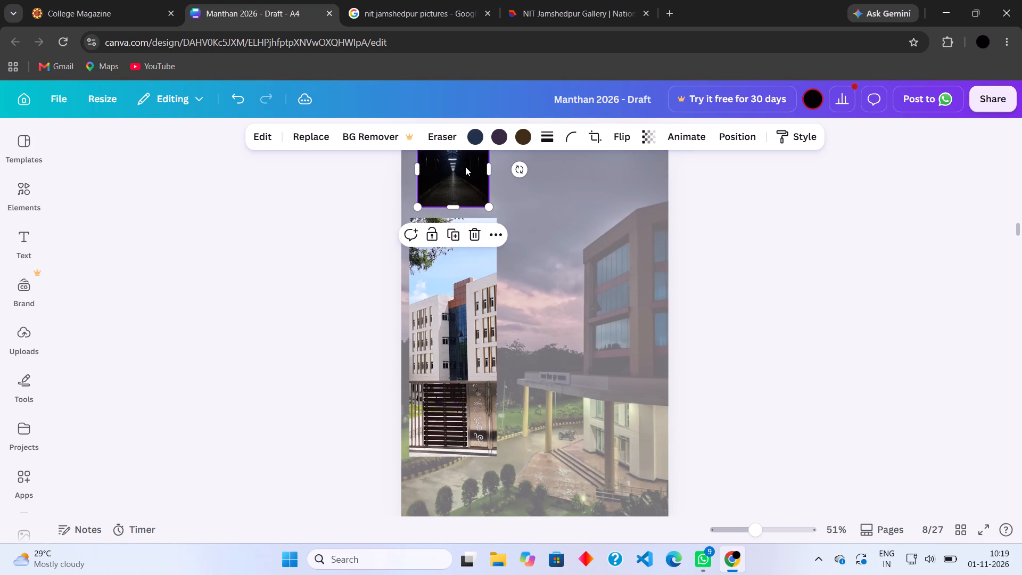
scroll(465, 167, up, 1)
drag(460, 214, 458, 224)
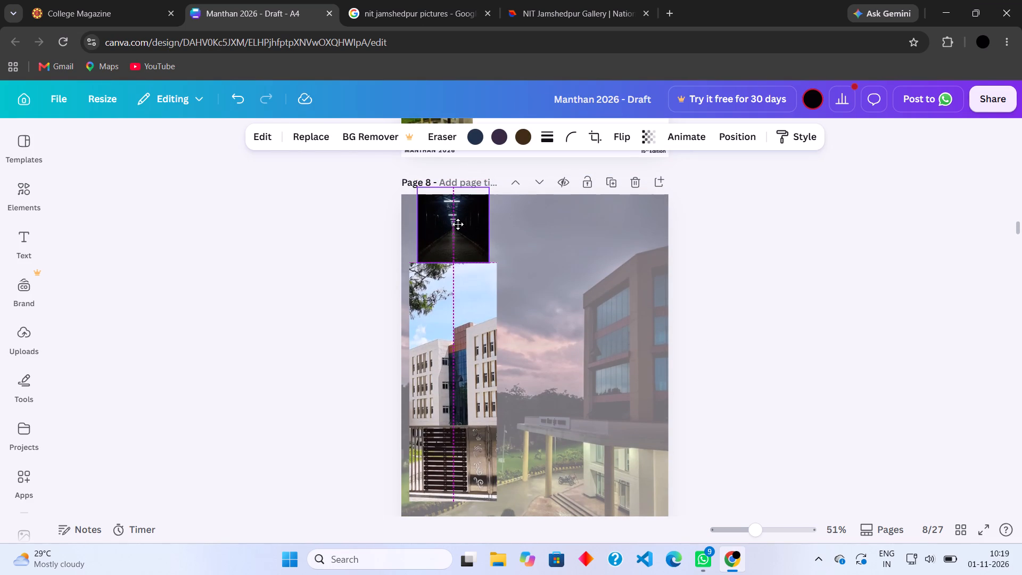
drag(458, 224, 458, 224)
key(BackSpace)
Look through the draft pages following page 8 for another photo to use beside the white building.
scroll(458, 224, down, 3)
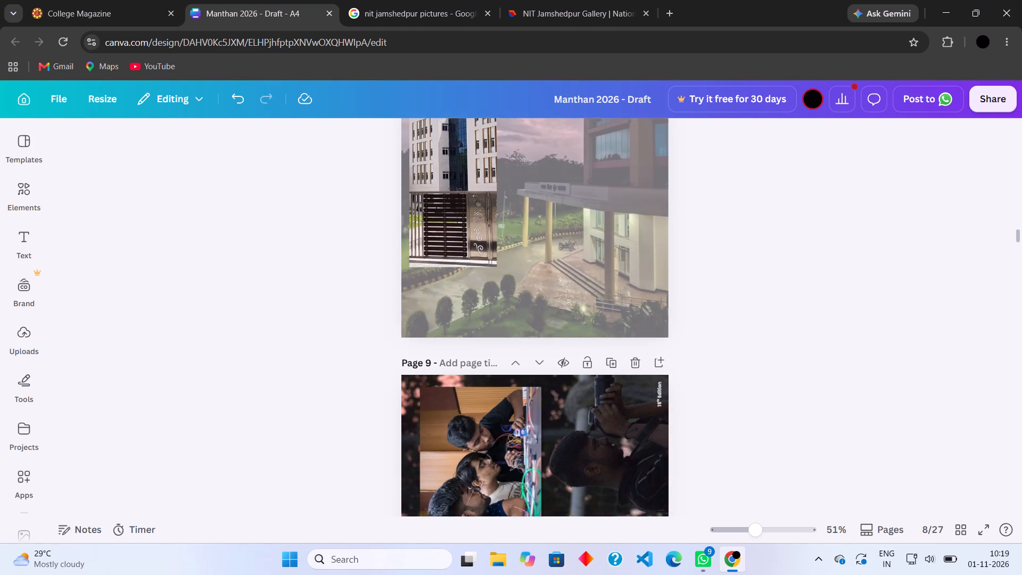
scroll(458, 224, down, 11)
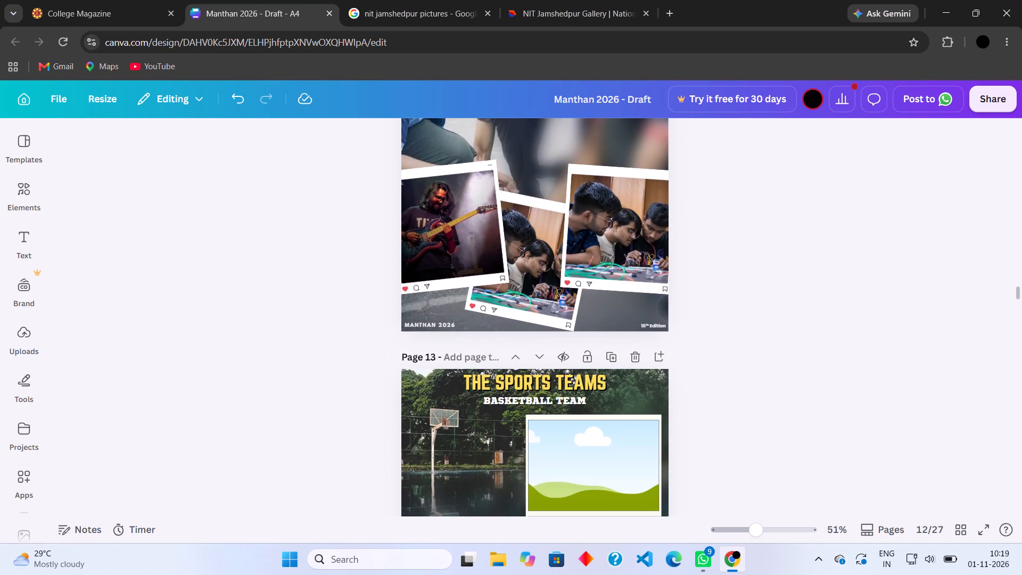
scroll(458, 224, up, 5)
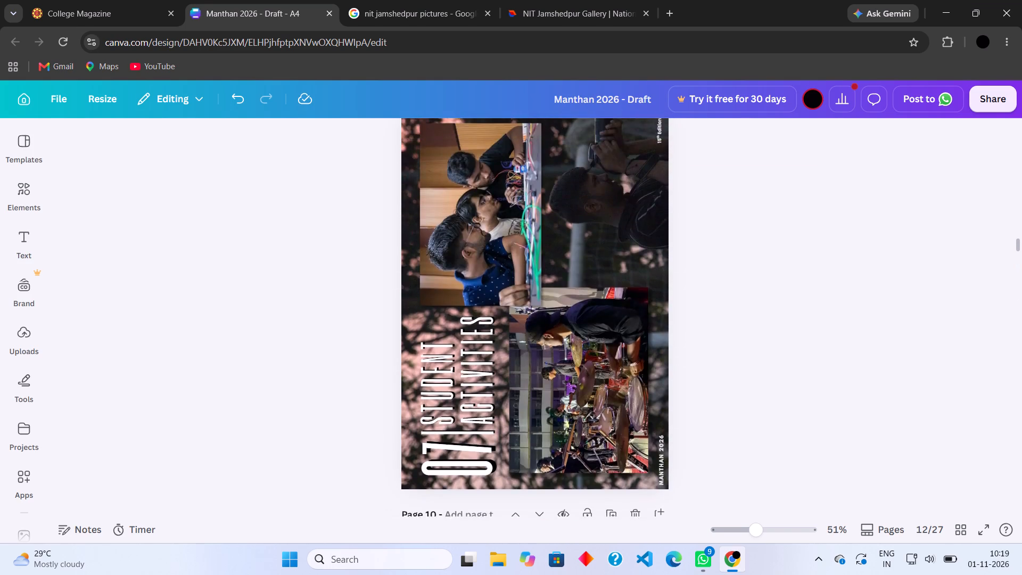
scroll(458, 224, up, 6)
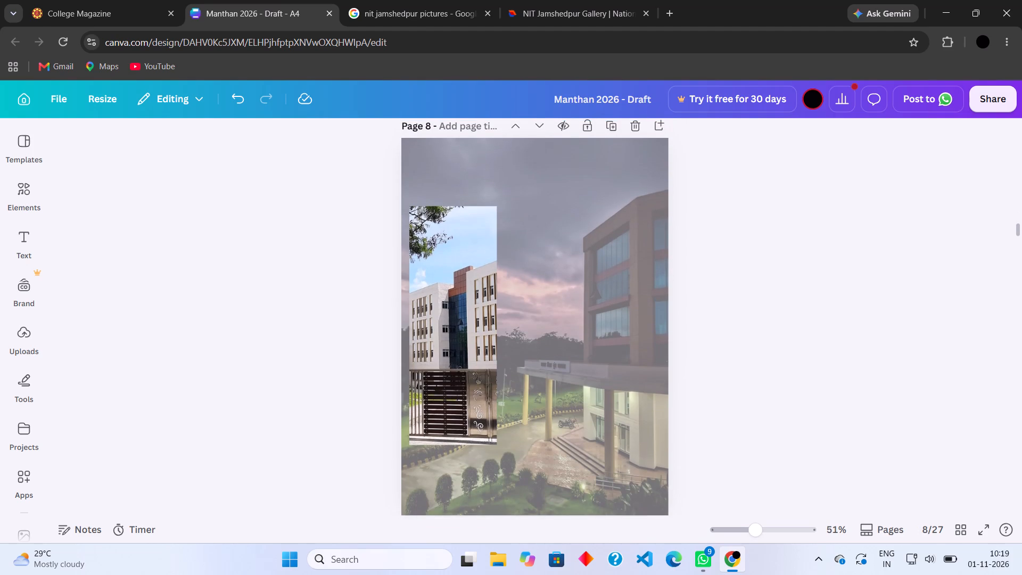
scroll(458, 224, up, 1)
Copy the Computer Centre photo from the NIT Jamshedpur image search results and paste it onto page 8.
click(387, 0)
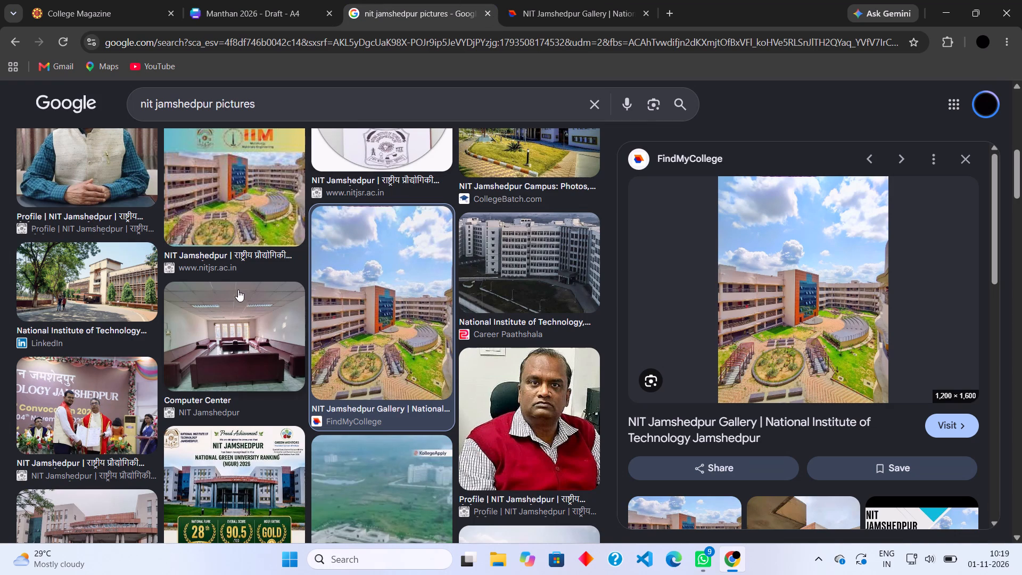
scroll(243, 321, up, 2)
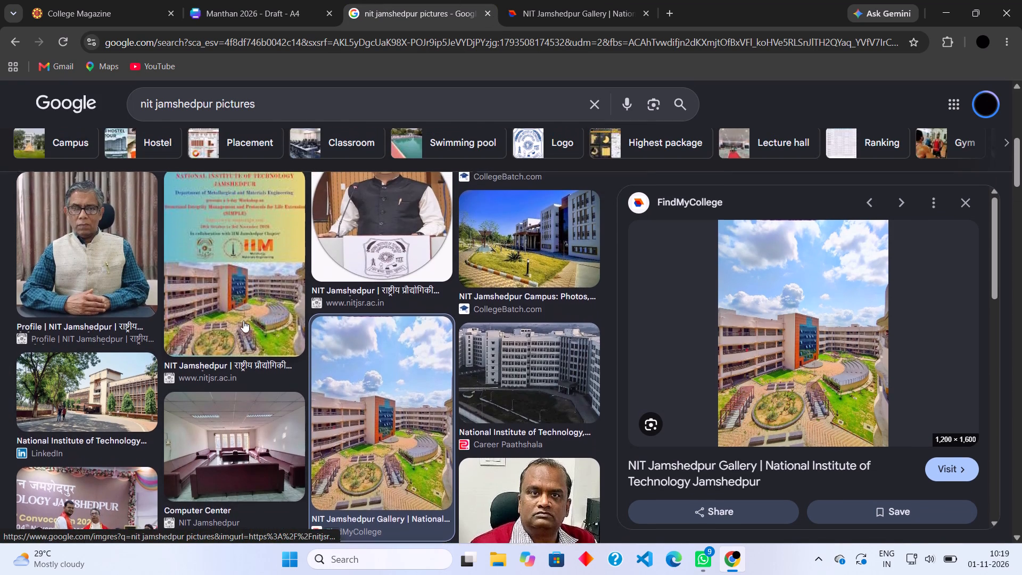
scroll(243, 321, up, 3)
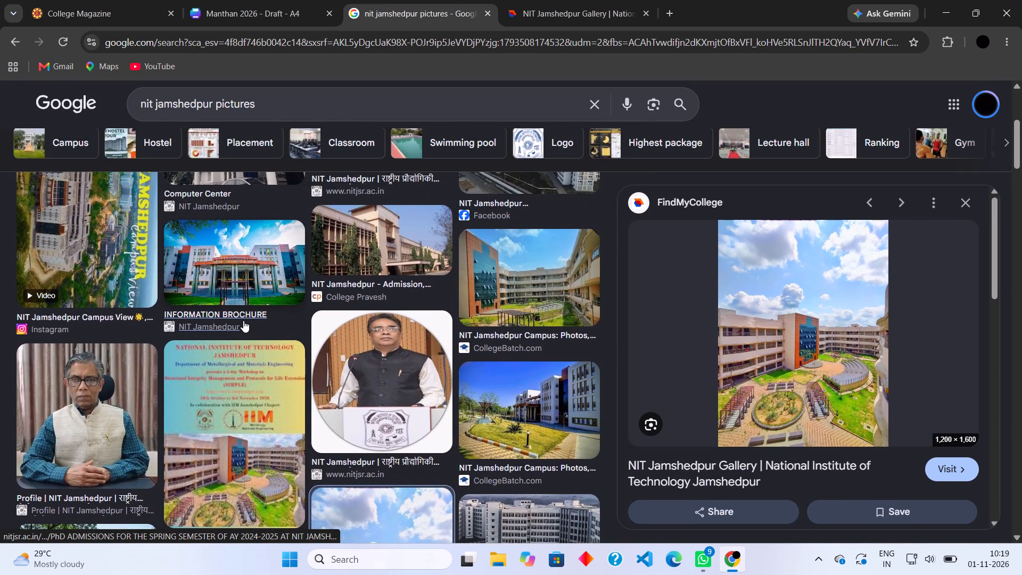
scroll(243, 321, up, 2)
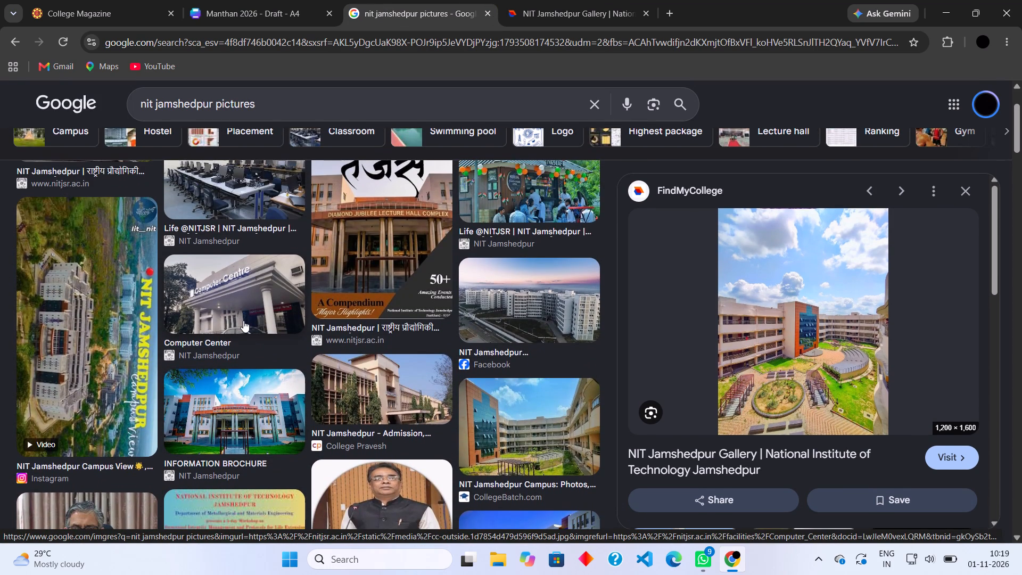
click(256, 293)
right_click(256, 293)
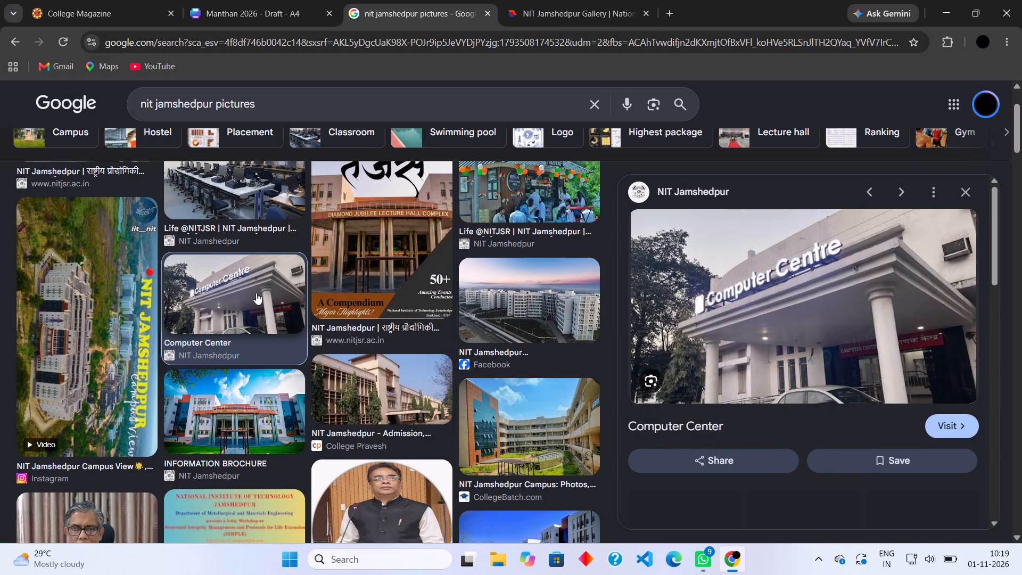
right_click(741, 268)
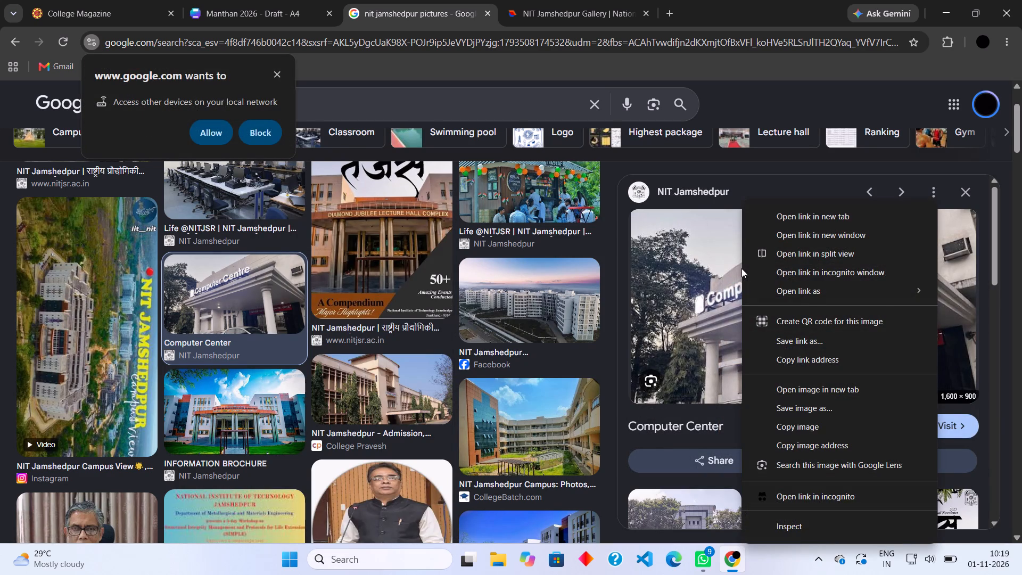
click(816, 426)
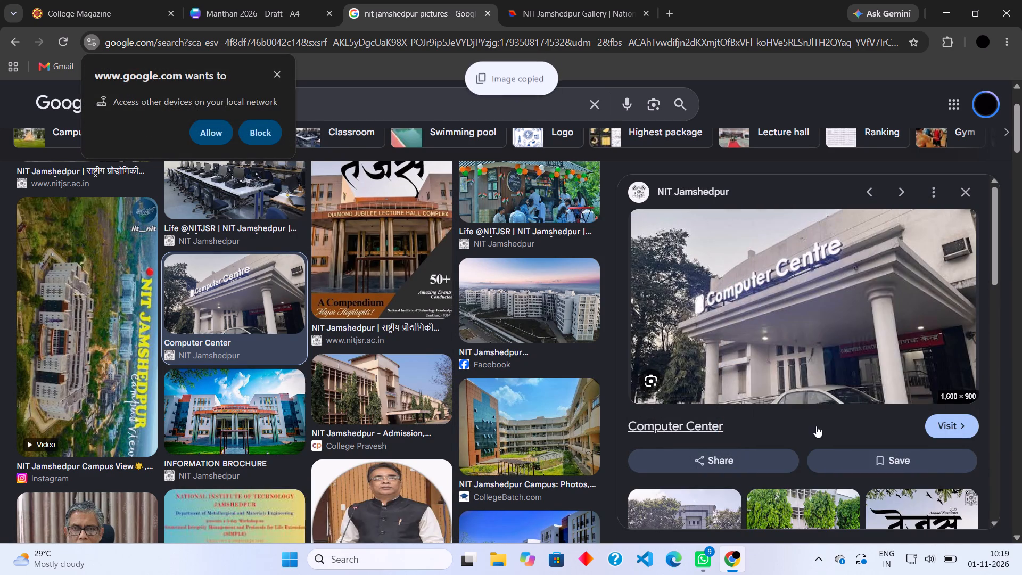
click(249, 7)
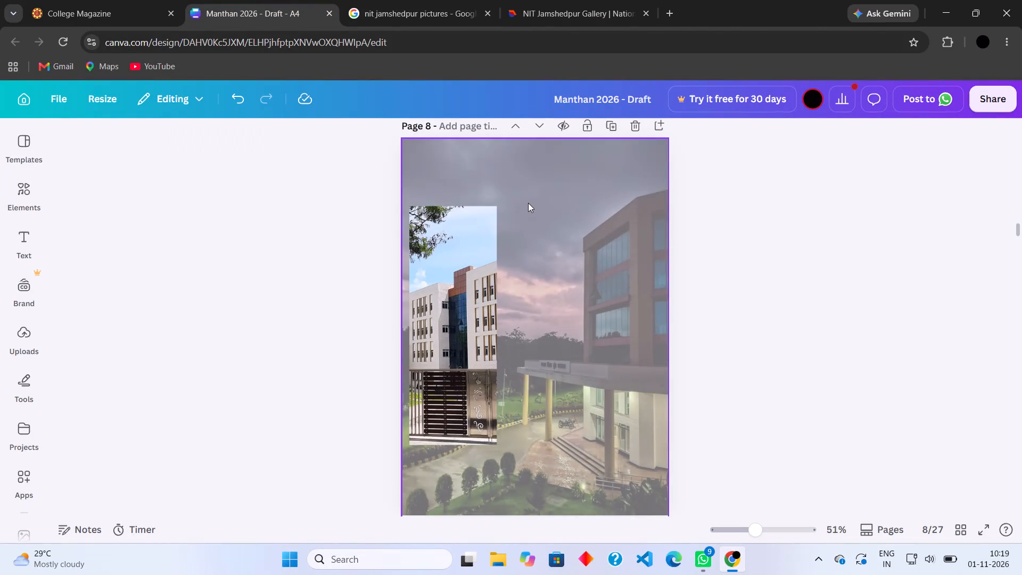
key(ctrl+v)
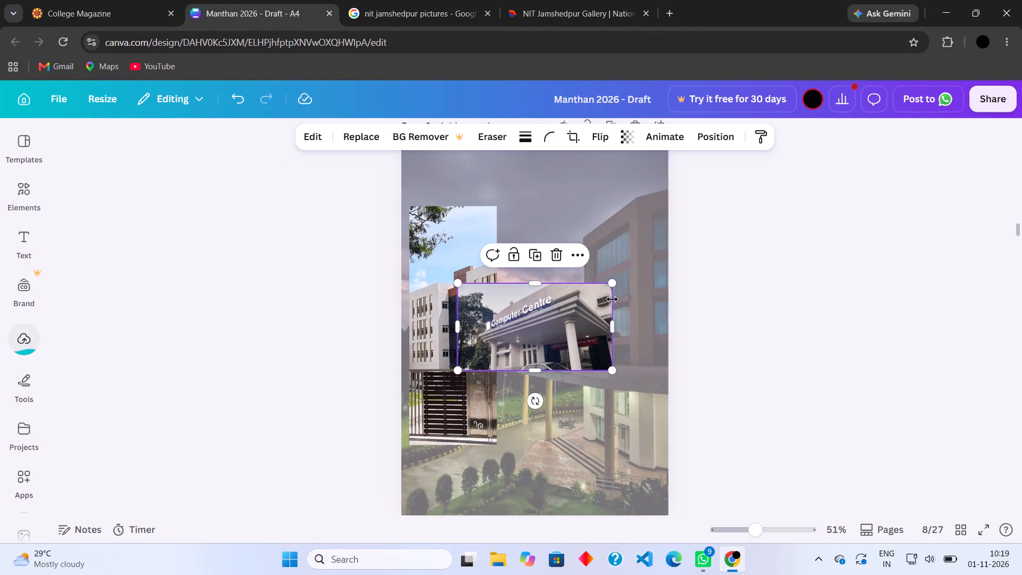
Shrink the Computer Centre photo and place it above the white building photo, aligned with that photo's left edge.
drag(615, 282, 576, 308)
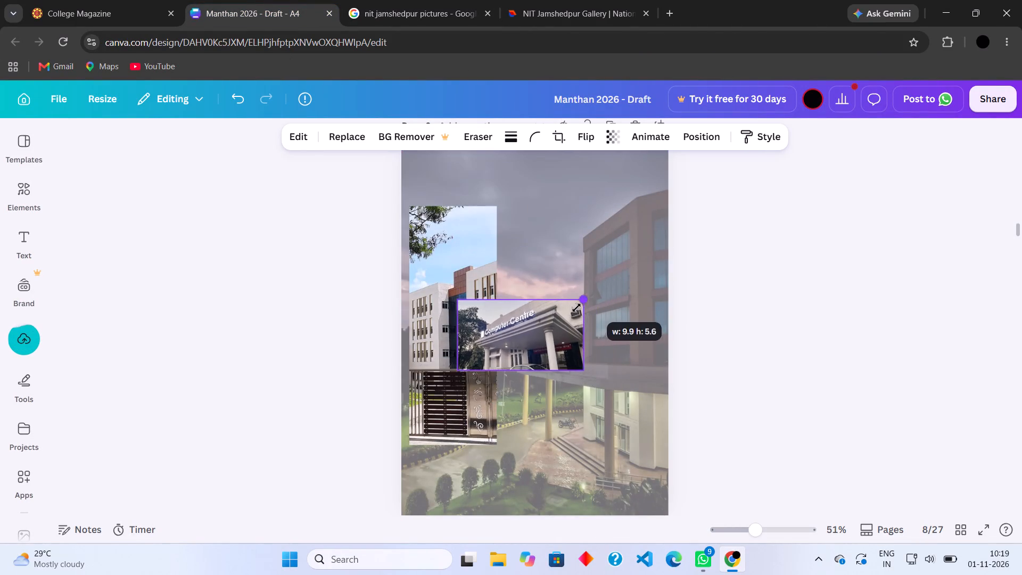
drag(576, 308, 575, 305)
drag(531, 332, 485, 166)
scroll(485, 166, up, 1)
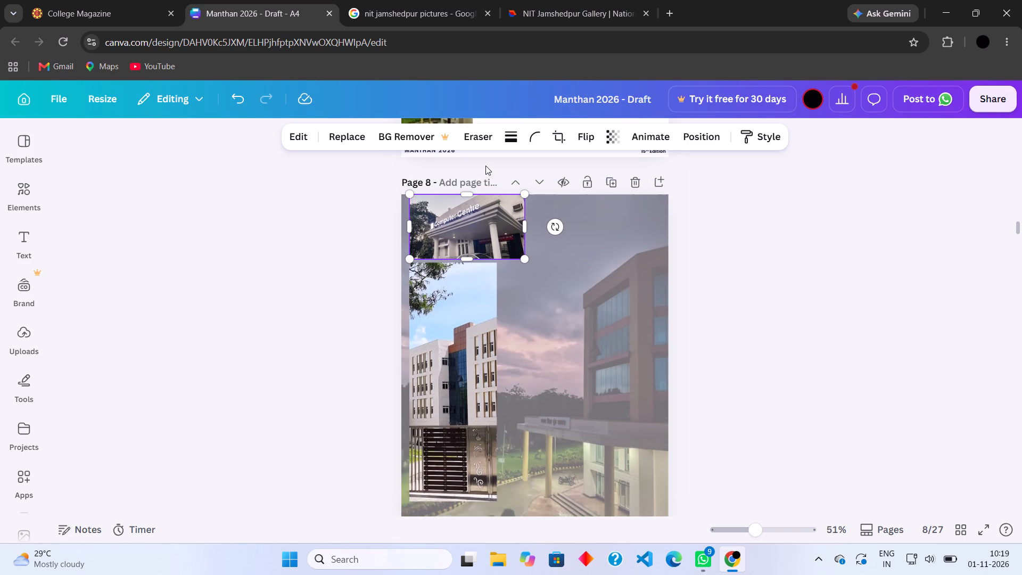
scroll(485, 166, up, 1)
Shorten the white building photo from its top to open a gap below the Computer Centre photo, and widen it rightward.
click(476, 326)
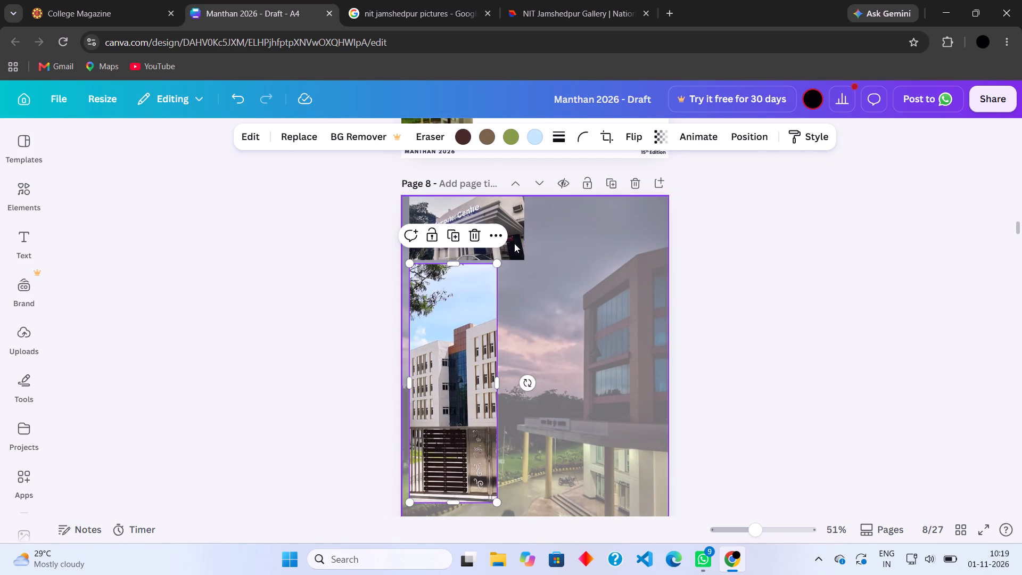
drag(496, 264, 487, 287)
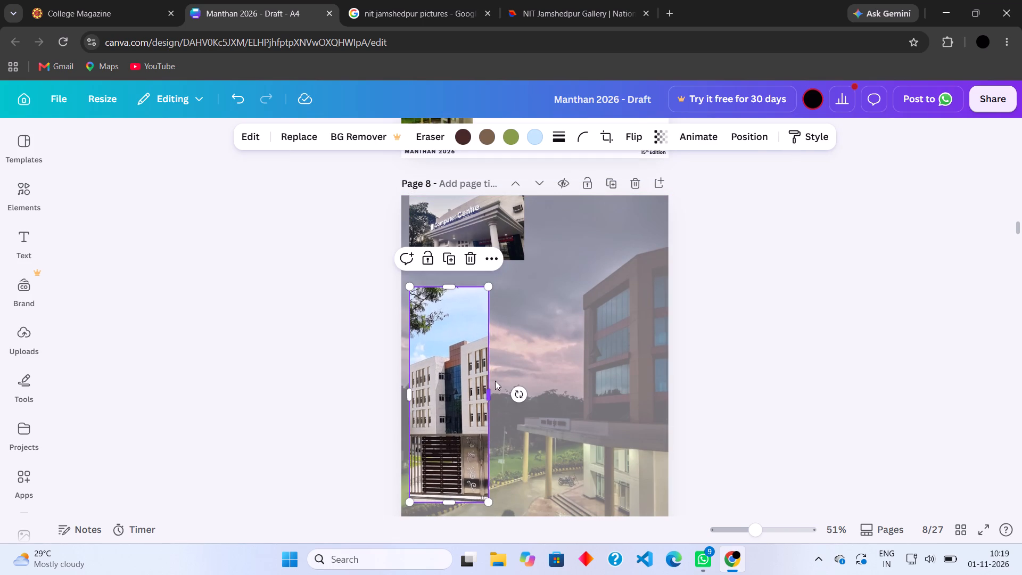
drag(490, 394, 506, 391)
Lower the Computer Centre photo to leave a narrow top margin, trim both its sides slightly, and realign it with the building photo's left edge.
drag(495, 224, 494, 238)
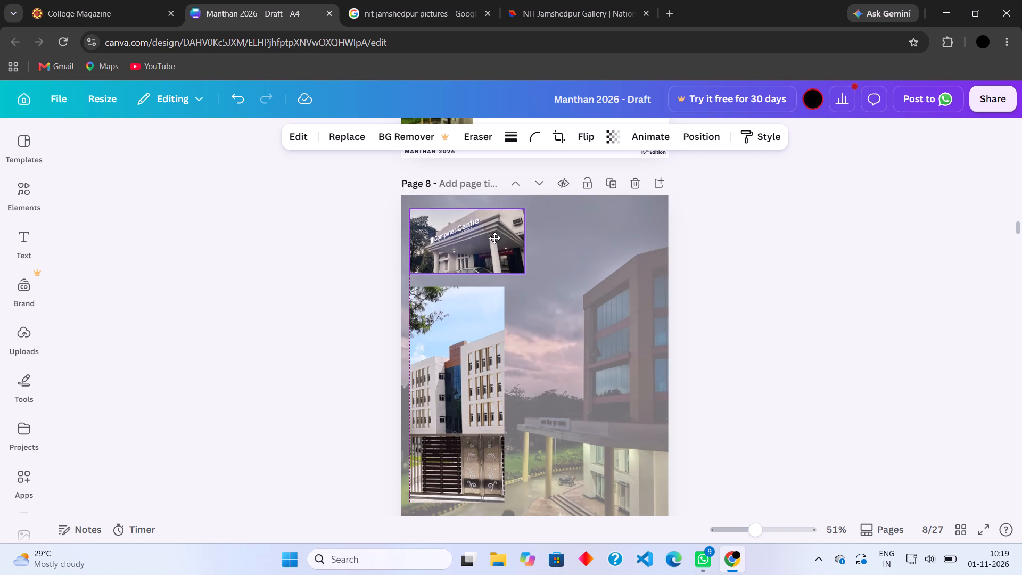
drag(494, 238, 494, 231)
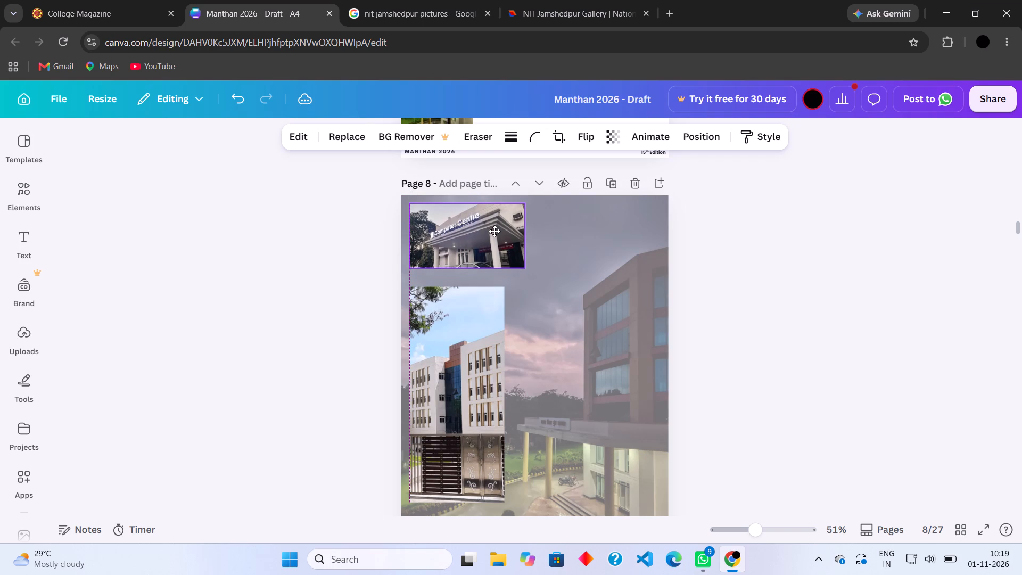
drag(494, 231, 494, 235)
click(529, 239)
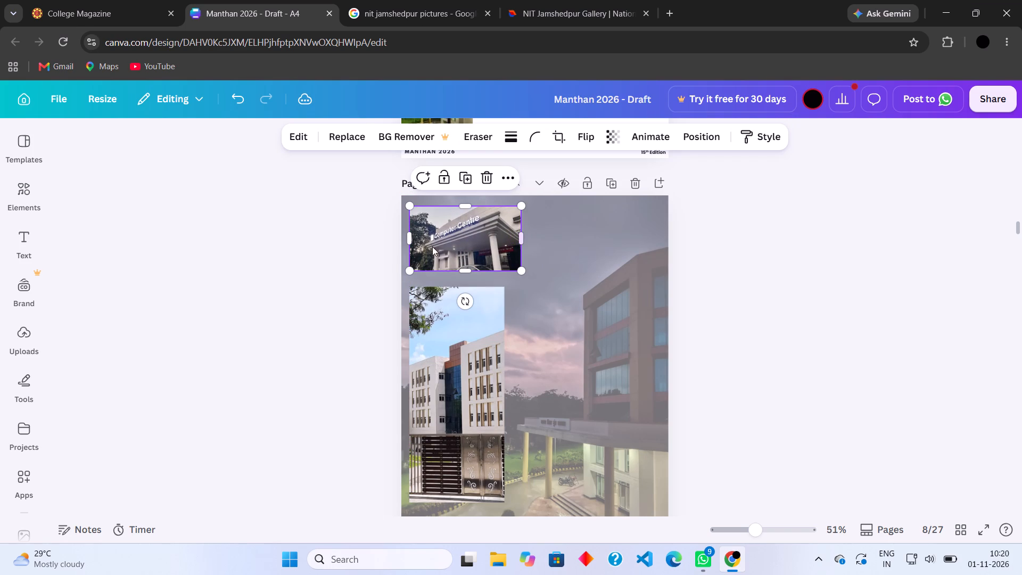
drag(408, 240, 419, 237)
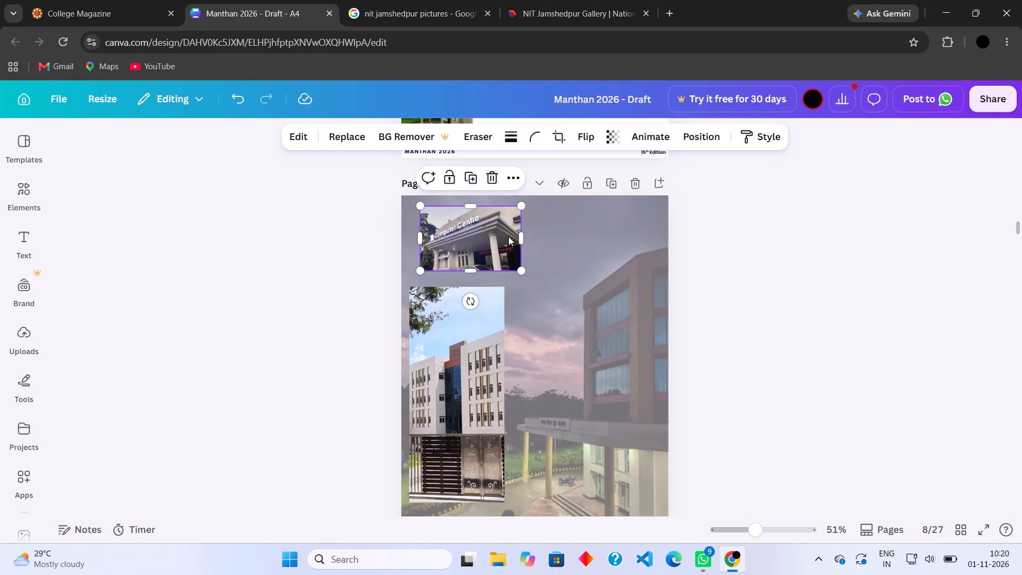
drag(508, 236, 501, 236)
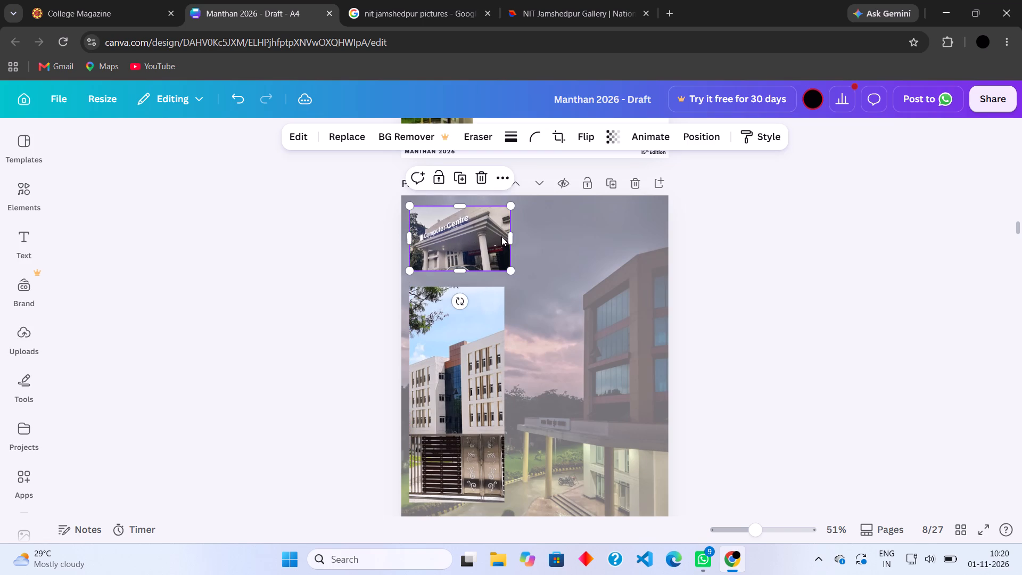
Nudge the white building photo up and widen it to match the Computer Centre photo, about 7.9 wide by 17 high.
click(496, 325)
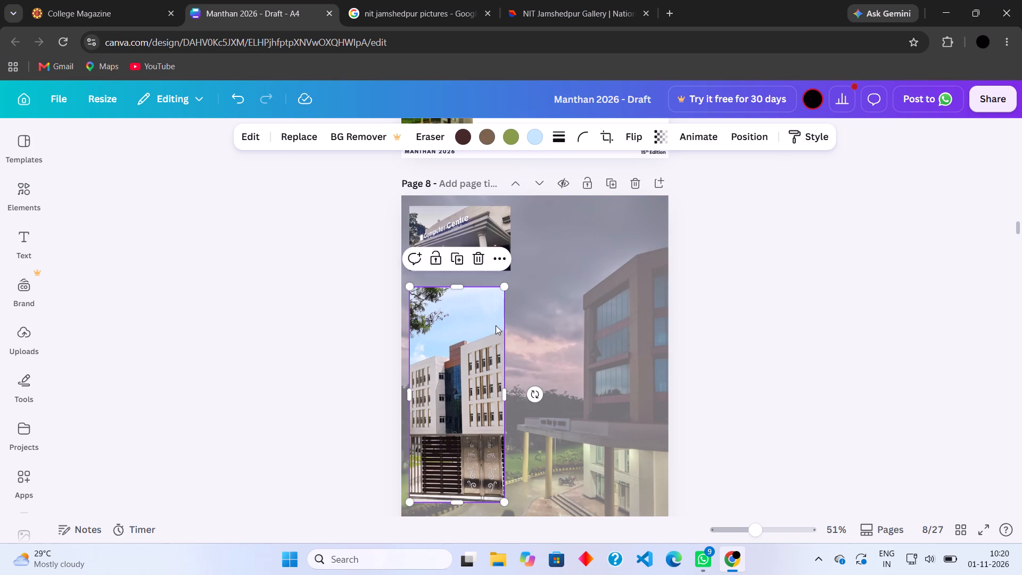
click(496, 325)
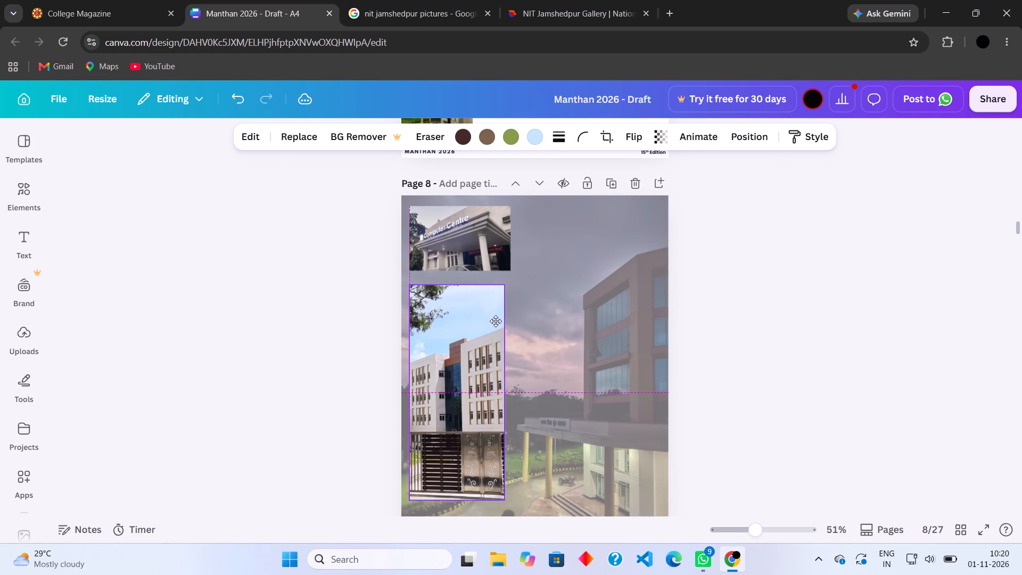
click(509, 396)
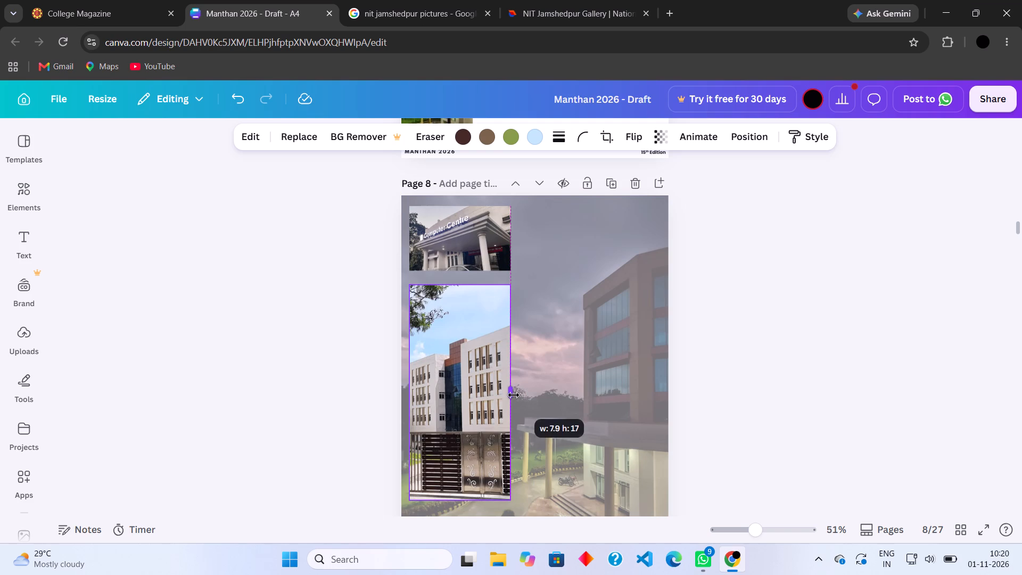
click(747, 368)
Copy the College Pravesh photo of the NIT Jamshedpur building from the image search results and paste it onto page 8.
scroll(747, 368, down, 1)
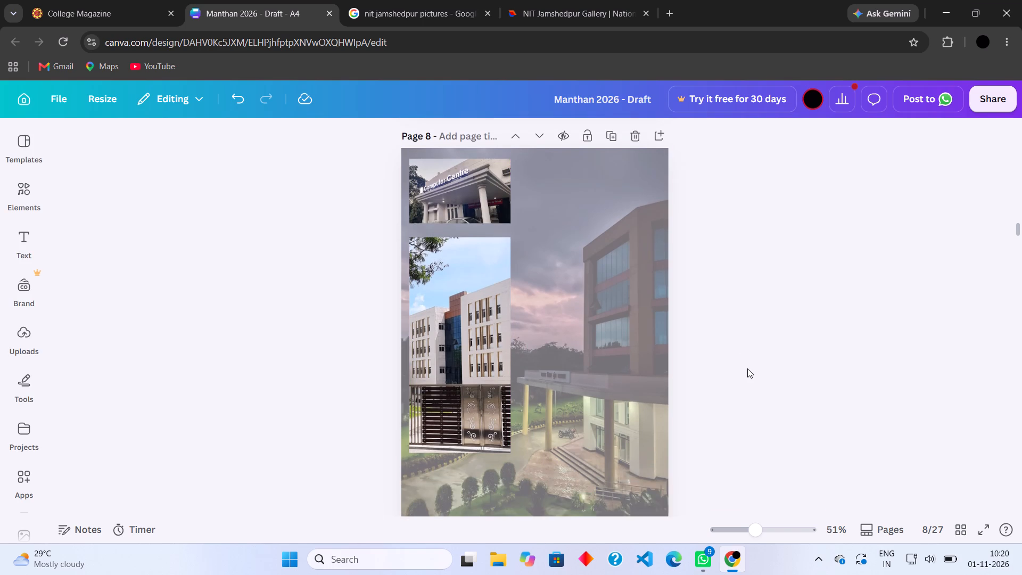
scroll(747, 368, down, 1)
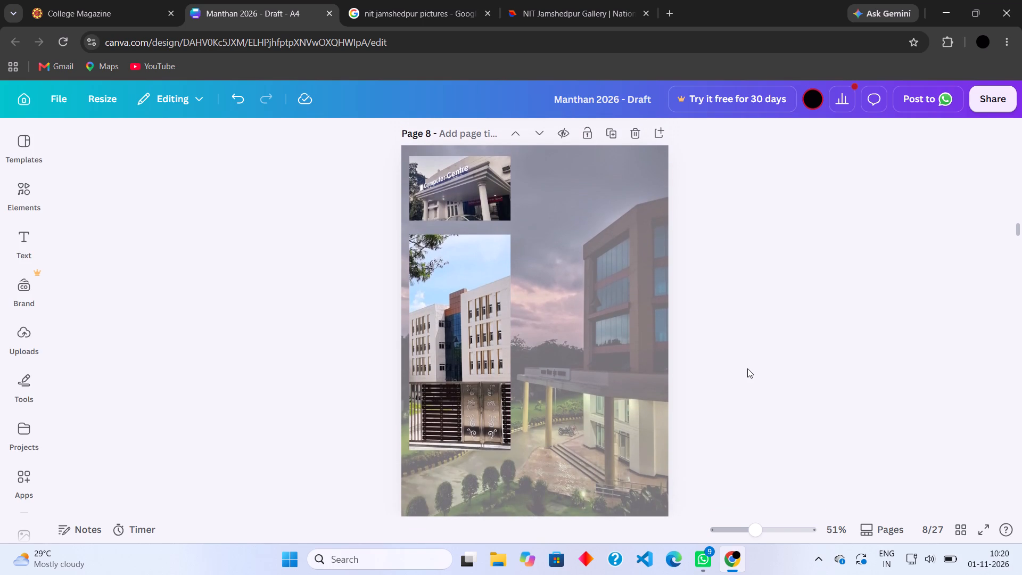
scroll(747, 368, down, 1)
click(414, 0)
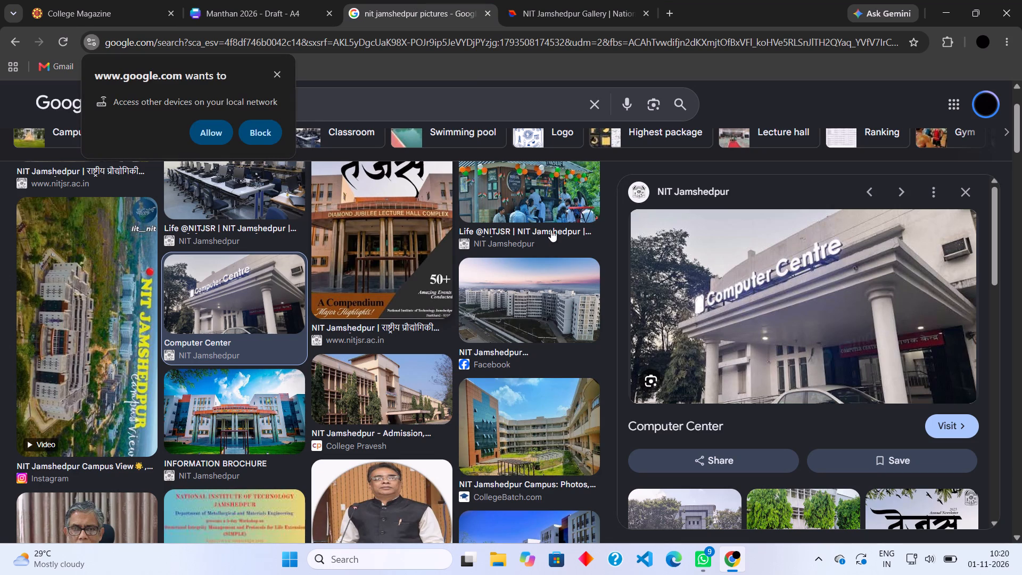
scroll(552, 242, up, 1)
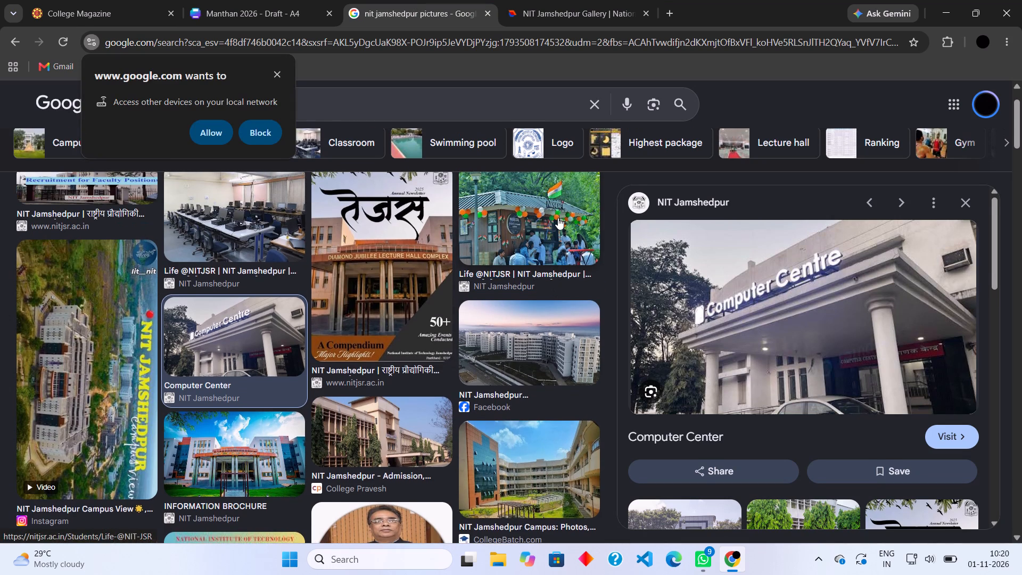
right_click(558, 218)
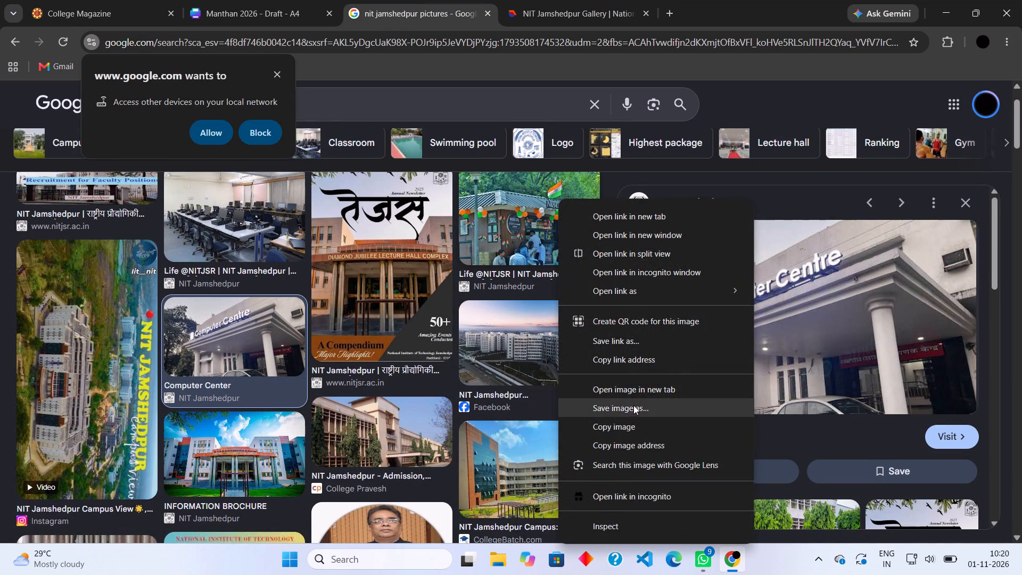
click(630, 422)
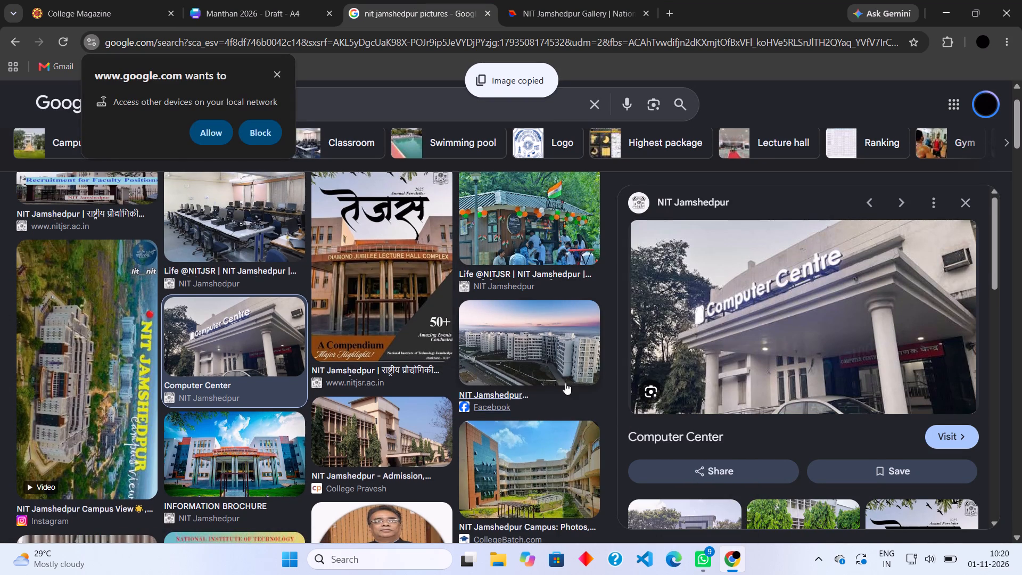
right_click(391, 429)
click(473, 316)
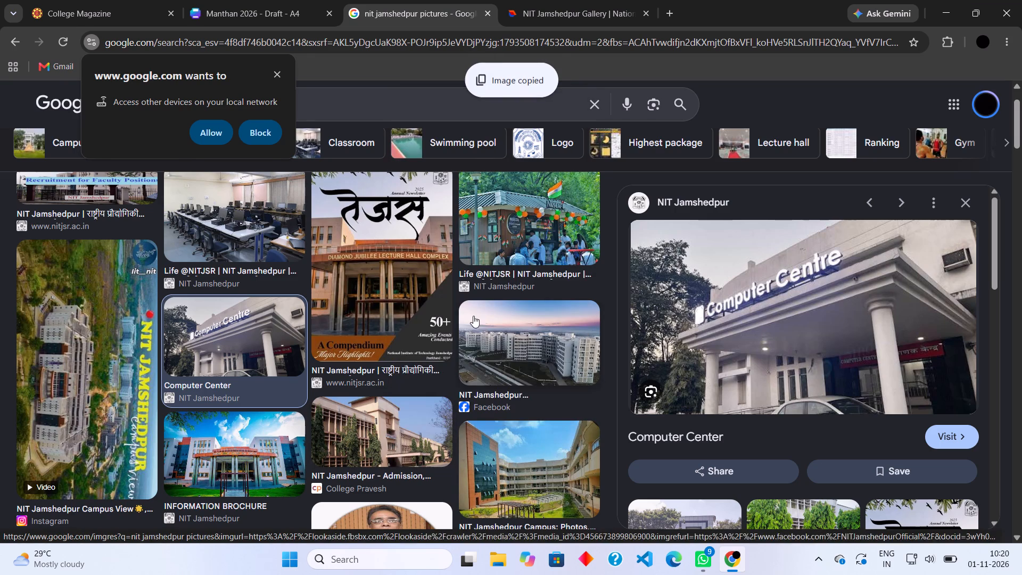
click(259, 12)
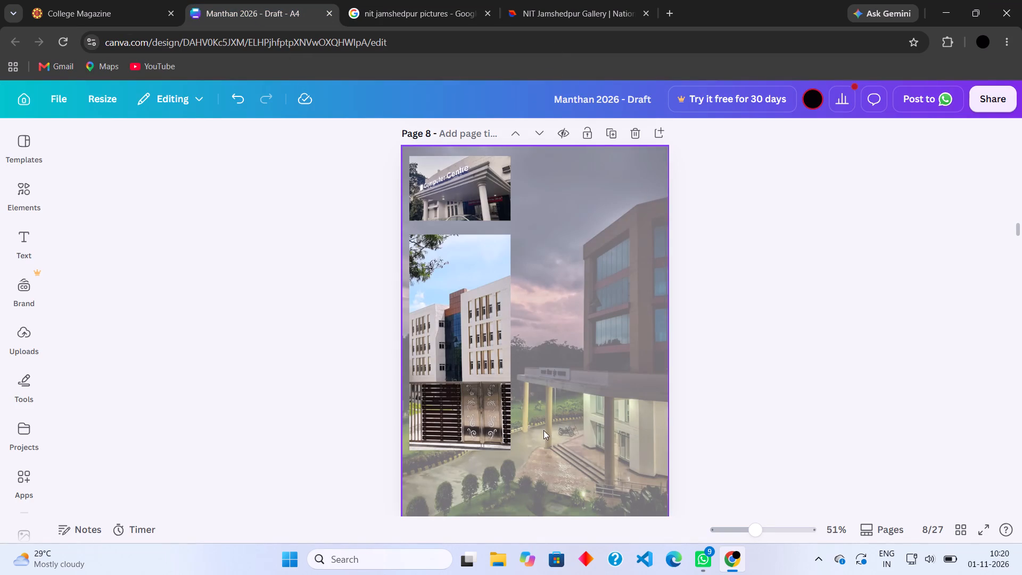
key(ctrl+v)
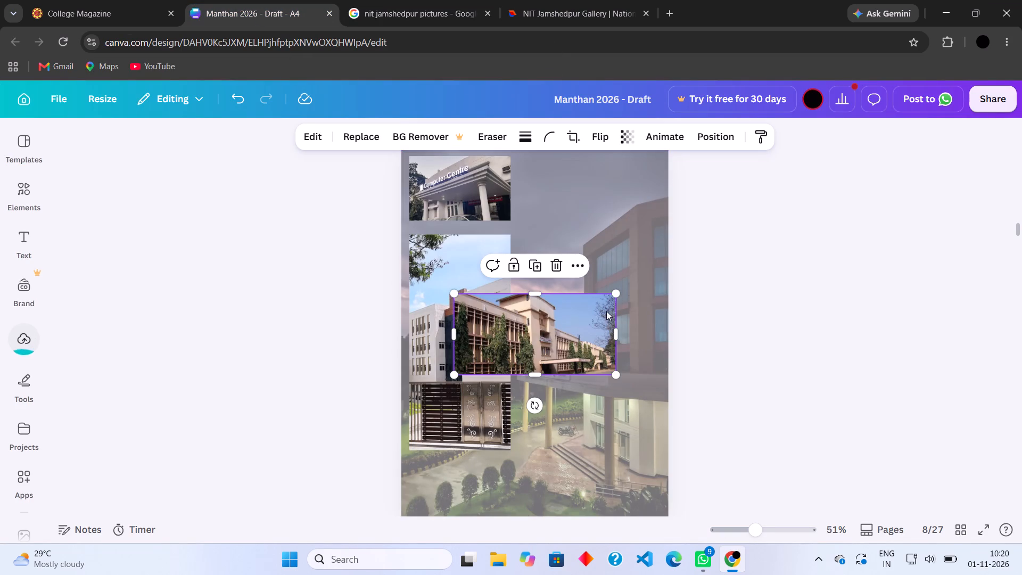
Trim the pasted building photo's right side, shrink it to the photo column's width, and place it just below the white building photo.
drag(616, 331, 599, 334)
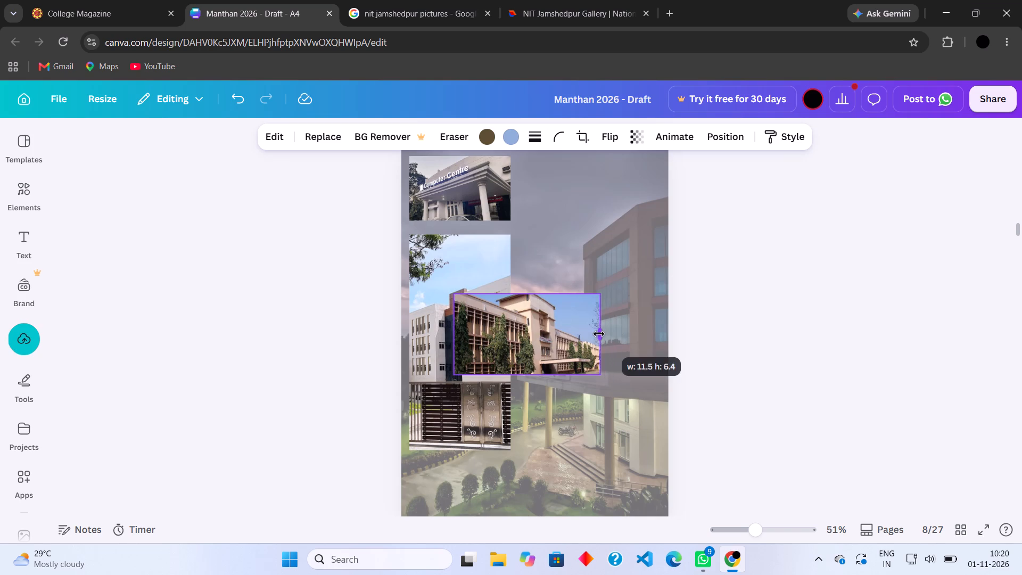
drag(599, 334, 590, 335)
drag(593, 293, 592, 293)
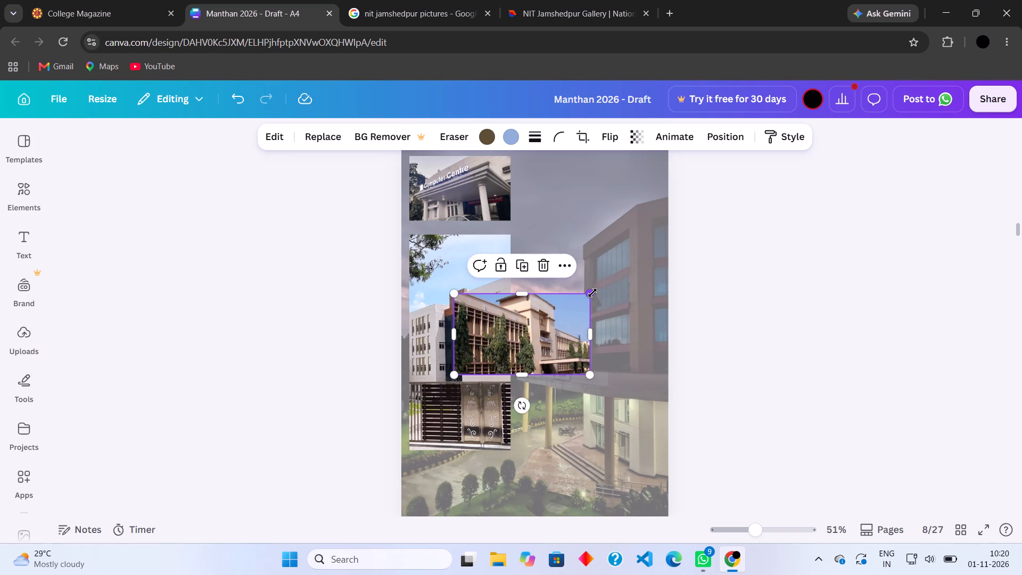
drag(592, 293, 560, 320)
drag(523, 357, 487, 491)
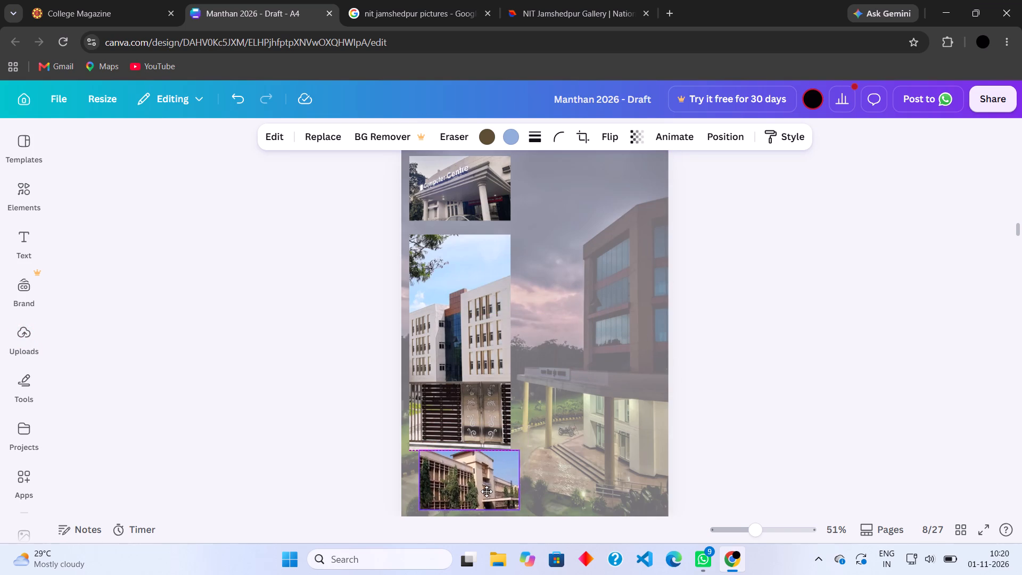
drag(487, 491, 481, 498)
scroll(481, 498, down, 1)
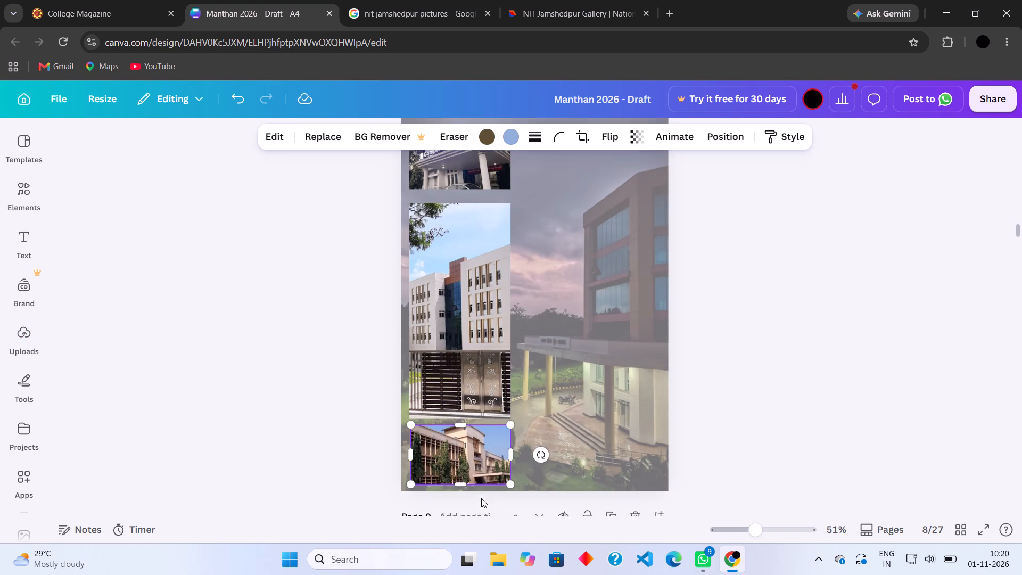
scroll(481, 498, down, 1)
click(789, 334)
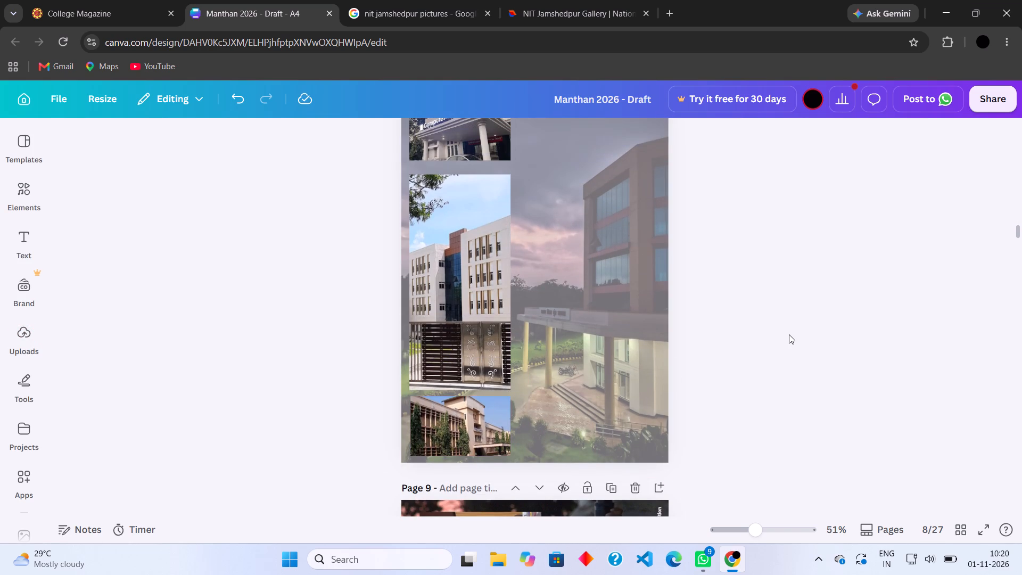
Compare page 8 with the Table of Contents page in the College Magazine PDF.
scroll(789, 334, up, 1)
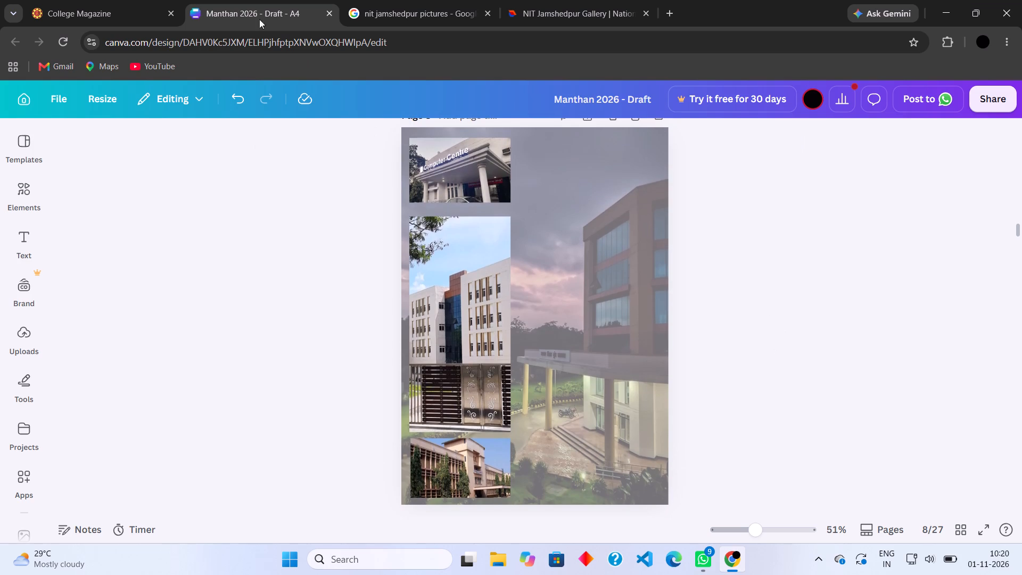
click(104, 0)
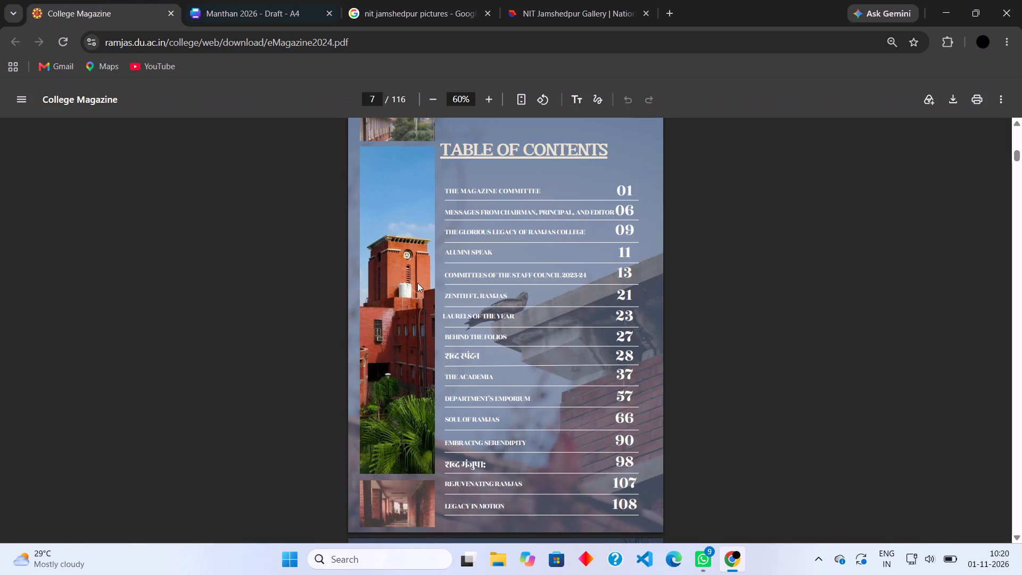
scroll(417, 283, up, 1)
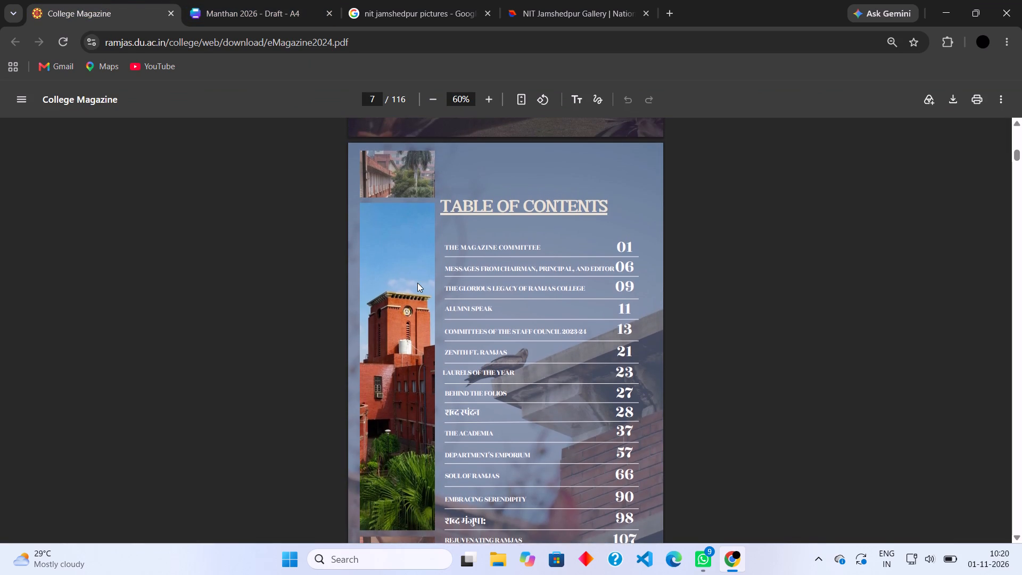
scroll(417, 283, up, 1)
click(271, 1)
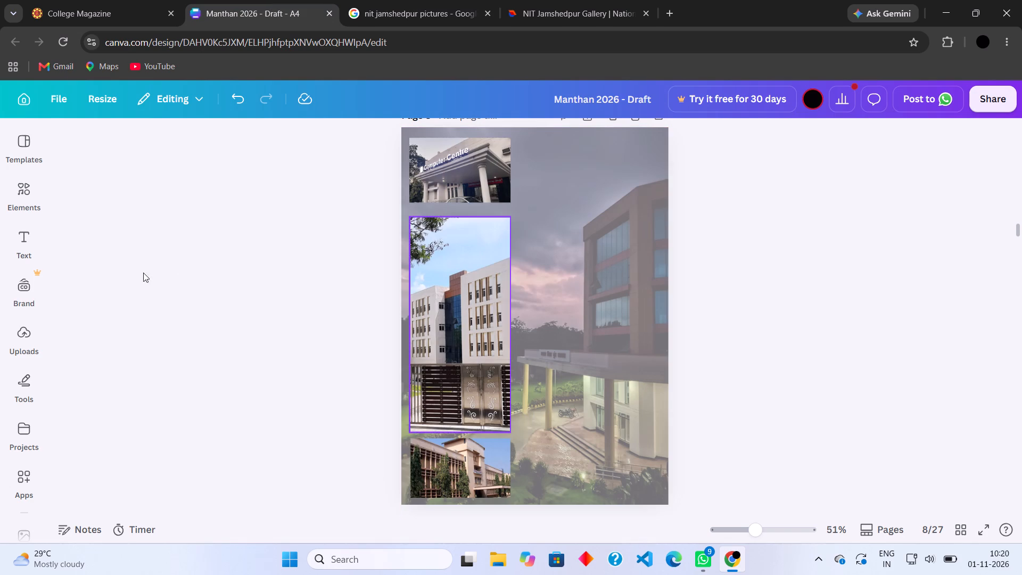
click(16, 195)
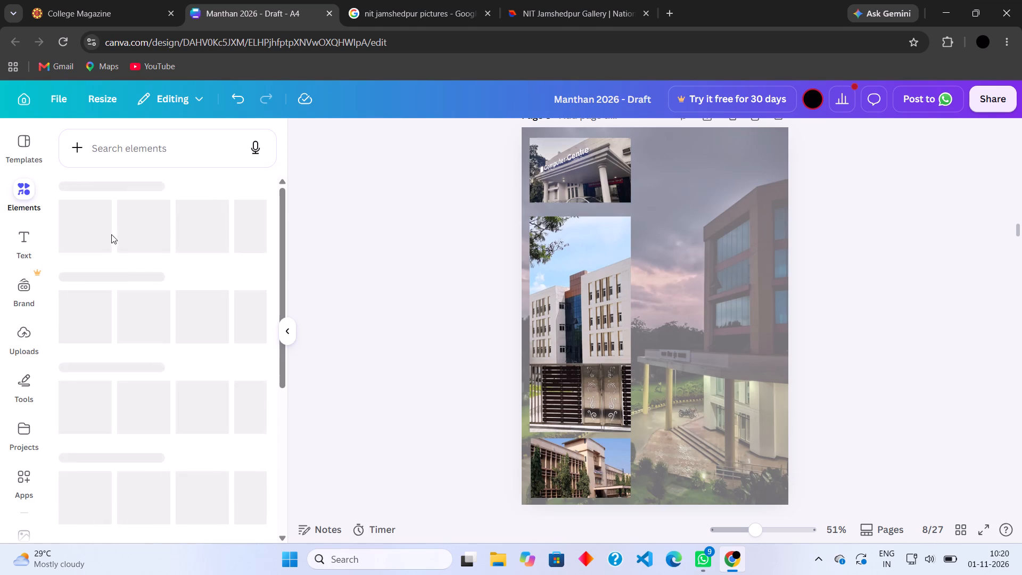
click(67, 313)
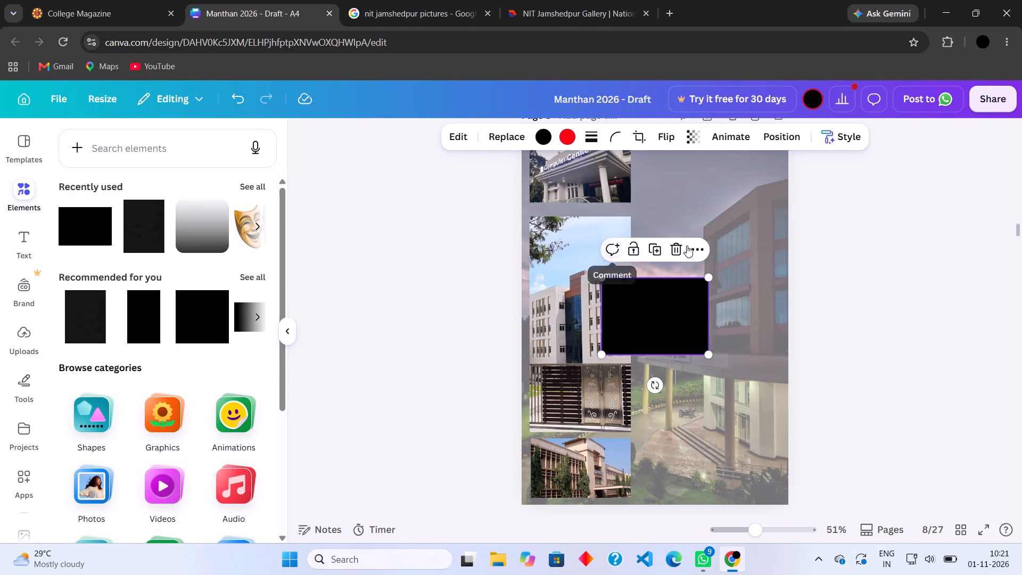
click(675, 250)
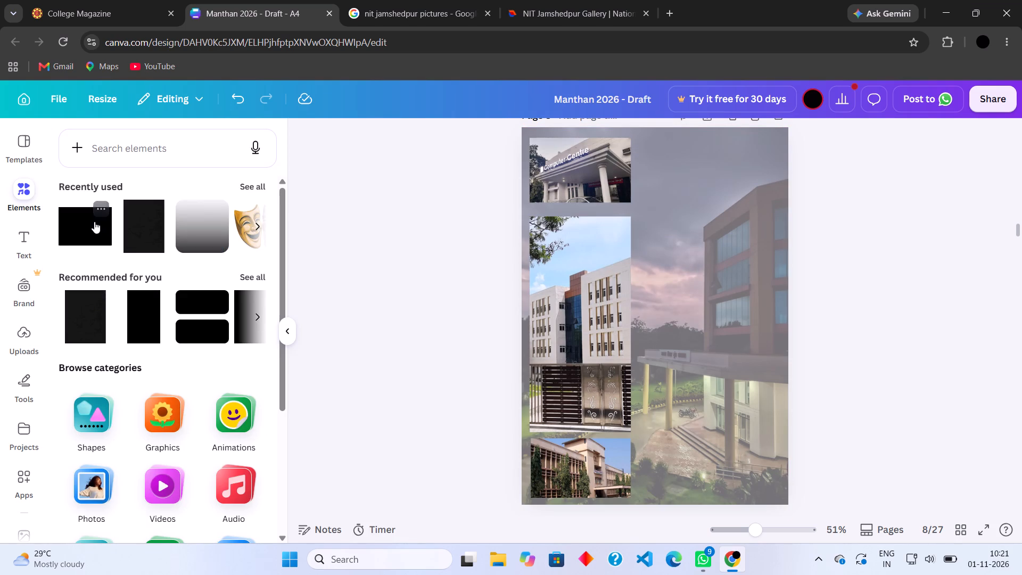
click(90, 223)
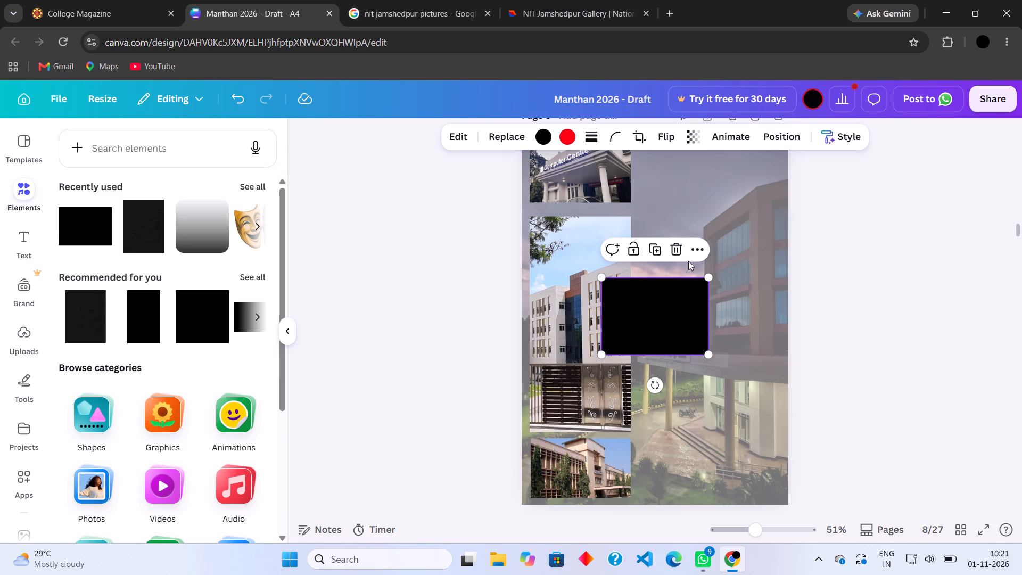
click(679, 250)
Add the recently used dark textured rectangle to page 8 and reorder it below the three stacked photos, directly above the faded background photo.
click(144, 229)
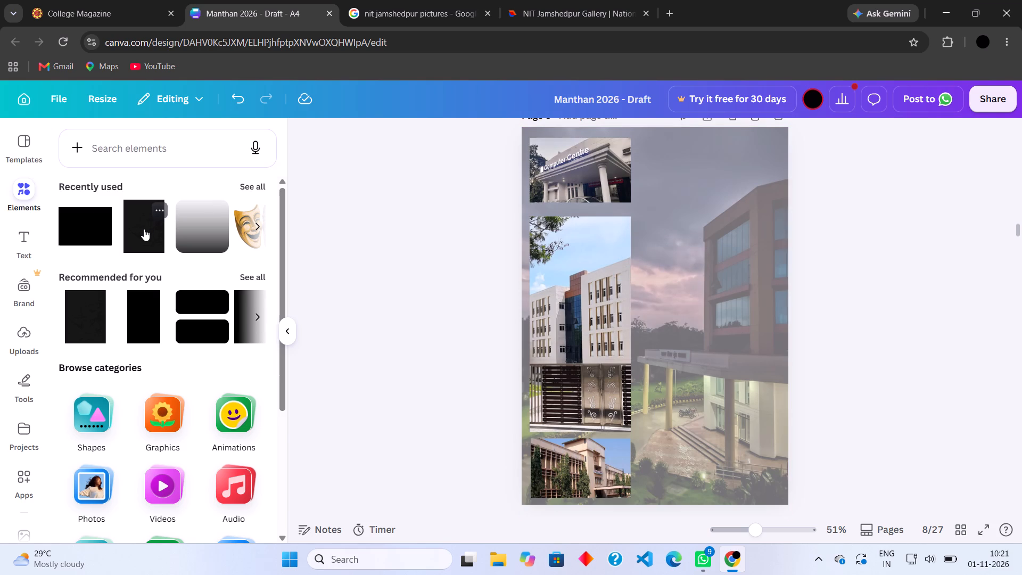
scroll(660, 302, up, 1)
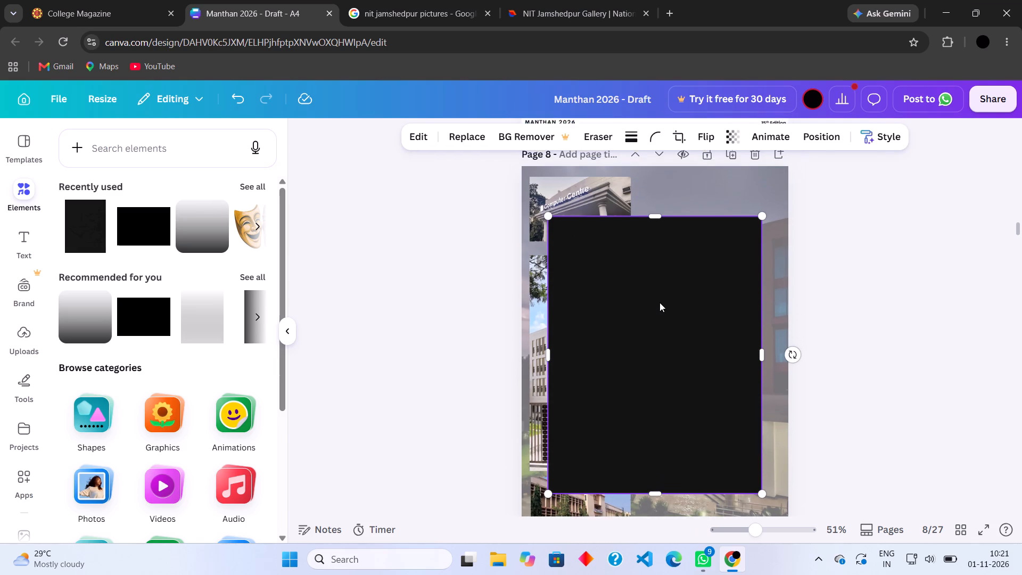
scroll(660, 302, up, 1)
scroll(703, 429, up, 1)
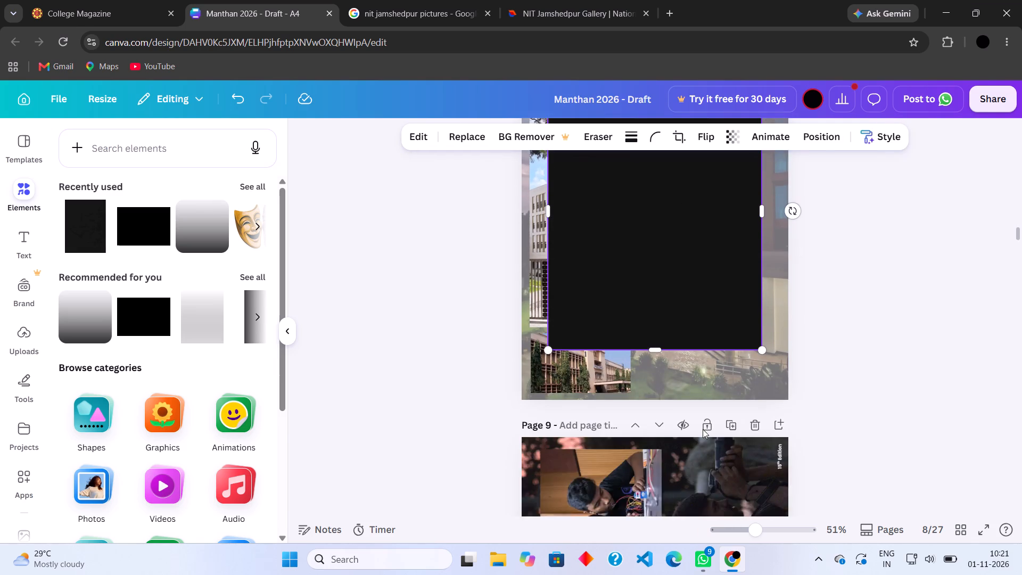
scroll(703, 429, up, 1)
click(722, 361)
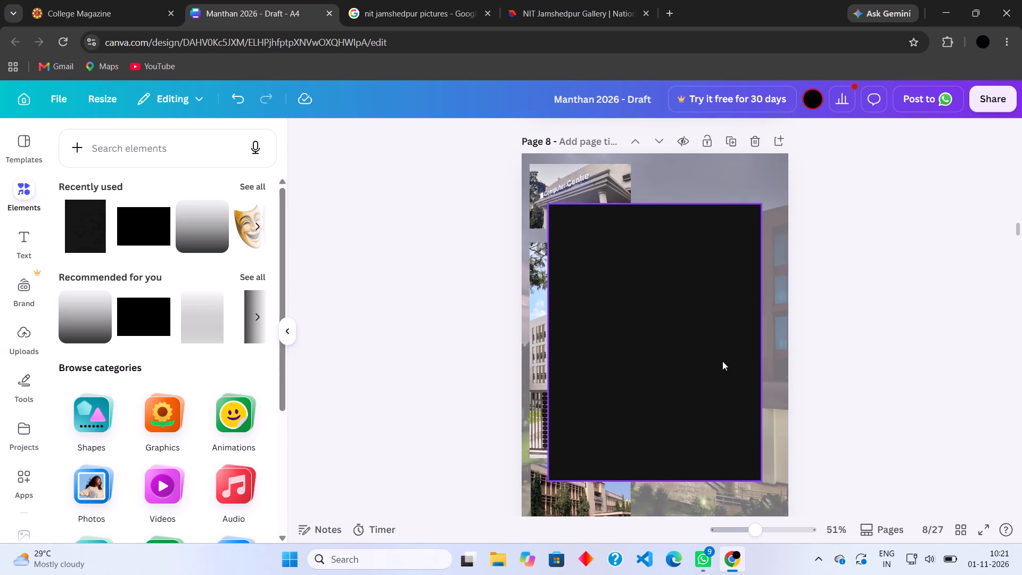
click(710, 356)
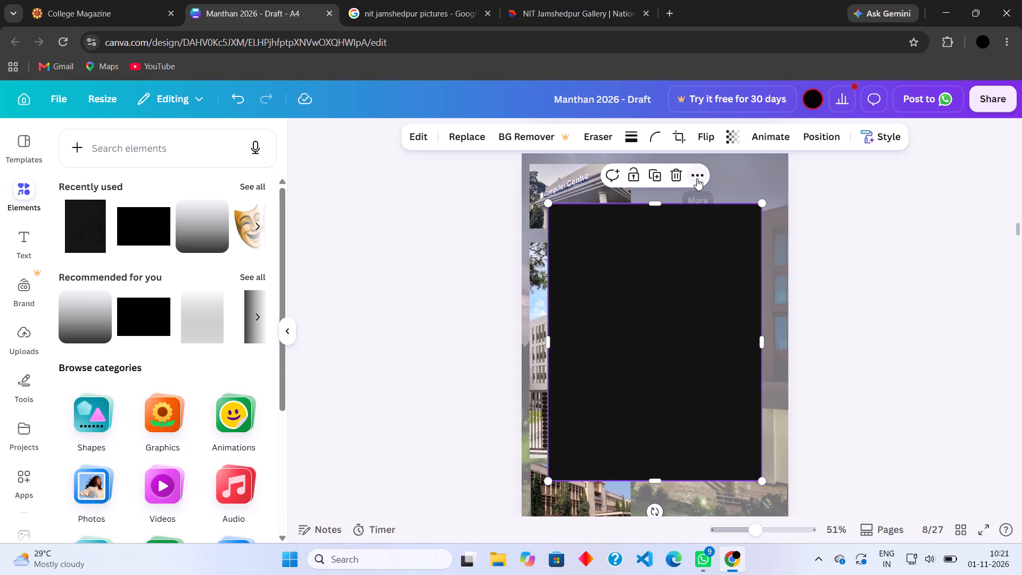
click(697, 178)
click(771, 325)
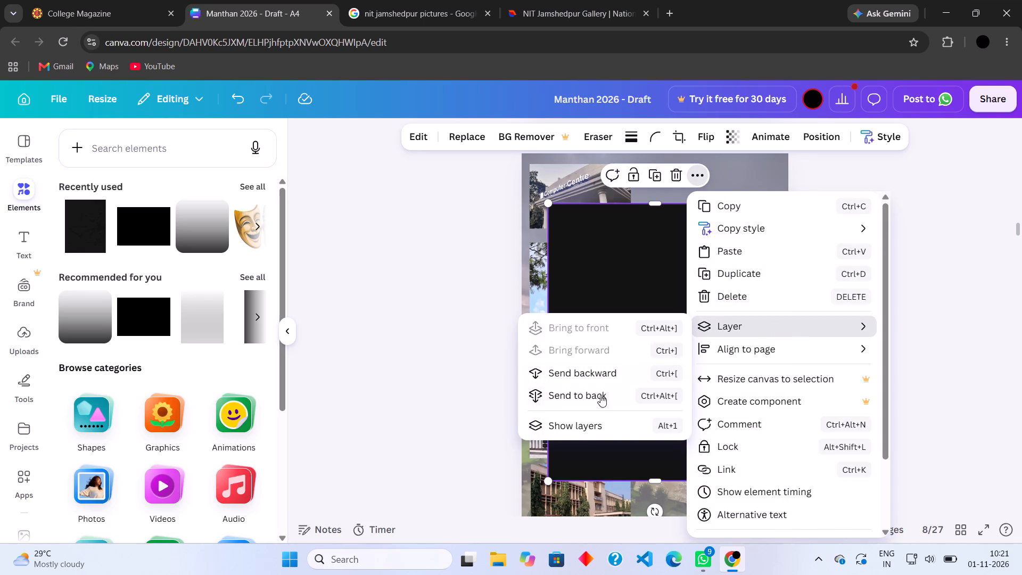
click(588, 426)
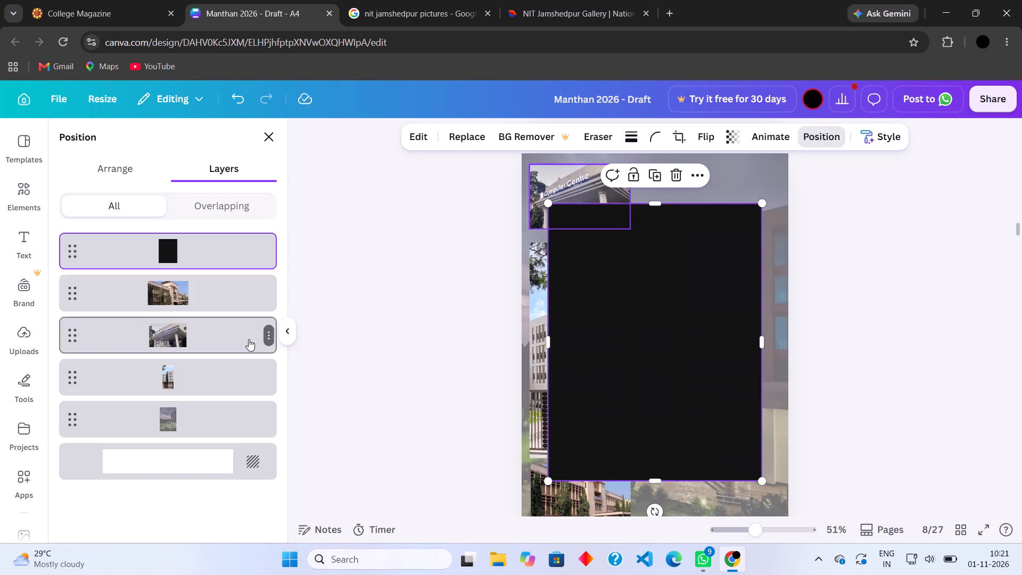
drag(212, 246, 213, 402)
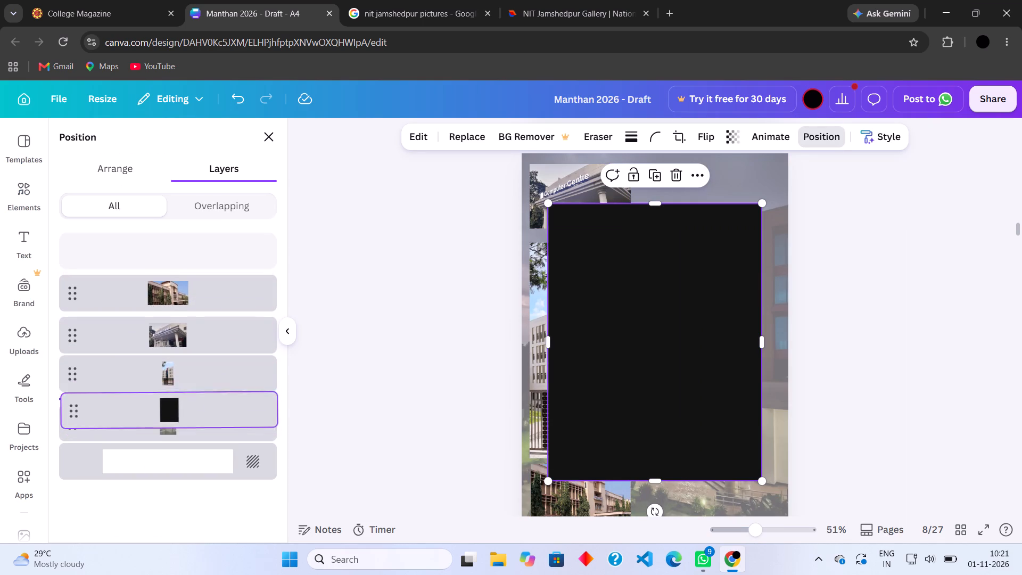
drag(213, 402, 207, 397)
Move the dark rectangle to the page's top-left corner, and stretch it to the full page width, about 20.8, and further down the page.
drag(711, 366, 686, 316)
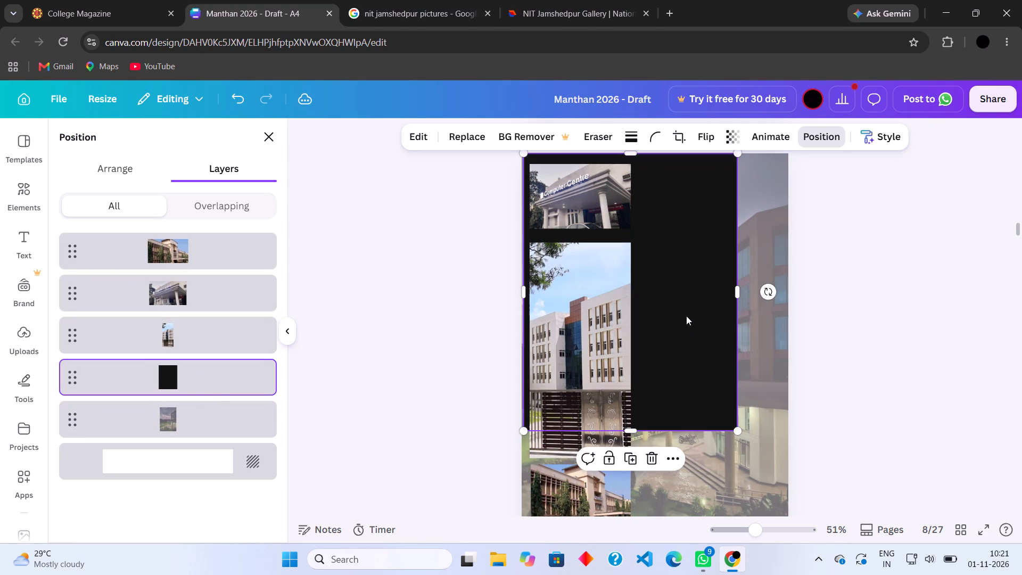
drag(740, 294, 780, 284)
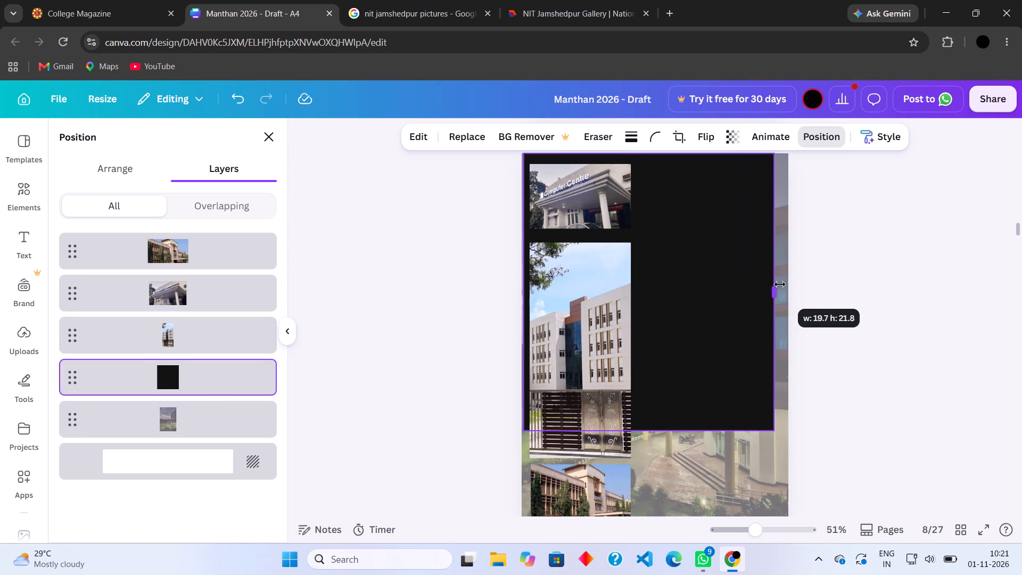
drag(780, 284, 790, 282)
scroll(733, 341, down, 1)
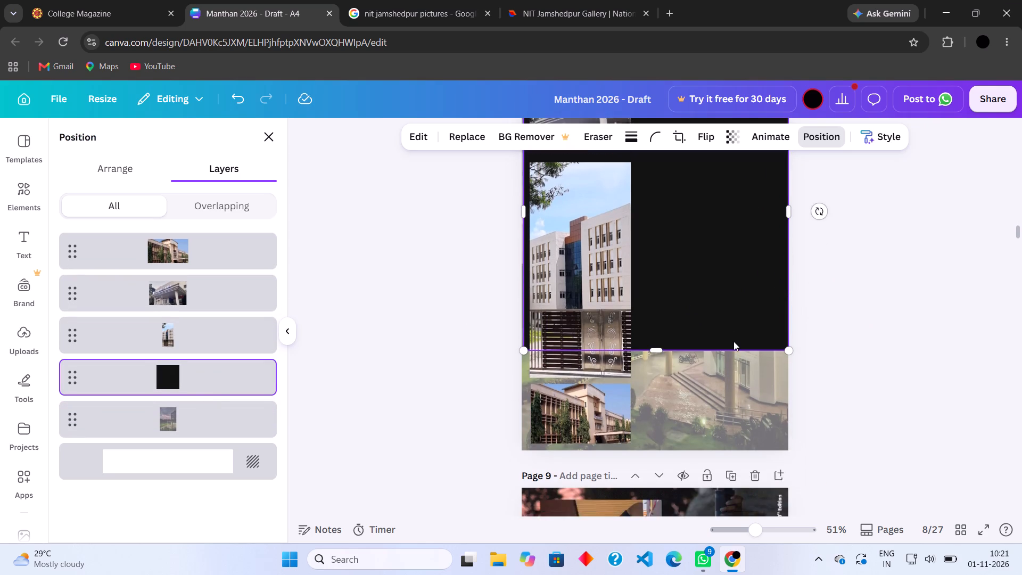
scroll(733, 341, down, 1)
drag(658, 368, 660, 423)
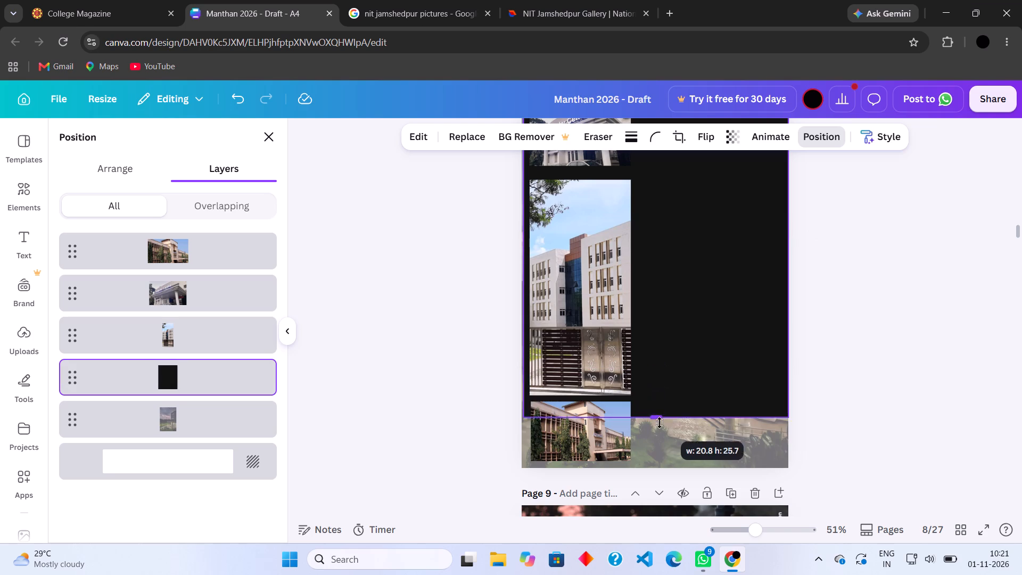
drag(660, 423, 661, 431)
scroll(661, 431, up, 1)
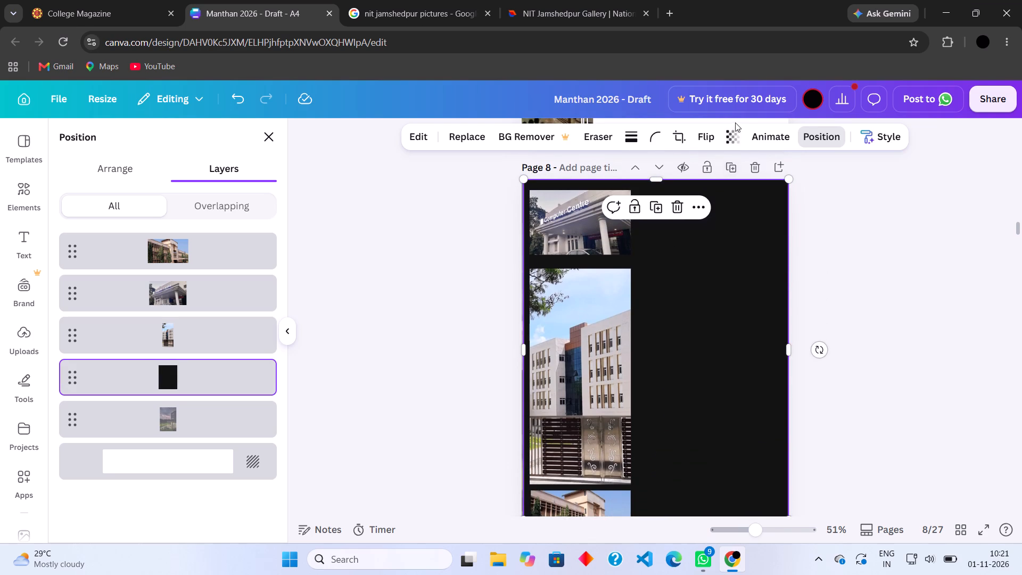
Set the transparency of the dark rectangle on page 8 to 41.
click(732, 143)
click(706, 188)
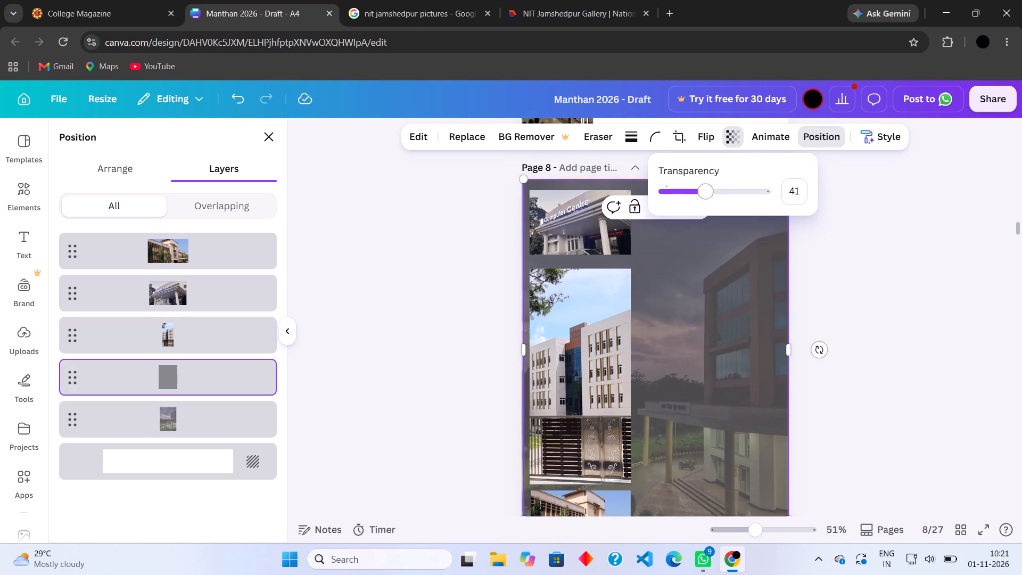
scroll(706, 188, down, 2)
click(825, 248)
scroll(825, 248, down, 1)
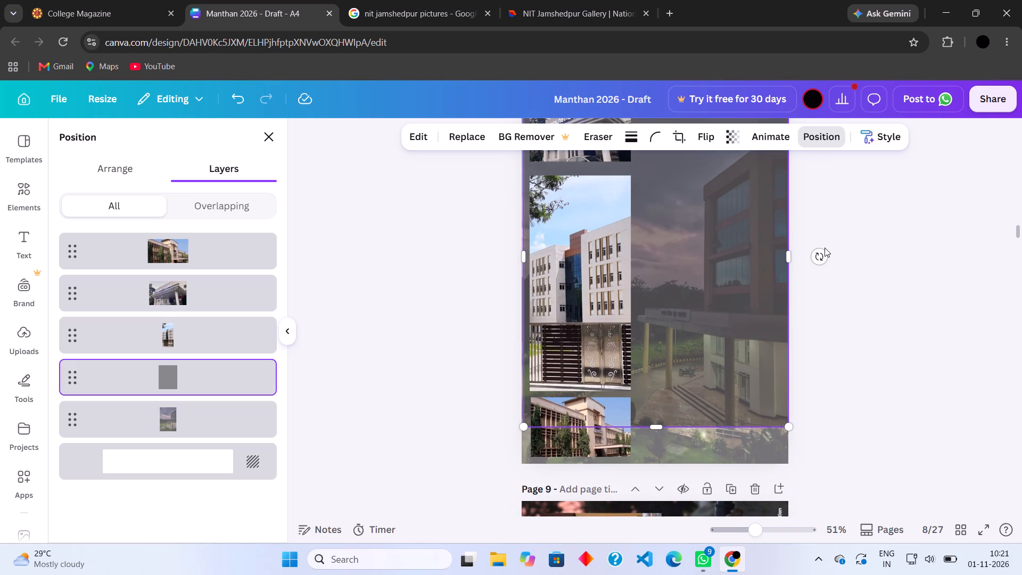
Fine-tune the transparency of page 8's campus background photo to about 55.
scroll(825, 248, down, 1)
click(728, 446)
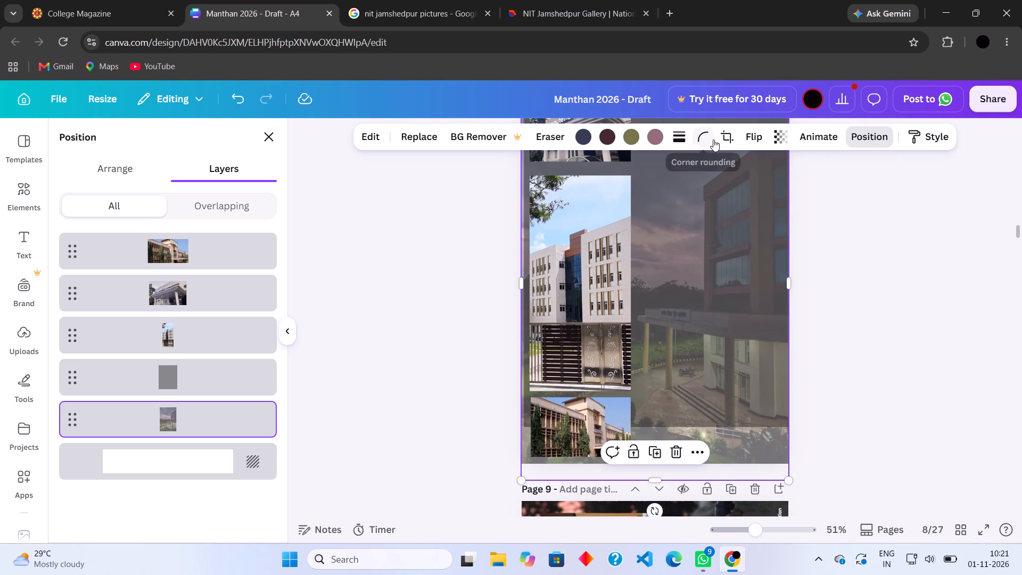
click(778, 133)
drag(769, 186, 815, 182)
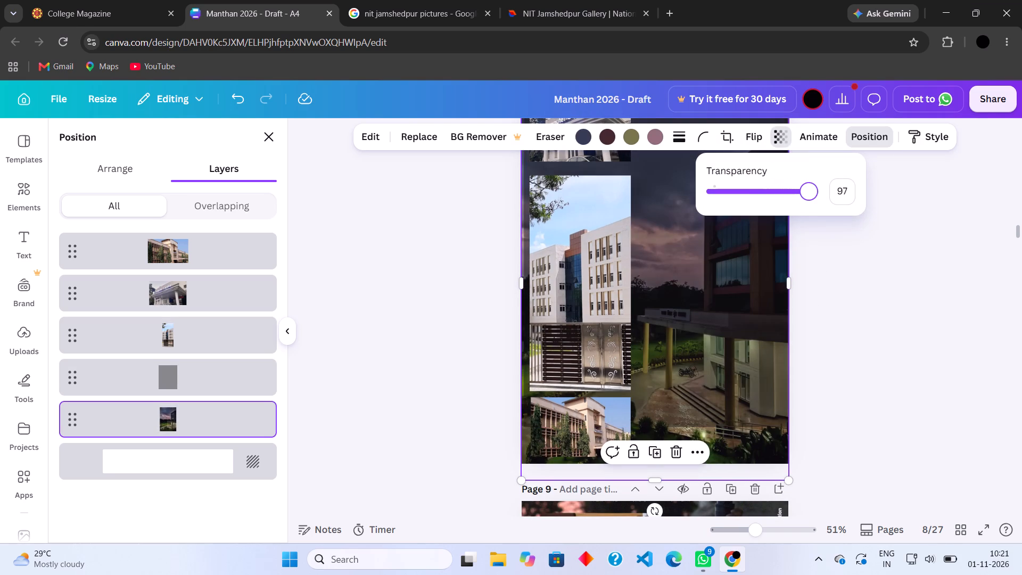
drag(815, 182, 757, 193)
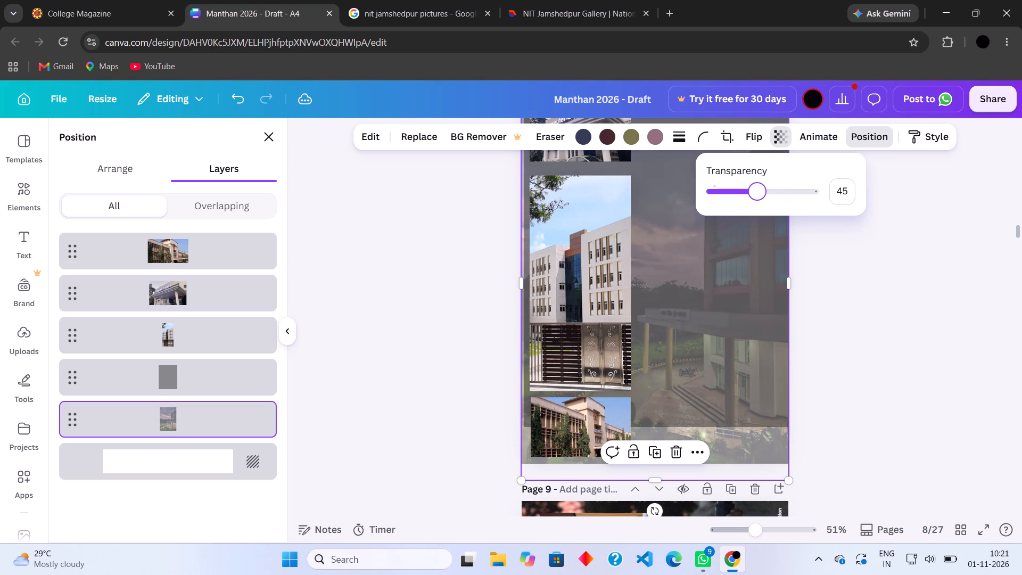
drag(757, 193, 753, 199)
drag(753, 199, 770, 195)
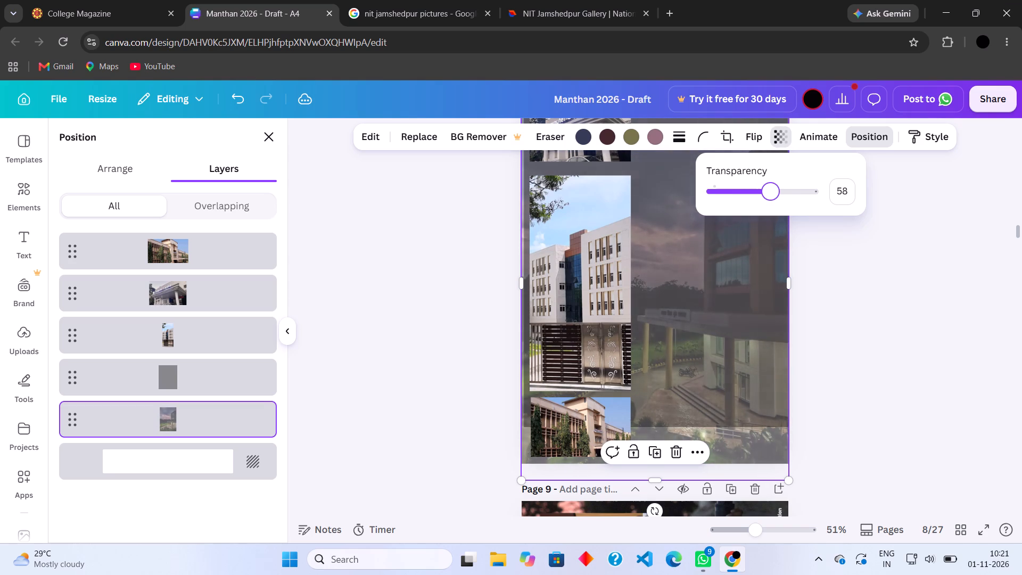
drag(770, 195, 767, 196)
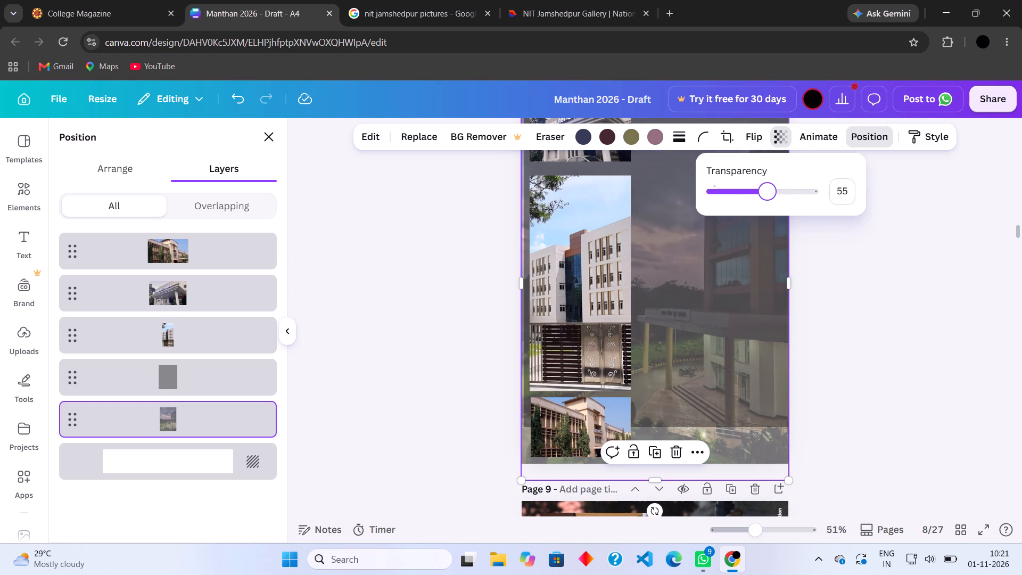
click(773, 196)
click(833, 251)
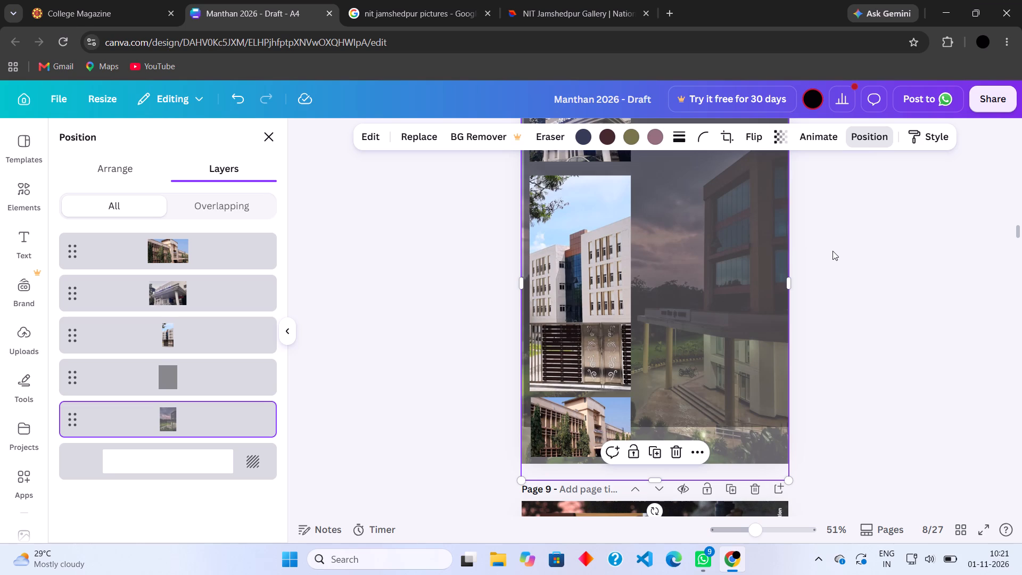
Stretch the dark rectangle down to page 8's bottom edge and out to the page's left edge.
click(727, 406)
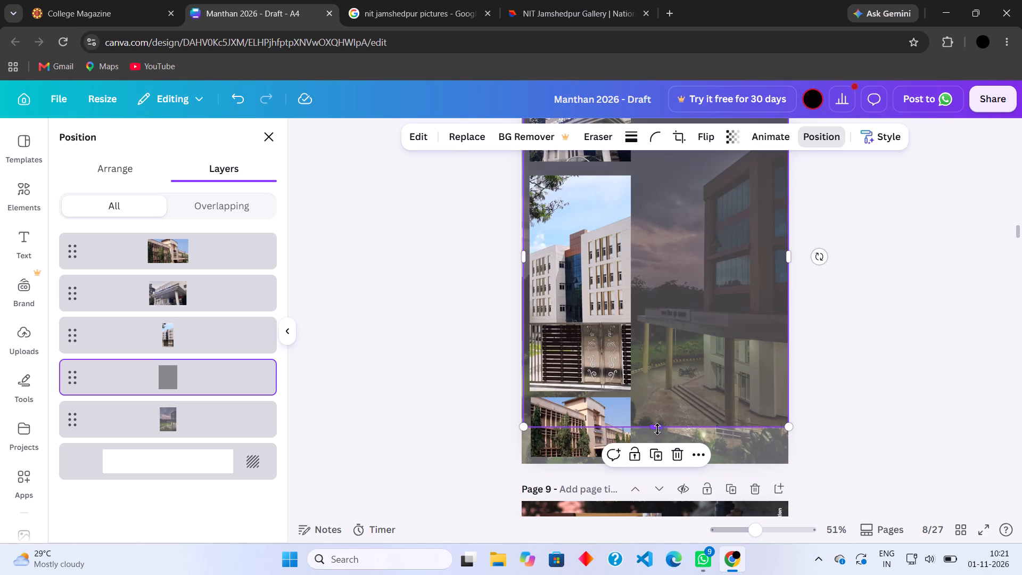
drag(657, 429, 657, 466)
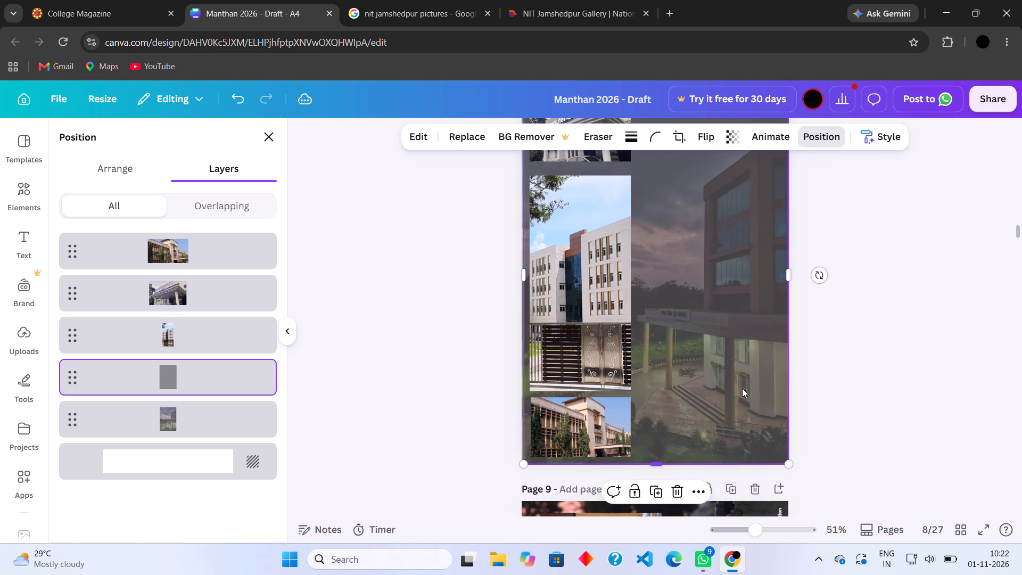
click(846, 299)
scroll(846, 299, up, 1)
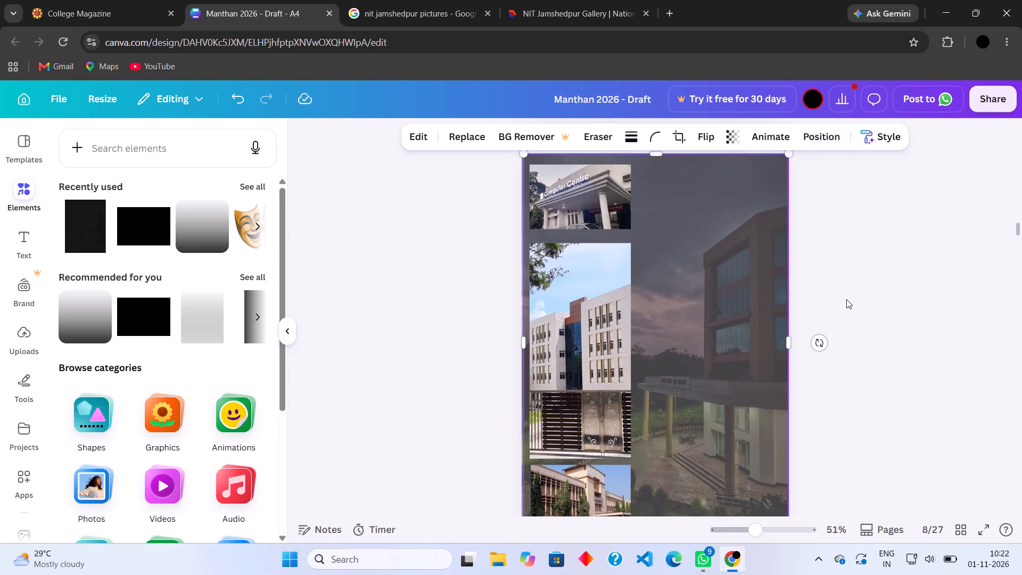
click(846, 299)
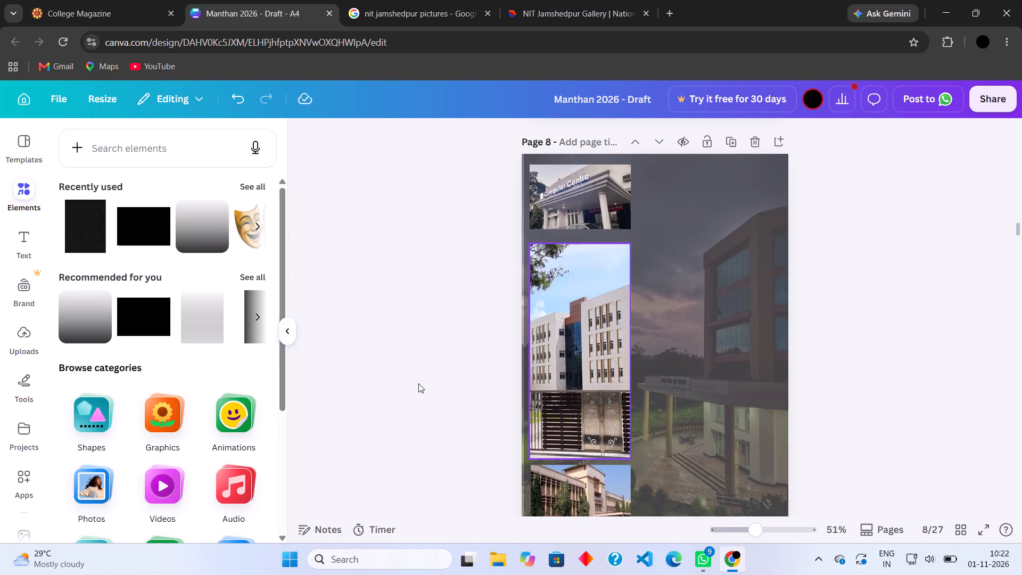
click(745, 295)
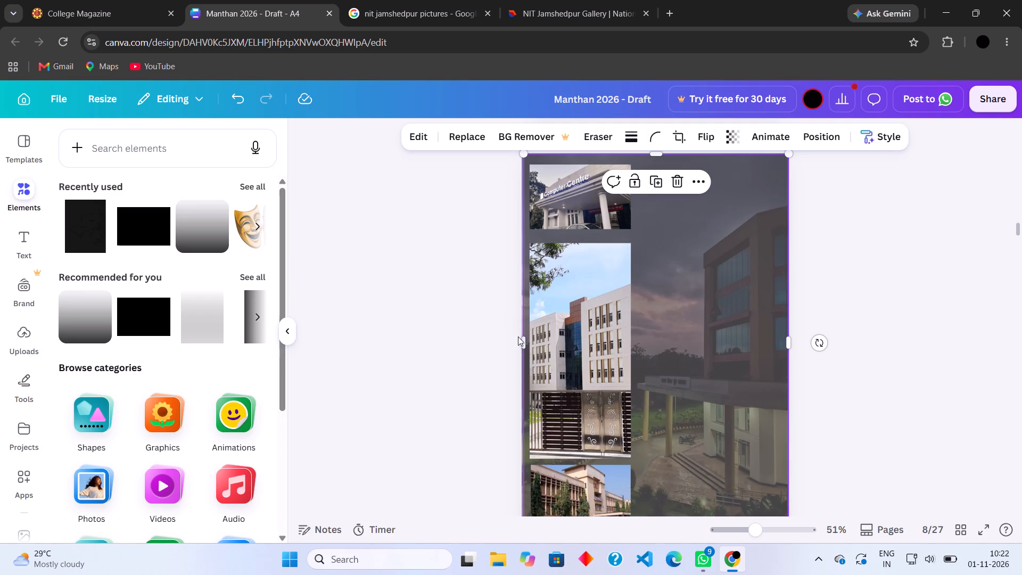
click(523, 339)
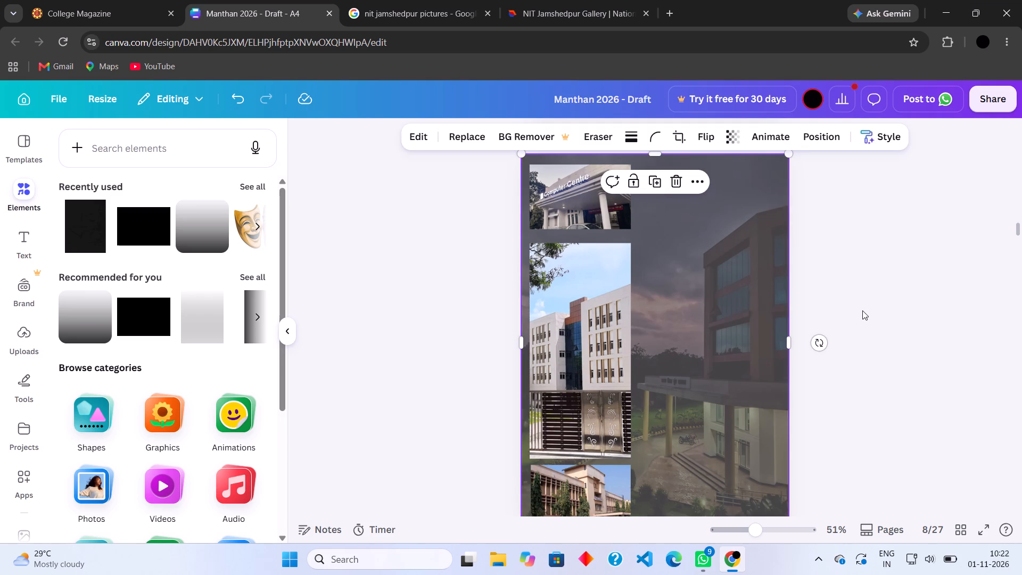
click(862, 310)
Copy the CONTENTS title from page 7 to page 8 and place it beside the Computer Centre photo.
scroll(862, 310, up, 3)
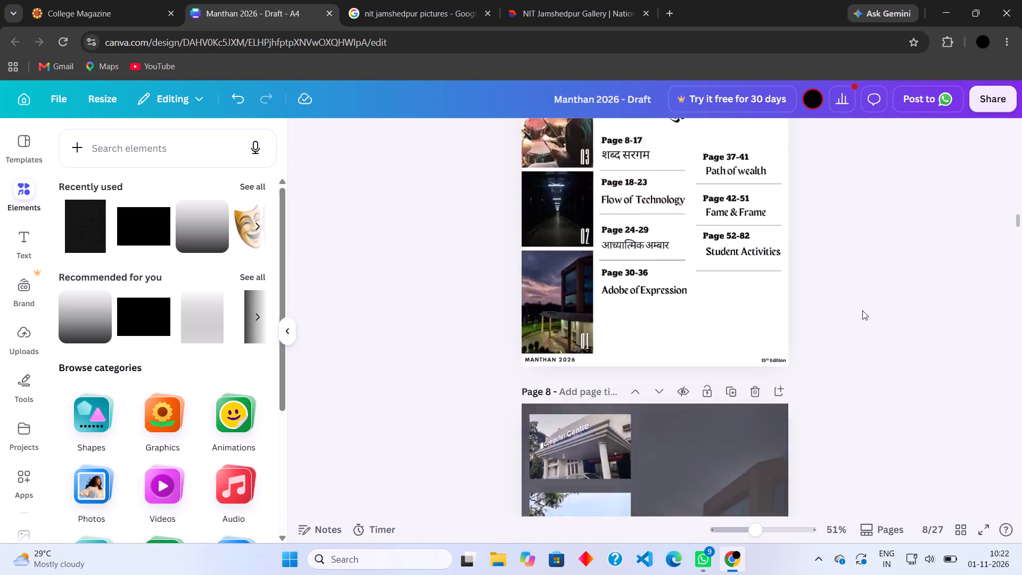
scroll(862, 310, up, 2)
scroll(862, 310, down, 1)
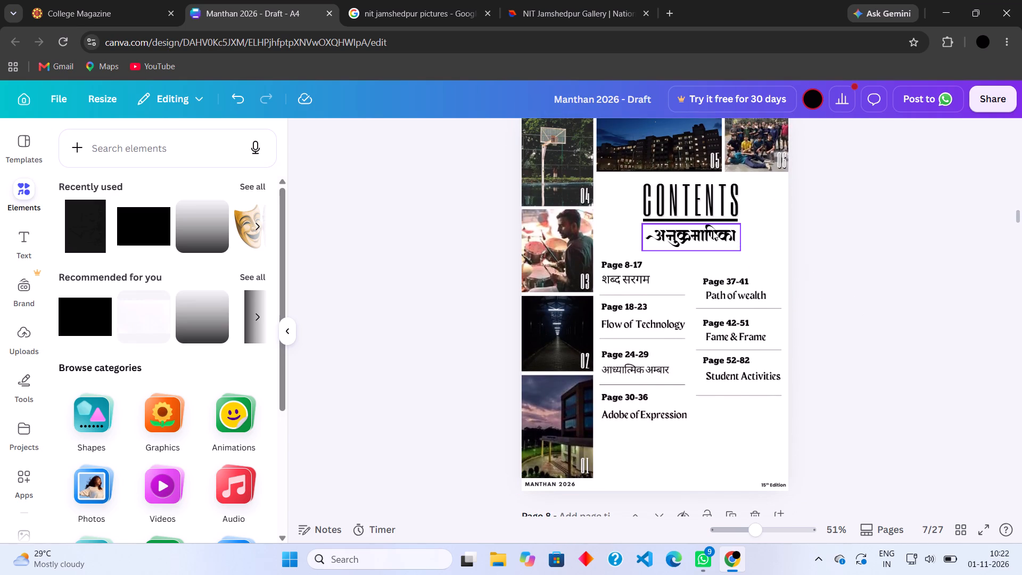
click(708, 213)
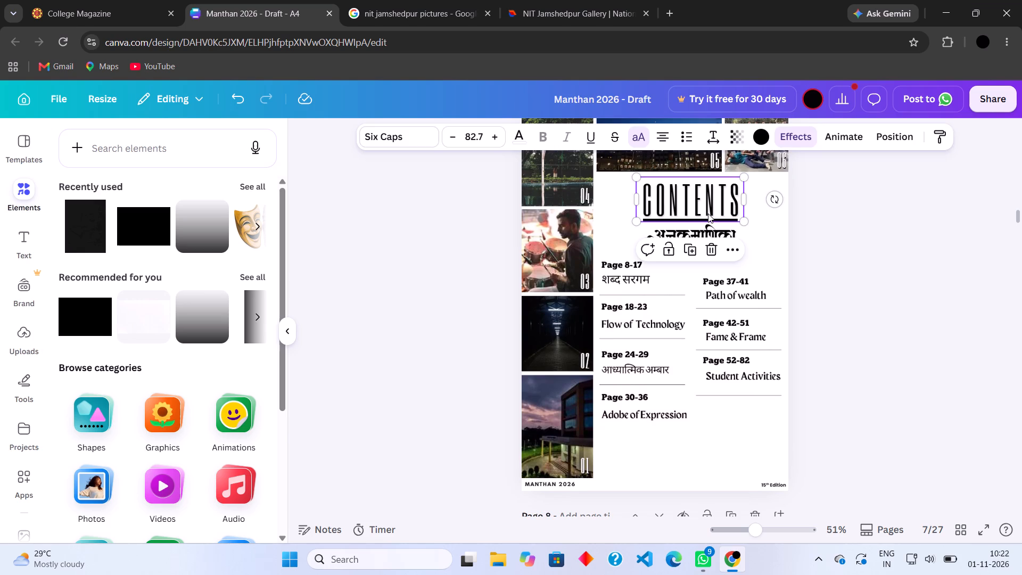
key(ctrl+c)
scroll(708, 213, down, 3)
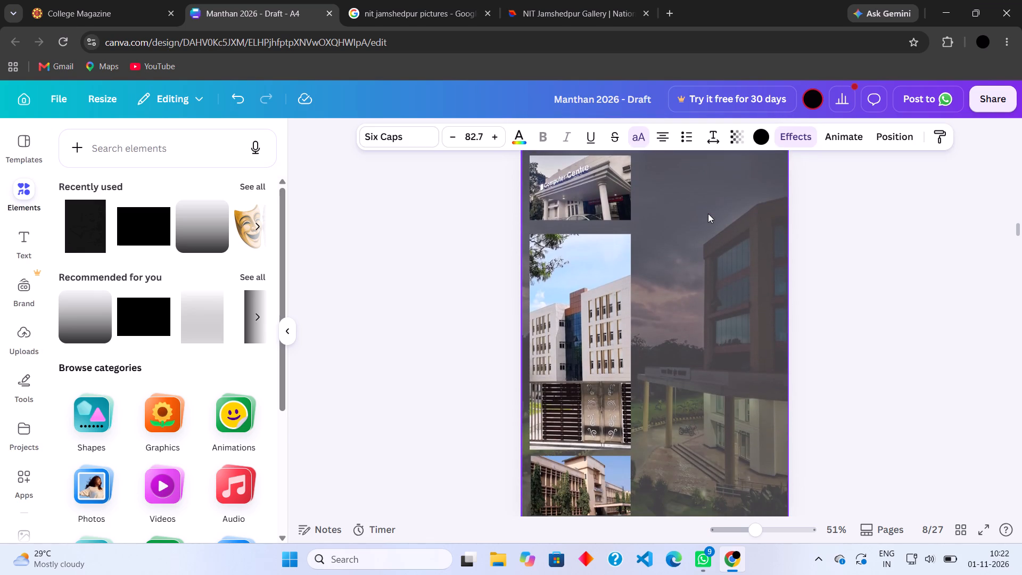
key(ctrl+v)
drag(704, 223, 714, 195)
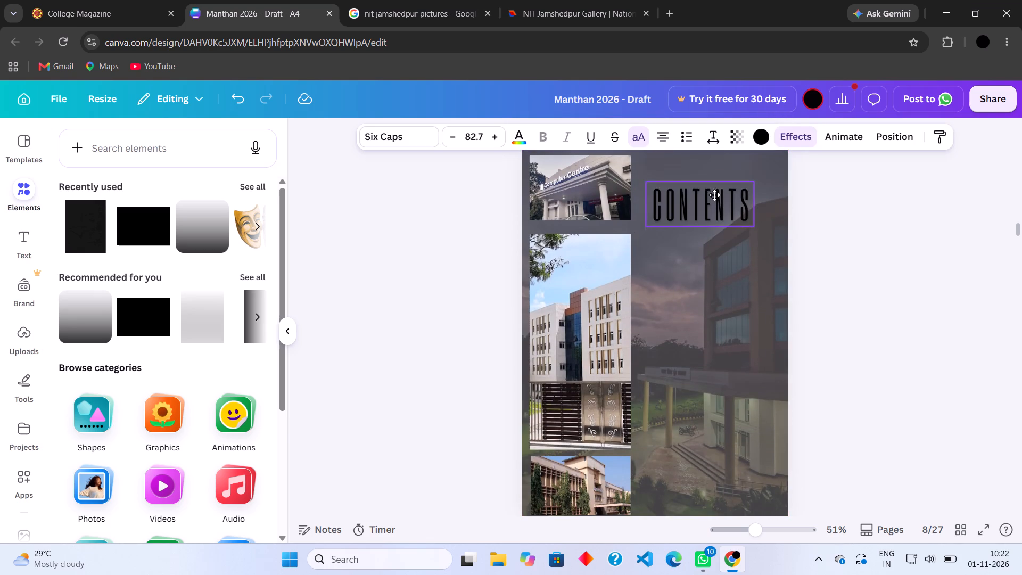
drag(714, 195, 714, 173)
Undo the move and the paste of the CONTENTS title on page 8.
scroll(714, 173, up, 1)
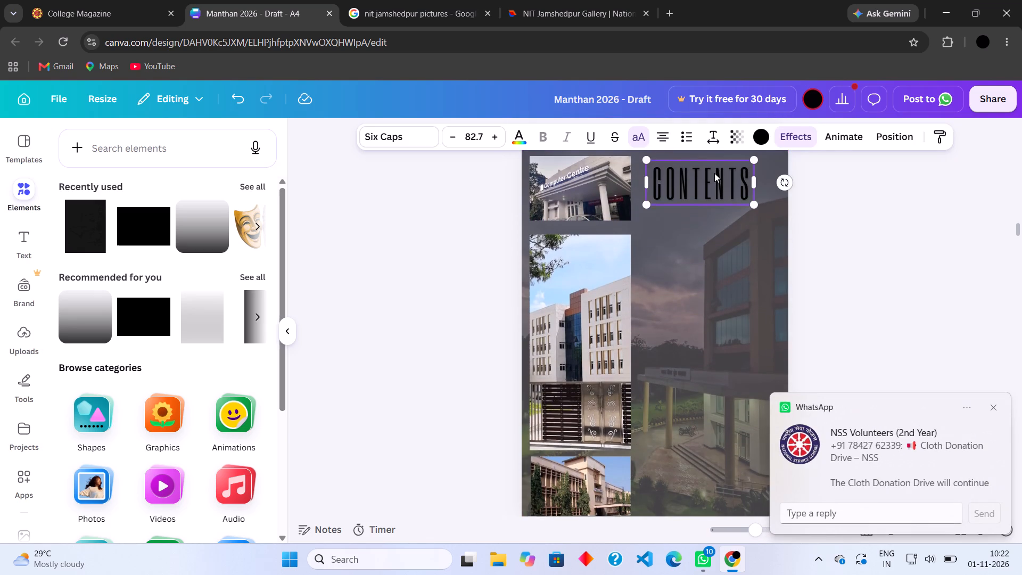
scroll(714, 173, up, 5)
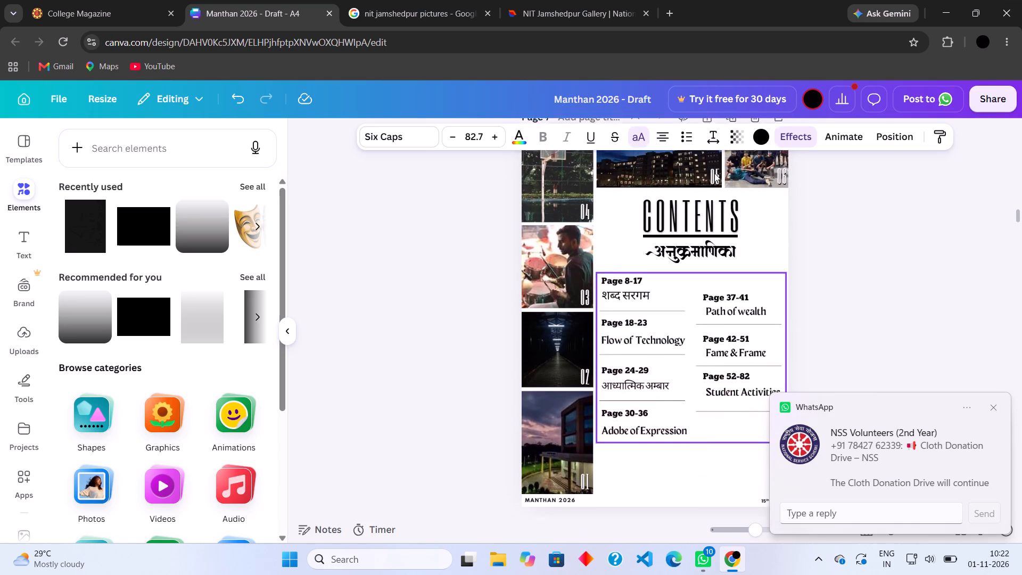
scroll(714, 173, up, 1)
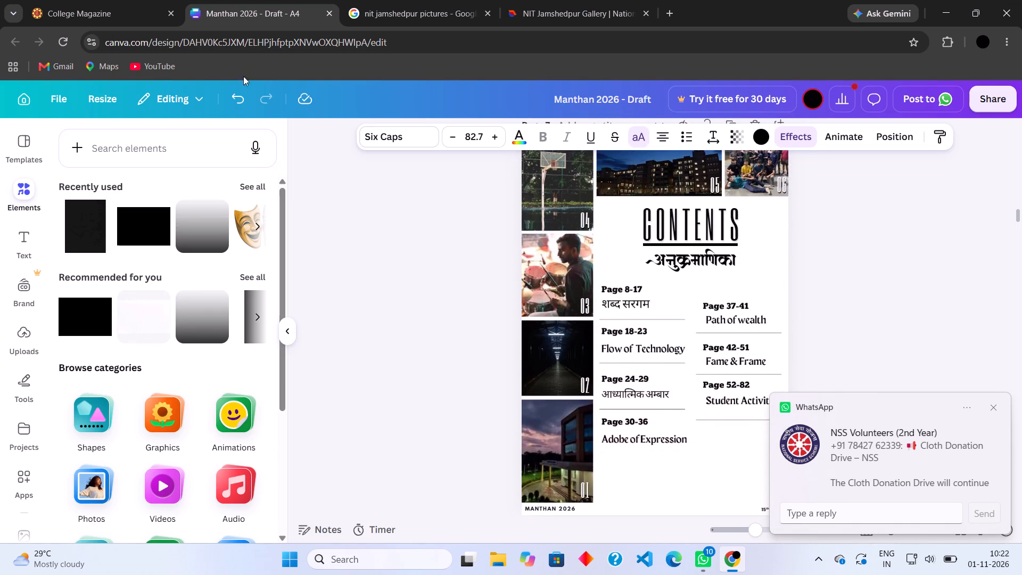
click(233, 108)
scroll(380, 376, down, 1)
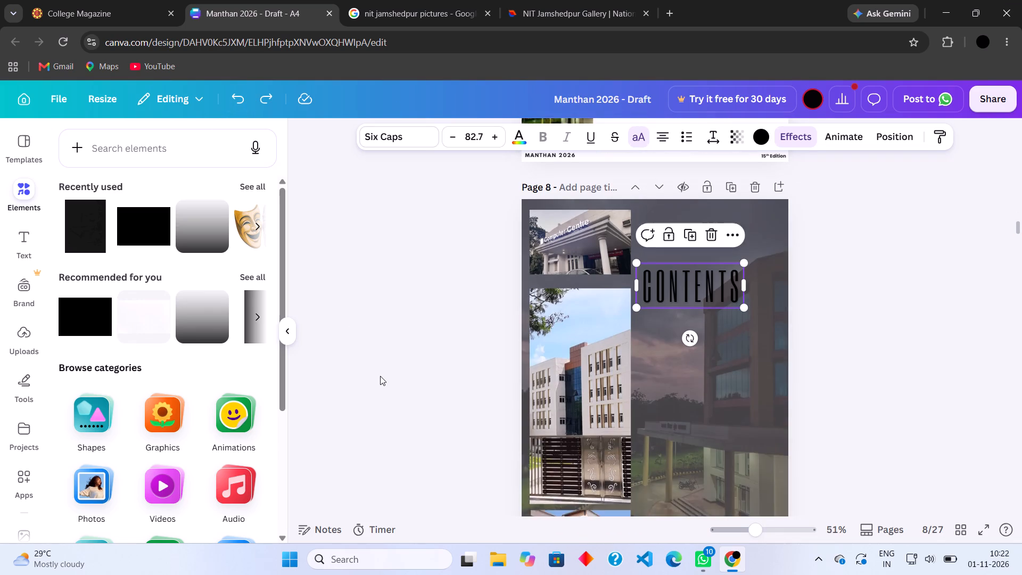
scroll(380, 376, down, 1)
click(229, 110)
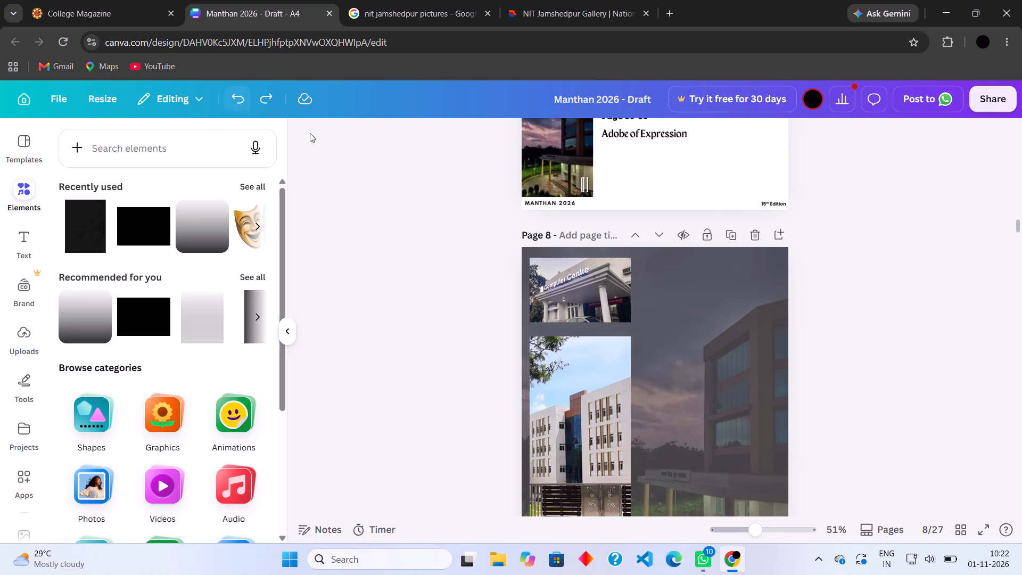
Group the CONTENTS title, its underline and the Hindi subtitle on page 7.
scroll(366, 225, up, 4)
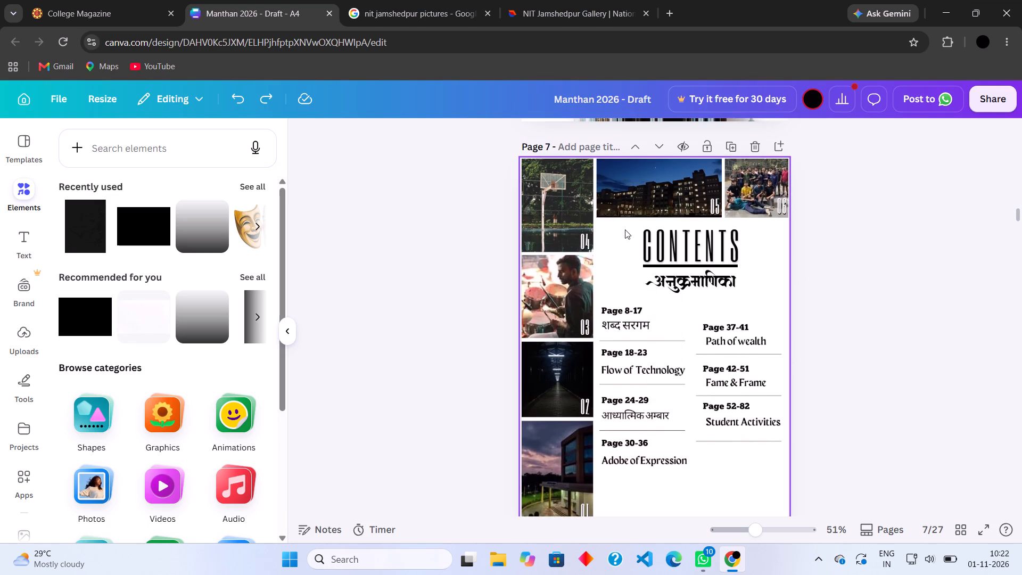
drag(630, 235, 705, 284)
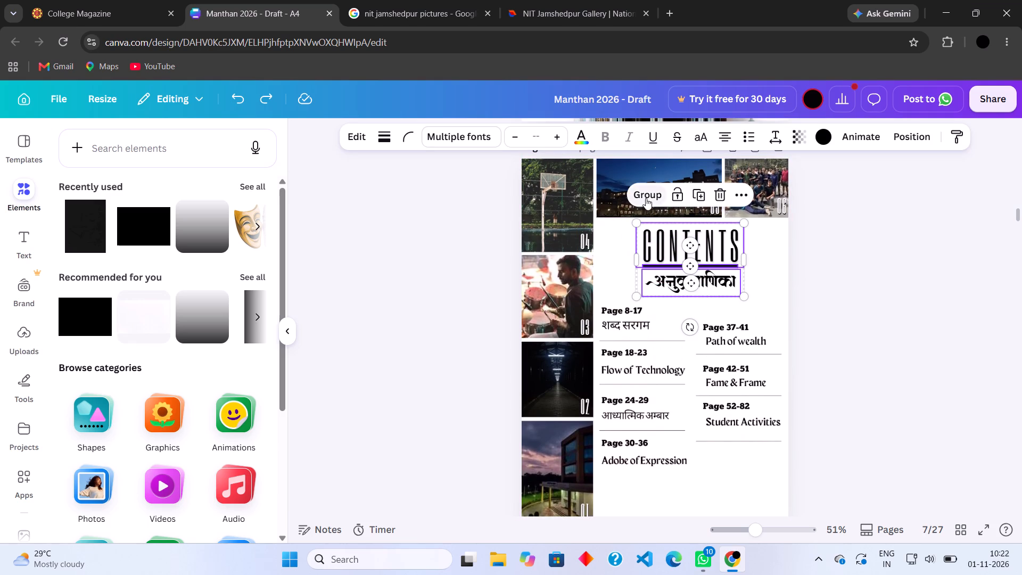
click(646, 198)
Copy the grouped heading to page 8 and place it beside the Computer Centre photo, level with the photo's top edge.
key(ctrl+c)
scroll(646, 198, down, 1)
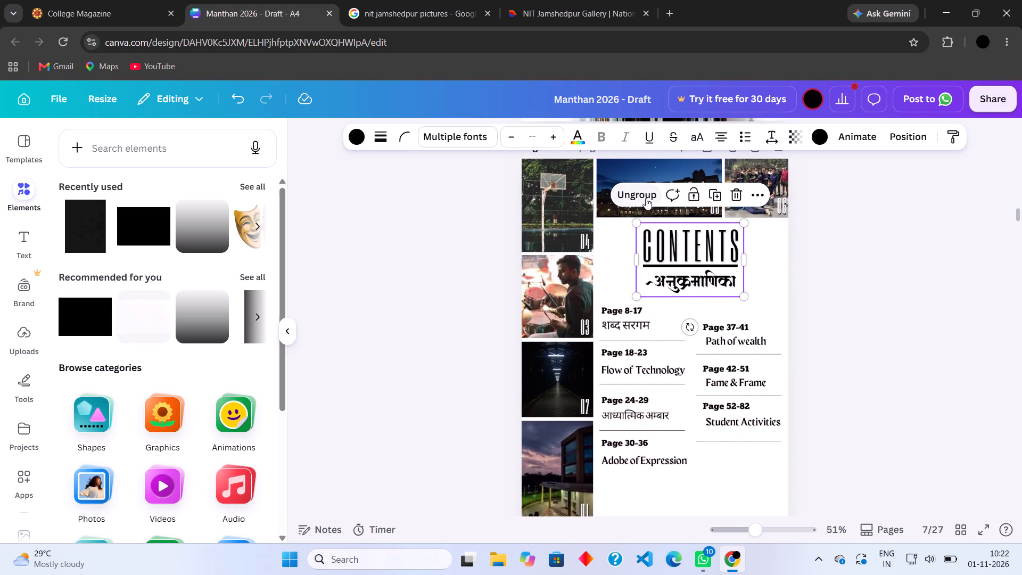
scroll(646, 198, down, 7)
key(ctrl+v)
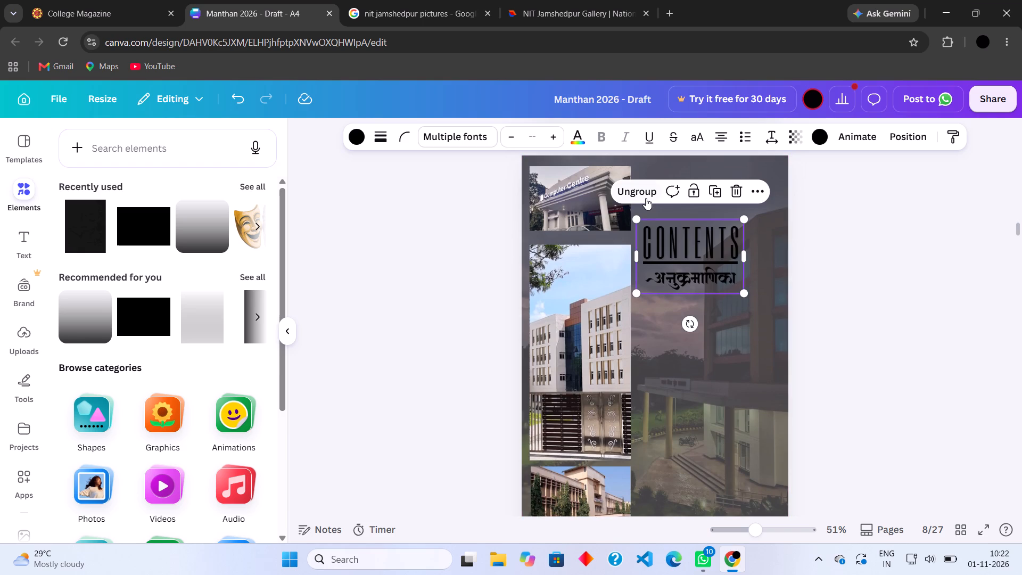
drag(690, 237, 700, 184)
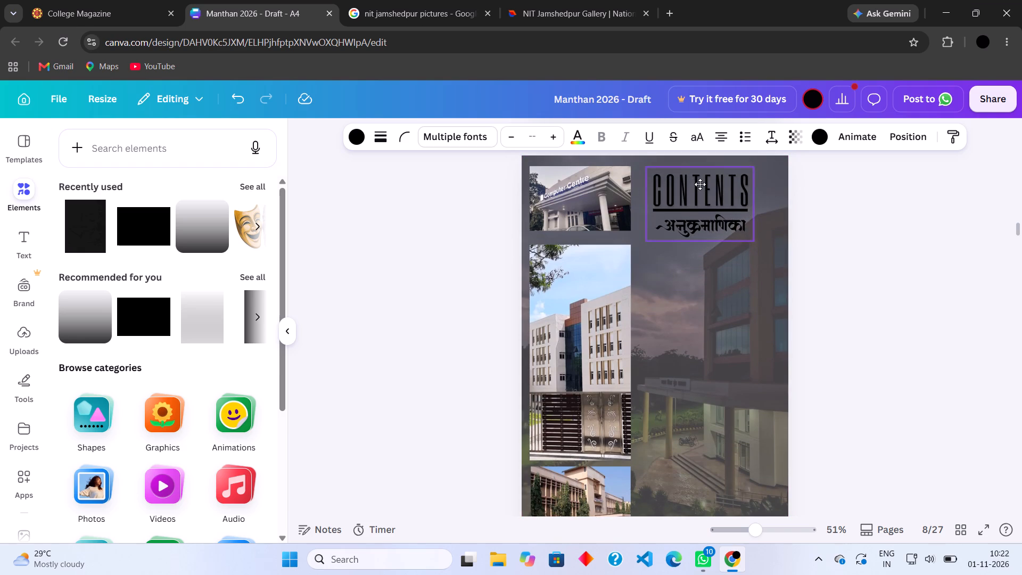
drag(700, 184, 702, 183)
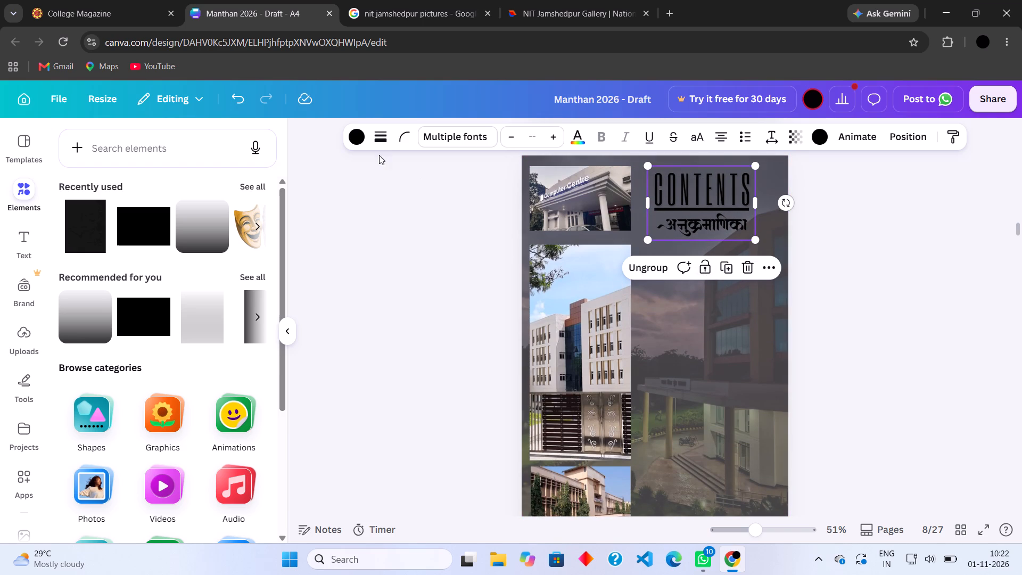
Recolour the line under CONTENTS in page 8's heading group to the design's off-white.
click(362, 133)
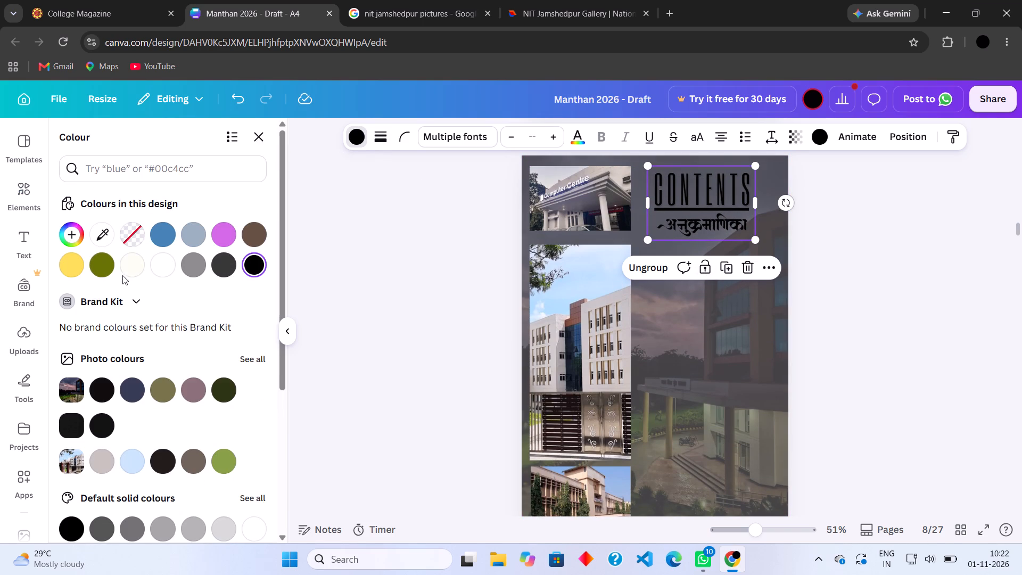
click(132, 268)
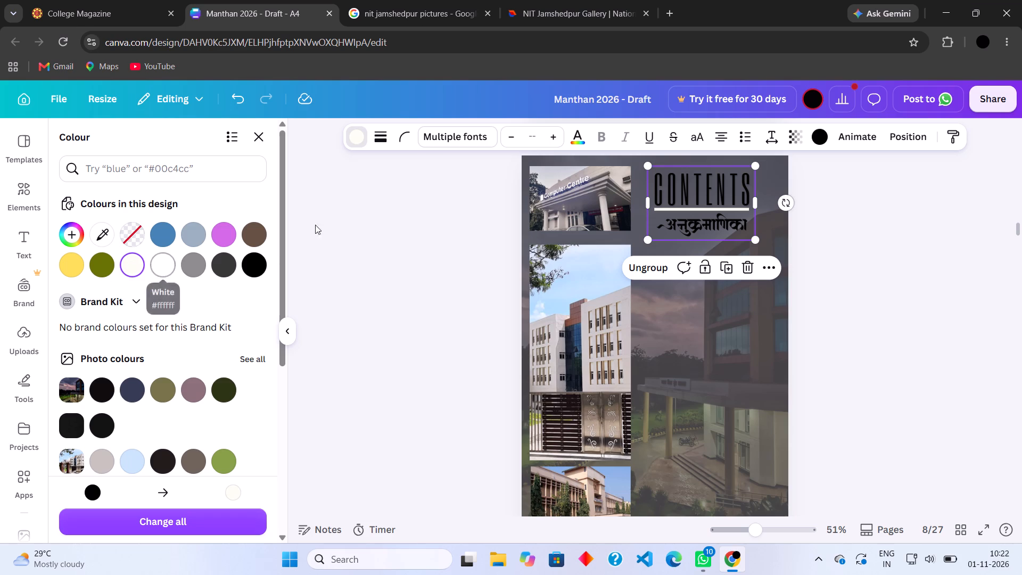
click(379, 233)
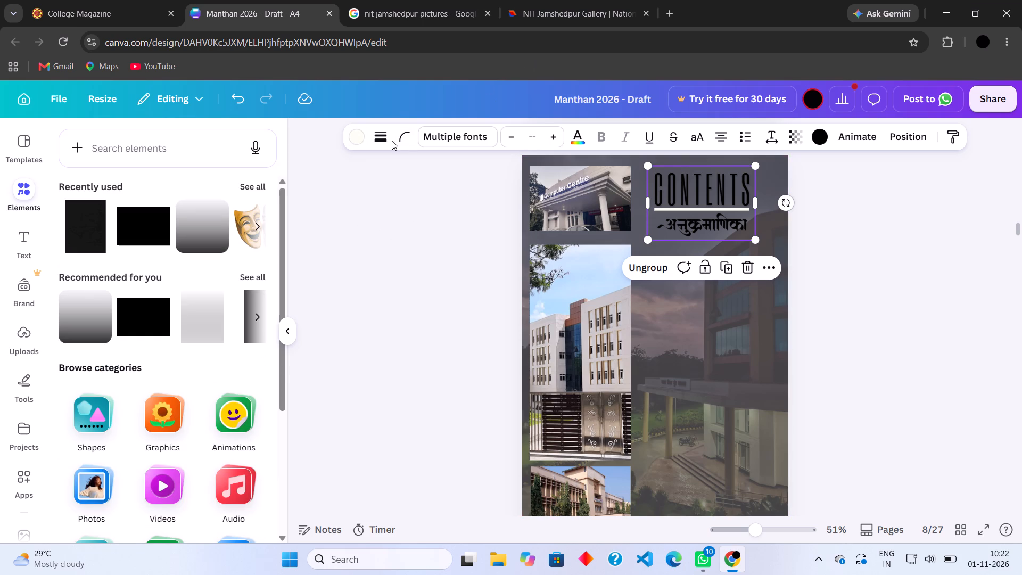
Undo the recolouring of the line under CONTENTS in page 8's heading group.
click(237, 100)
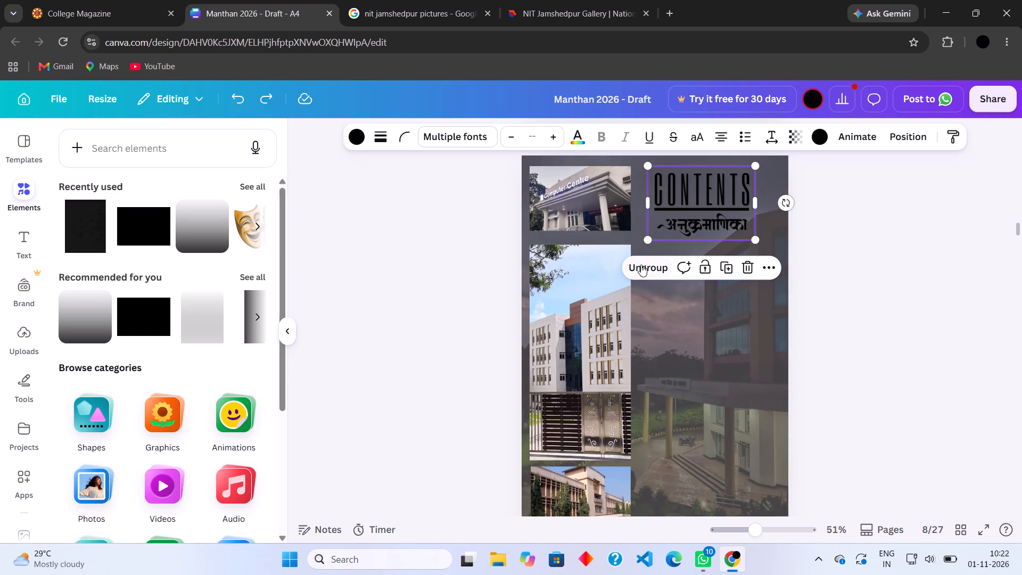
Ungroup the CONTENTS title, its underline and the Hindi subtitle on page 8.
click(644, 268)
click(469, 289)
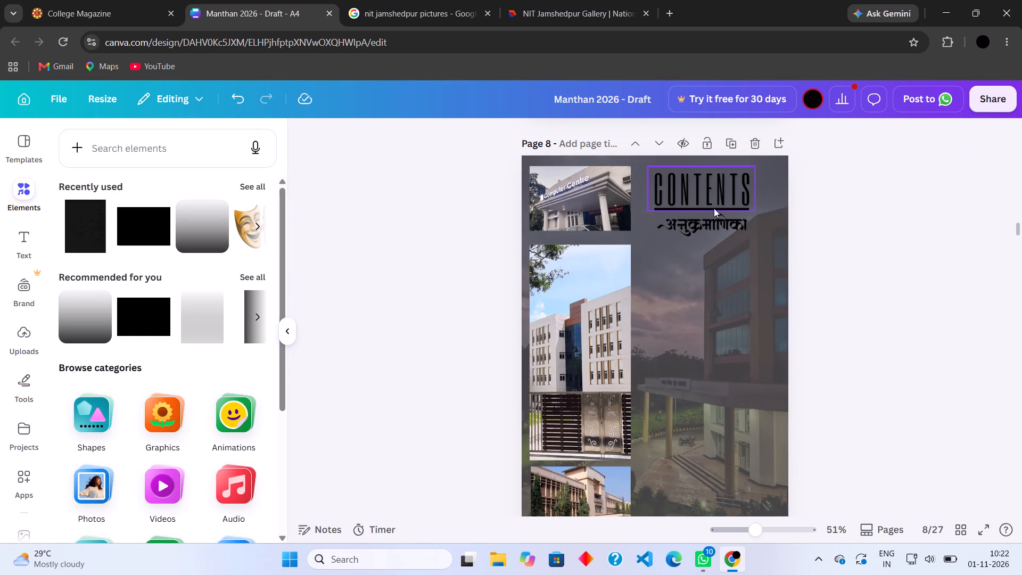
Set the effect colour of the CONTENTS title on page 8 to white from the design's colours.
click(716, 179)
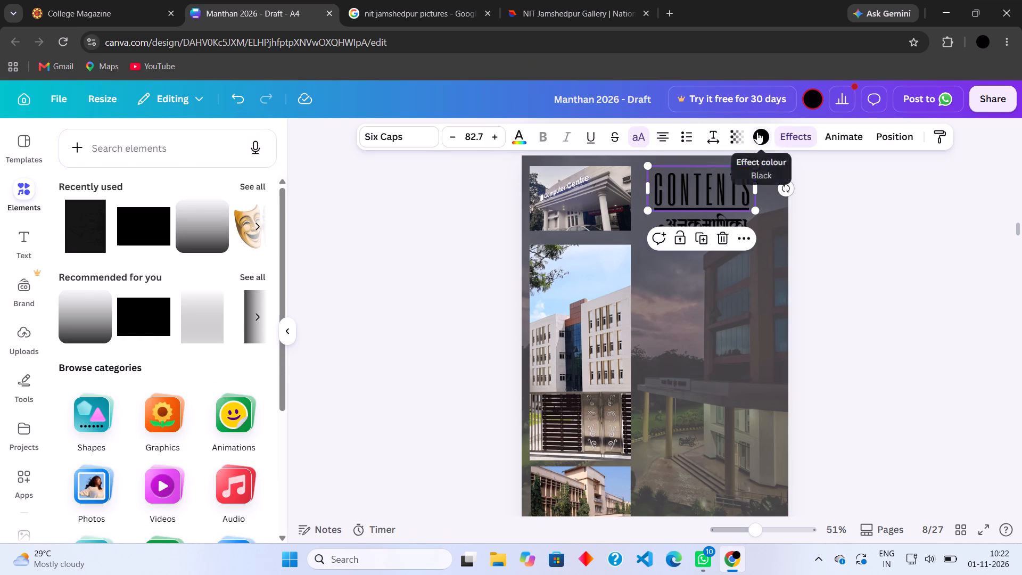
click(757, 132)
click(259, 276)
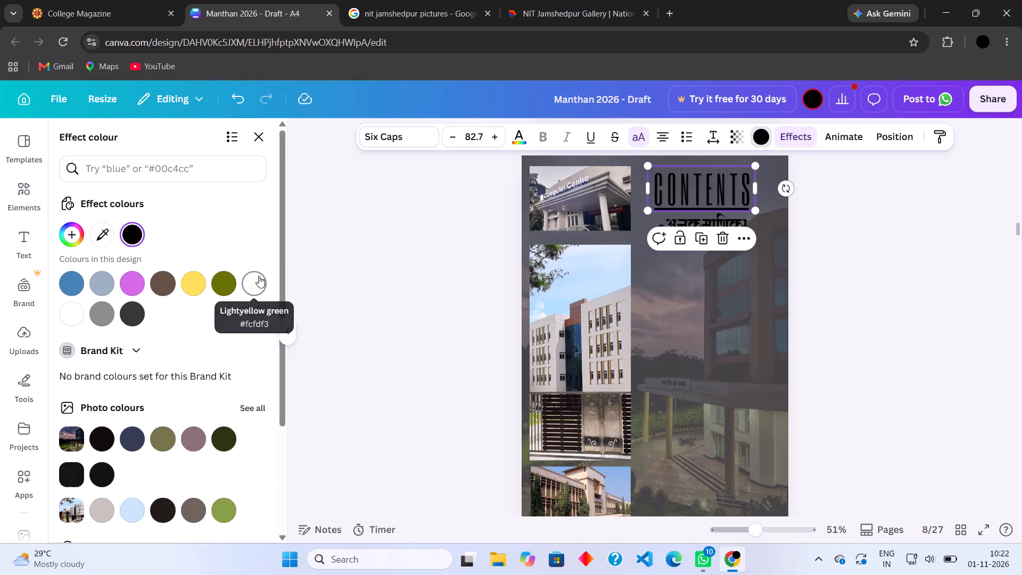
click(71, 308)
click(405, 274)
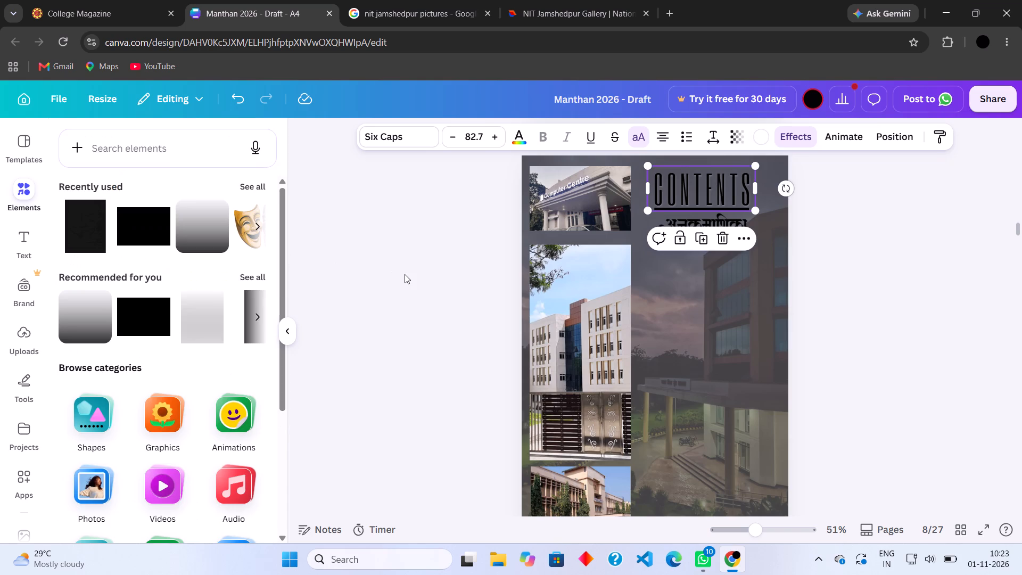
click(405, 274)
Compare page 8's Hindi subtitle and heading with the table of contents page in the College Magazine PDF.
click(713, 232)
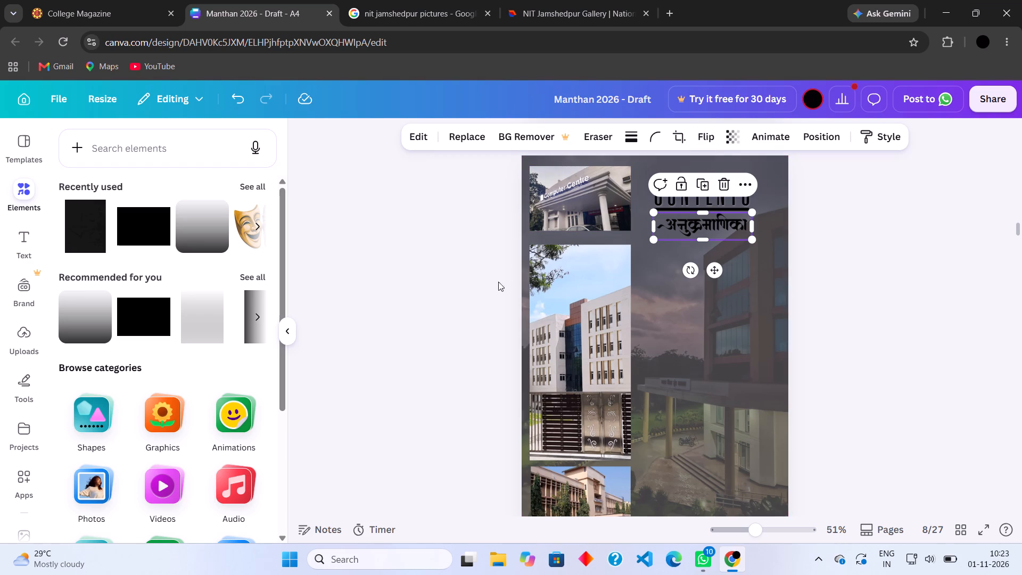
click(461, 313)
click(461, 313)
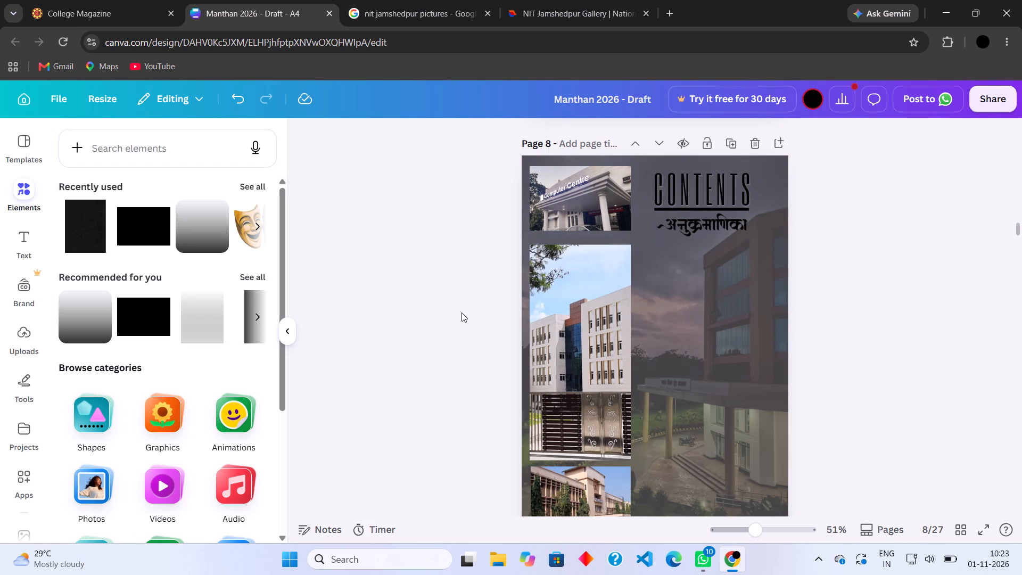
click(122, 22)
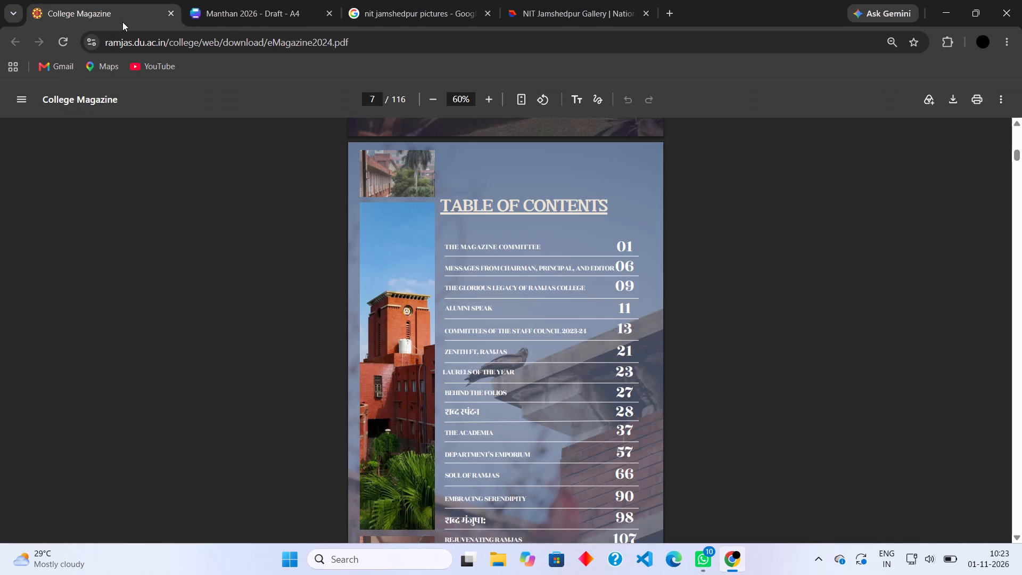
click(248, 0)
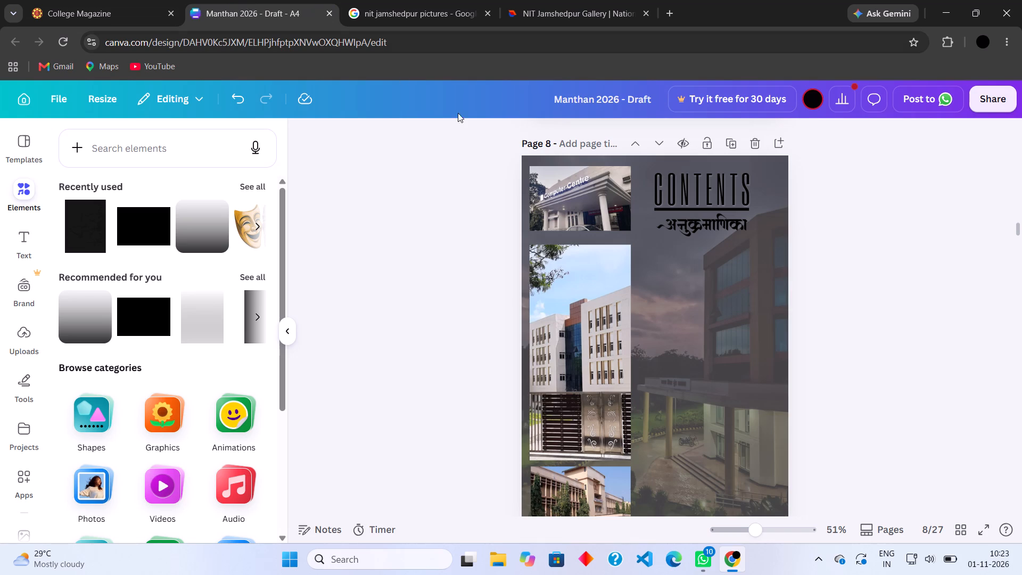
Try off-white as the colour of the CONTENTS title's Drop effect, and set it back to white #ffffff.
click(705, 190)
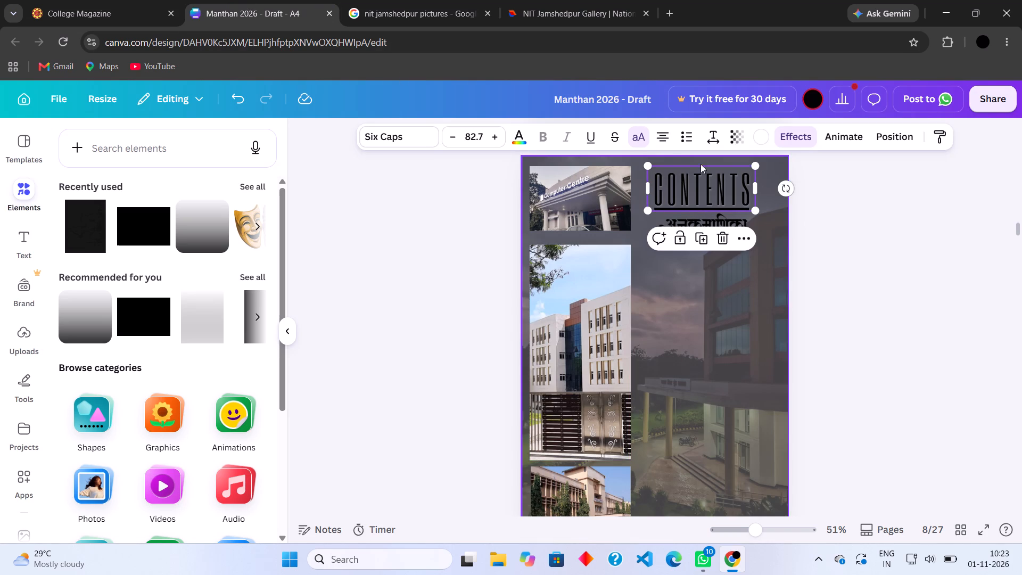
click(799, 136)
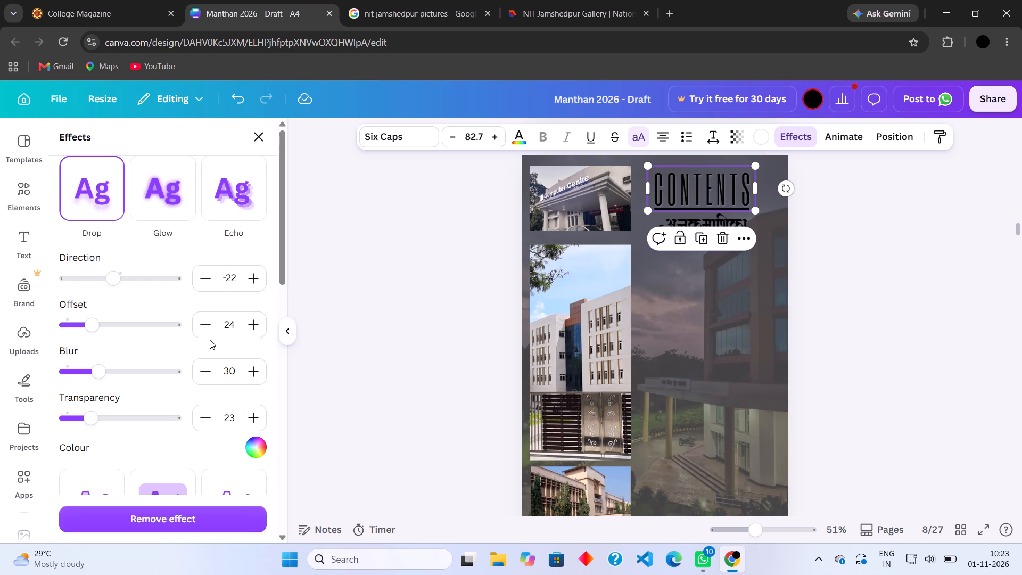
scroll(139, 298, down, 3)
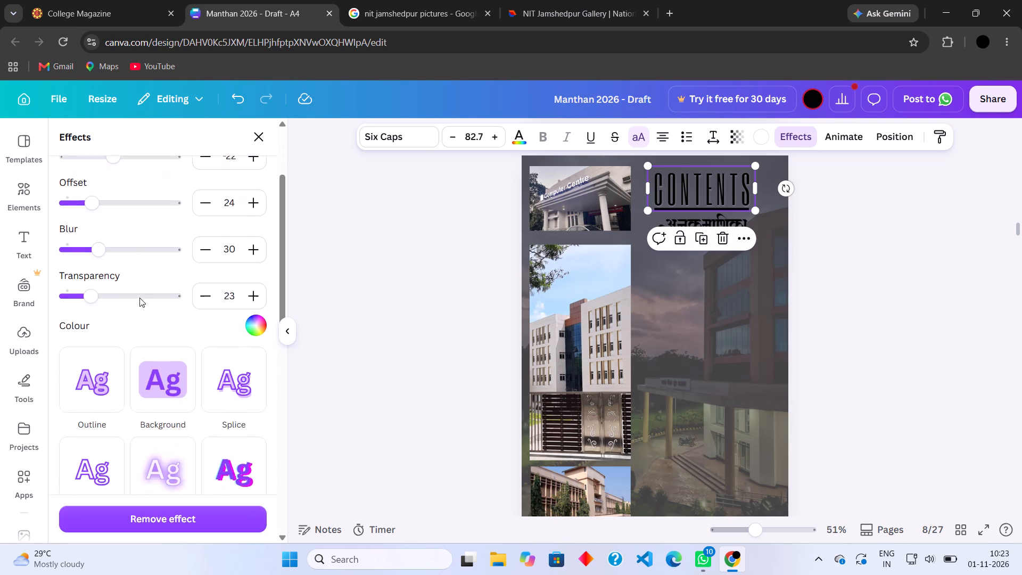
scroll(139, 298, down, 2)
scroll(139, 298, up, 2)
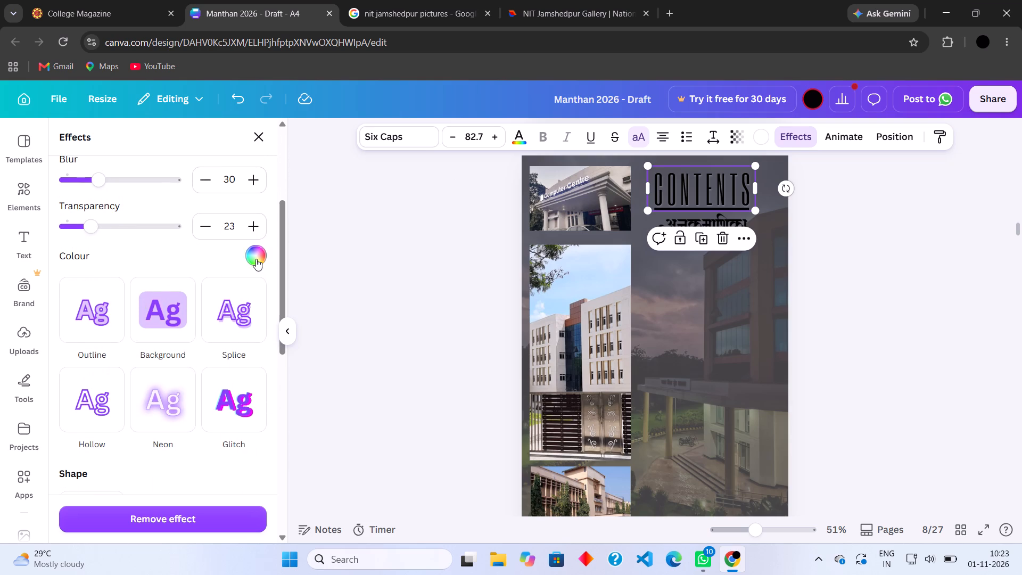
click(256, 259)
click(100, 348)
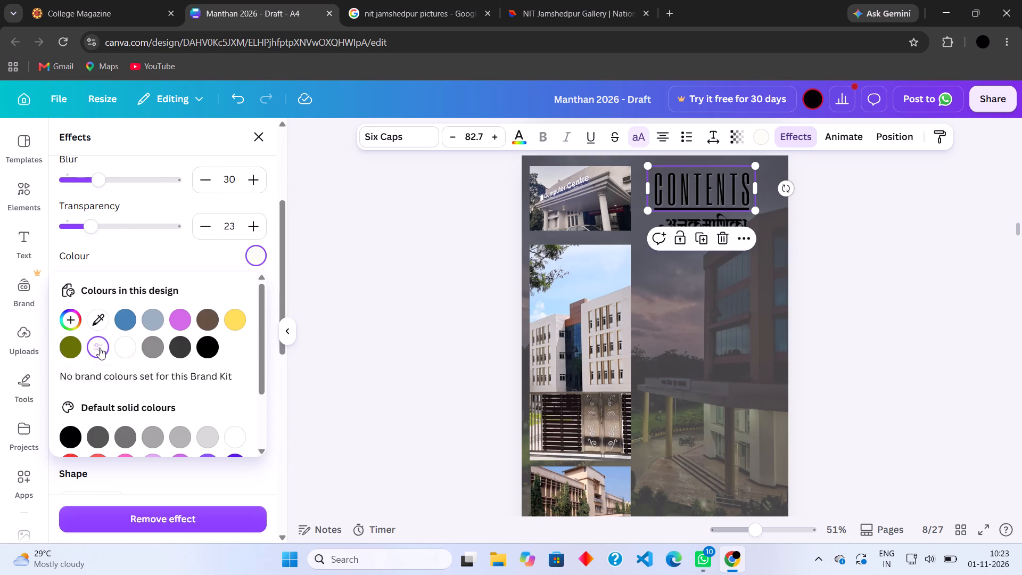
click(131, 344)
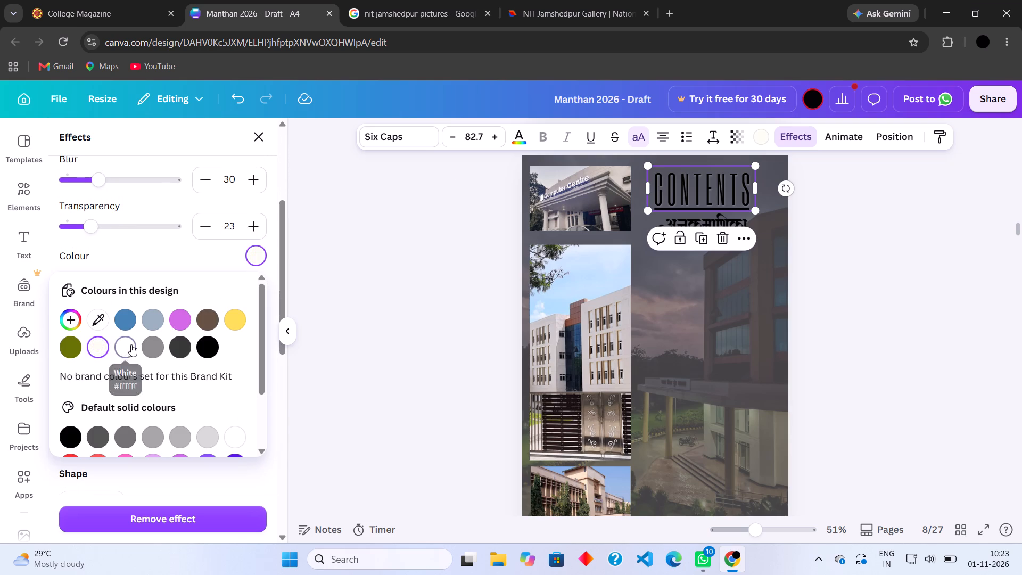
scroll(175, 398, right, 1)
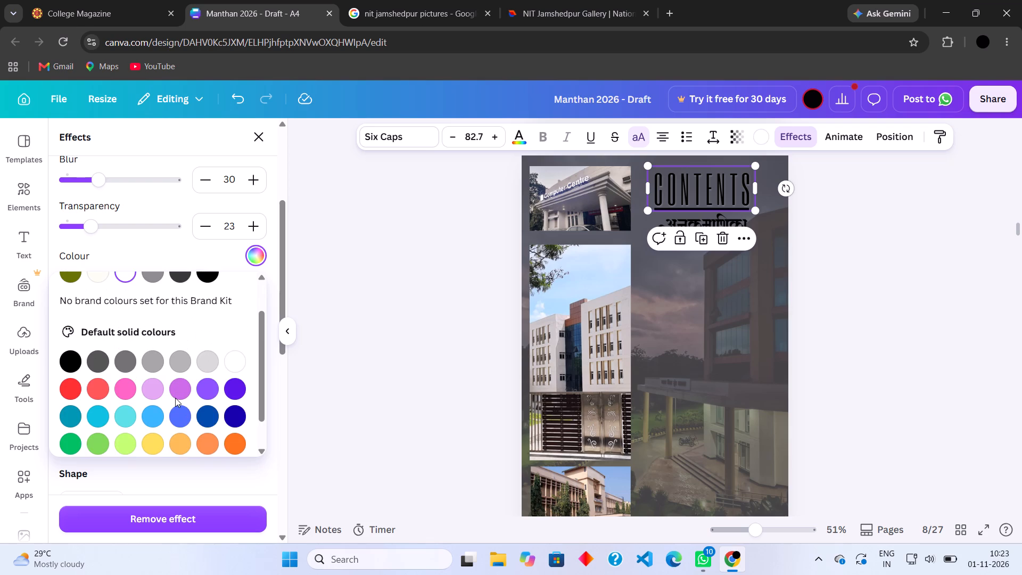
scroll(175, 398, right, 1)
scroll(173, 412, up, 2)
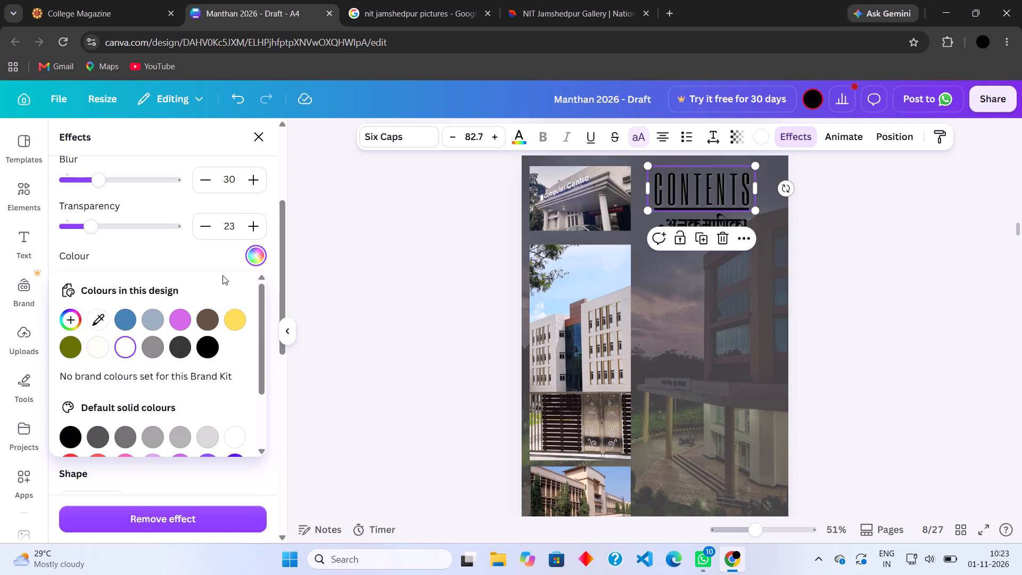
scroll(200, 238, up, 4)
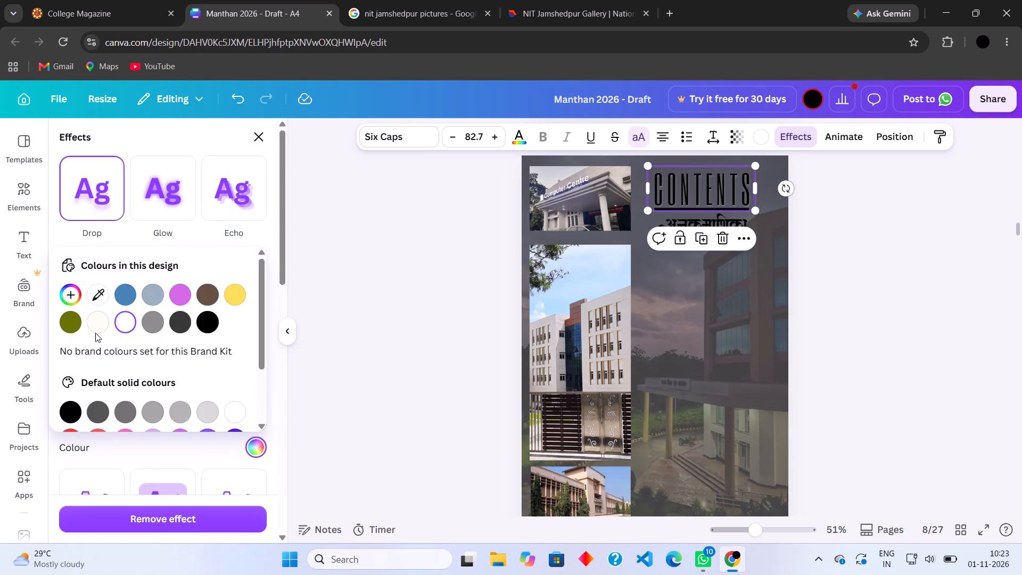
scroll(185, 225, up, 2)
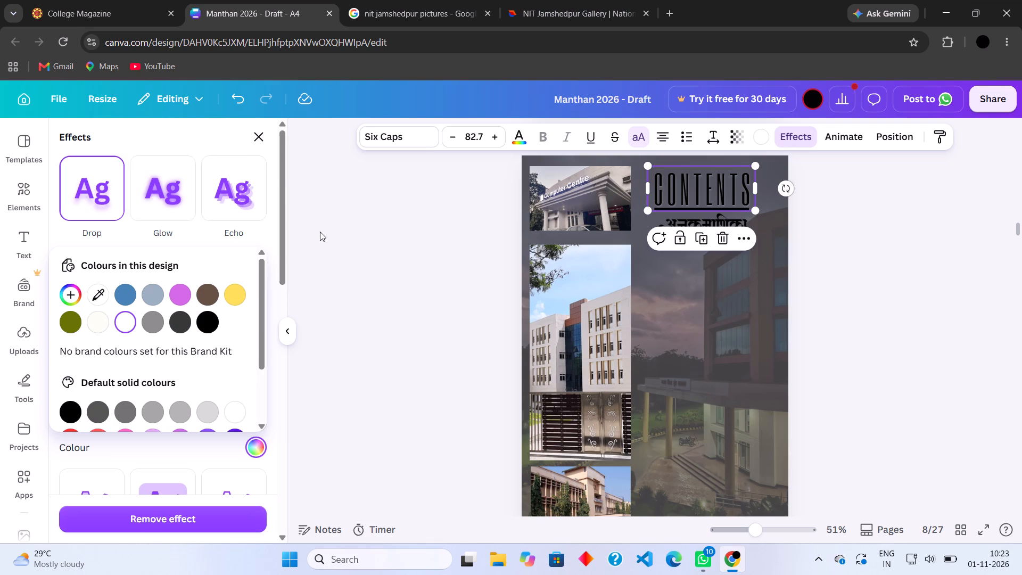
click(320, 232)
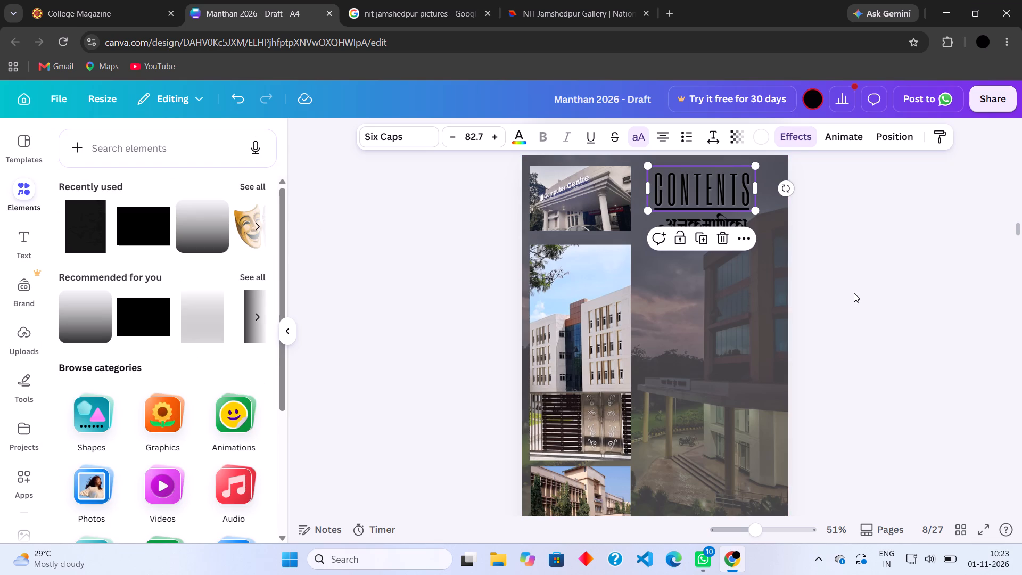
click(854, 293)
Examine the contents list on page 7 and compare its layout with page 8.
scroll(854, 293, up, 2)
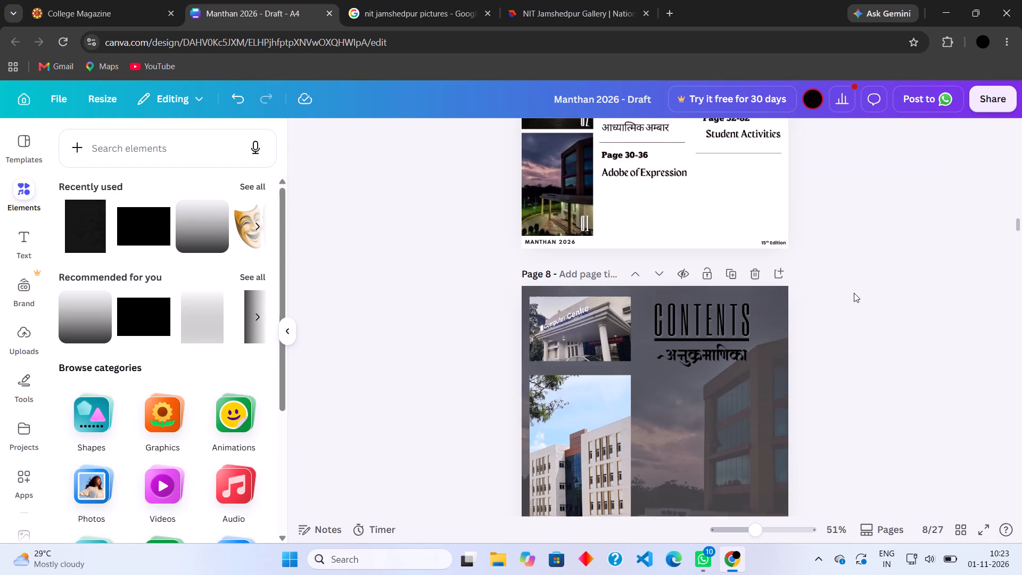
scroll(854, 293, up, 2)
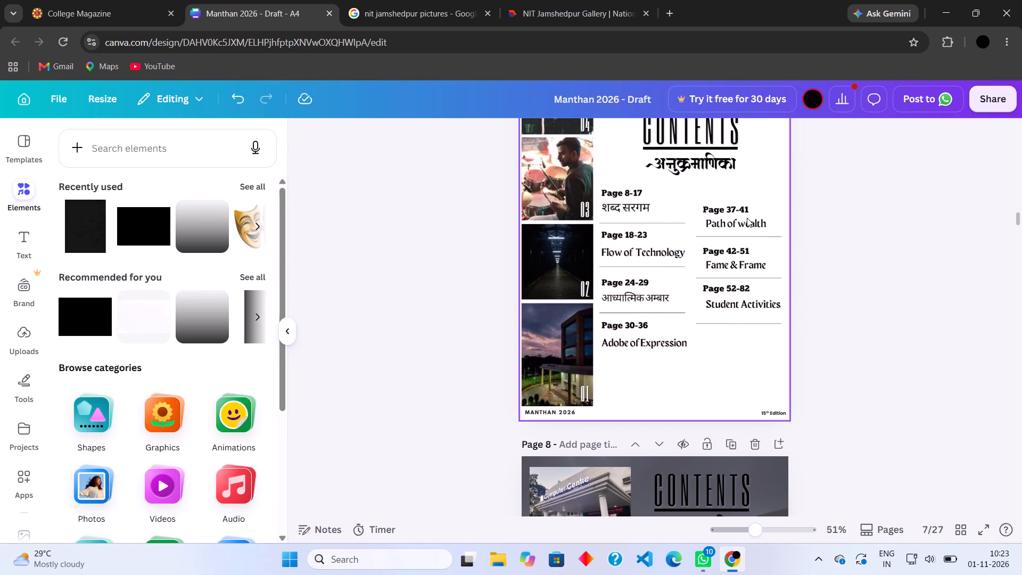
click(638, 210)
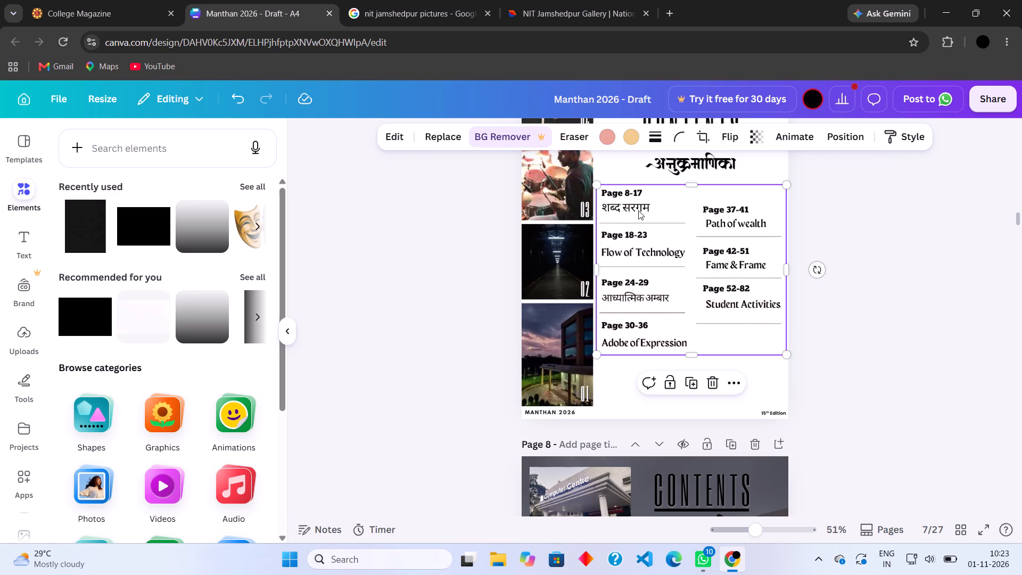
click(465, 195)
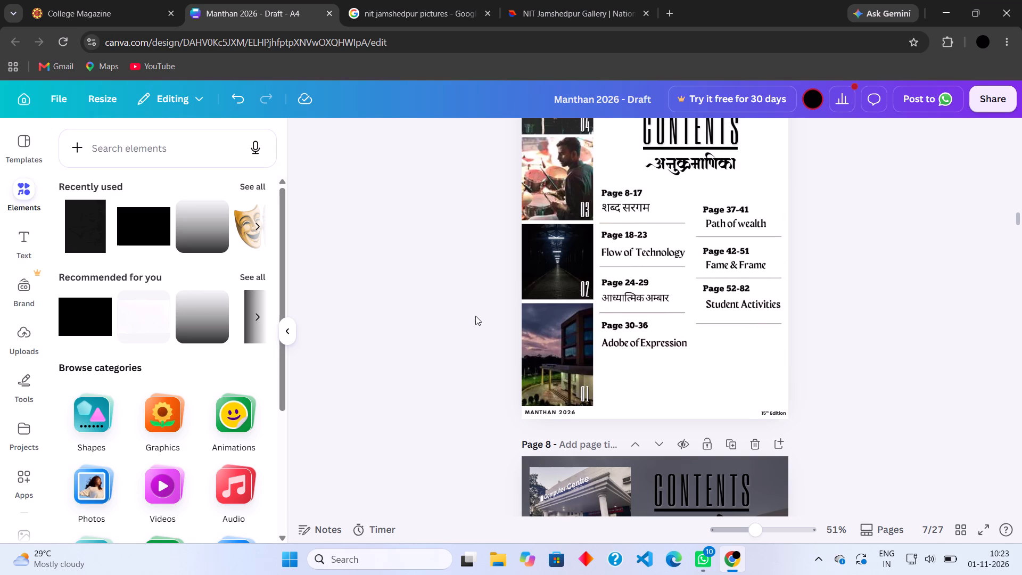
scroll(474, 316, down, 5)
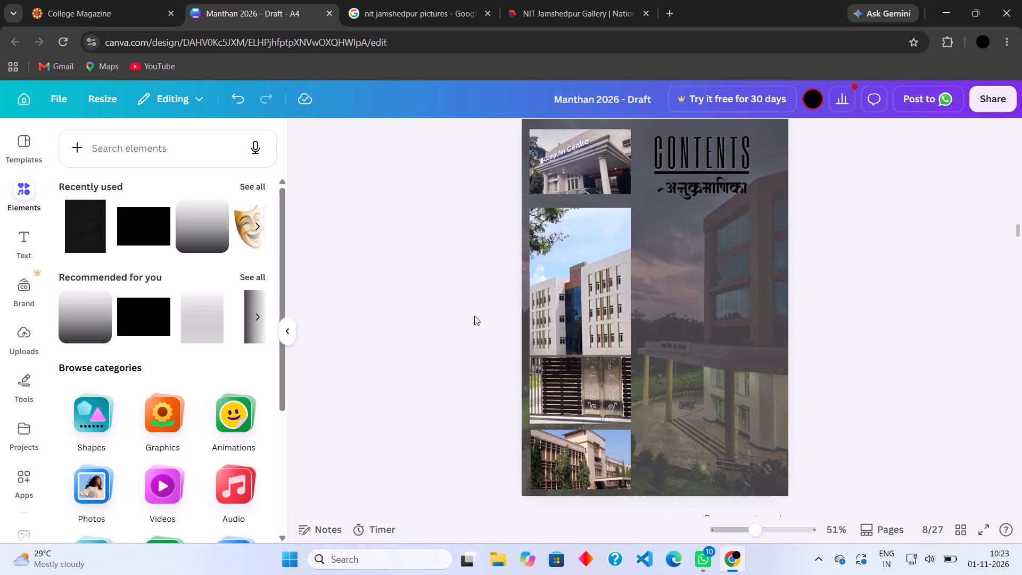
scroll(474, 316, down, 1)
scroll(474, 316, up, 1)
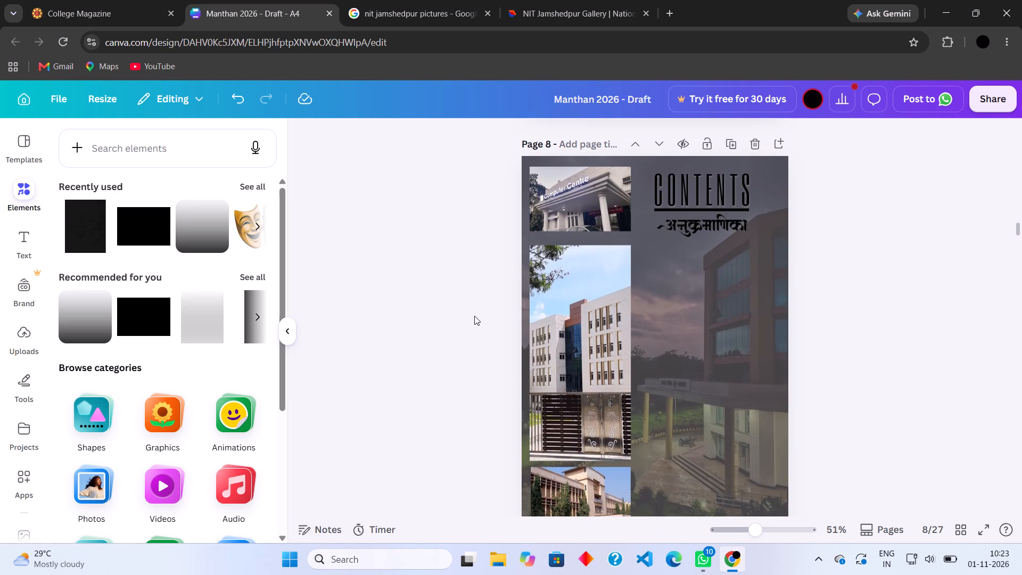
Compare the column of side photos on page 8 with the contents page in the College Magazine PDF.
click(609, 314)
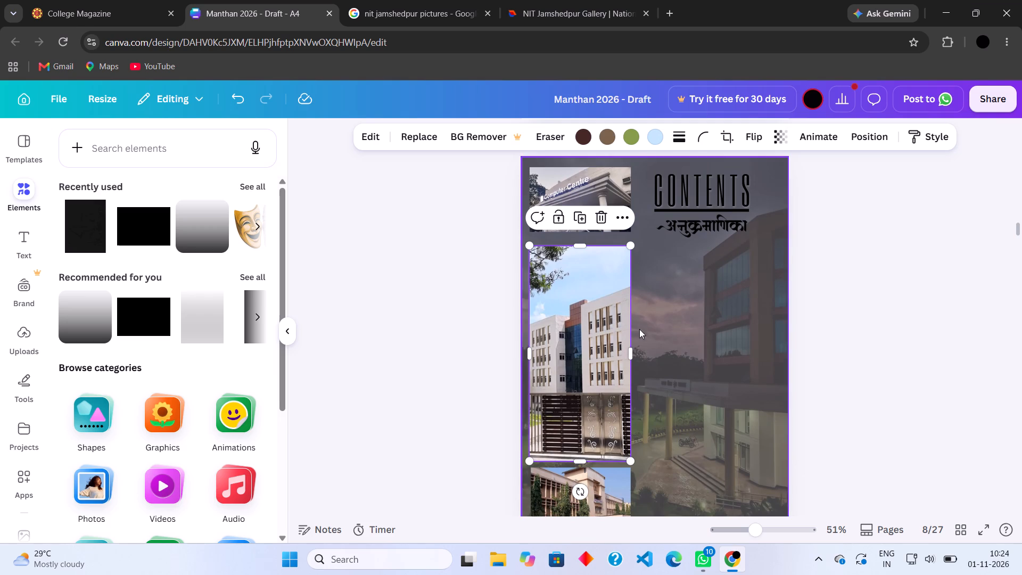
click(633, 351)
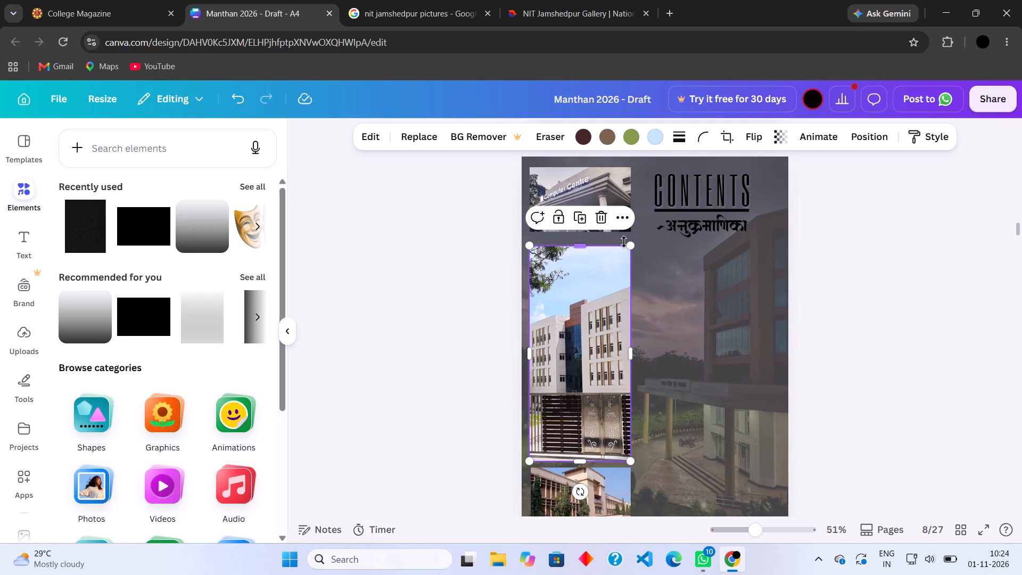
click(140, 13)
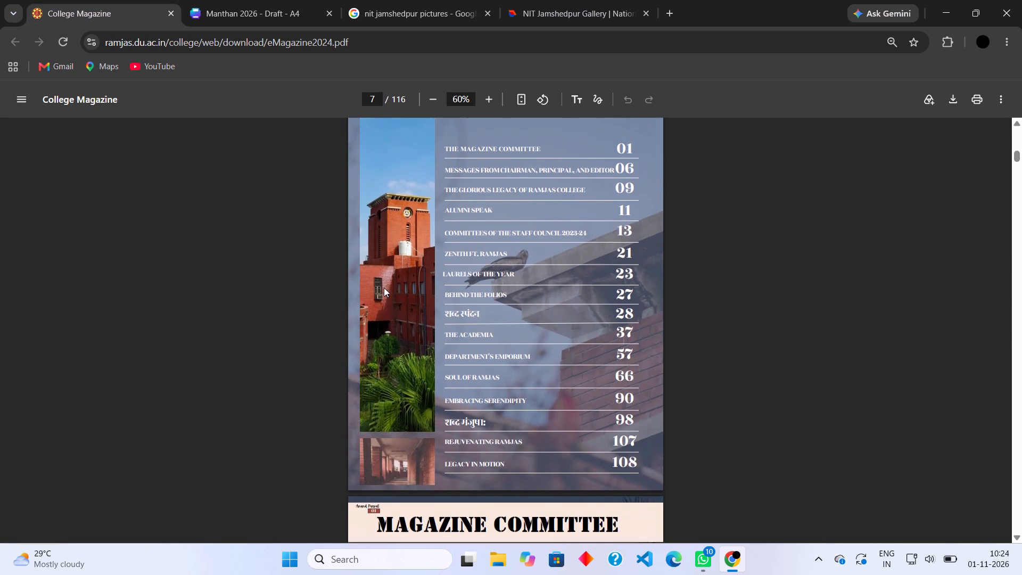
click(246, 0)
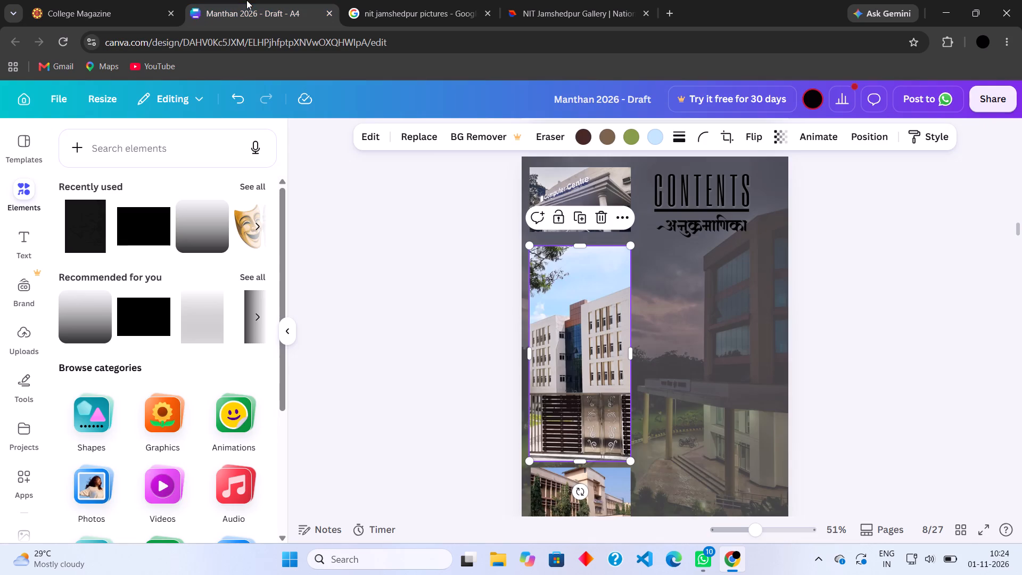
click(864, 339)
scroll(864, 339, up, 2)
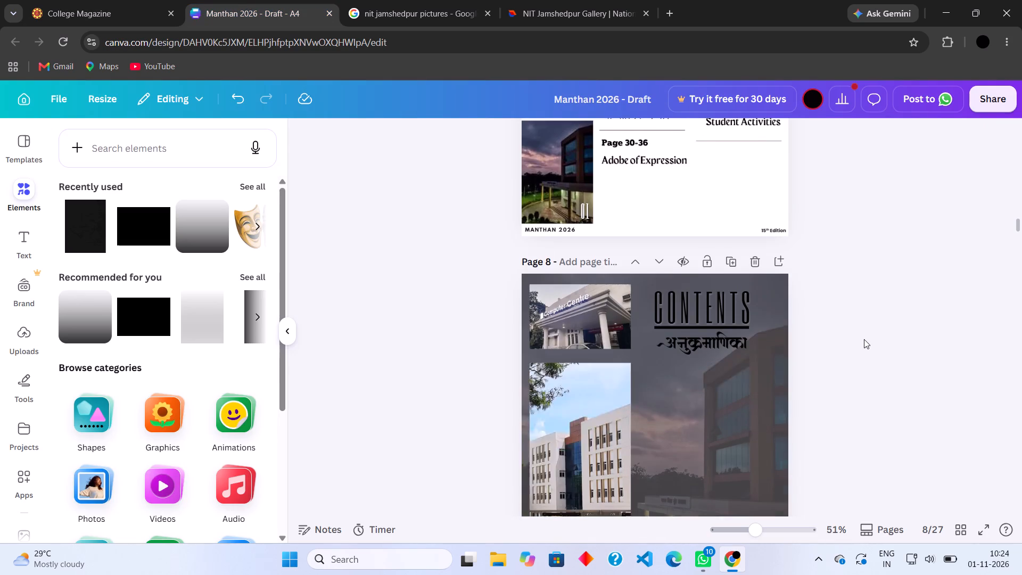
scroll(864, 339, up, 2)
scroll(864, 339, down, 3)
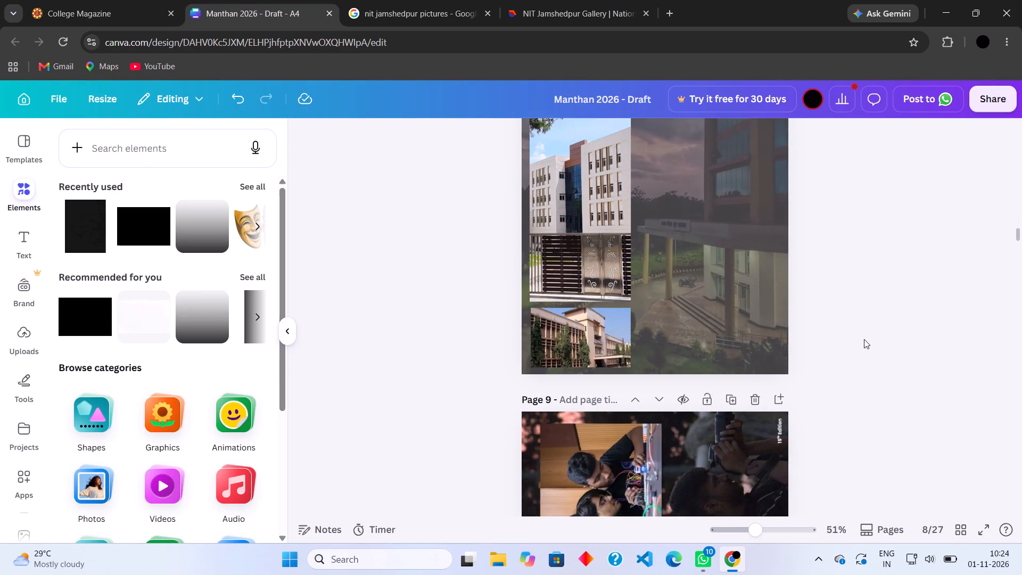
scroll(864, 339, down, 1)
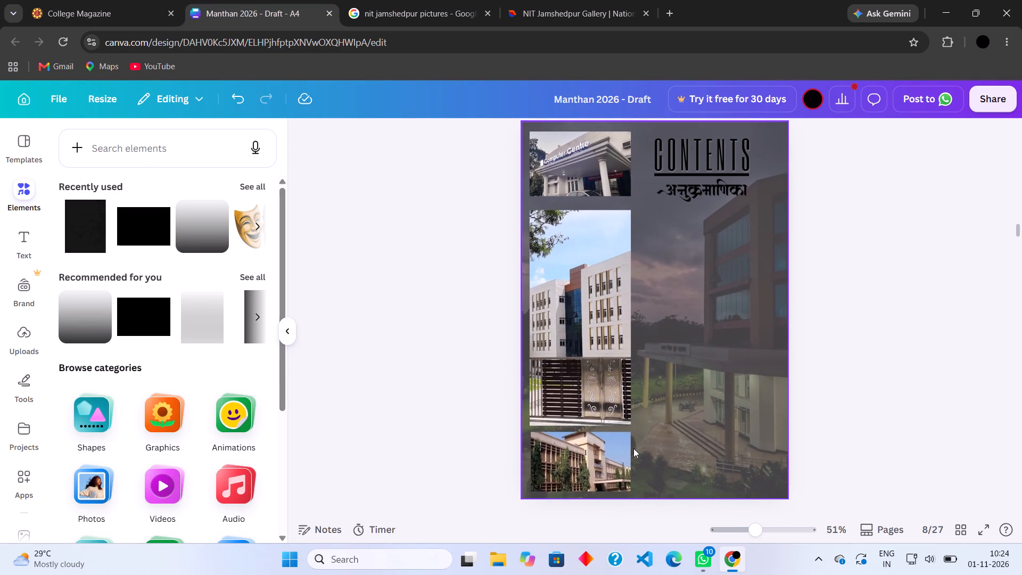
scroll(622, 247, up, 1)
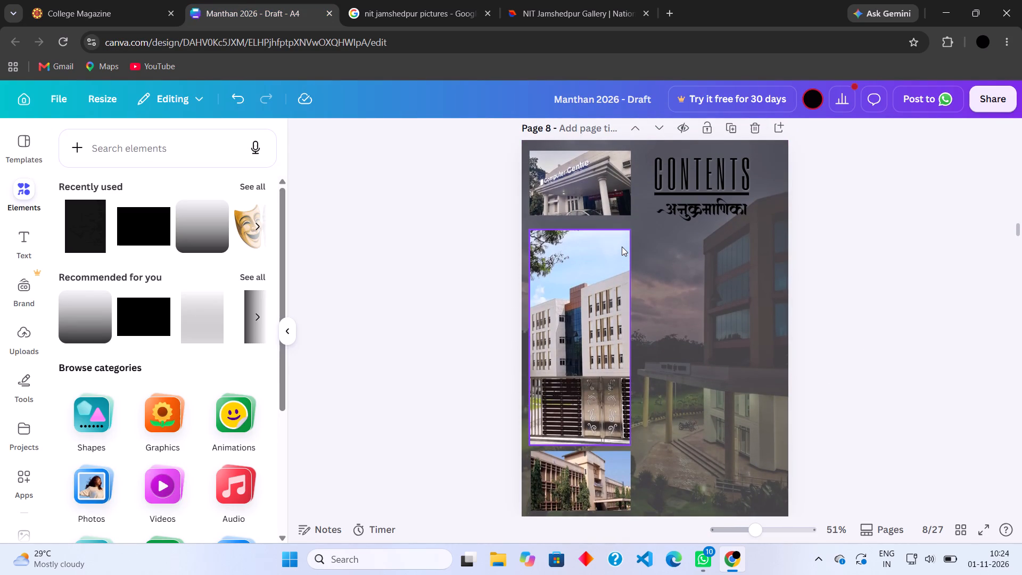
Recolour the light blue sky of page 8's tall building photo, trying yellow first and settling on light orange from the default solid colours.
click(607, 254)
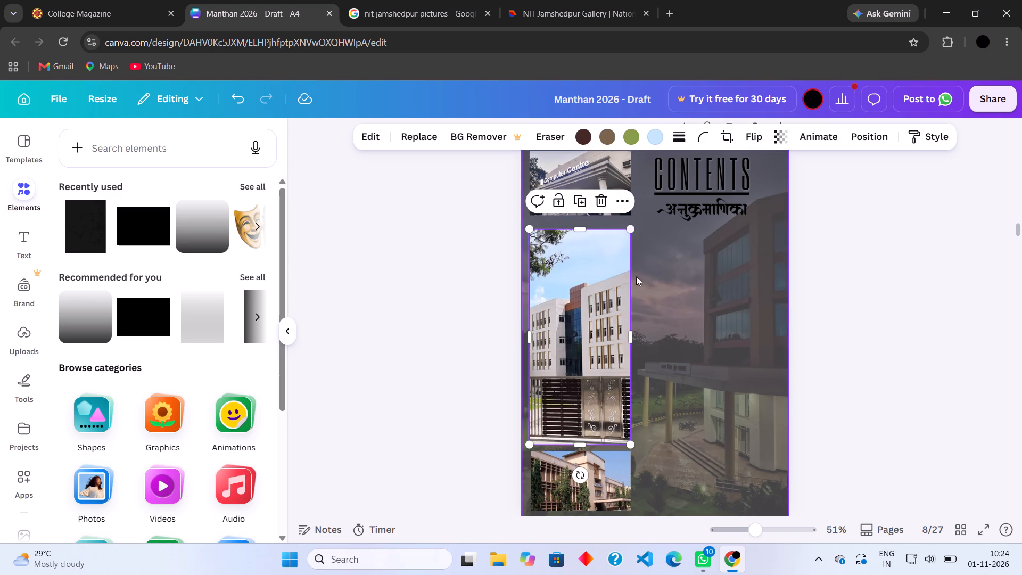
click(654, 139)
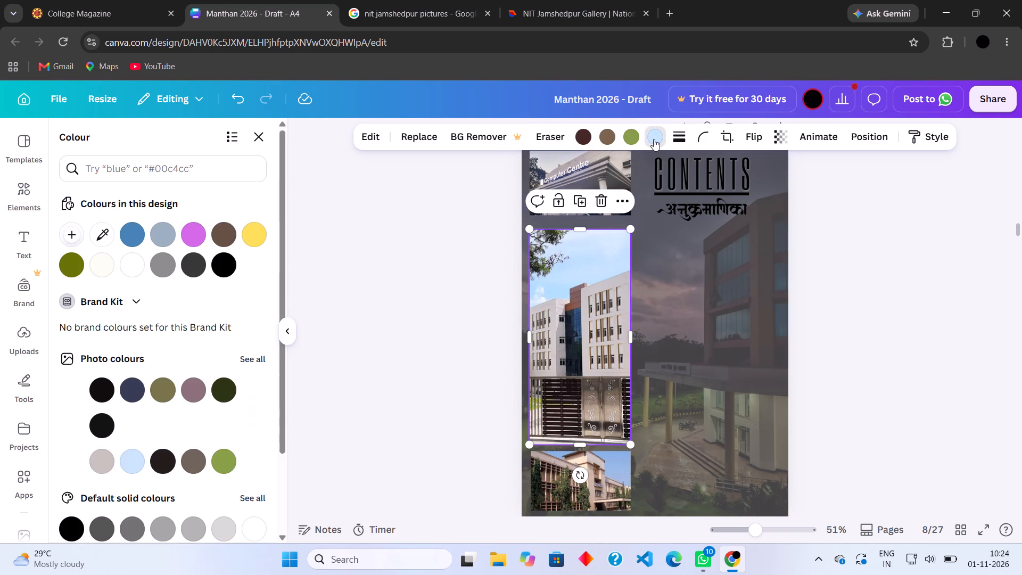
click(254, 240)
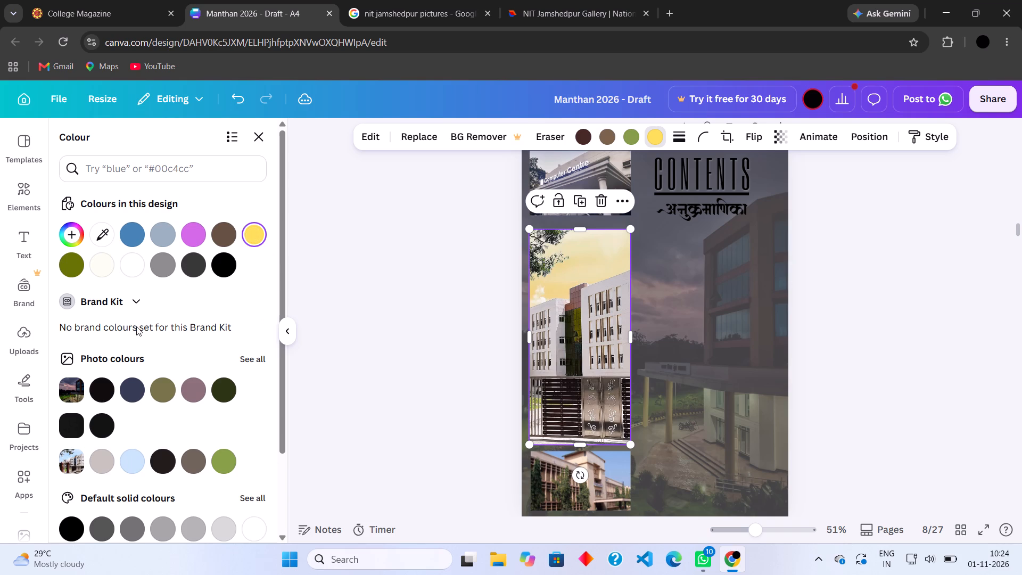
scroll(136, 326, down, 2)
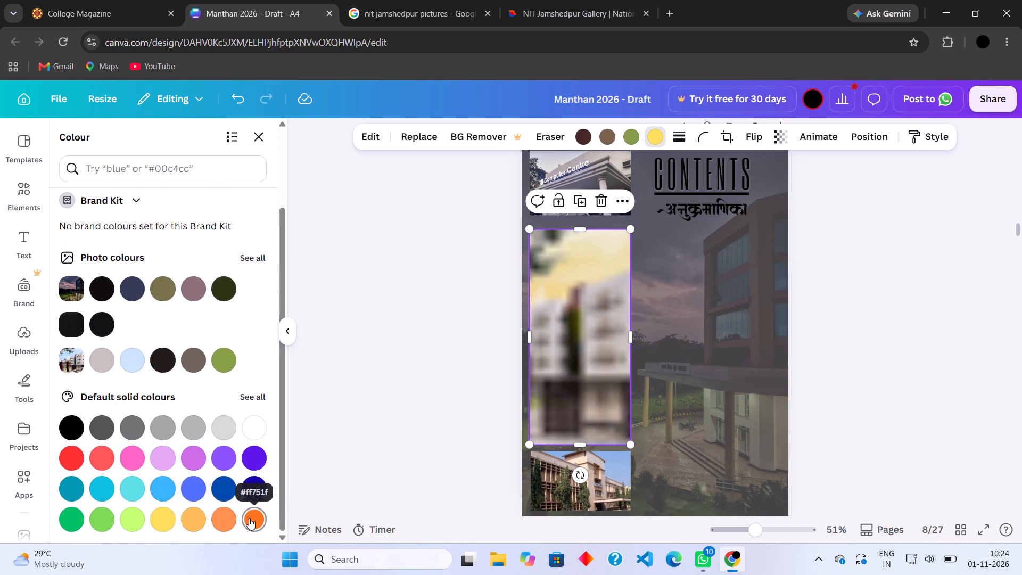
click(220, 518)
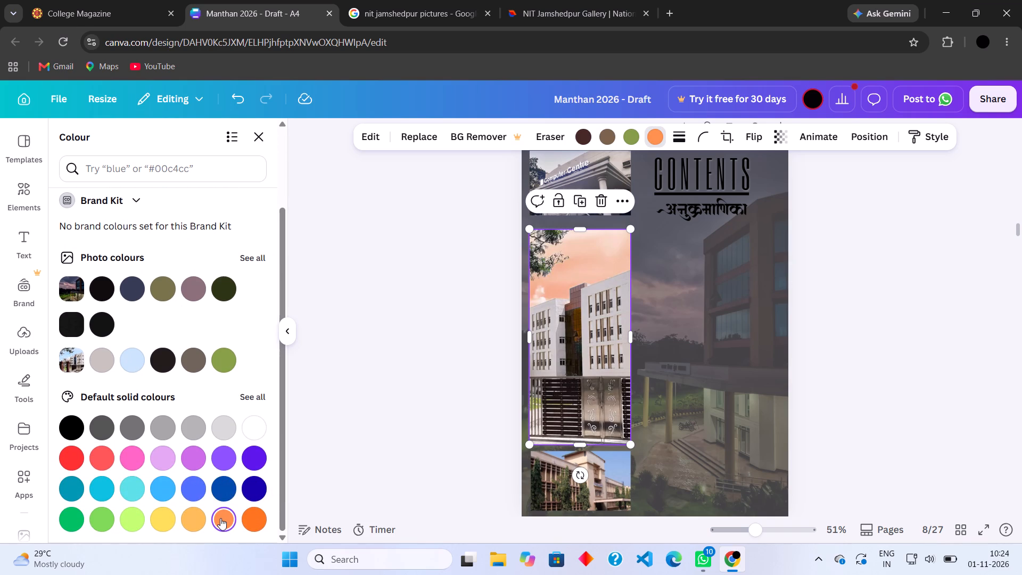
click(476, 393)
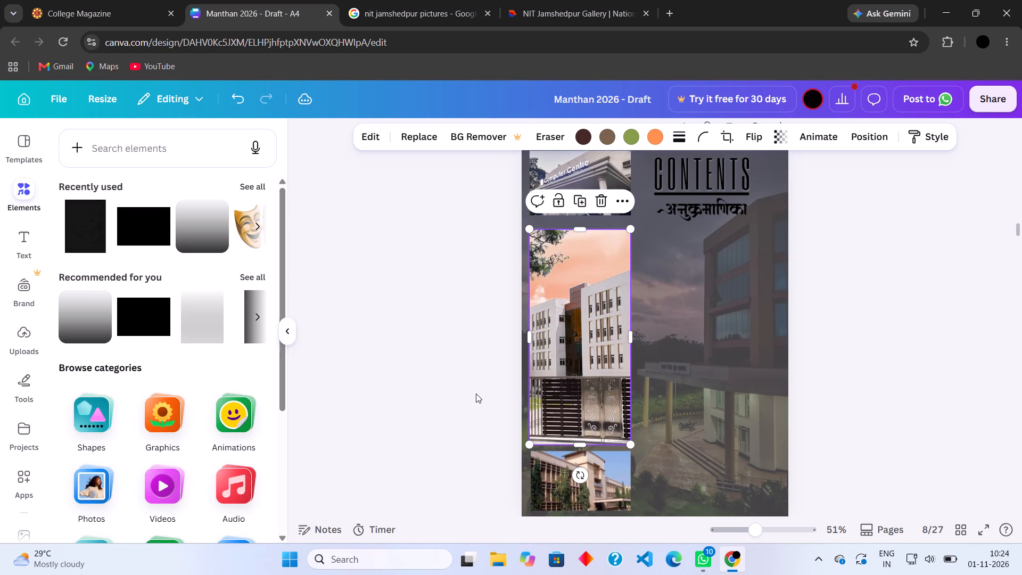
click(476, 393)
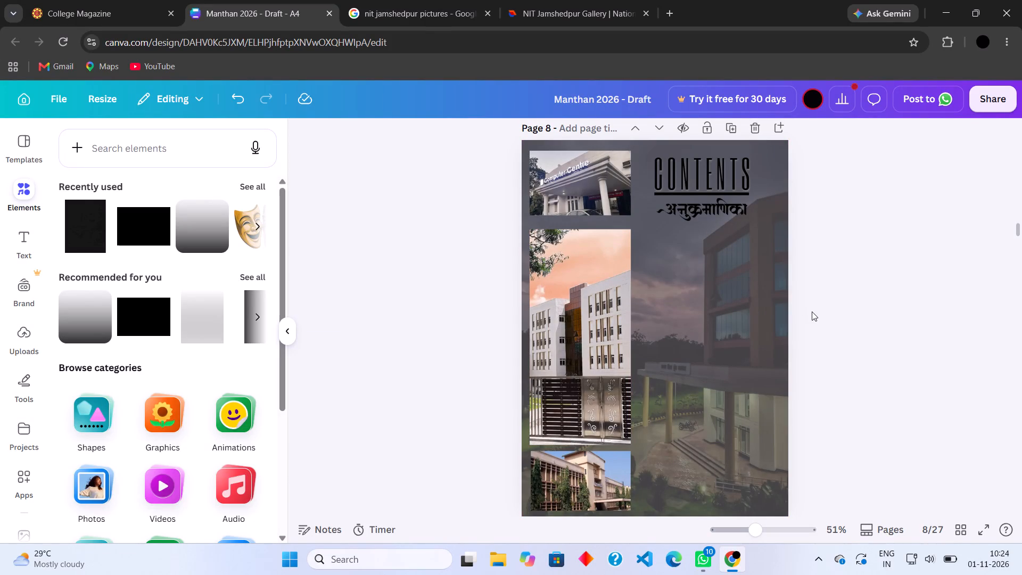
Review the draft's layout from the contents list on page 7 through the Culfest 26 page 11.
scroll(812, 311, up, 2)
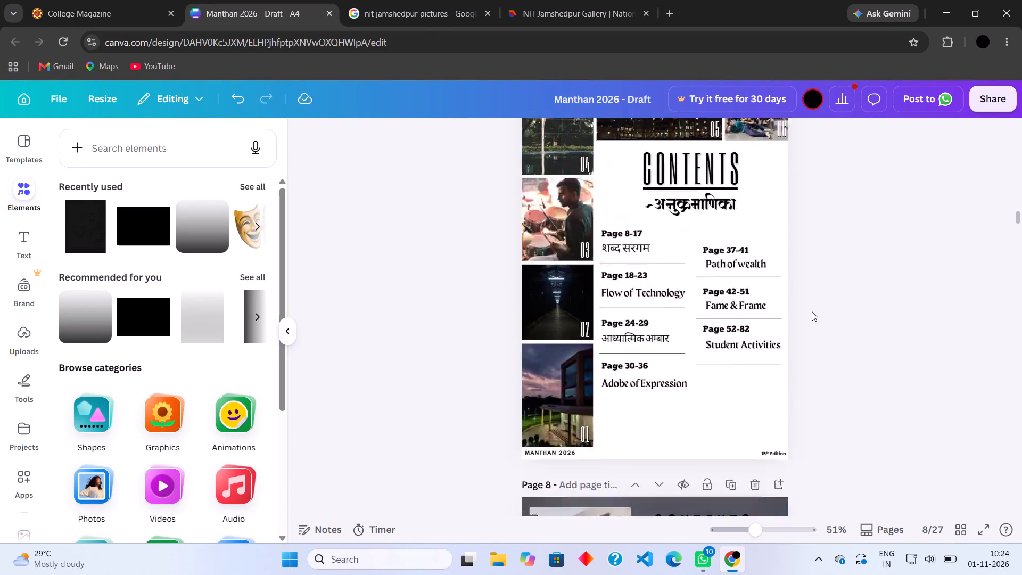
scroll(812, 311, up, 2)
scroll(812, 311, down, 4)
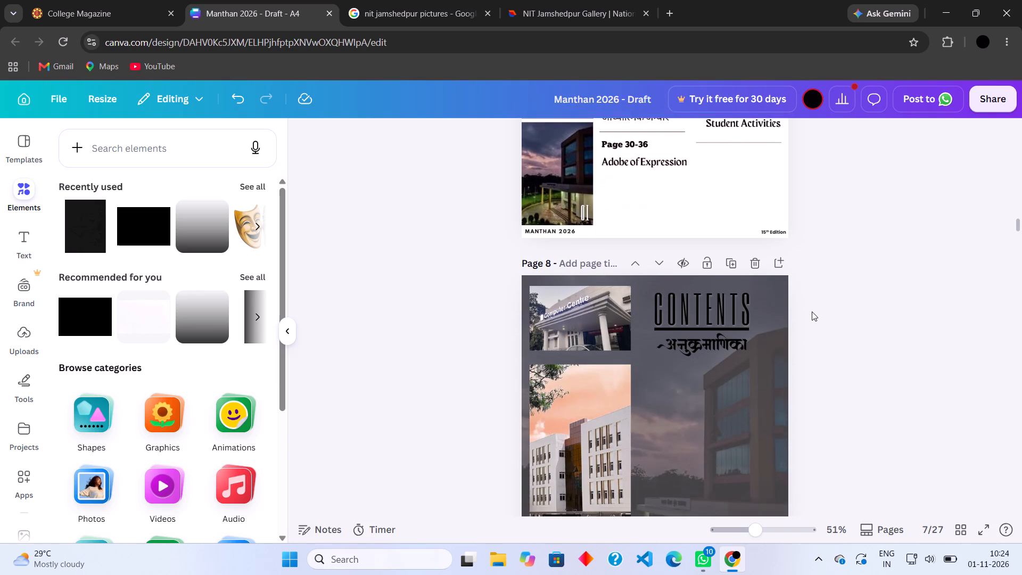
scroll(812, 311, down, 4)
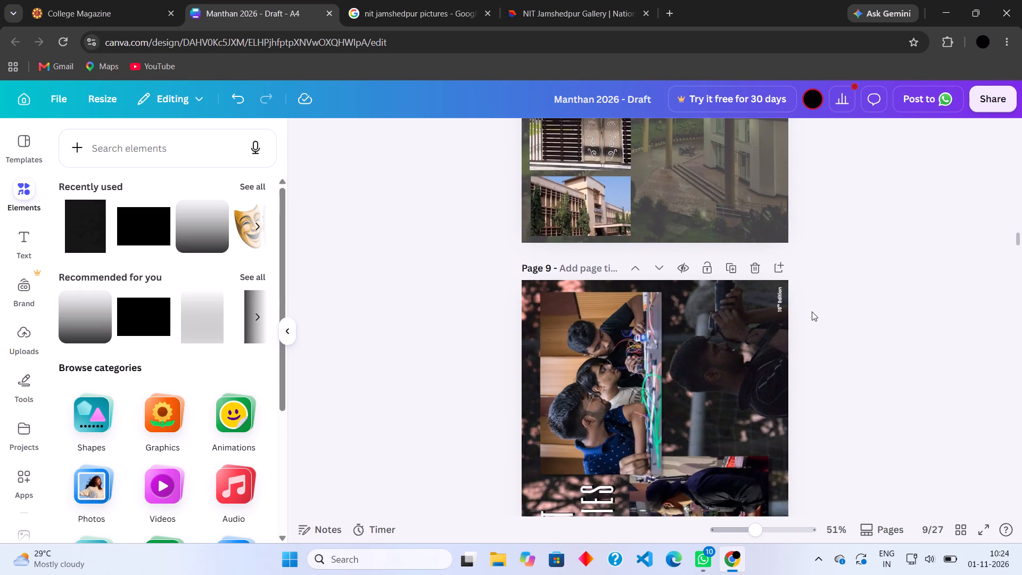
scroll(812, 311, down, 1)
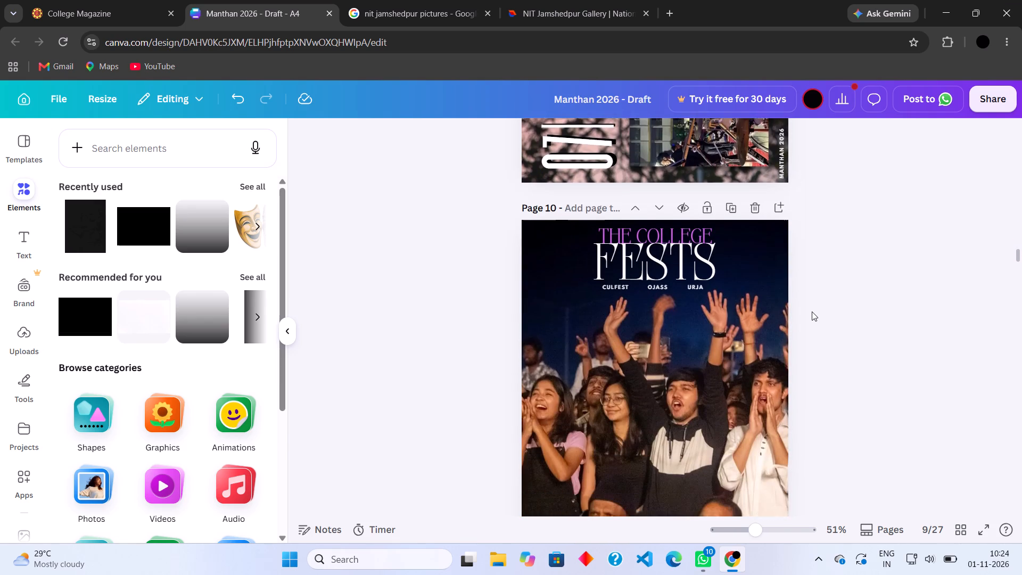
scroll(812, 311, down, 3)
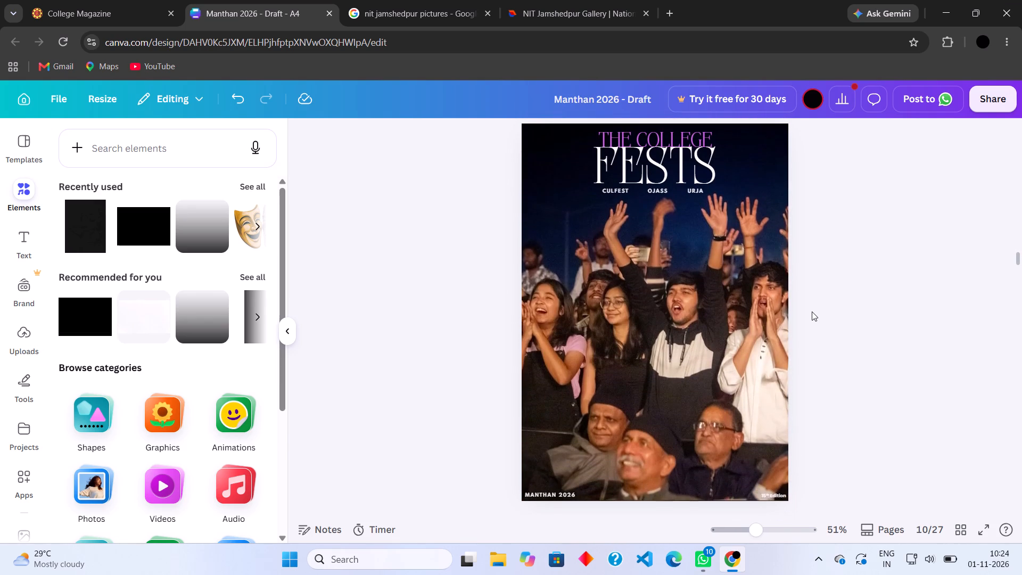
scroll(812, 311, down, 7)
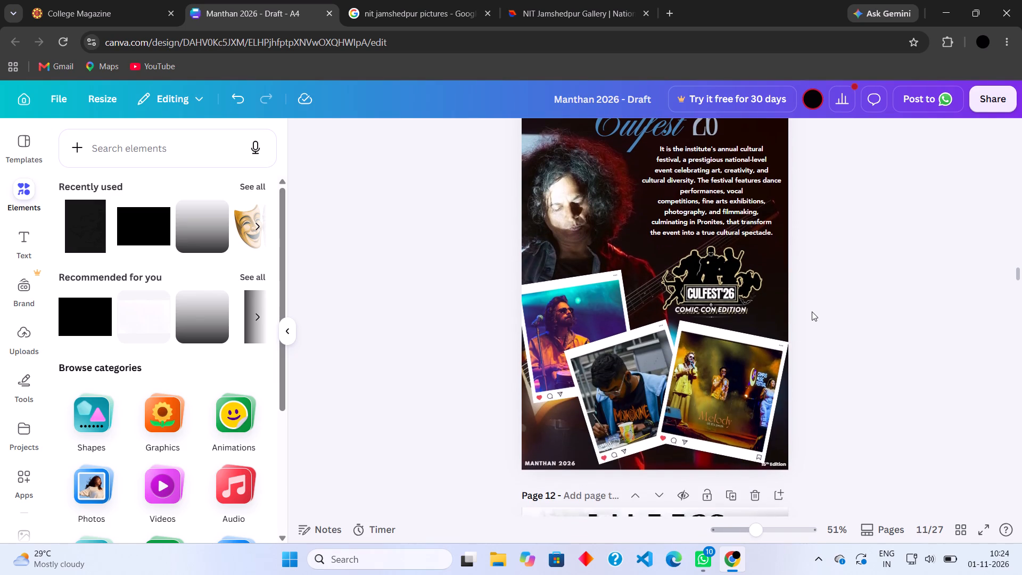
scroll(812, 311, down, 1)
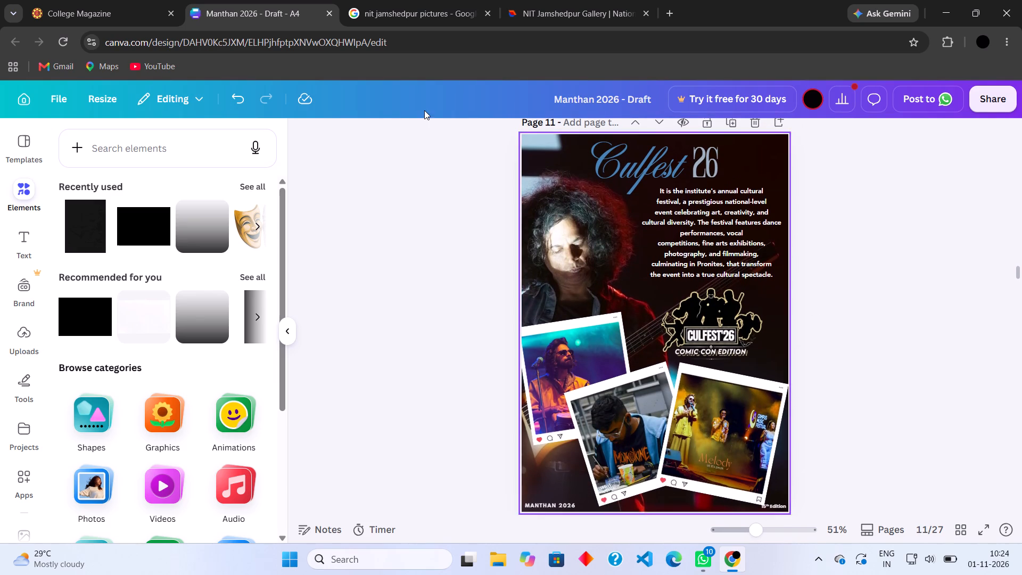
Examine the College Magazine PDF's layouts after its contents page, from the Magazine Committee page to the Chairman's Note.
click(127, 14)
scroll(514, 330, down, 2)
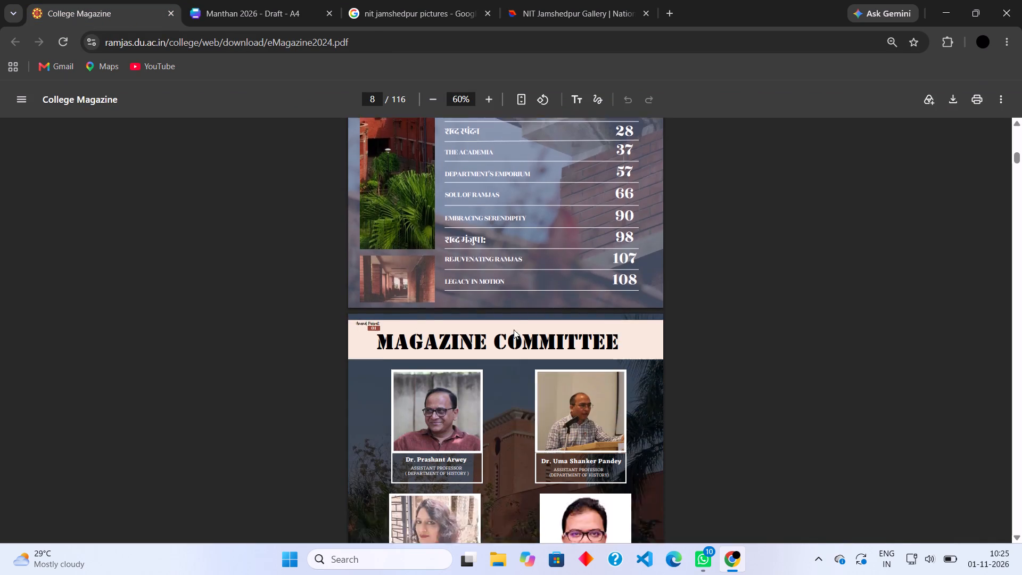
scroll(514, 330, down, 4)
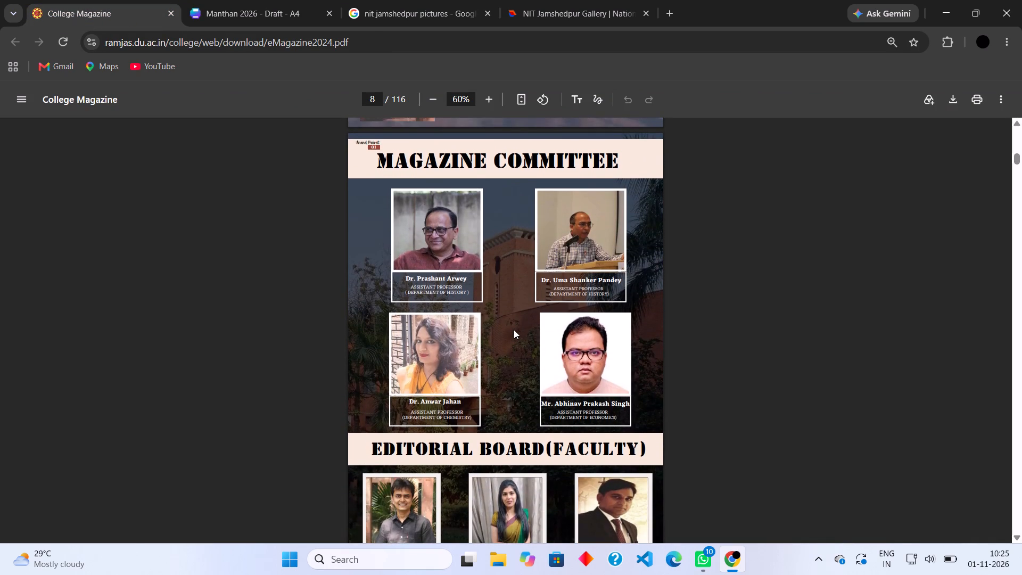
scroll(514, 330, down, 3)
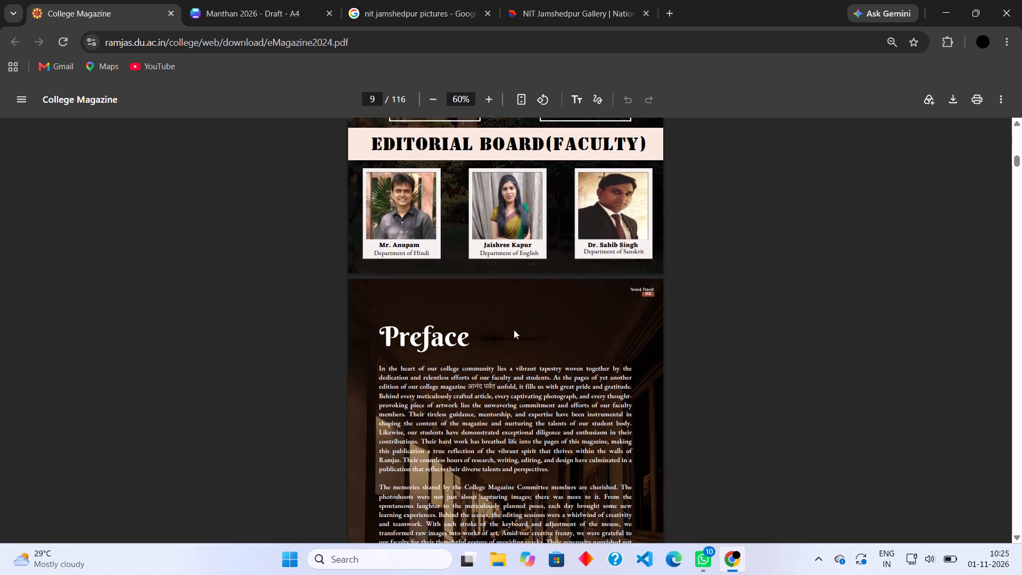
scroll(514, 330, down, 6)
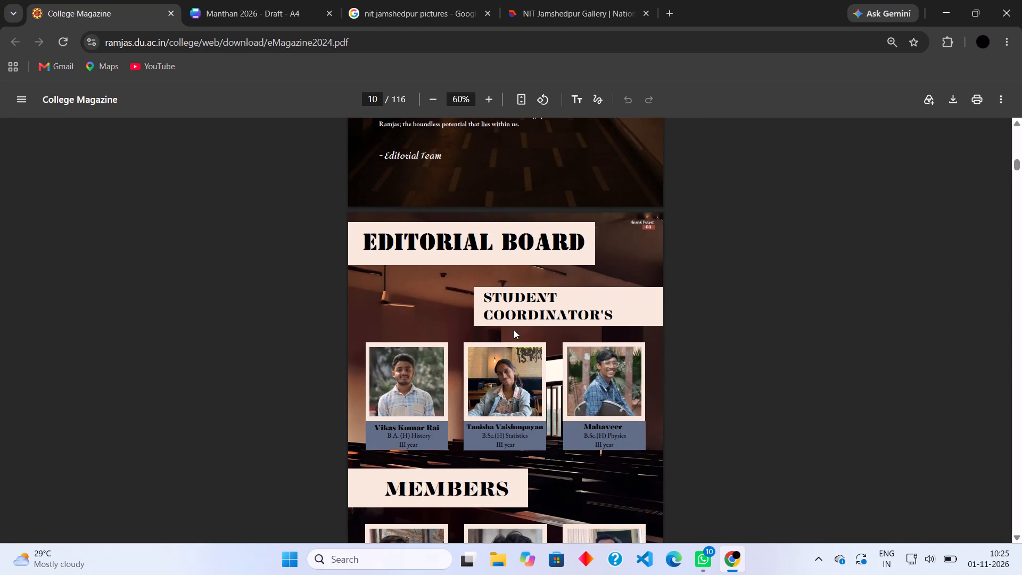
scroll(514, 330, down, 7)
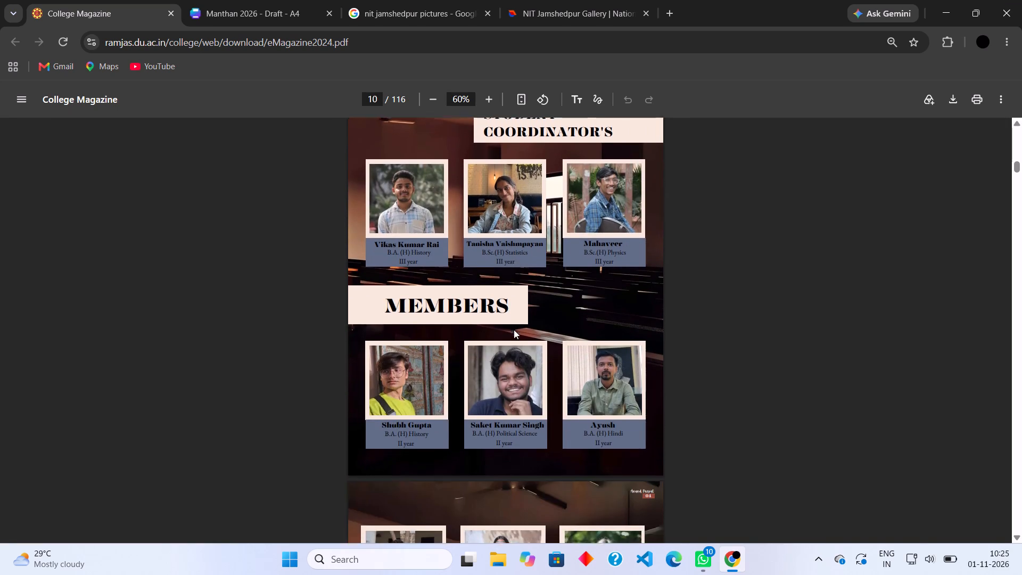
scroll(514, 330, down, 5)
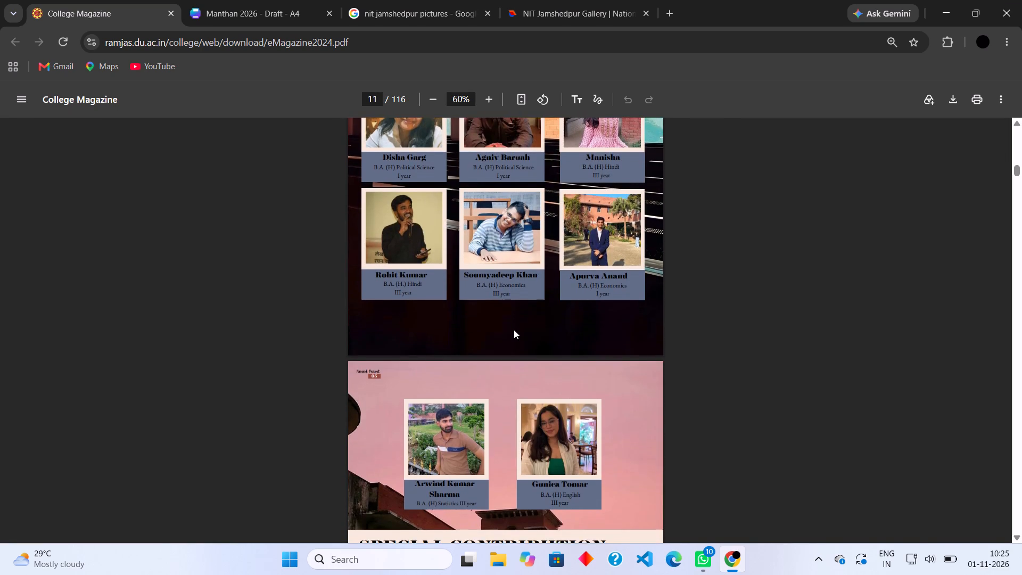
scroll(514, 330, down, 2)
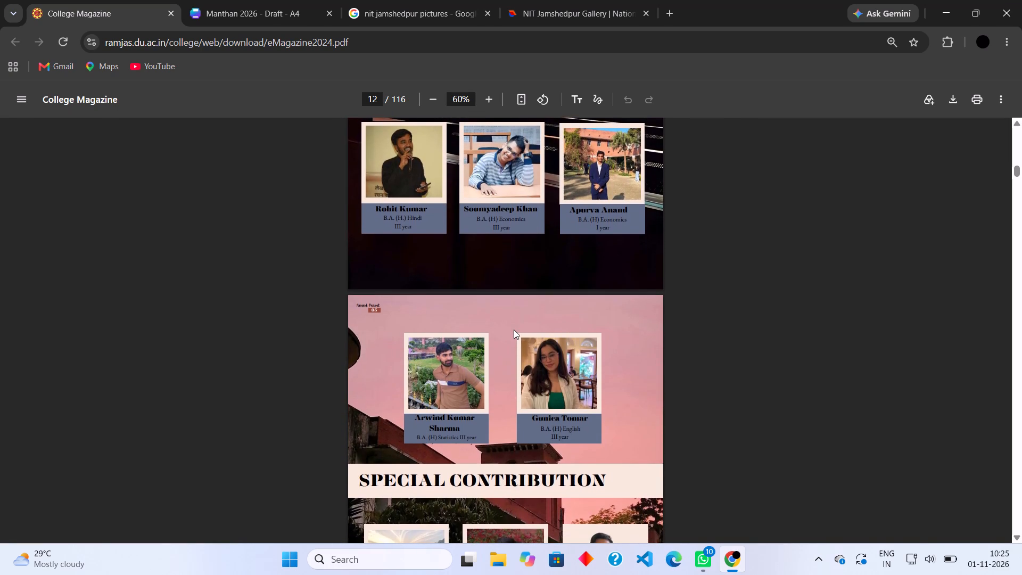
scroll(514, 330, down, 1)
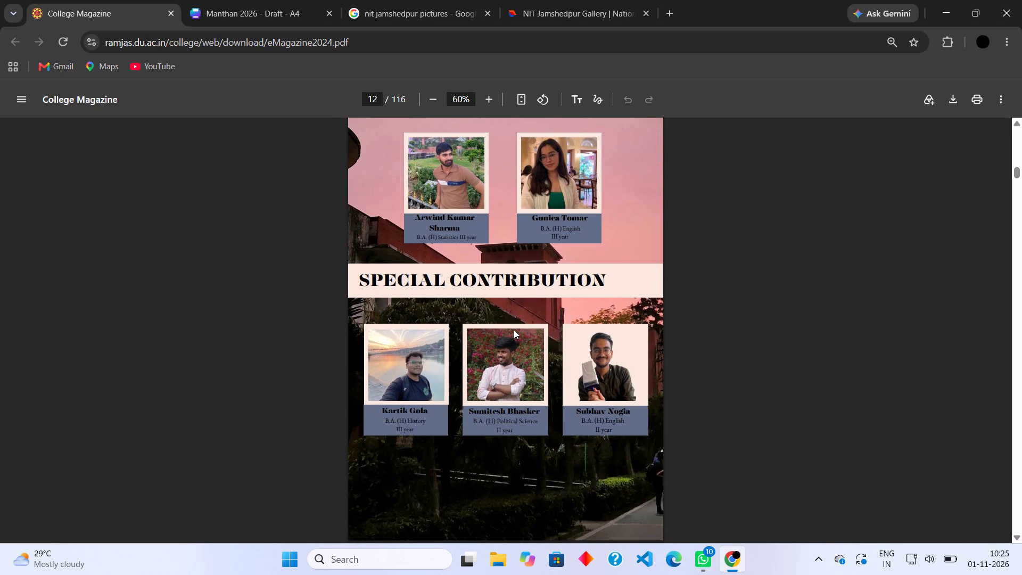
scroll(514, 330, down, 6)
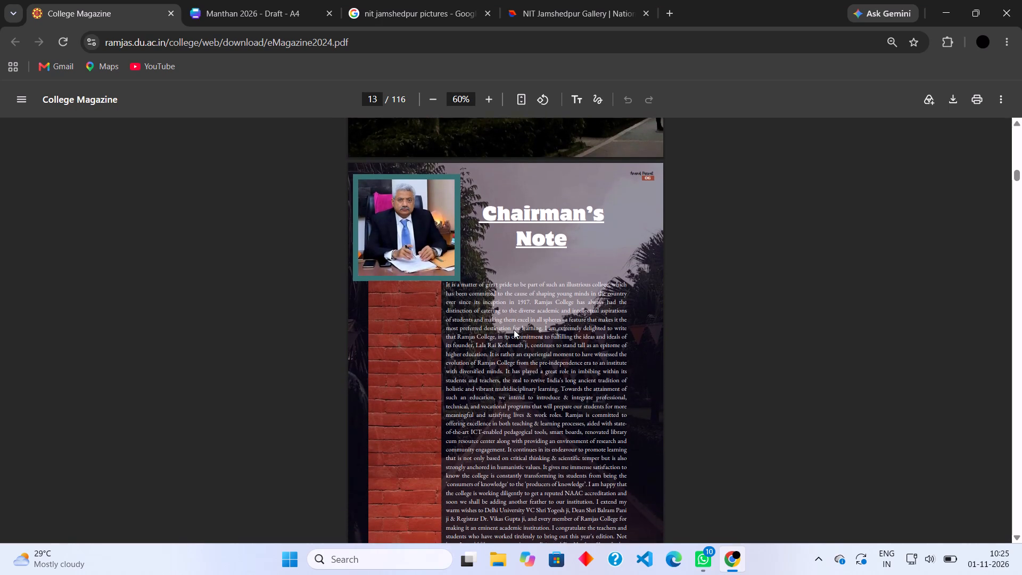
scroll(514, 330, down, 2)
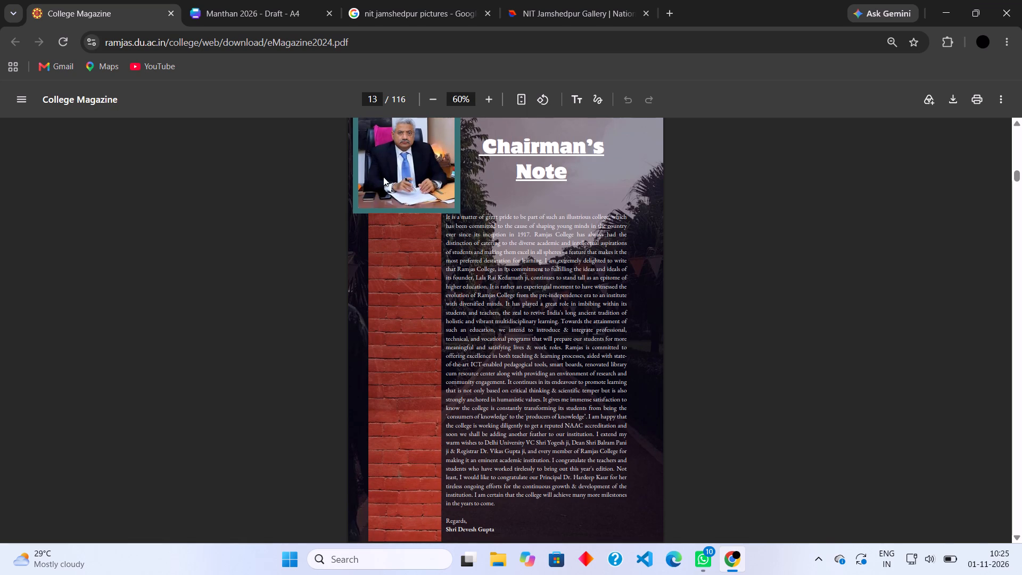
Switch to the Manthan 2026 draft and look through its pages from page 27 back to the cover.
click(254, 0)
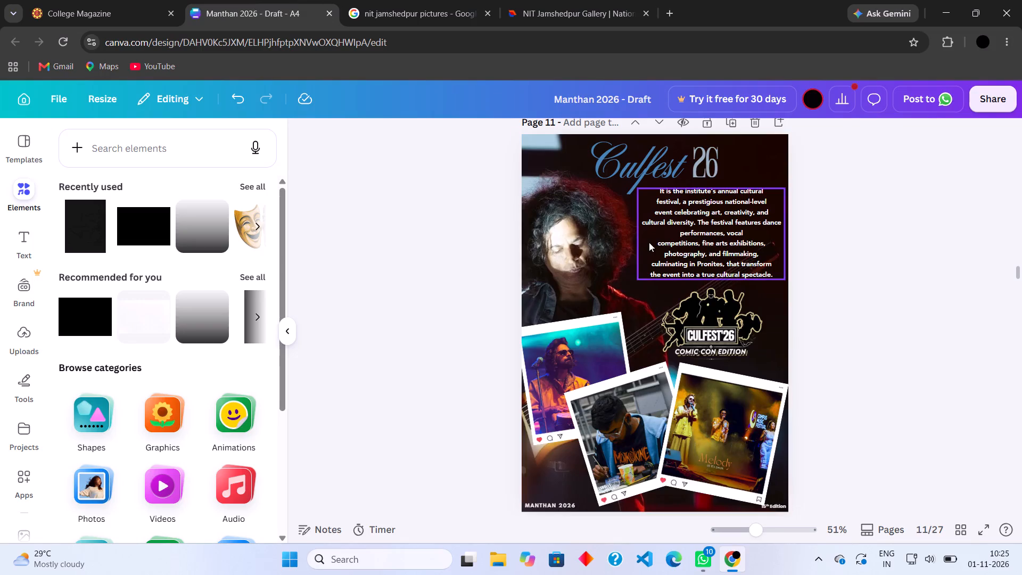
scroll(649, 242, up, 16)
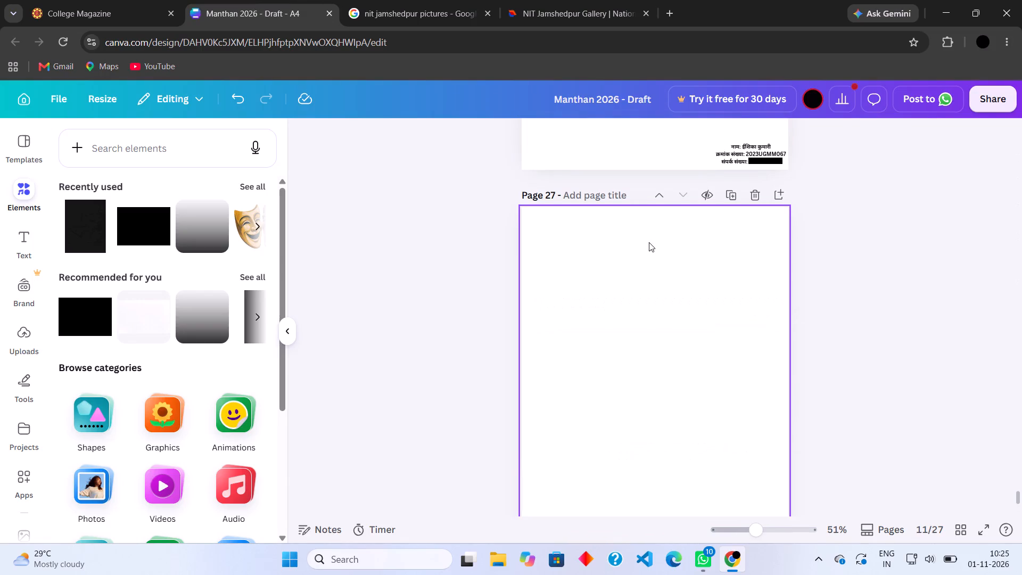
click(871, 309)
scroll(871, 309, up, 6)
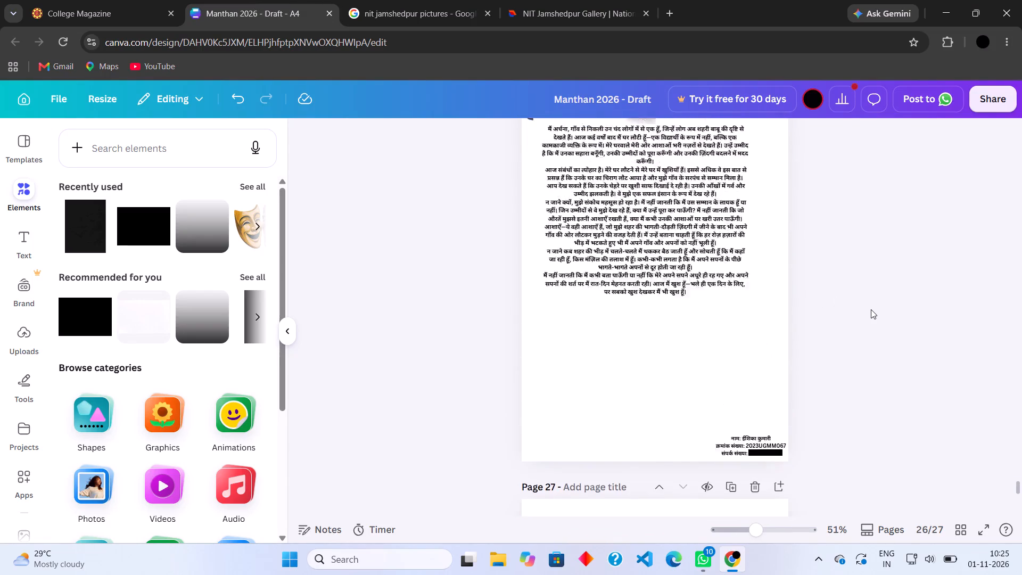
scroll(871, 309, up, 6)
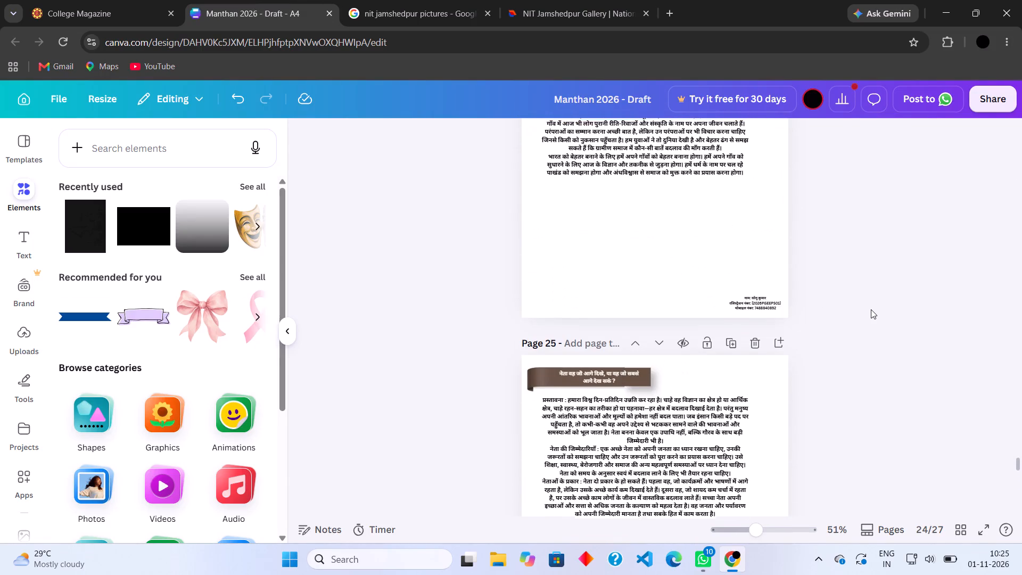
scroll(871, 309, up, 17)
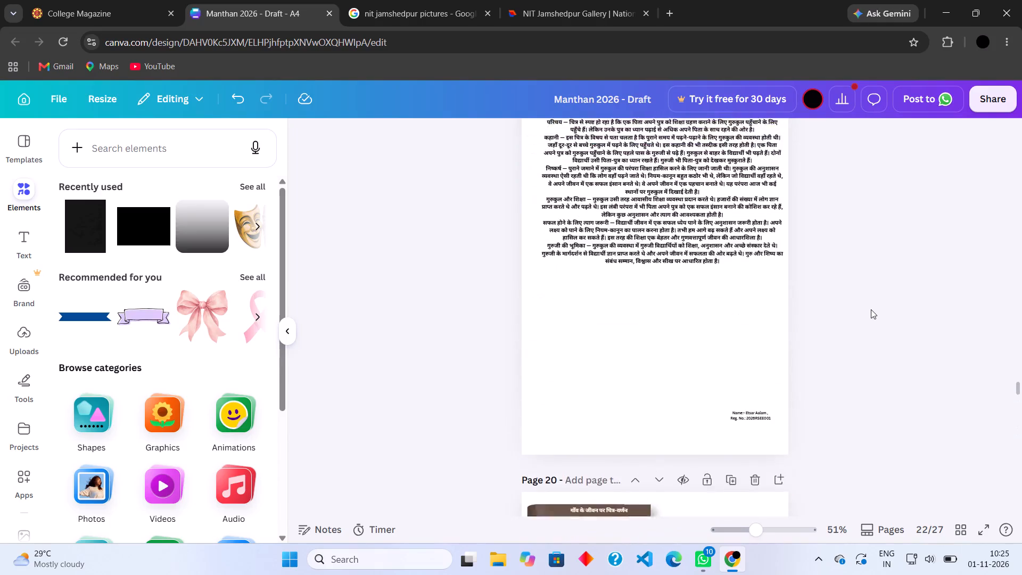
scroll(871, 309, up, 10)
scroll(871, 309, right, 1)
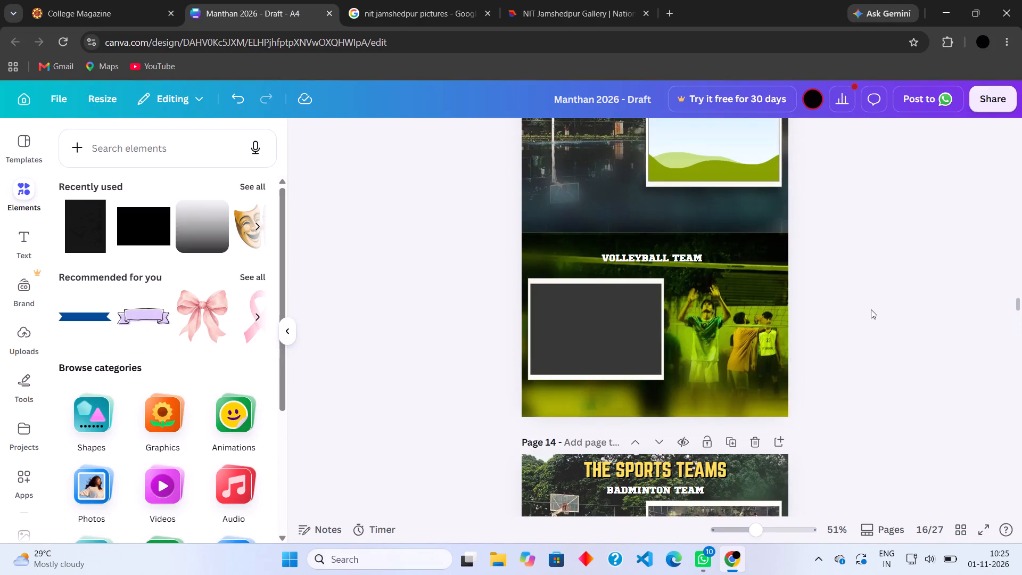
scroll(871, 309, right, 1)
scroll(871, 309, down, 8)
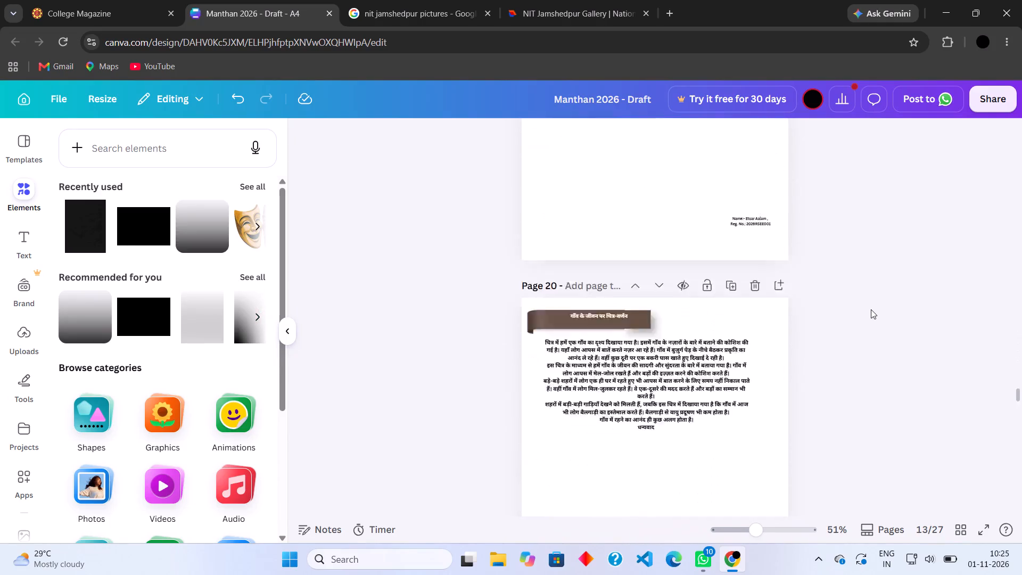
scroll(871, 309, down, 8)
scroll(871, 309, up, 5)
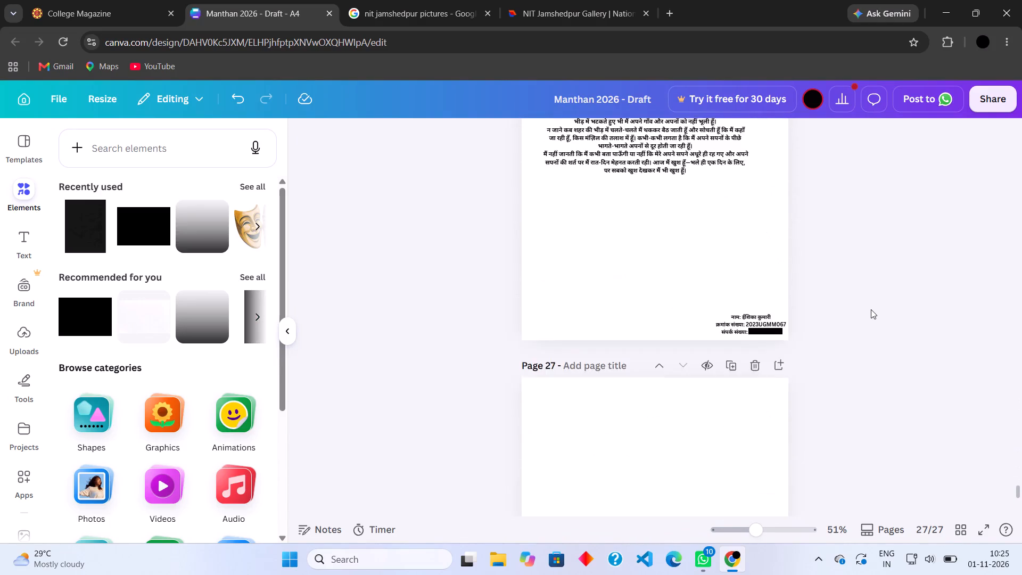
scroll(871, 309, up, 20)
scroll(871, 309, up, 12)
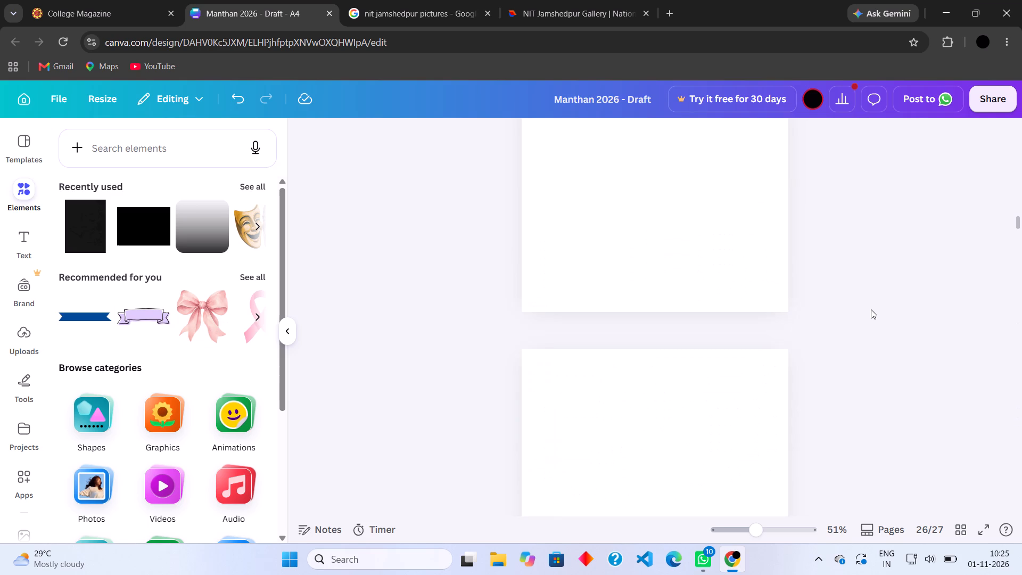
scroll(871, 309, up, 9)
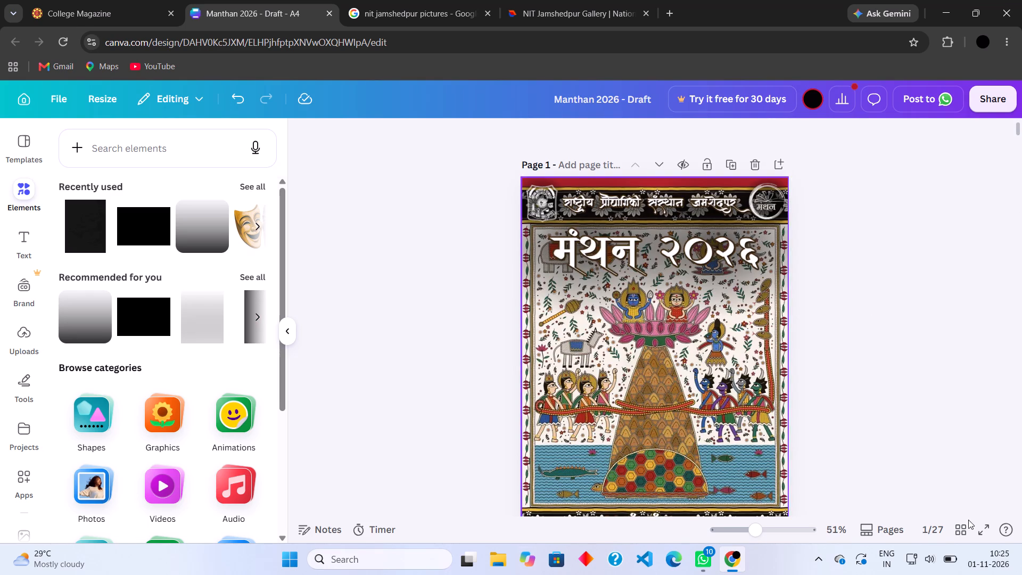
Review the draft's opening pages from the cover to the contents pages, returning to the director's message on page 3.
scroll(887, 330, down, 8)
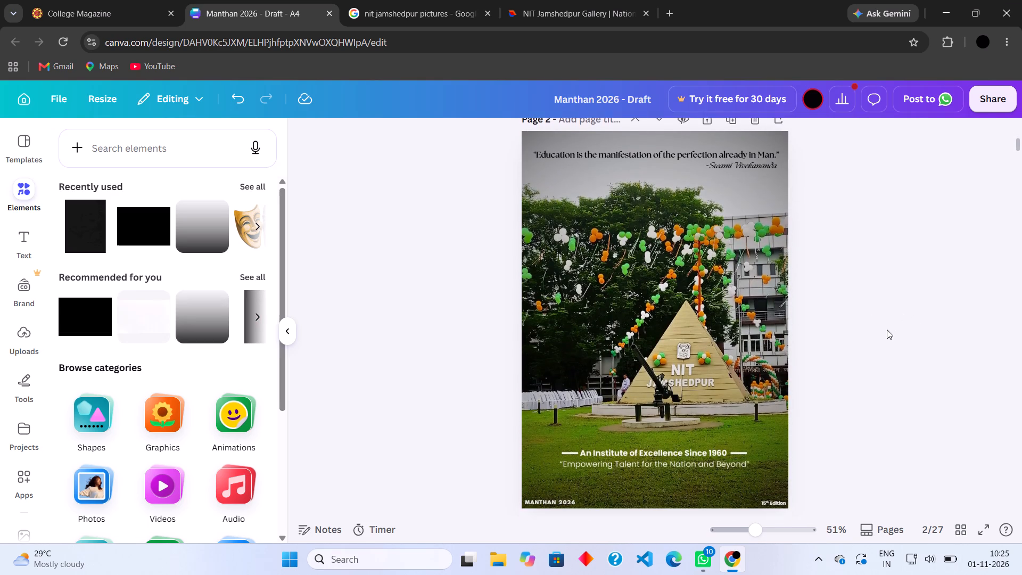
scroll(887, 330, down, 6)
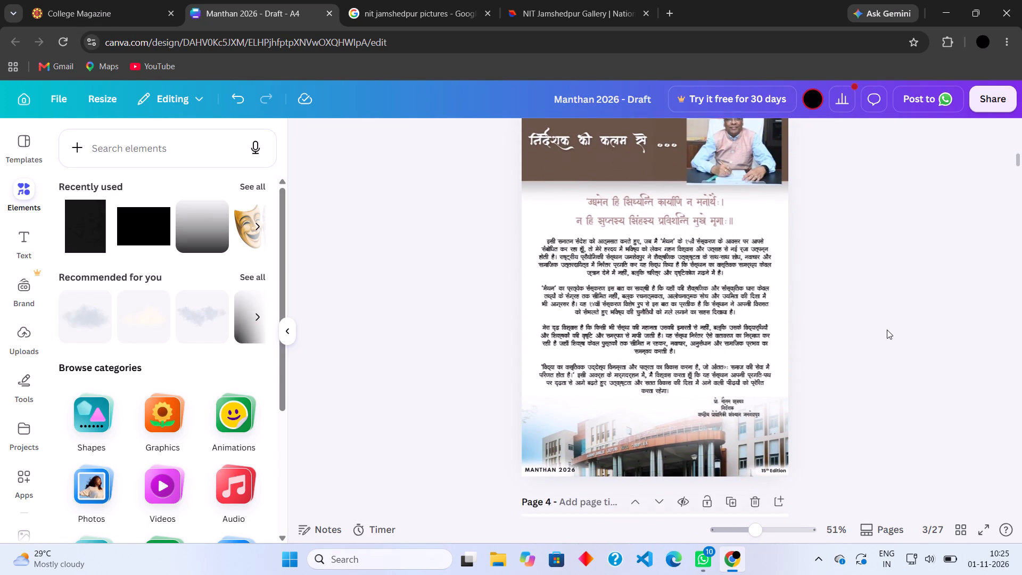
scroll(887, 330, down, 12)
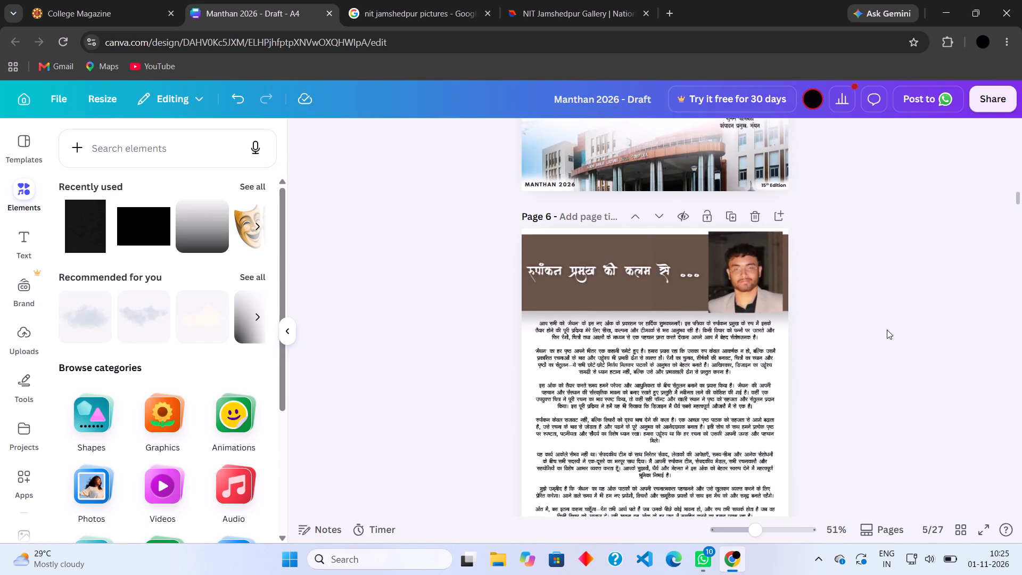
scroll(887, 330, down, 7)
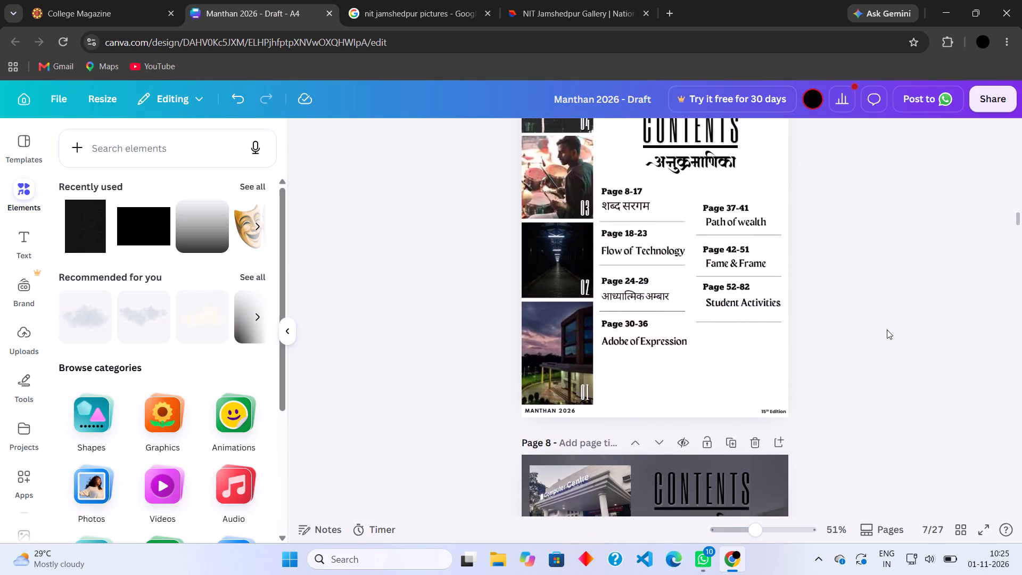
scroll(887, 330, down, 2)
scroll(887, 330, up, 3)
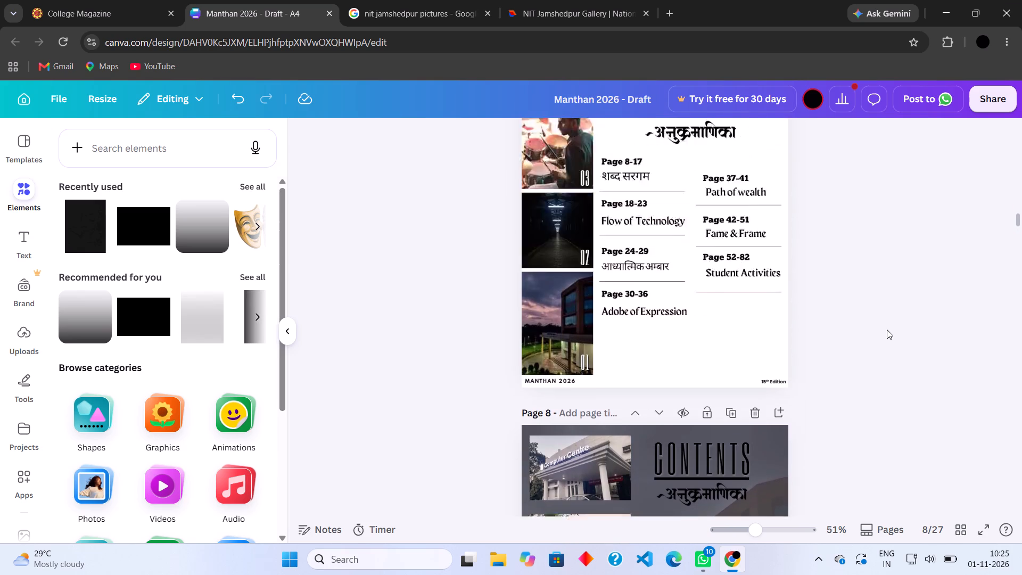
scroll(887, 330, up, 7)
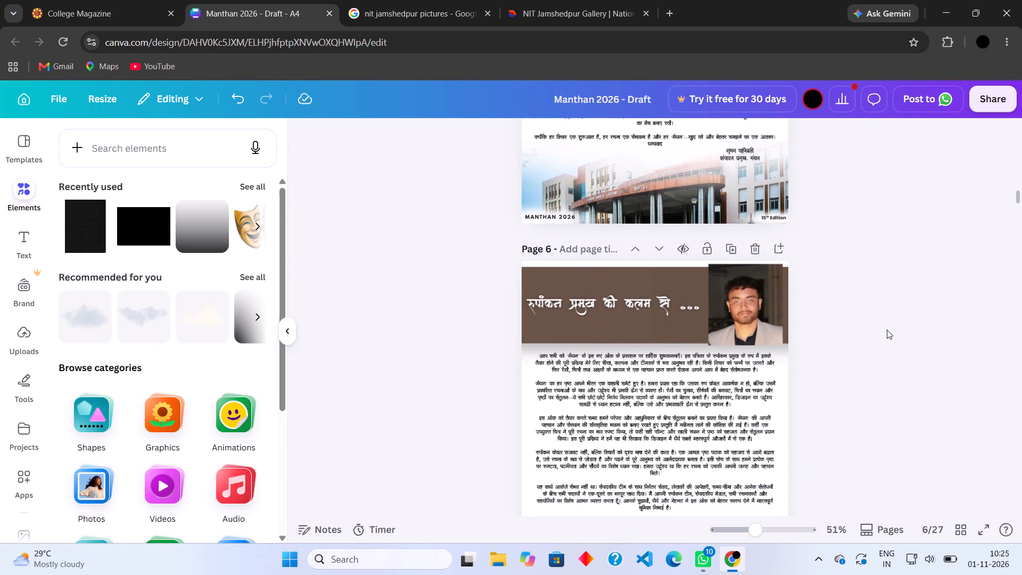
scroll(887, 330, up, 5)
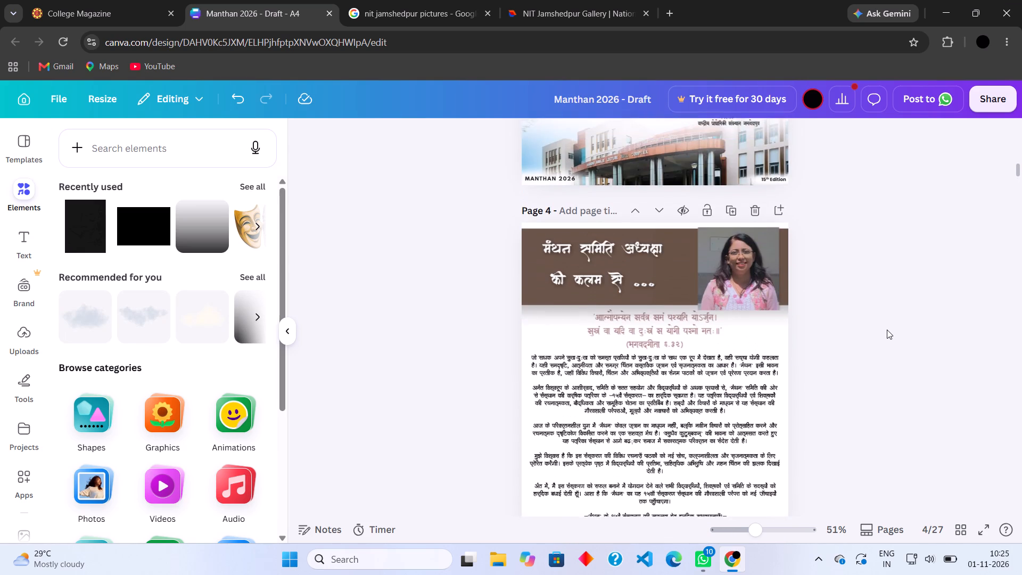
scroll(887, 330, up, 4)
scroll(887, 330, down, 1)
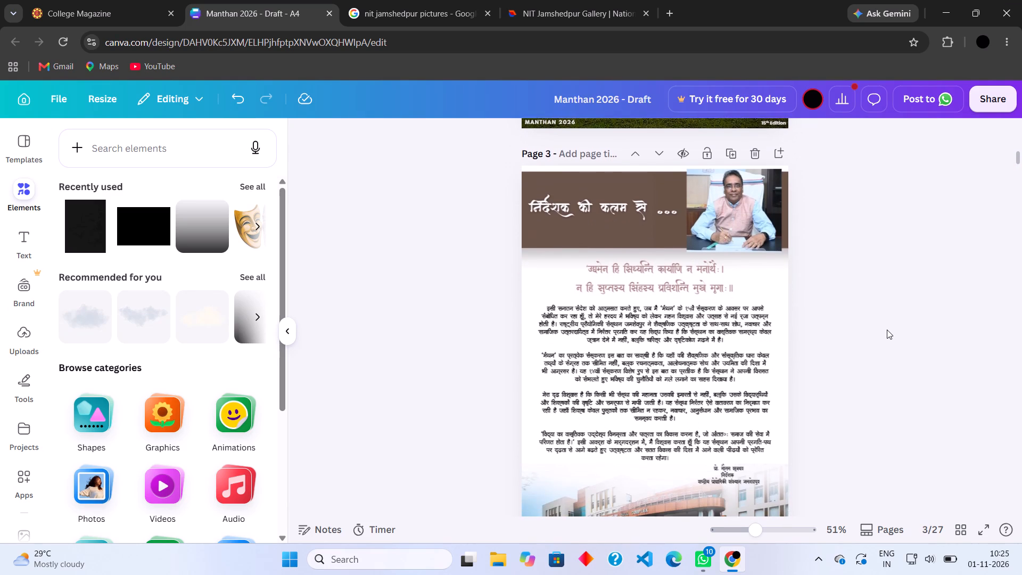
scroll(887, 330, down, 1)
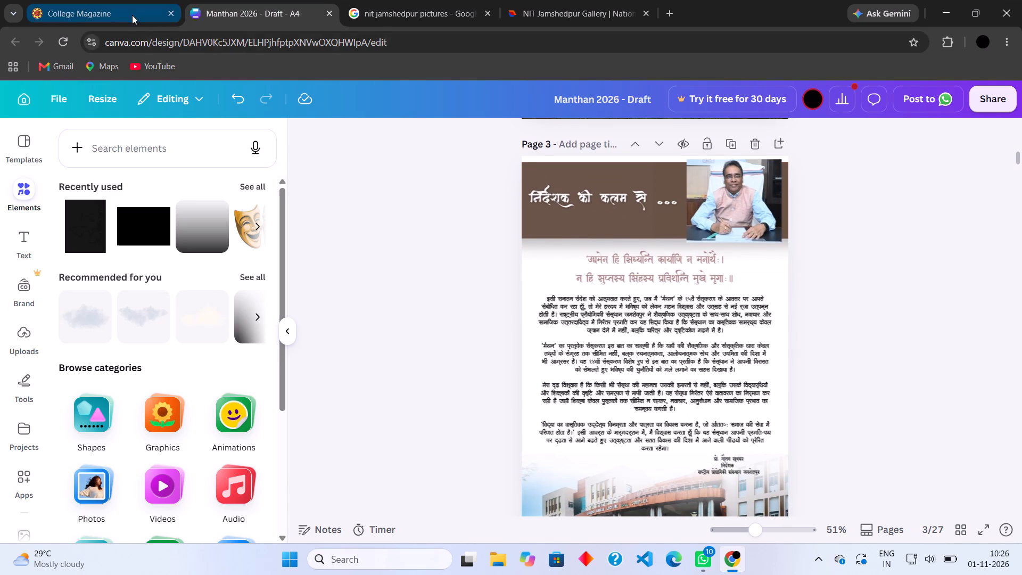
Examine the From the Principal's Desk page in the College Magazine PDF for comparison with the director's message.
click(132, 15)
scroll(397, 420, down, 2)
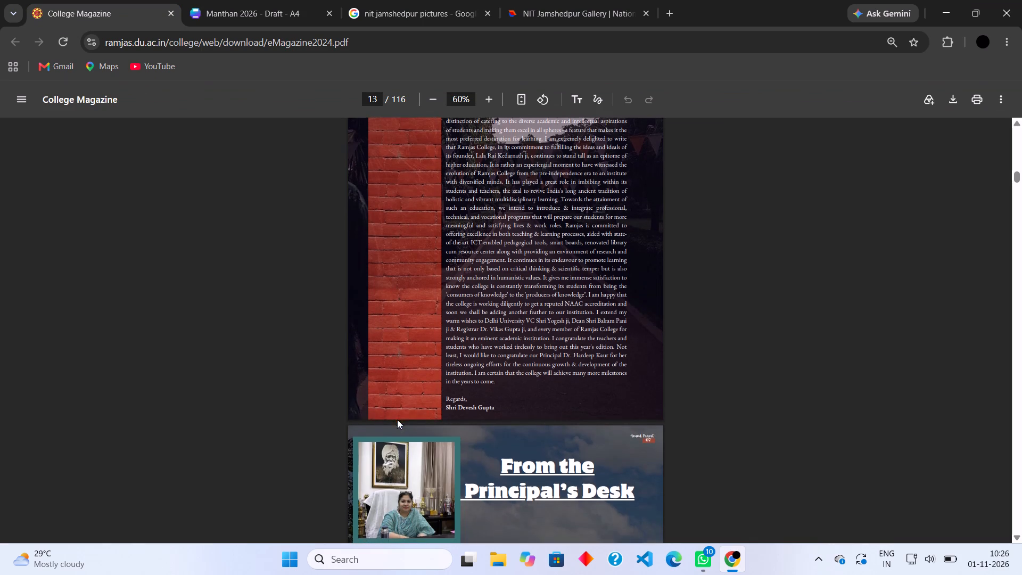
scroll(397, 420, down, 4)
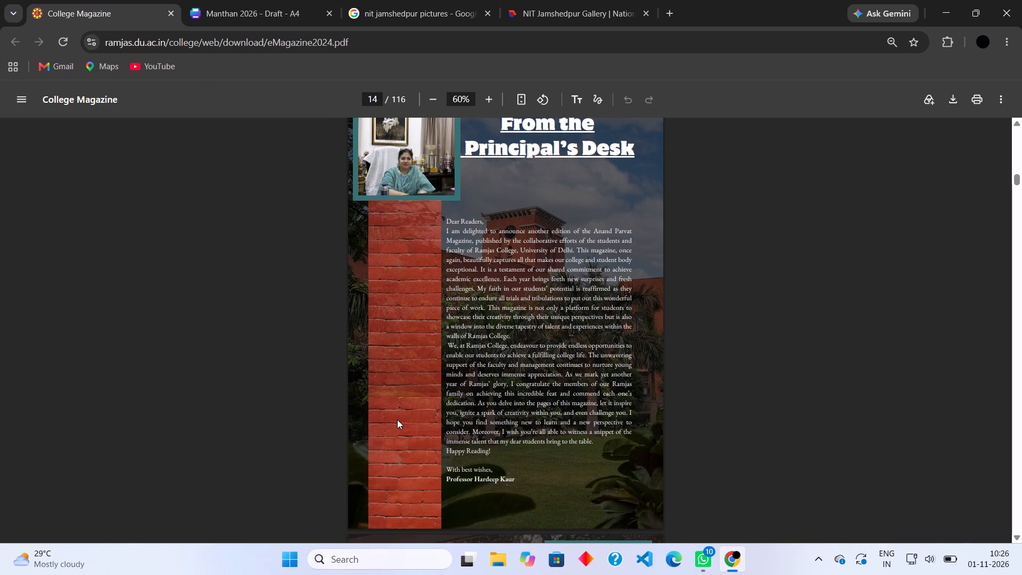
scroll(397, 420, down, 1)
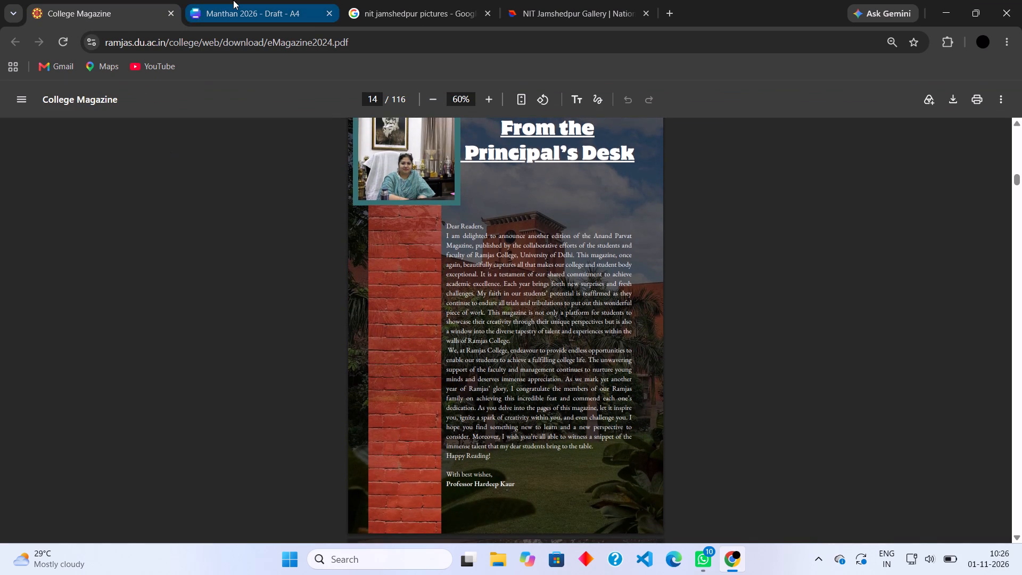
Add a blank page to the Manthan 2026 draft directly after the director's message on page 3.
click(233, 0)
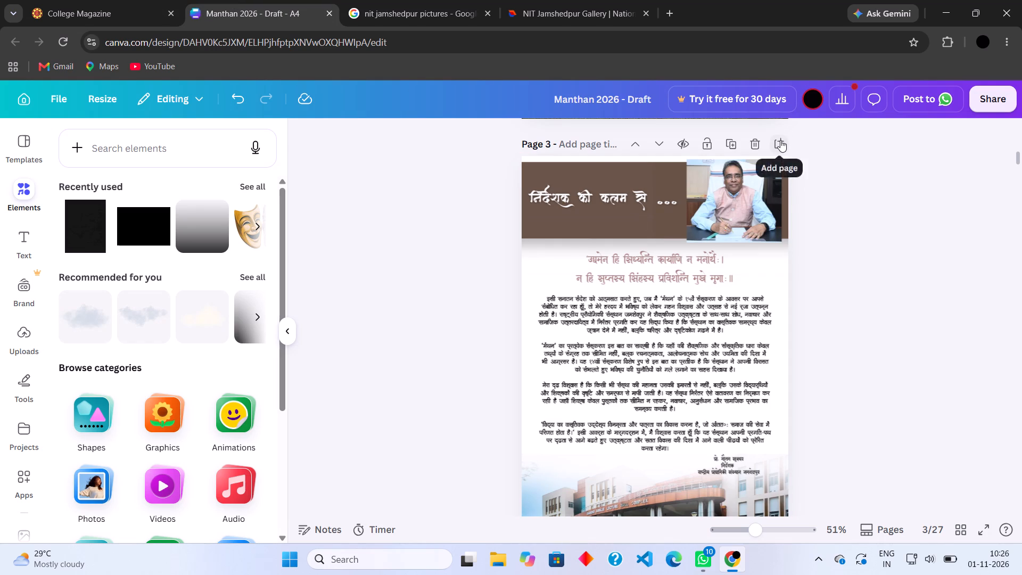
click(780, 140)
scroll(840, 318, down, 1)
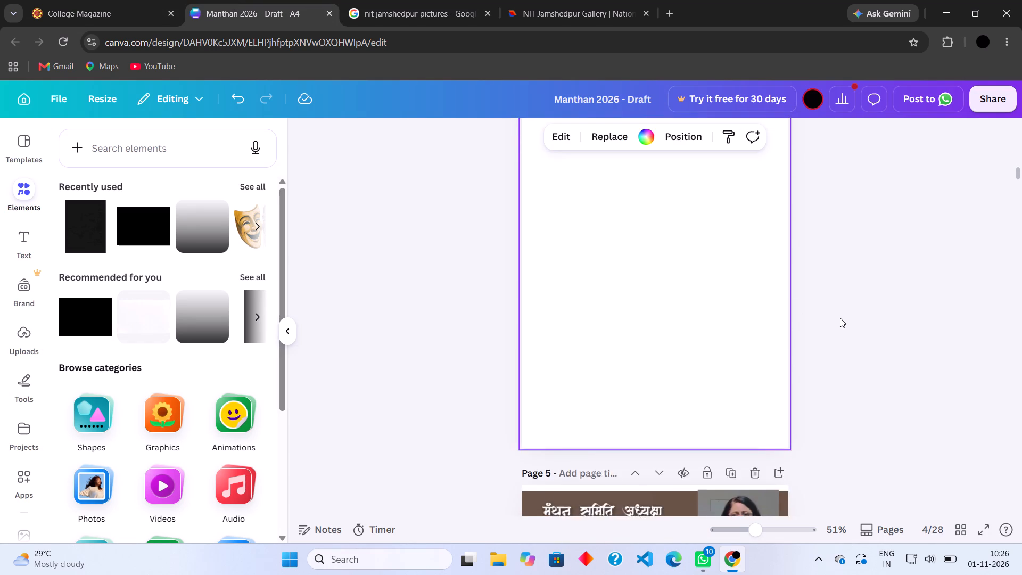
scroll(840, 318, down, 1)
Look for campus photos in the Google image results and the NIT Jamshedpur Gallery page, closing the gallery page when finished.
click(430, 14)
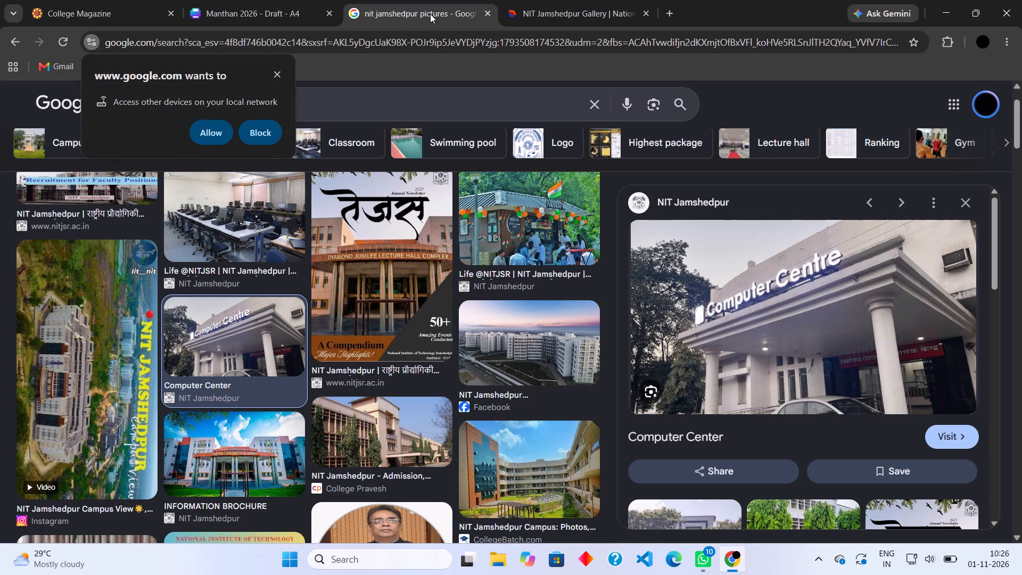
scroll(295, 368, down, 3)
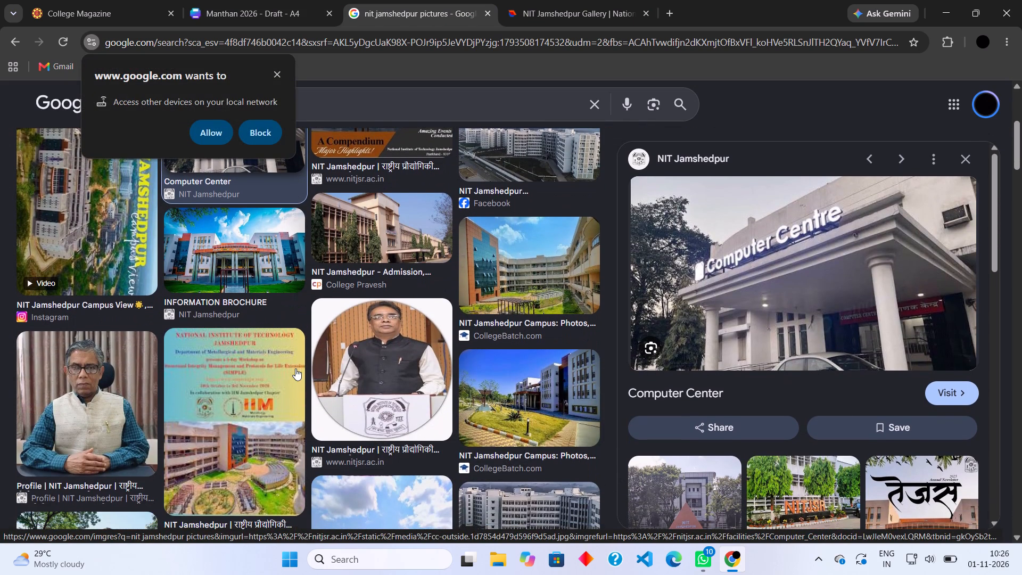
scroll(295, 368, down, 2)
click(561, 0)
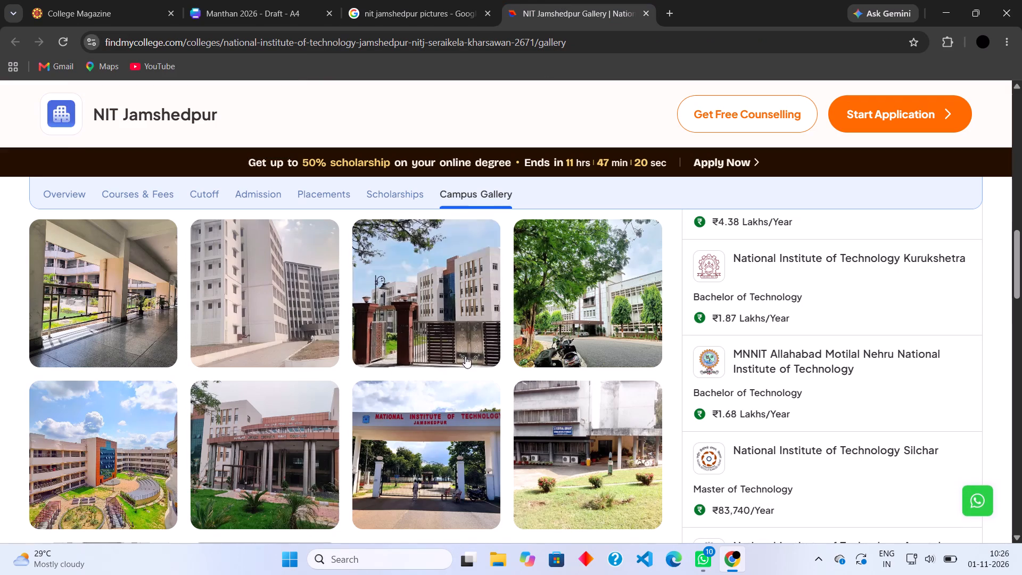
scroll(458, 398, down, 2)
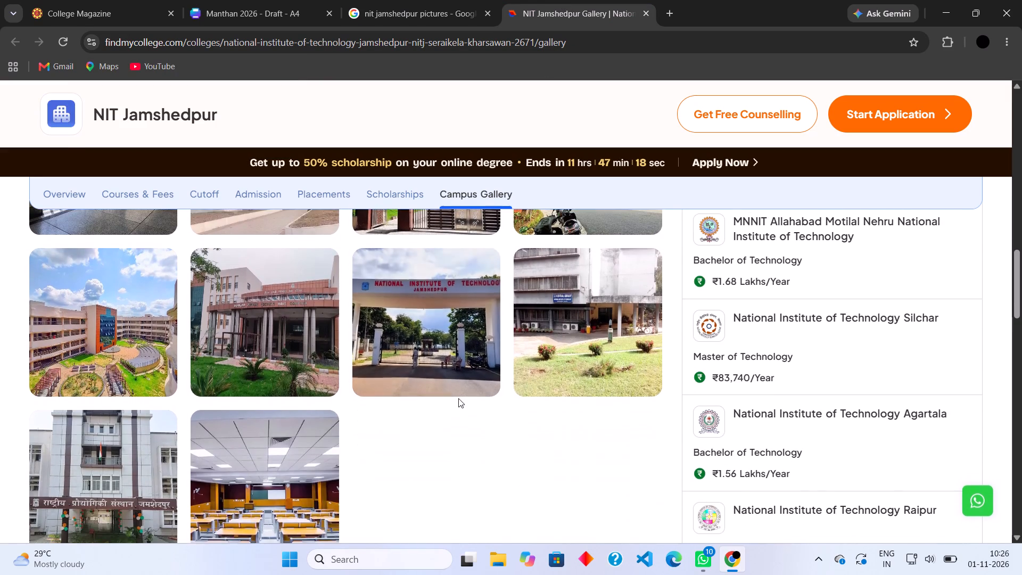
scroll(458, 398, down, 2)
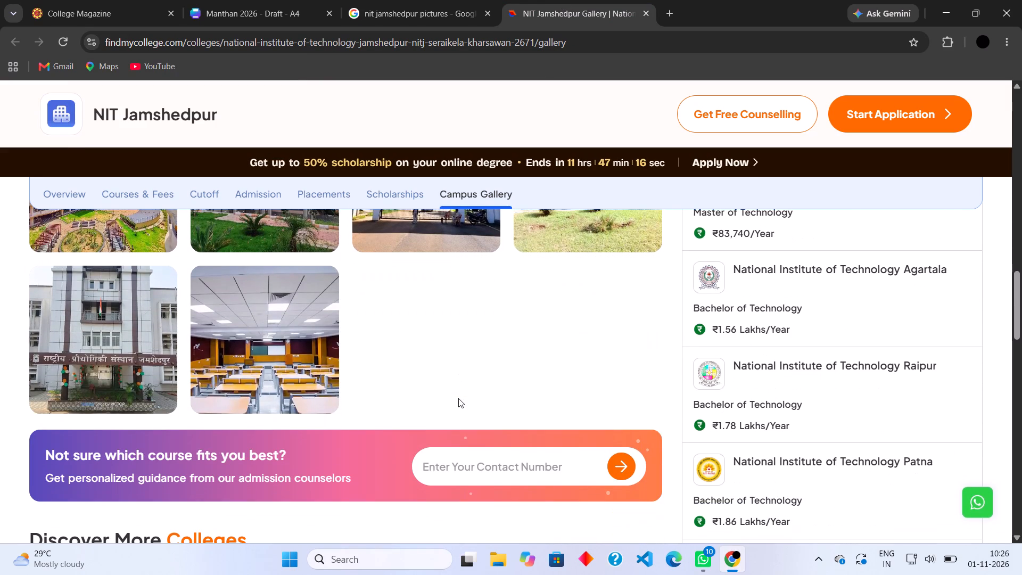
scroll(458, 398, up, 3)
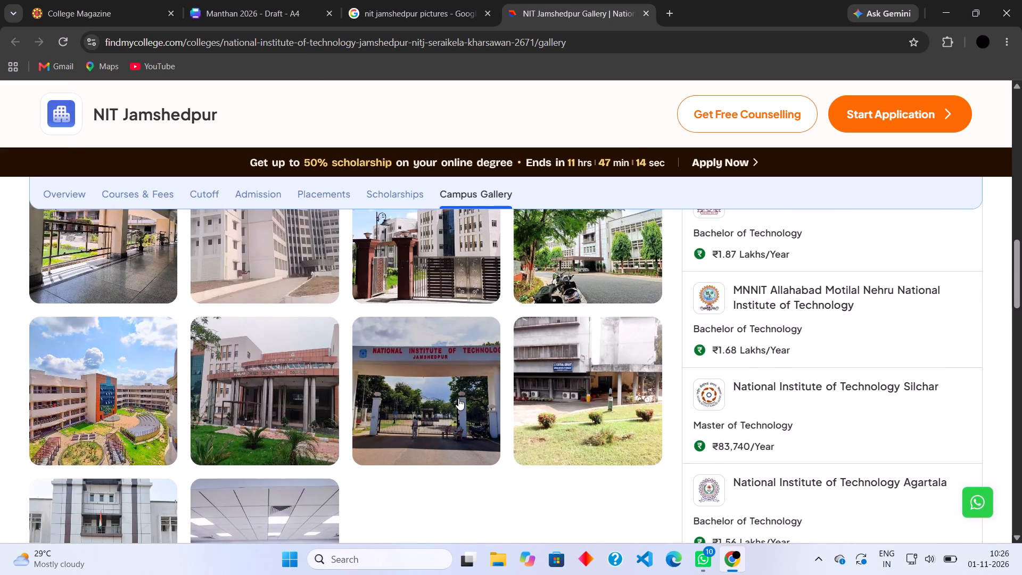
scroll(458, 398, up, 2)
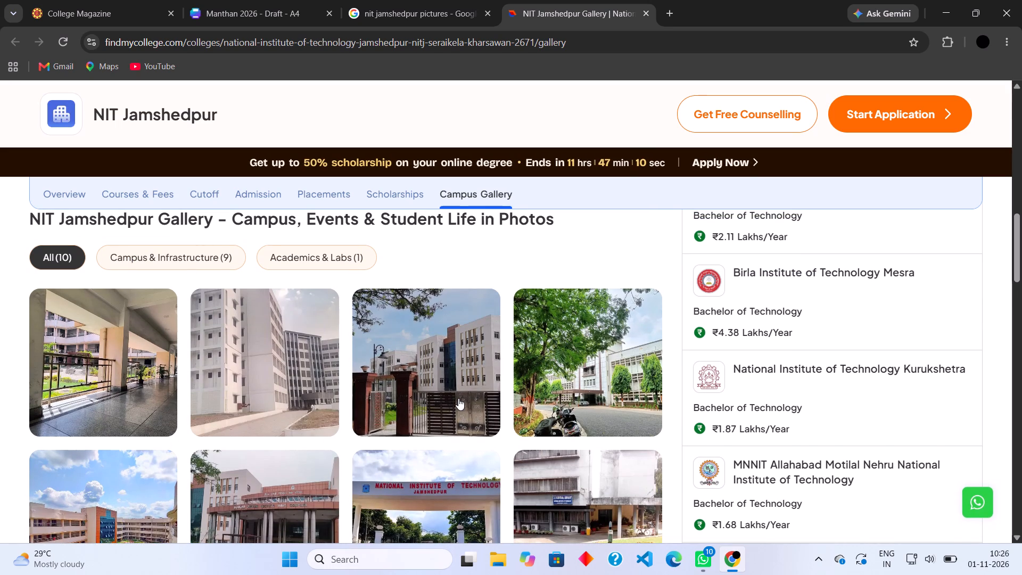
scroll(341, 311, up, 1)
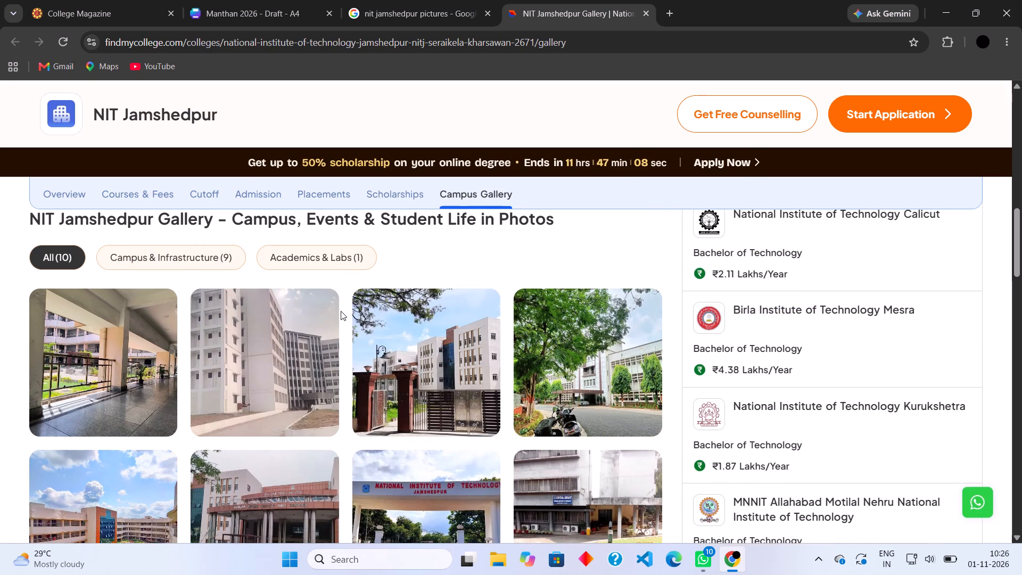
click(646, 13)
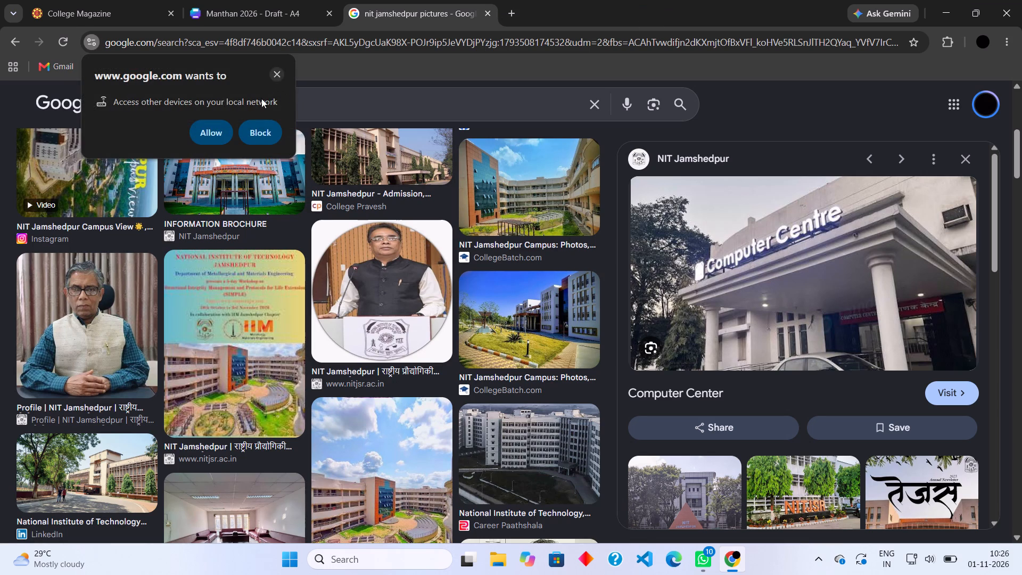
Allow google.com to access other devices on the local network.
click(211, 141)
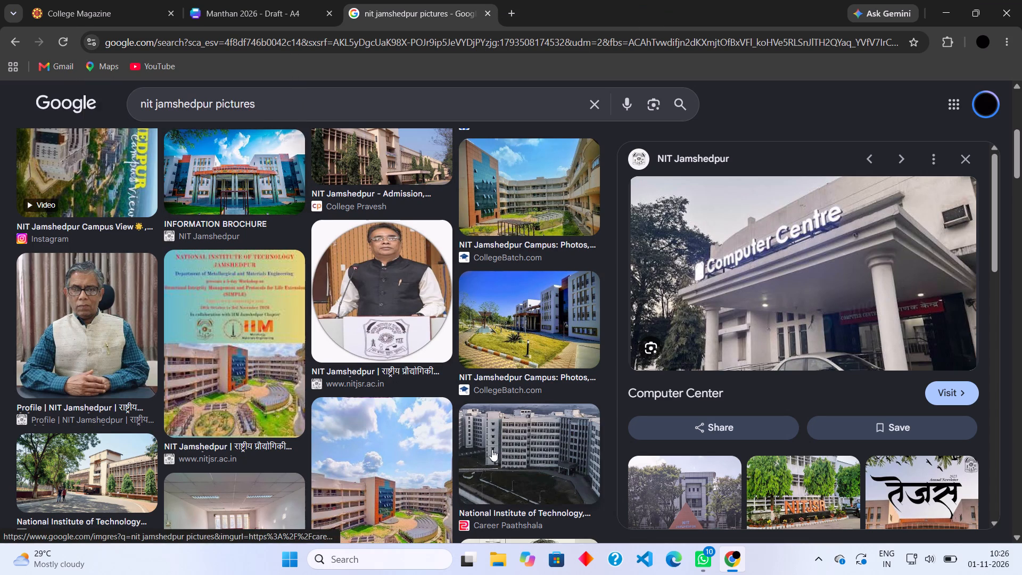
Look through the Google image results for NIT Jamshedpur for a campus photo suited to the new page.
scroll(492, 449, down, 5)
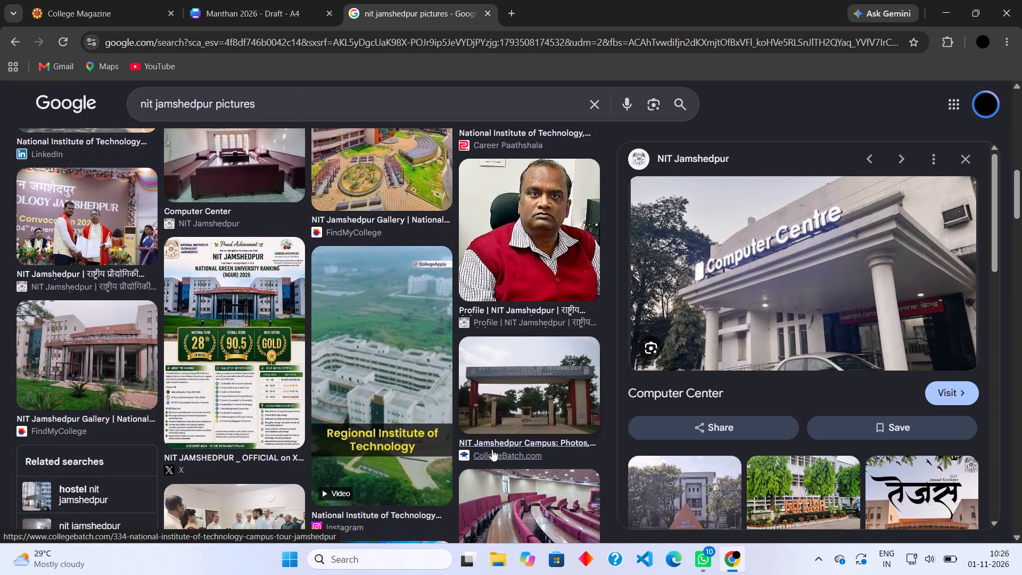
scroll(492, 449, down, 1)
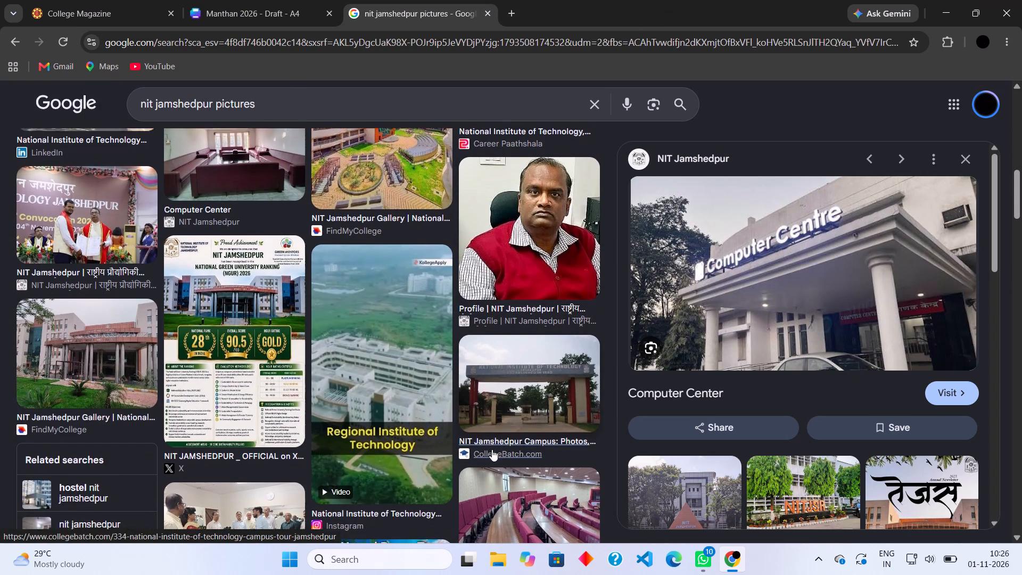
scroll(492, 449, down, 3)
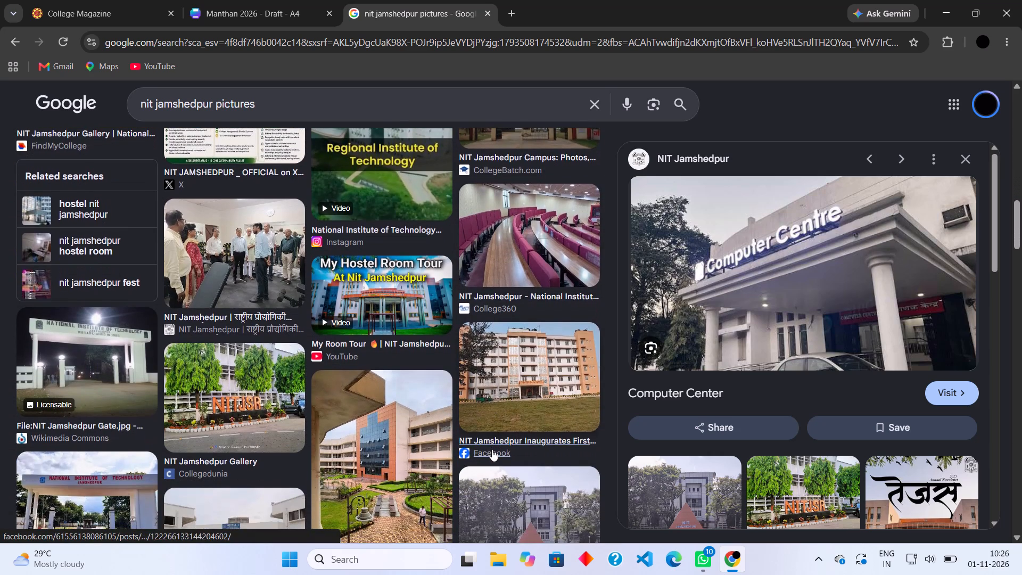
scroll(492, 449, down, 2)
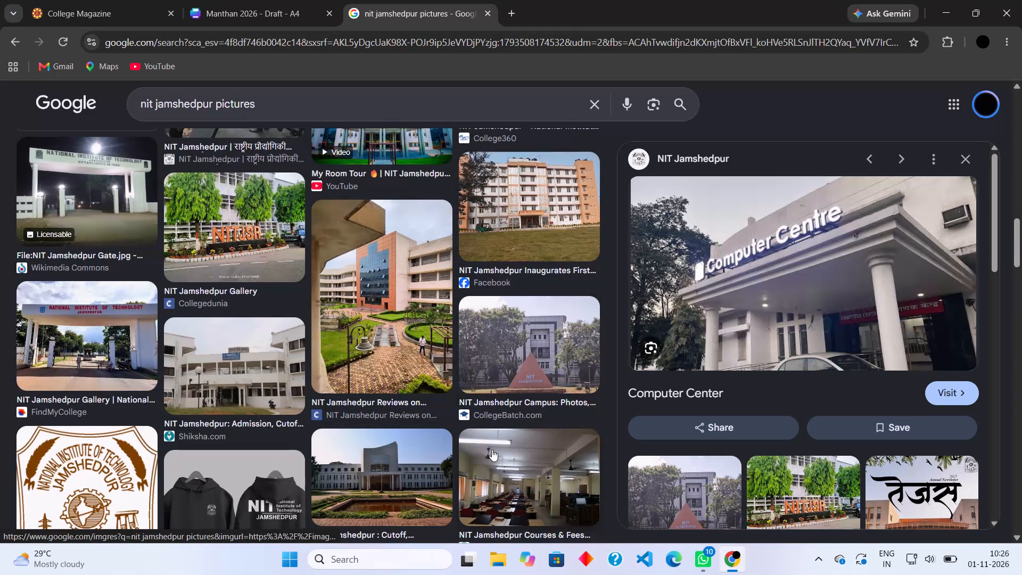
scroll(492, 449, down, 2)
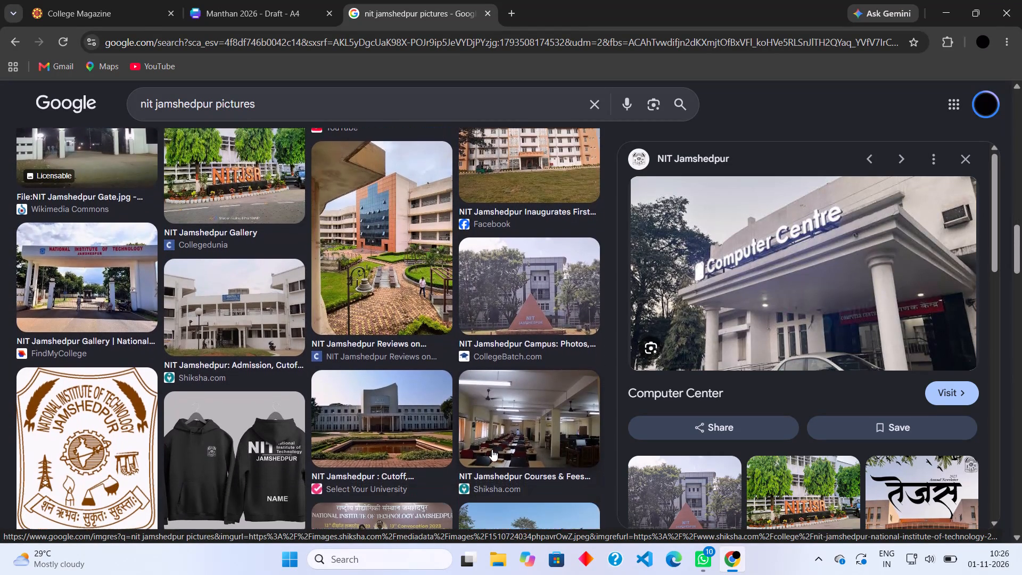
scroll(492, 449, down, 2)
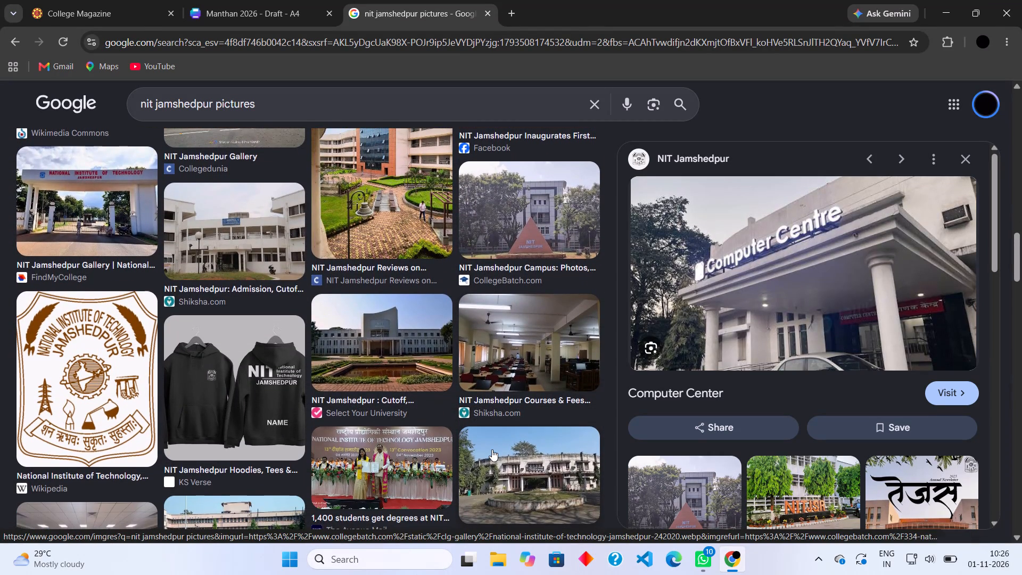
scroll(492, 449, down, 2)
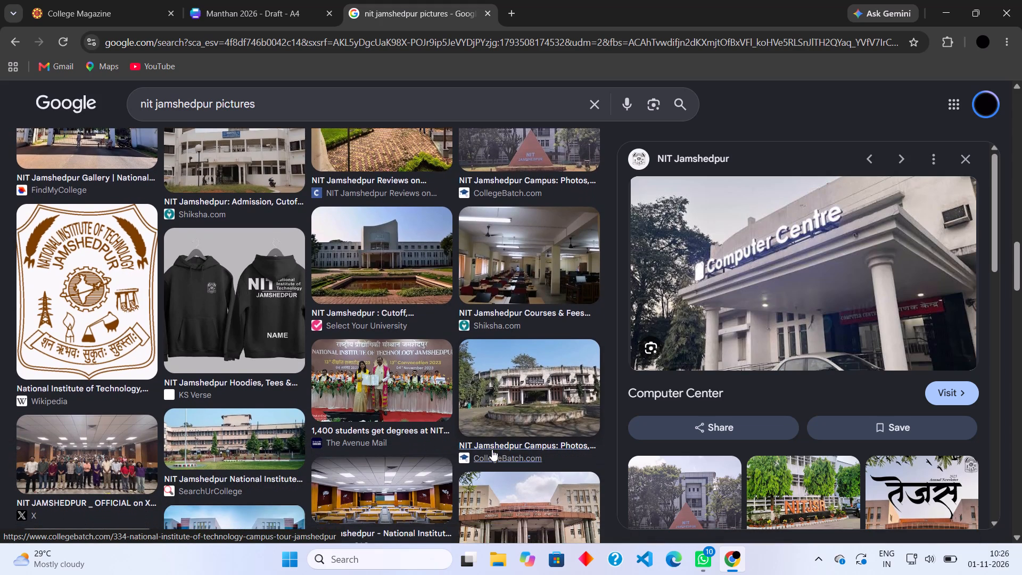
scroll(492, 449, down, 3)
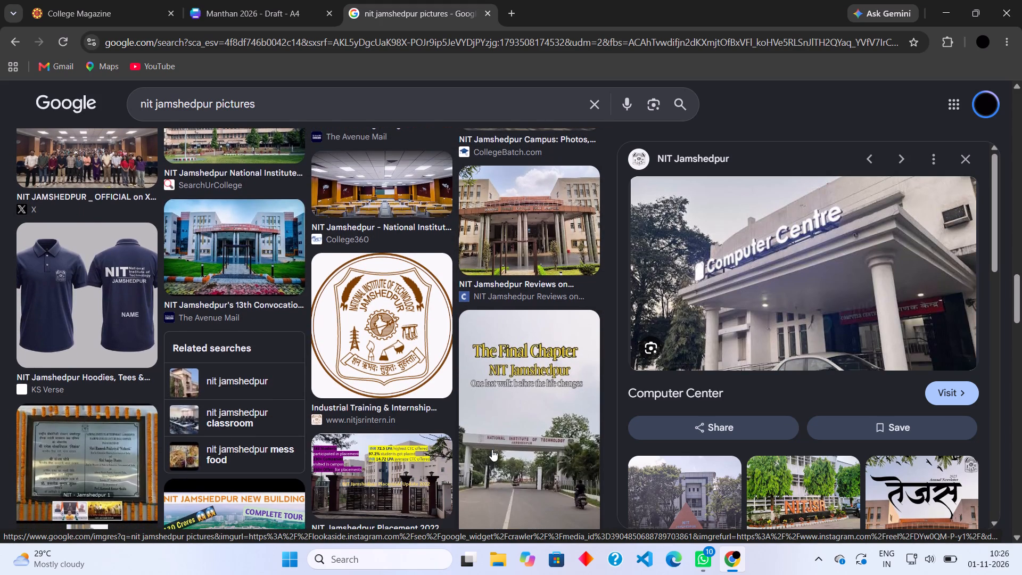
scroll(492, 449, down, 5)
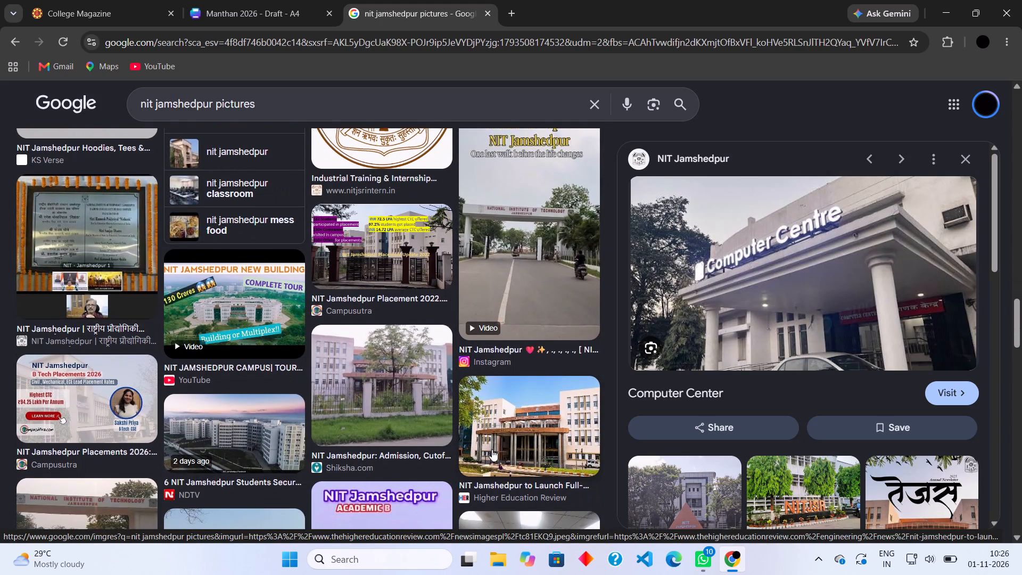
scroll(492, 449, down, 3)
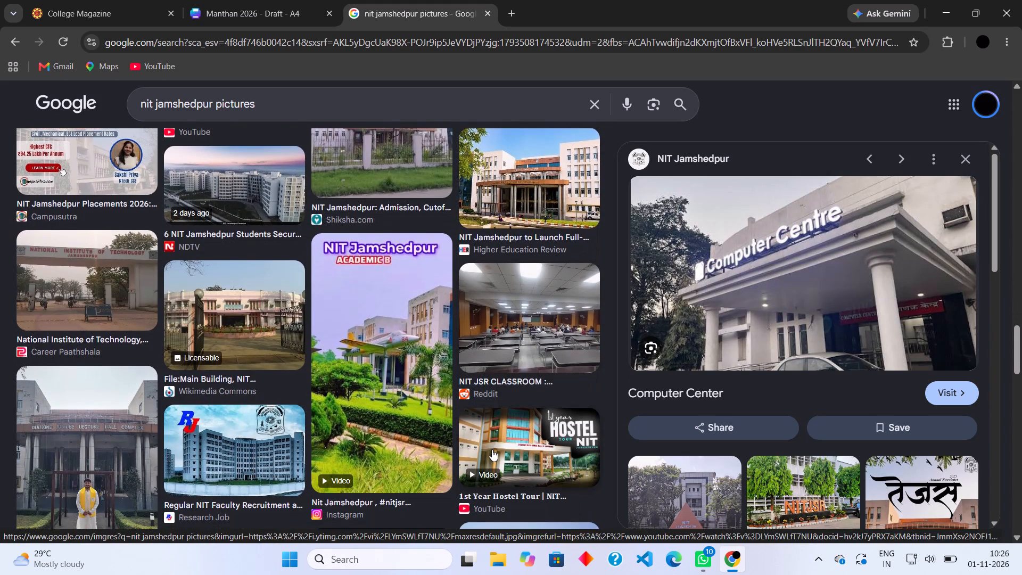
scroll(492, 449, down, 3)
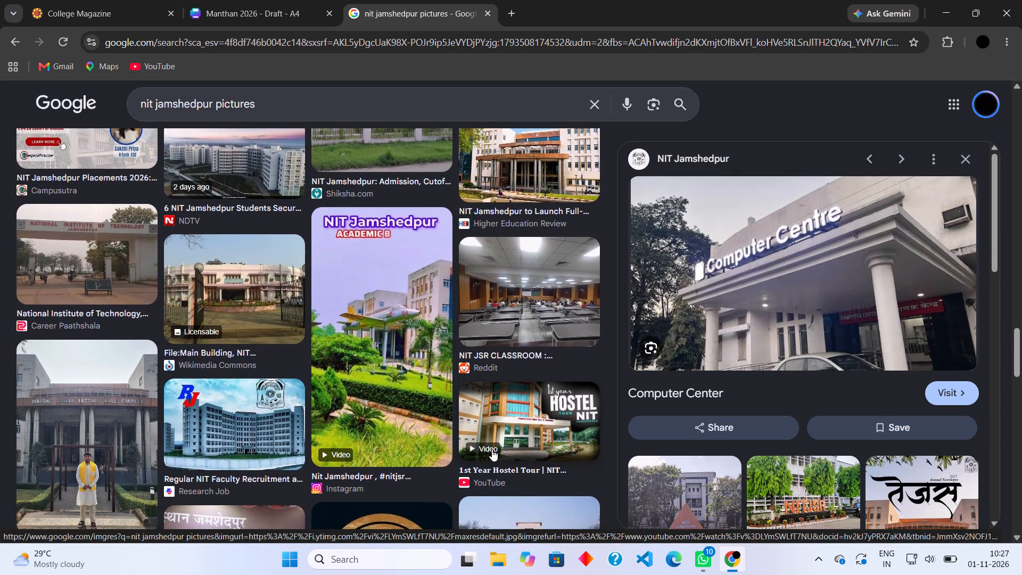
scroll(492, 449, down, 4)
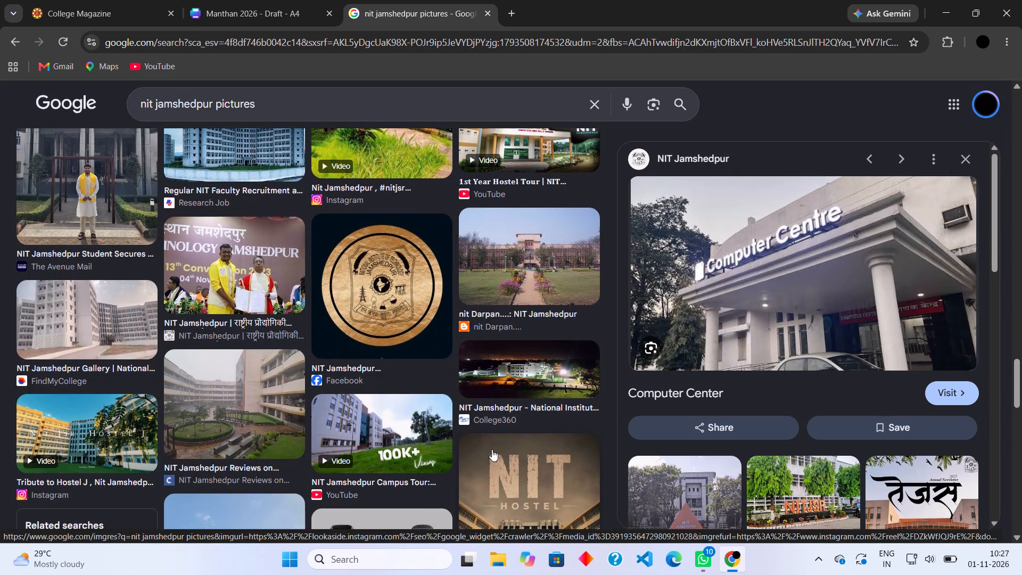
scroll(492, 449, down, 2)
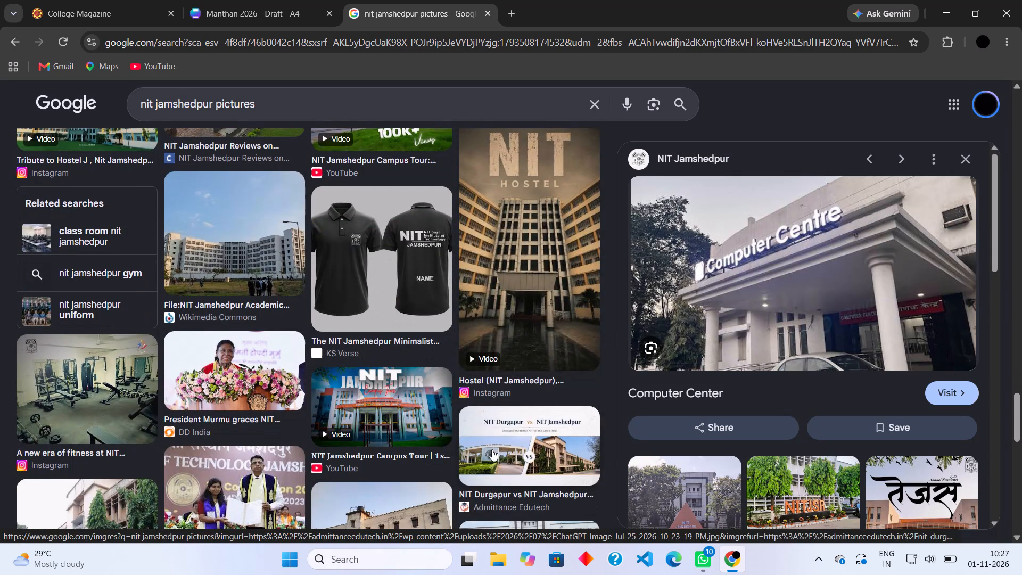
scroll(492, 449, down, 4)
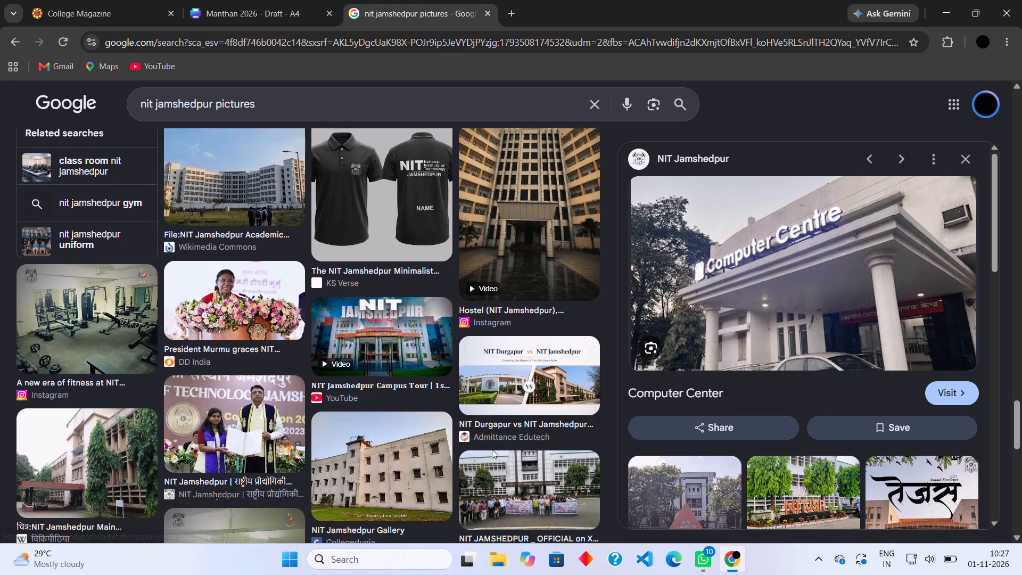
scroll(492, 449, down, 5)
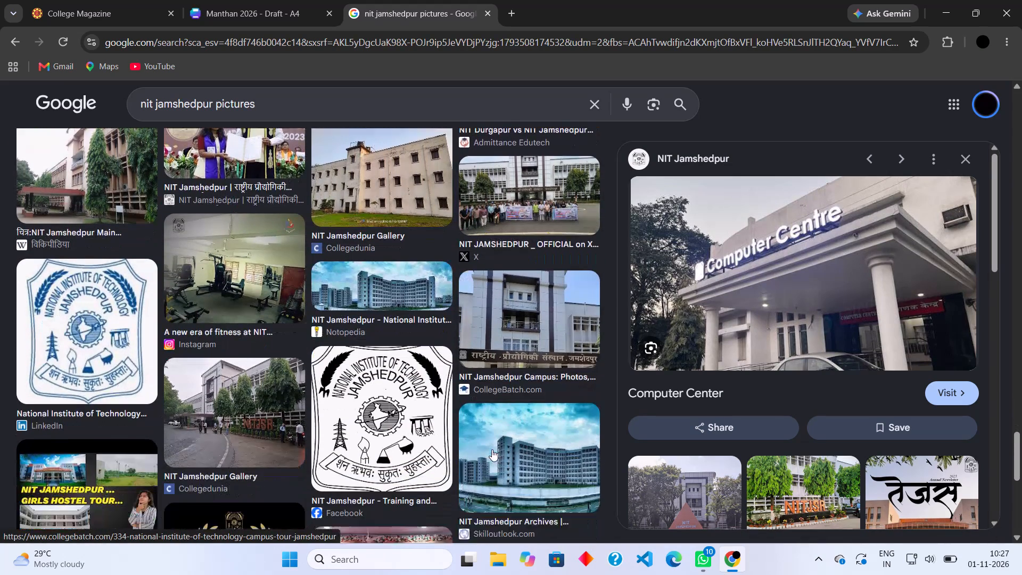
scroll(492, 449, down, 1)
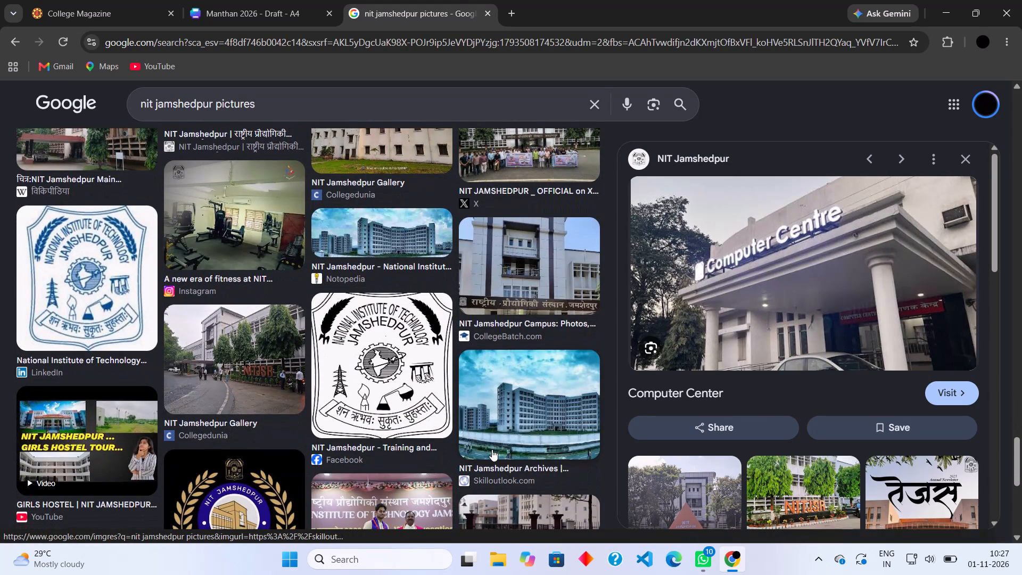
scroll(492, 449, down, 1)
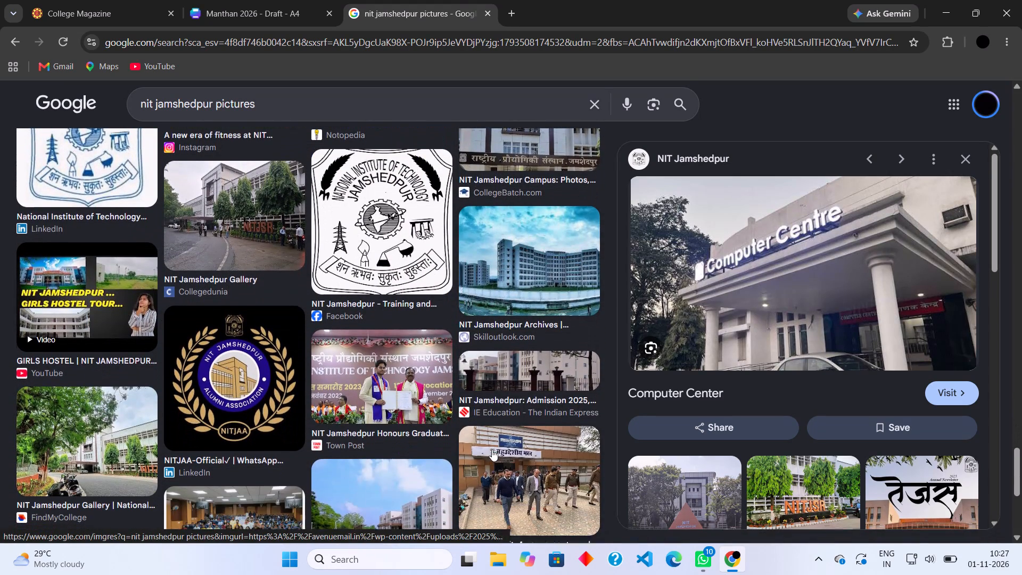
scroll(492, 449, down, 3)
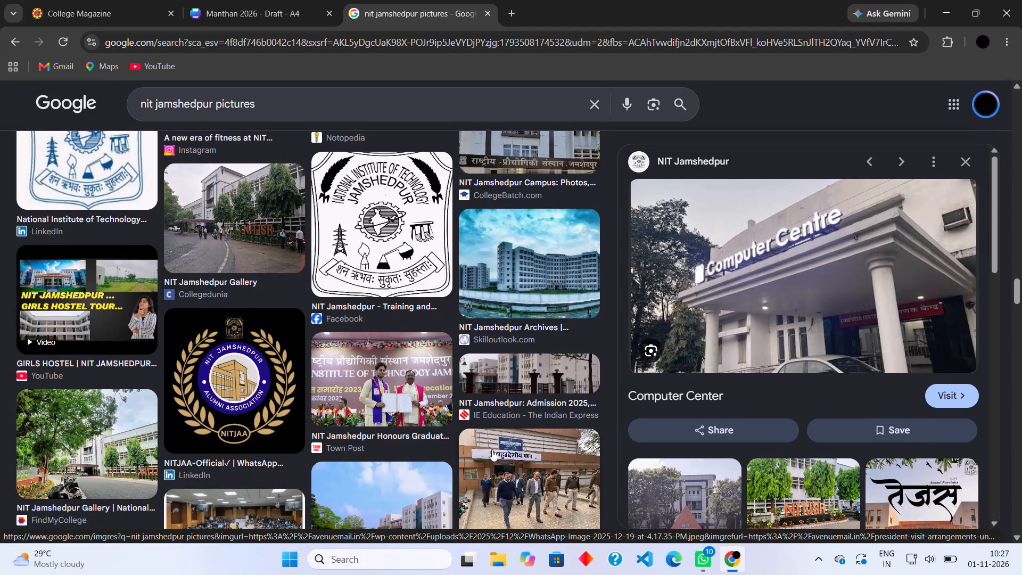
scroll(492, 449, down, 3)
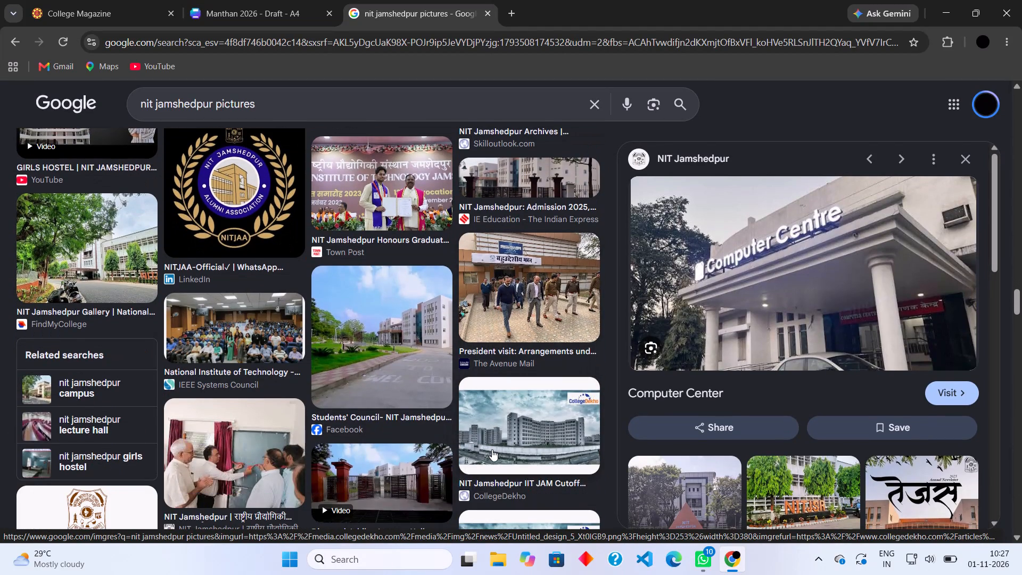
scroll(492, 449, down, 3)
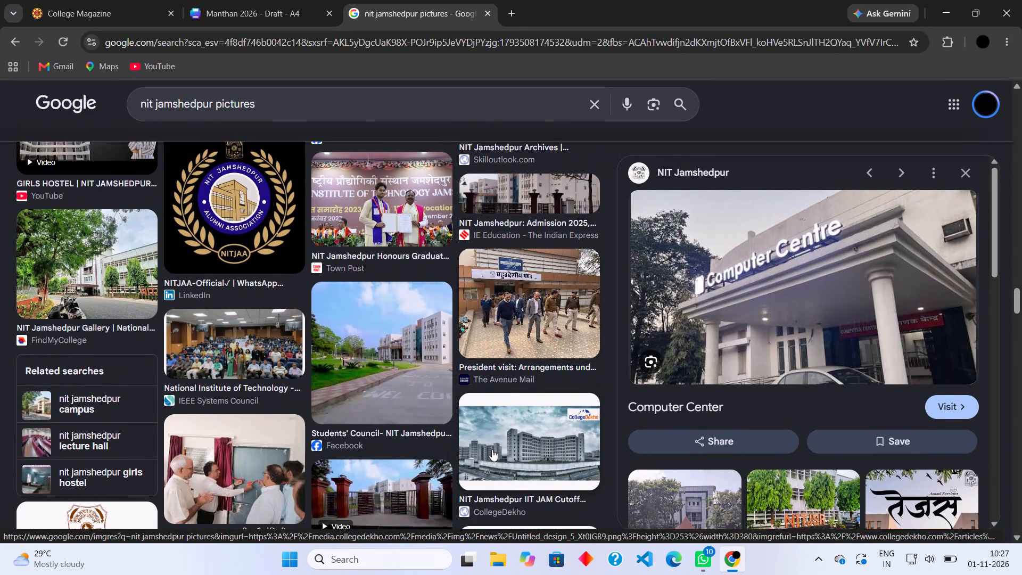
scroll(492, 449, down, 1)
Preview the Students' Council- NIT Jamshedpur campus road photo and look through its related images.
click(387, 346)
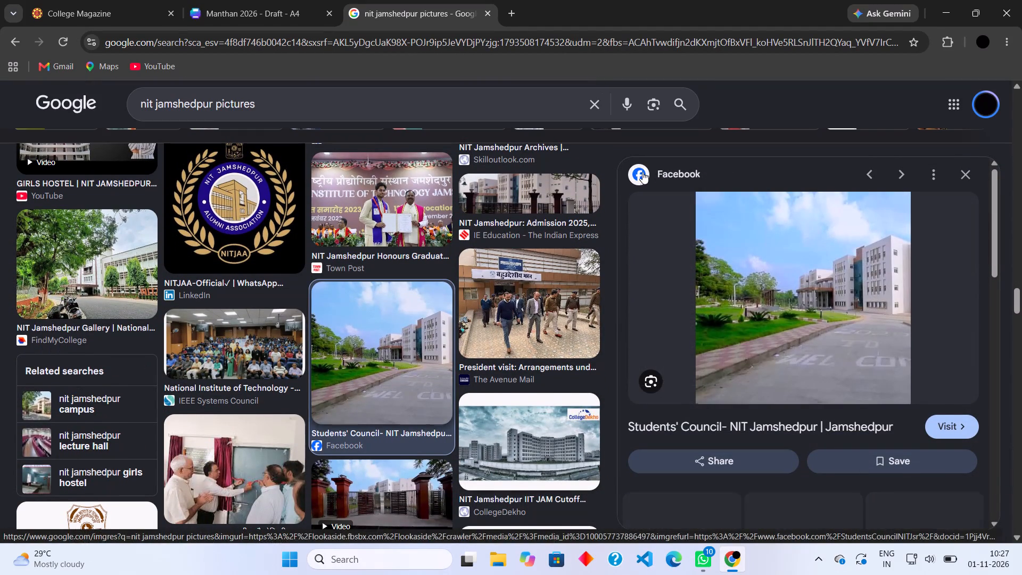
scroll(888, 283, down, 2)
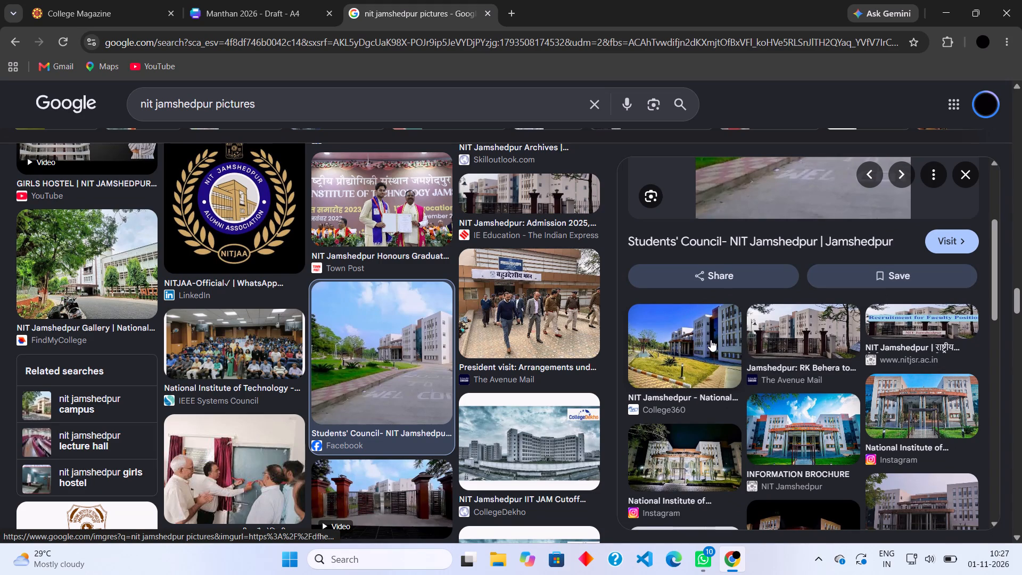
scroll(754, 446, down, 1)
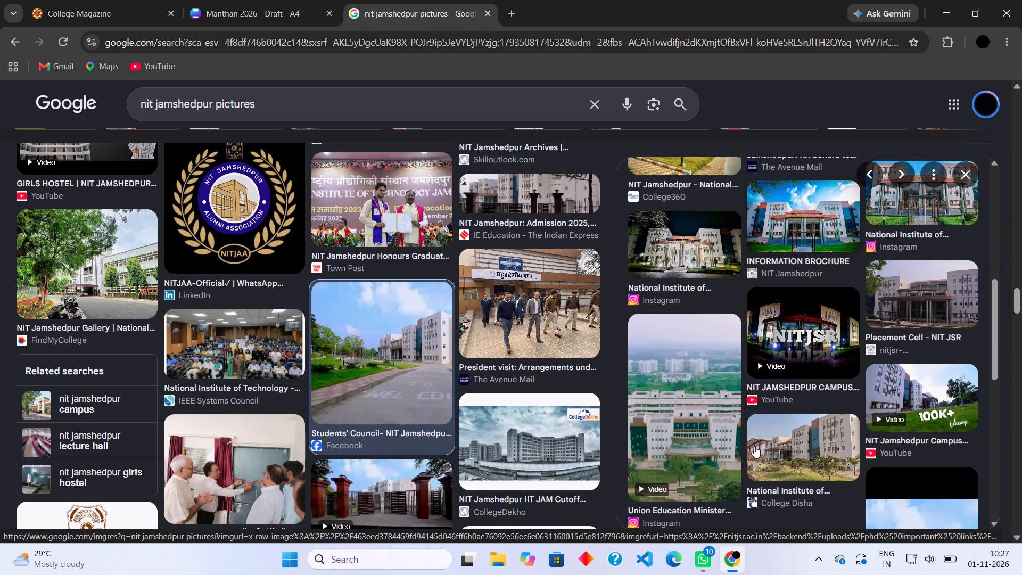
scroll(754, 446, down, 5)
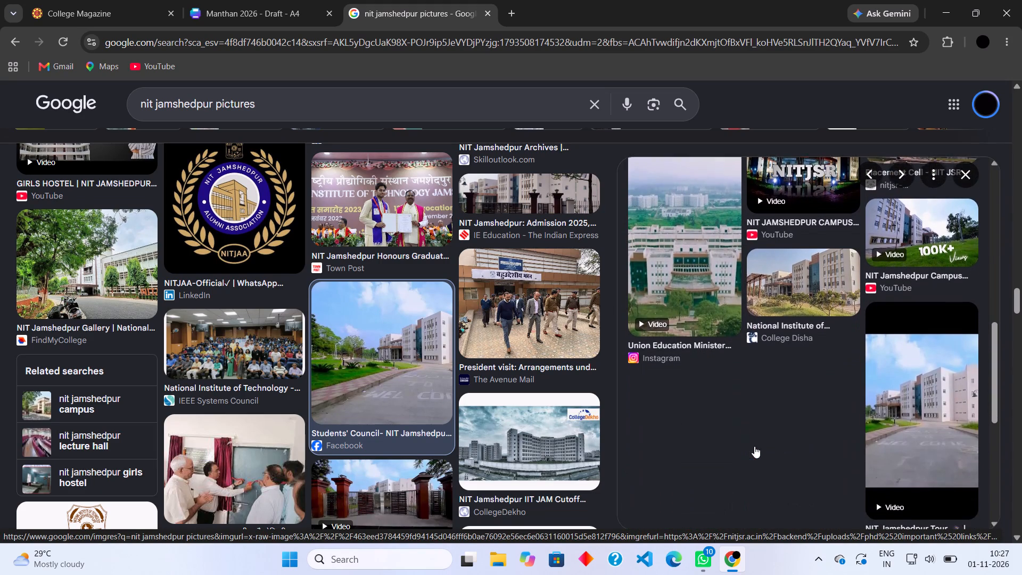
scroll(754, 446, up, 4)
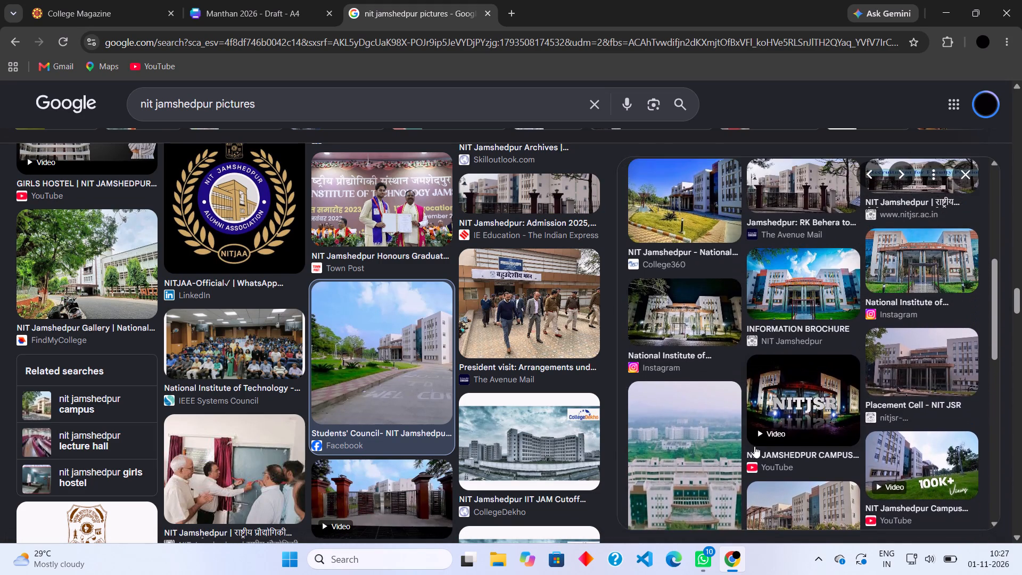
scroll(754, 446, up, 1)
Preview the College360 photo of the campus building and lawn, and examine its related images.
click(683, 303)
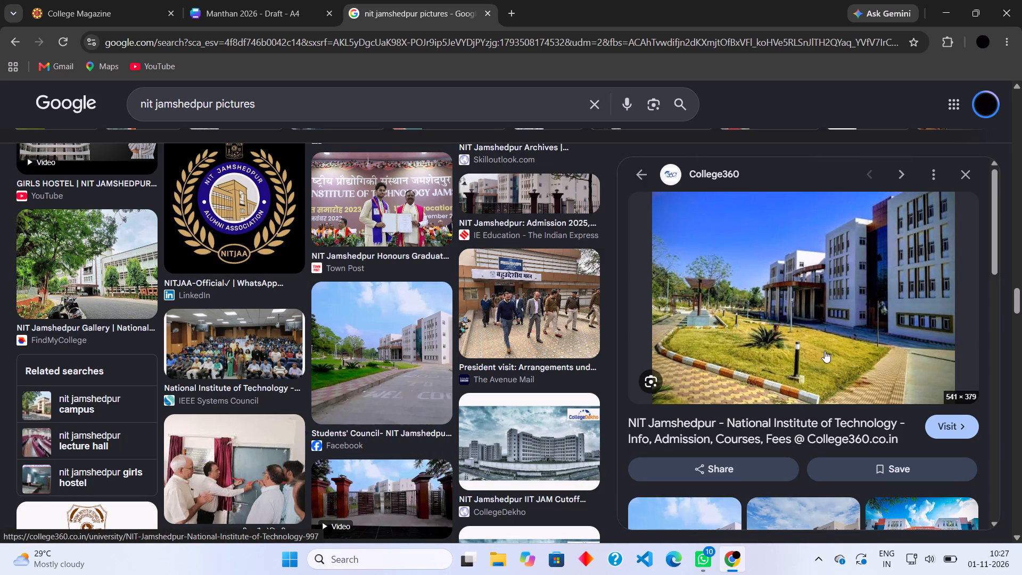
scroll(796, 376, down, 4)
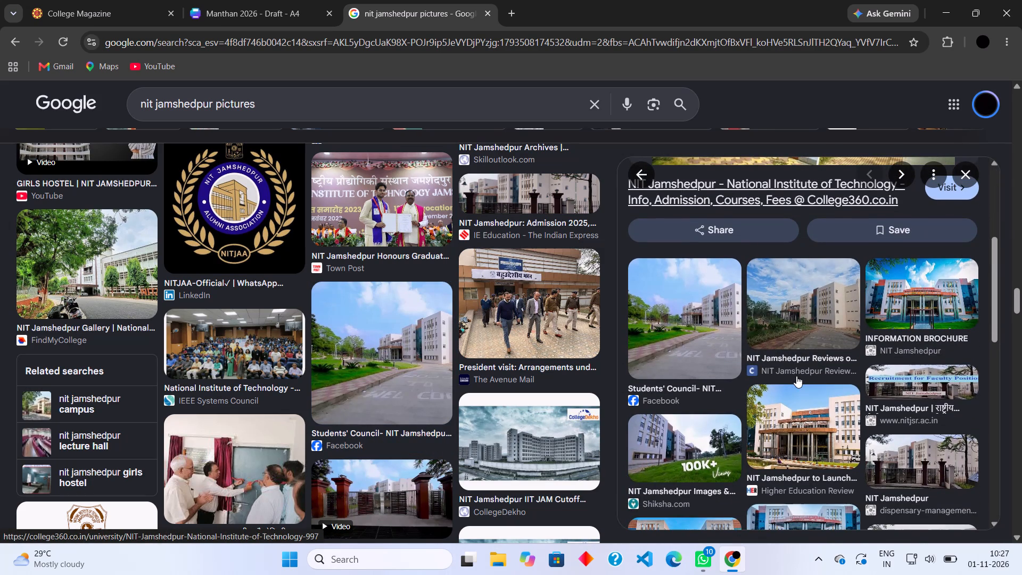
scroll(796, 376, down, 1)
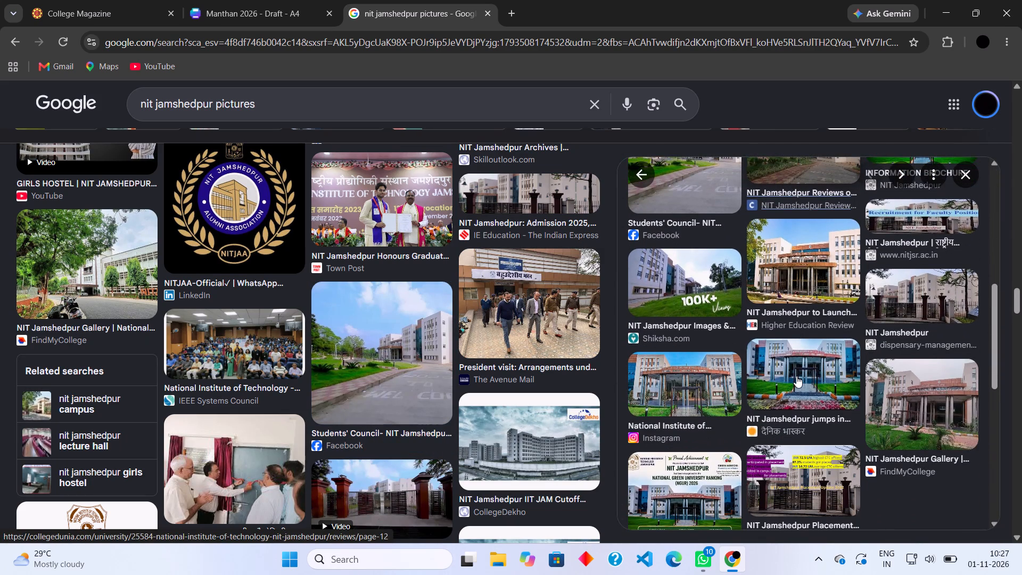
scroll(796, 376, down, 2)
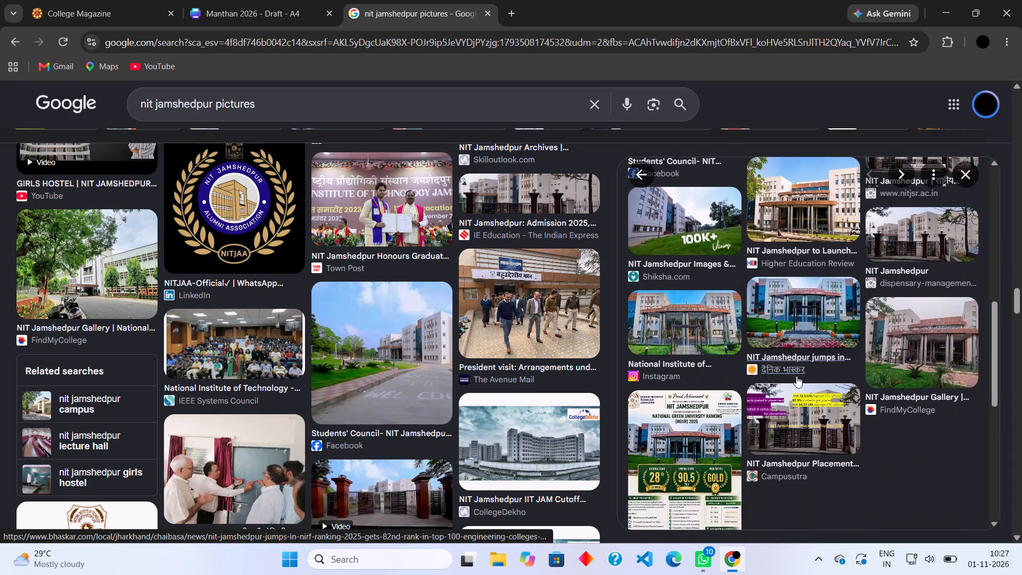
scroll(796, 376, right, 2)
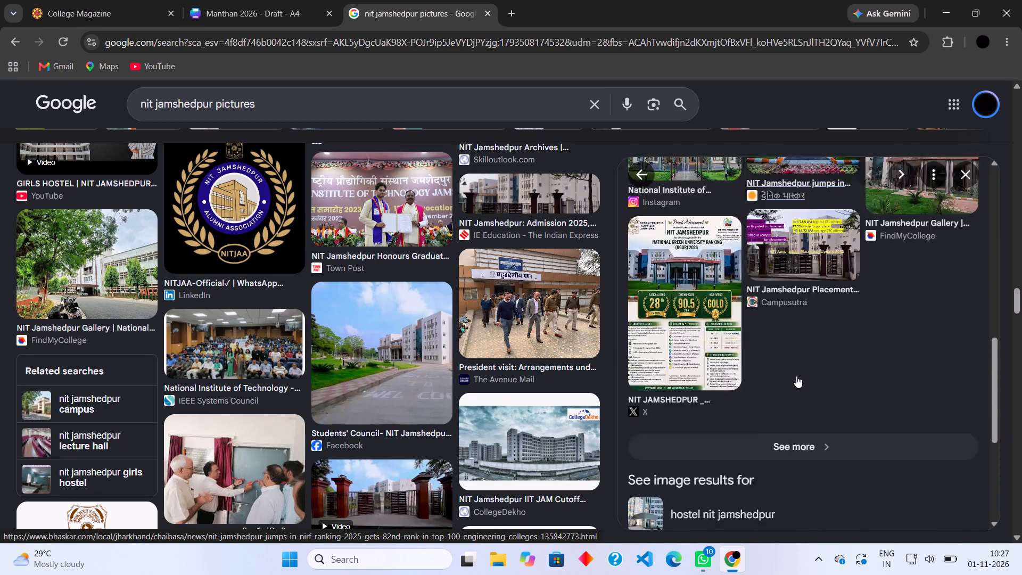
scroll(796, 376, right, 1)
scroll(796, 376, up, 7)
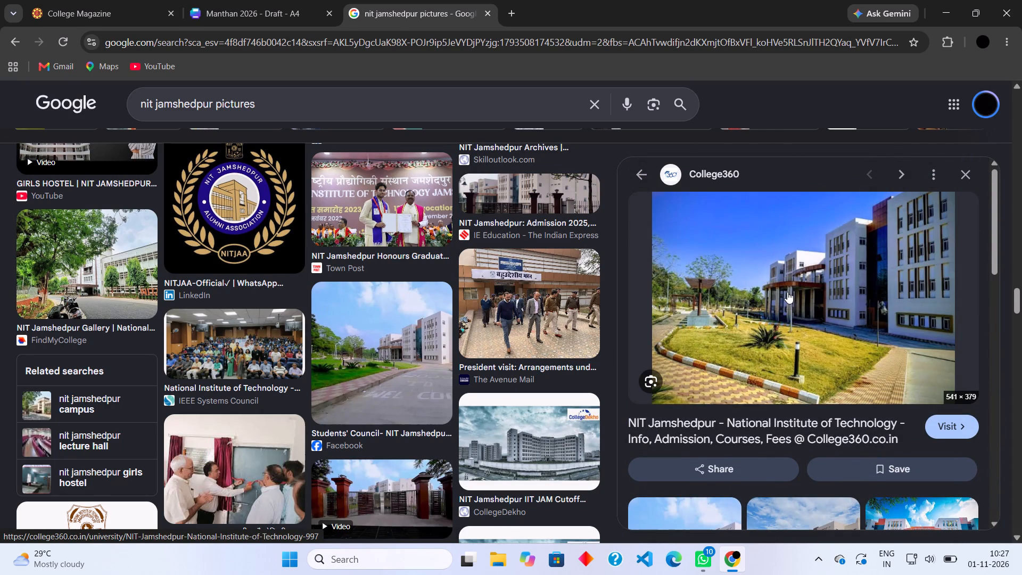
Look further through the Google image results for NIT Jamshedpur for a campus building photo suited to the new page.
scroll(366, 289, down, 2)
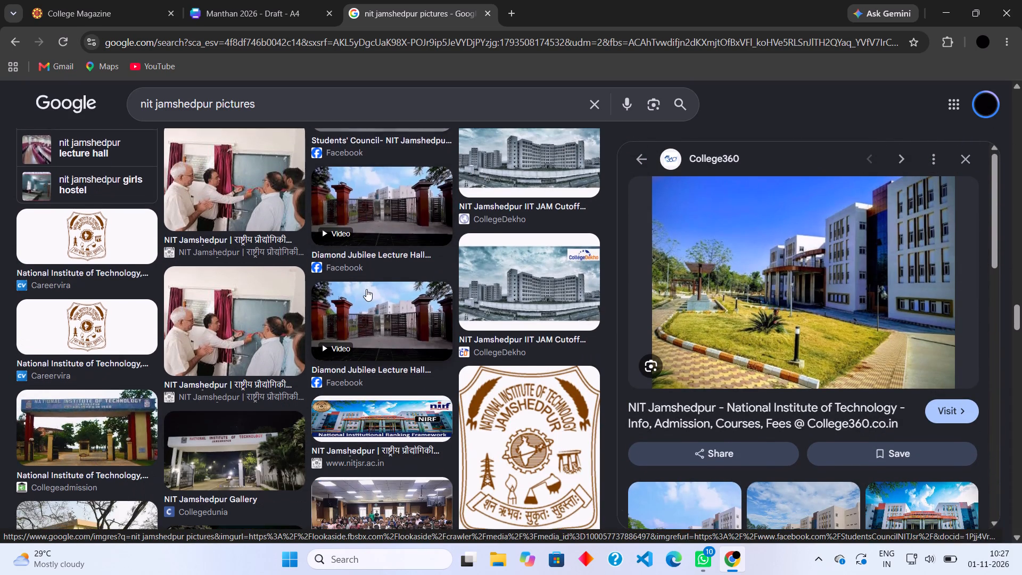
scroll(366, 289, down, 6)
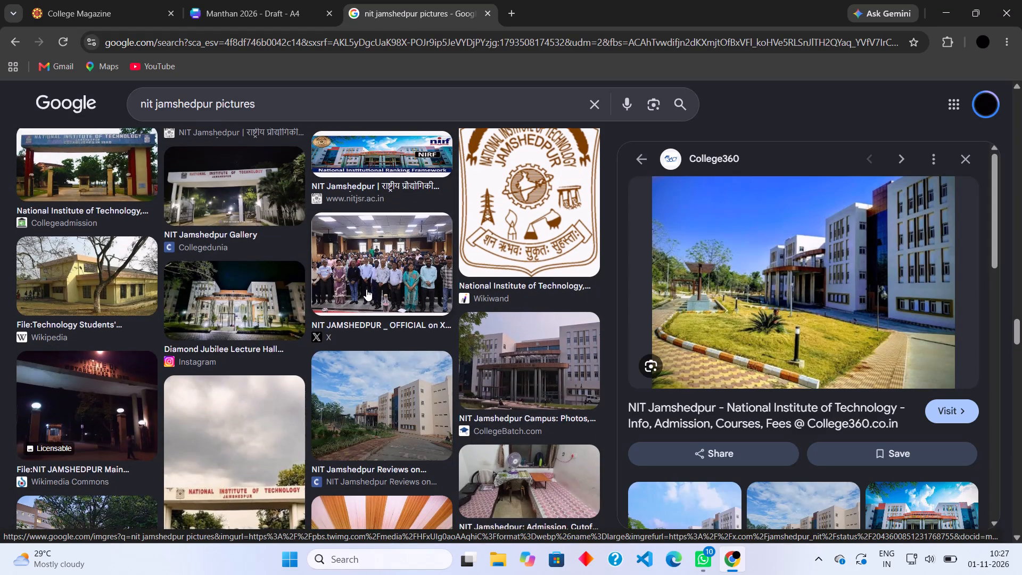
scroll(366, 289, down, 1)
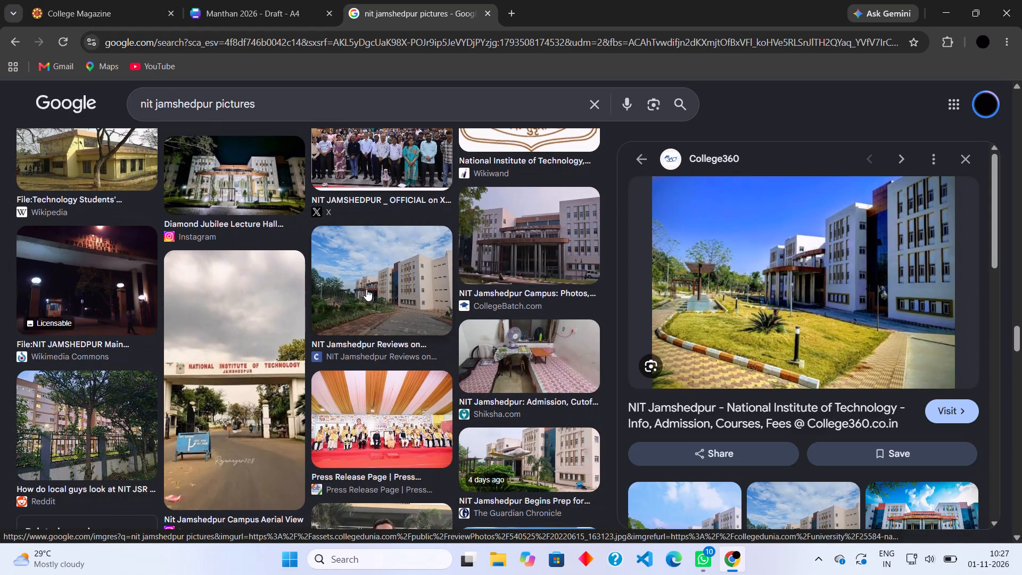
scroll(366, 289, down, 2)
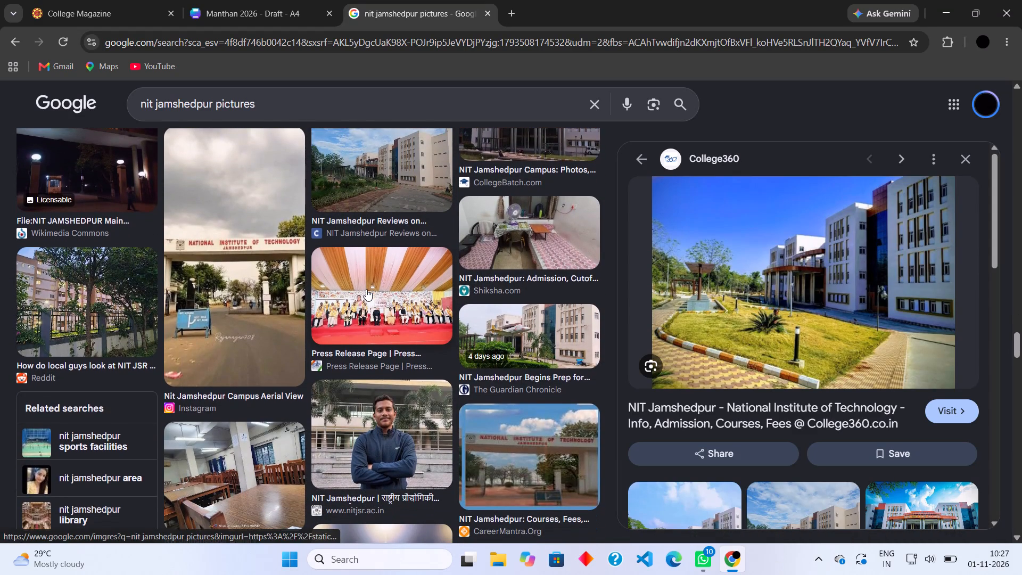
scroll(366, 289, down, 2)
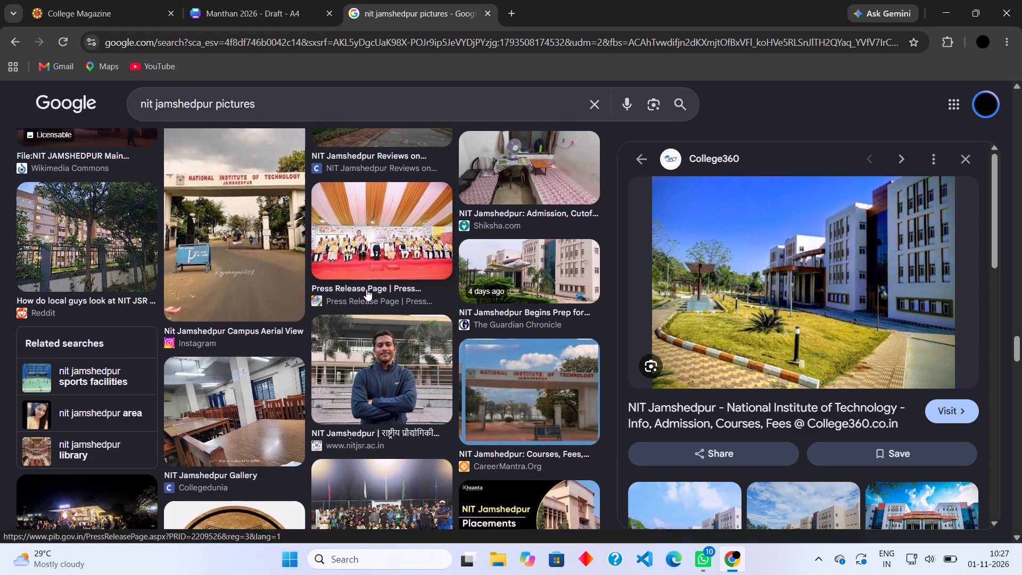
scroll(366, 289, down, 4)
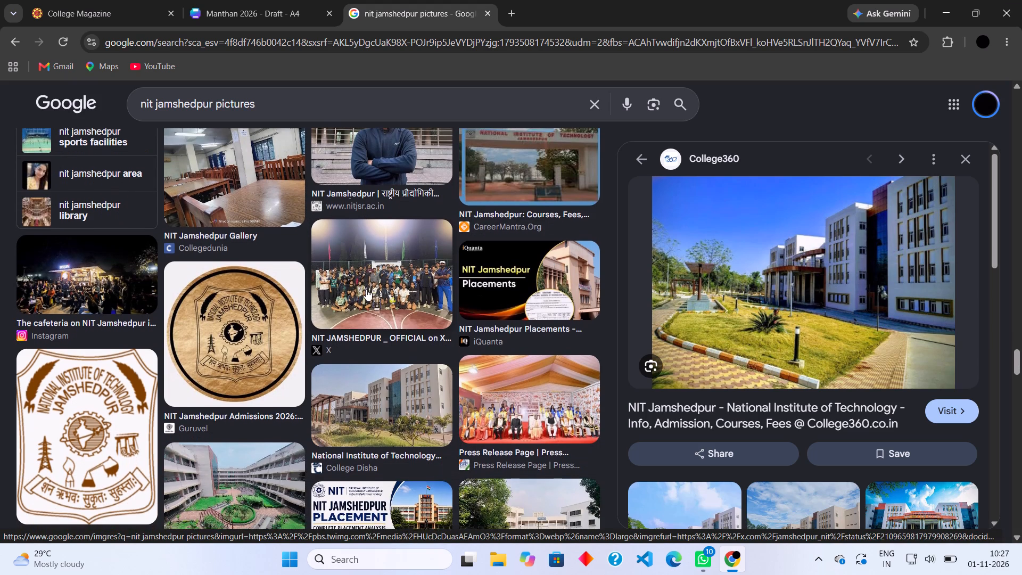
scroll(366, 289, down, 5)
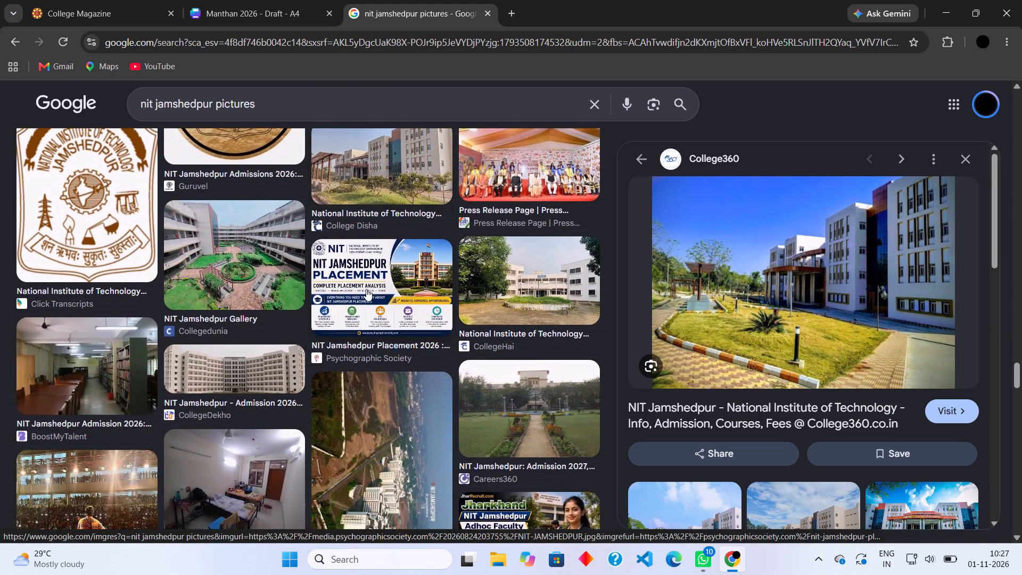
scroll(366, 289, down, 6)
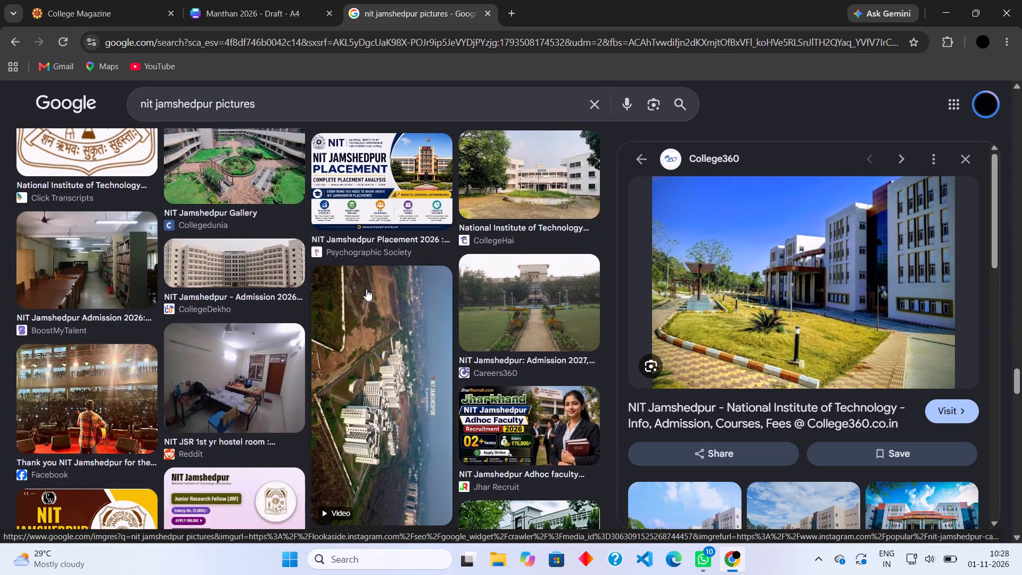
scroll(366, 289, down, 3)
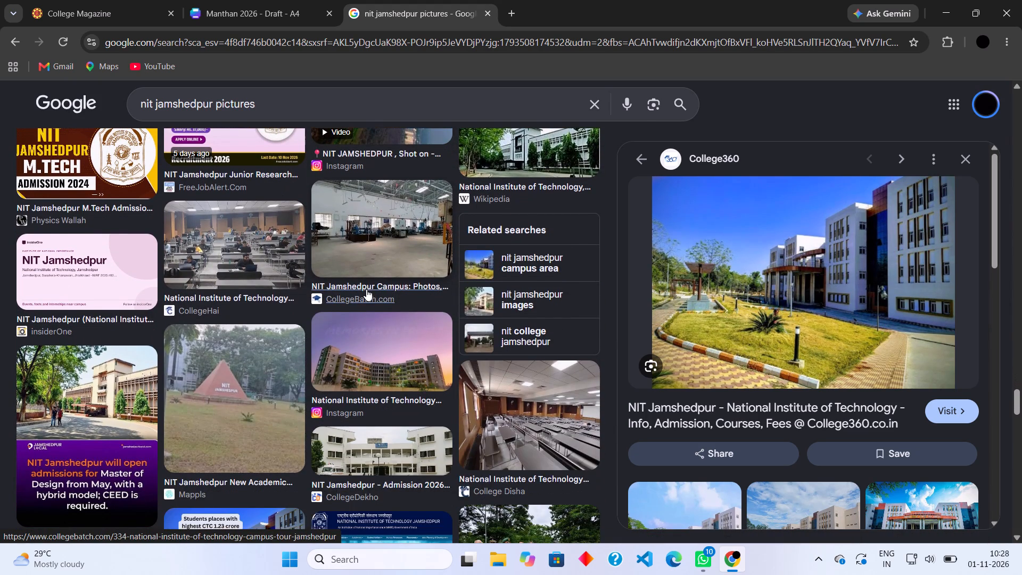
scroll(366, 289, down, 2)
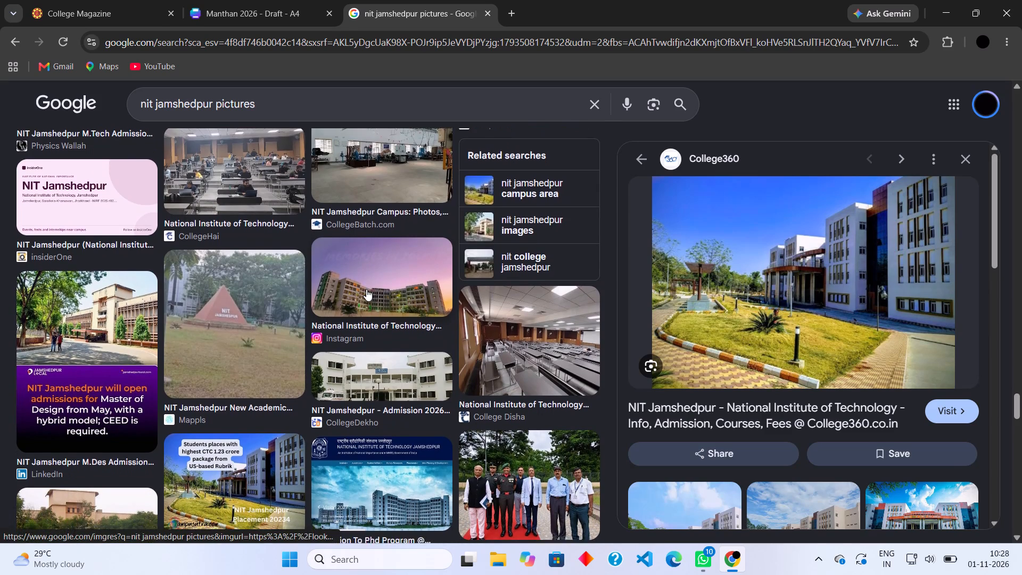
scroll(366, 289, down, 3)
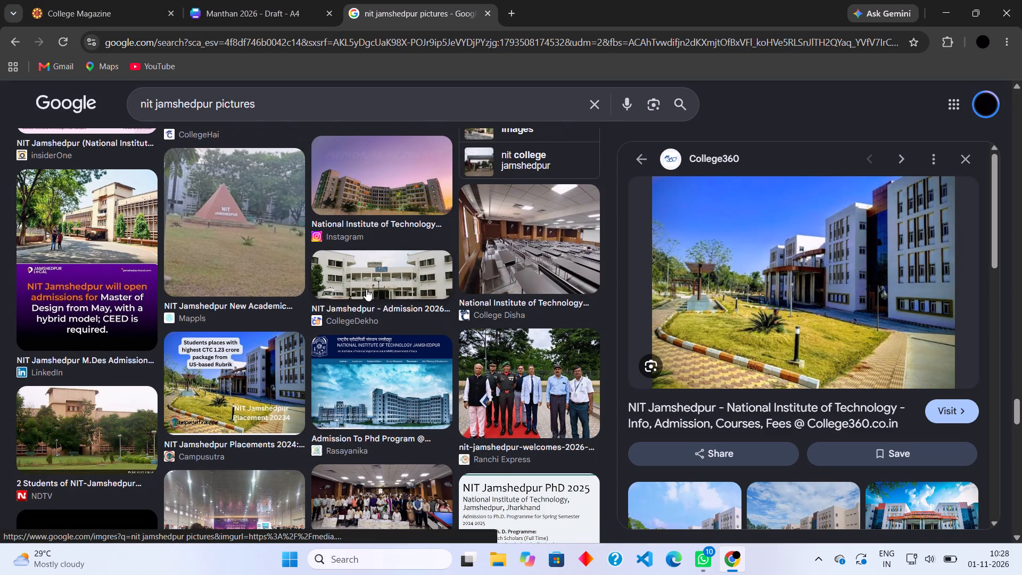
scroll(354, 256, down, 6)
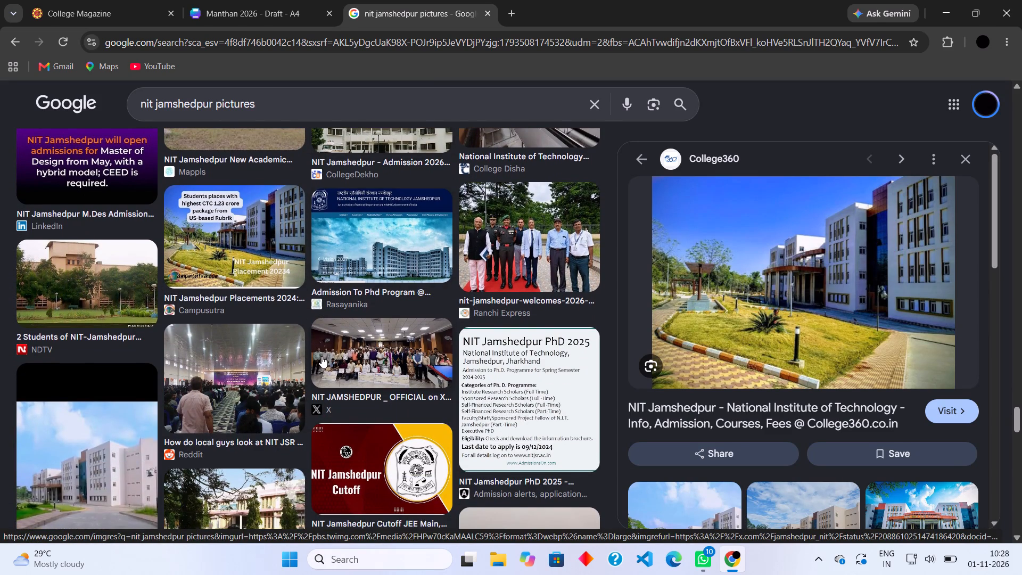
scroll(322, 356, down, 4)
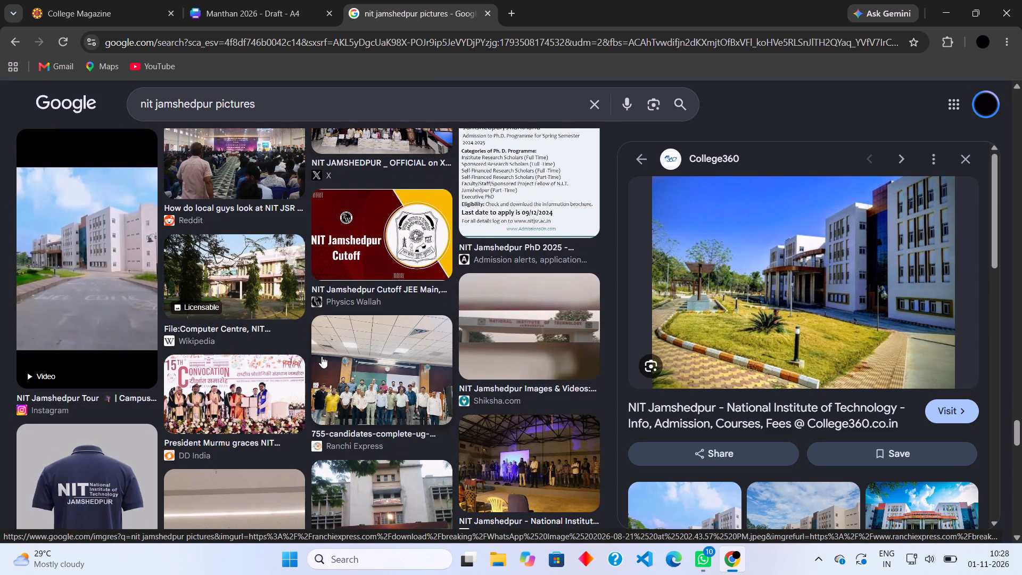
scroll(322, 356, down, 4)
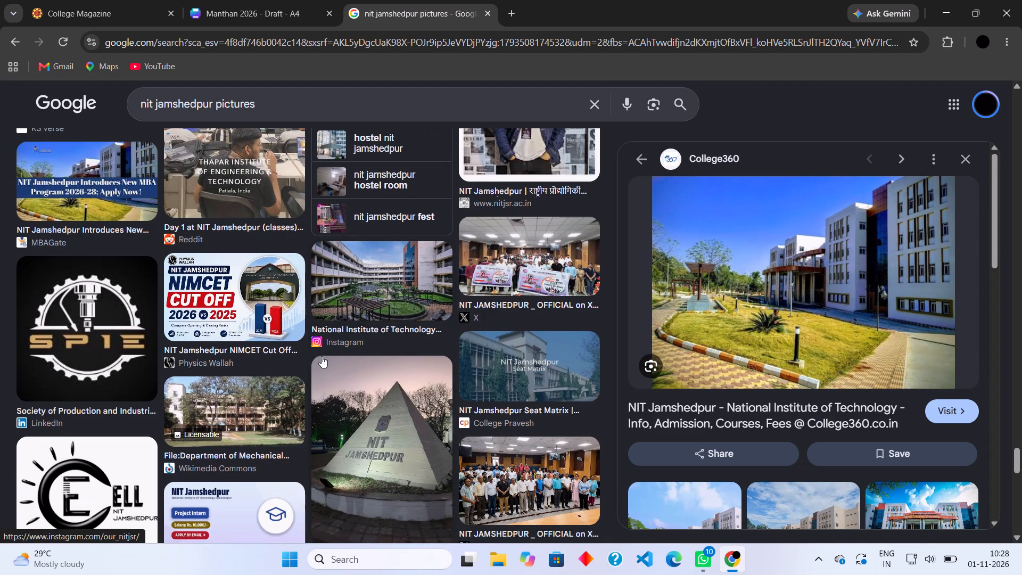
scroll(322, 356, down, 3)
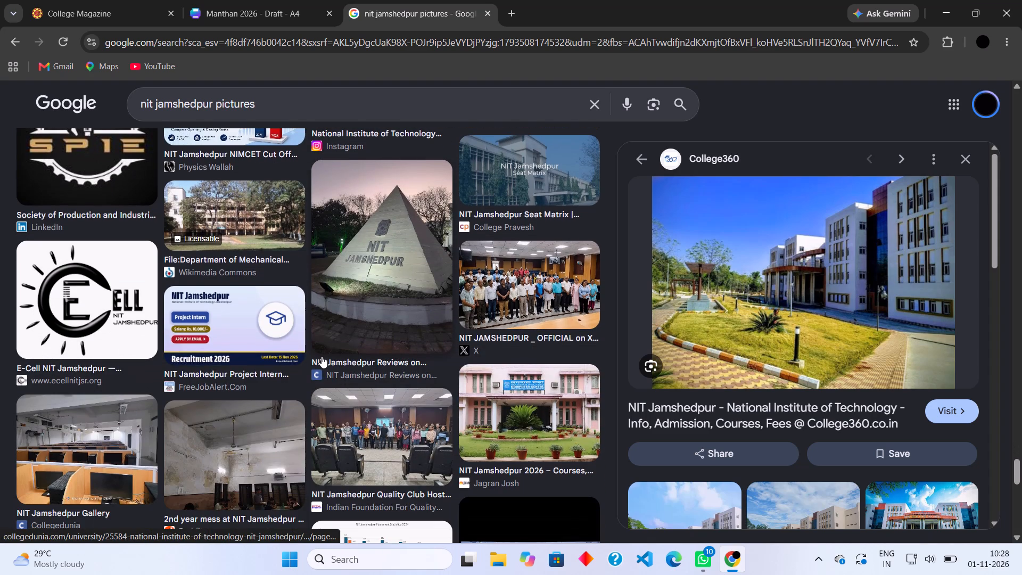
scroll(322, 356, down, 3)
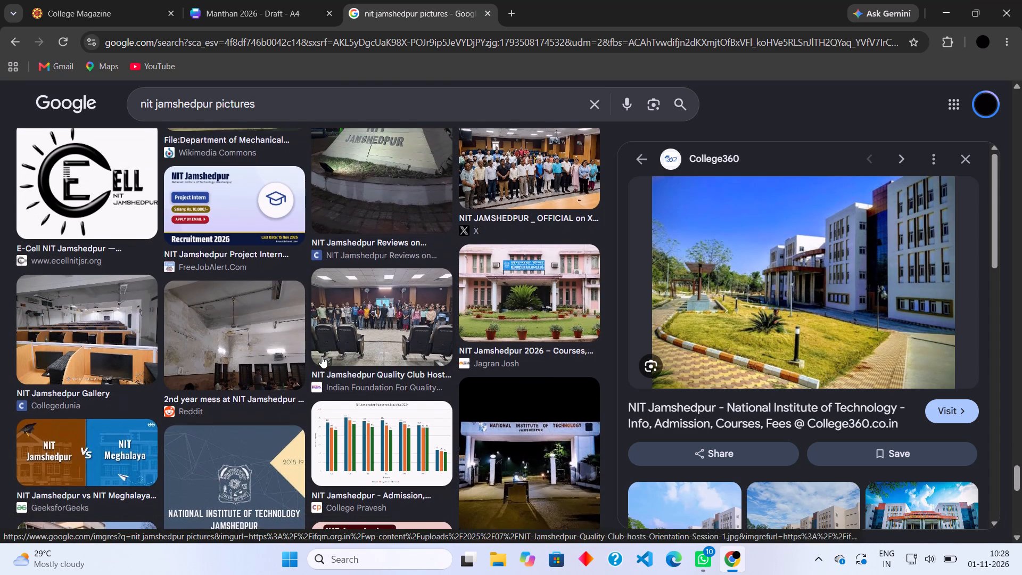
scroll(322, 356, down, 5)
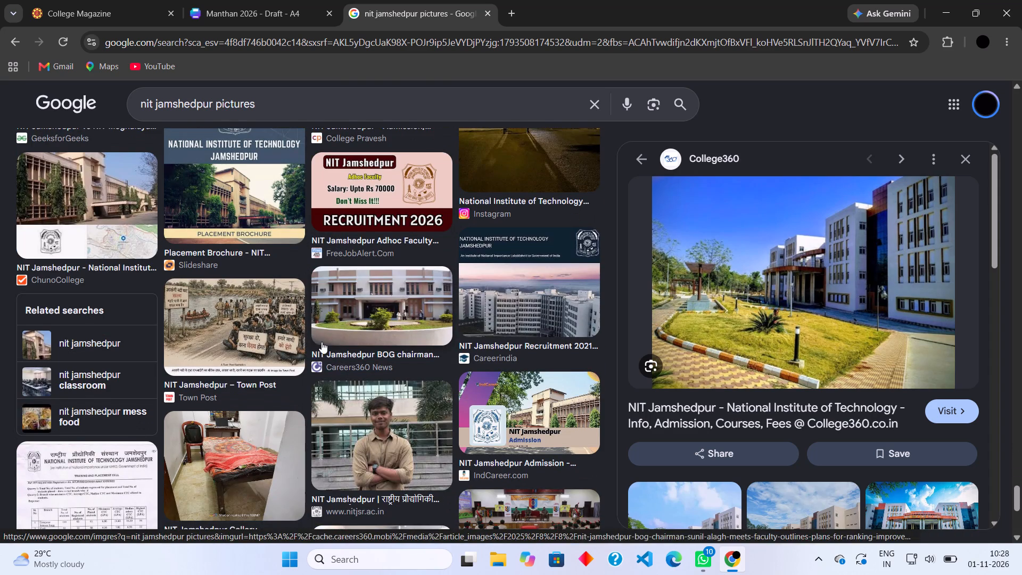
scroll(322, 342, down, 6)
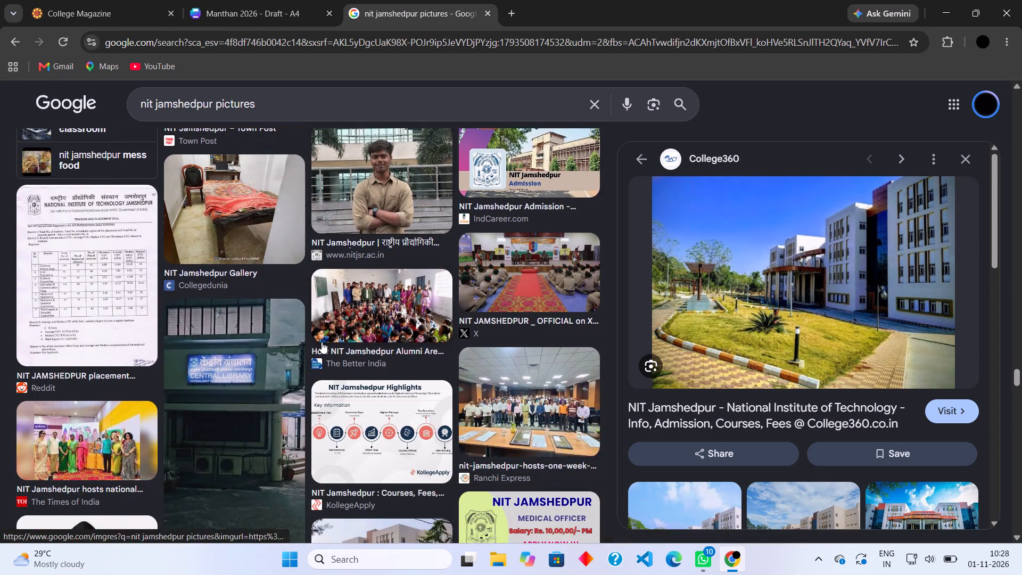
scroll(322, 342, down, 4)
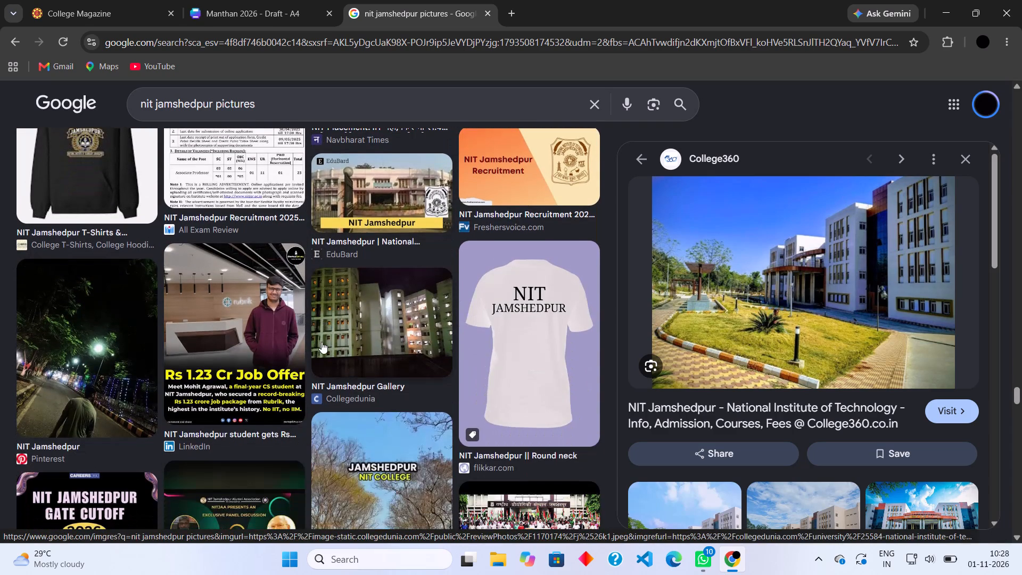
scroll(322, 342, down, 1)
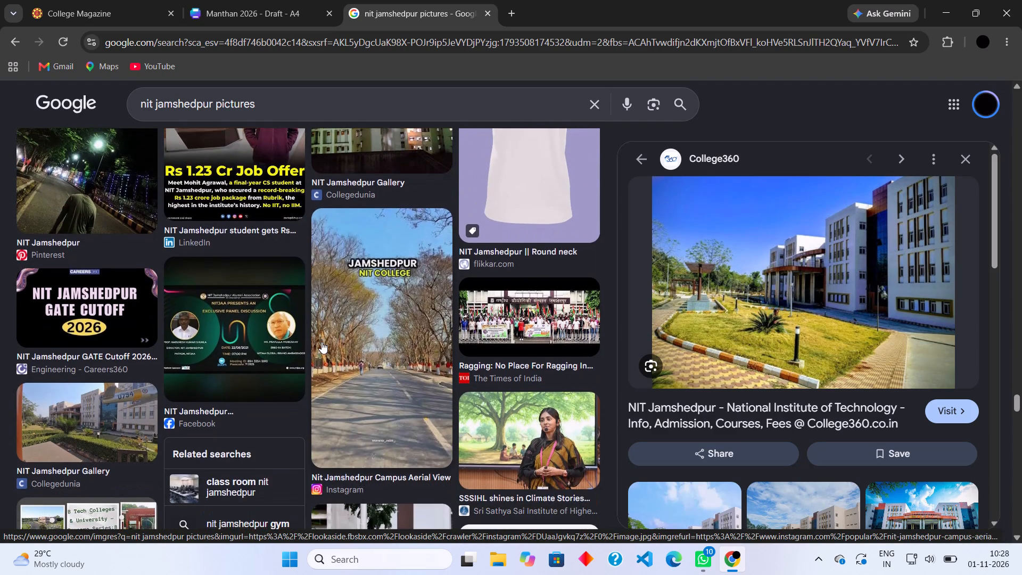
scroll(322, 342, down, 8)
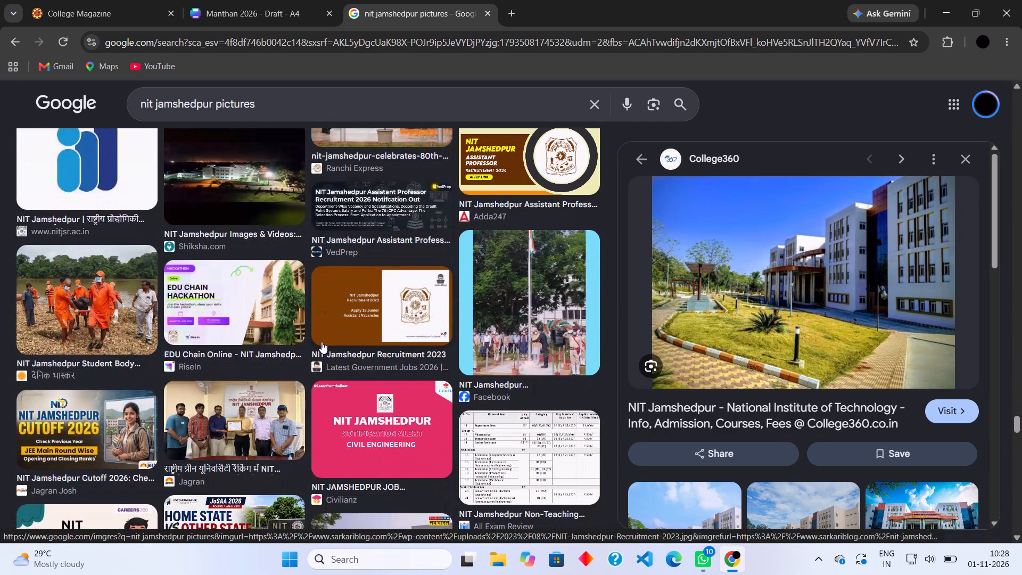
scroll(322, 342, down, 4)
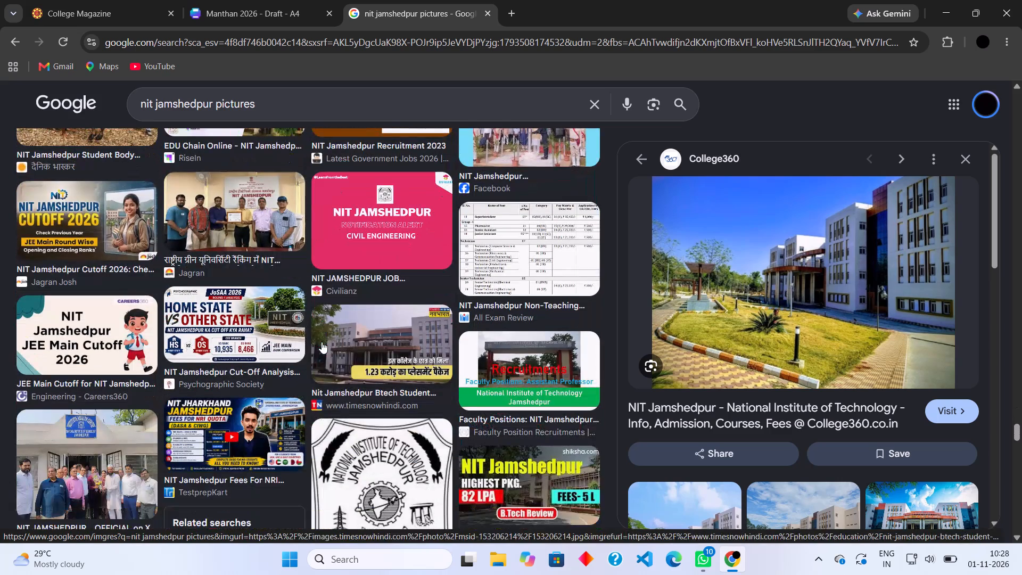
scroll(322, 342, down, 6)
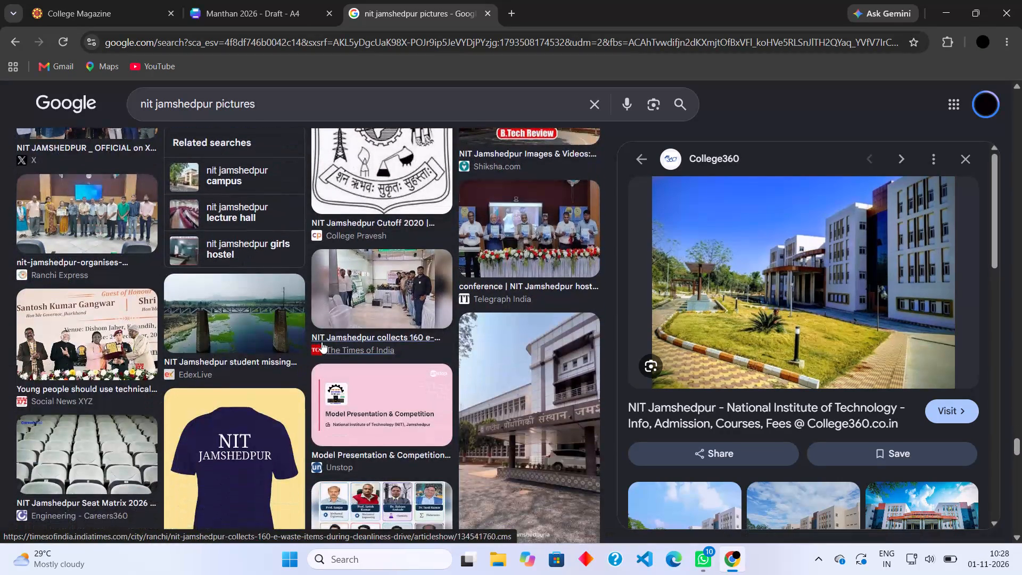
scroll(322, 342, down, 2)
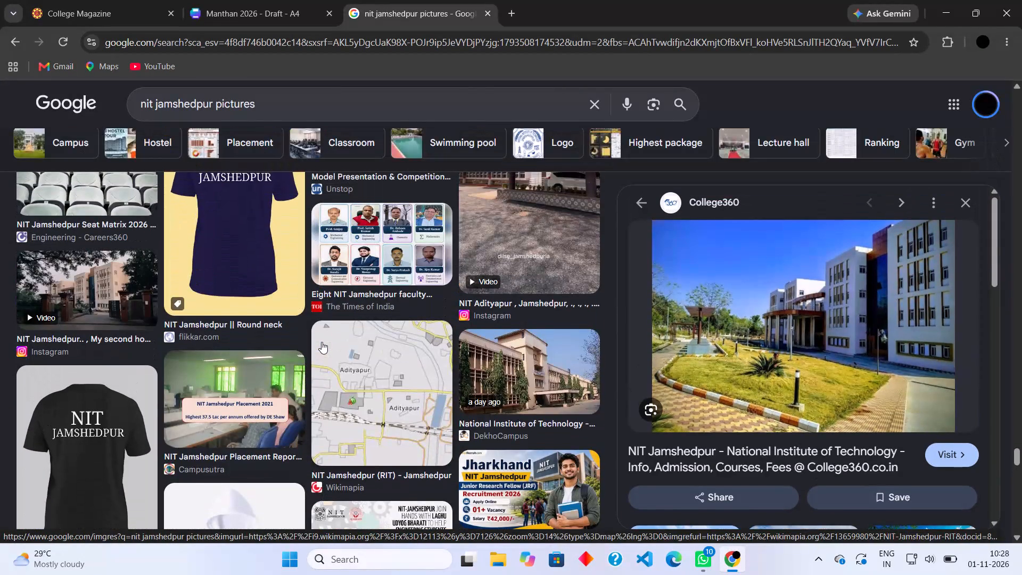
Copy the DekhoCampus photo of the NIT Jamshedpur building and paste it onto blank page 4 of the Manthan 2026 draft.
click(559, 365)
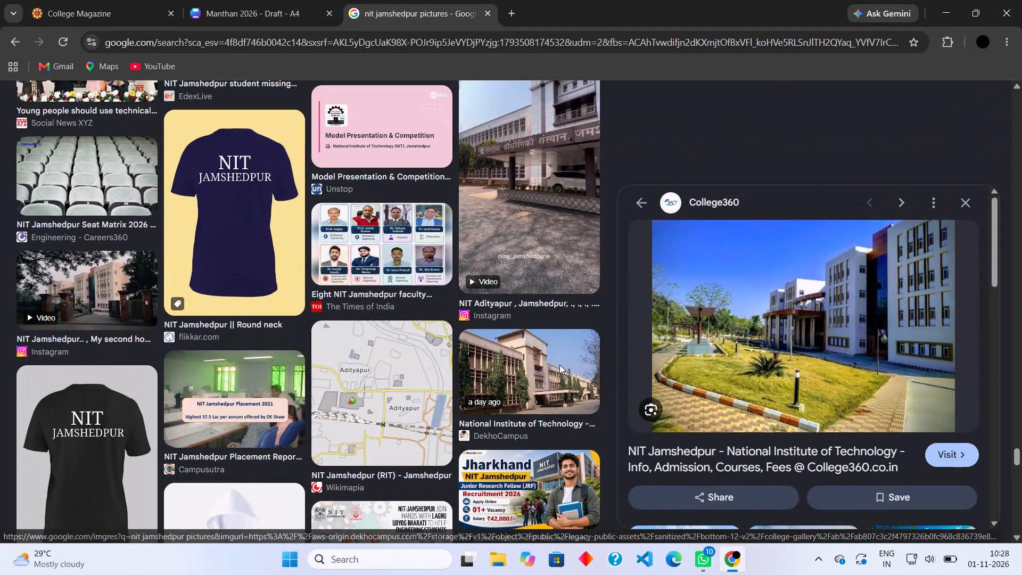
scroll(823, 321, down, 2)
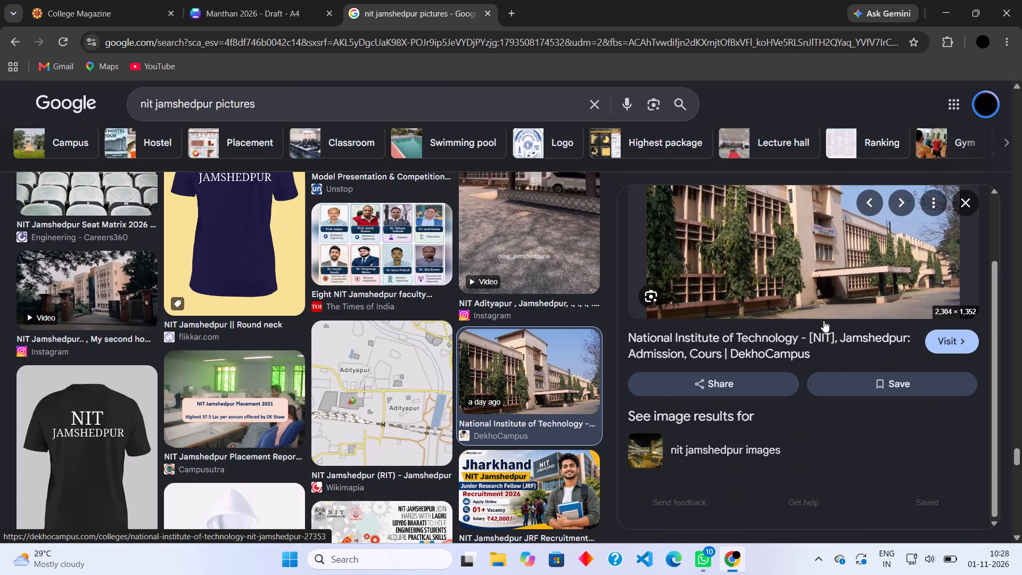
scroll(823, 321, down, 1)
scroll(823, 321, up, 2)
right_click(827, 286)
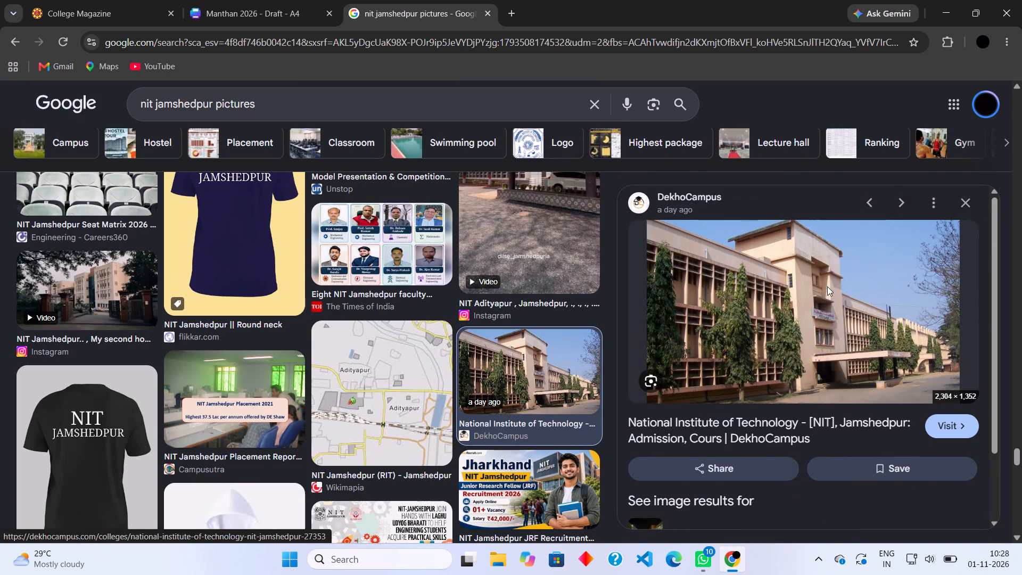
click(719, 428)
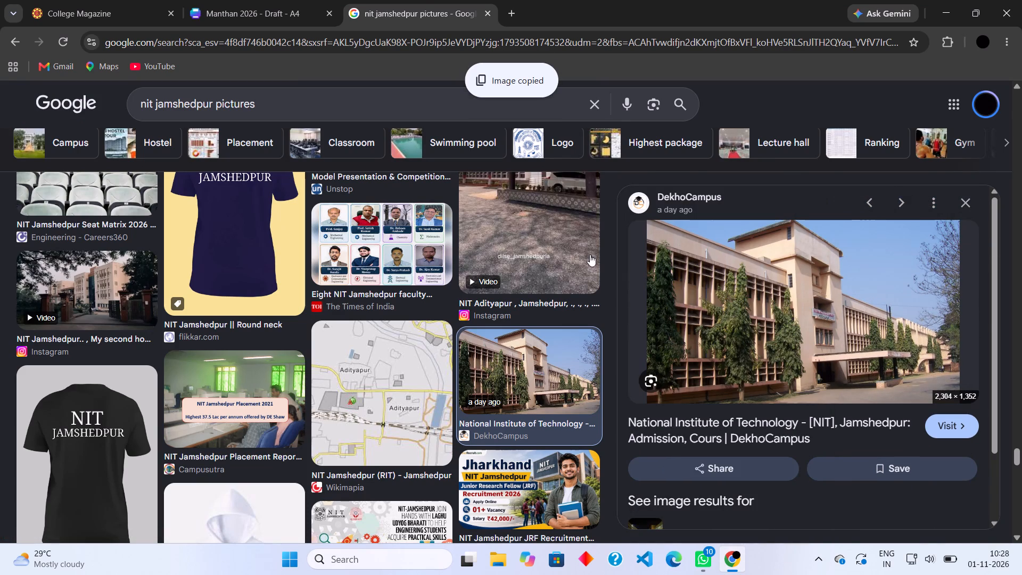
click(269, 1)
click(719, 272)
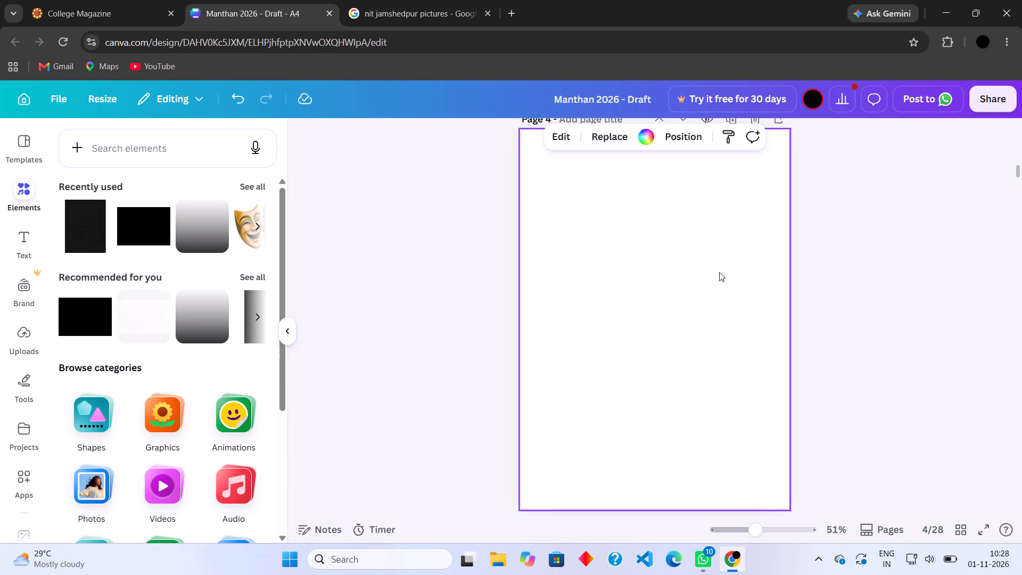
key(ctrl+v)
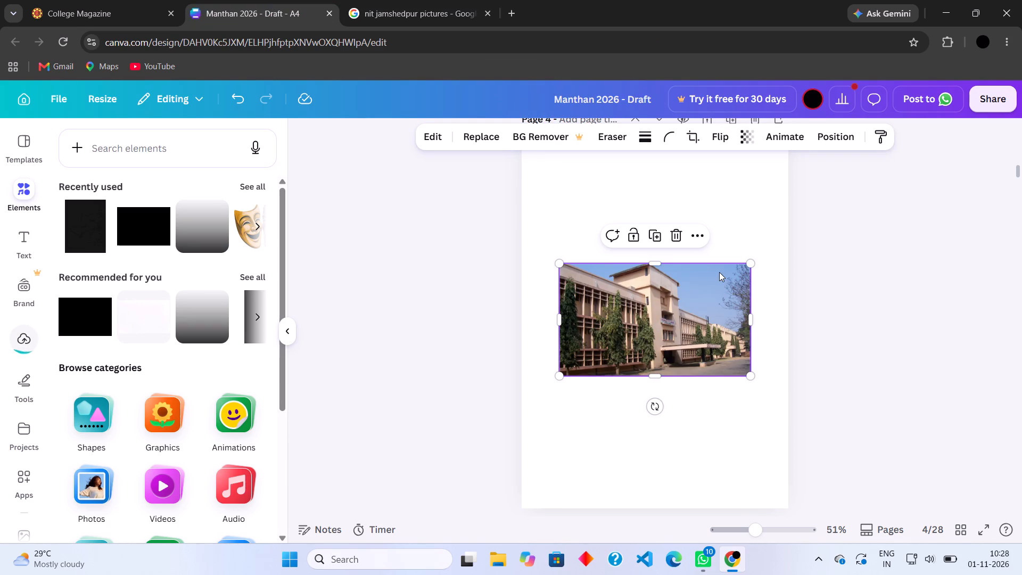
Flip the pasted campus building photo horizontally.
click(716, 137)
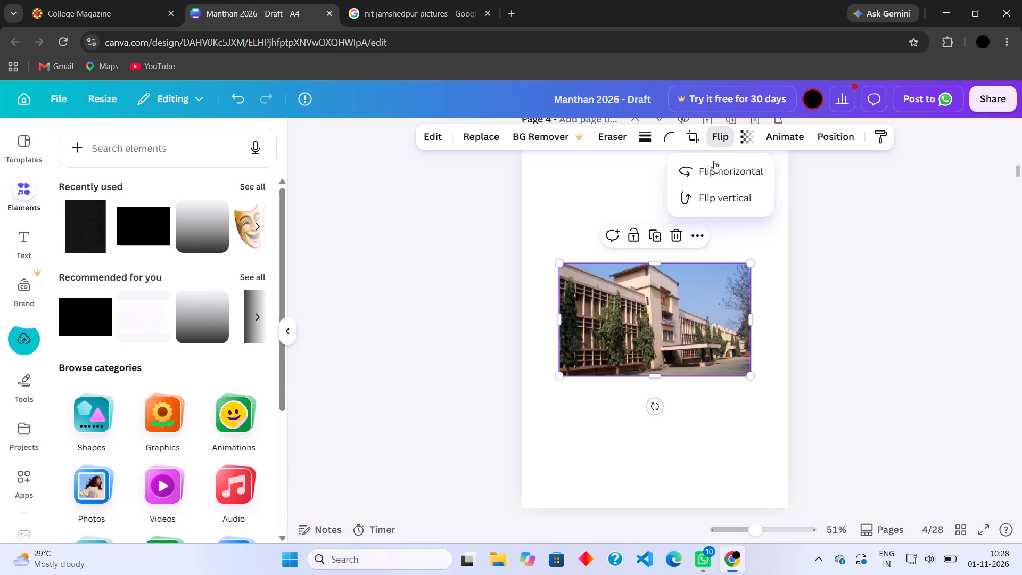
click(713, 167)
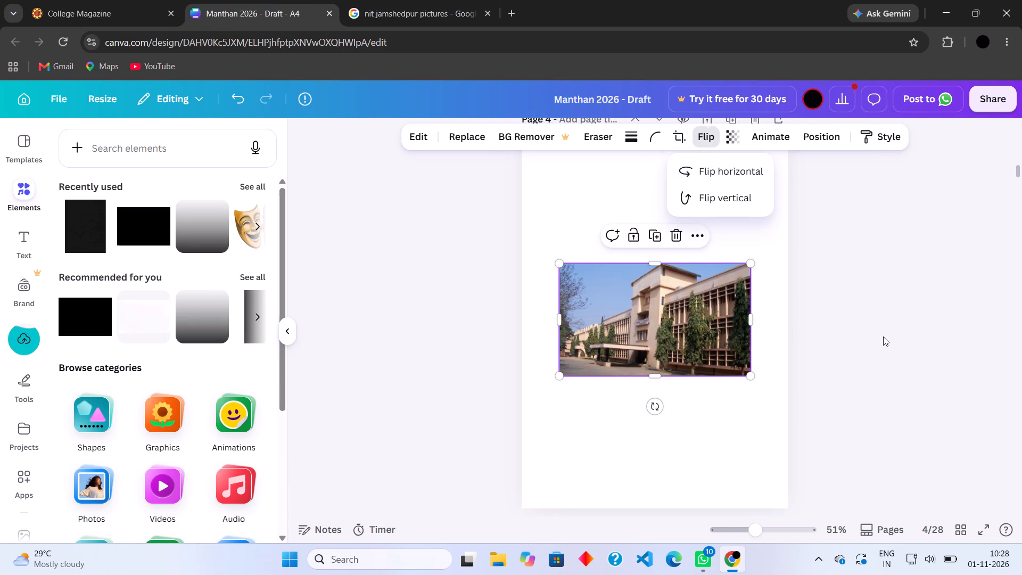
click(883, 336)
Move the campus building photo into the upper-left corner of page 4, flush with the page edges.
drag(702, 318, 691, 233)
scroll(691, 233, up, 1)
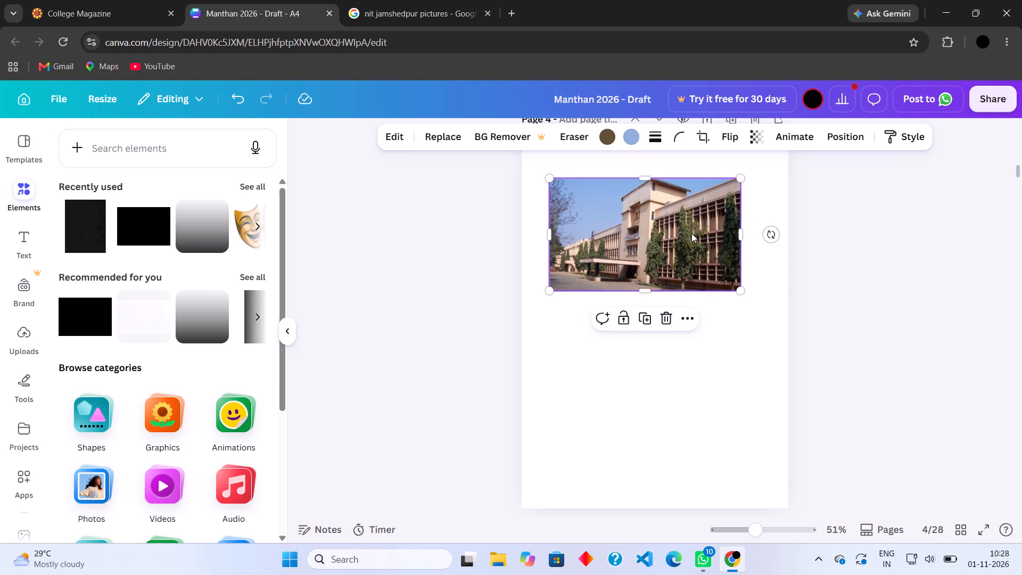
scroll(691, 233, up, 1)
drag(655, 287, 644, 248)
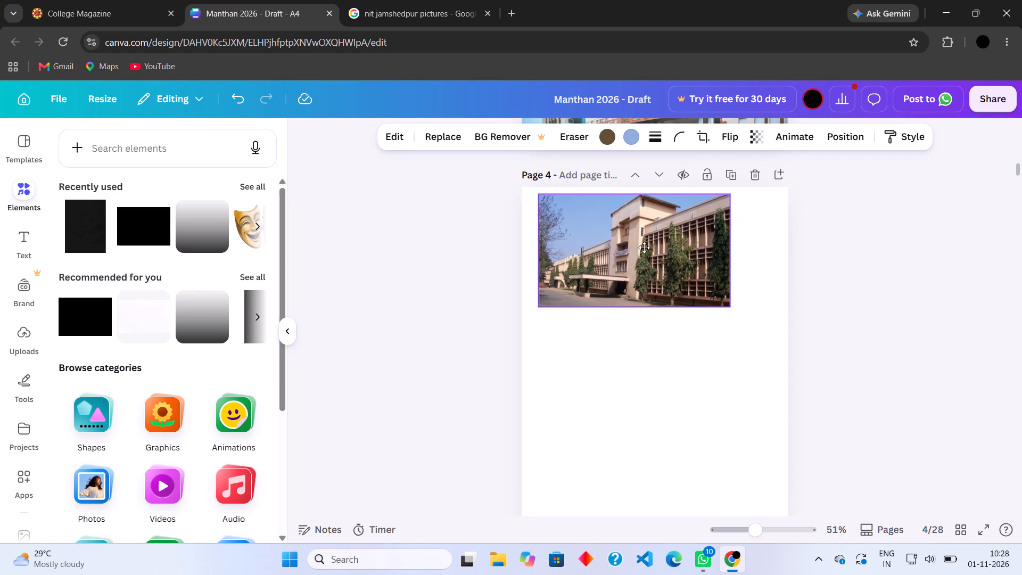
drag(644, 248, 629, 243)
scroll(657, 350, down, 1)
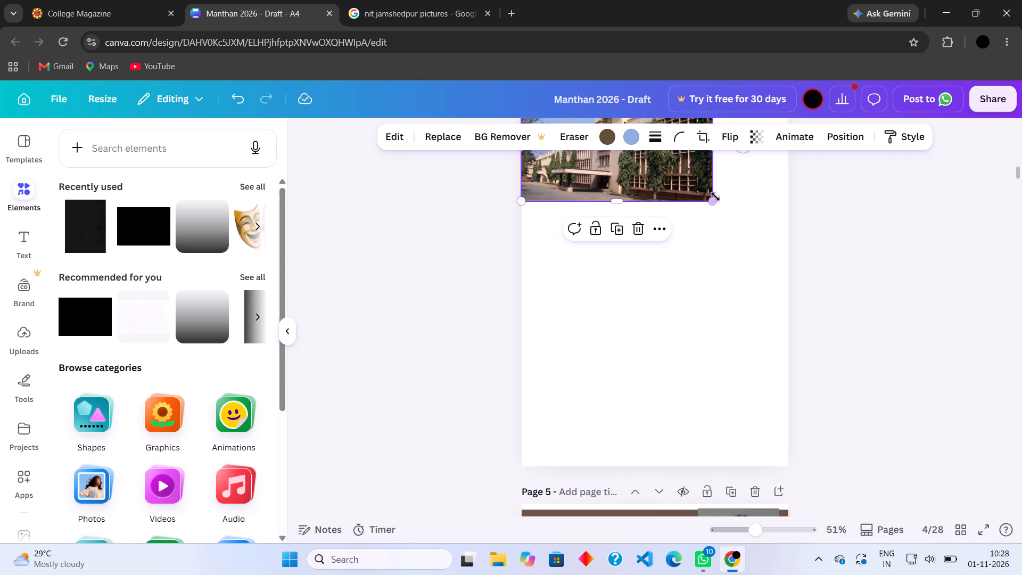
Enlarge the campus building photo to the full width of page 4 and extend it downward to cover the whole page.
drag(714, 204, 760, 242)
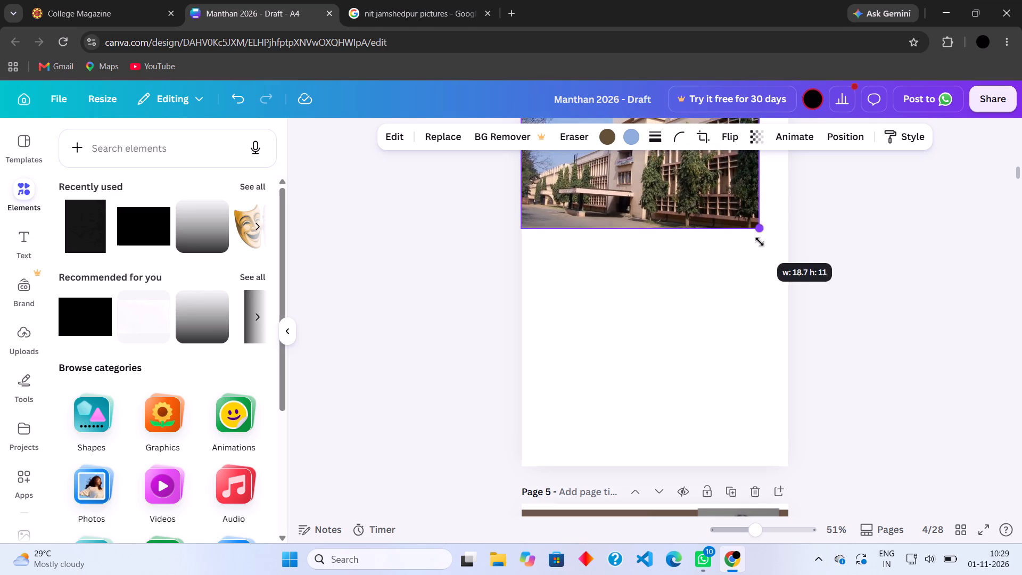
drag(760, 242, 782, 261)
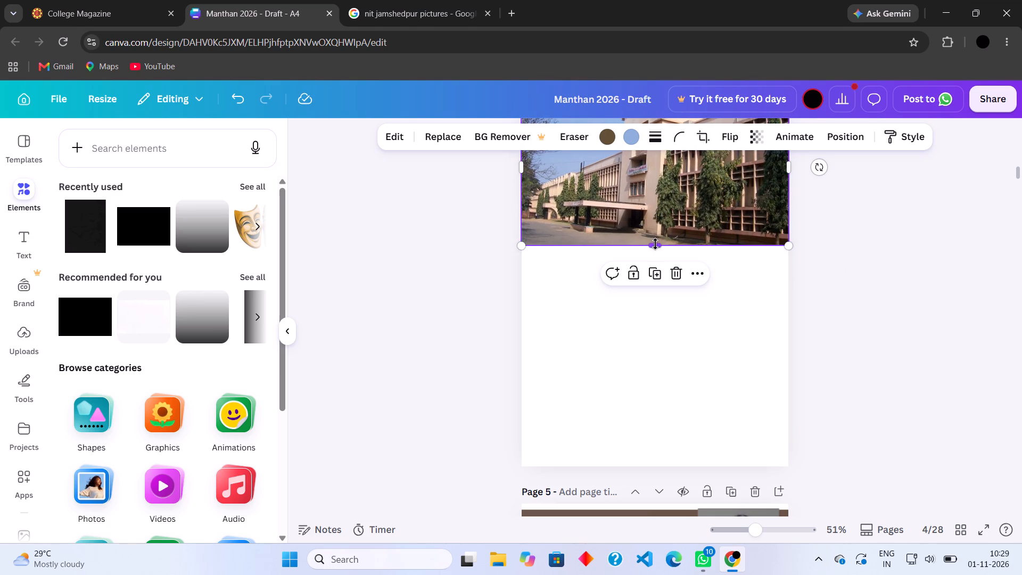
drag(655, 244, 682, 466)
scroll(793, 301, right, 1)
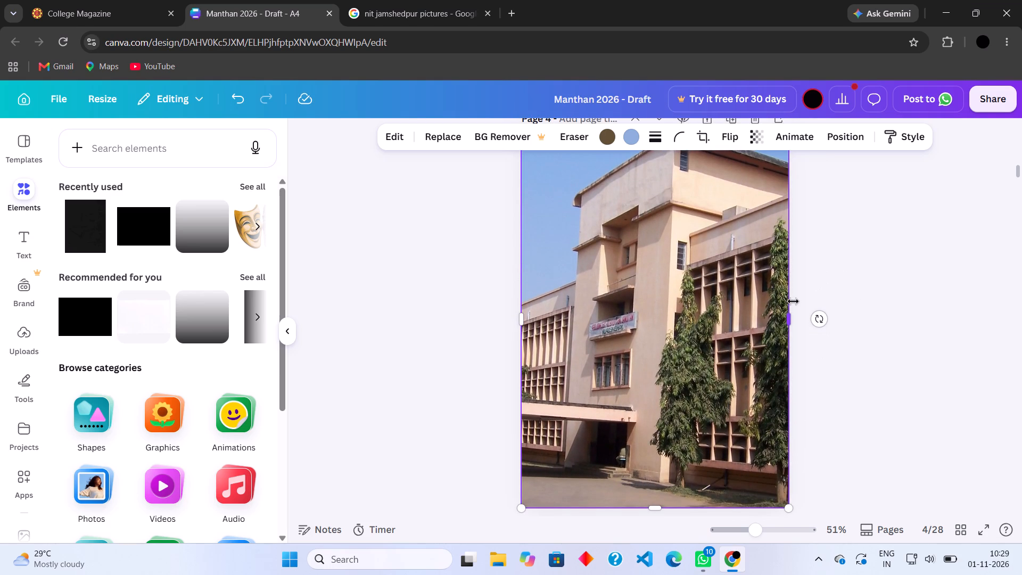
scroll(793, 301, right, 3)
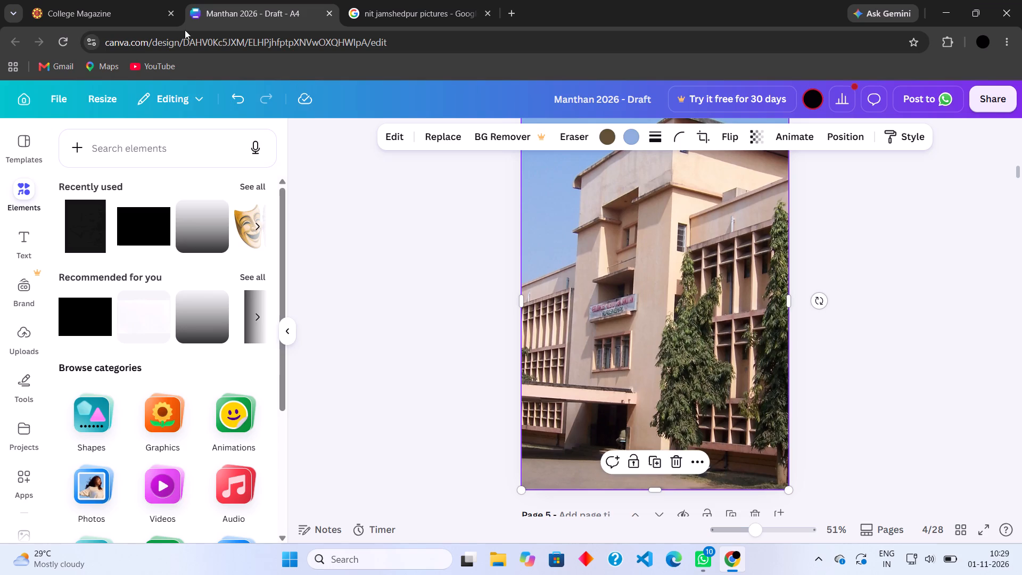
Check the reference magazine's "From the Principal's Desk" page, and delete the campus building photo from page 4 of the draft.
click(79, 0)
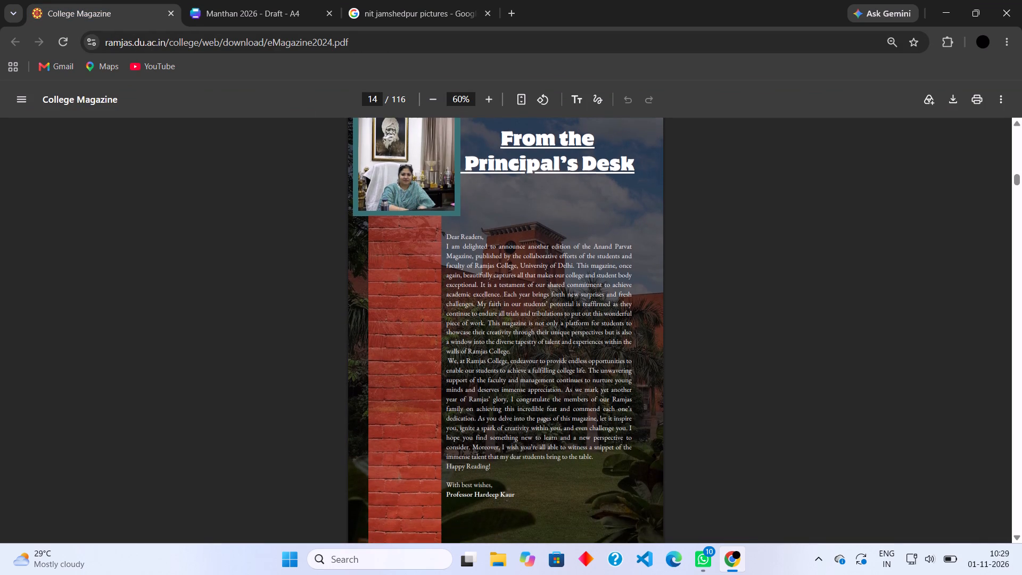
click(269, 0)
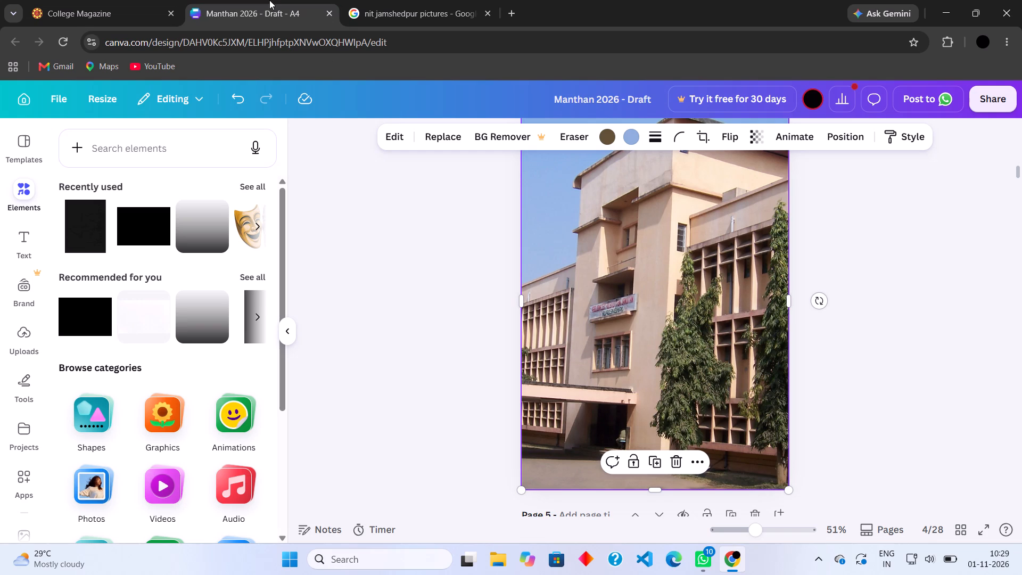
key(BackSpace)
Review the Manthan 2026 draft's opening pages, from the cover to page 4.
scroll(669, 299, up, 3)
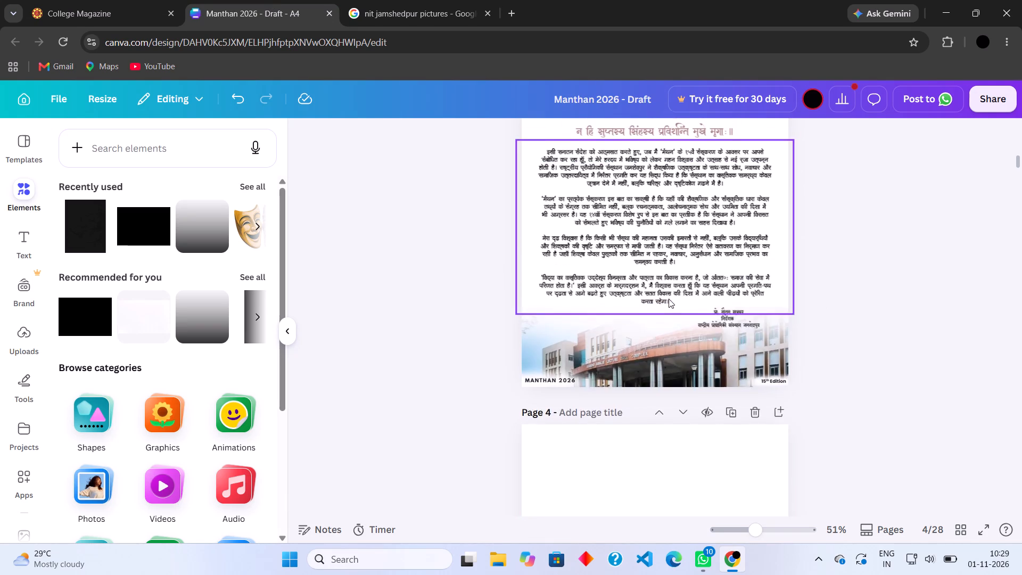
scroll(669, 299, up, 9)
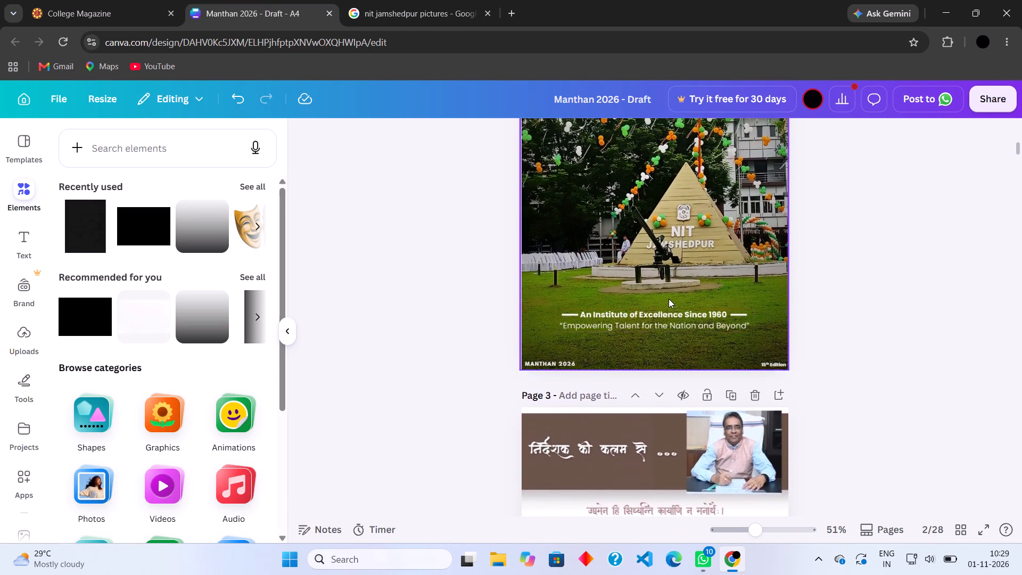
scroll(669, 299, up, 7)
scroll(669, 299, down, 1)
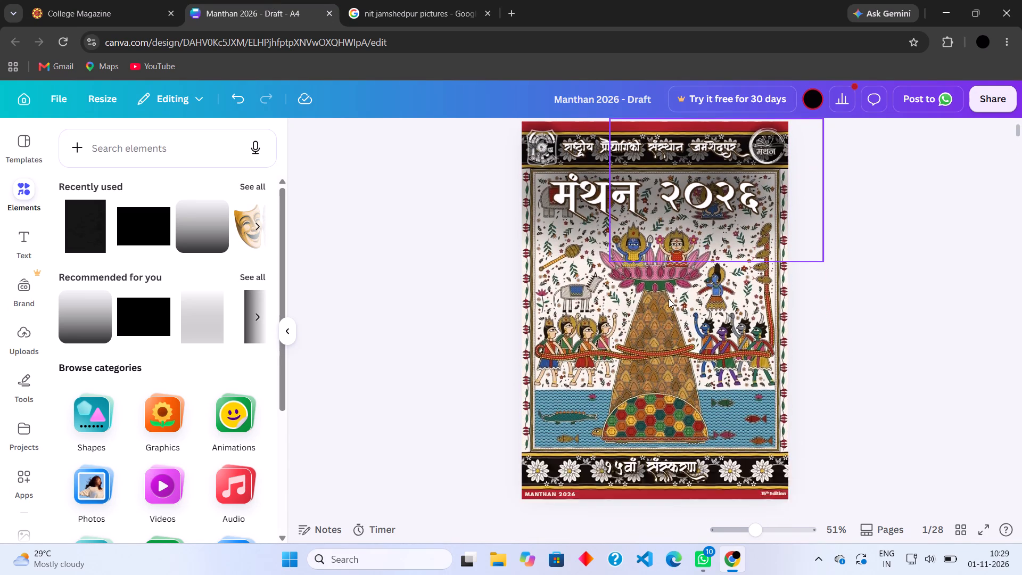
scroll(669, 299, down, 8)
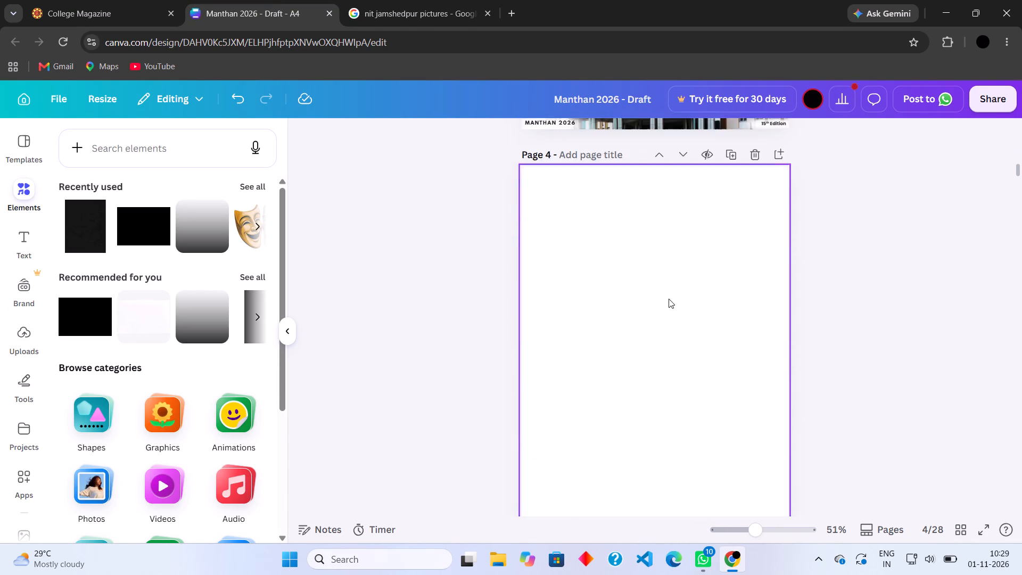
scroll(669, 299, down, 3)
Return to the Google image results, close the DekhoCampus photo preview and look back through the results to the beginning.
click(400, 13)
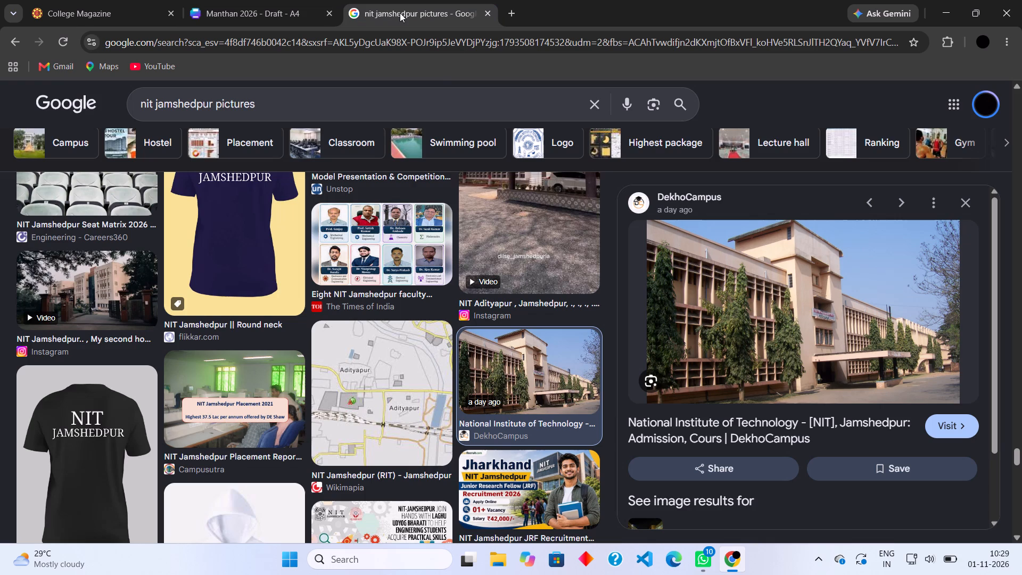
scroll(368, 259, up, 5)
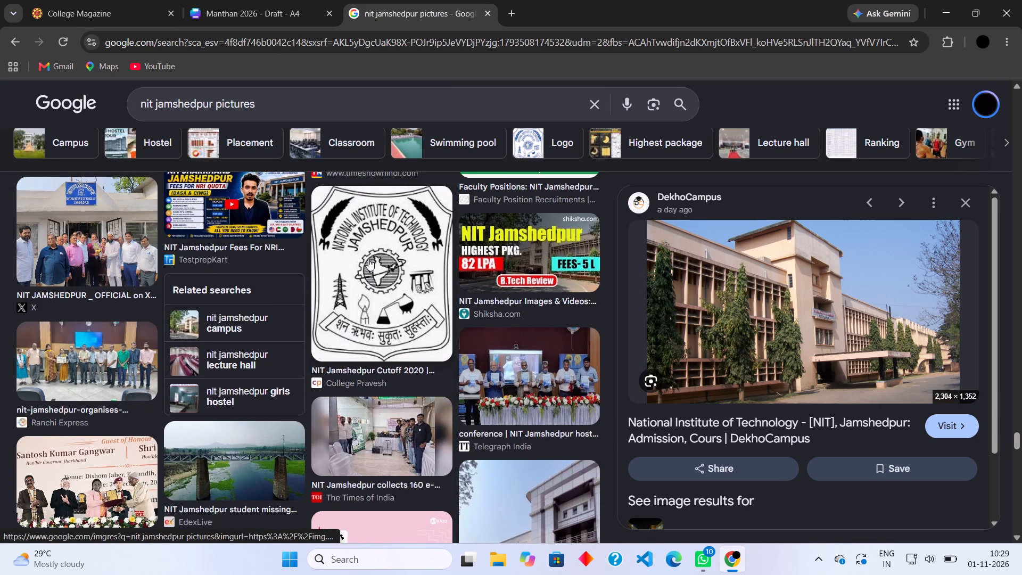
scroll(368, 259, up, 8)
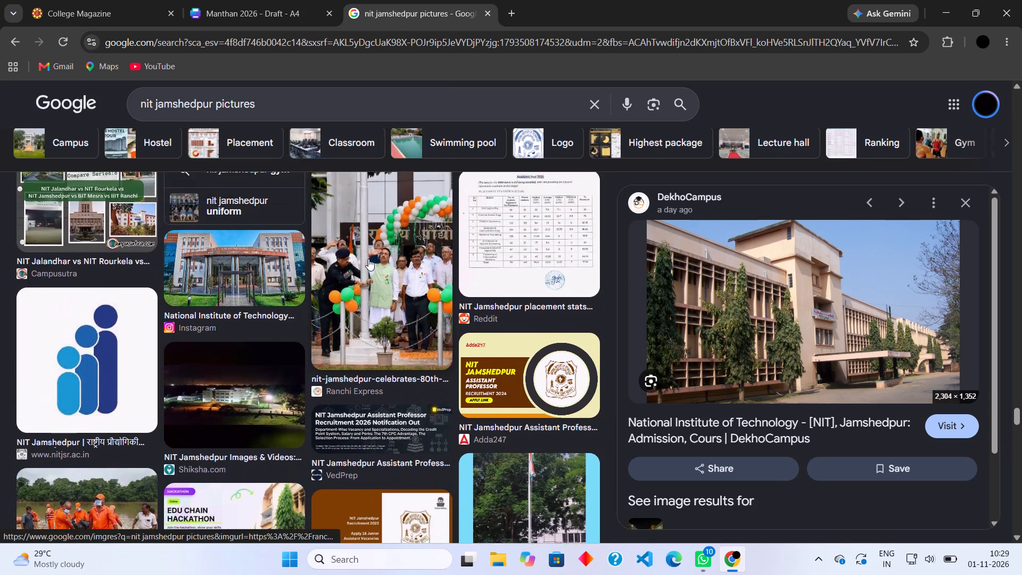
scroll(368, 259, up, 2)
click(10, 36)
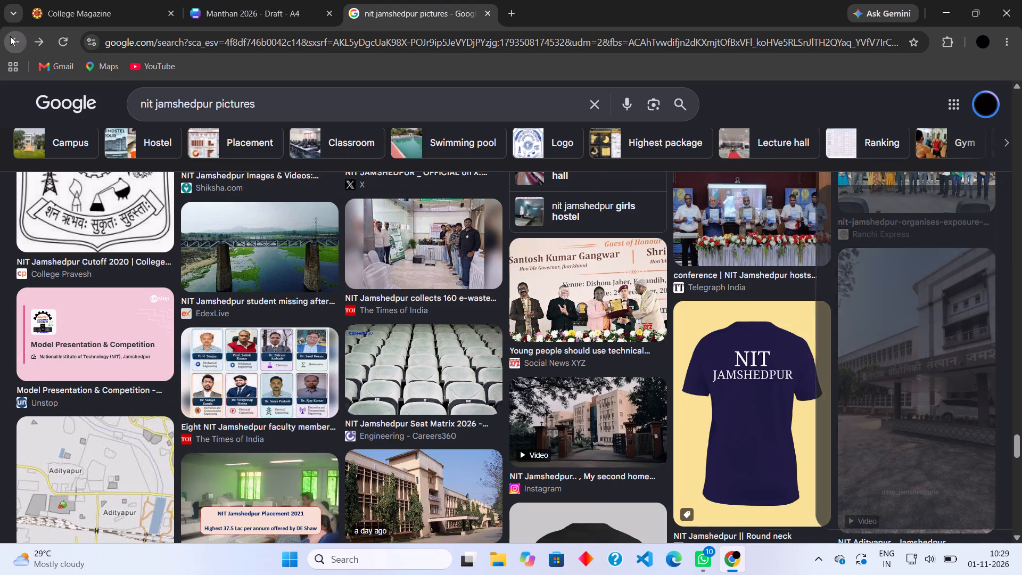
scroll(431, 277, up, 5)
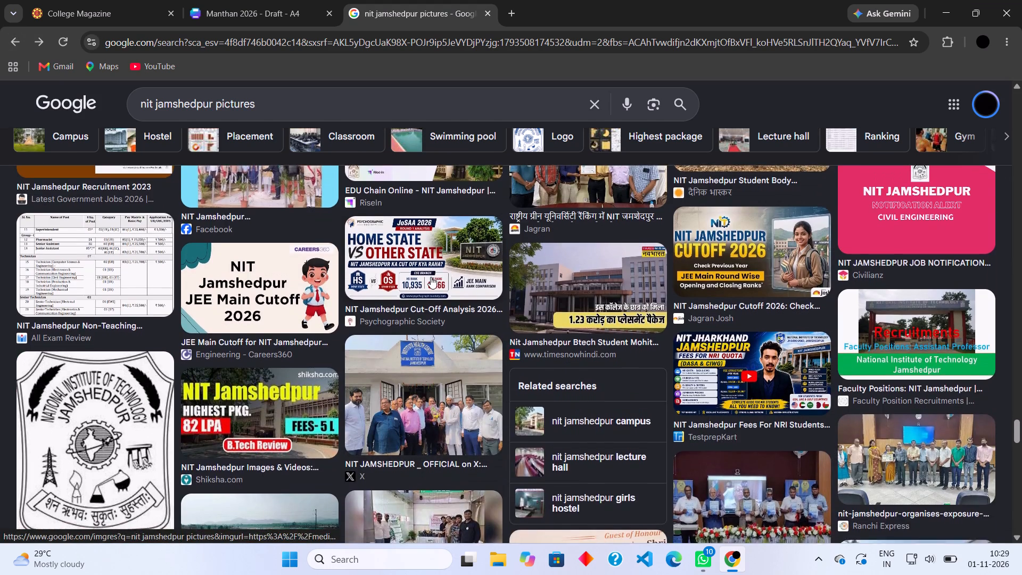
scroll(431, 277, up, 3)
scroll(358, 324, up, 10)
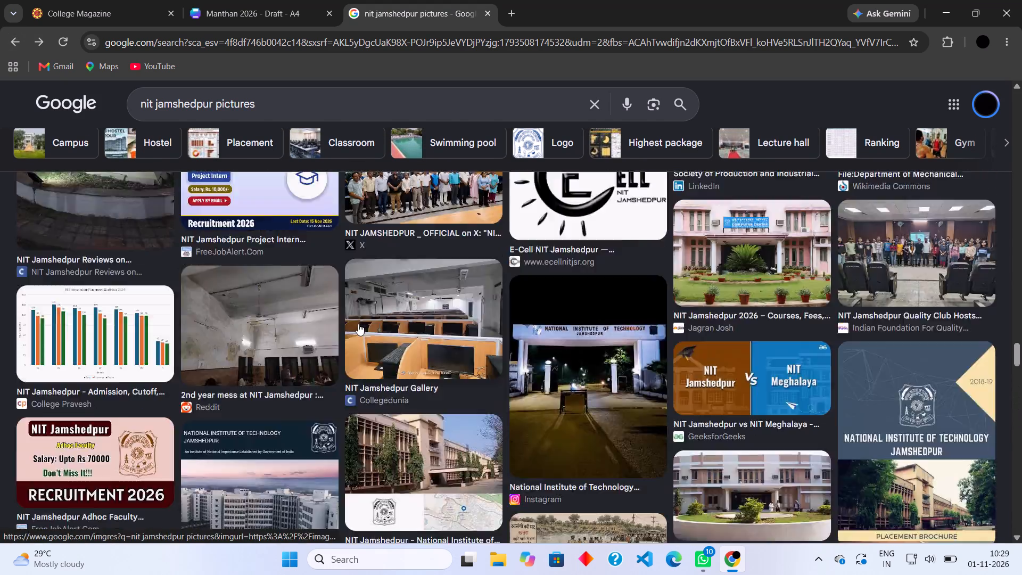
scroll(358, 324, up, 17)
scroll(358, 324, up, 7)
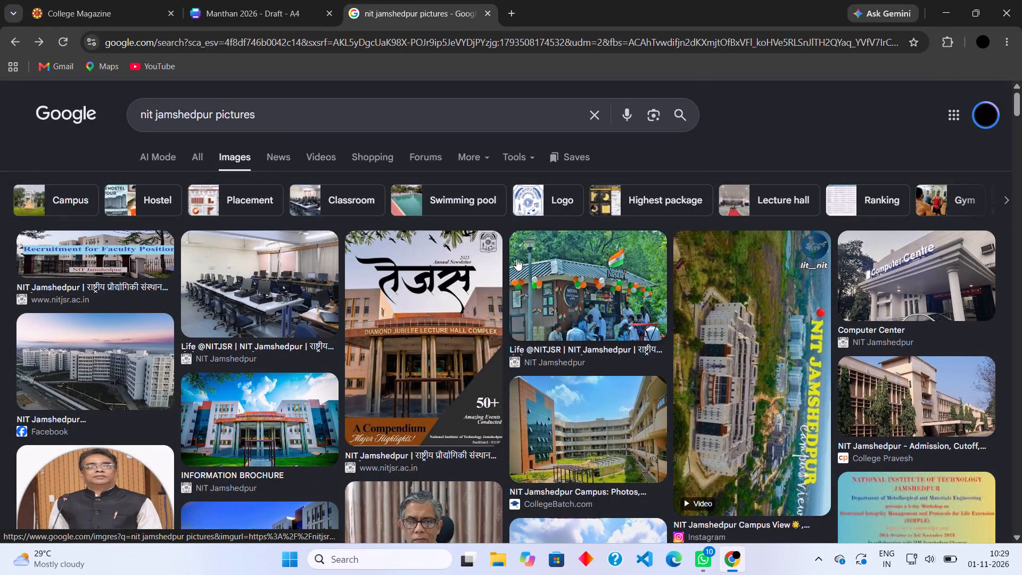
Look through the NIT Jamshedpur image results again from the start for a different campus photo for page 4.
scroll(516, 259, down, 4)
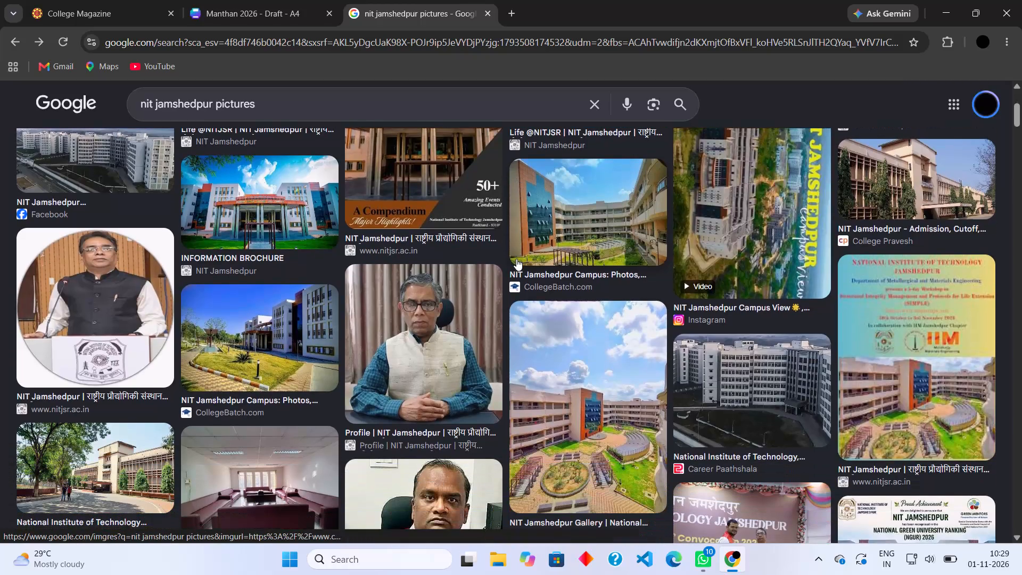
scroll(516, 259, down, 2)
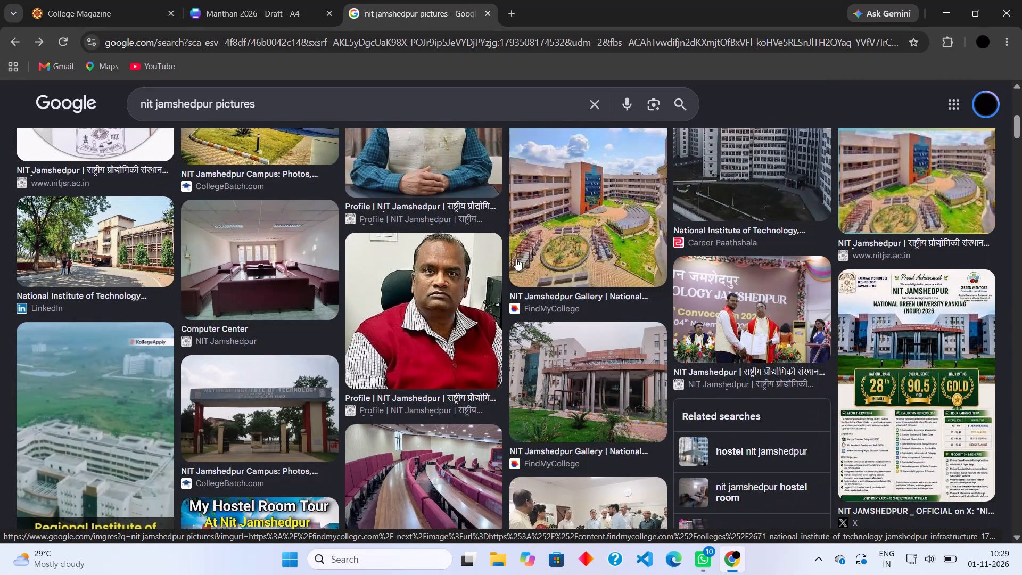
scroll(516, 259, down, 3)
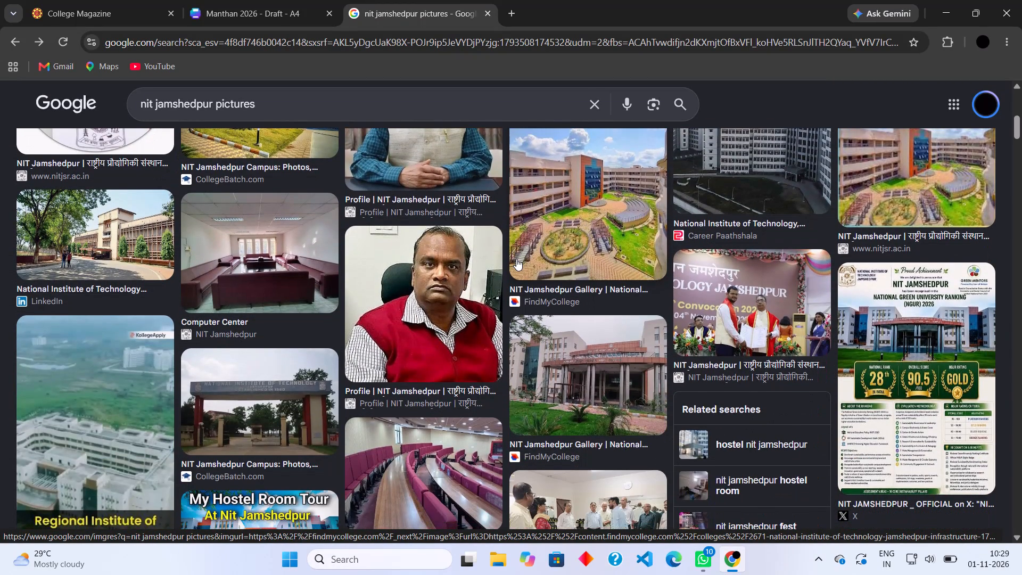
scroll(516, 259, down, 7)
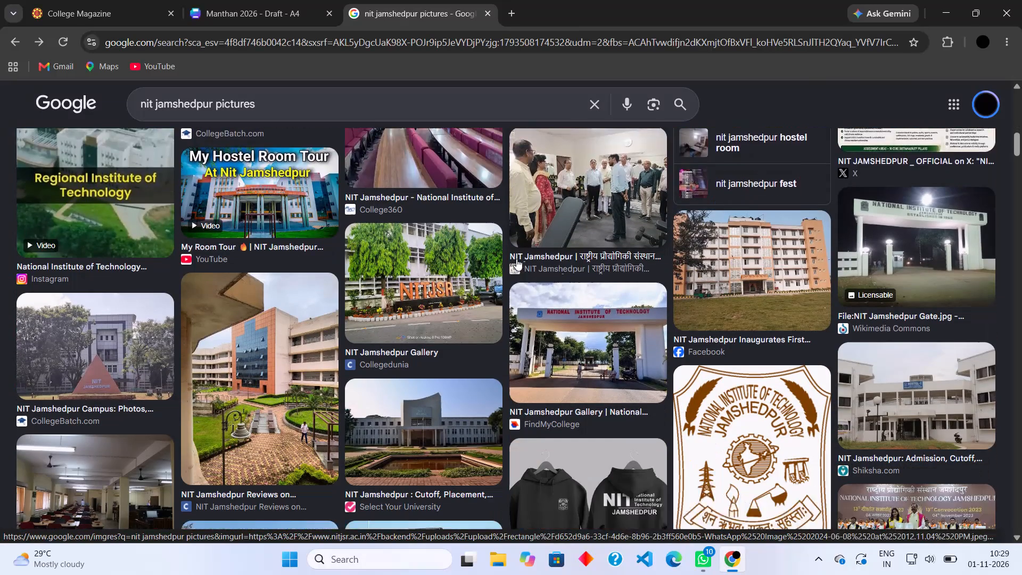
scroll(516, 259, down, 3)
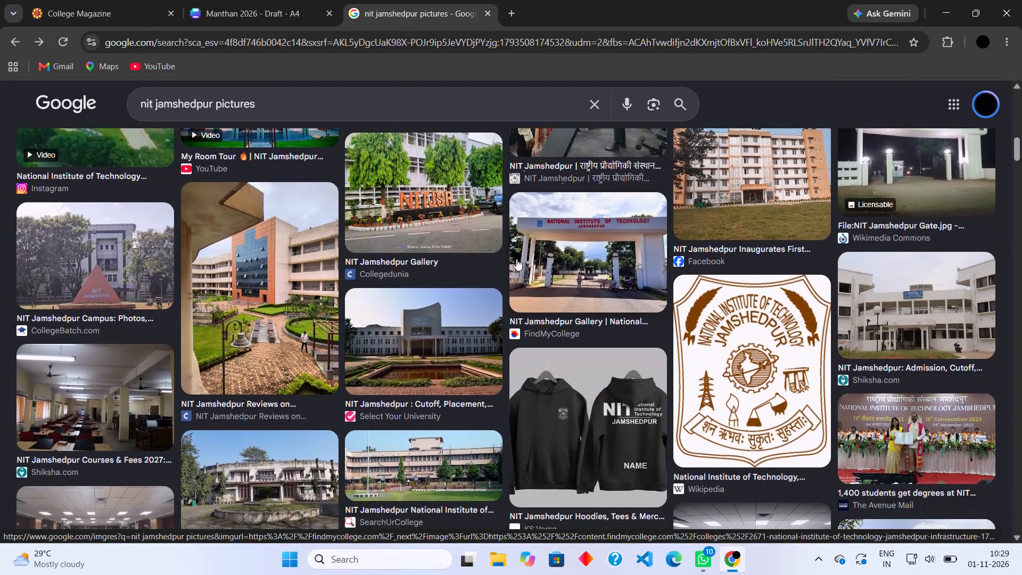
scroll(516, 259, down, 5)
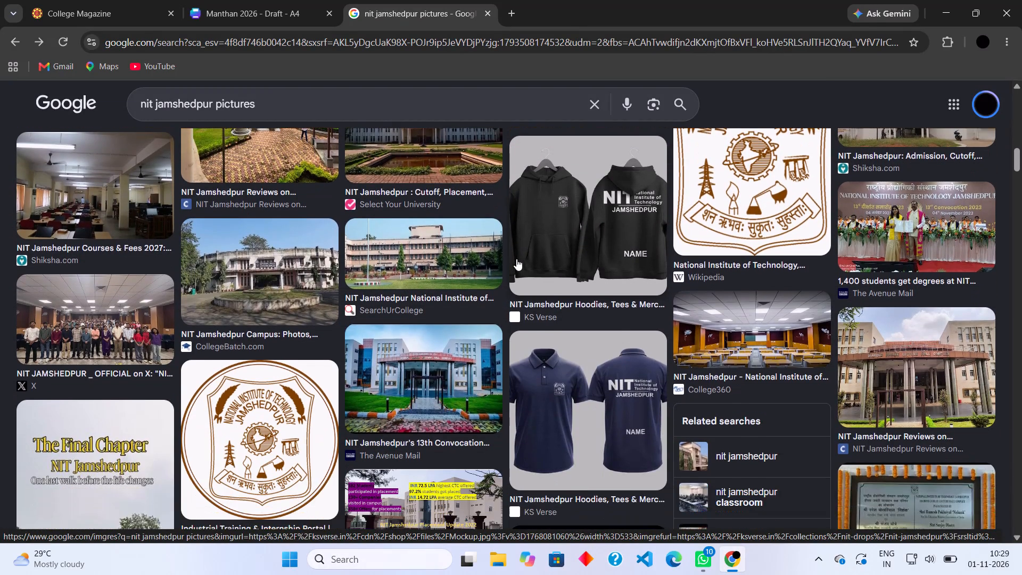
scroll(516, 259, down, 7)
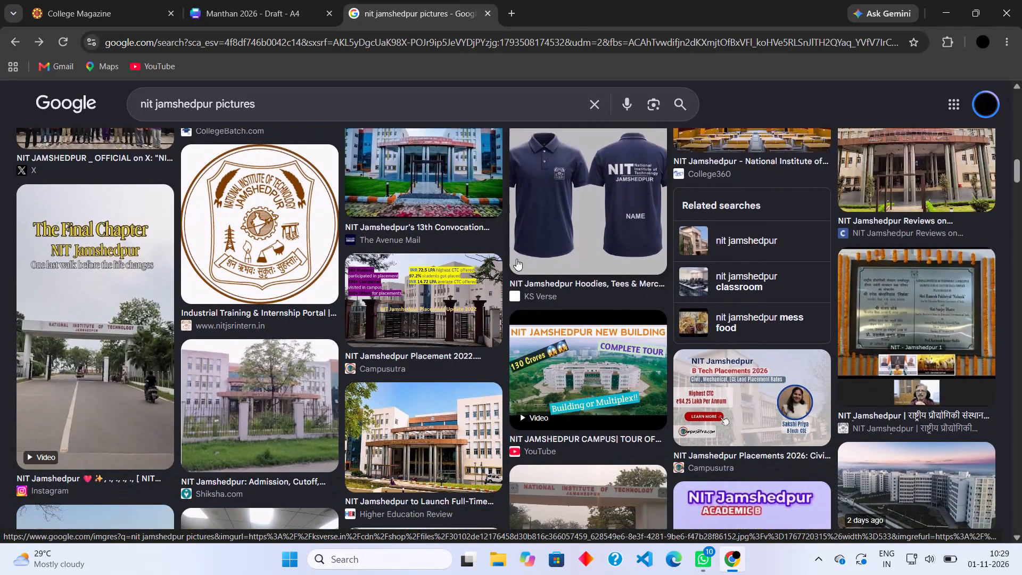
scroll(516, 259, down, 2)
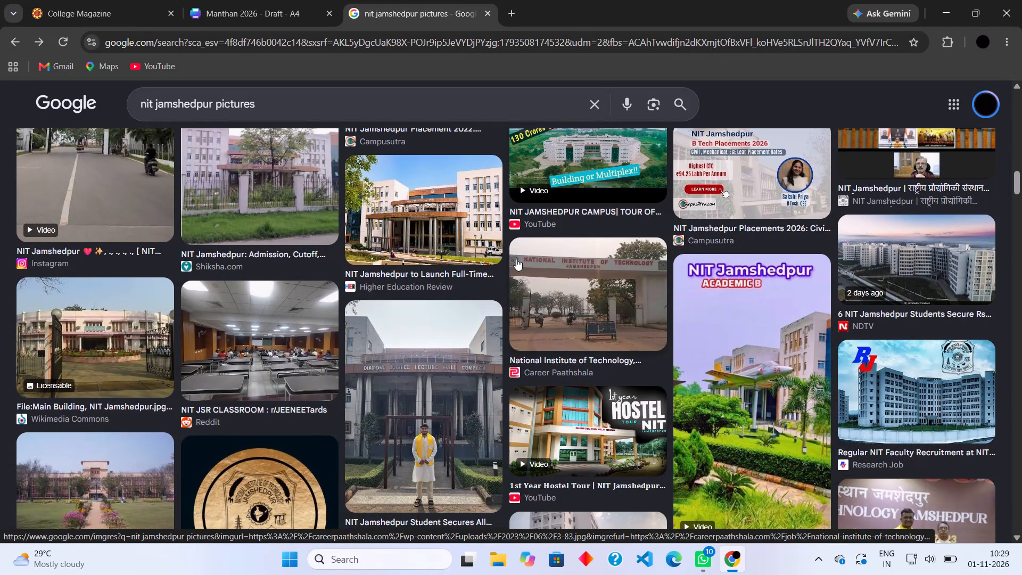
scroll(516, 259, down, 1)
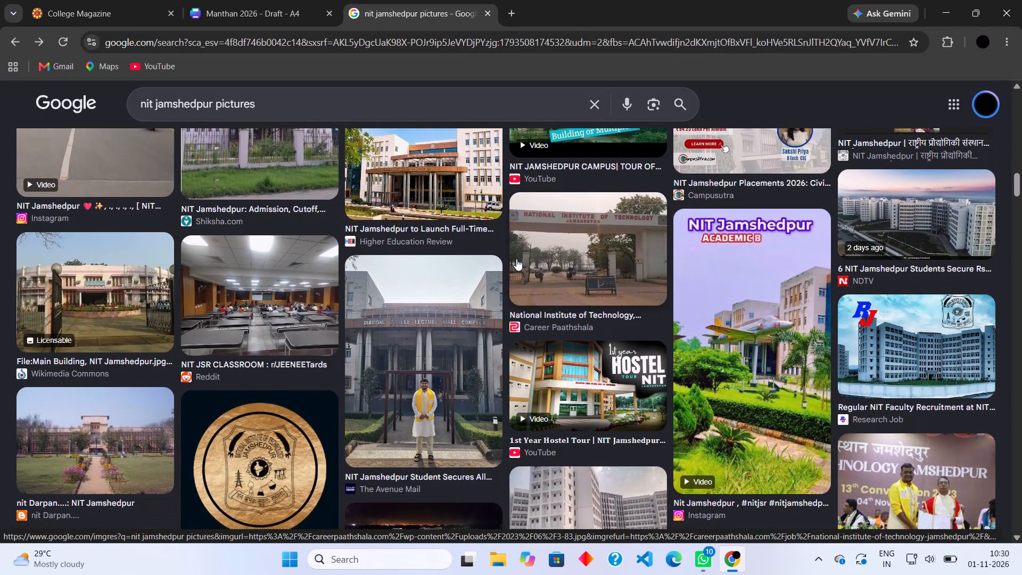
scroll(516, 259, down, 2)
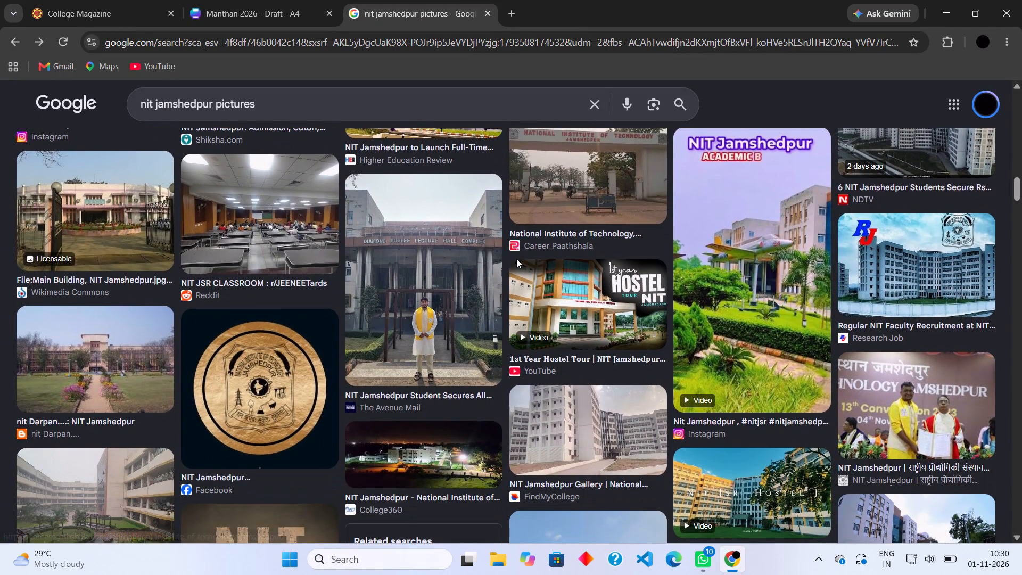
scroll(516, 259, down, 2)
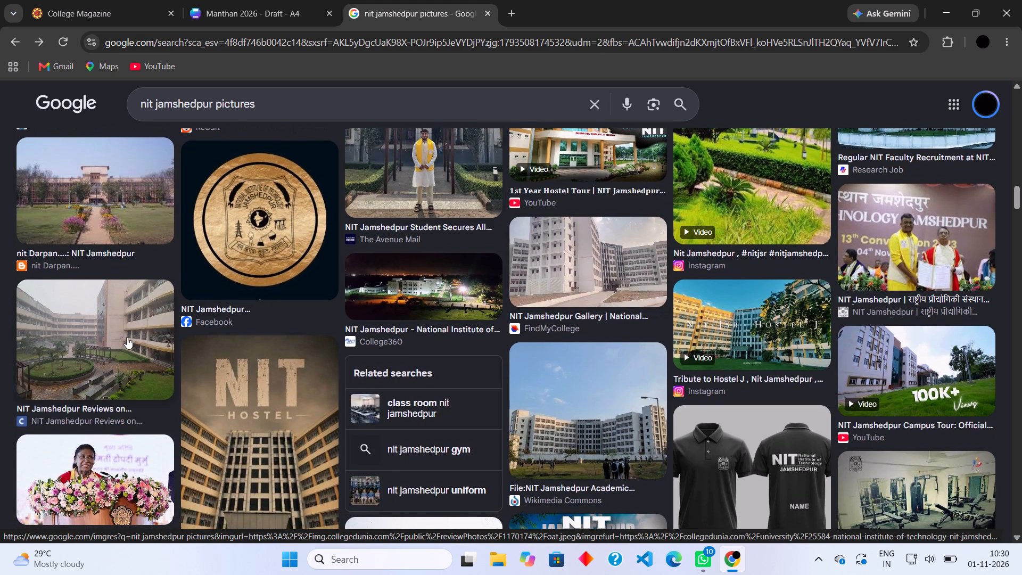
Preview the Collegedunia photo of the campus courtyard with the circular garden and examine its related images.
click(127, 337)
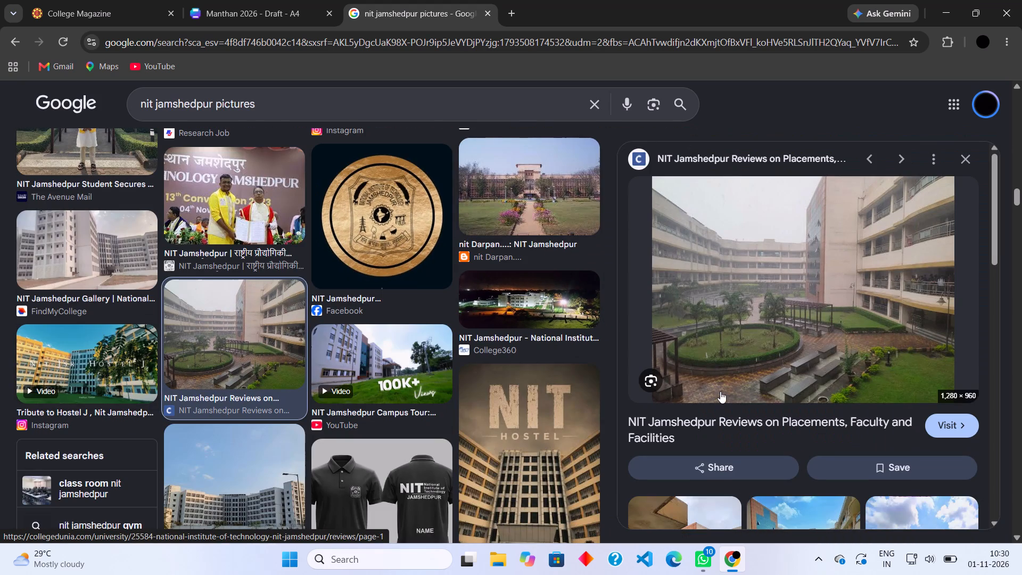
scroll(720, 391, down, 3)
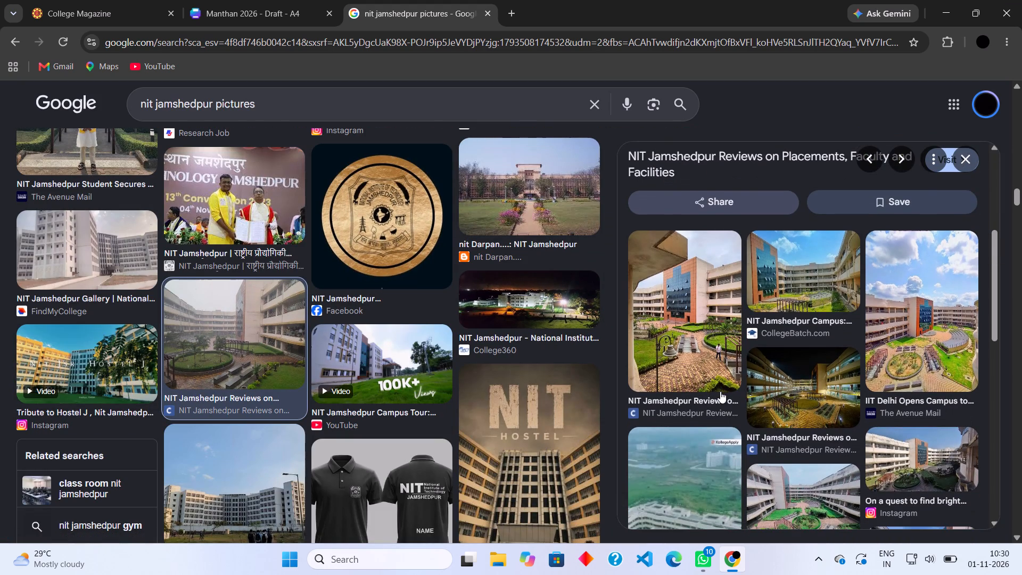
scroll(720, 391, down, 2)
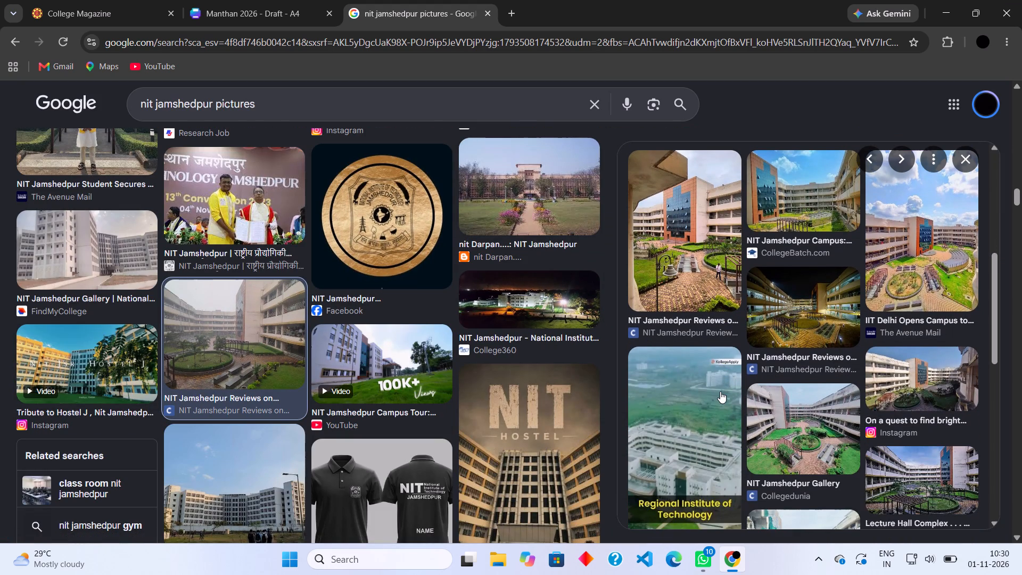
scroll(720, 391, down, 2)
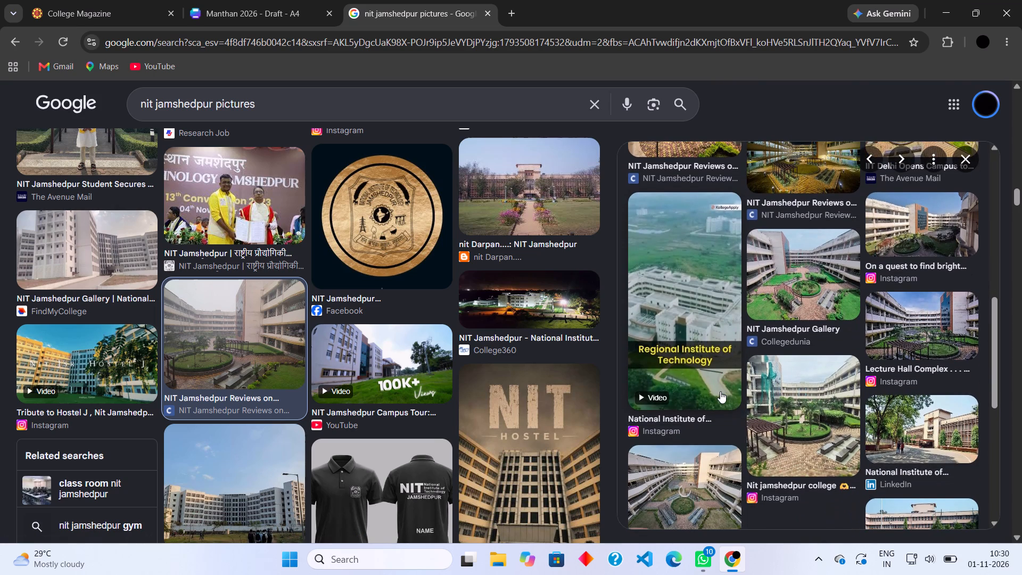
scroll(720, 391, down, 2)
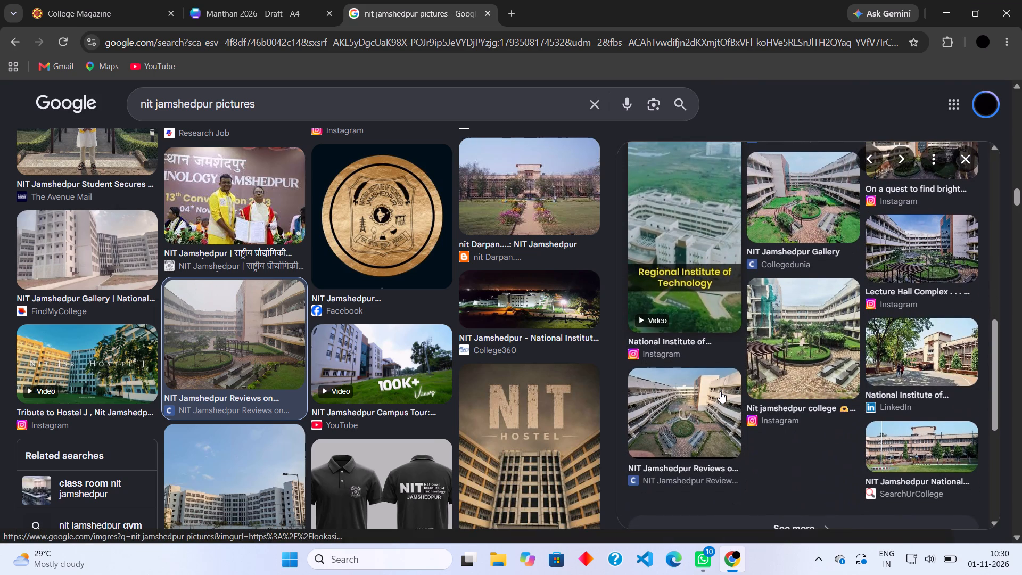
scroll(720, 391, down, 1)
scroll(739, 283, up, 8)
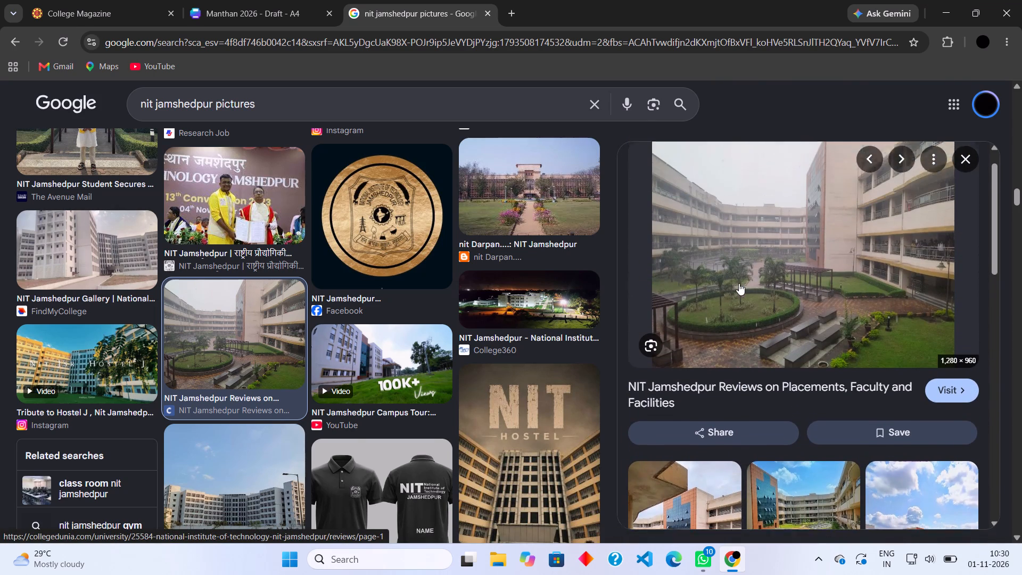
Copy the Collegedunia photo of the campus courtyard and paste it onto the blank page 4 of the Manthan 2026 draft.
scroll(739, 283, up, 1)
right_click(791, 271)
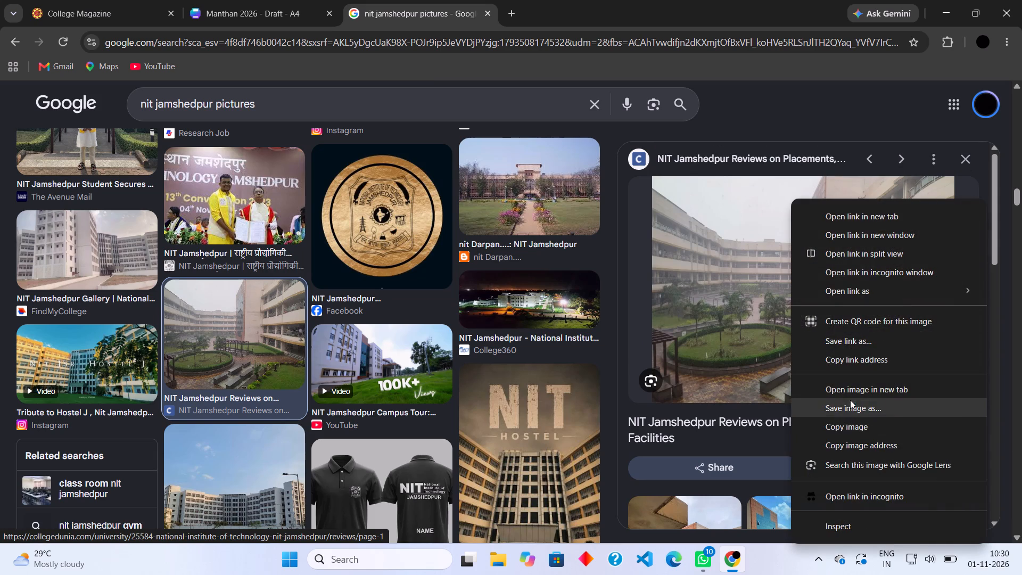
click(848, 426)
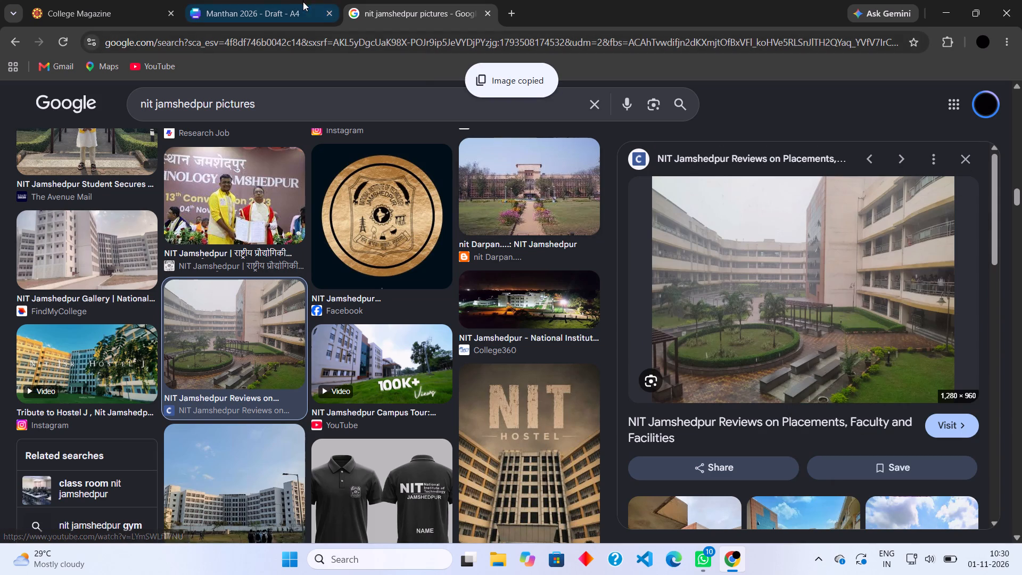
click(294, 0)
click(656, 312)
key(ctrl+v)
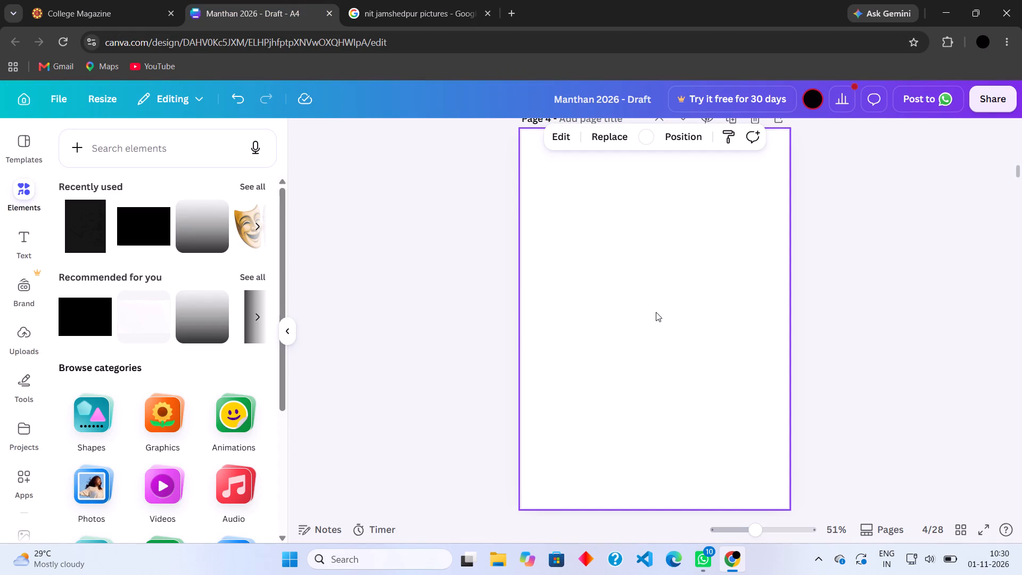
Move the courtyard photo to the top of page 4 and enlarge it to the page's right and bottom edges.
scroll(698, 321, up, 1)
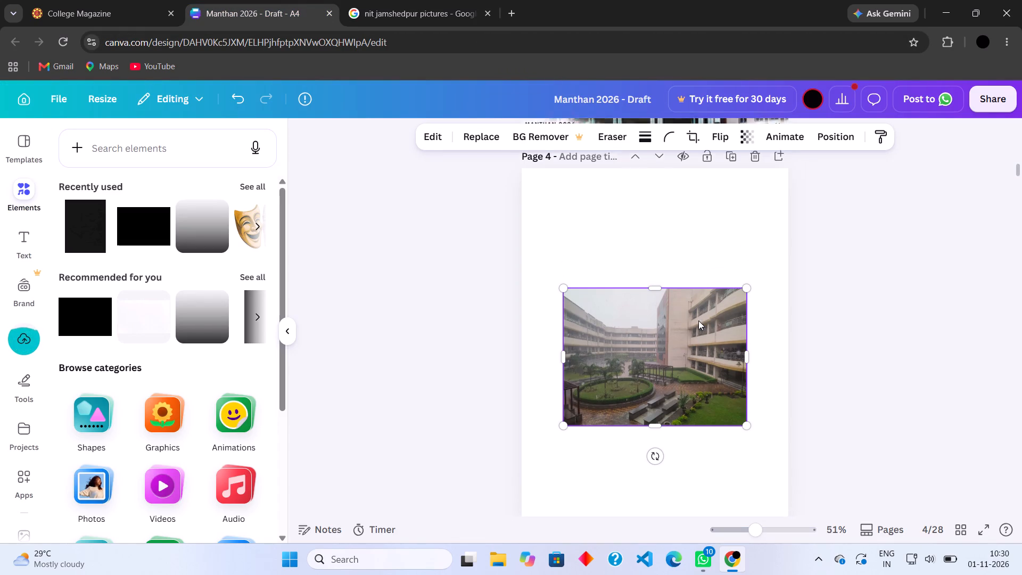
scroll(698, 321, up, 1)
drag(698, 321, 669, 203)
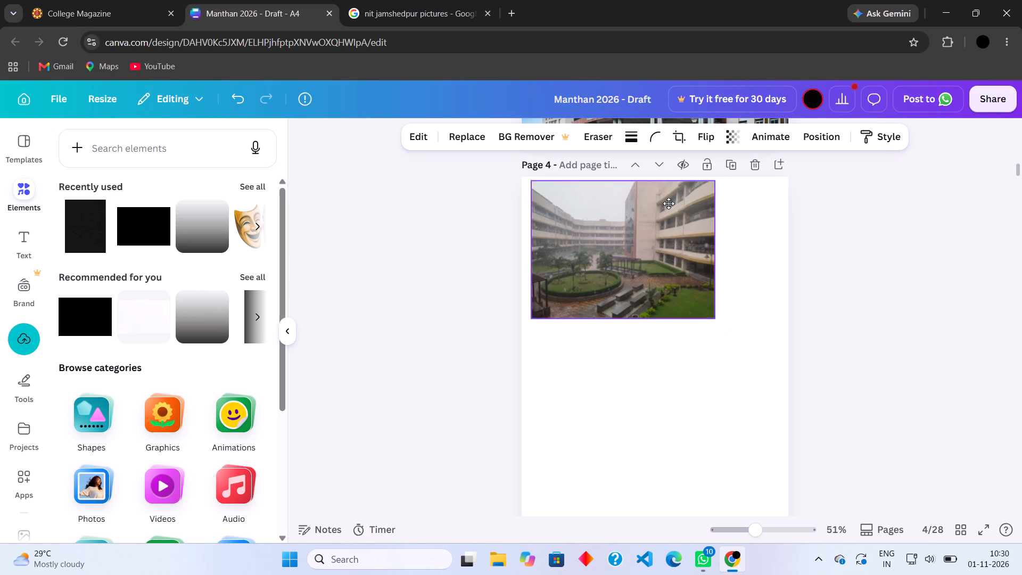
drag(669, 203, 682, 203)
scroll(682, 203, down, 1)
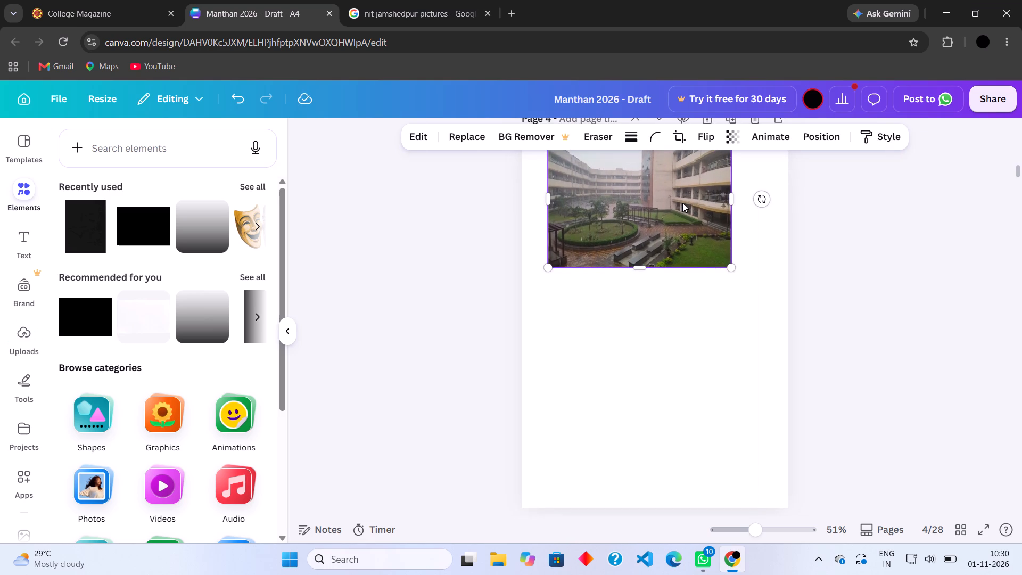
scroll(682, 203, down, 1)
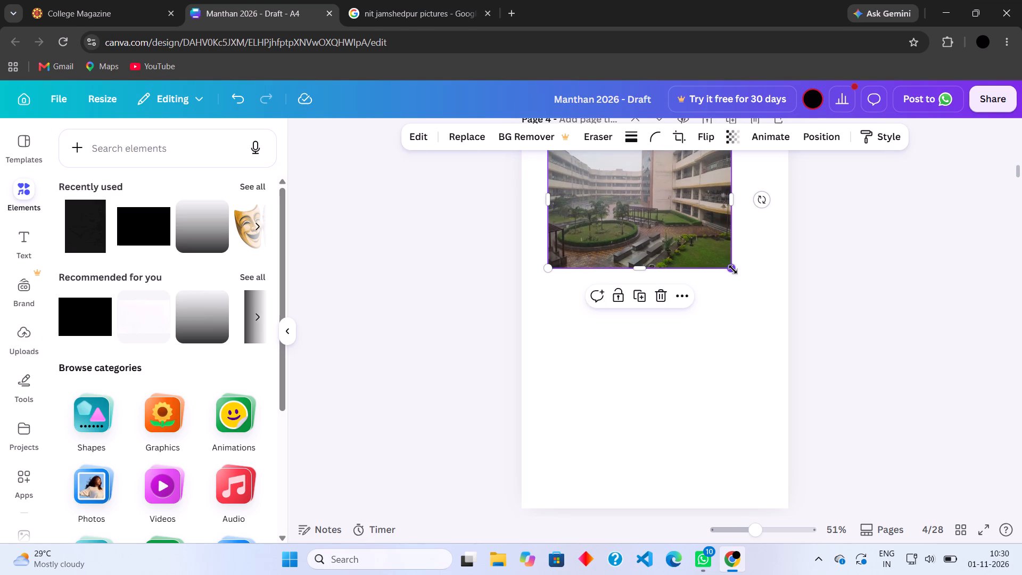
drag(733, 269, 799, 295)
drag(672, 313, 704, 475)
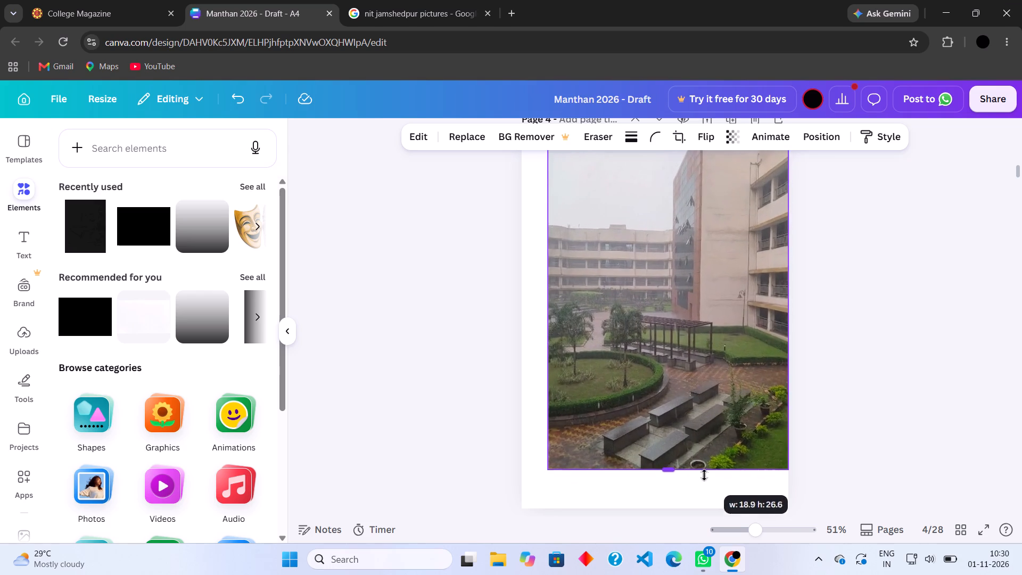
drag(704, 475, 710, 510)
click(928, 324)
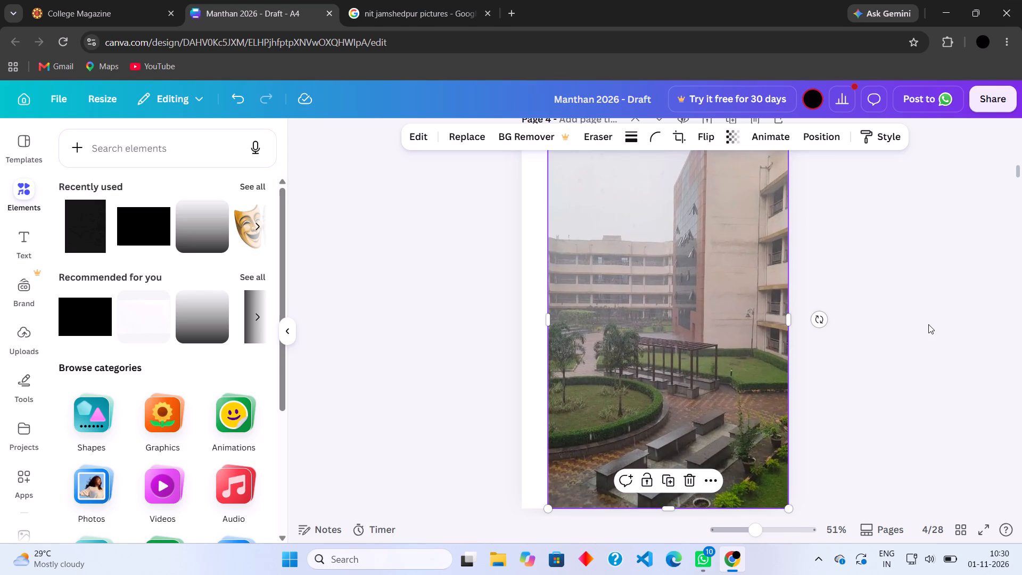
Reposition the courtyard photo within its crop frame so the circular garden and the curved building fill the frame.
double_click(724, 339)
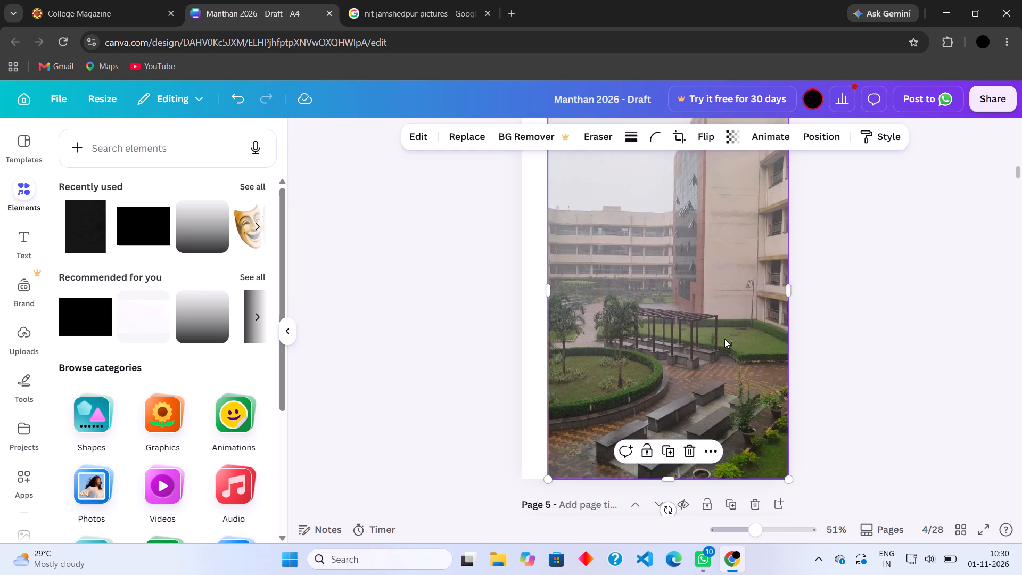
click(724, 339)
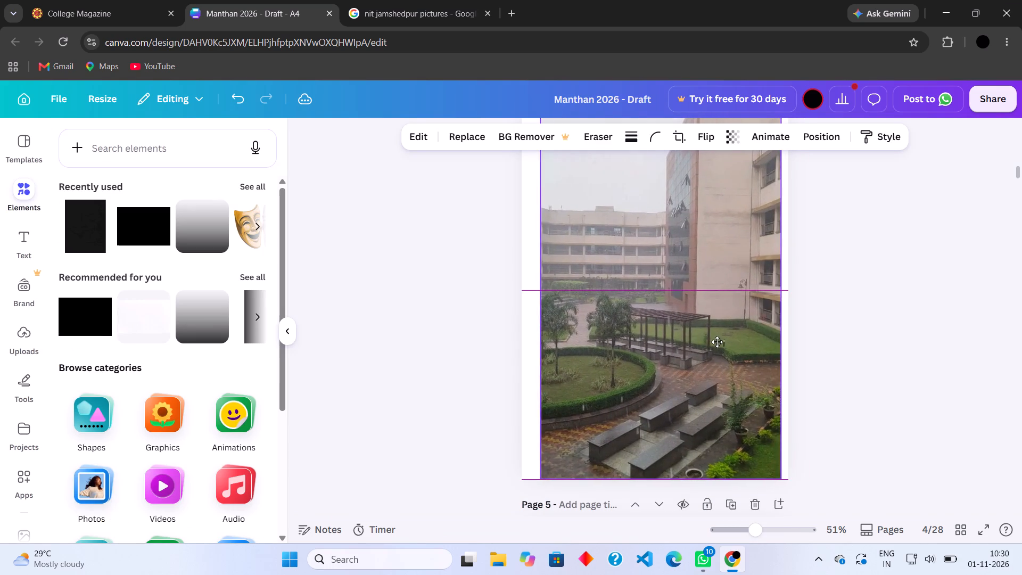
double_click(726, 340)
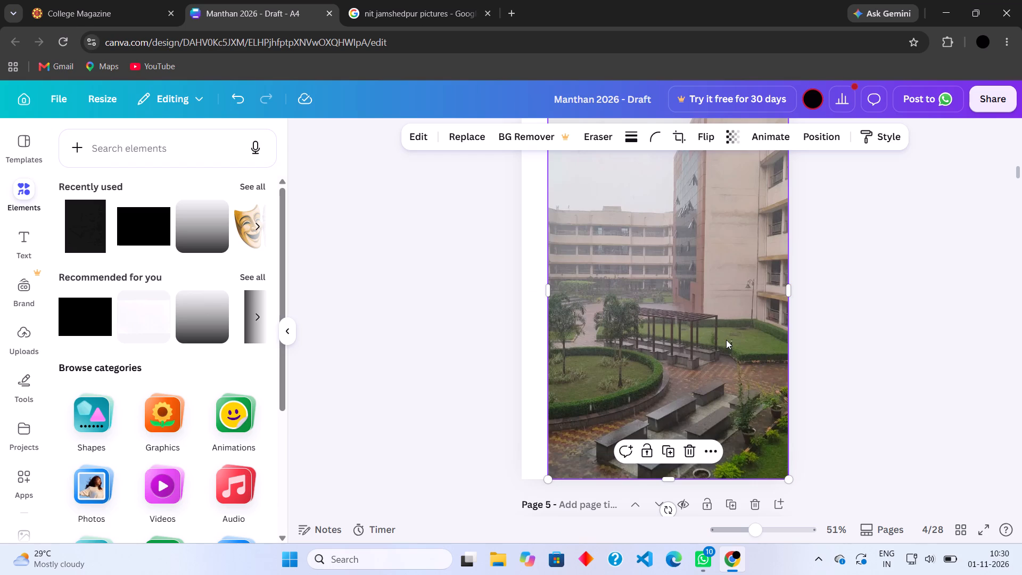
drag(726, 340, 761, 336)
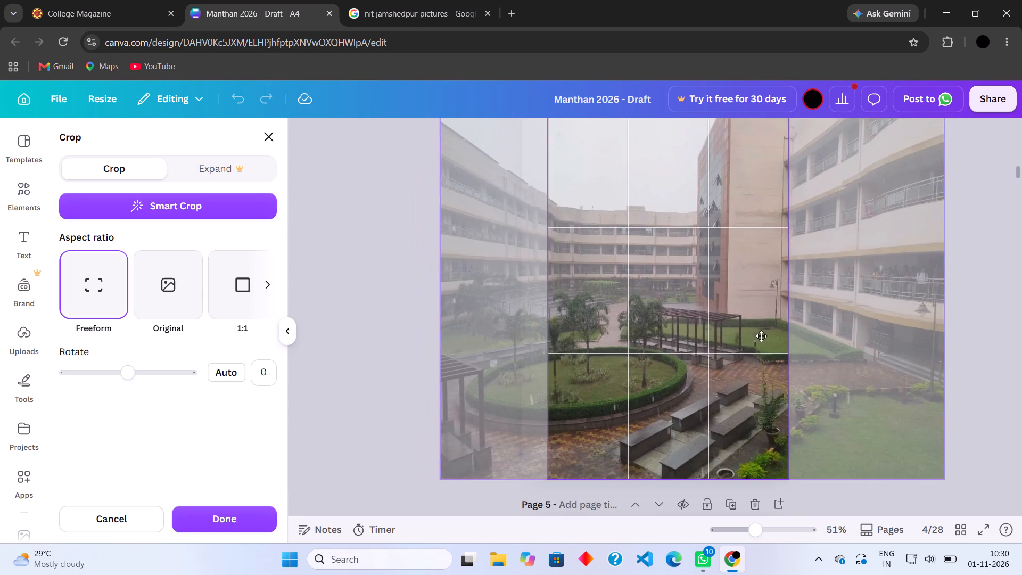
drag(761, 336, 824, 325)
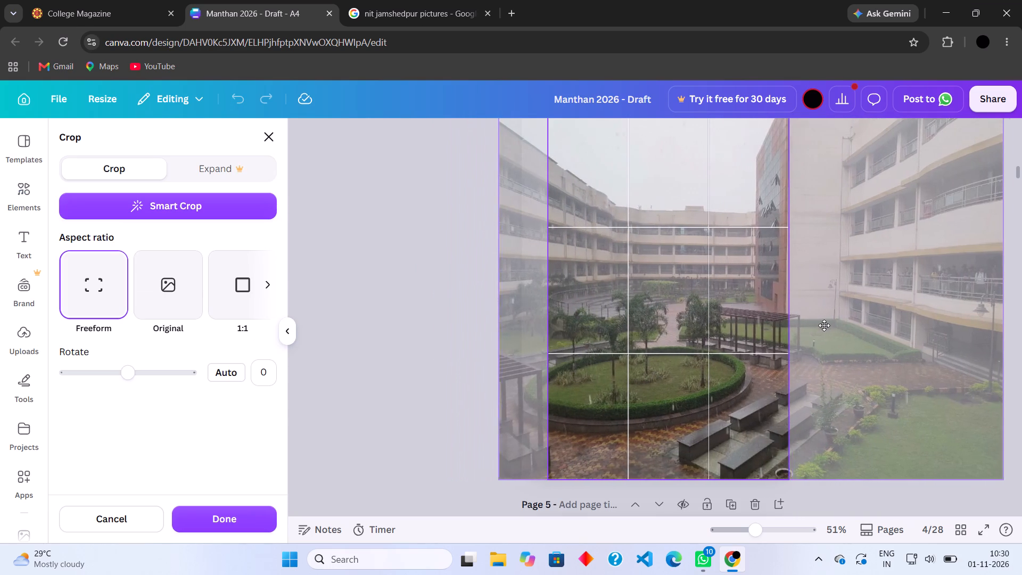
drag(824, 325, 846, 324)
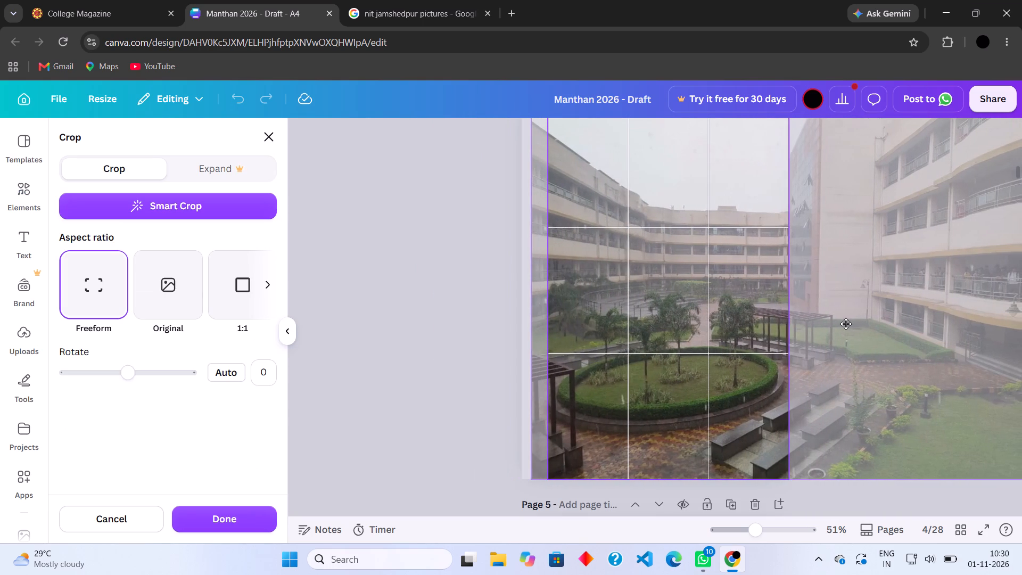
drag(846, 324, 846, 322)
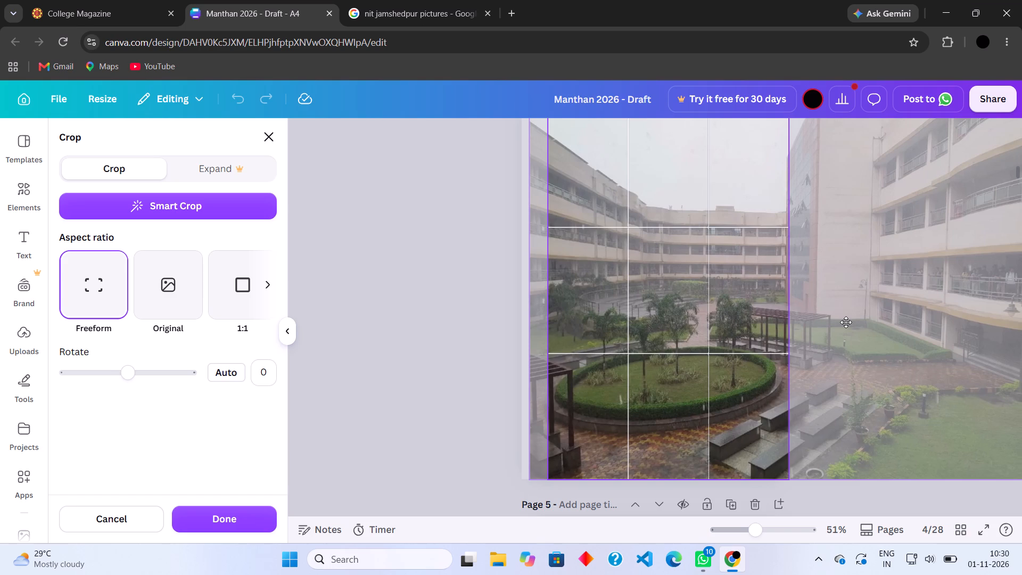
drag(846, 322, 600, 362)
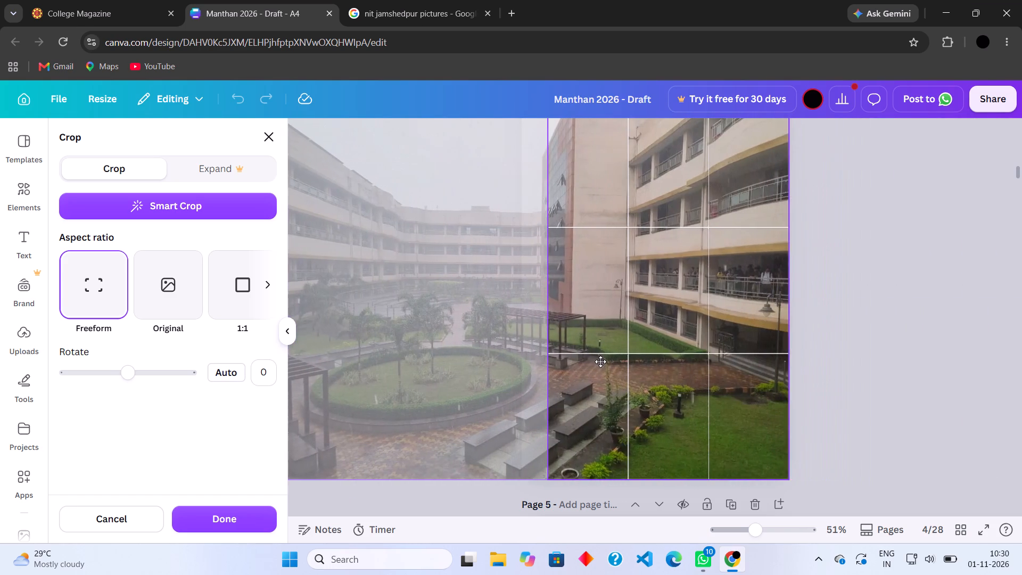
drag(600, 362, 838, 312)
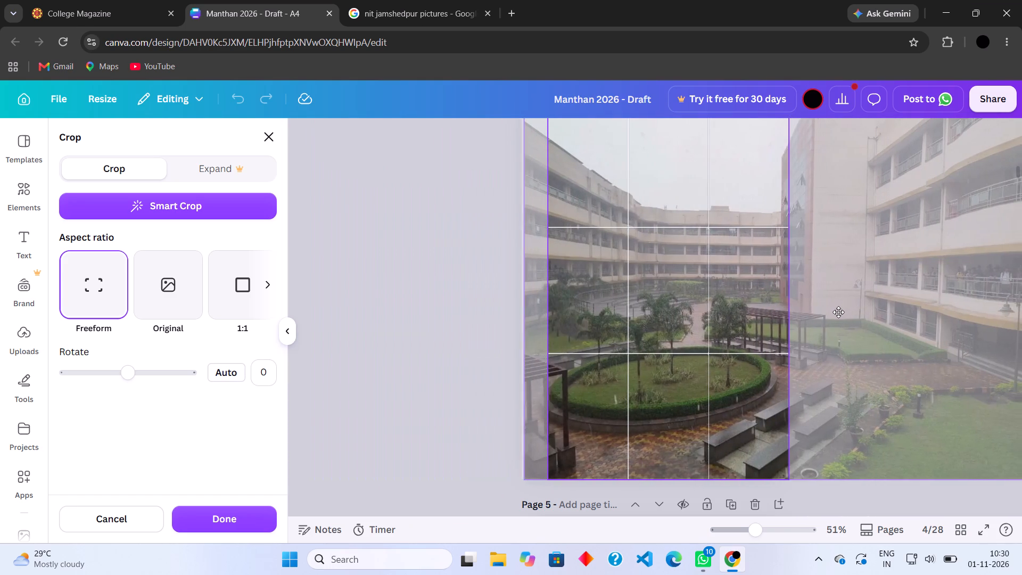
drag(838, 312, 827, 318)
click(447, 306)
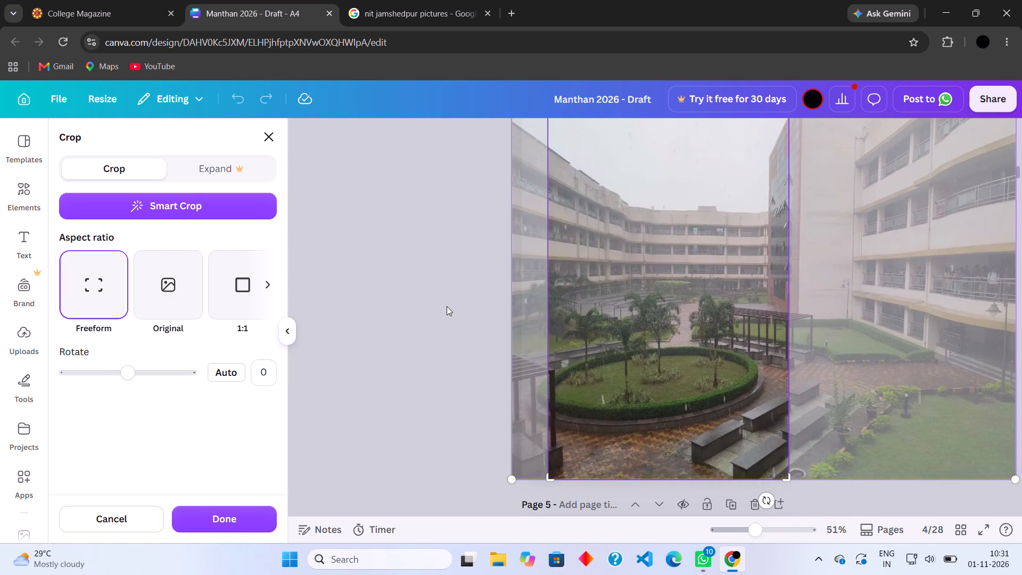
click(828, 308)
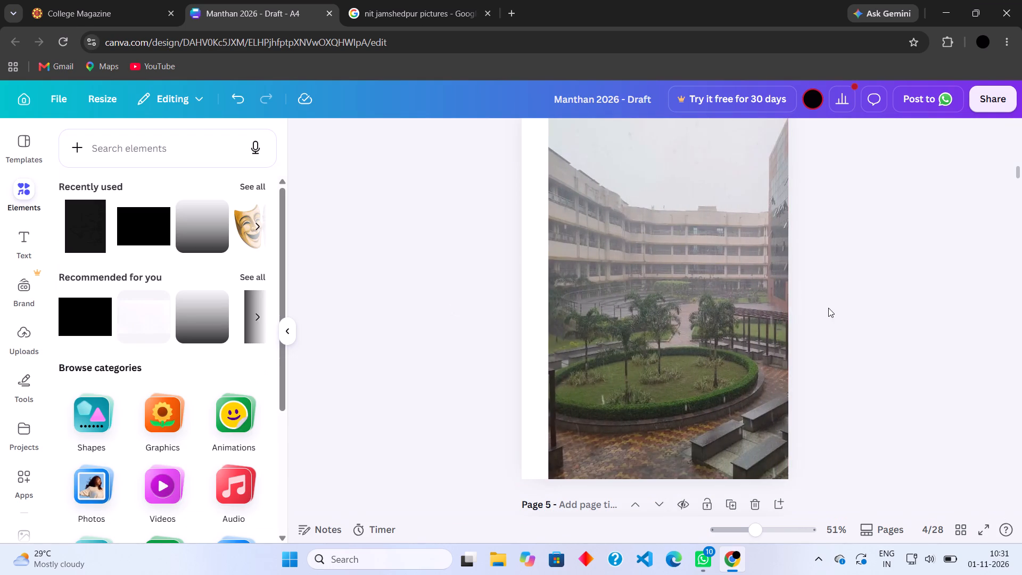
Extend the courtyard photo to page 4's left edge and compare the page with the reference magazine's Principal's Desk page.
scroll(828, 308, up, 1)
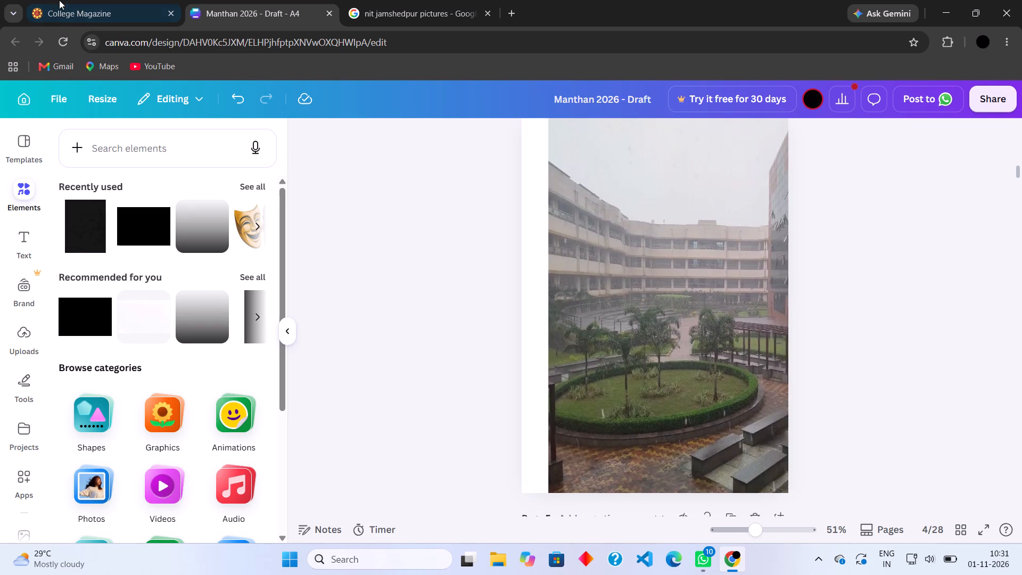
click(52, 0)
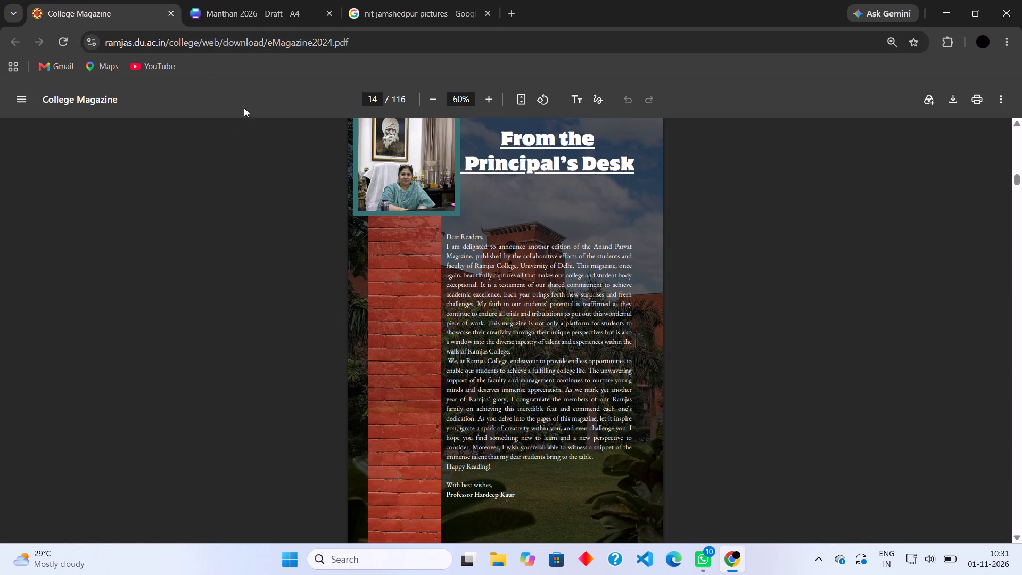
click(230, 12)
click(604, 286)
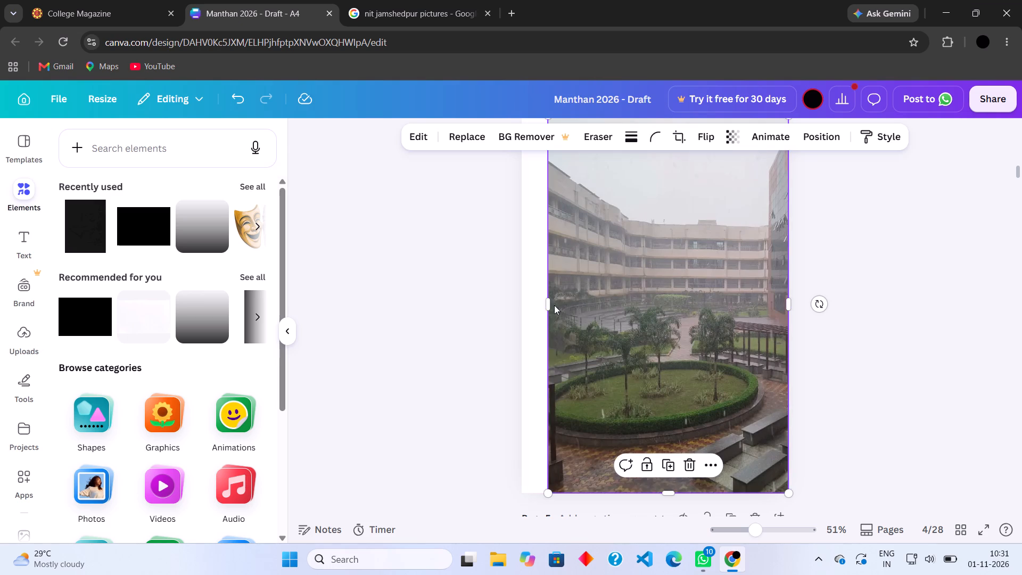
drag(548, 305, 522, 310)
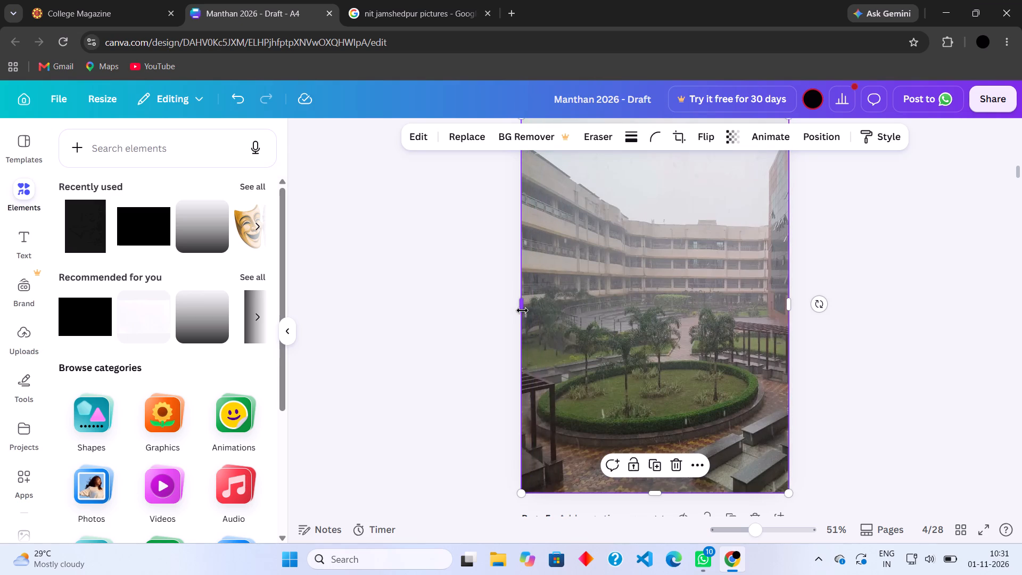
click(466, 309)
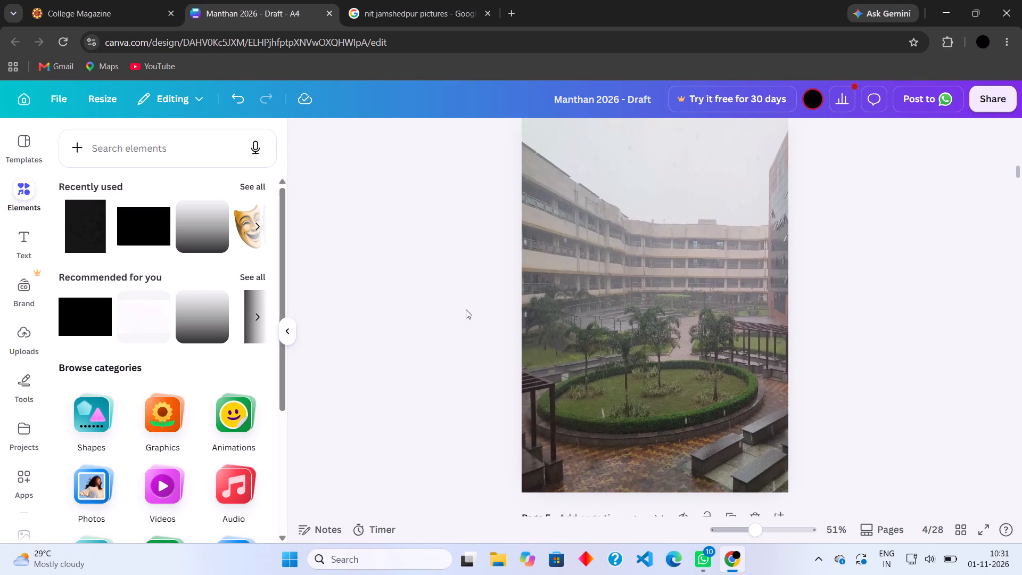
click(125, 7)
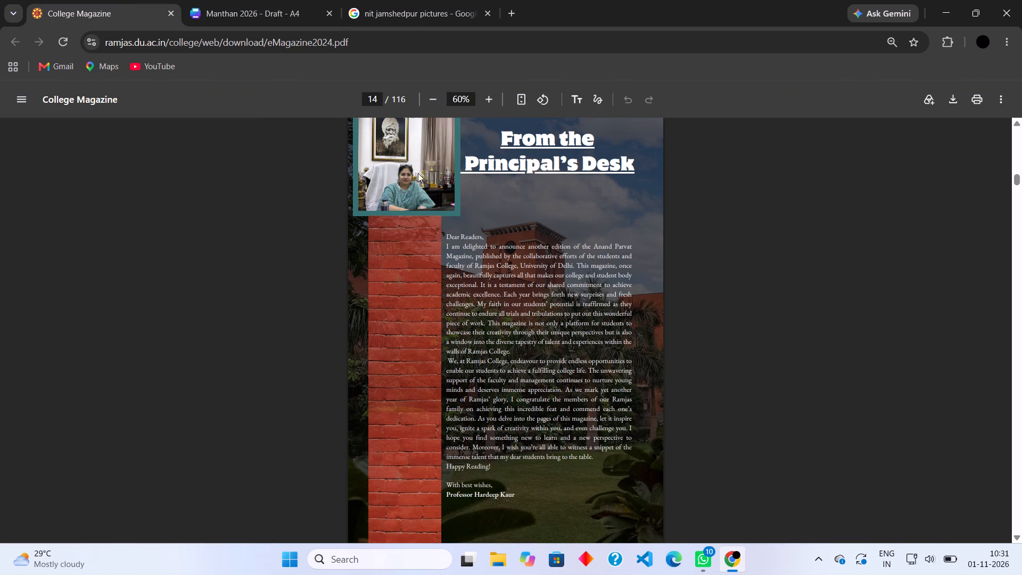
click(241, 8)
scroll(563, 289, up, 1)
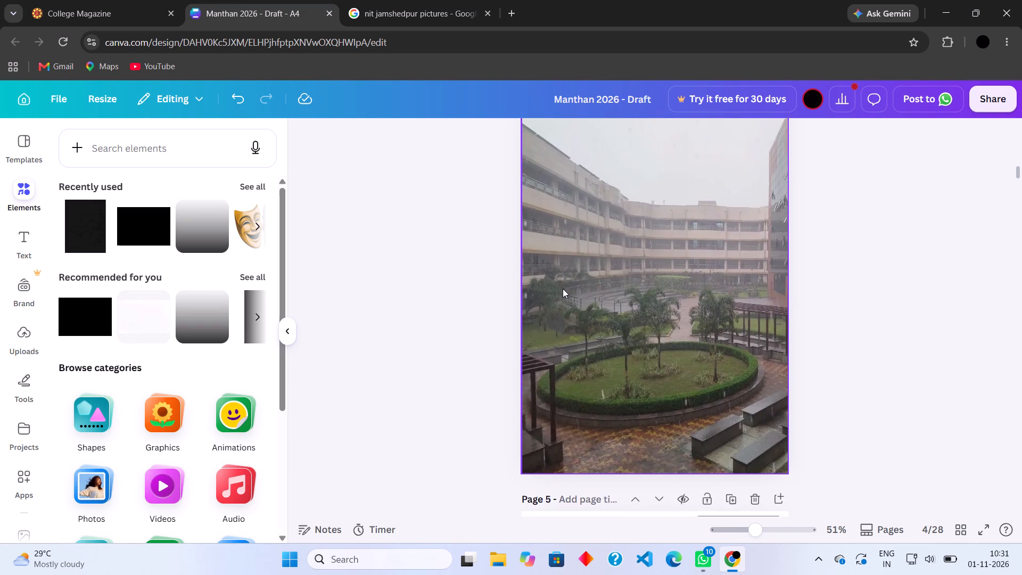
scroll(563, 289, up, 1)
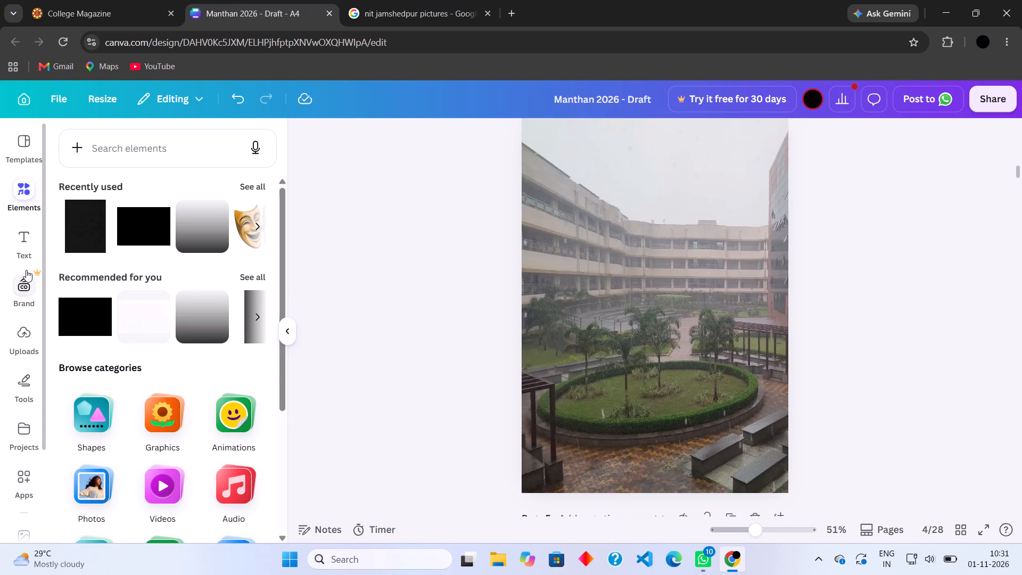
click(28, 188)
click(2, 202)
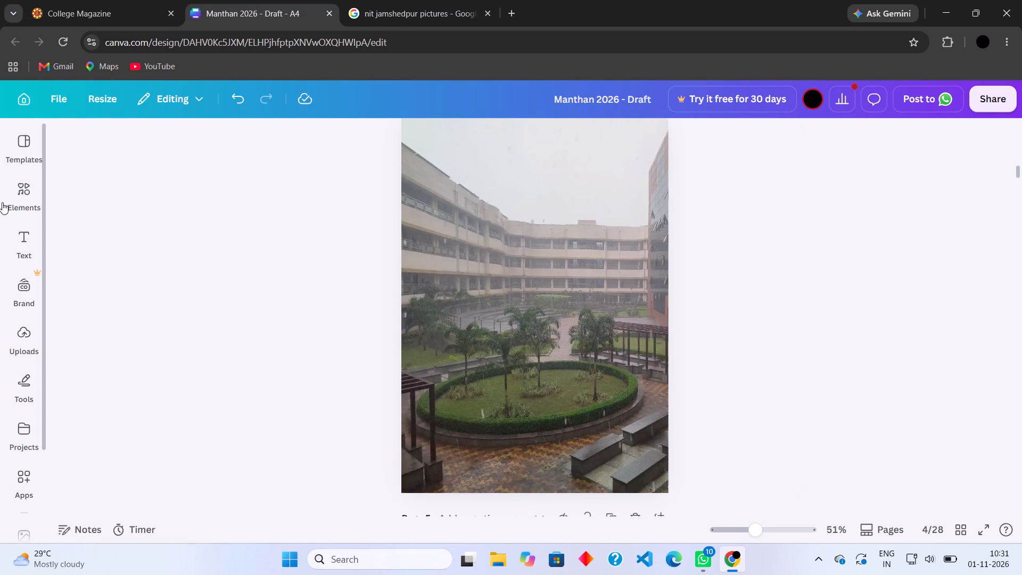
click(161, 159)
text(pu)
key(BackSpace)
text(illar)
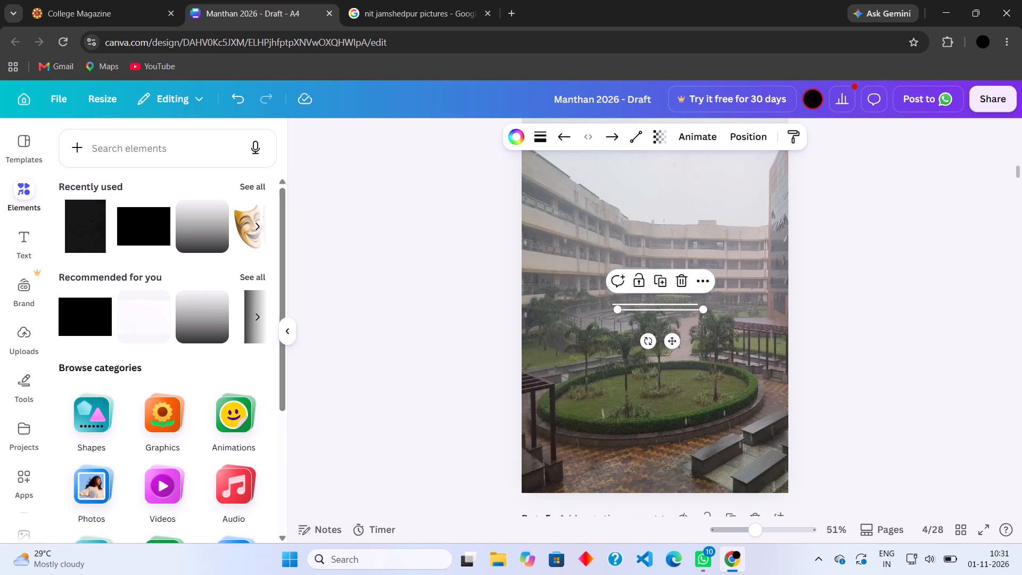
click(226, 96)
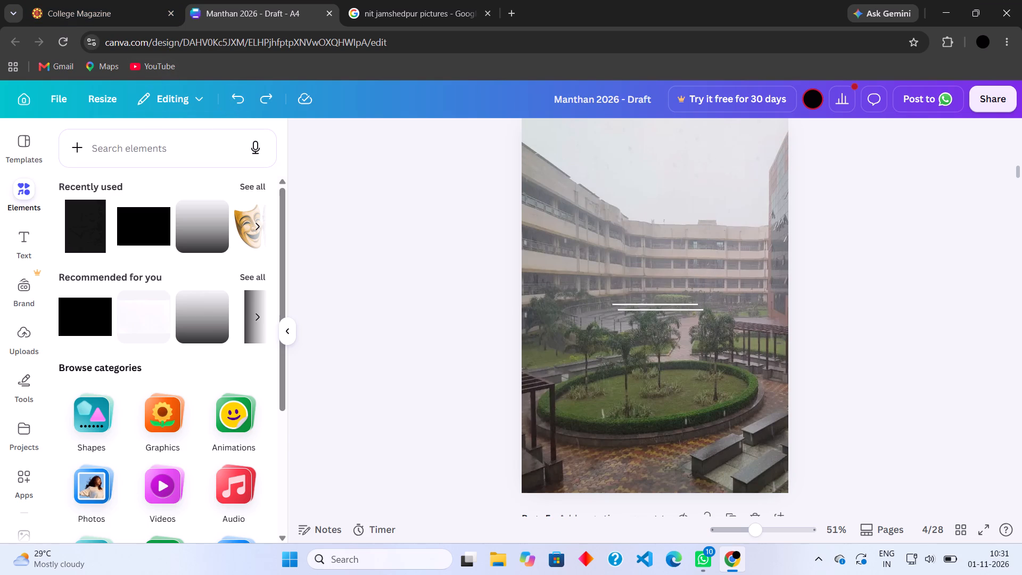
Search the elements library for "pillar" and look through the photo results for a pillar suited to page 4.
click(142, 144)
text(pill)
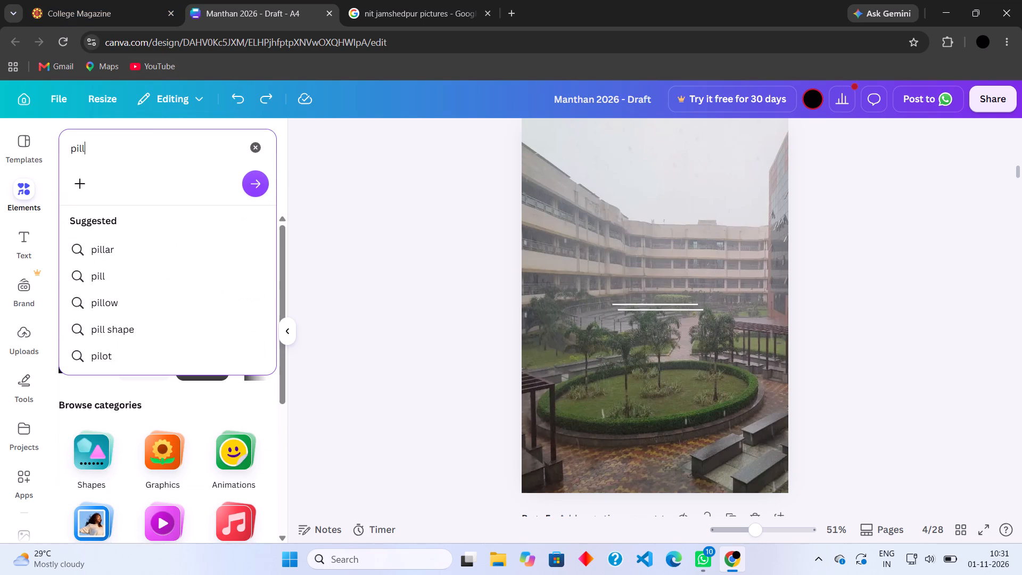
key(Down)
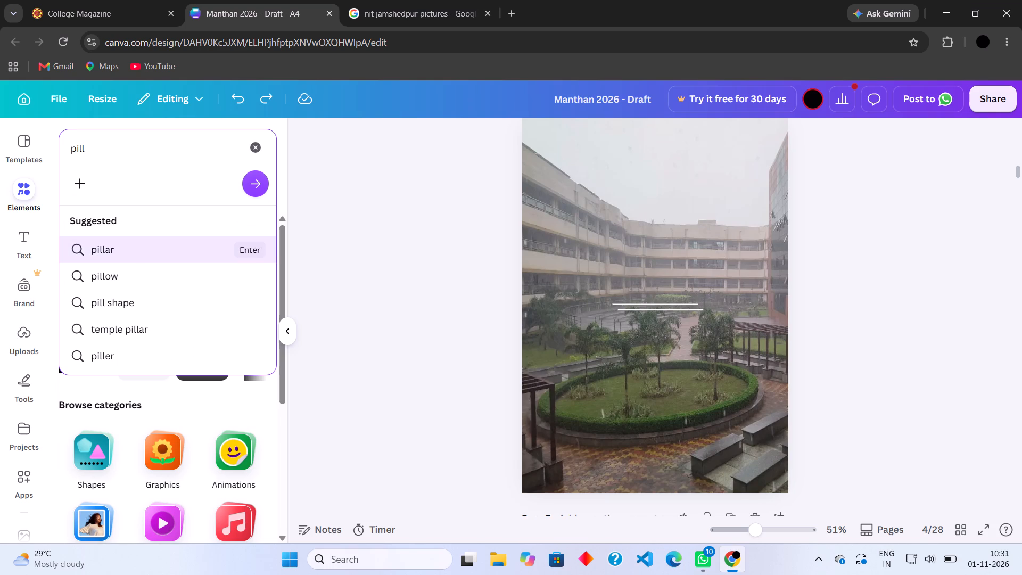
key(Return)
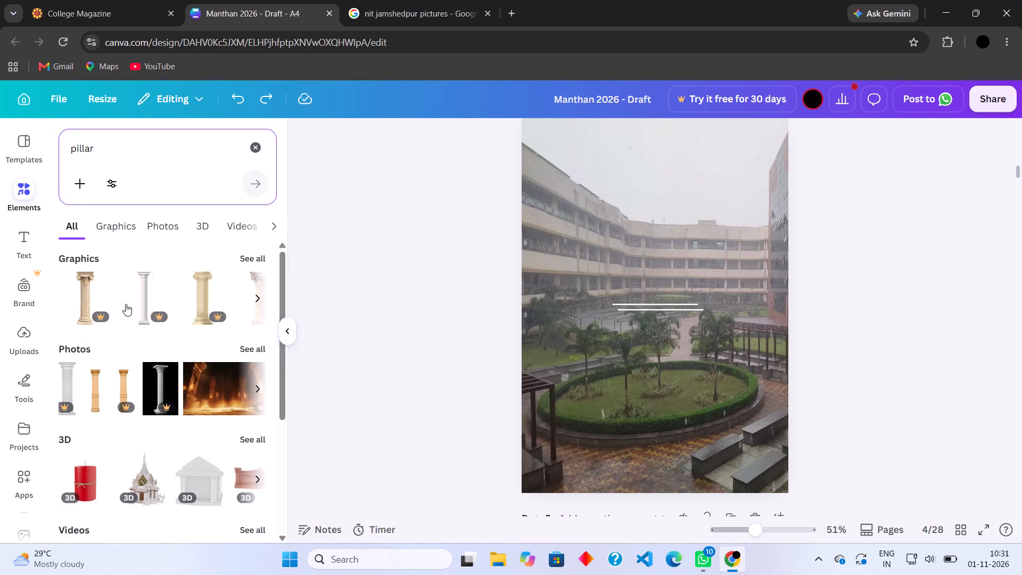
click(148, 224)
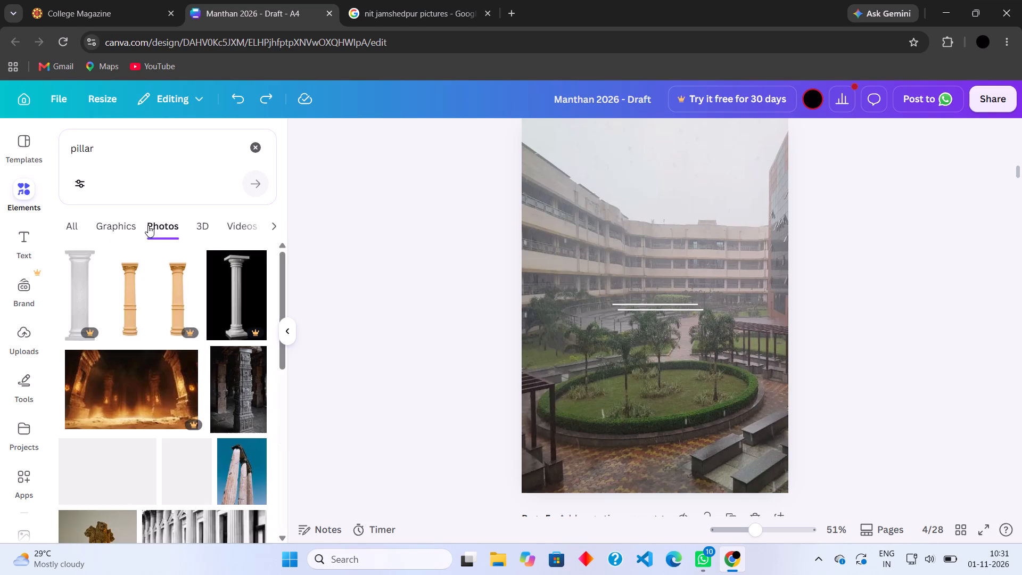
scroll(185, 384, down, 3)
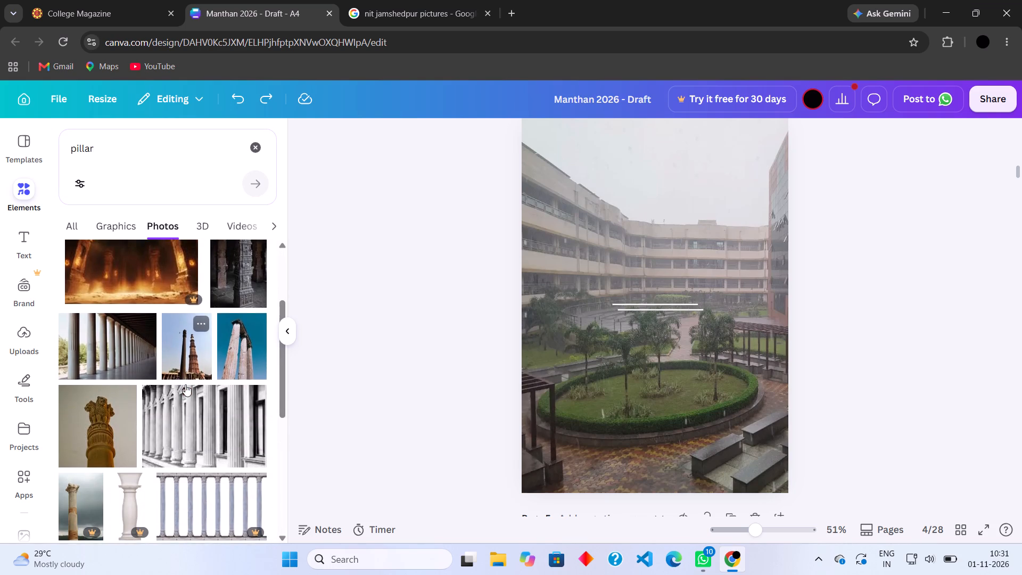
scroll(185, 384, down, 4)
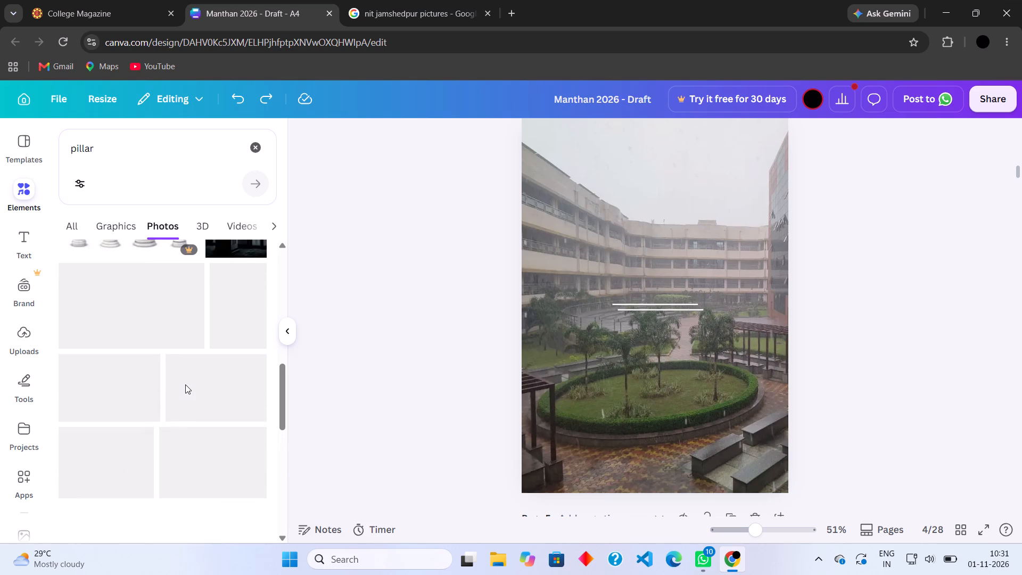
scroll(185, 384, down, 1)
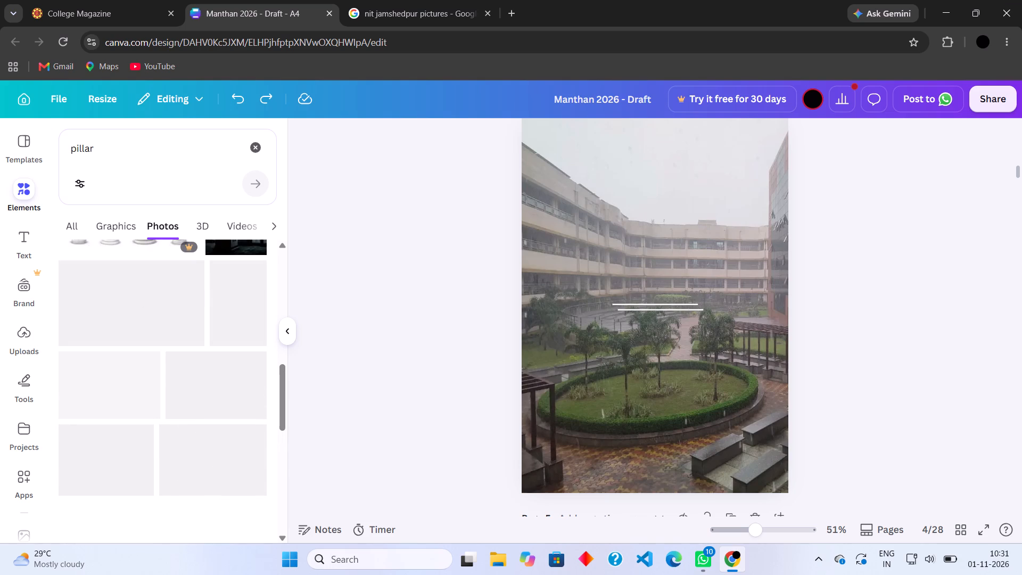
Search the photos for "wall pillar" and look through the results for a plain wall or pillar texture for page 4's strip.
drag(95, 145, 68, 145)
text(wall)
key(space)
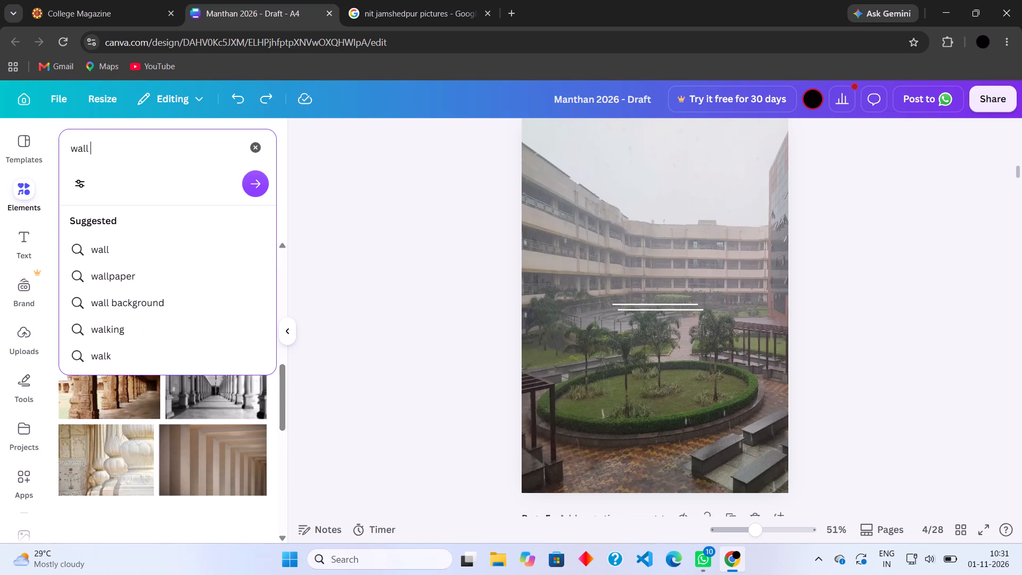
text(pill)
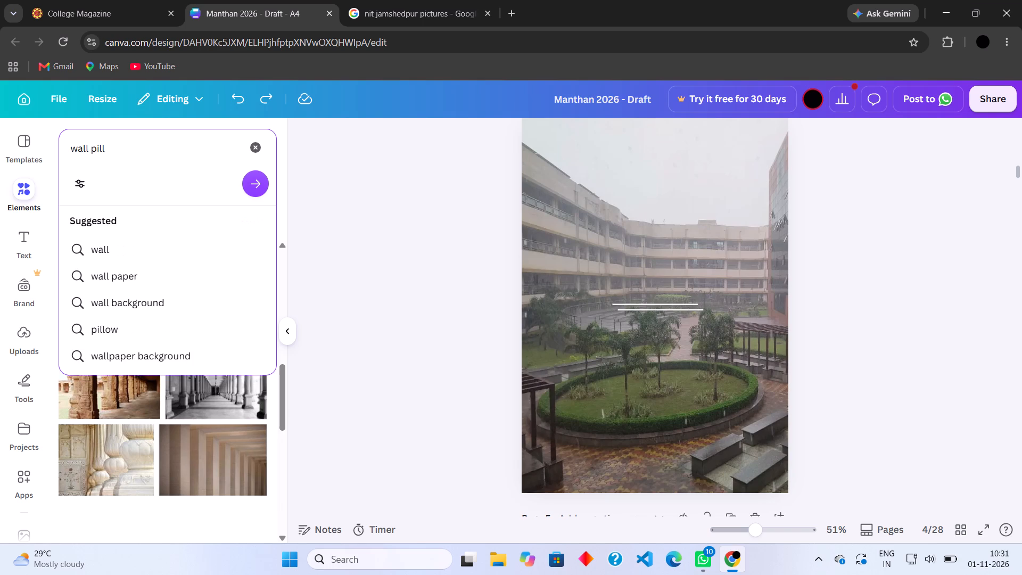
text(ar)
key(Return)
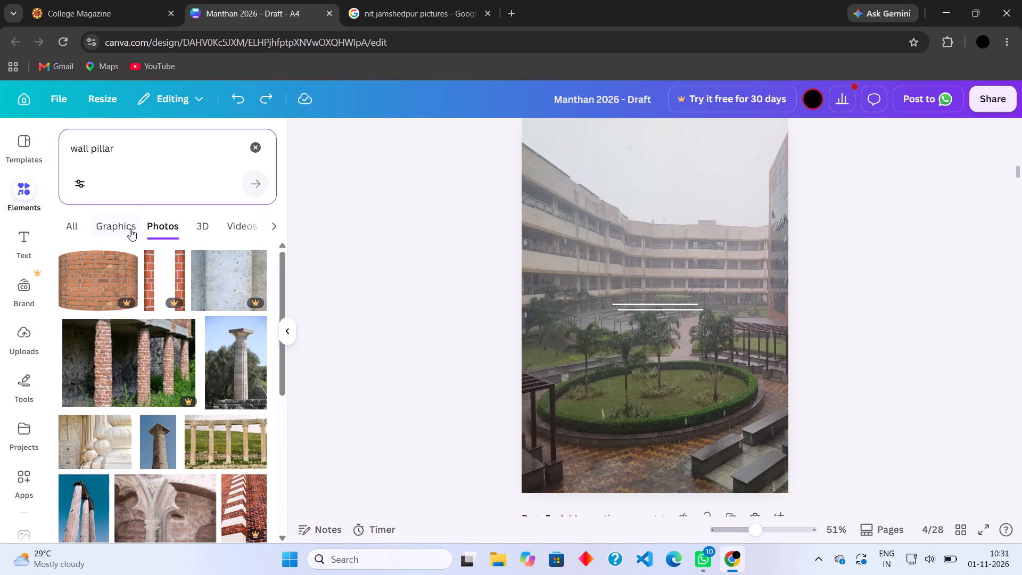
scroll(158, 369, down, 1)
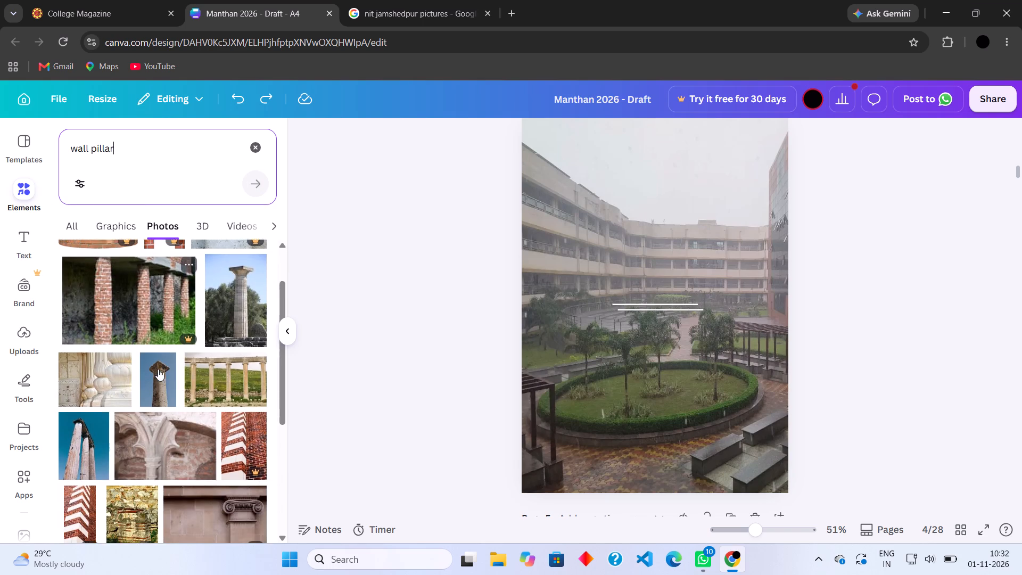
scroll(158, 369, down, 4)
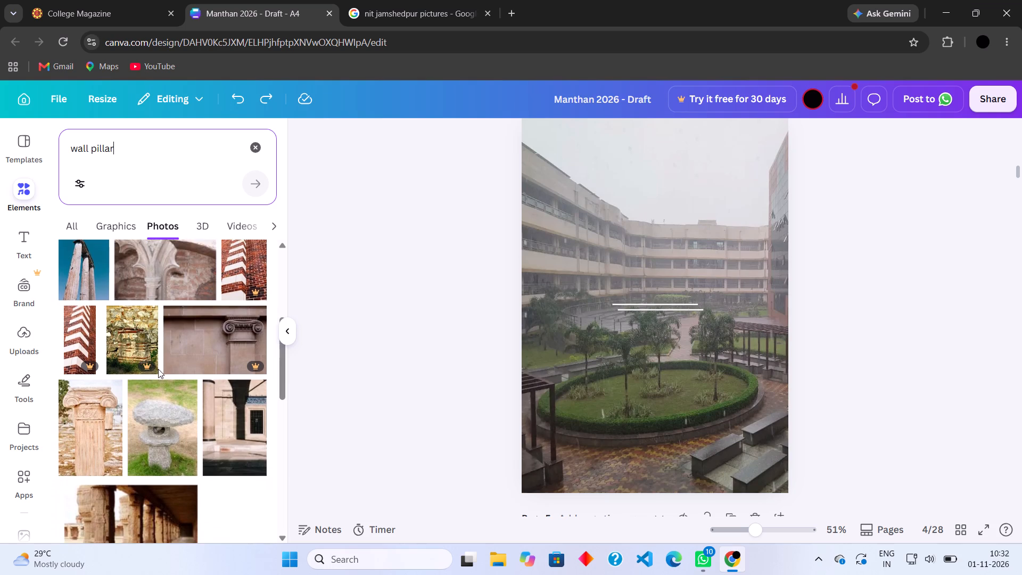
scroll(158, 369, down, 4)
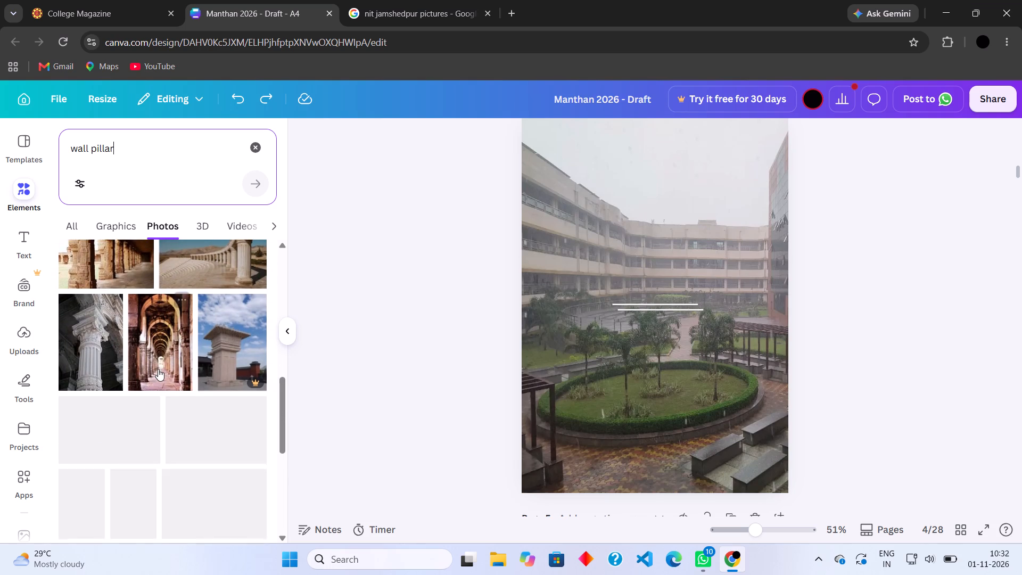
scroll(158, 369, down, 4)
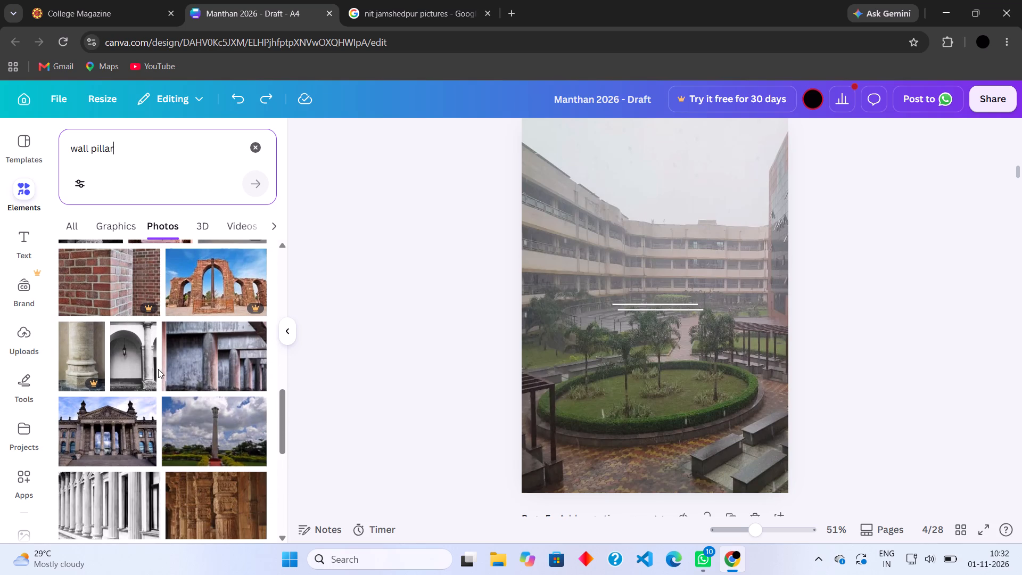
scroll(158, 369, down, 2)
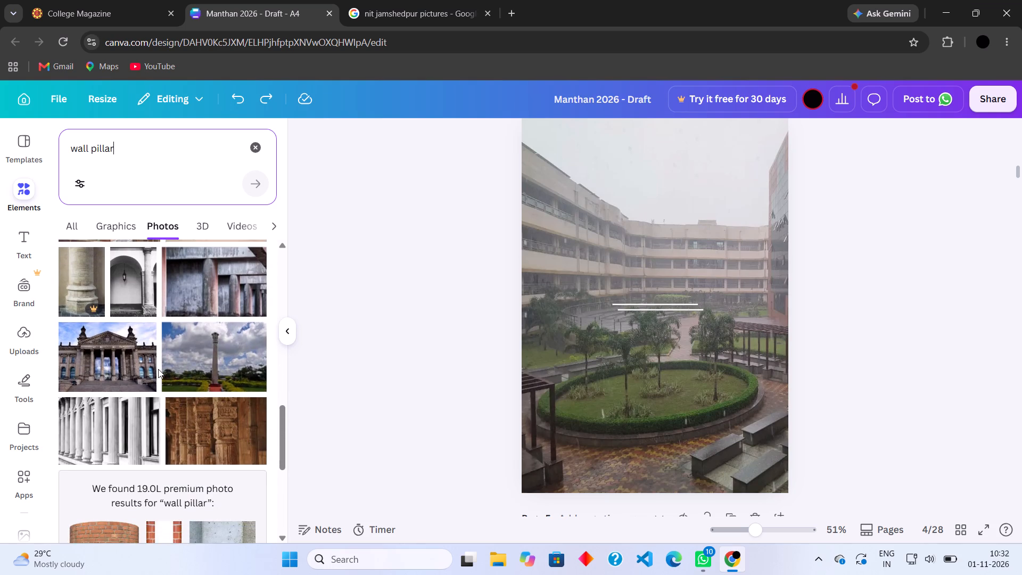
scroll(158, 369, down, 4)
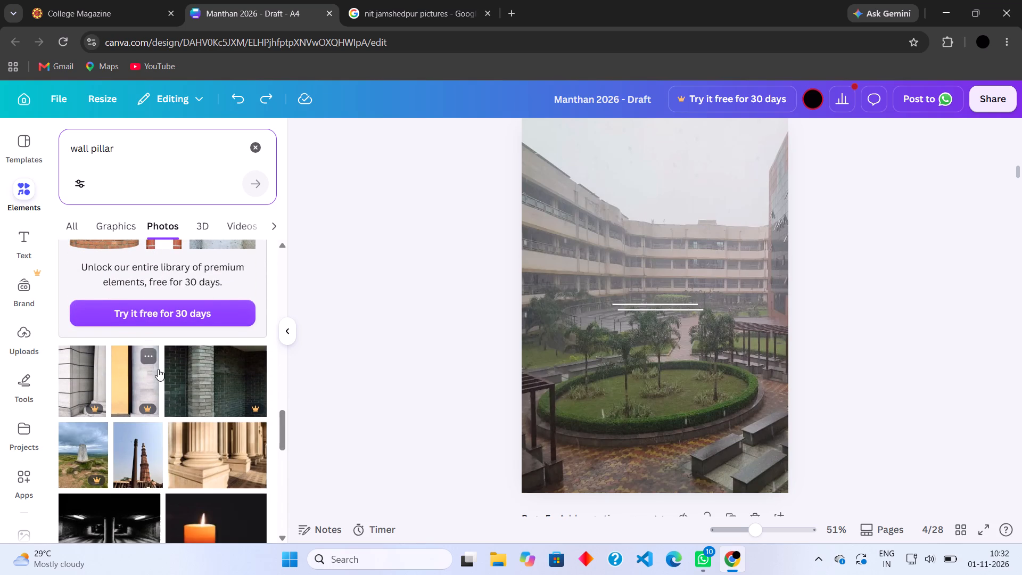
scroll(158, 369, down, 1)
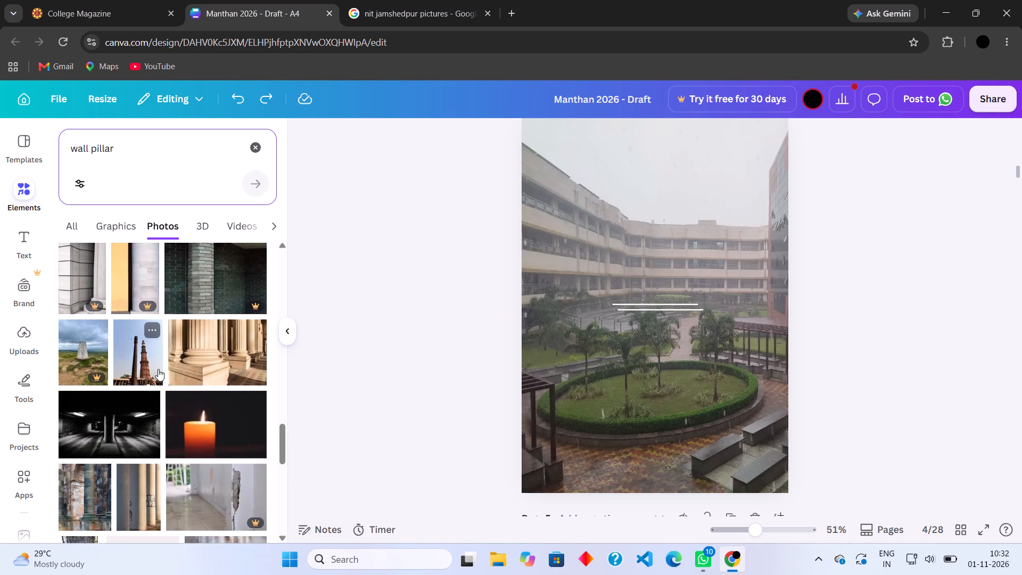
scroll(158, 369, down, 5)
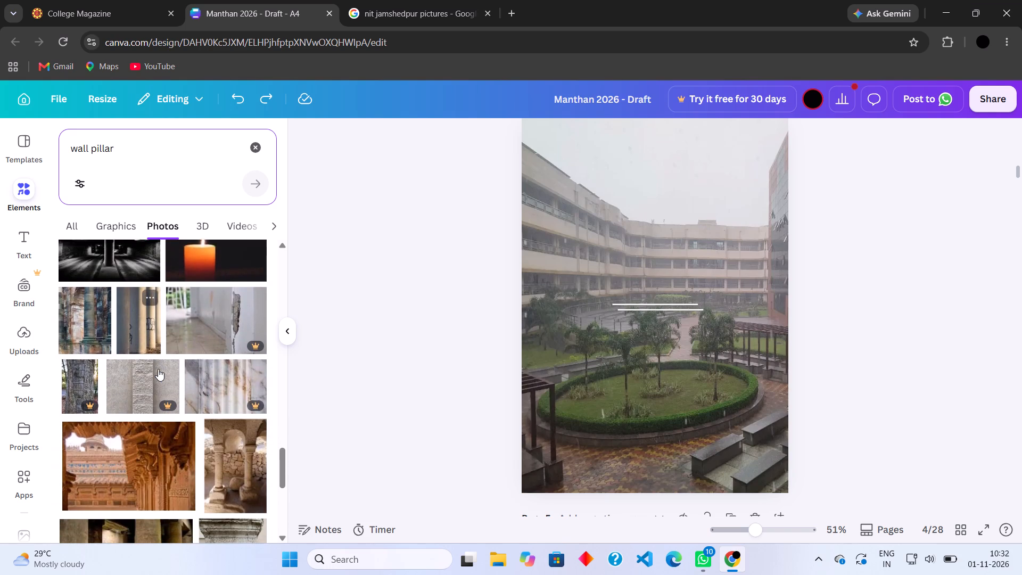
scroll(158, 369, down, 4)
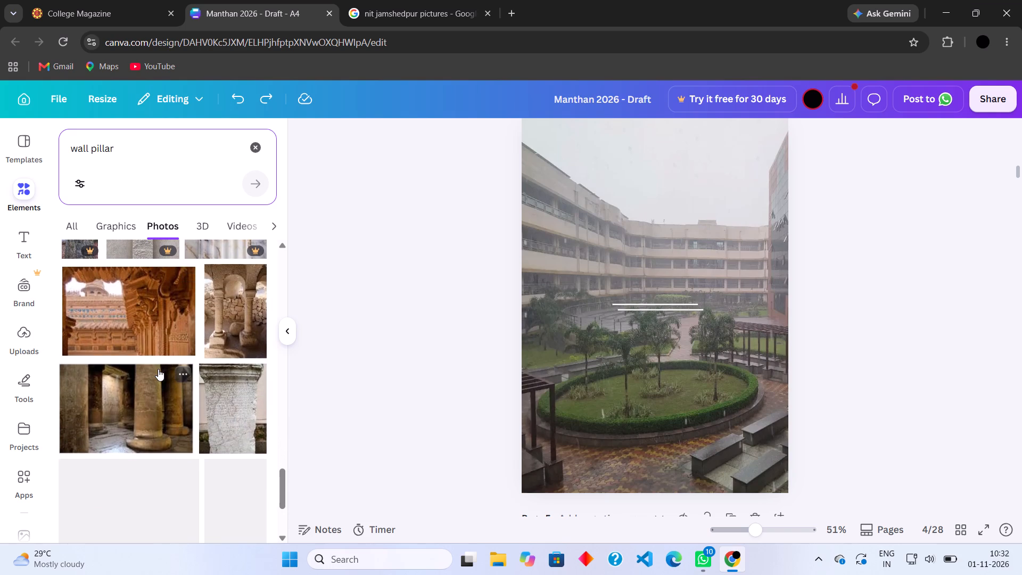
scroll(158, 369, down, 7)
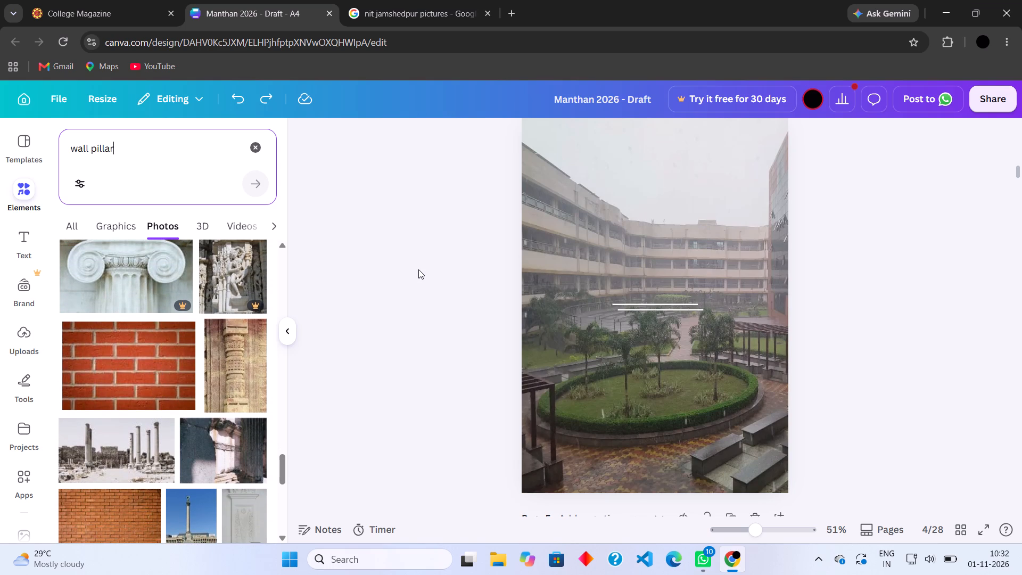
scroll(418, 269, up, 1)
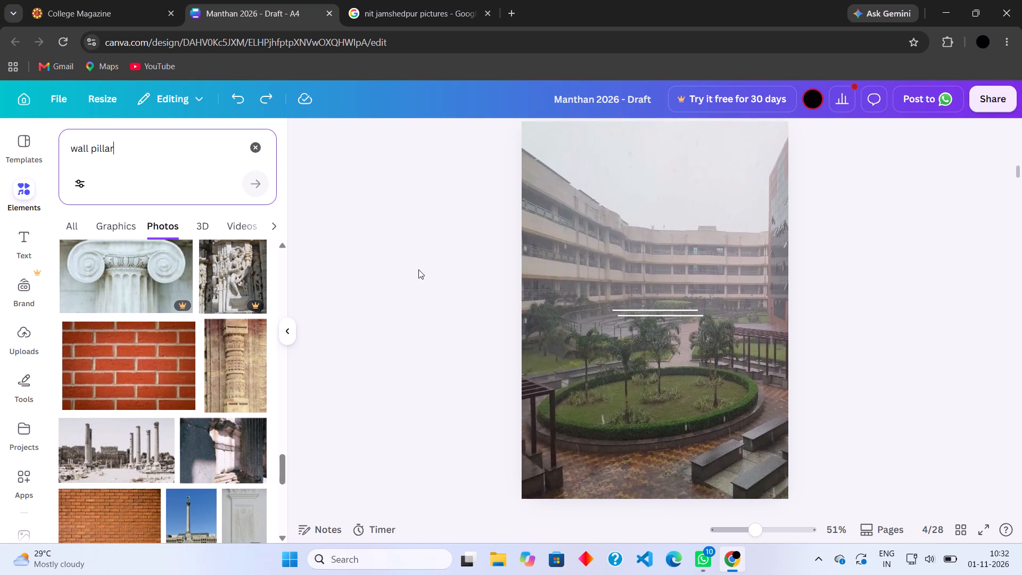
scroll(418, 269, up, 1)
scroll(113, 475, down, 5)
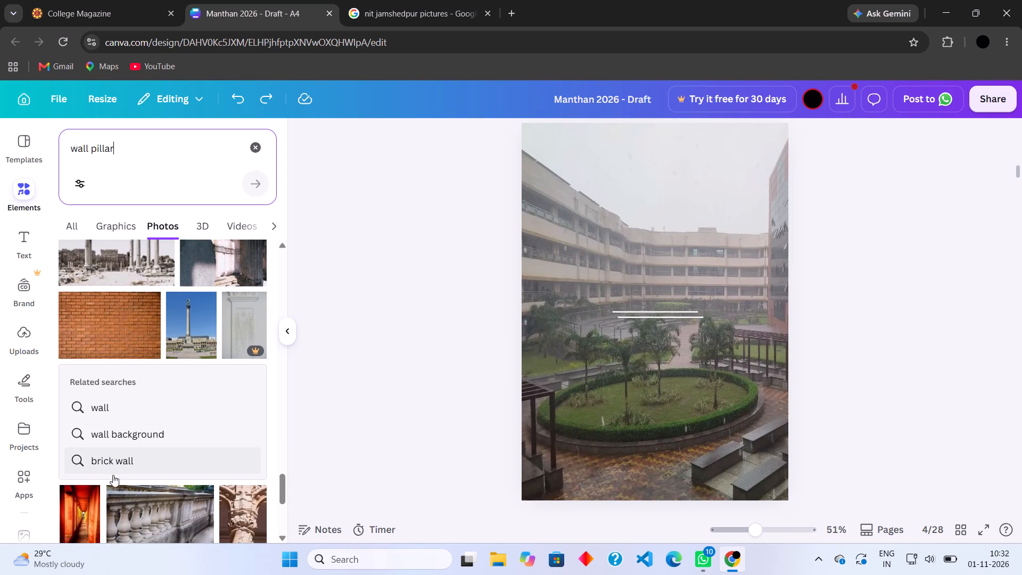
scroll(113, 475, down, 2)
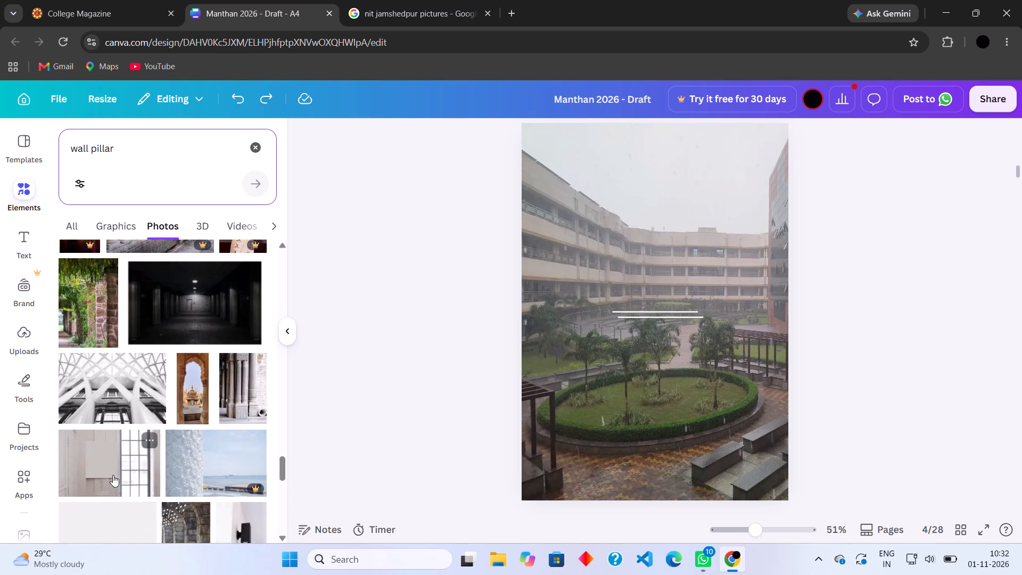
scroll(113, 475, down, 1)
scroll(113, 475, up, 5)
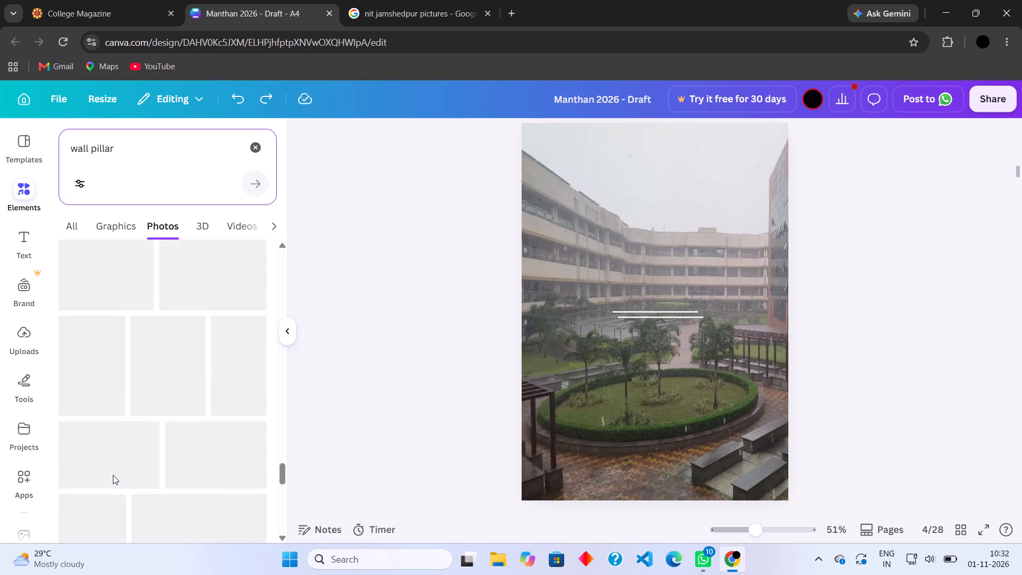
scroll(113, 475, up, 4)
scroll(113, 475, down, 1)
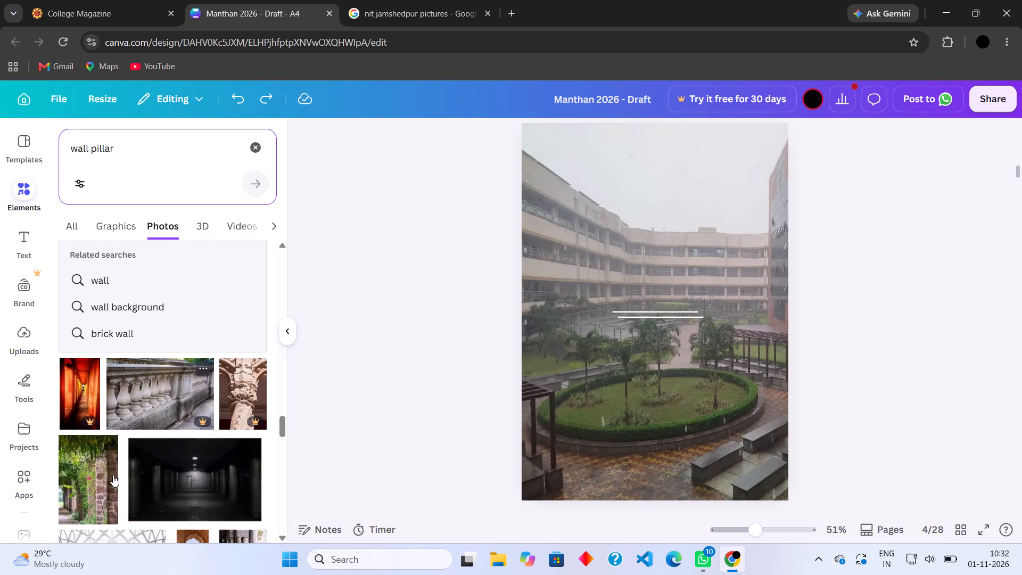
scroll(113, 475, down, 1)
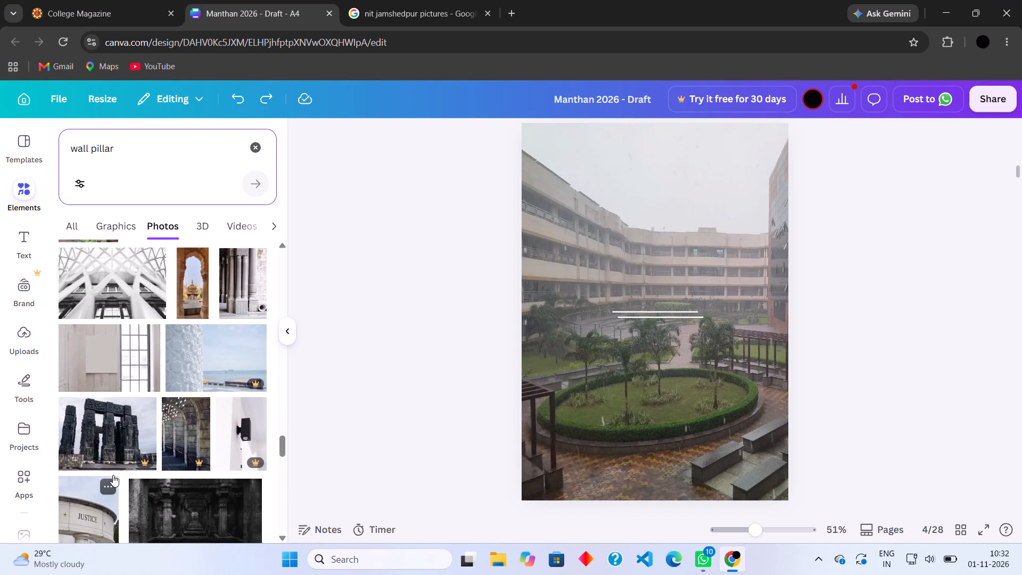
scroll(113, 475, down, 1)
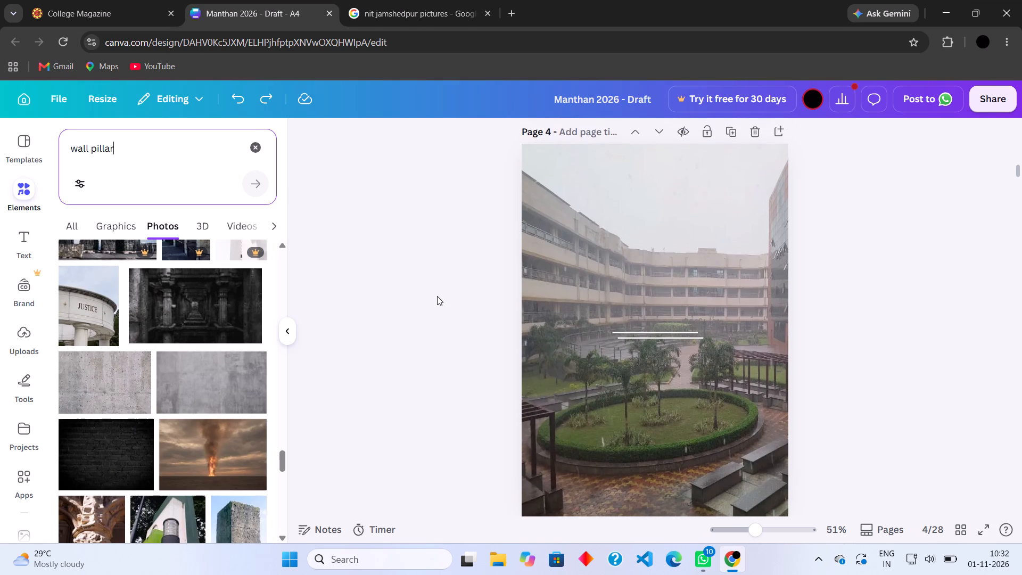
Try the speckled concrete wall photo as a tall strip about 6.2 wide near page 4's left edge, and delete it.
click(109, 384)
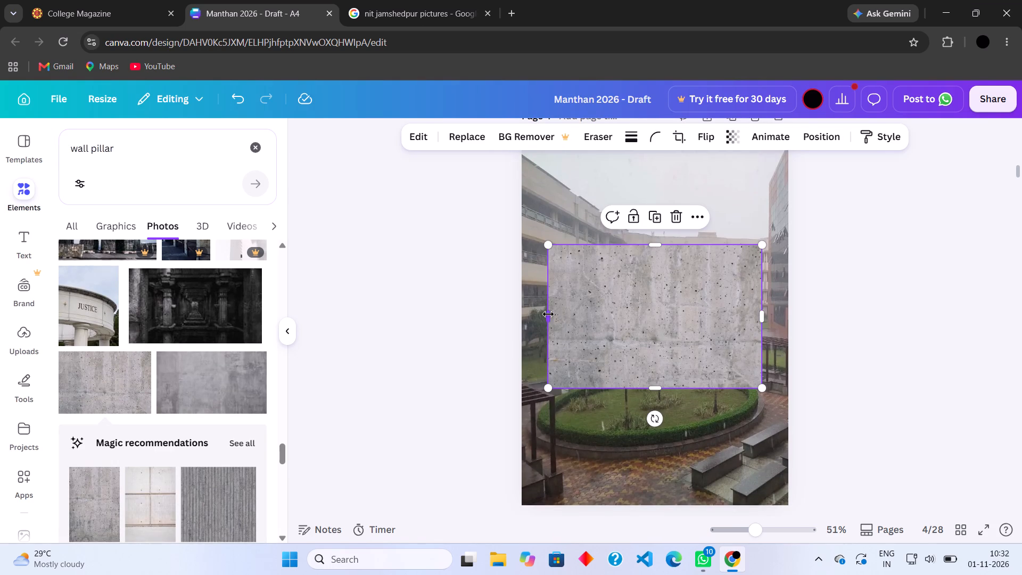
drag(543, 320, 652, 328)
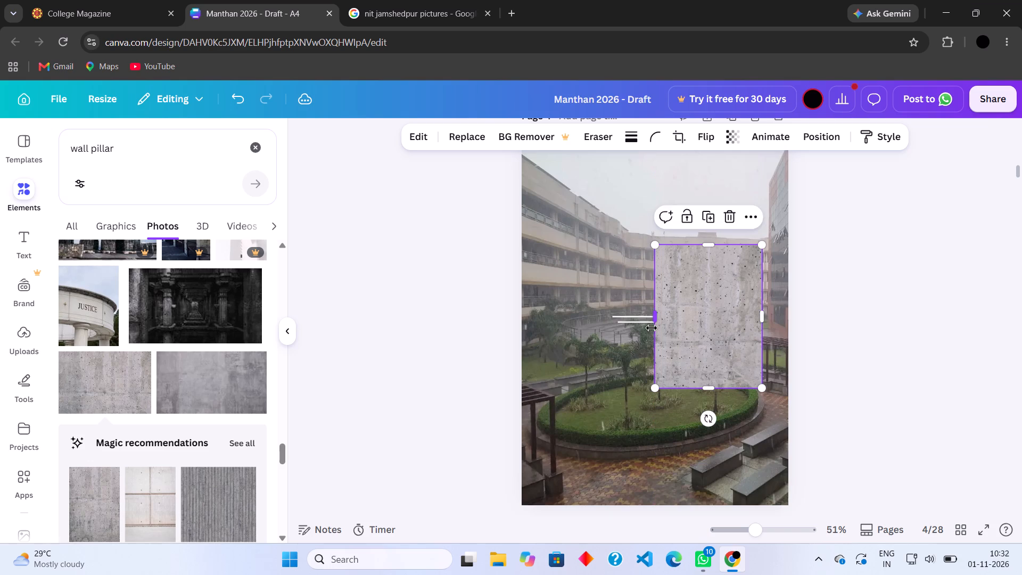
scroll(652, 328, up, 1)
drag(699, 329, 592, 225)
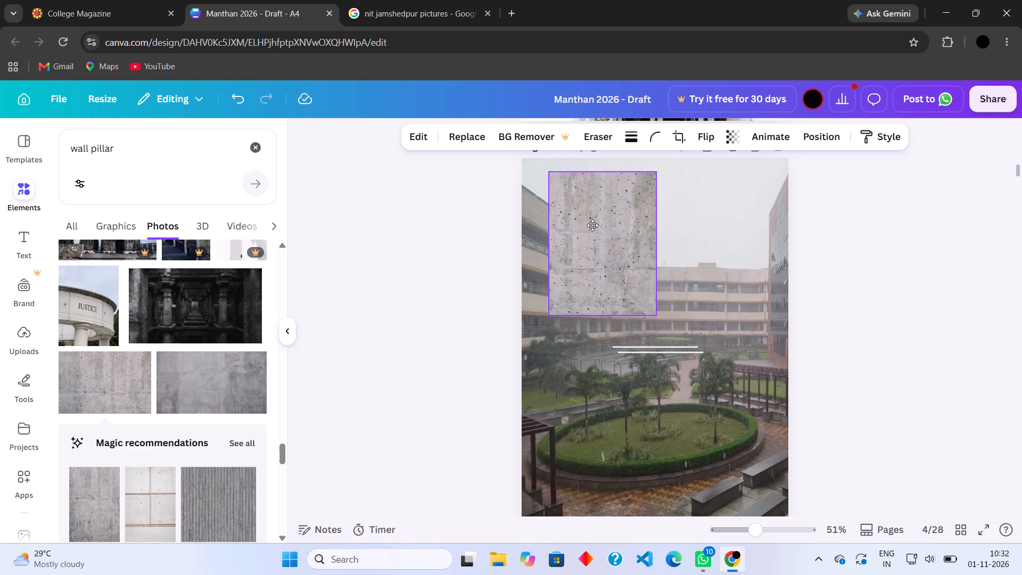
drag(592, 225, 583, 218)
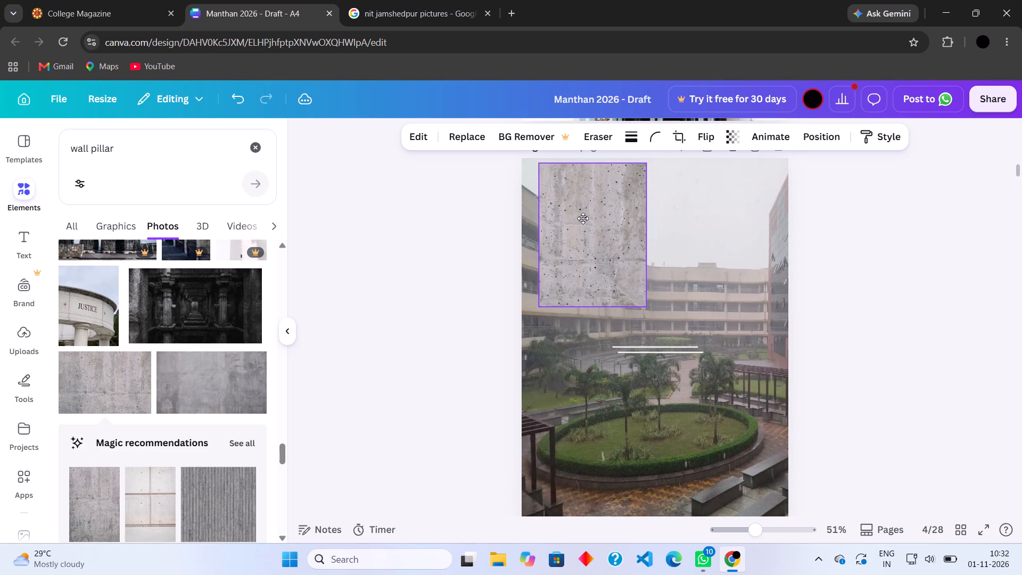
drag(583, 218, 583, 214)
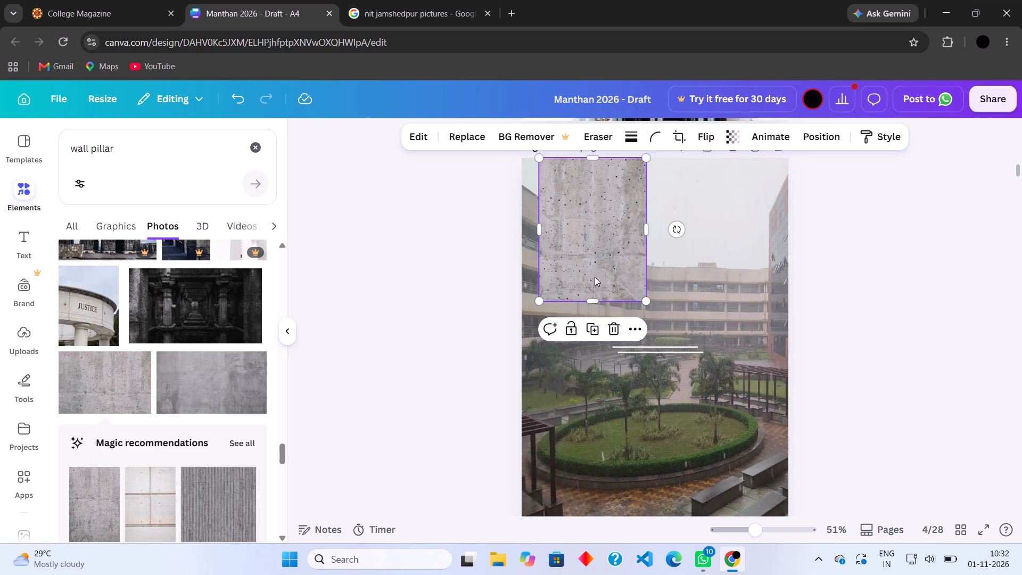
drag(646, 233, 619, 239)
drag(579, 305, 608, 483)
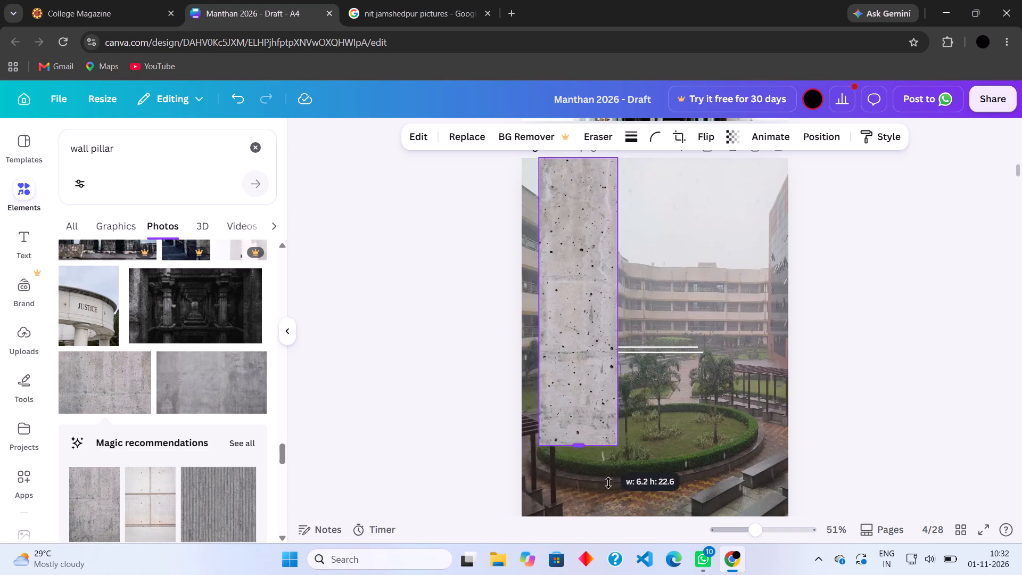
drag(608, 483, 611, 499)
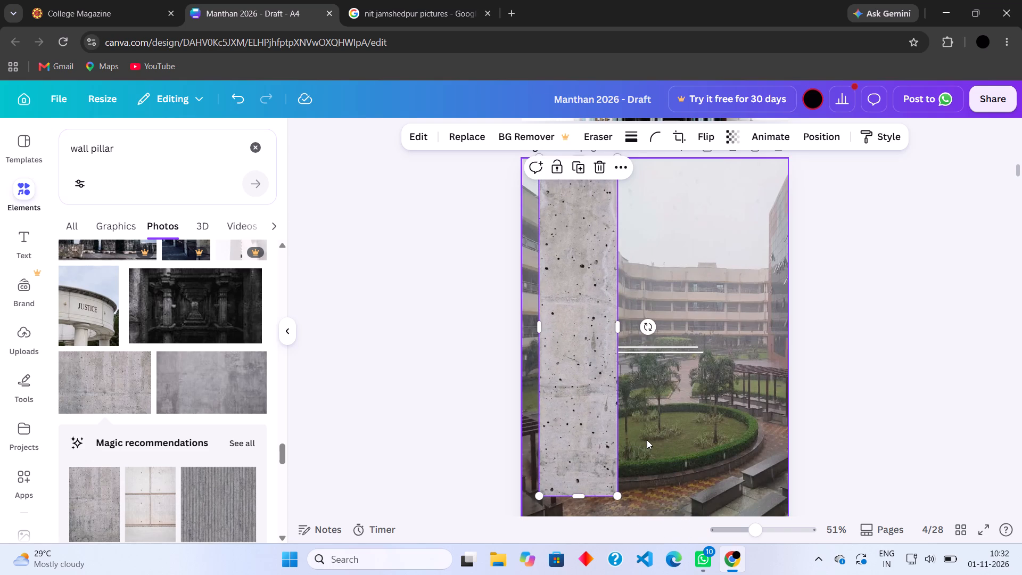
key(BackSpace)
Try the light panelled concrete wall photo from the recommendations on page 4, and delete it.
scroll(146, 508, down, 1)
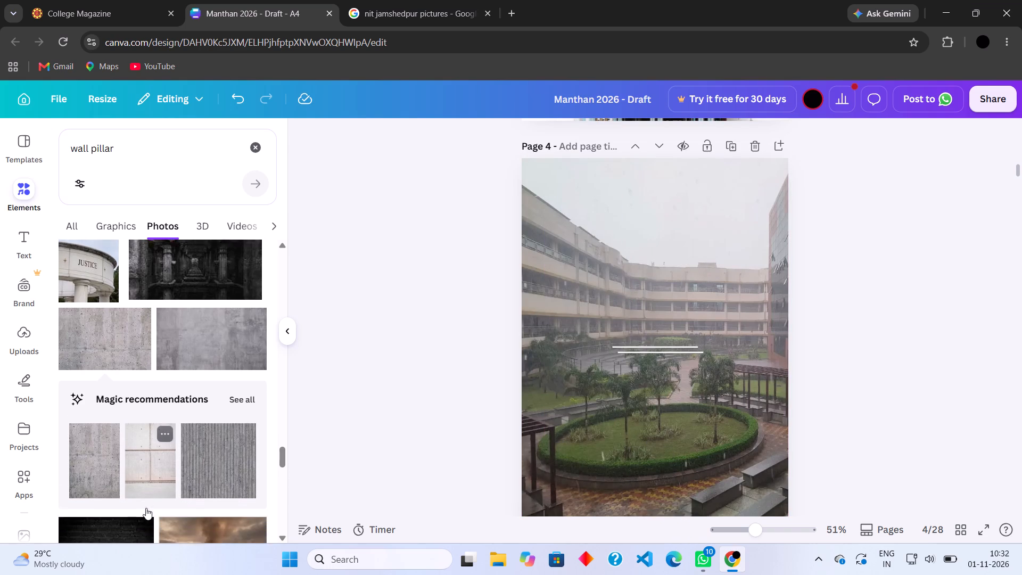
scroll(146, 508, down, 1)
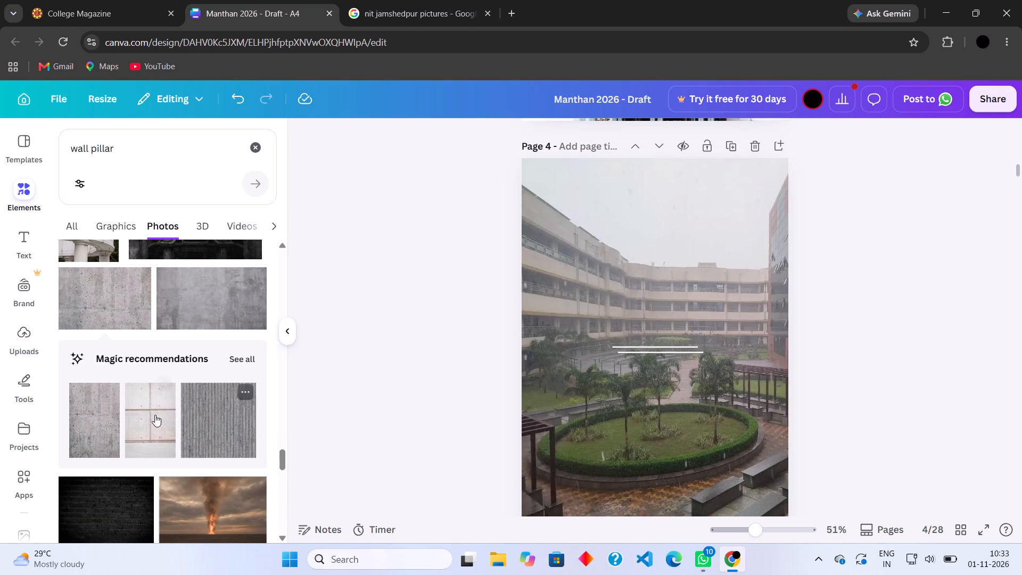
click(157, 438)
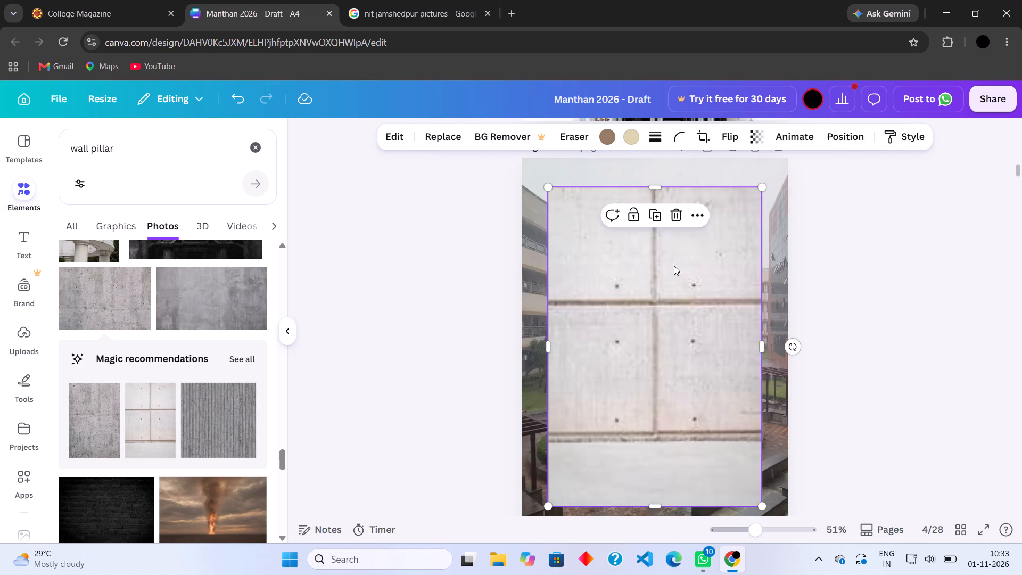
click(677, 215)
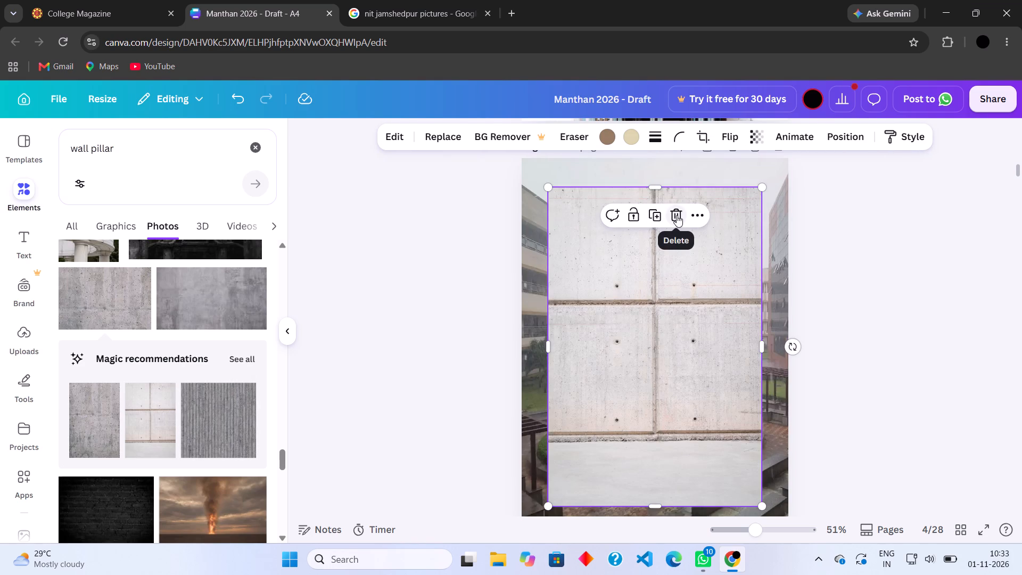
Add the dark grey speckled concrete photo from the full recommendations to page 4 and shrink it to about 6.7 wide.
scroll(205, 423, down, 2)
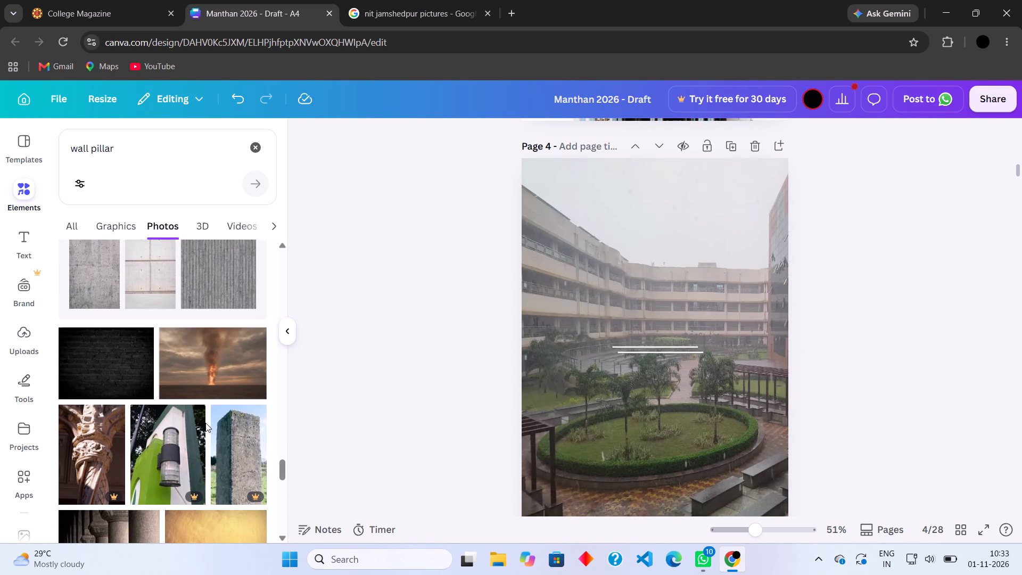
scroll(205, 423, down, 2)
scroll(205, 423, up, 1)
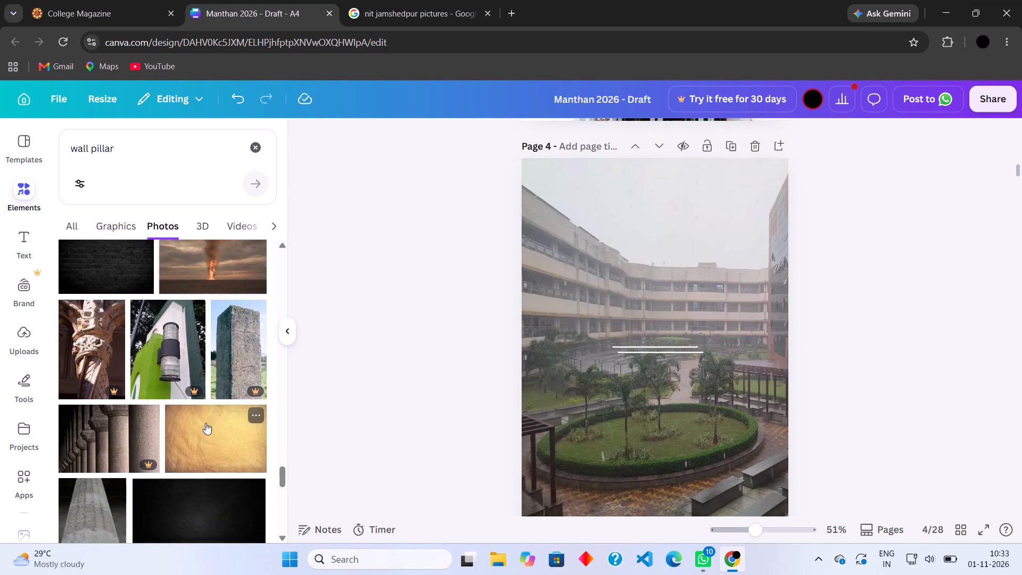
scroll(205, 423, up, 6)
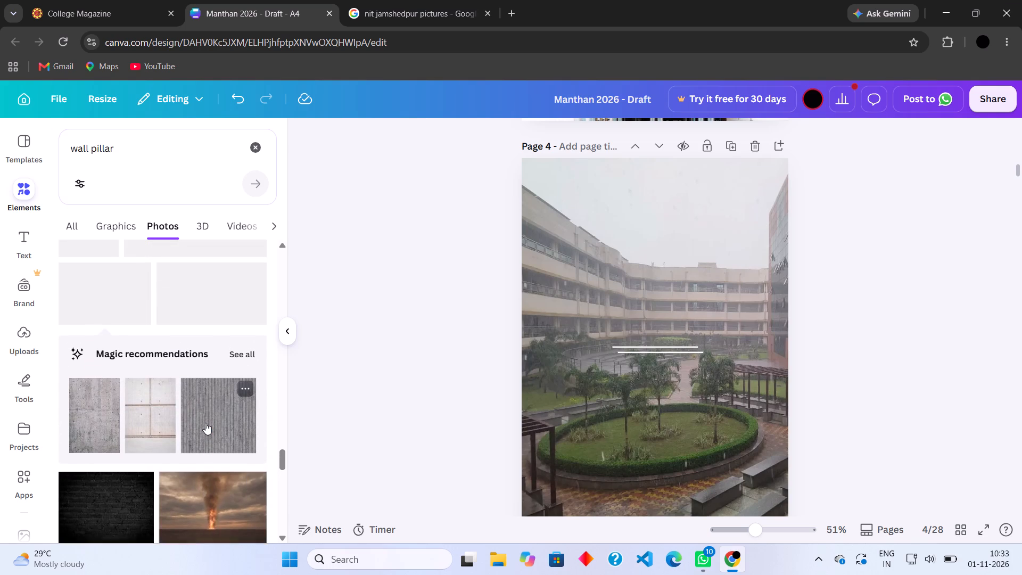
scroll(205, 423, up, 1)
click(248, 372)
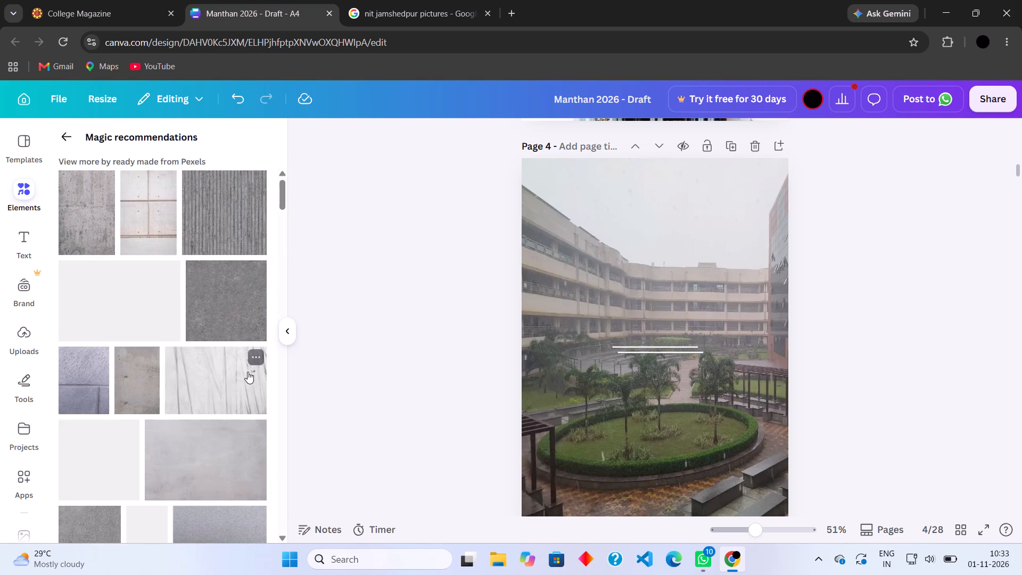
scroll(133, 392, down, 1)
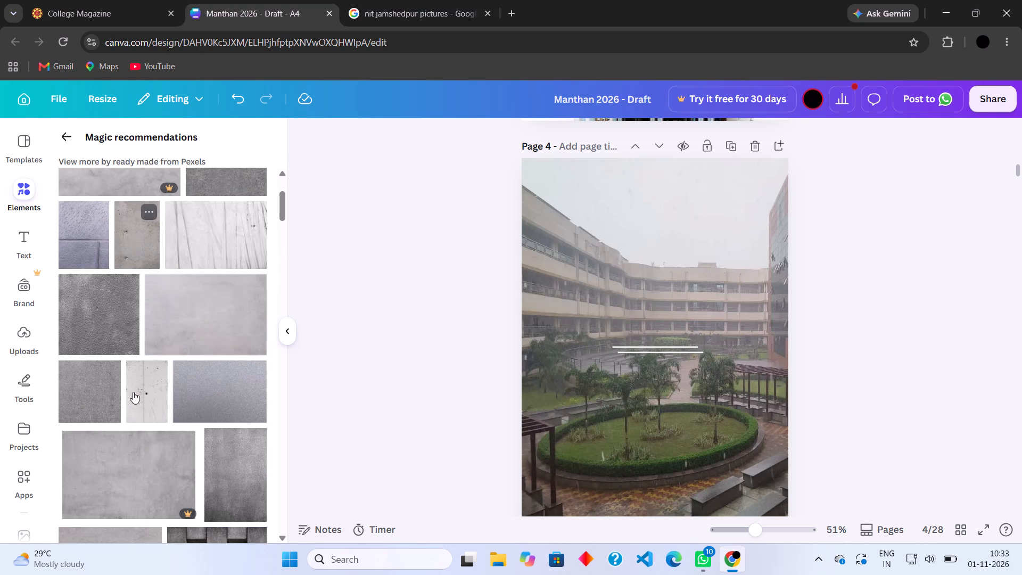
scroll(133, 392, down, 2)
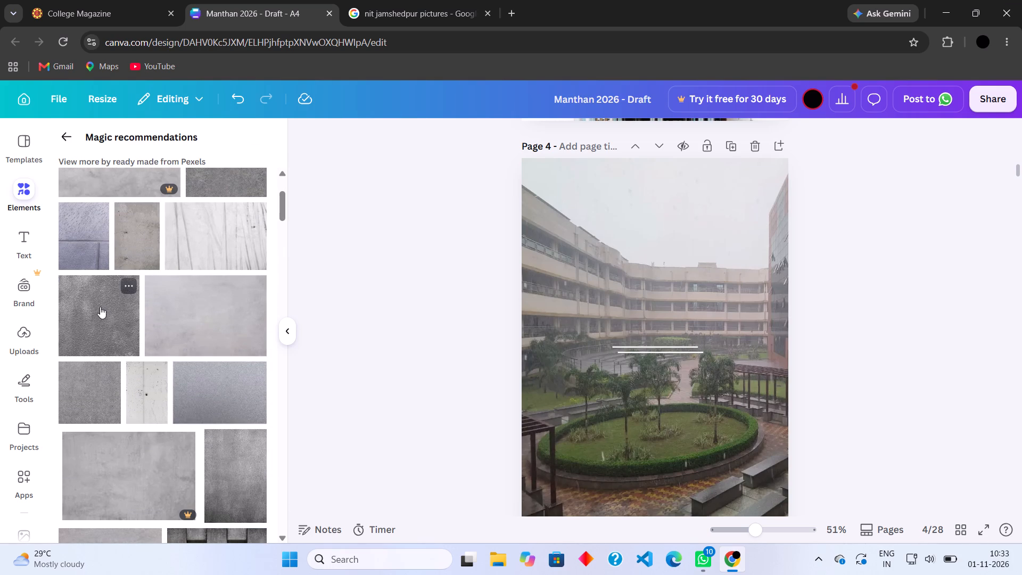
click(238, 473)
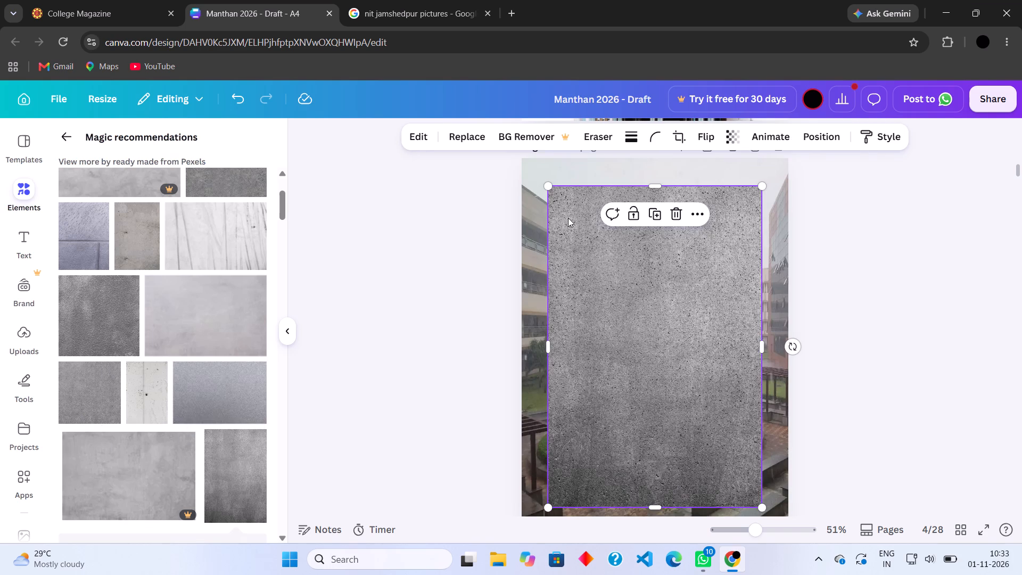
drag(548, 188, 675, 289)
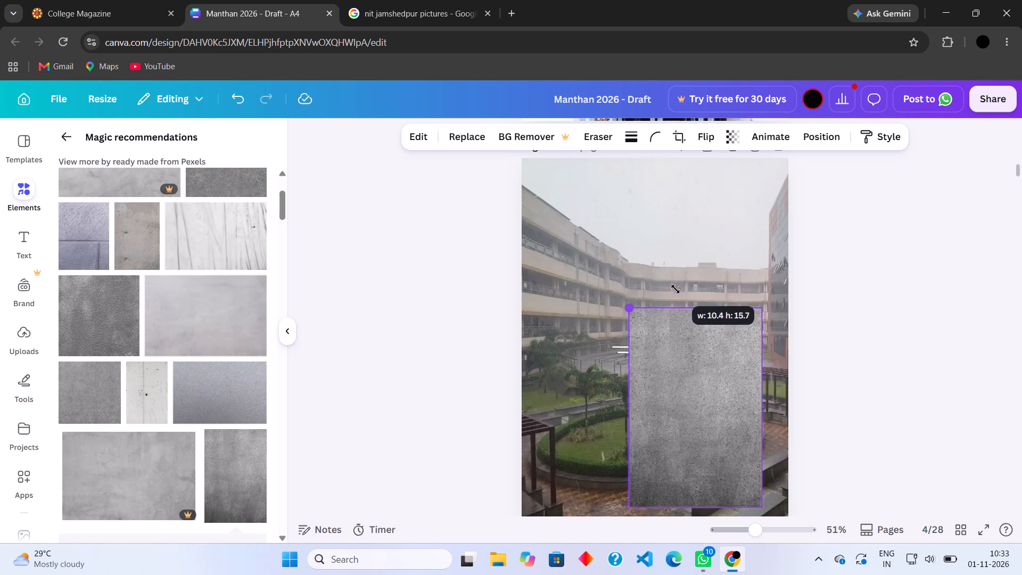
drag(675, 289, 696, 367)
drag(732, 434, 628, 318)
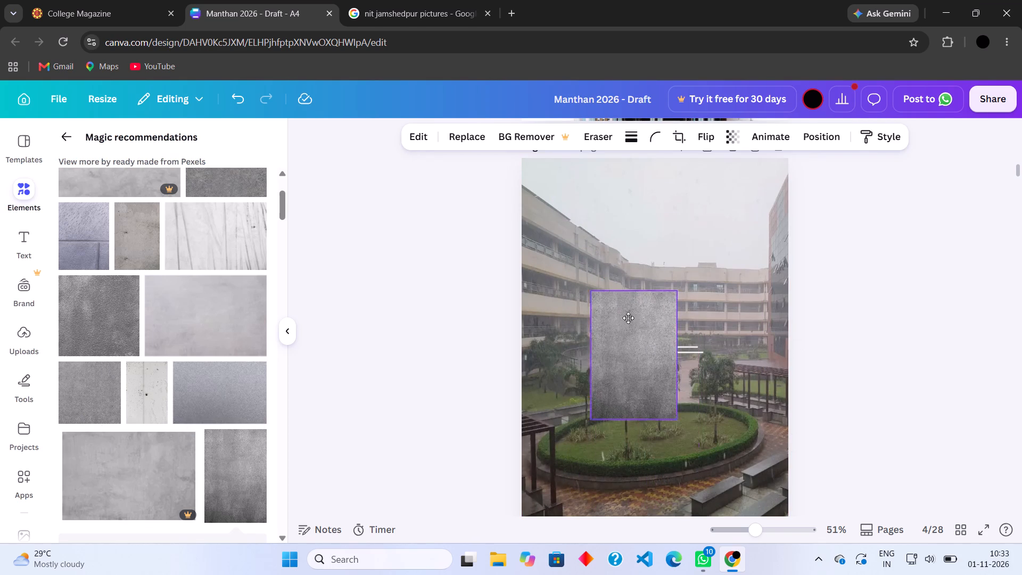
drag(628, 318, 628, 263)
Stretch the concrete photo into a full-height strip about 5.8 wide along page 4's left margin.
drag(616, 335, 638, 508)
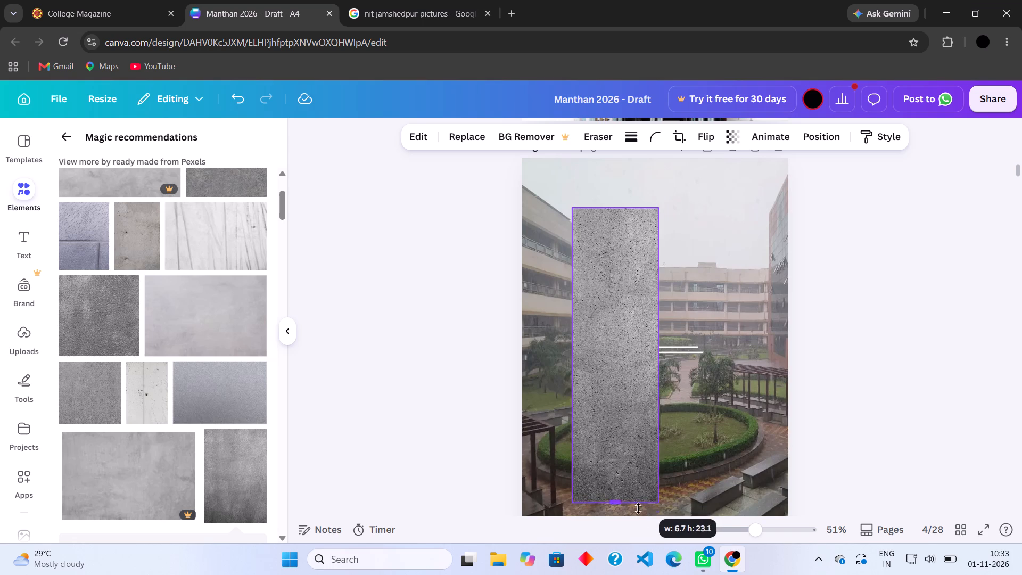
drag(638, 508, 640, 539)
drag(636, 406, 611, 393)
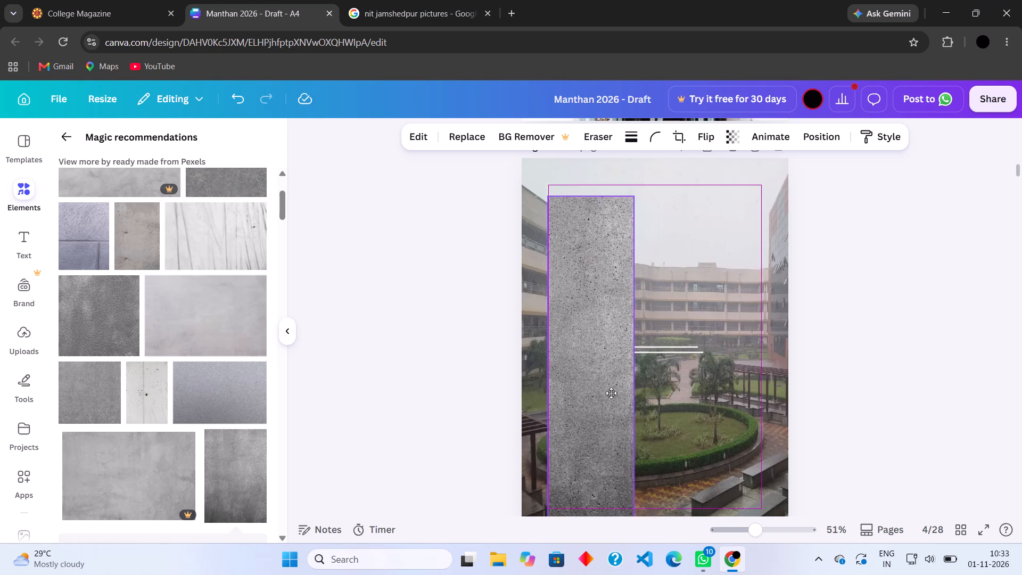
drag(611, 393, 608, 392)
scroll(608, 392, down, 1)
drag(608, 392, 609, 394)
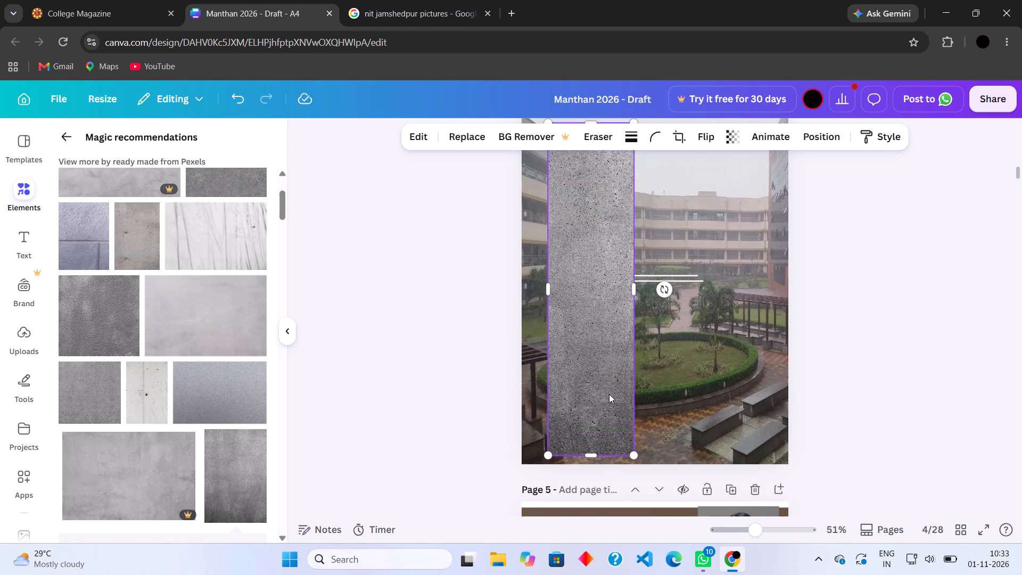
drag(609, 394, 611, 399)
scroll(611, 399, up, 1)
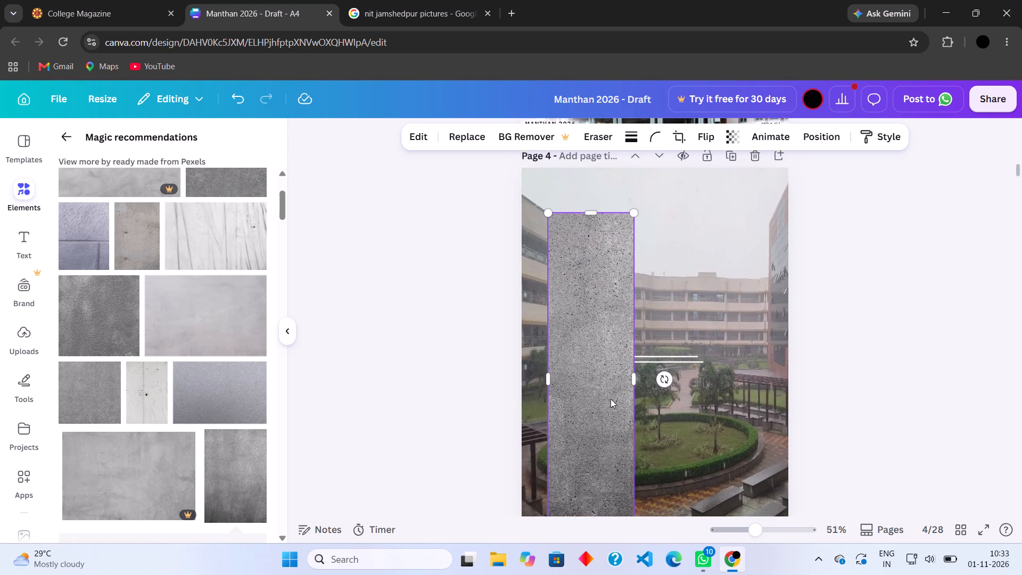
scroll(611, 399, up, 1)
drag(635, 373, 624, 375)
drag(586, 211, 585, 178)
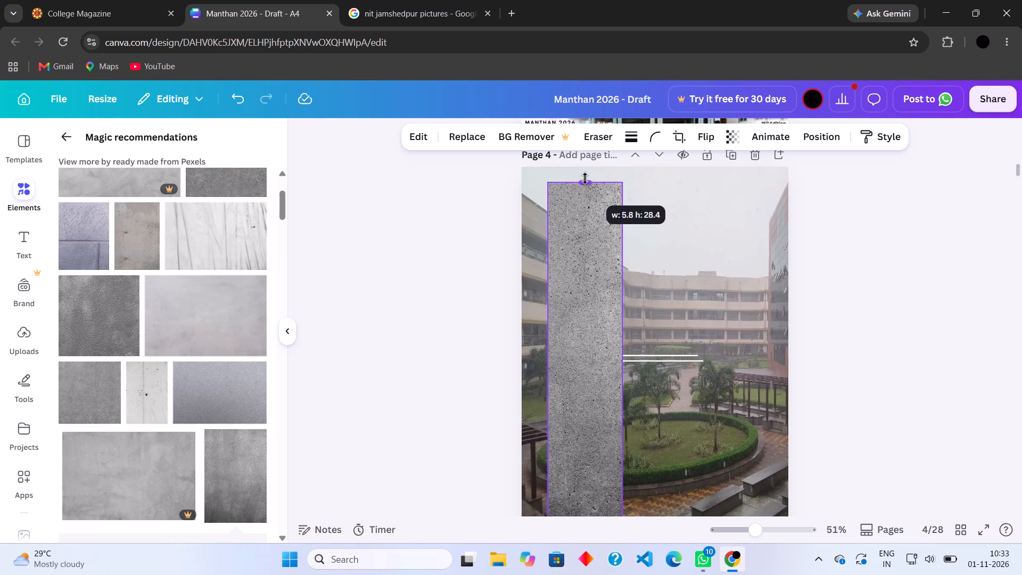
drag(585, 178, 586, 168)
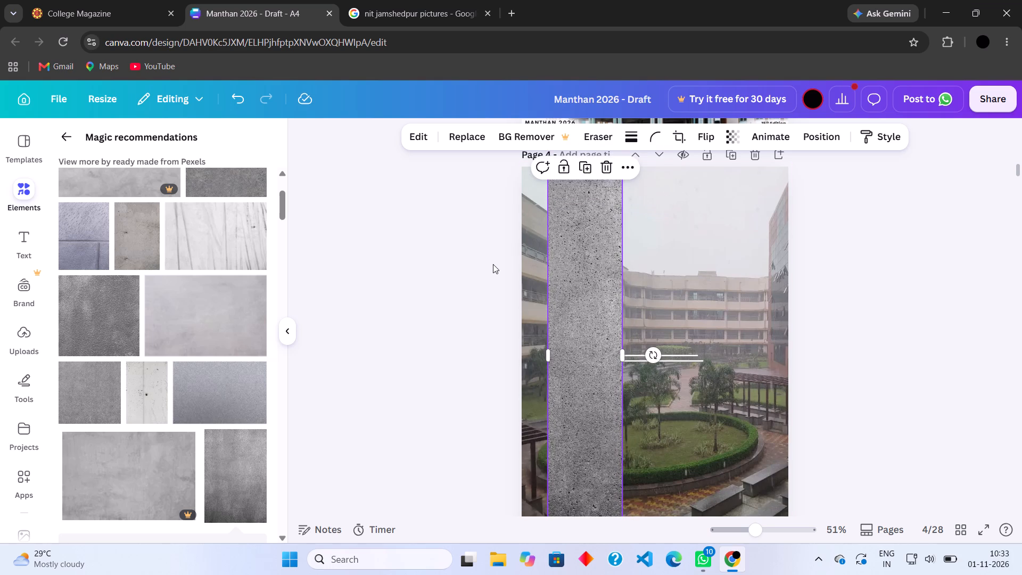
click(493, 264)
scroll(493, 264, up, 1)
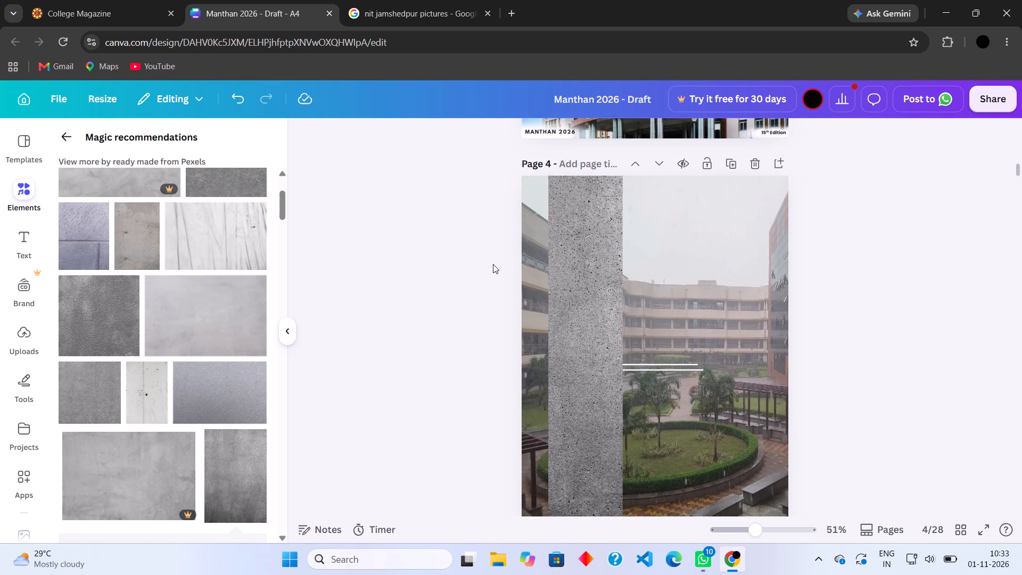
Compare with the reference's brick pillar, narrow the concrete strip to about 4.6, shift it toward page 4's left edge and trim its bottom to the page.
click(133, 15)
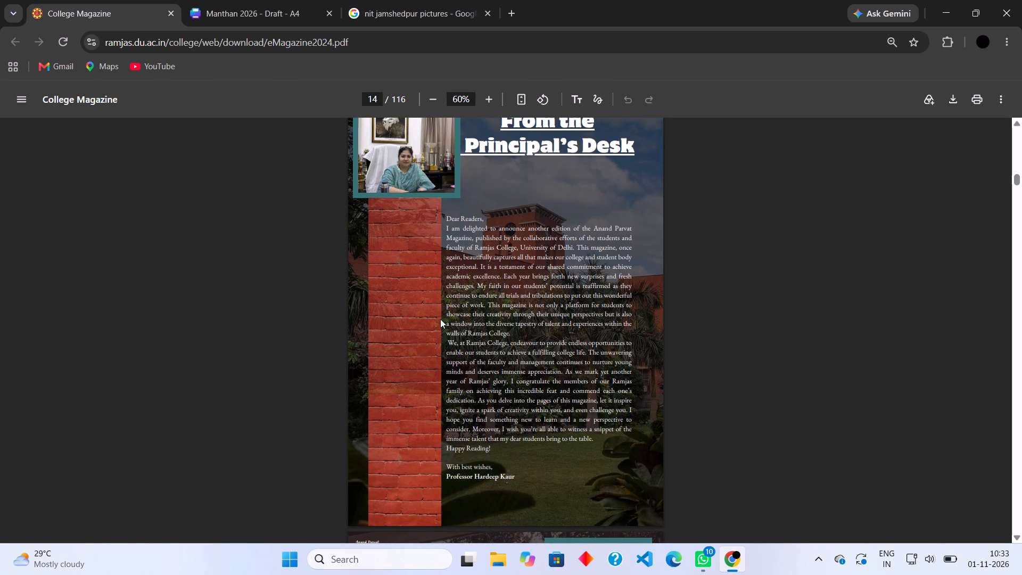
click(250, 0)
click(595, 321)
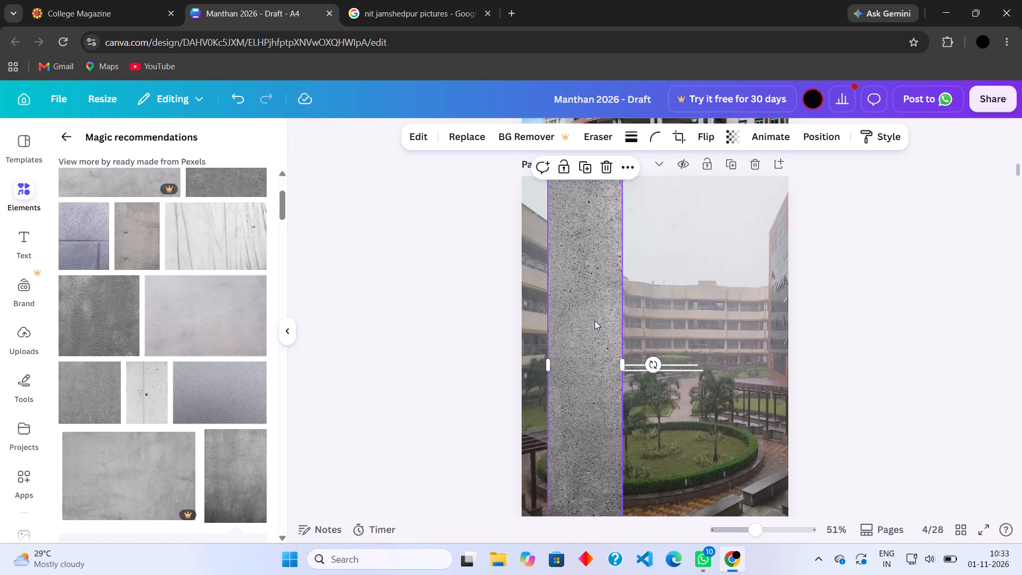
drag(623, 364, 621, 365)
drag(621, 365, 607, 367)
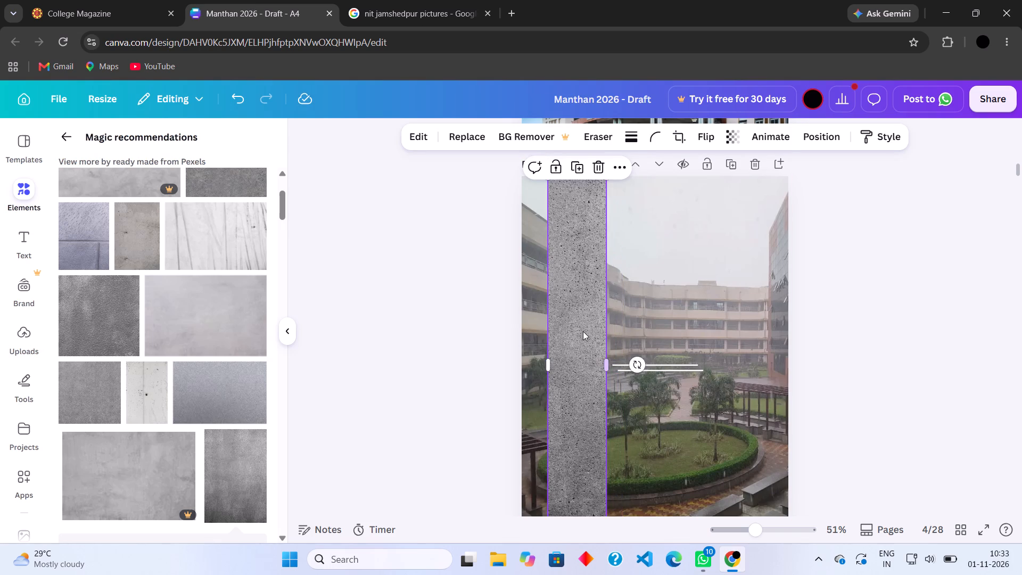
drag(582, 331, 571, 336)
scroll(571, 336, down, 1)
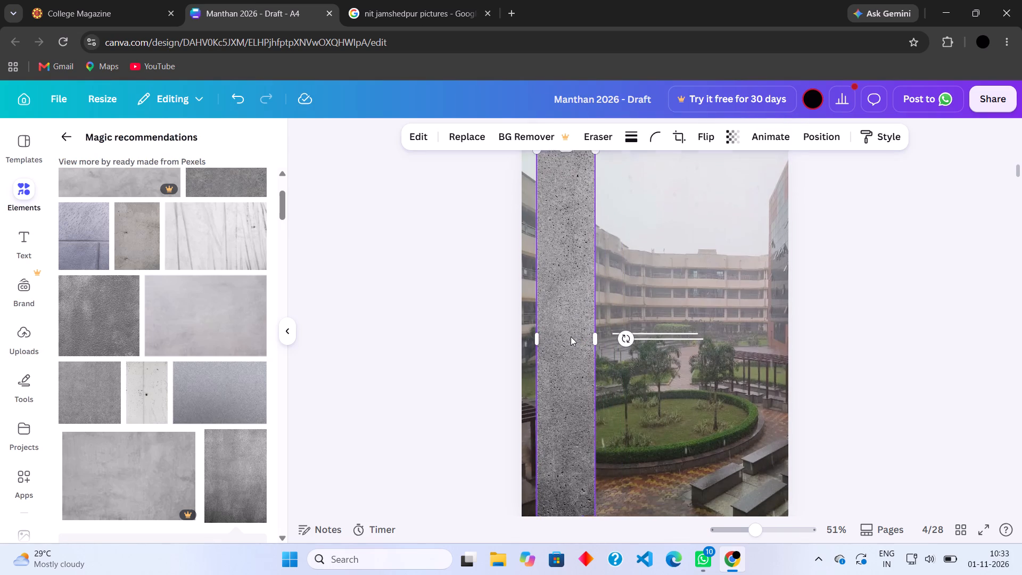
scroll(571, 336, down, 1)
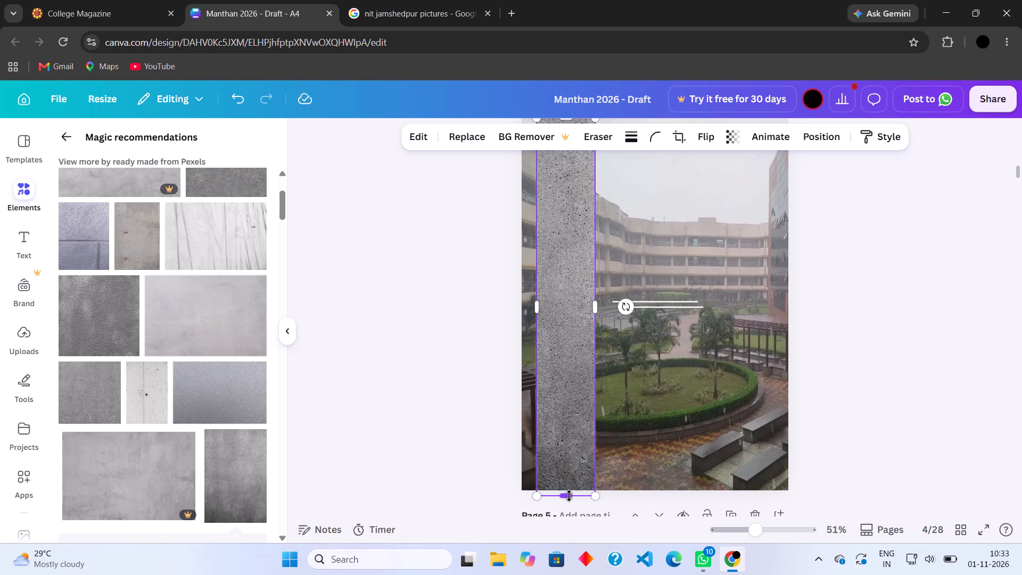
drag(569, 496, 568, 489)
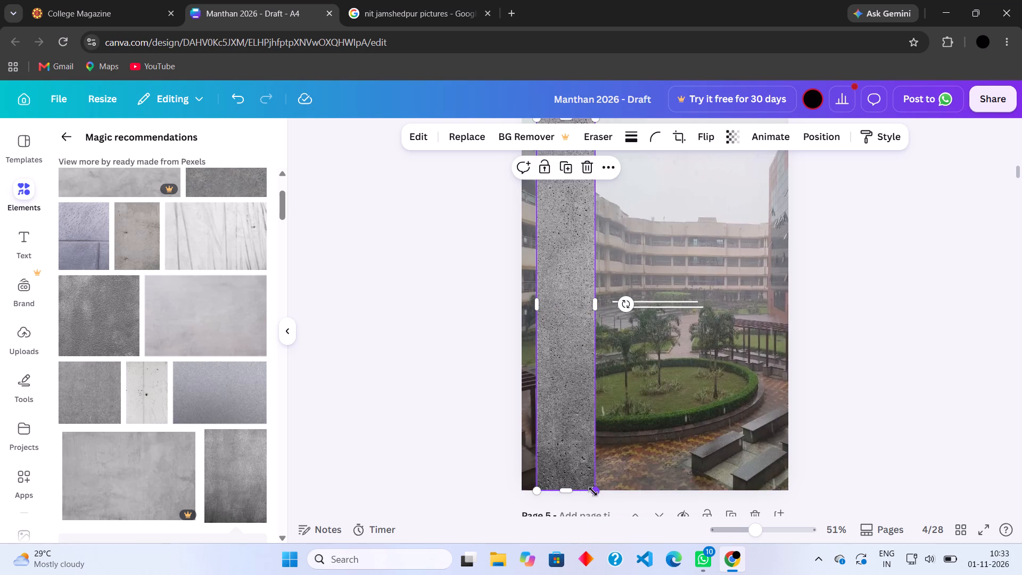
drag(593, 491, 577, 463)
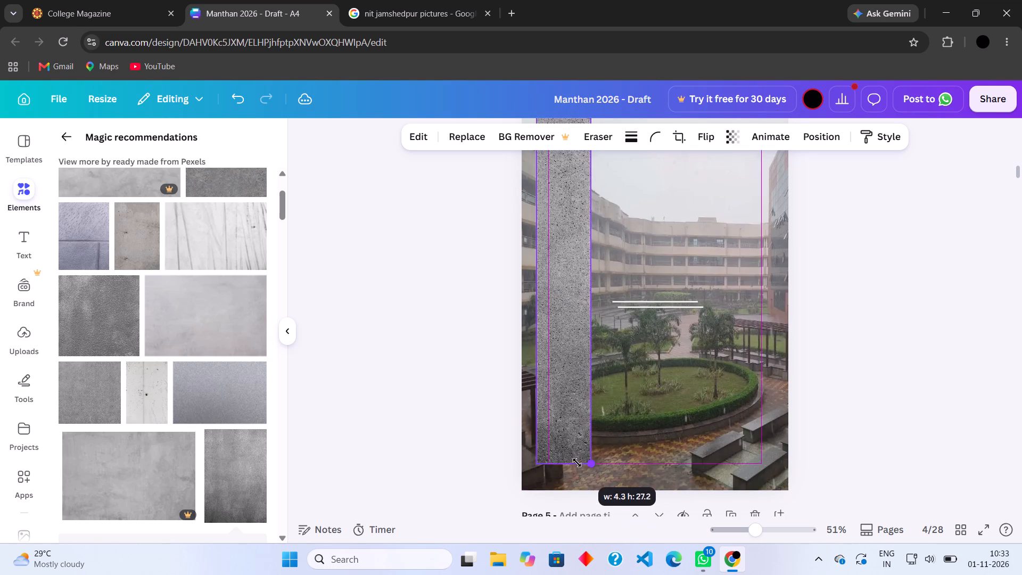
drag(577, 463, 588, 490)
Lower the concrete strip's top edge to leave a small gap below the top of page 4.
scroll(535, 265, up, 1)
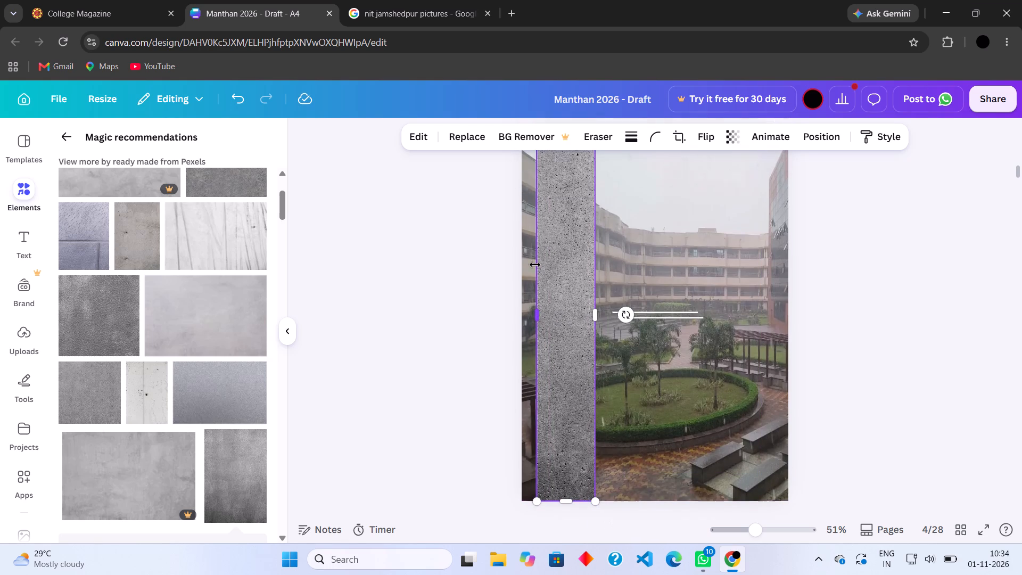
scroll(535, 265, up, 2)
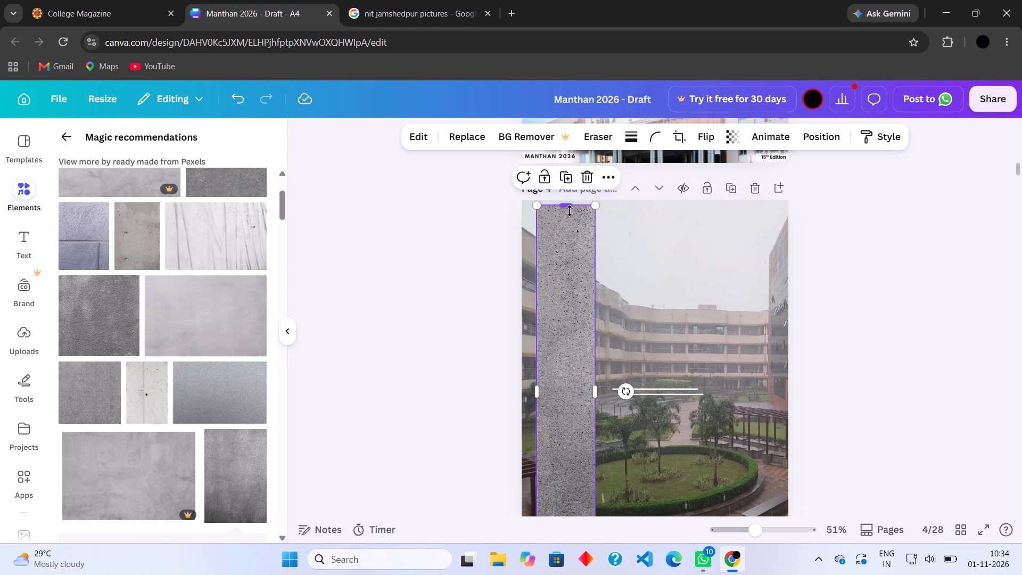
drag(568, 210, 568, 237)
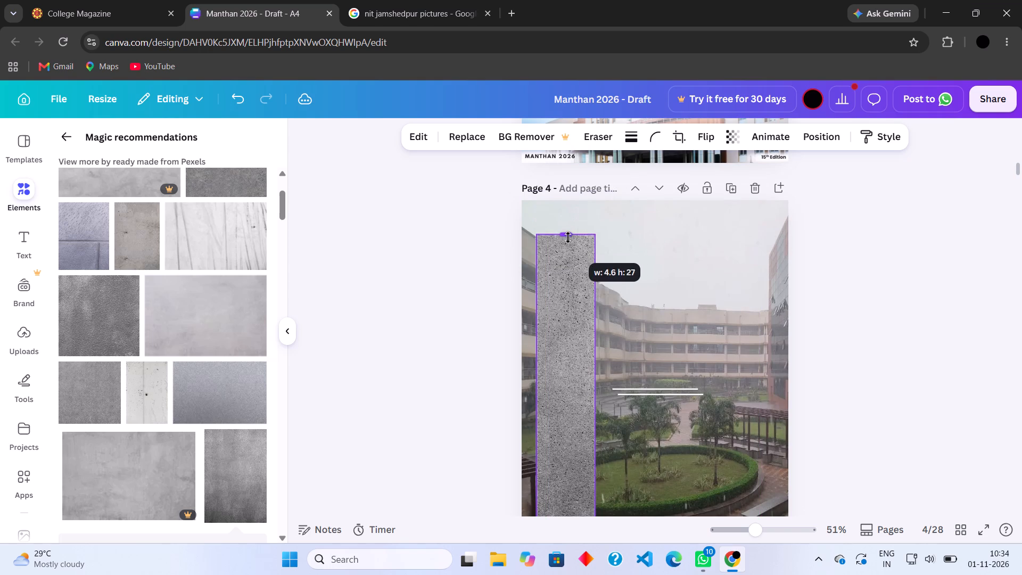
drag(568, 237, 567, 234)
click(469, 268)
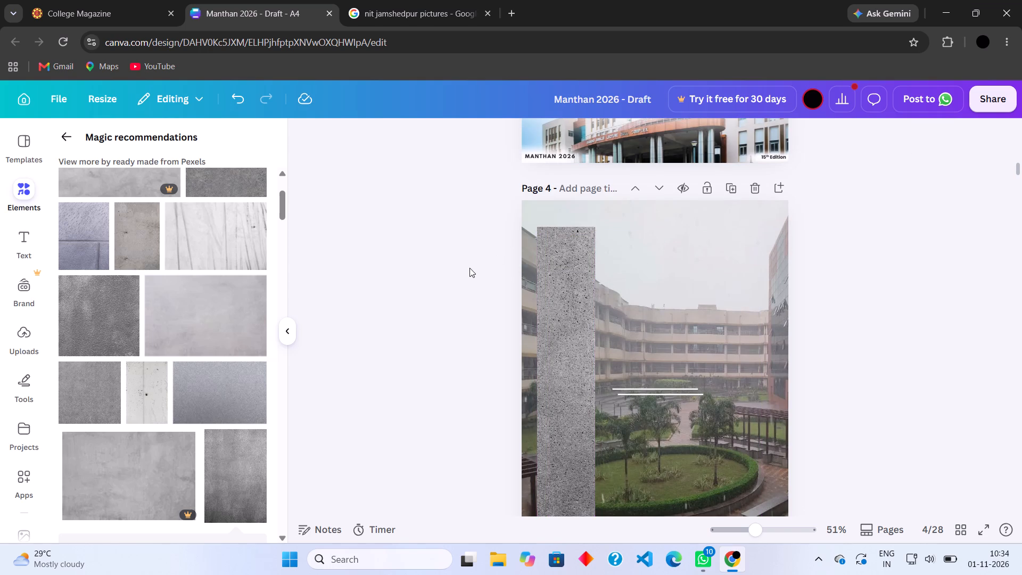
Copy the director's photo from page 3 onto page 4 and place it in the page's top-left corner over the concrete strip.
scroll(469, 268, up, 3)
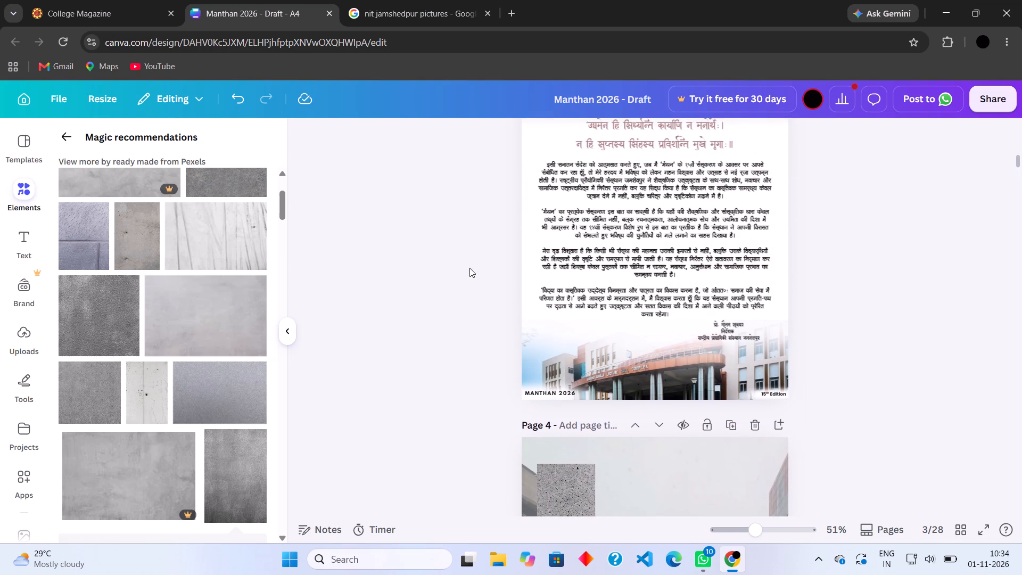
scroll(469, 268, up, 3)
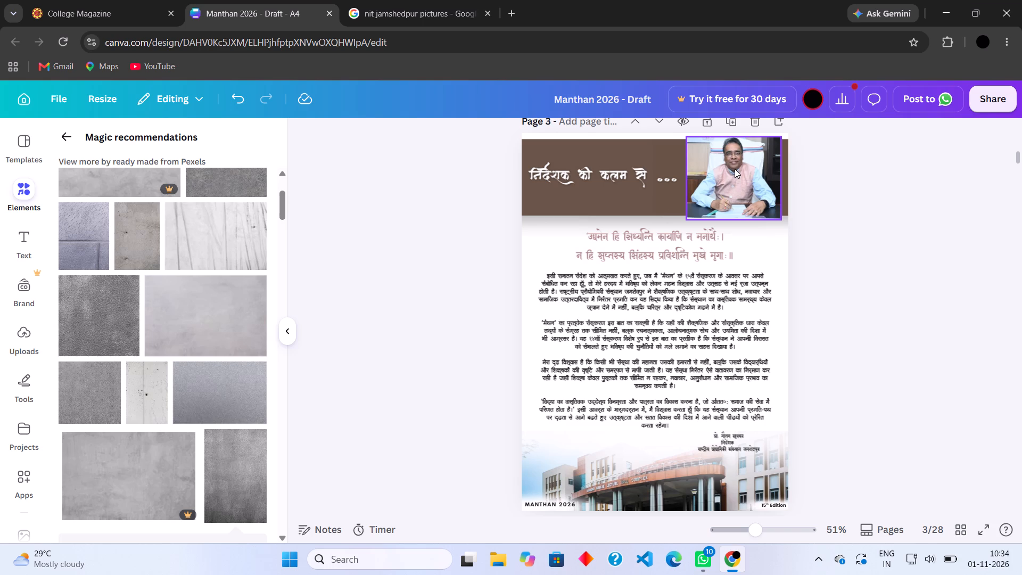
click(716, 171)
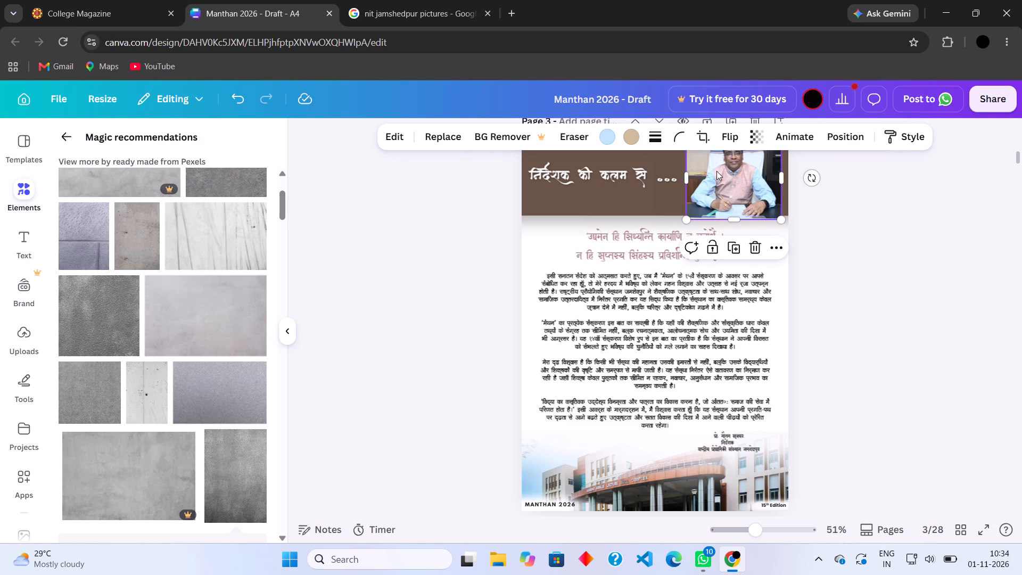
key(ctrl+c)
scroll(716, 171, down, 8)
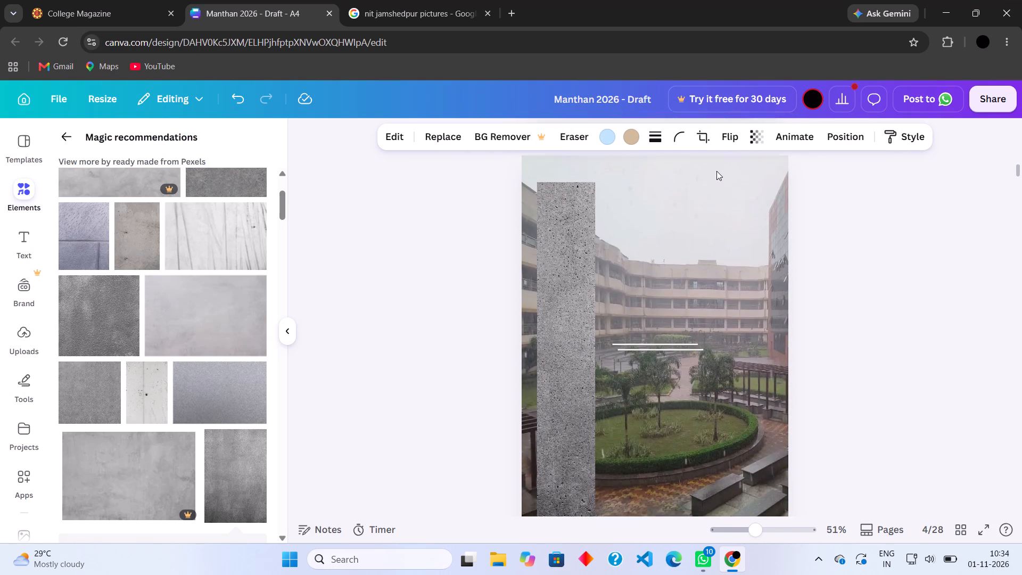
scroll(716, 171, down, 1)
key(ctrl+v)
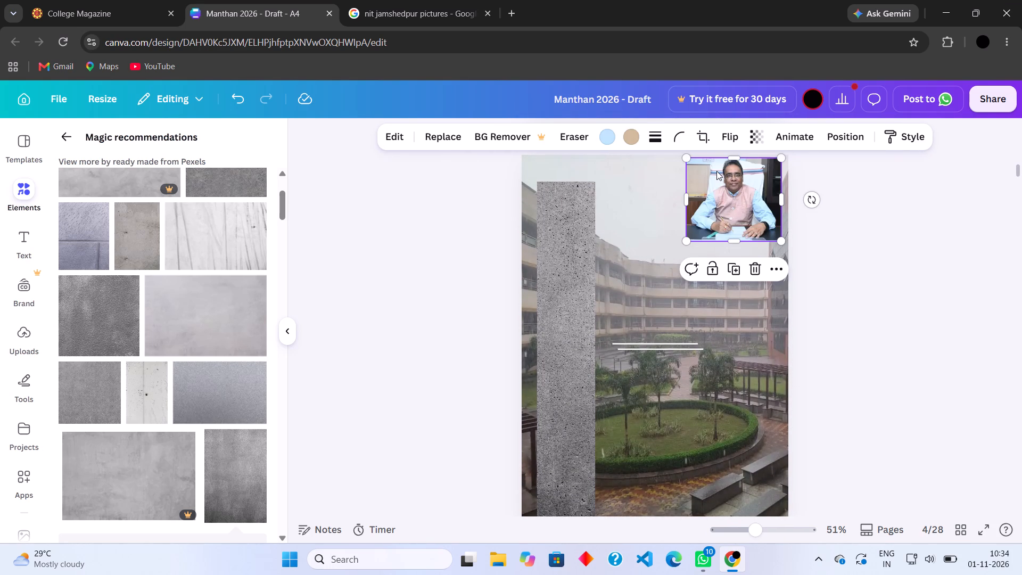
drag(740, 193, 583, 190)
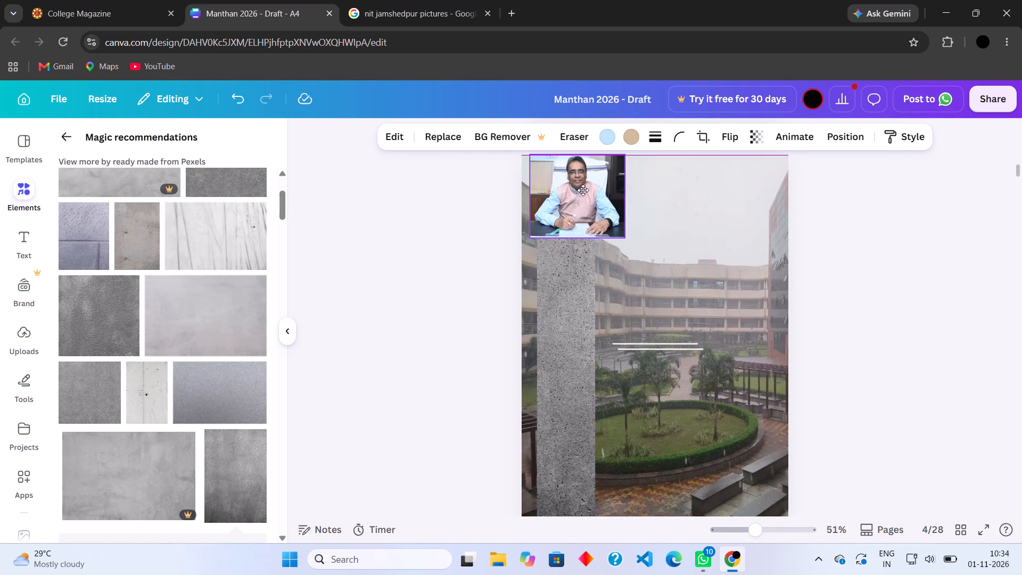
drag(583, 190, 577, 191)
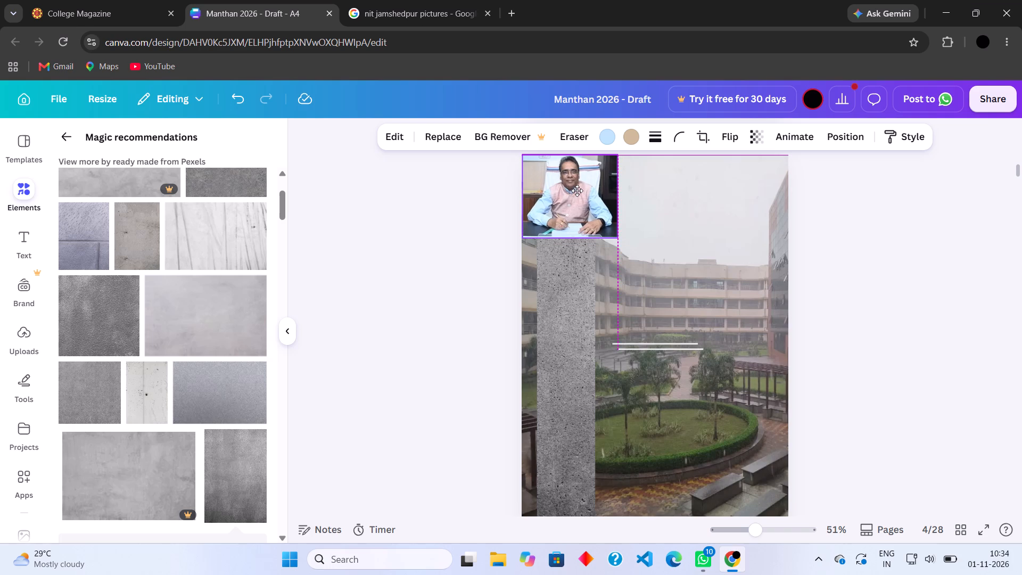
drag(577, 191, 580, 190)
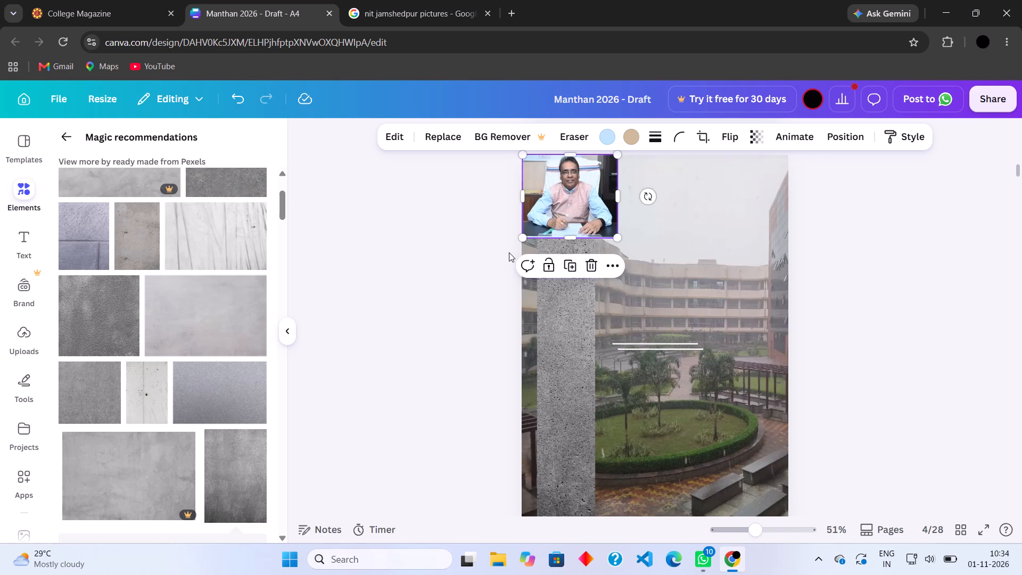
click(509, 252)
Check the reference's framed principal photo, then search photos for "brown box" and add the reddish-brown wood grain photo to page 4.
click(82, 17)
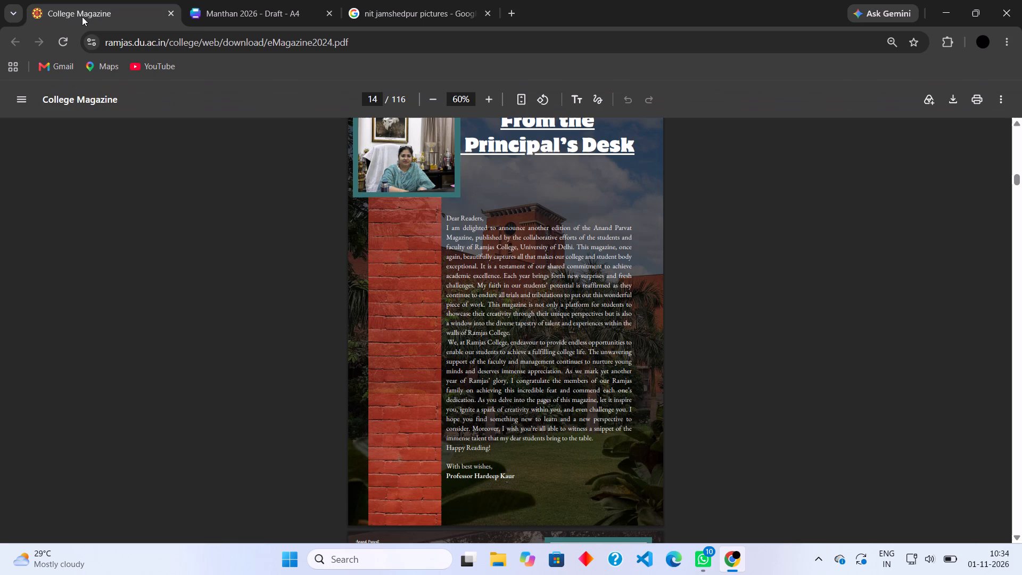
scroll(424, 227, up, 1)
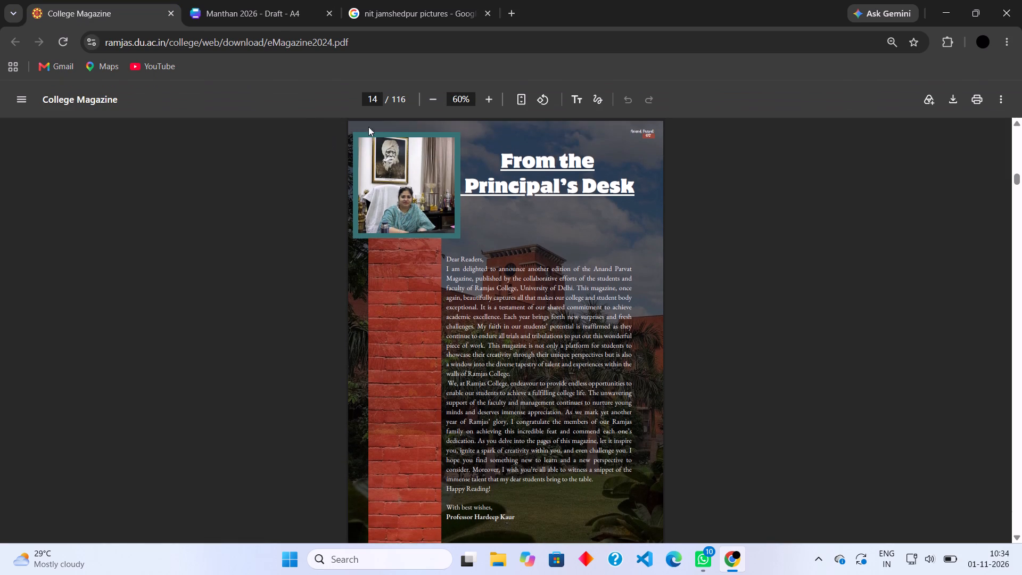
click(266, 9)
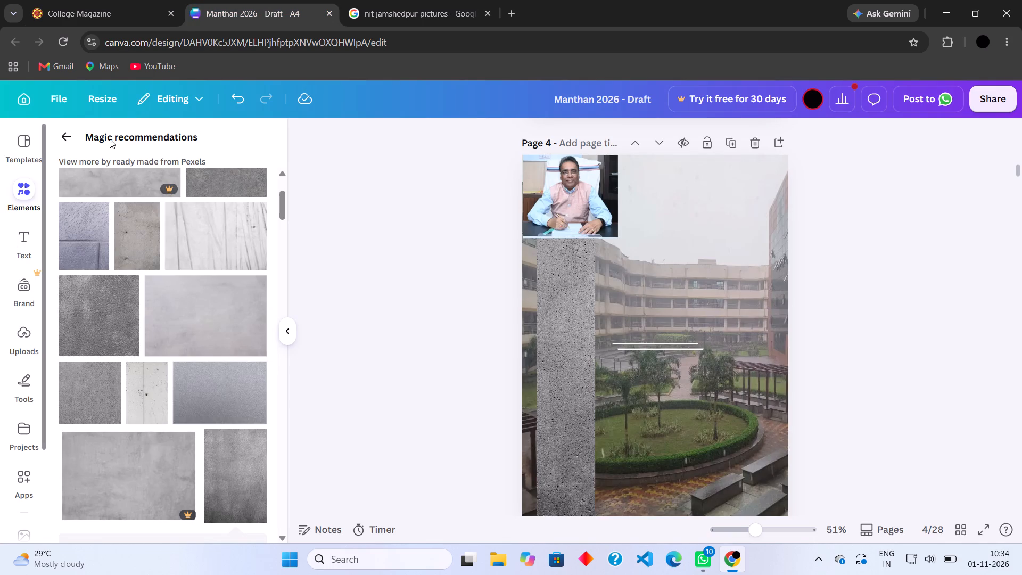
scroll(106, 163, up, 8)
scroll(145, 296, up, 11)
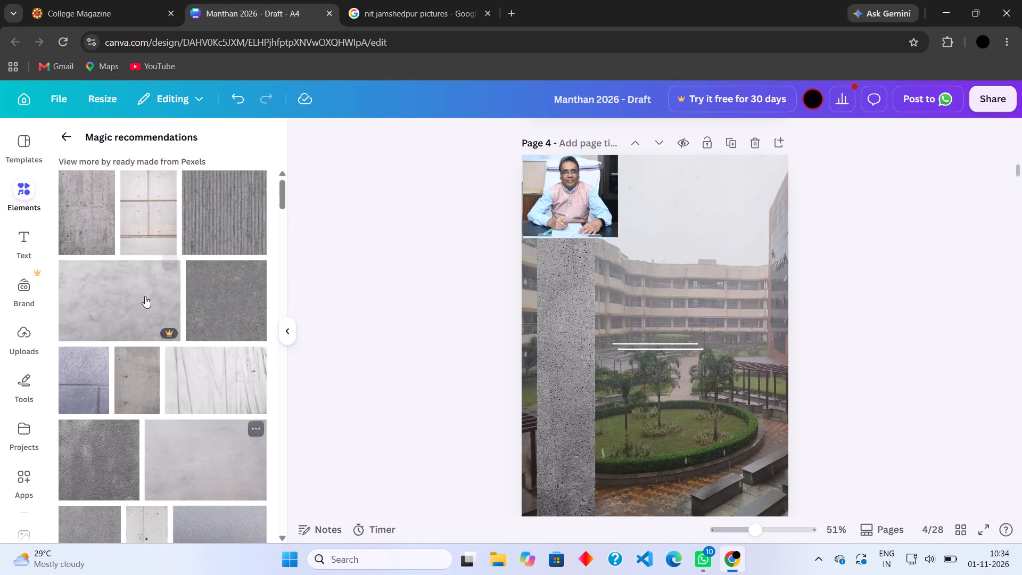
scroll(145, 296, up, 2)
click(62, 136)
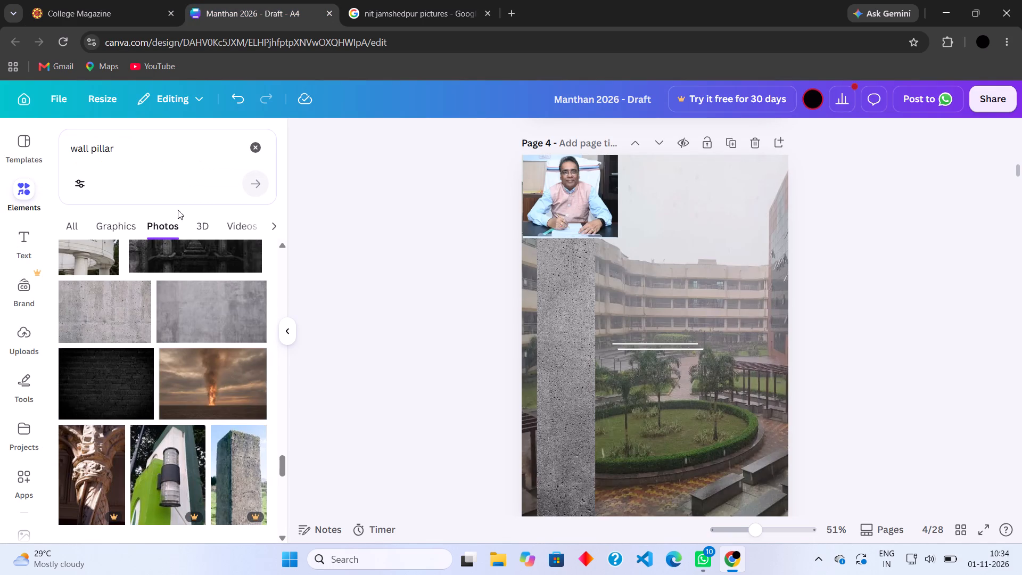
drag(135, 152, 66, 142)
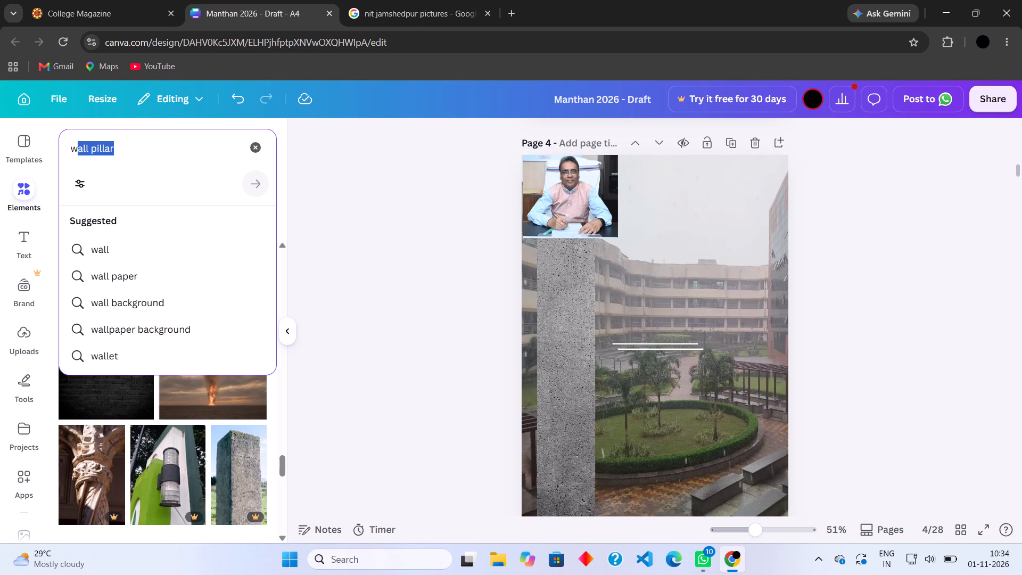
text(brown)
key(space)
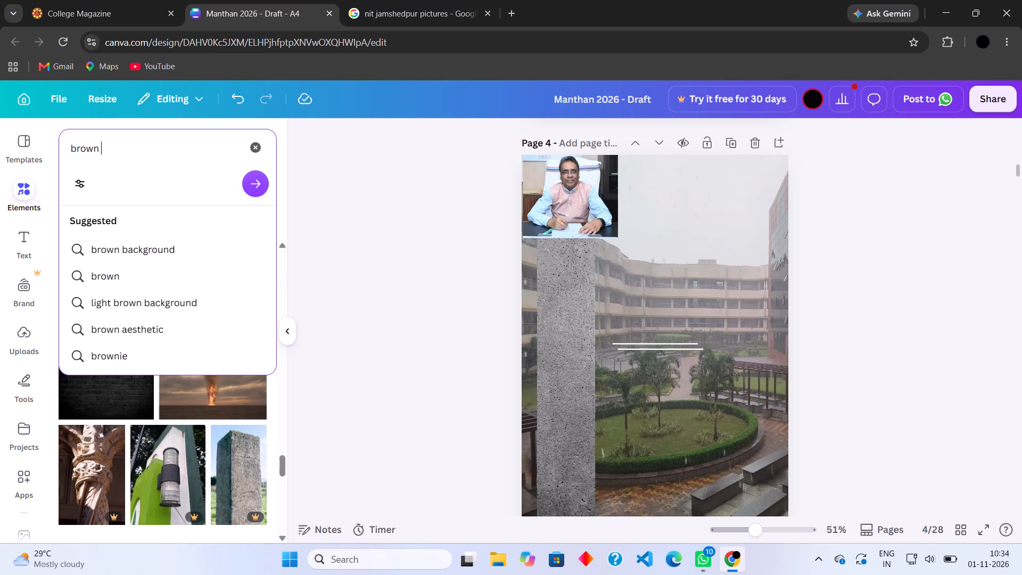
text(box)
key(Return)
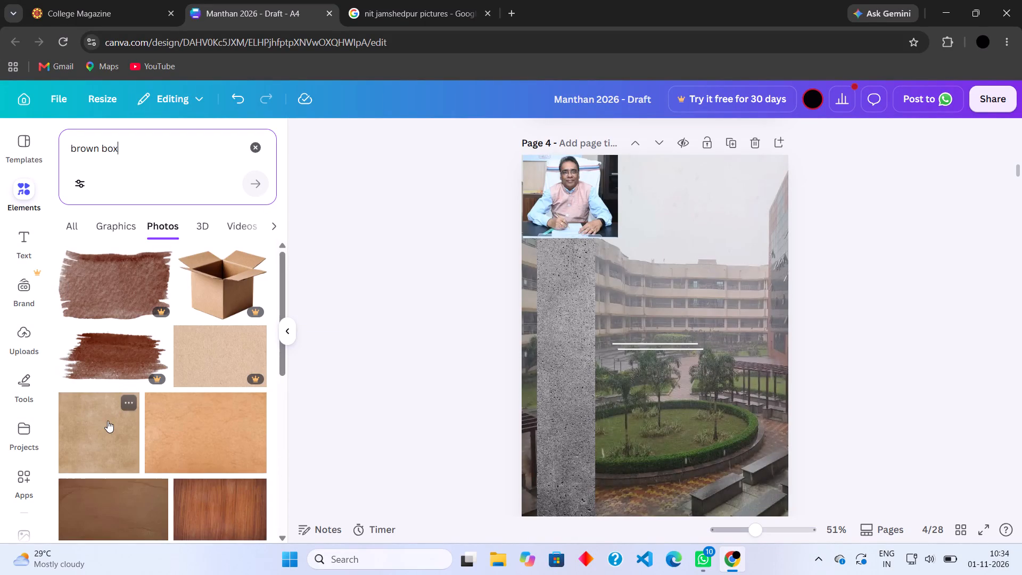
scroll(108, 421, down, 2)
click(208, 398)
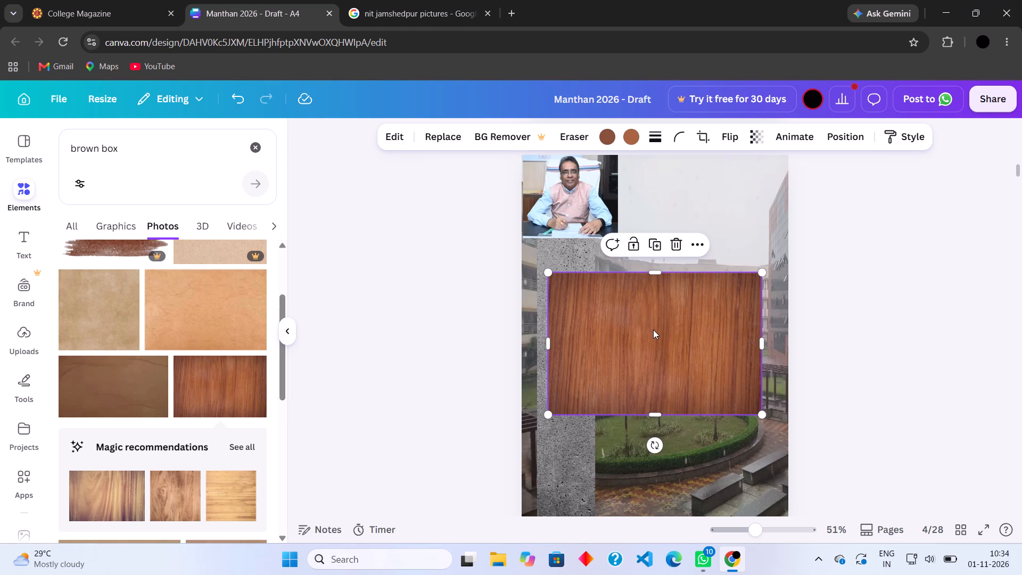
Move the director's photo aside and shrink the wood photo into page 4's top-left corner, slightly wider than the concrete strip.
scroll(656, 354, up, 1)
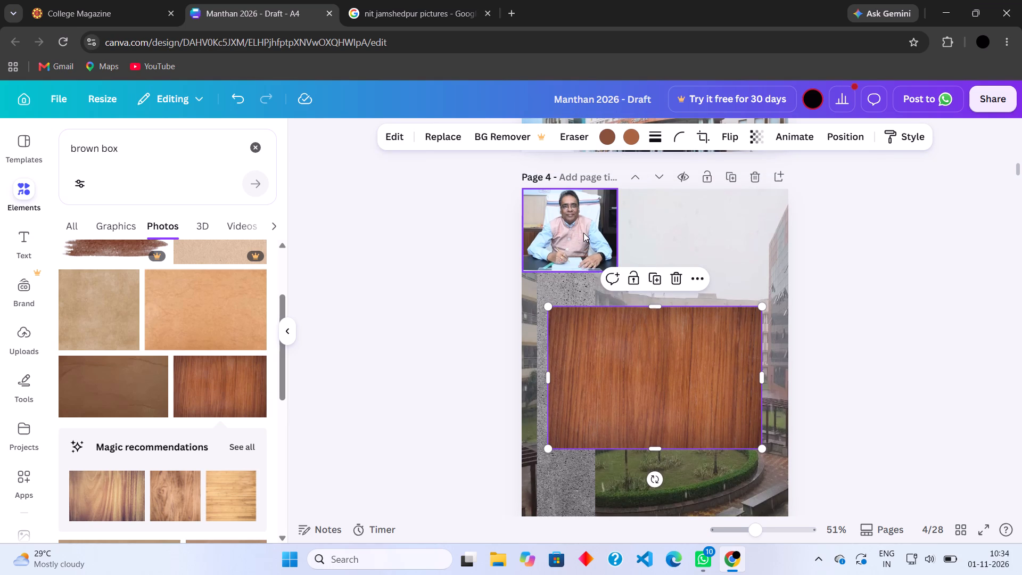
drag(583, 233, 712, 246)
drag(660, 366, 639, 251)
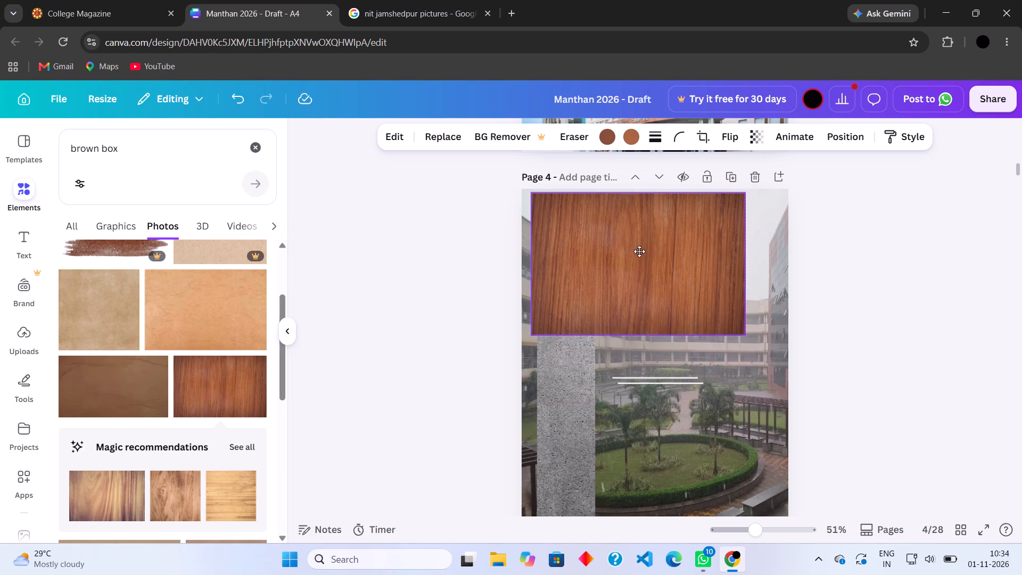
drag(639, 251, 638, 251)
drag(742, 256, 737, 256)
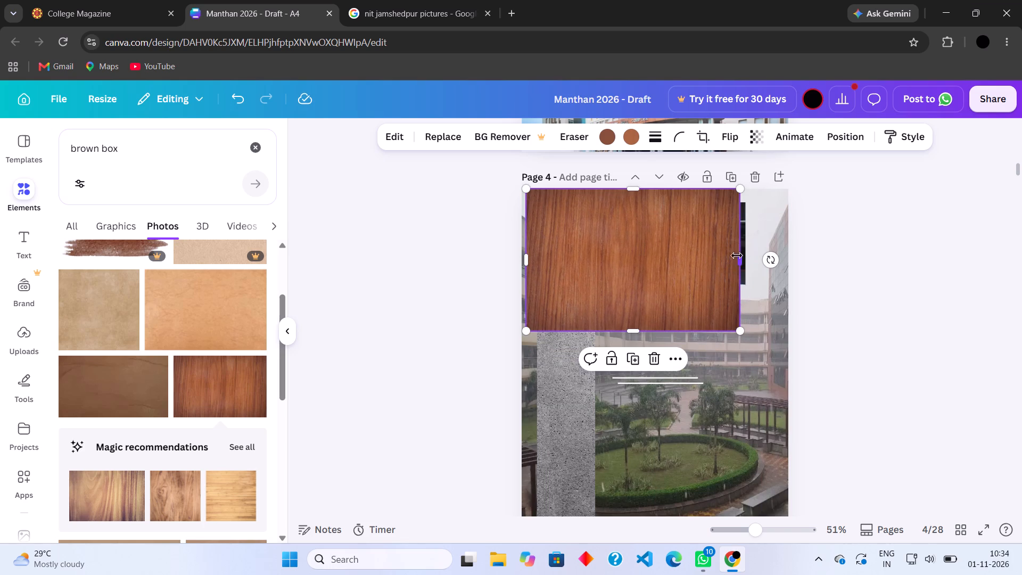
drag(737, 256, 720, 260)
drag(718, 327, 712, 324)
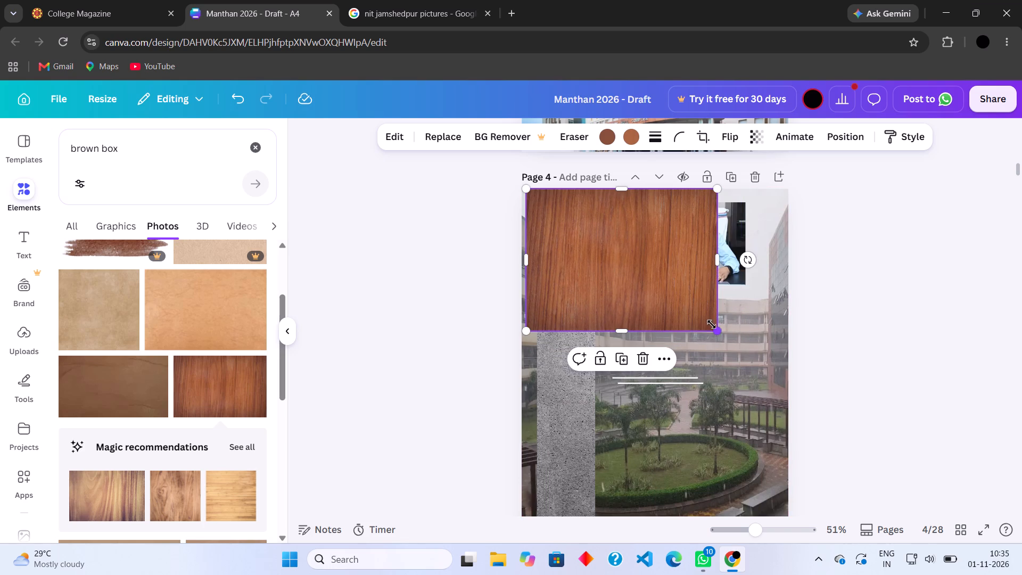
drag(712, 324, 595, 257)
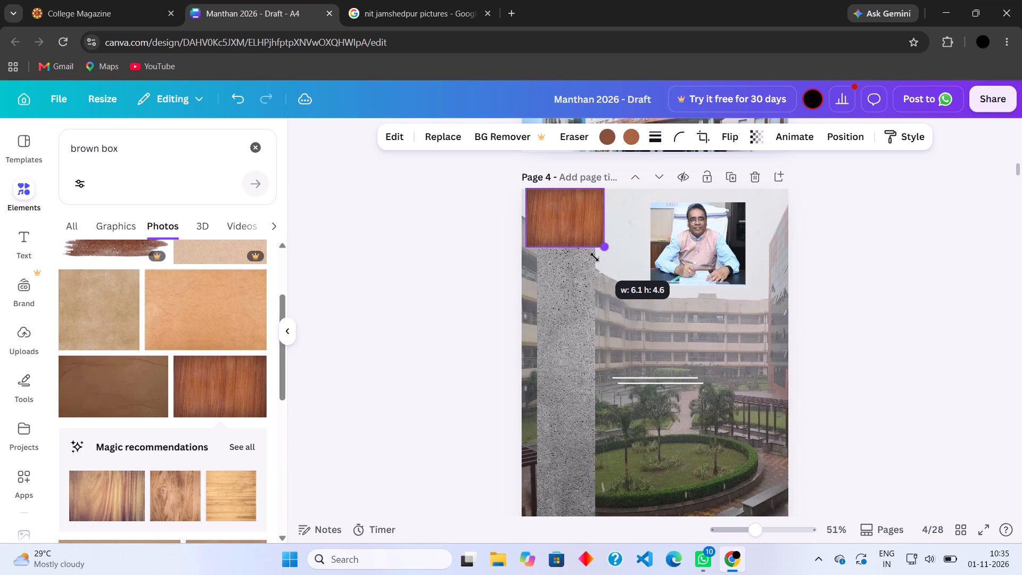
drag(595, 257, 598, 257)
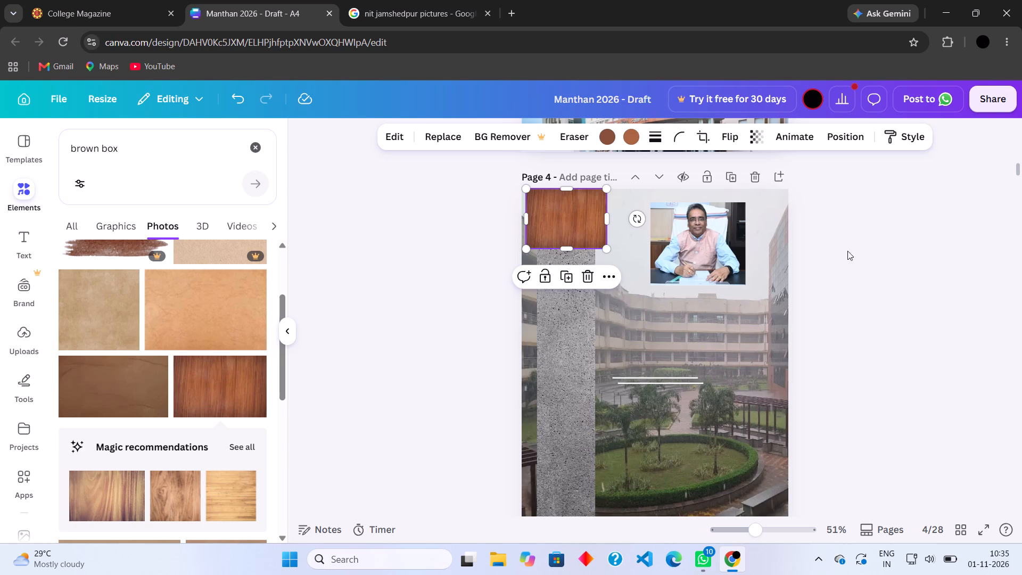
click(854, 253)
click(559, 226)
drag(609, 250, 614, 252)
click(588, 235)
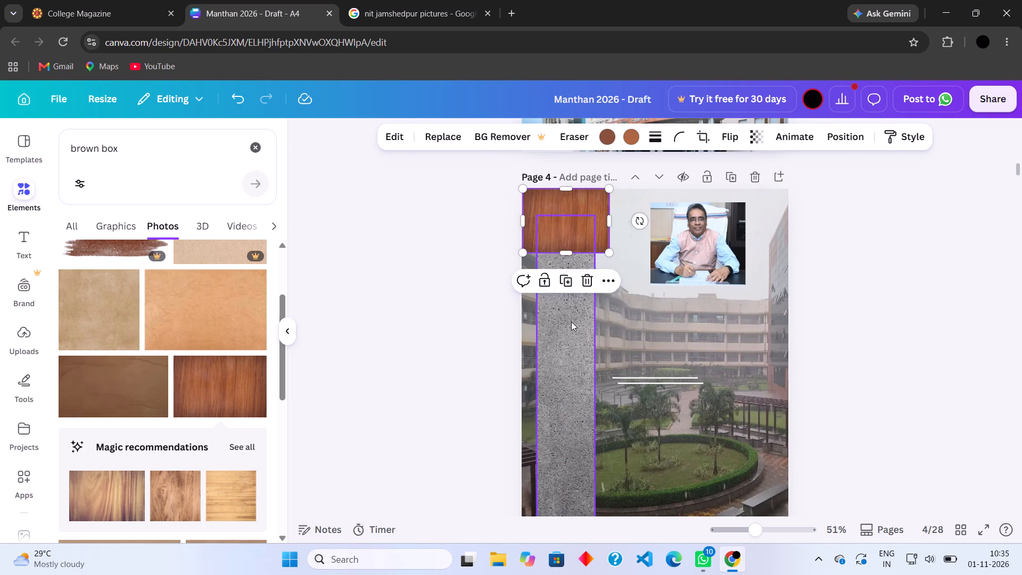
Align the wood block with page 4's left edge and shift the concrete strip slightly left beneath it.
drag(571, 322, 576, 322)
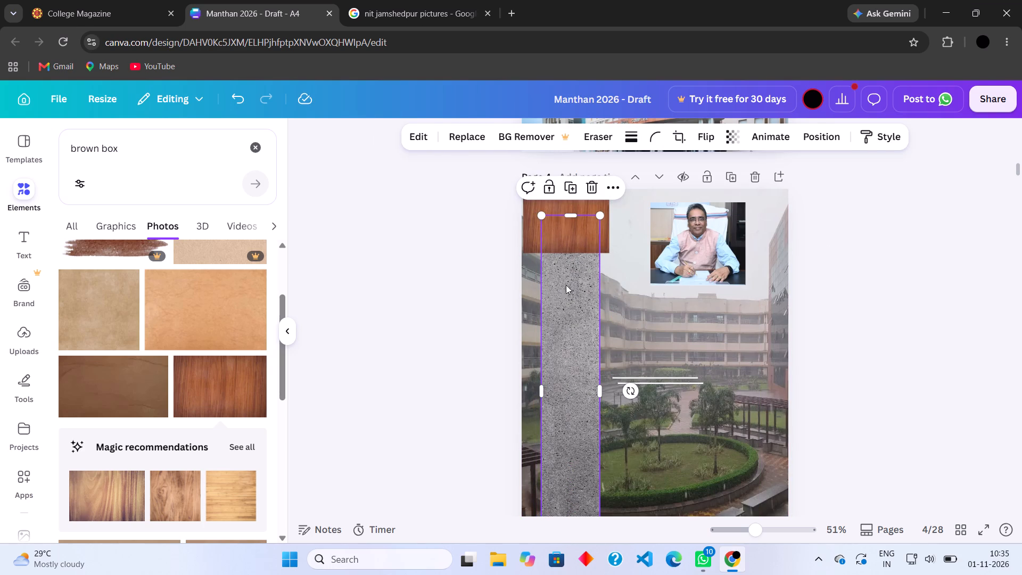
click(531, 225)
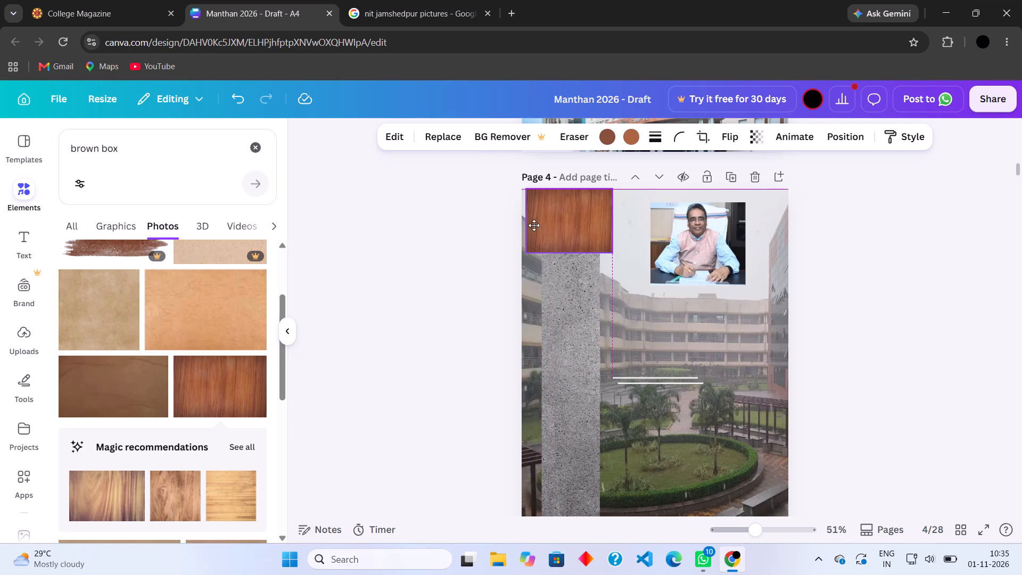
drag(582, 328, 578, 328)
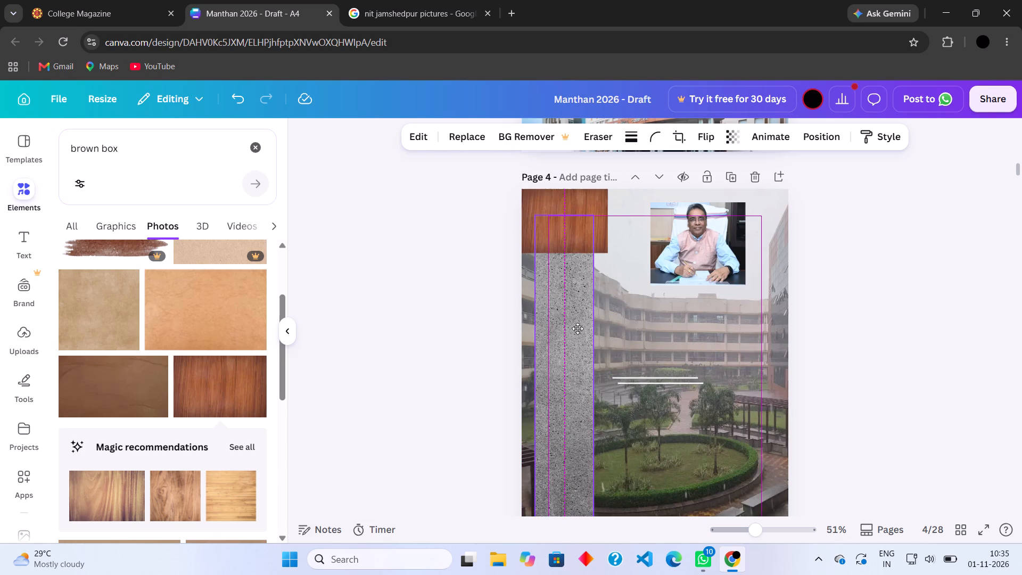
drag(578, 328, 571, 329)
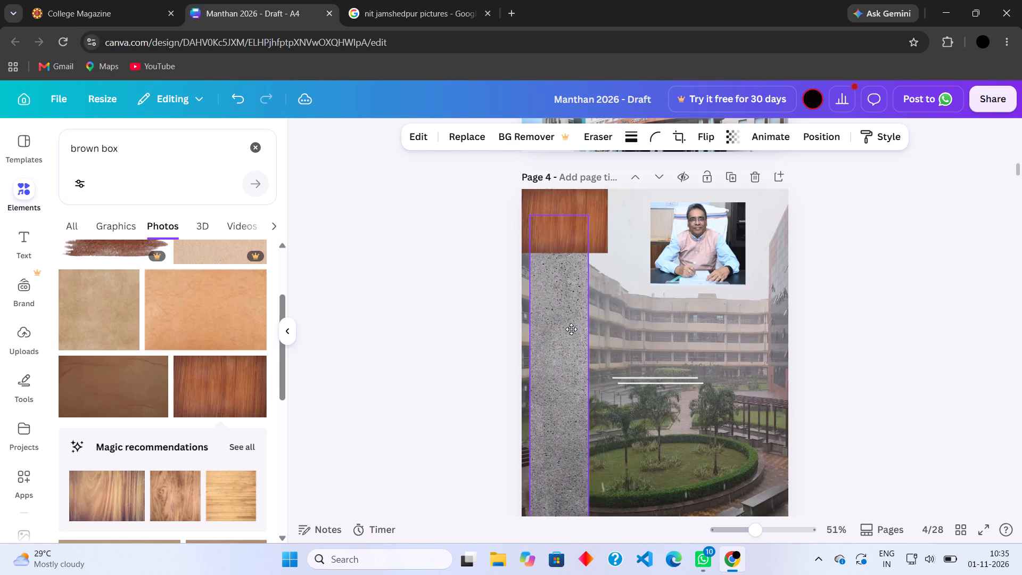
drag(571, 329, 571, 328)
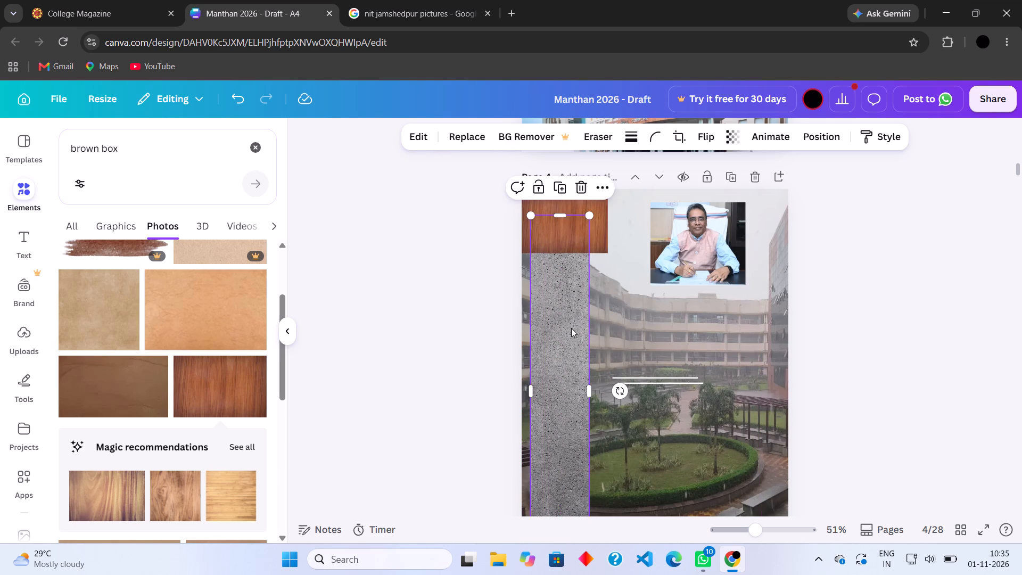
click(466, 324)
Enlarge the wood block slightly and trim its right side to make it closer to square.
click(580, 219)
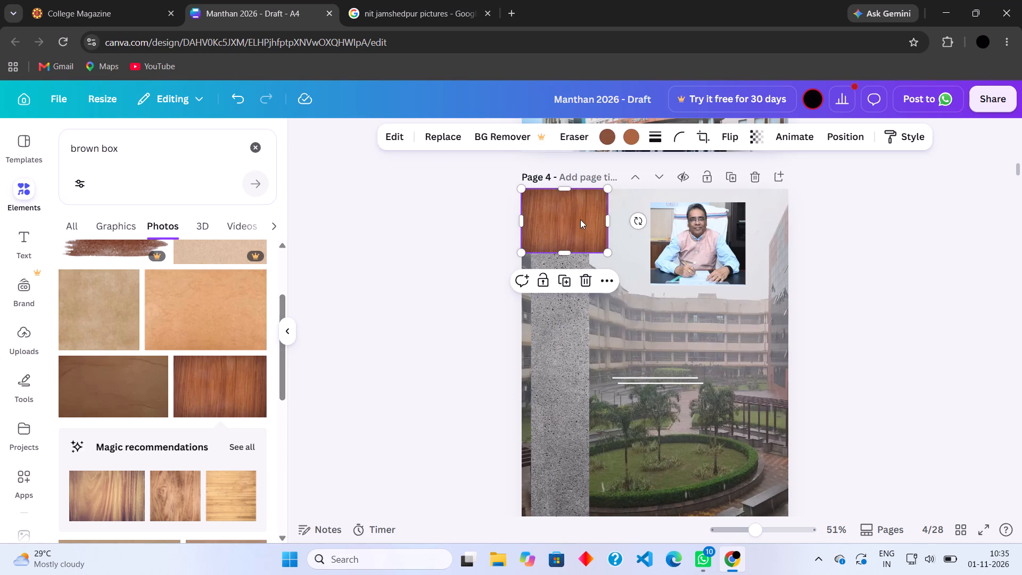
drag(609, 254, 608, 254)
drag(608, 254, 612, 261)
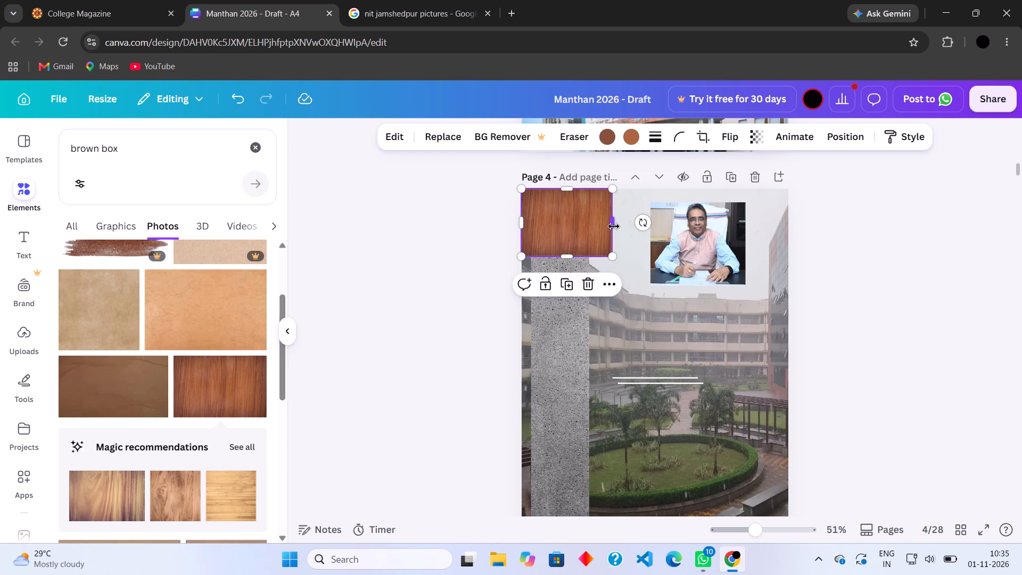
drag(614, 226, 605, 228)
Shrink the director's photo on page 4 to smaller than the wood block and layer it in front of that block.
click(720, 262)
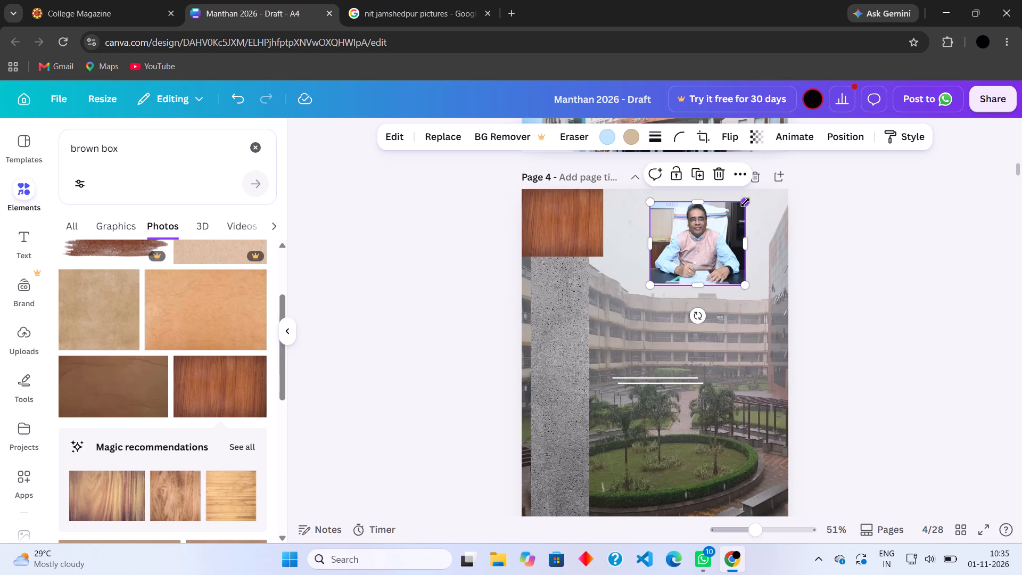
drag(745, 202, 716, 232)
click(700, 253)
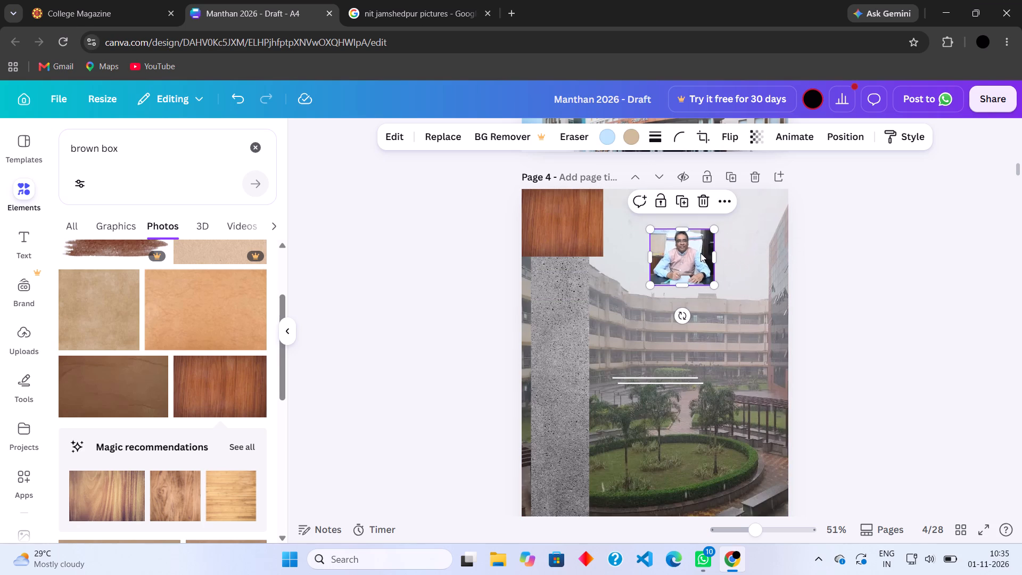
click(722, 207)
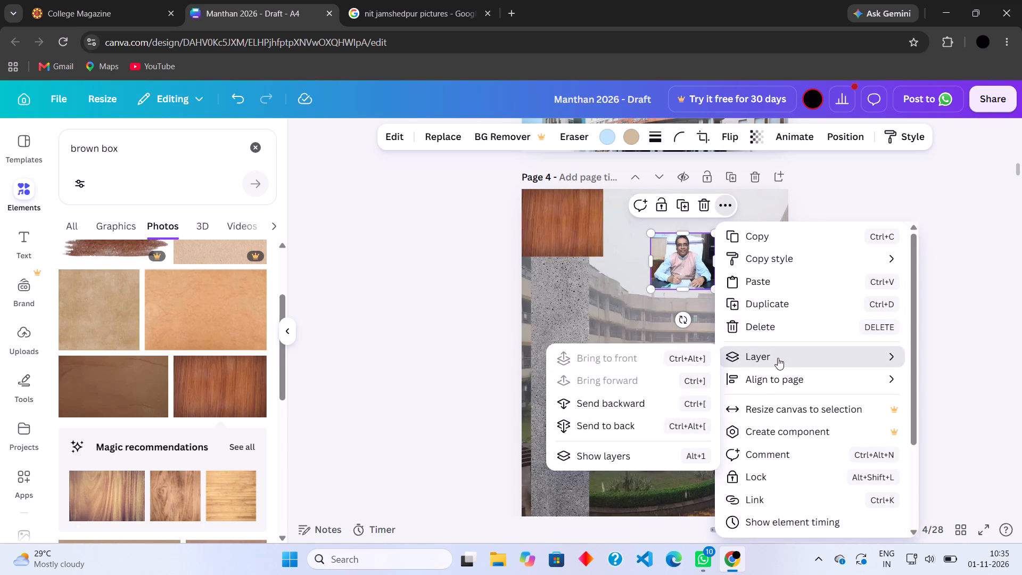
click(607, 451)
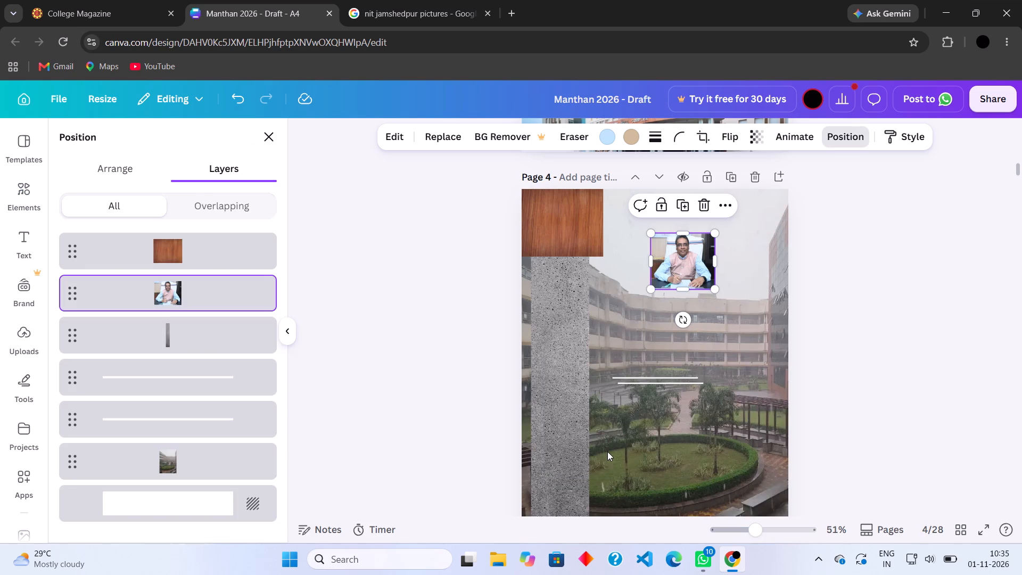
drag(203, 281, 210, 227)
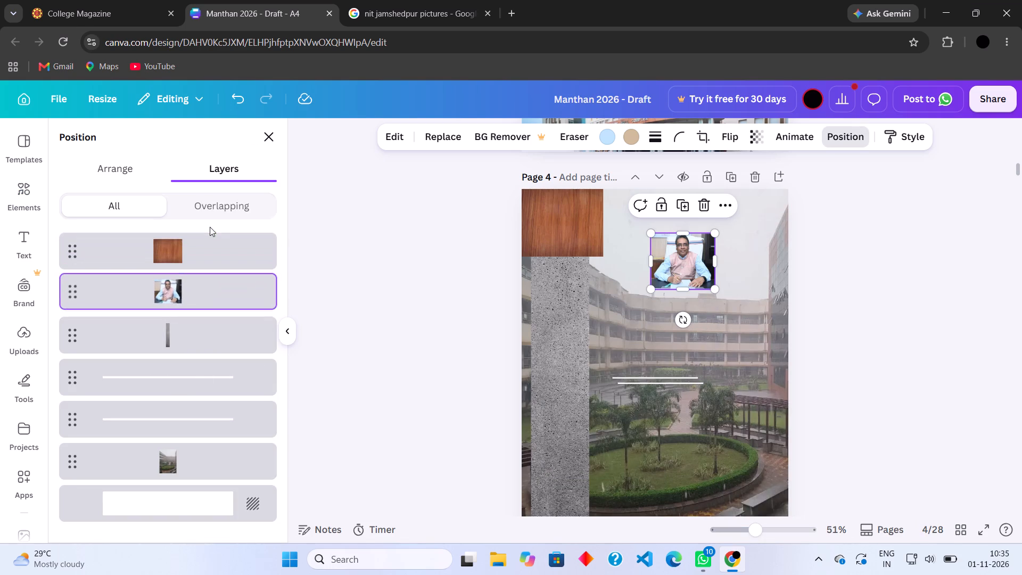
drag(213, 237, 209, 297)
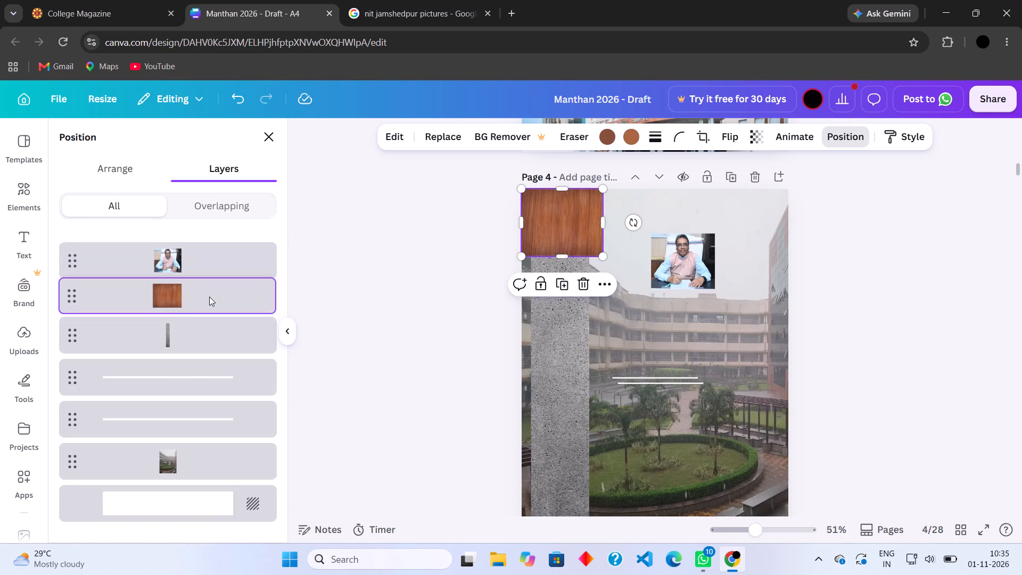
click(436, 273)
Place the director's photo over the wood block and enlarge it slightly, leaving a narrow wood border all around as a frame.
drag(688, 266, 605, 237)
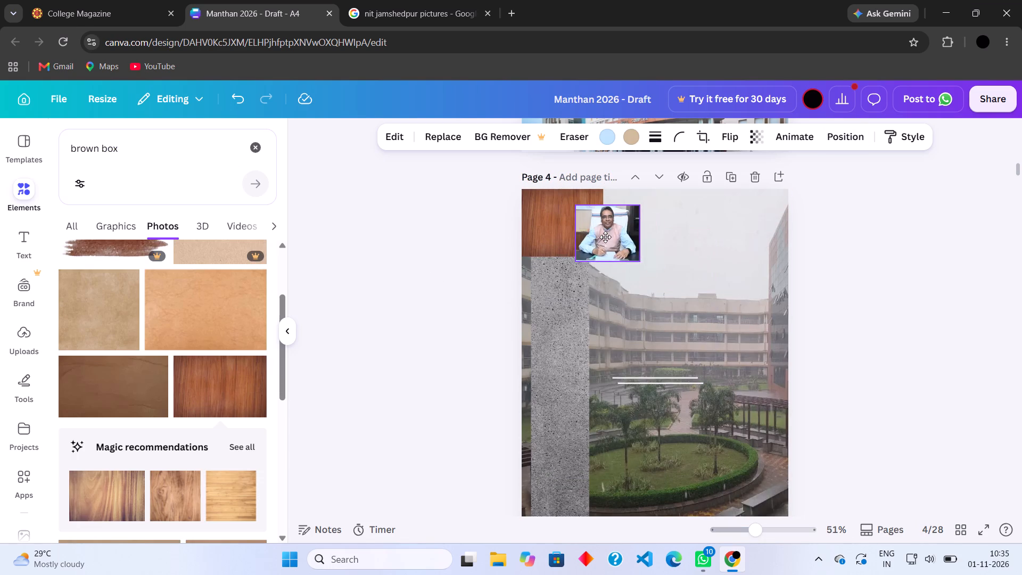
drag(605, 237, 563, 226)
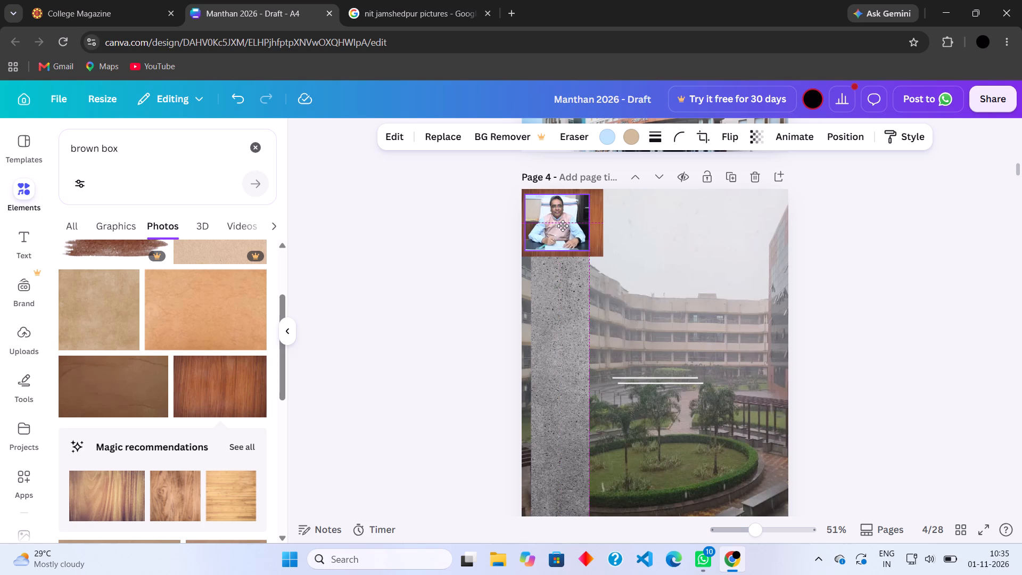
drag(563, 226, 563, 225)
drag(590, 253, 590, 253)
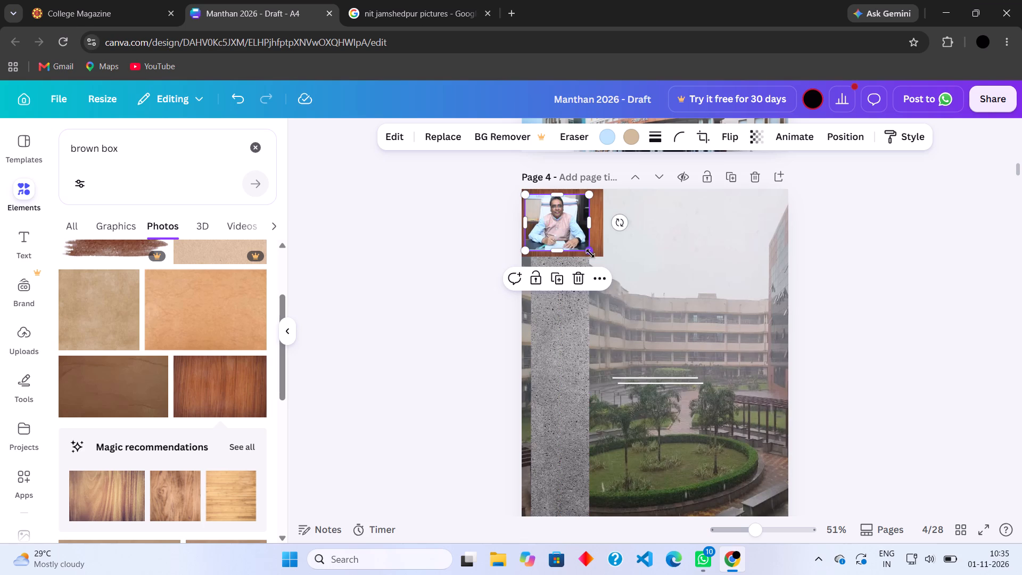
drag(590, 253, 598, 254)
click(572, 224)
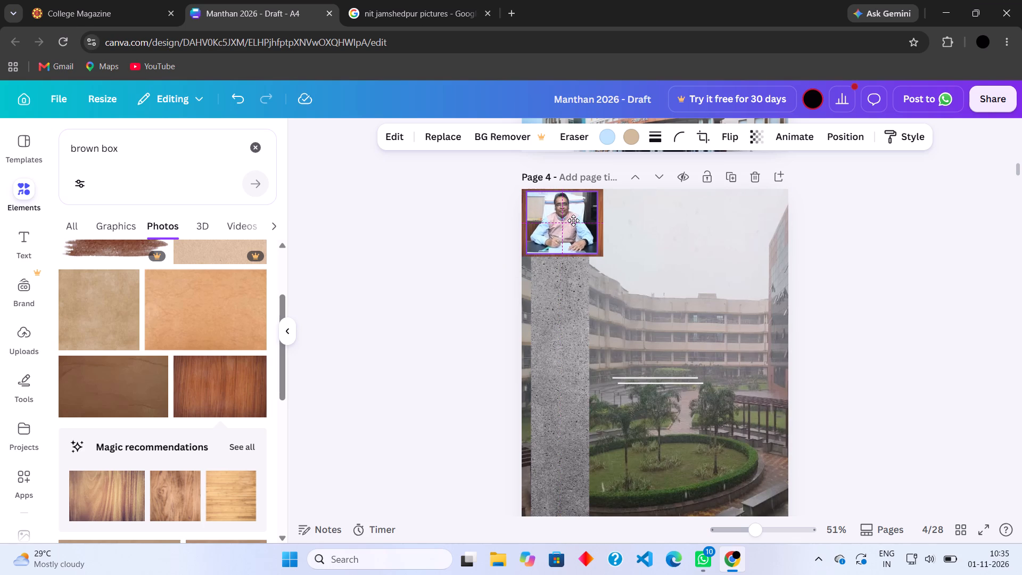
click(466, 231)
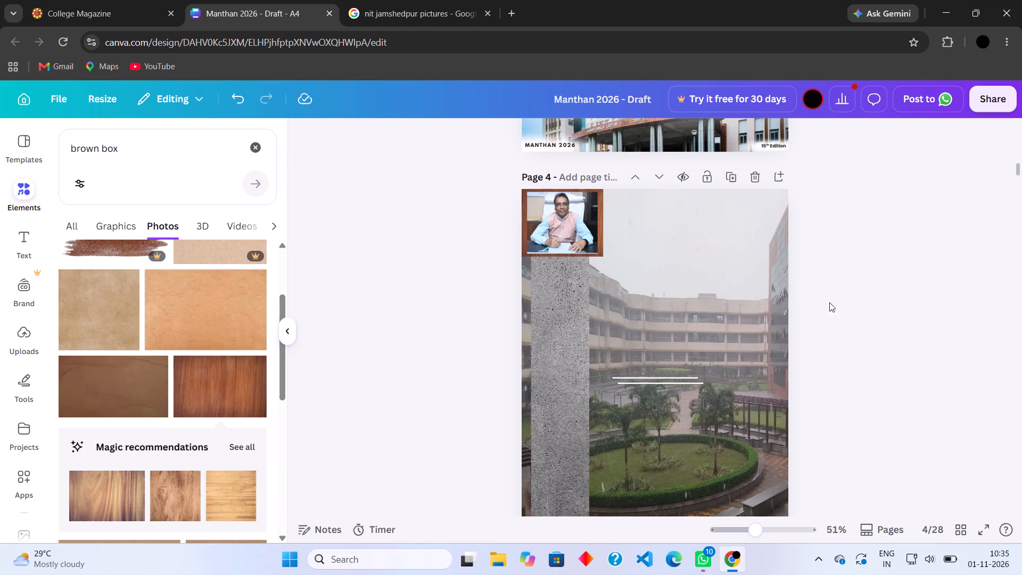
Trim the wood block's right edge slightly inward to even out the border around the director's photo.
click(603, 212)
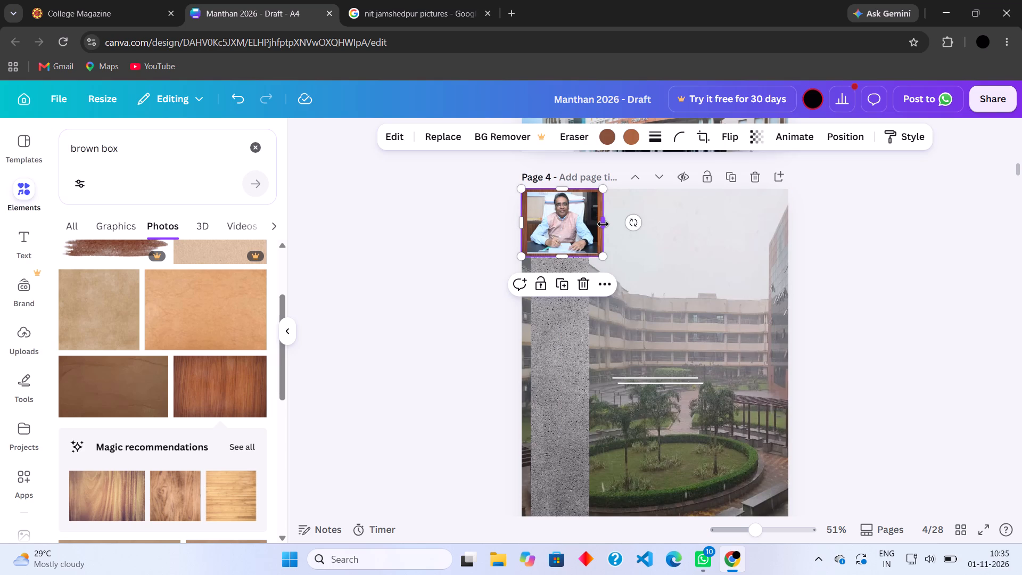
click(603, 224)
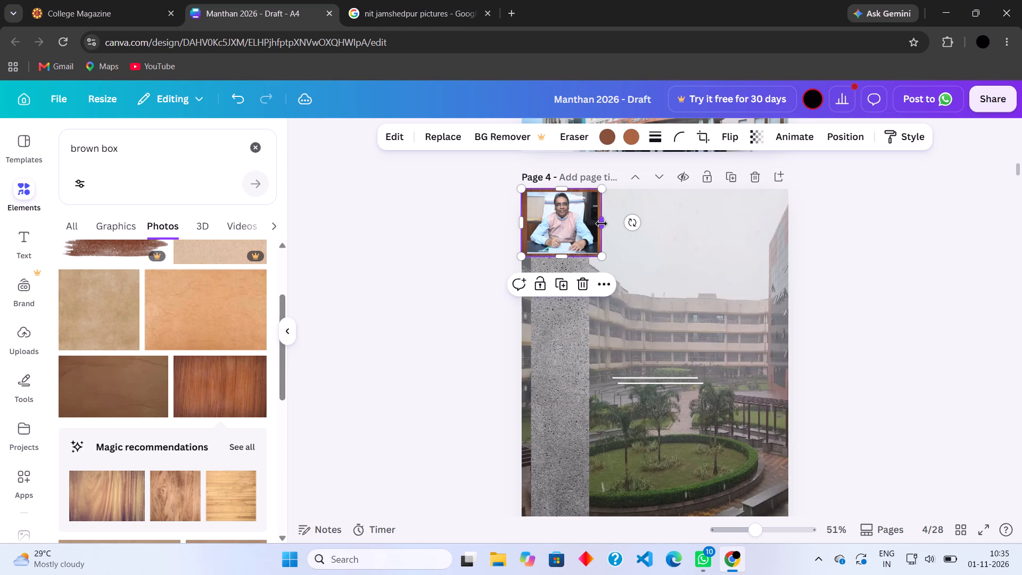
click(848, 276)
Copy the white "निर्देशक की कलम से ..." heading from page 3 onto page 4.
scroll(848, 276, down, 1)
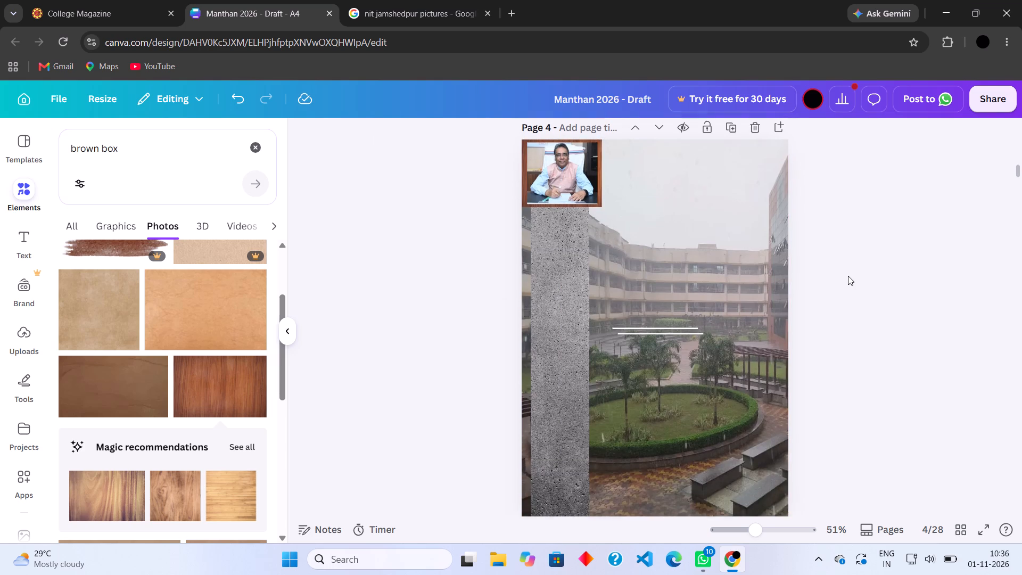
scroll(848, 276, down, 1)
scroll(848, 276, up, 4)
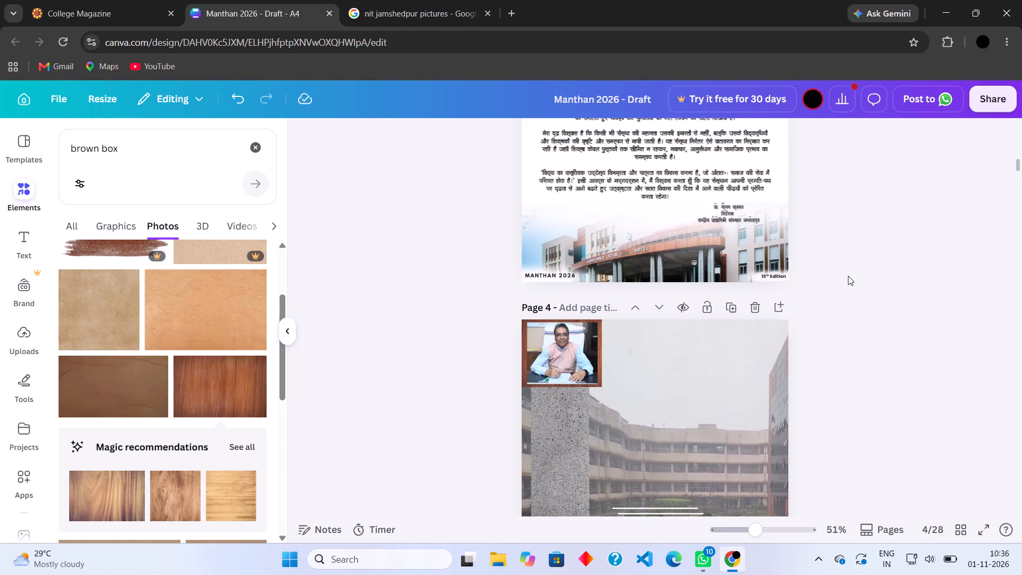
scroll(848, 276, down, 1)
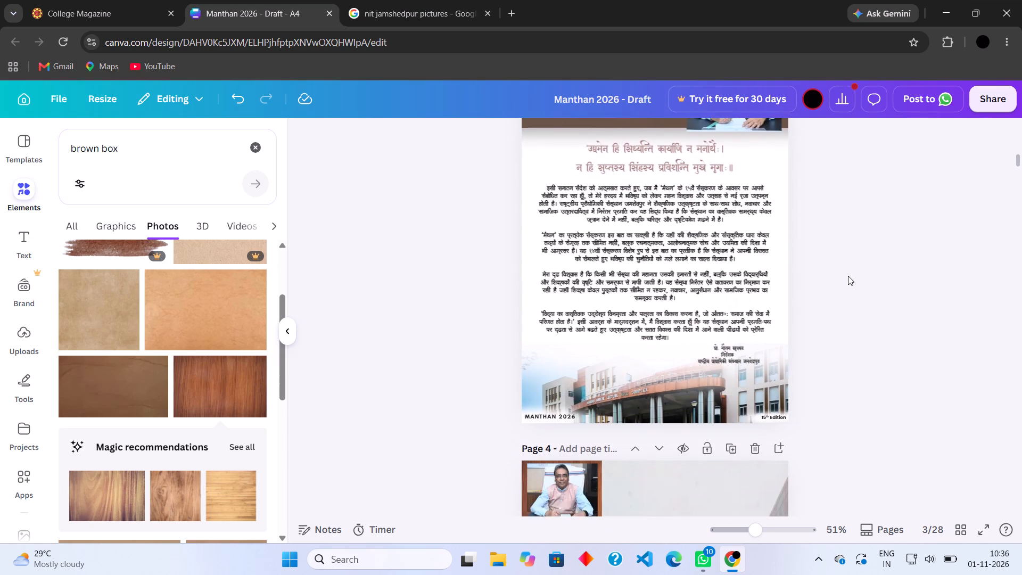
scroll(848, 276, down, 1)
scroll(848, 276, up, 2)
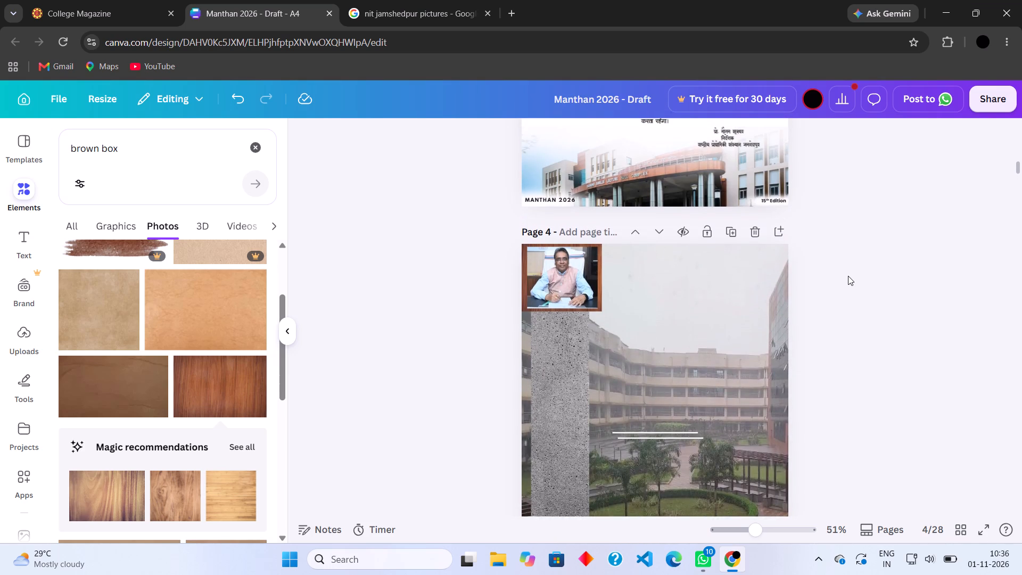
scroll(848, 276, up, 4)
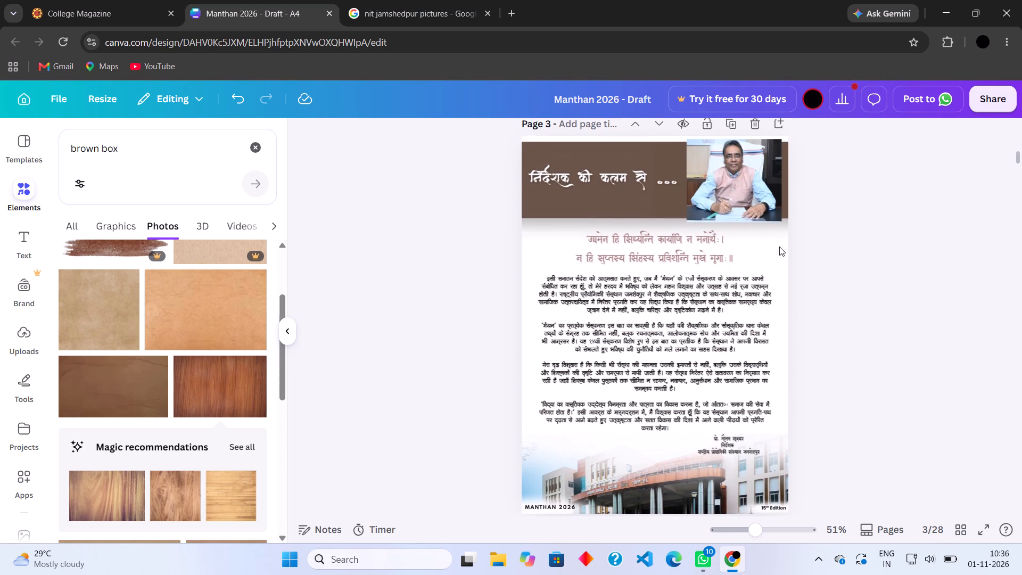
click(603, 169)
key(ctrl+c)
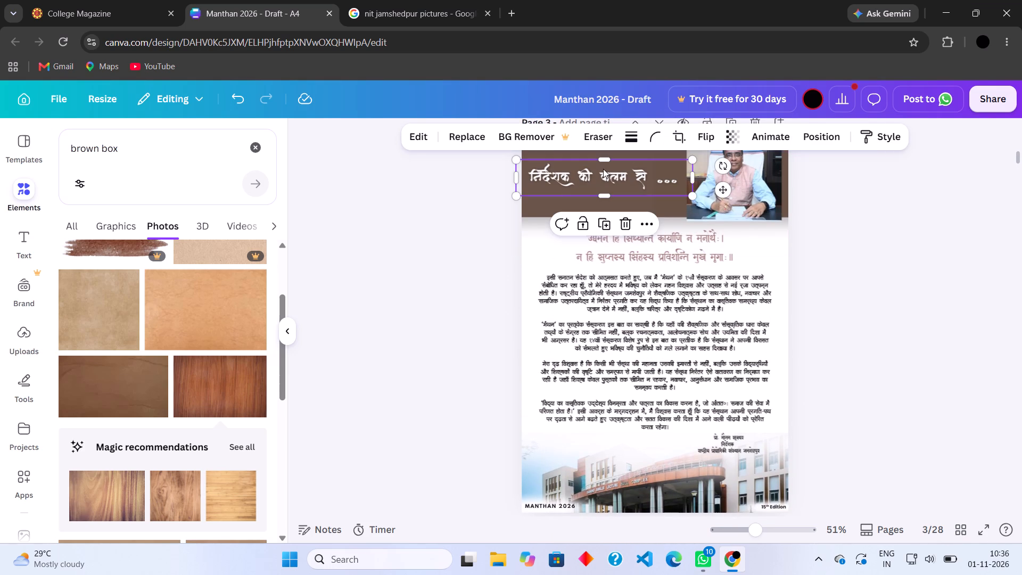
scroll(603, 169, down, 7)
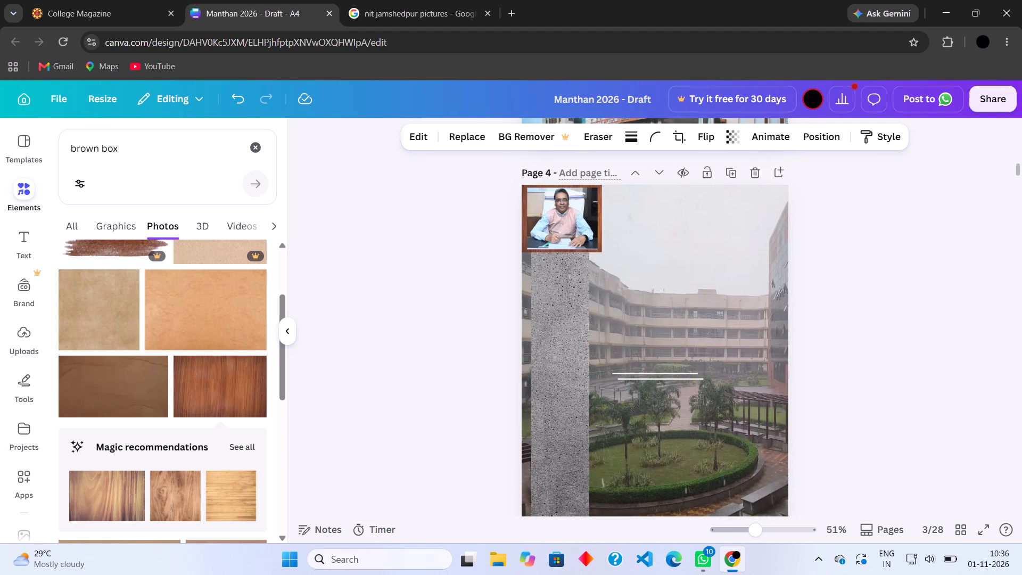
click(702, 317)
key(ctrl+v)
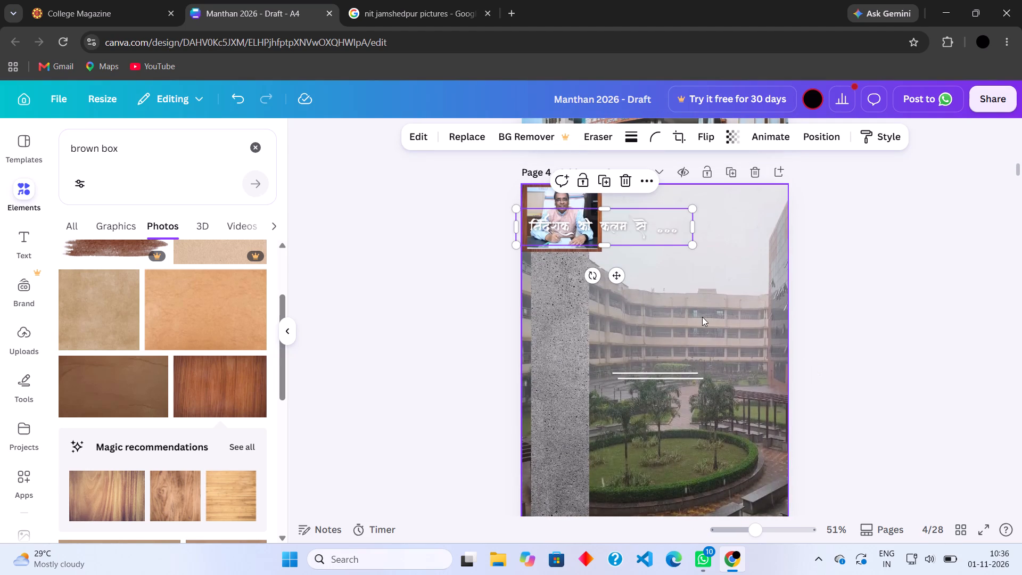
Position the copied heading in the sky area at the top of page 4, beside the framed director's photo.
drag(646, 220, 737, 212)
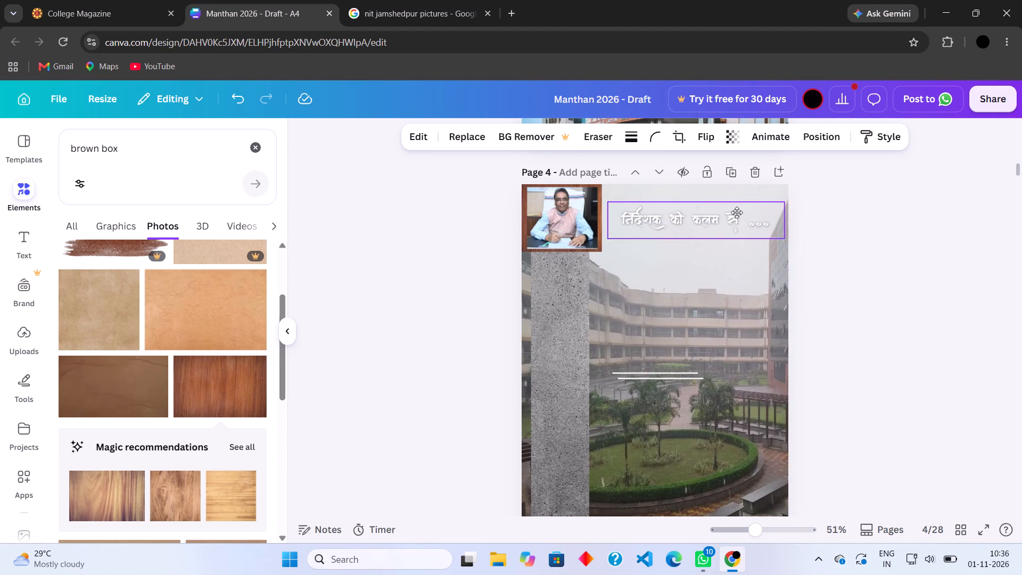
drag(737, 212, 737, 211)
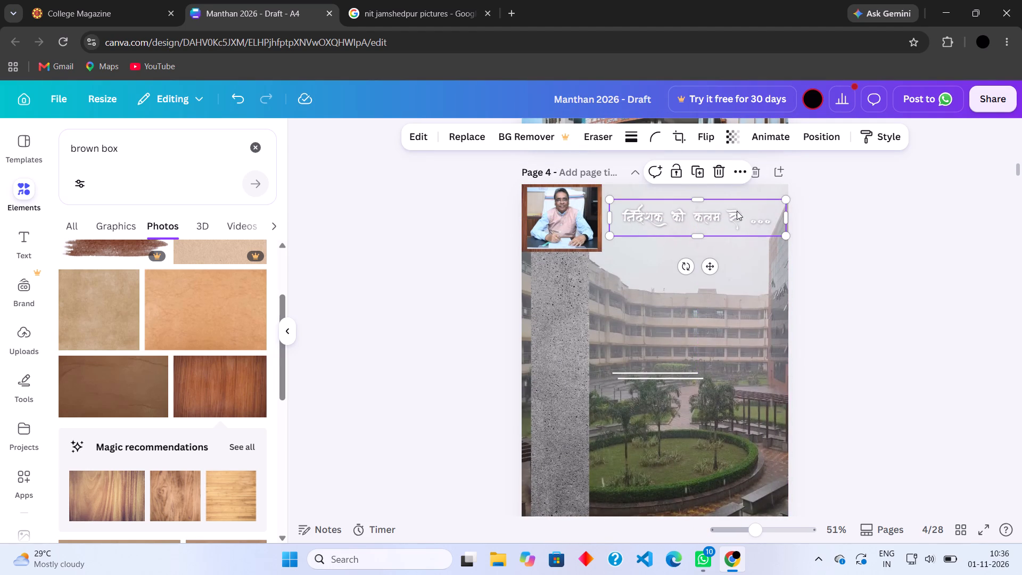
click(906, 405)
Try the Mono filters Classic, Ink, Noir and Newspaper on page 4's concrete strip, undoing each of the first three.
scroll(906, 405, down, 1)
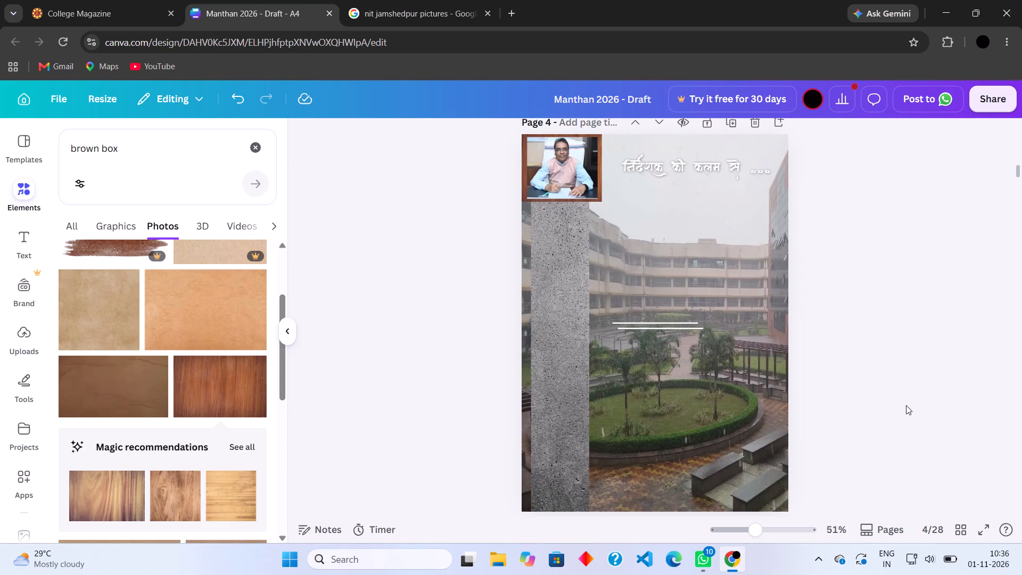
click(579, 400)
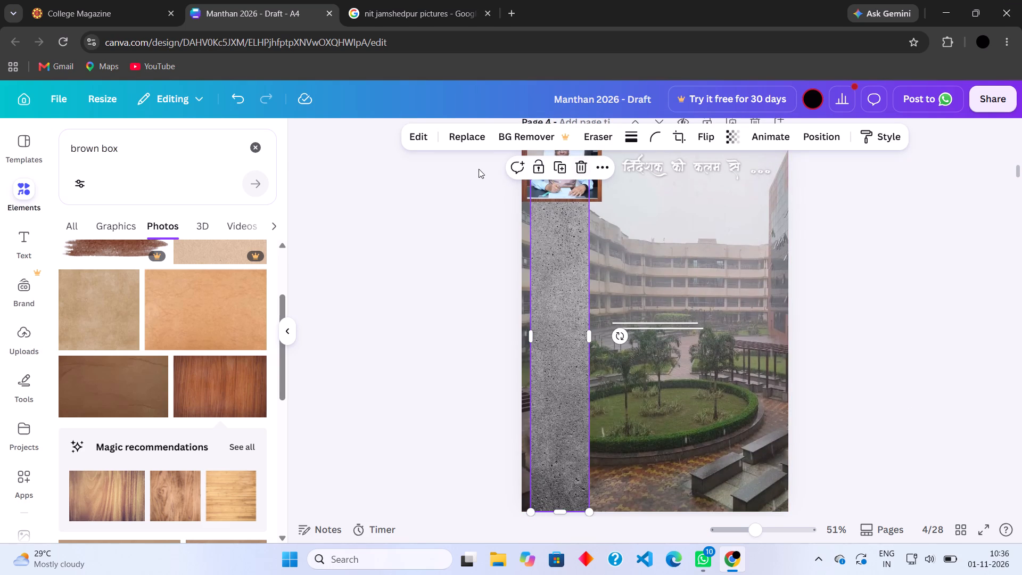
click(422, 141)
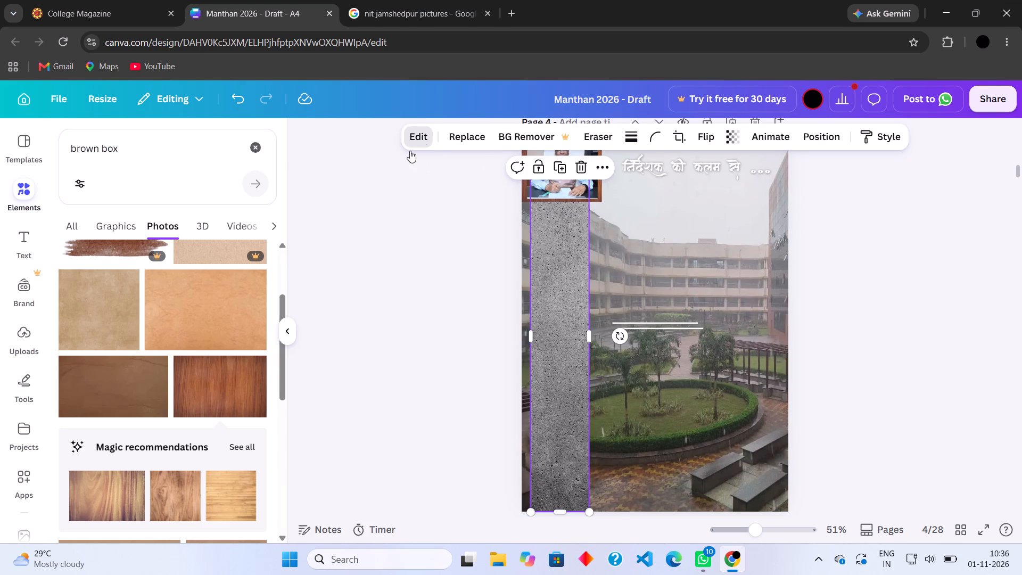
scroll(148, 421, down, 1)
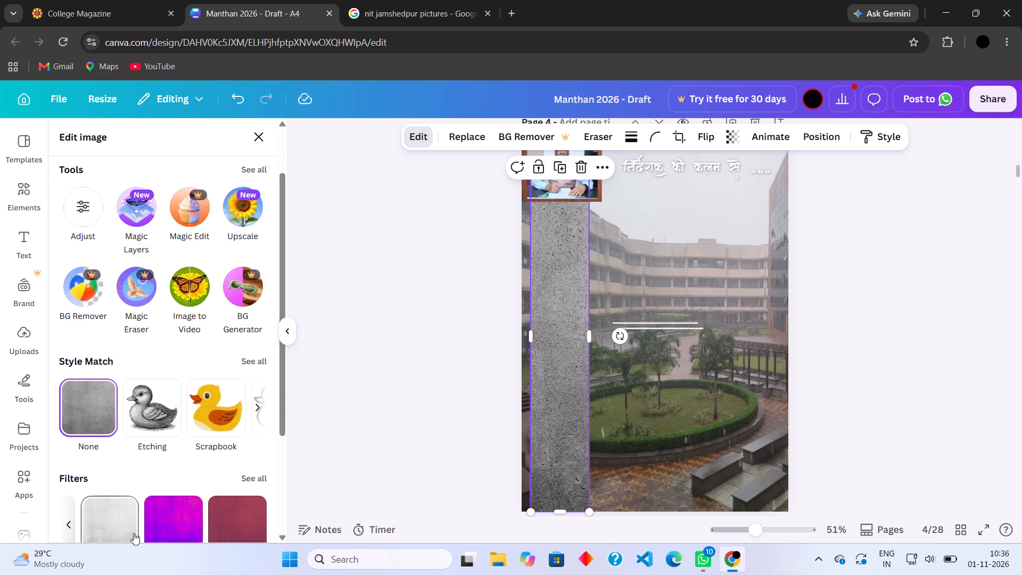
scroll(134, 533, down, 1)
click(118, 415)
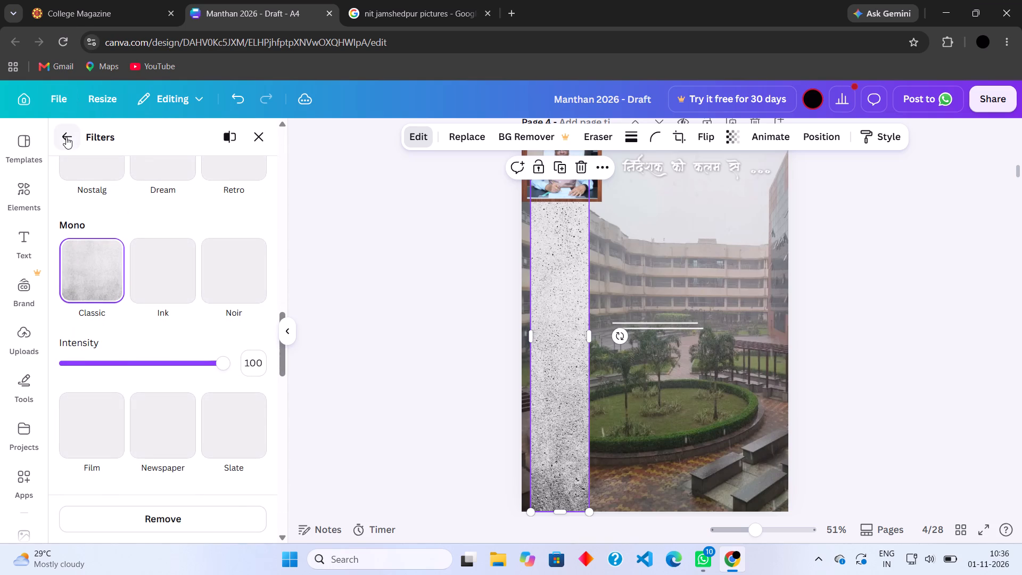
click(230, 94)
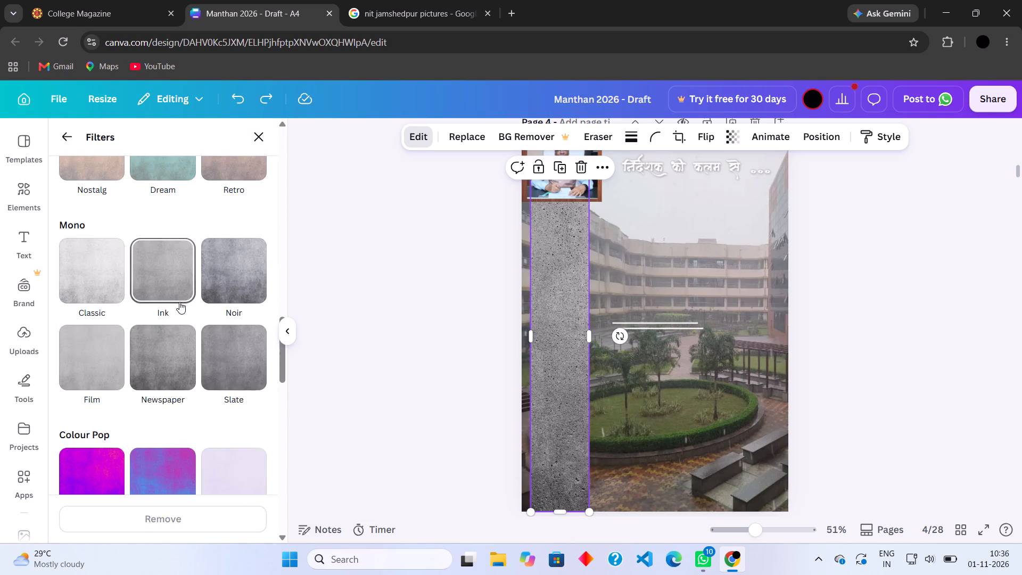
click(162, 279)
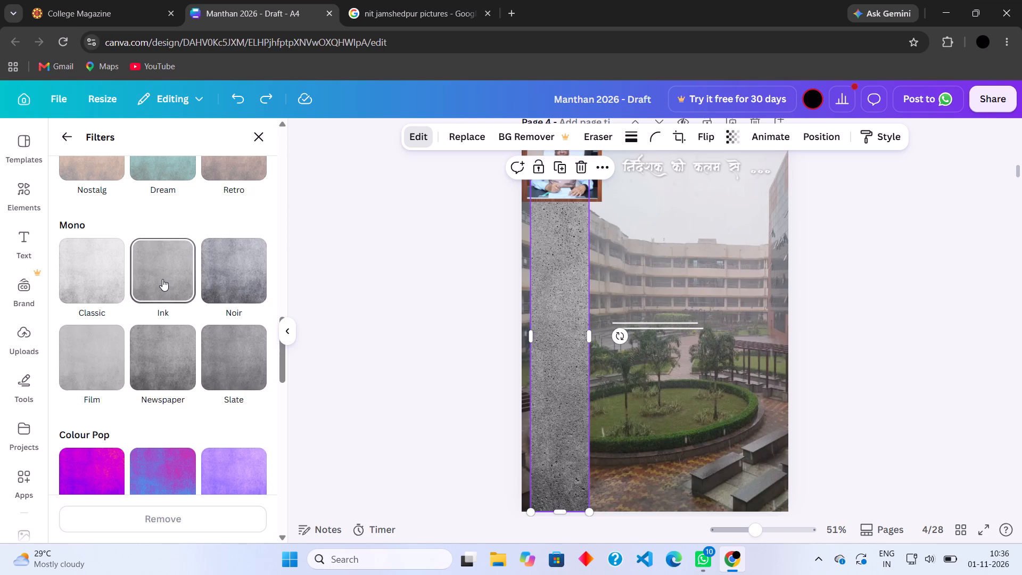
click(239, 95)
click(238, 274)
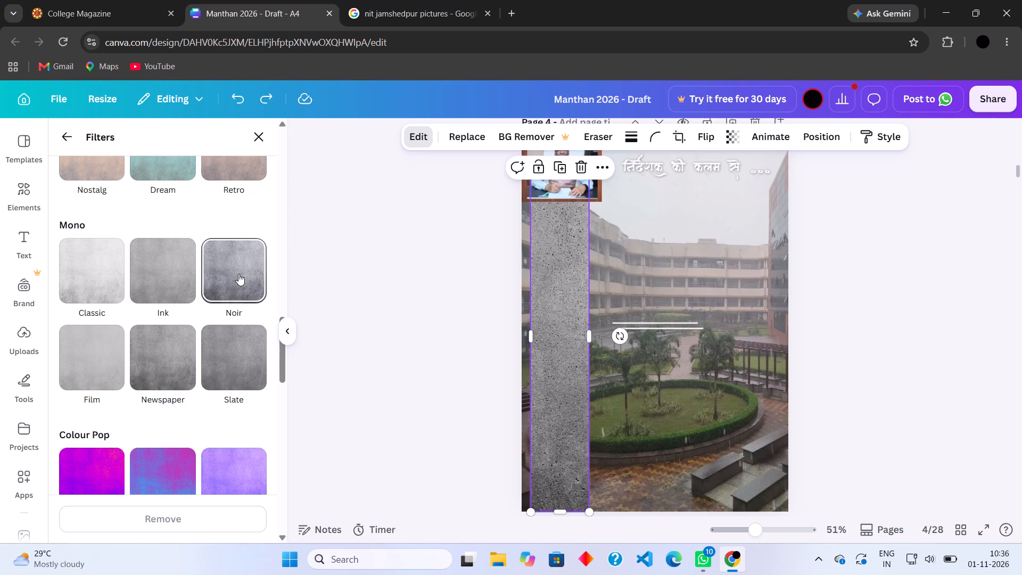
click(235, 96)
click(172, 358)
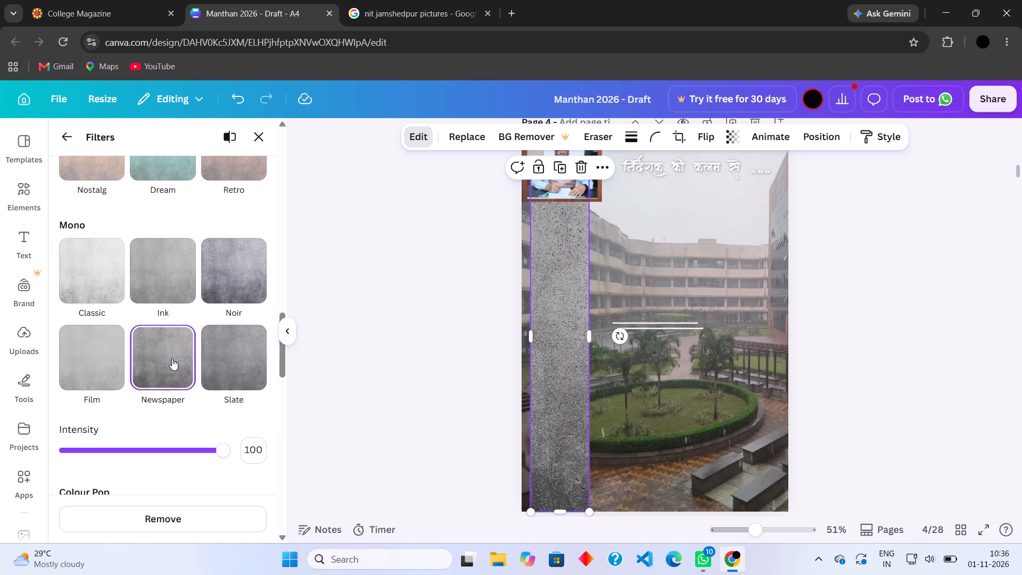
Apply the Slate filter from the Mono set to the concrete strip.
click(256, 364)
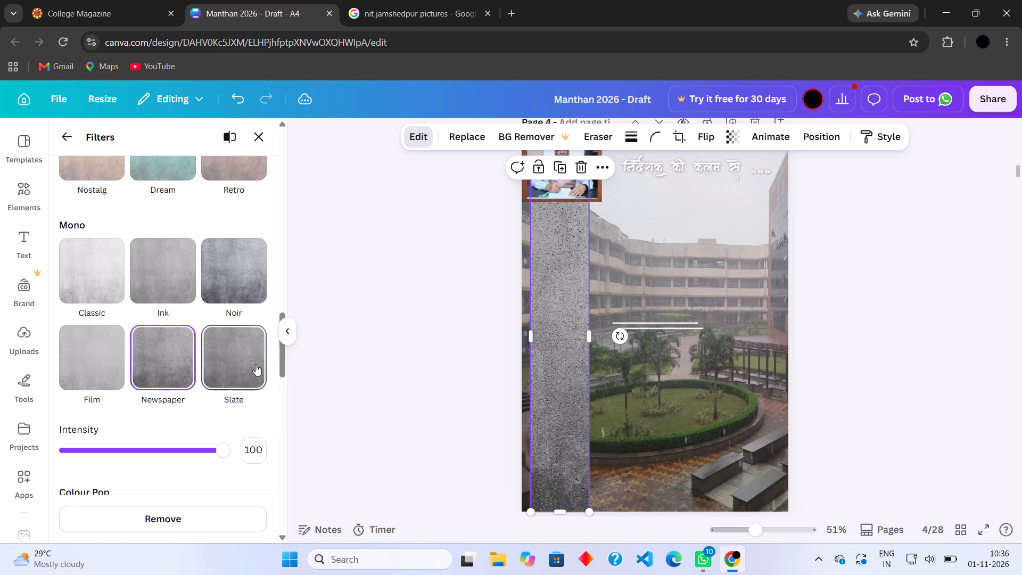
click(435, 354)
Undo the last two filter changes made to page 4's concrete strip.
scroll(435, 354, down, 1)
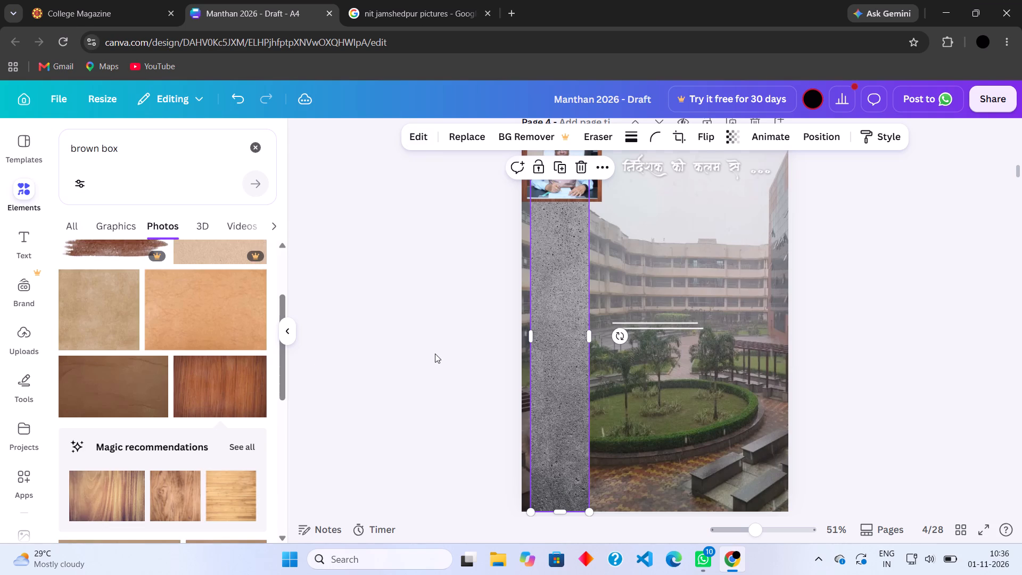
scroll(435, 354, down, 1)
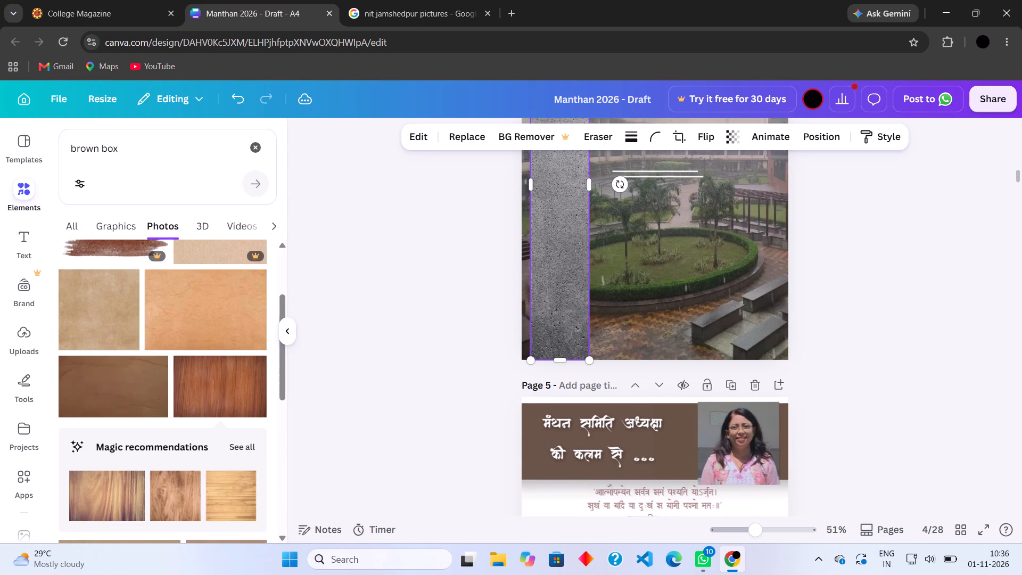
click(239, 108)
click(239, 108)
scroll(411, 291, up, 3)
click(818, 369)
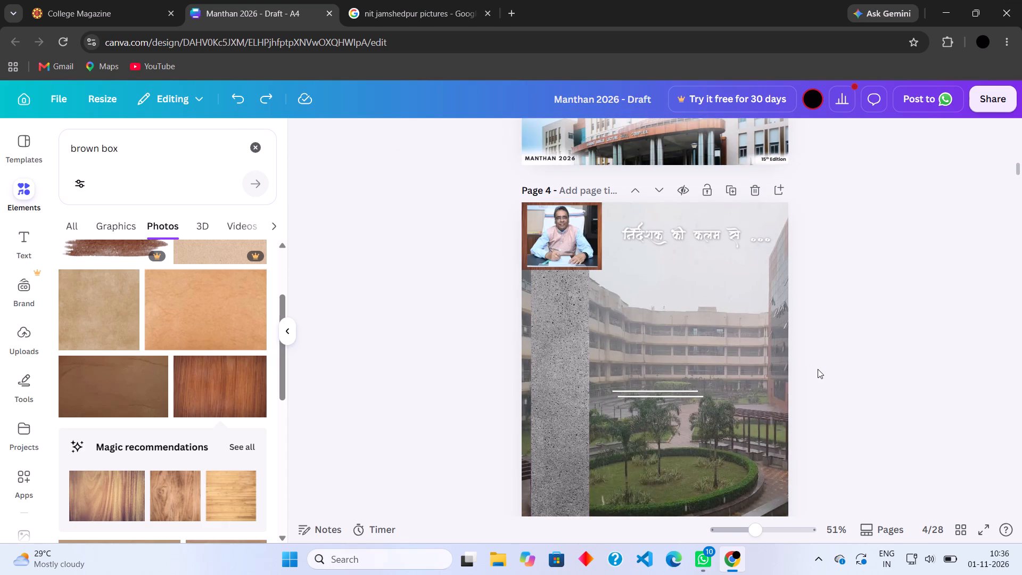
scroll(818, 369, down, 1)
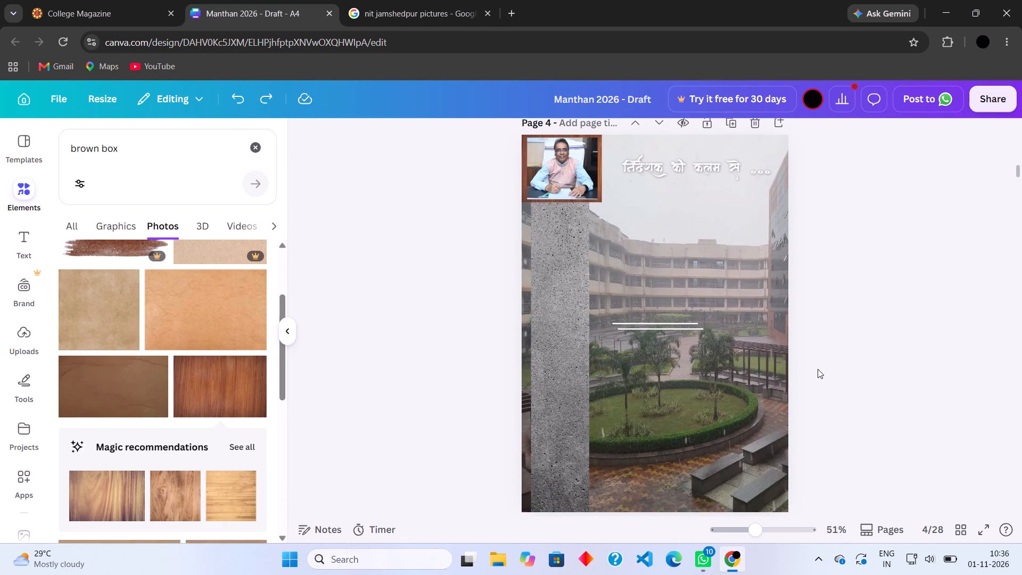
After checking the reference page, trim the concrete strip to run from the photo frame's lower edge to just above the page bottom, about 24 cm tall.
click(31, 0)
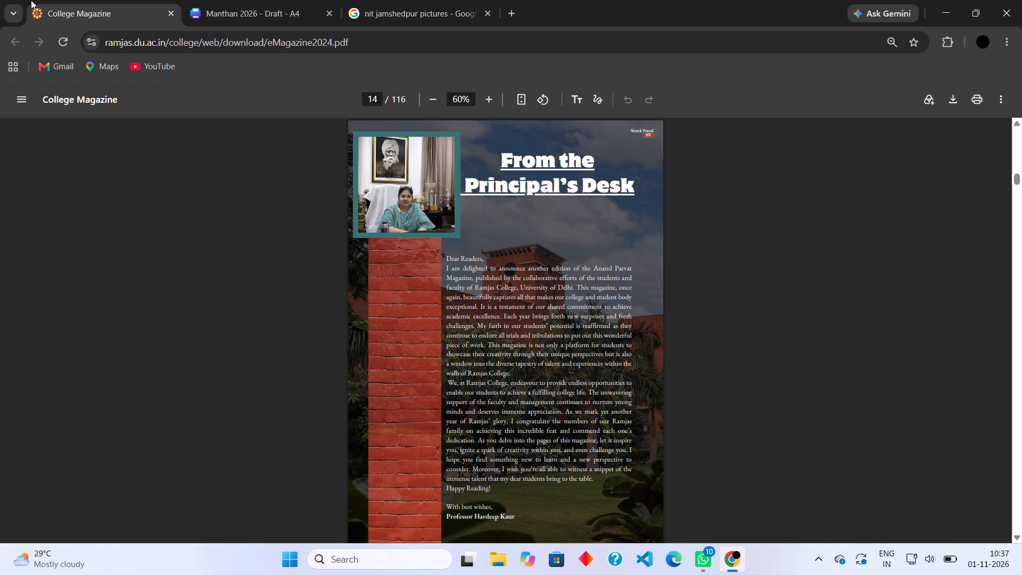
click(273, 3)
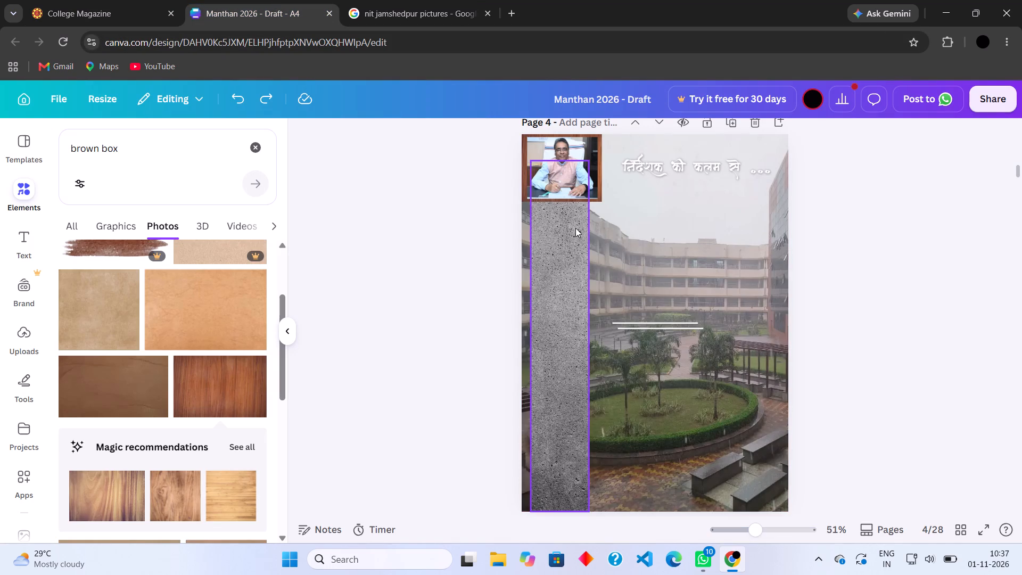
click(575, 228)
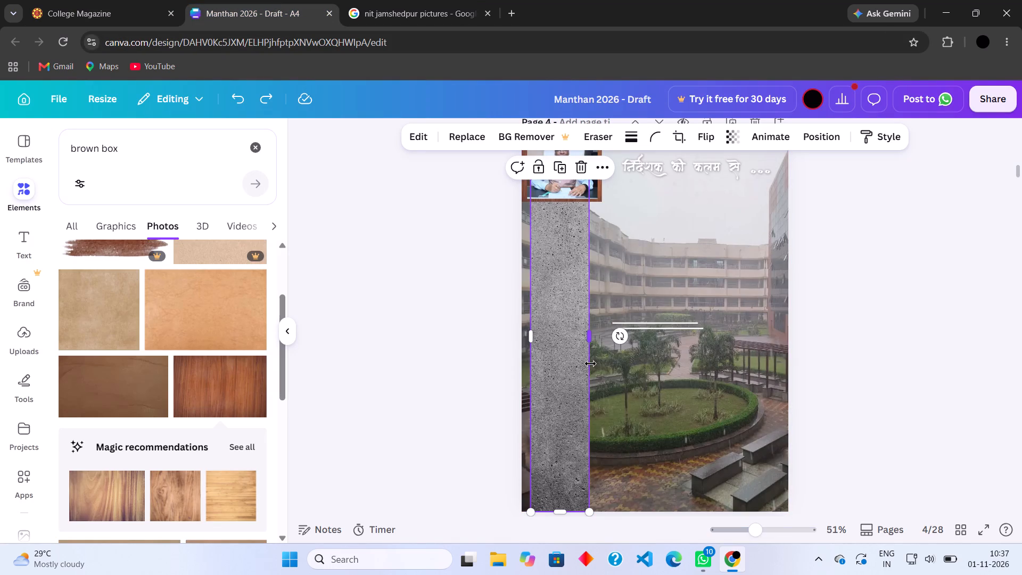
click(563, 511)
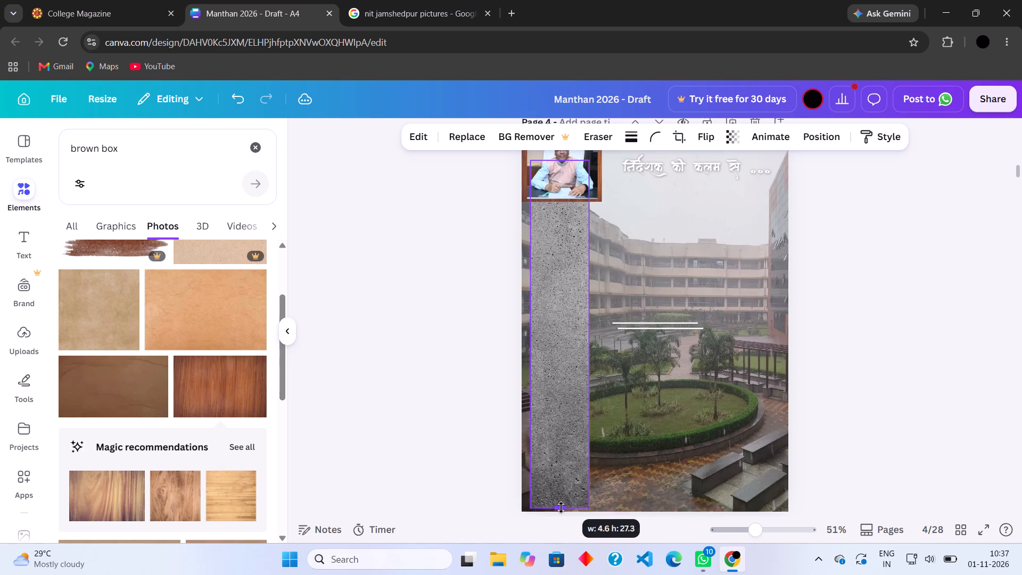
scroll(563, 259, up, 1)
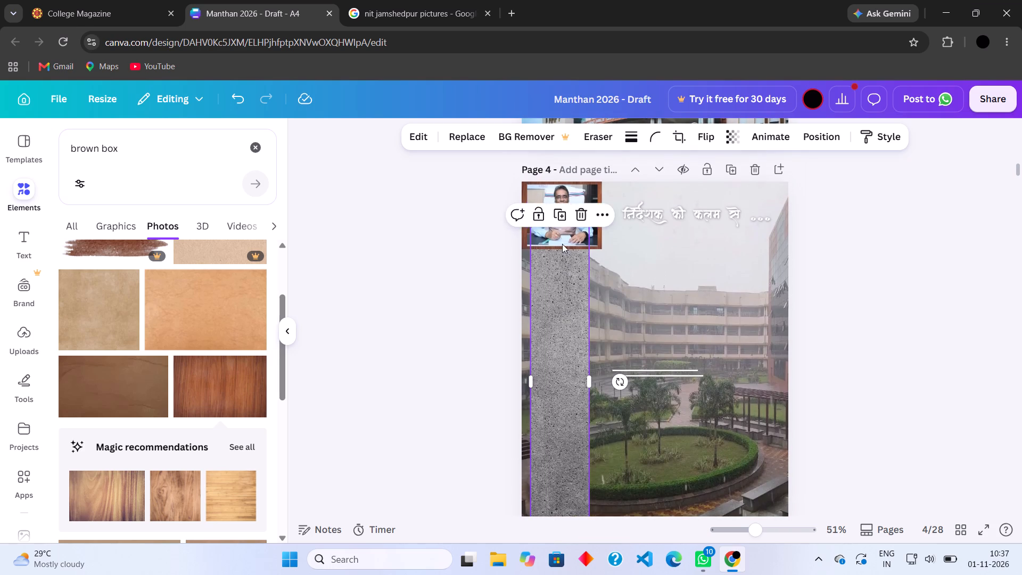
drag(562, 209, 565, 247)
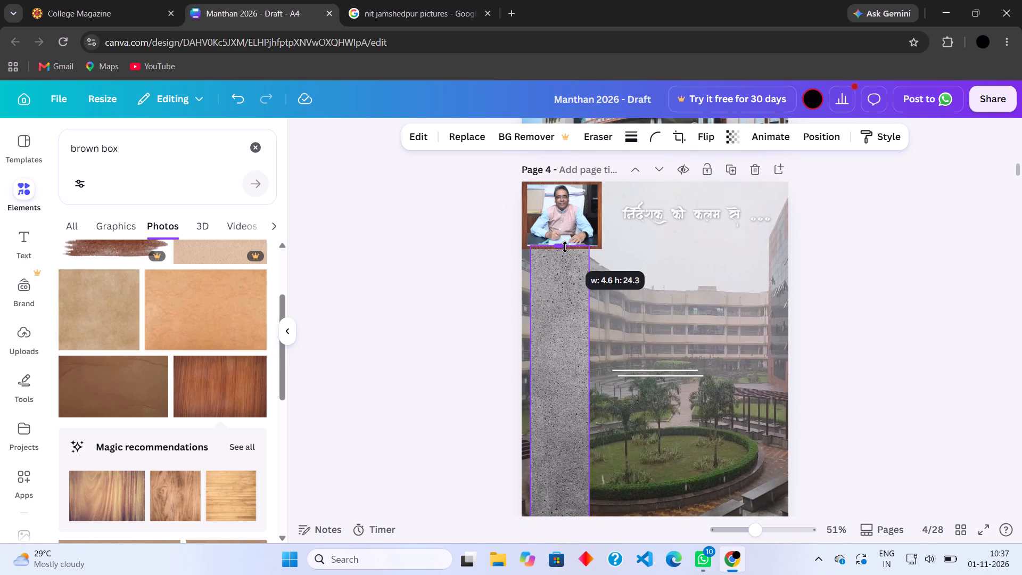
drag(565, 247, 566, 250)
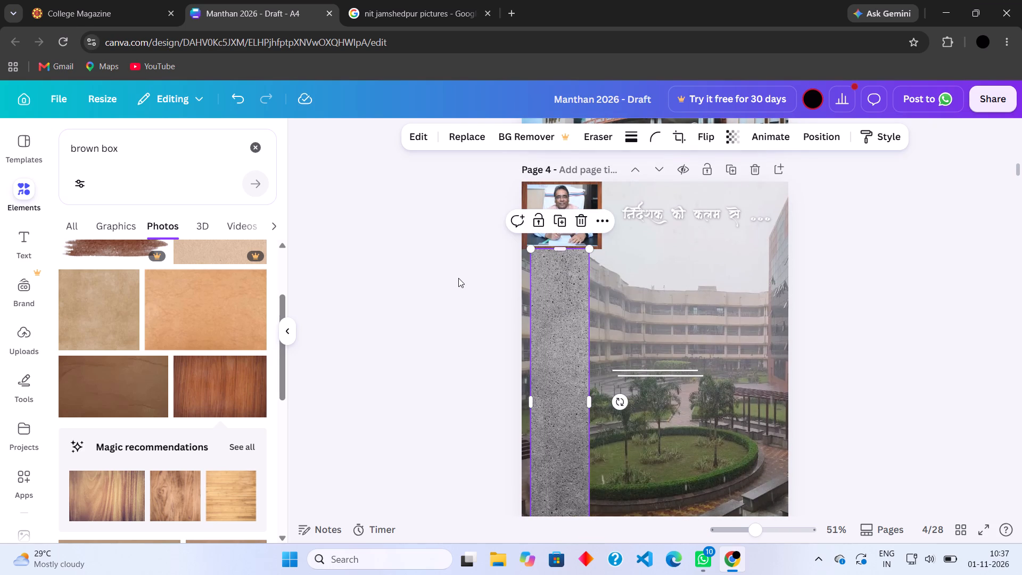
click(458, 278)
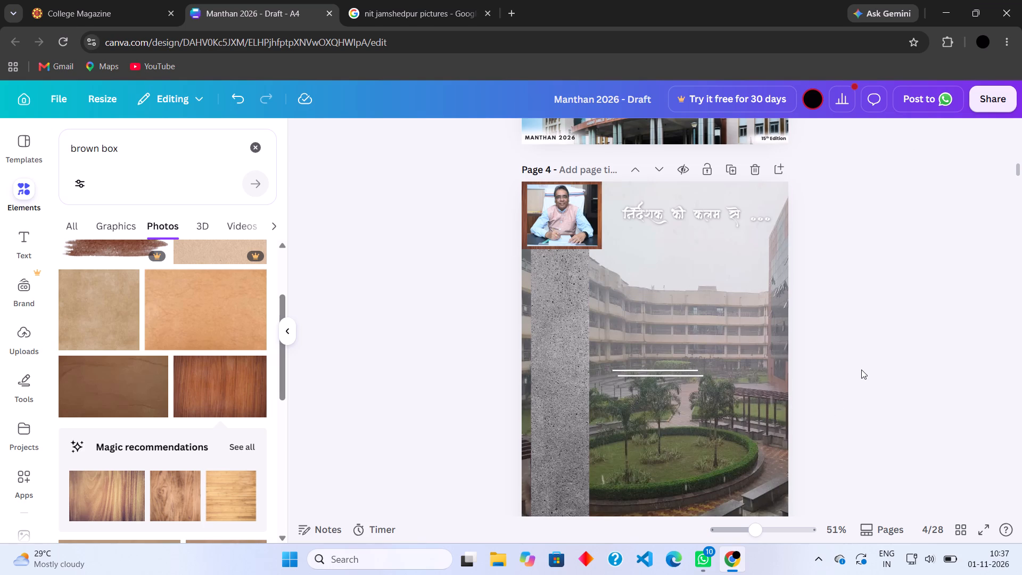
Add the light orange-brown paper texture from the brown box photo results to page 4 and make it mostly see-through.
scroll(861, 369, down, 1)
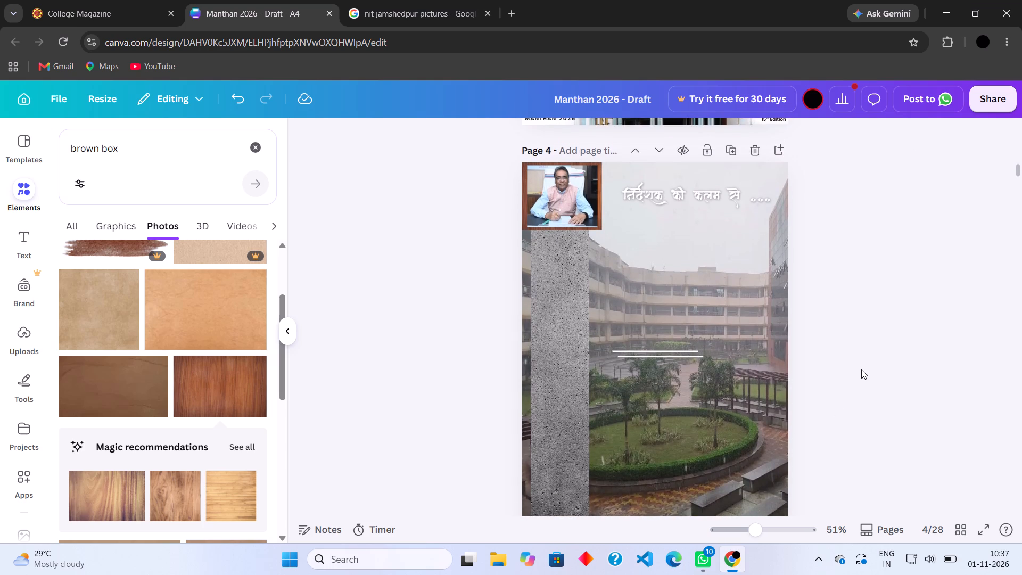
scroll(861, 369, down, 1)
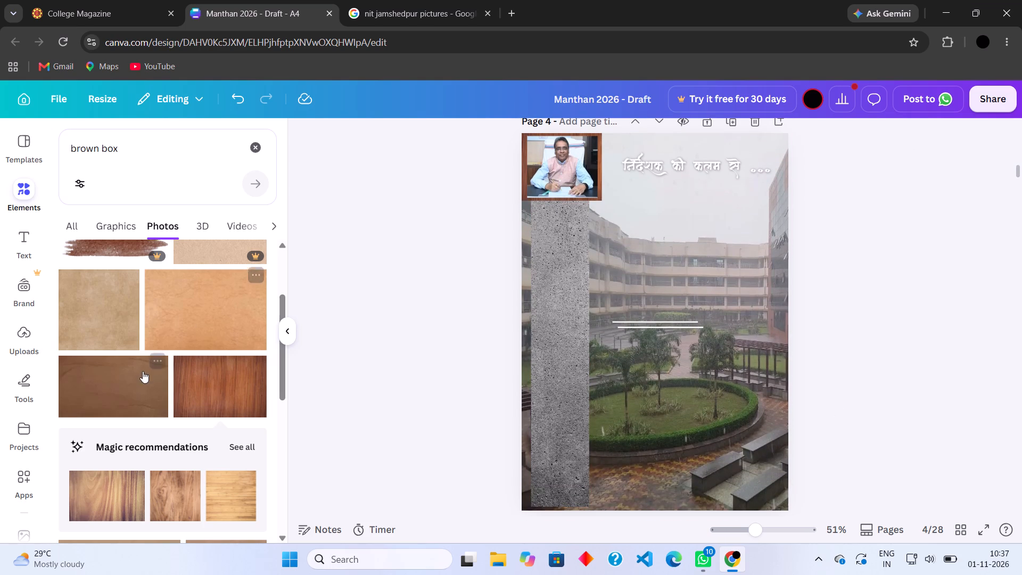
click(201, 307)
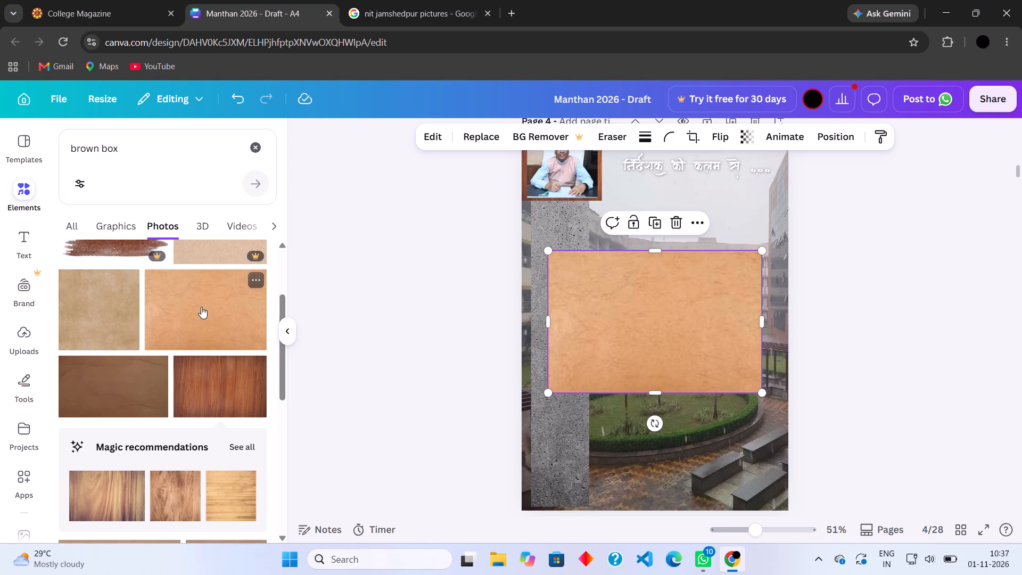
click(744, 134)
drag(772, 194, 720, 201)
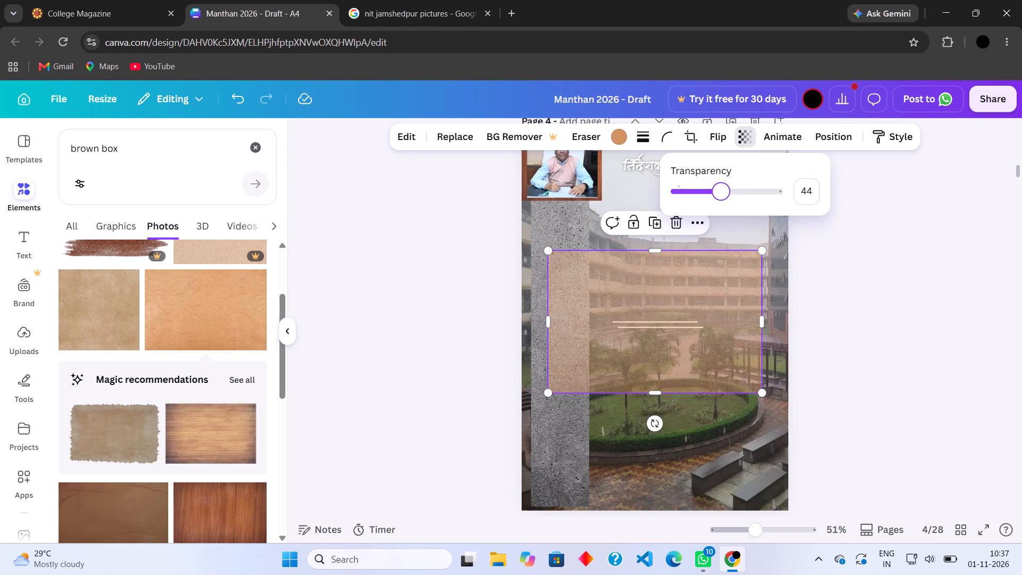
drag(720, 201, 705, 205)
click(815, 303)
Align the translucent texture with page 4's top-left corner and stretch it to cover the full page.
scroll(815, 303, up, 1)
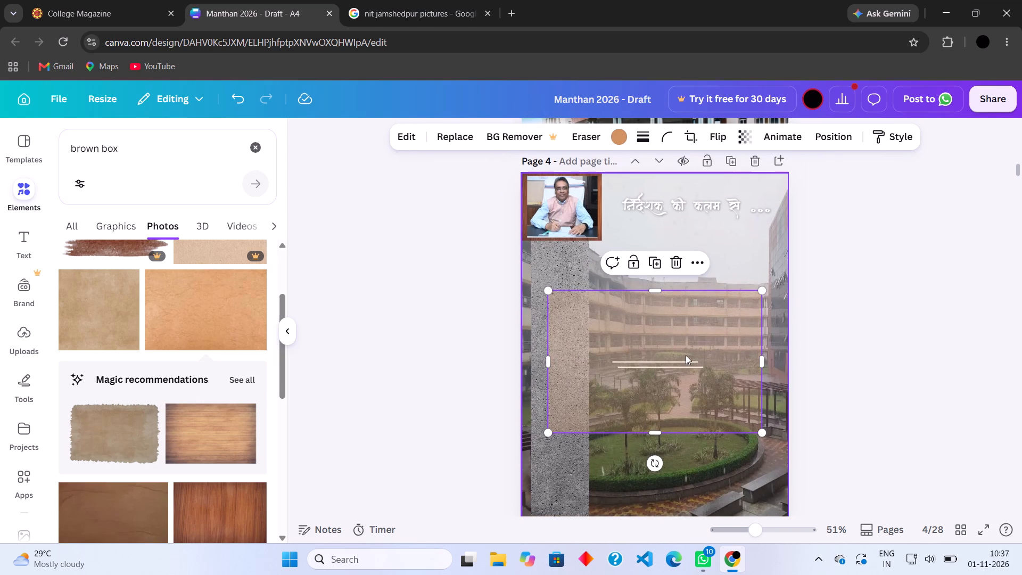
drag(685, 355, 656, 239)
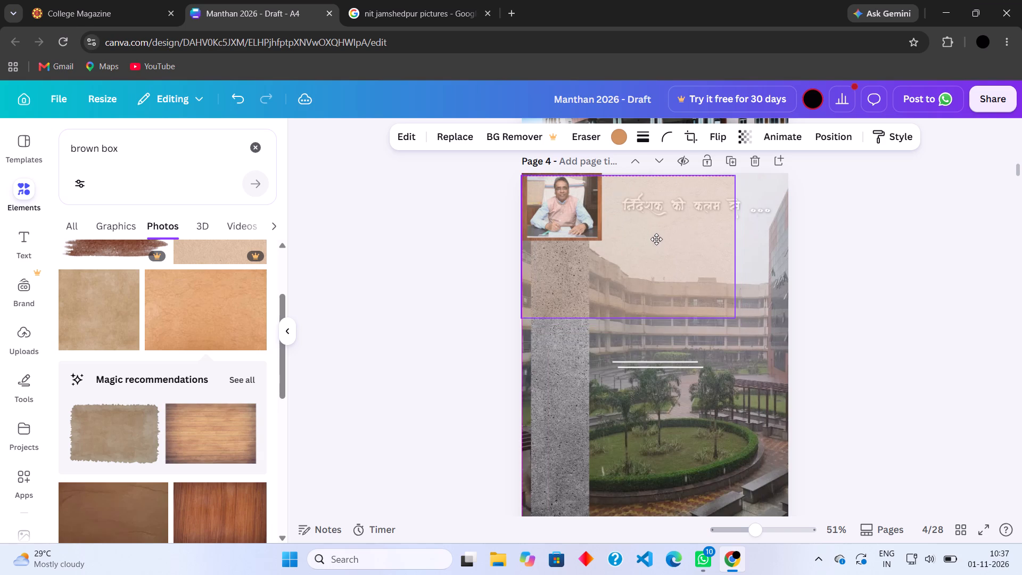
drag(656, 239, 658, 236)
scroll(691, 336, down, 1)
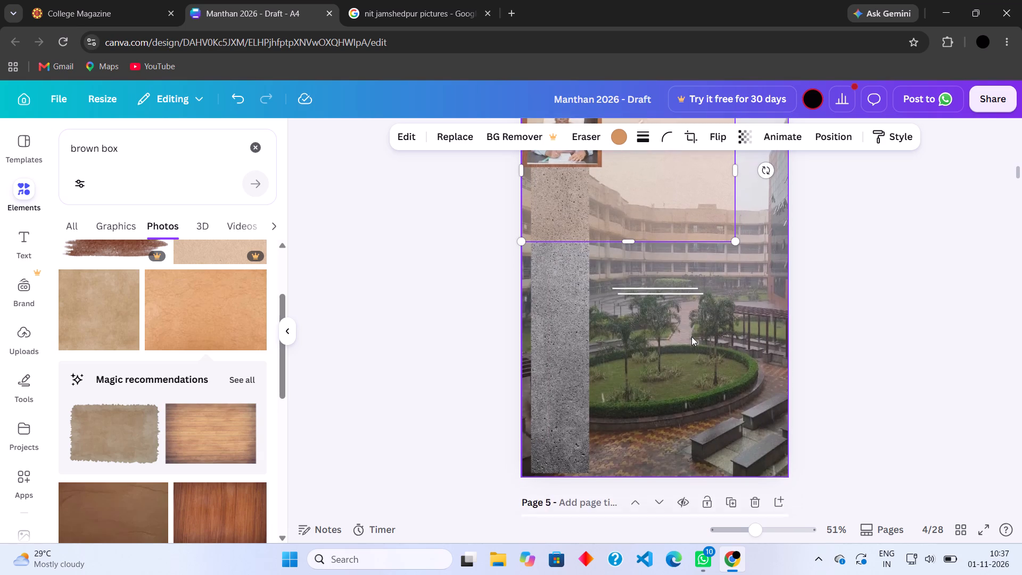
scroll(691, 336, down, 1)
drag(732, 191, 787, 188)
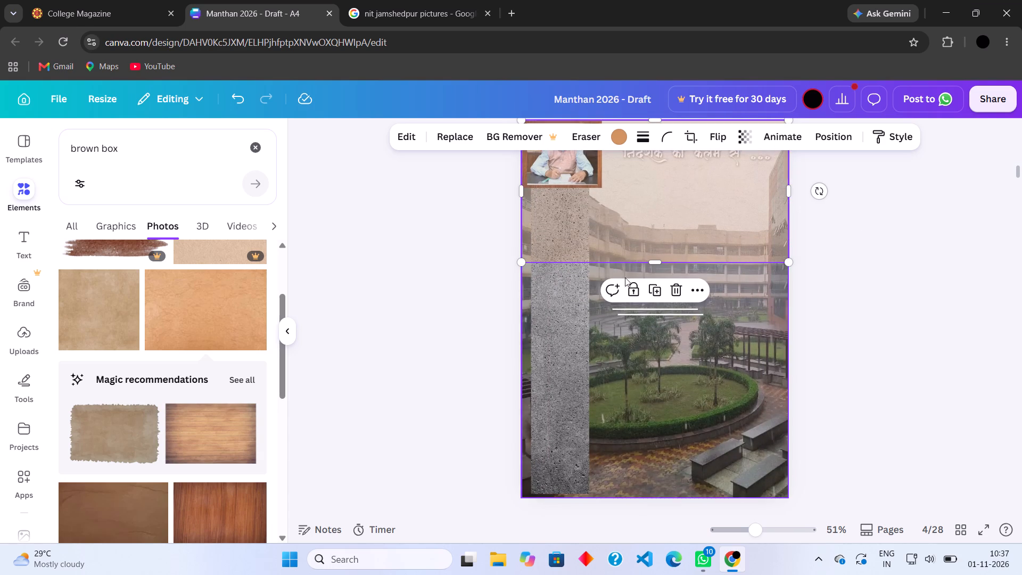
drag(656, 259, 670, 490)
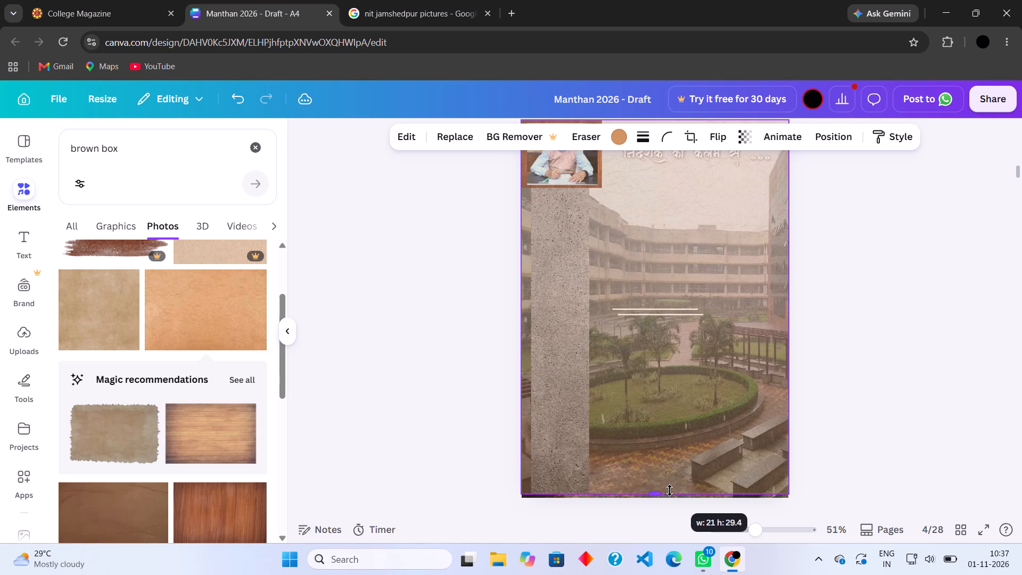
drag(670, 490, 673, 498)
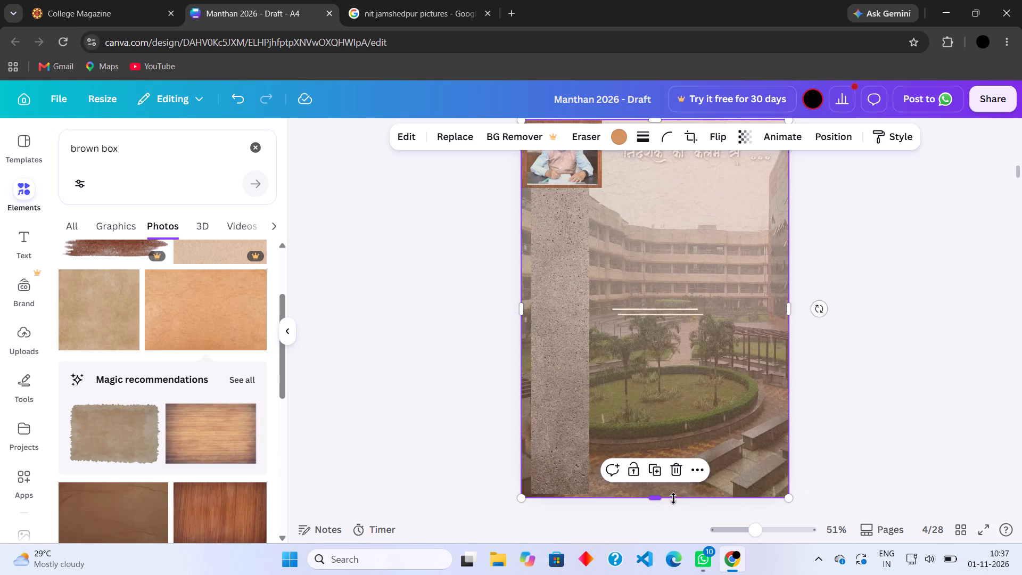
Reorder page 4's layers so the texture overlay sits directly above the campus background photo, beneath all other elements.
click(704, 466)
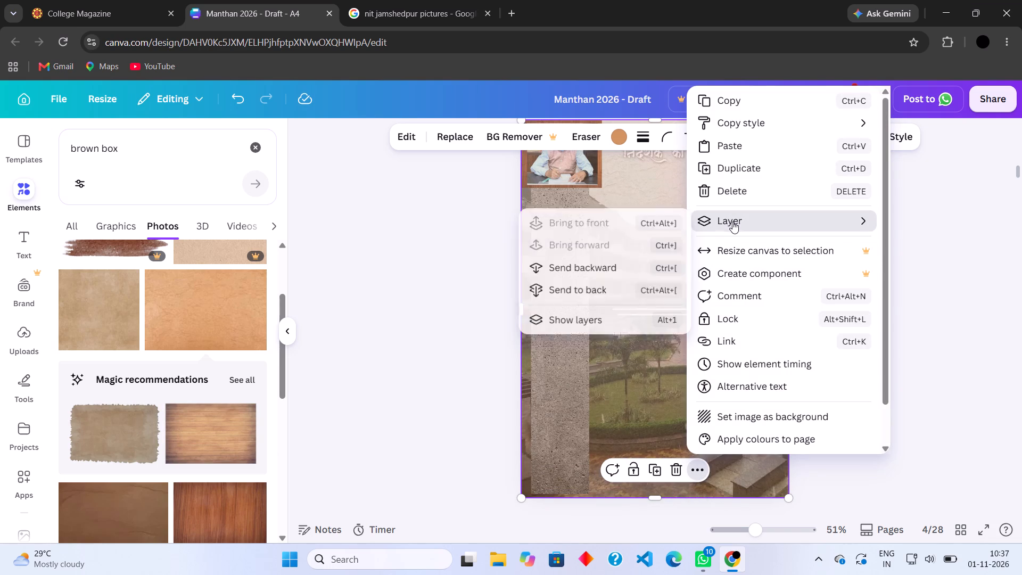
click(592, 320)
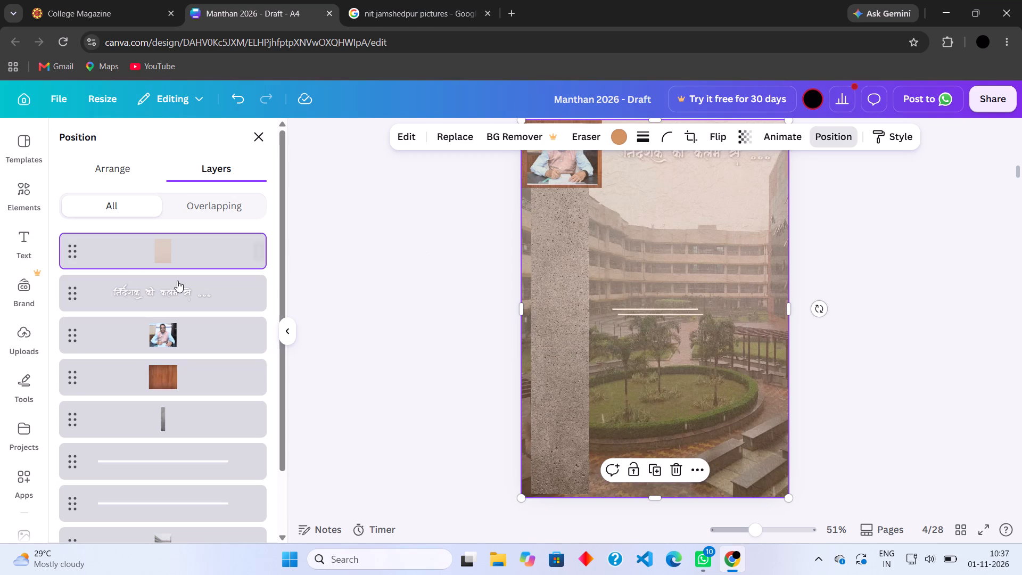
drag(167, 251, 180, 504)
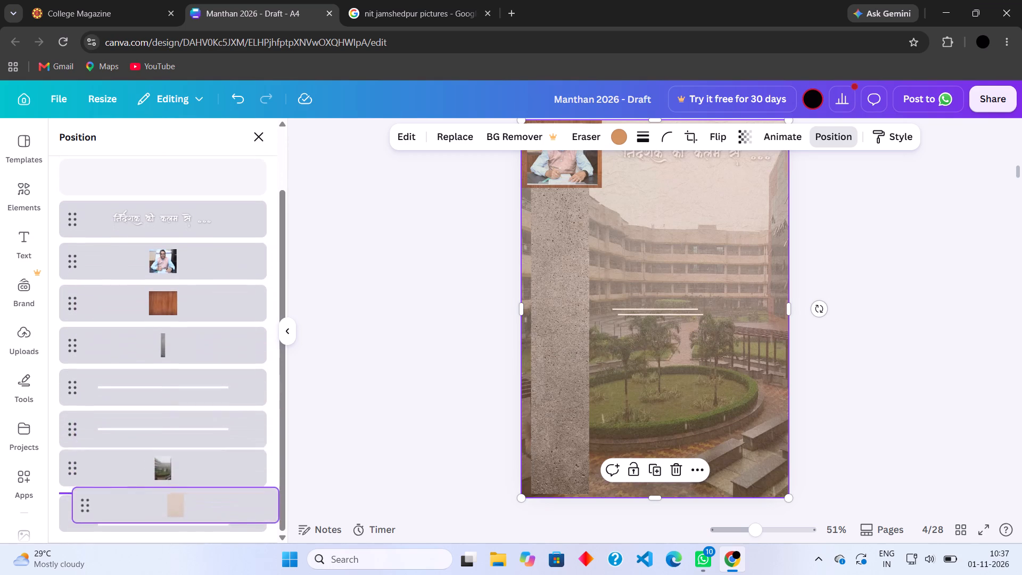
drag(180, 504, 175, 450)
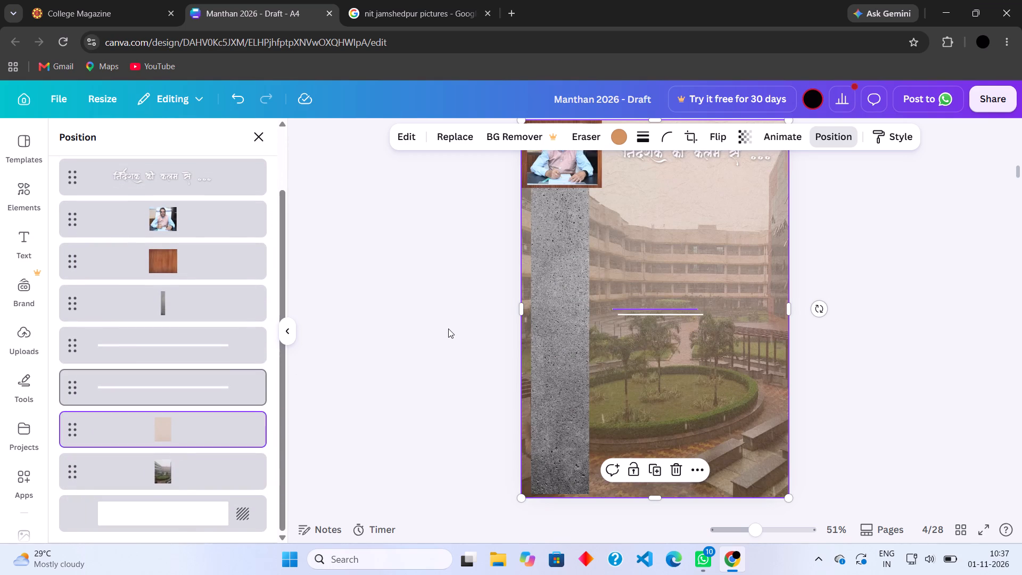
click(448, 328)
scroll(448, 328, up, 1)
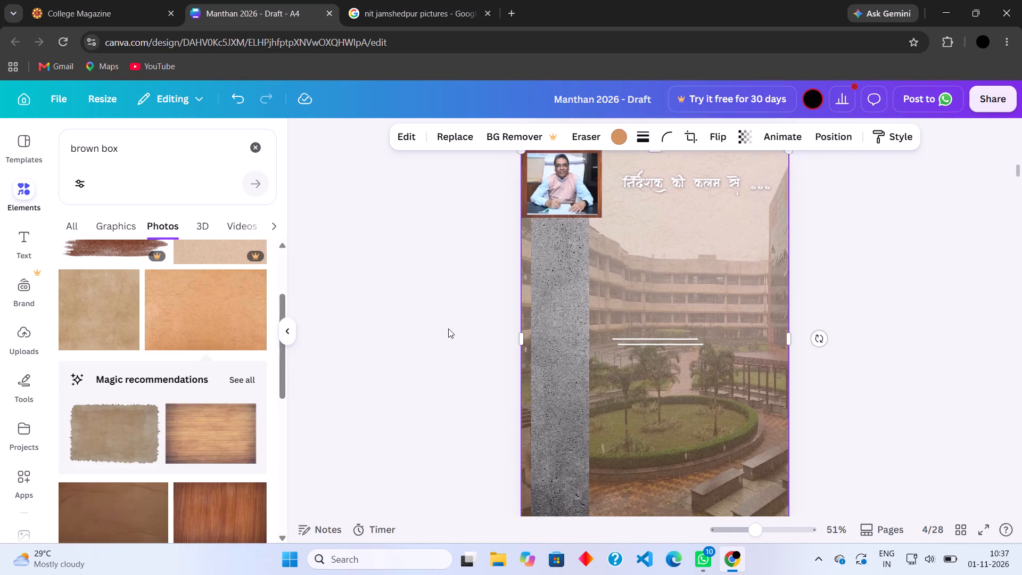
scroll(448, 328, up, 1)
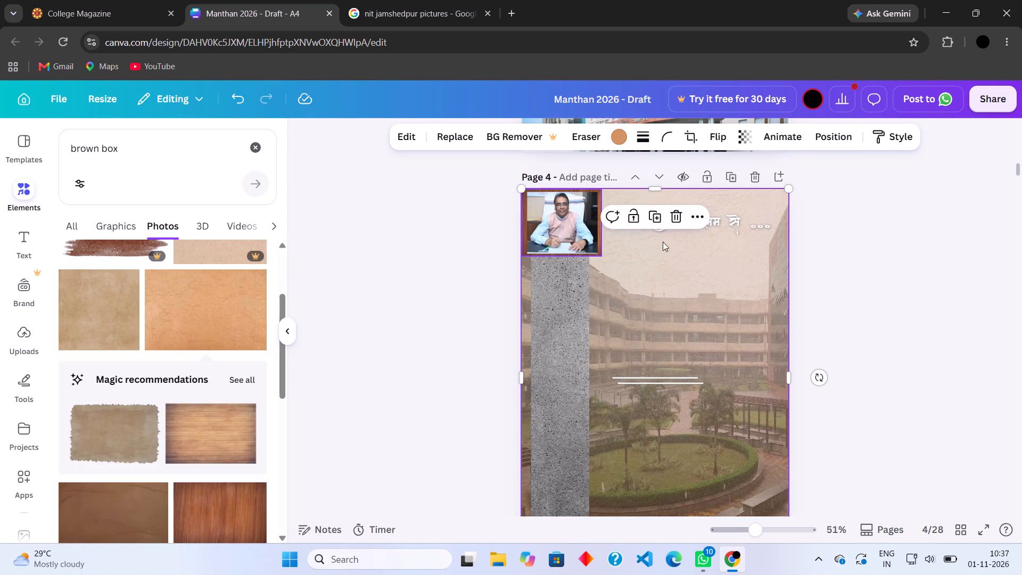
click(729, 221)
click(877, 305)
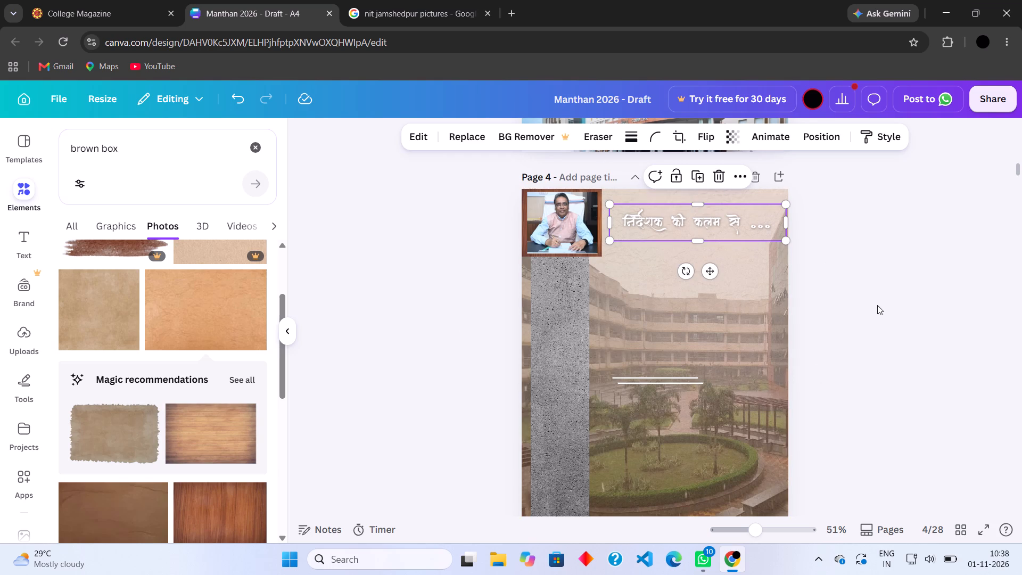
Delete the two short white lines from the middle of page 4.
scroll(877, 305, down, 1)
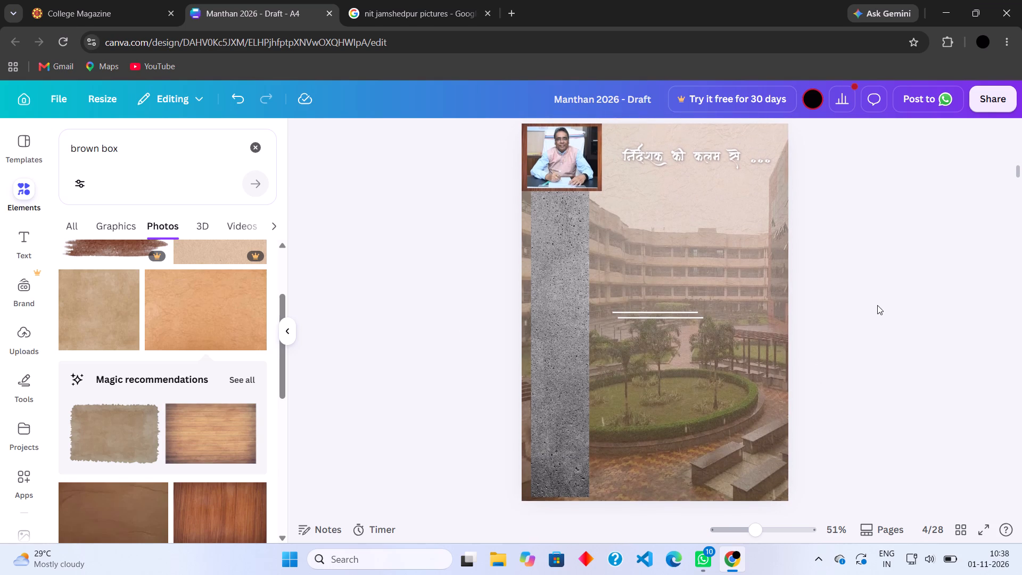
scroll(877, 305, down, 1)
click(689, 320)
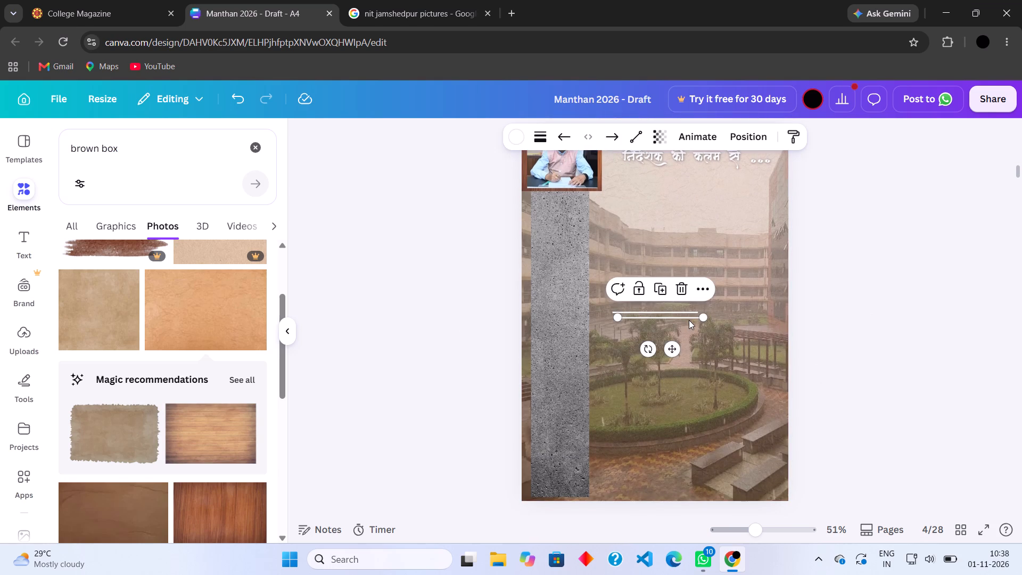
key(BackSpace)
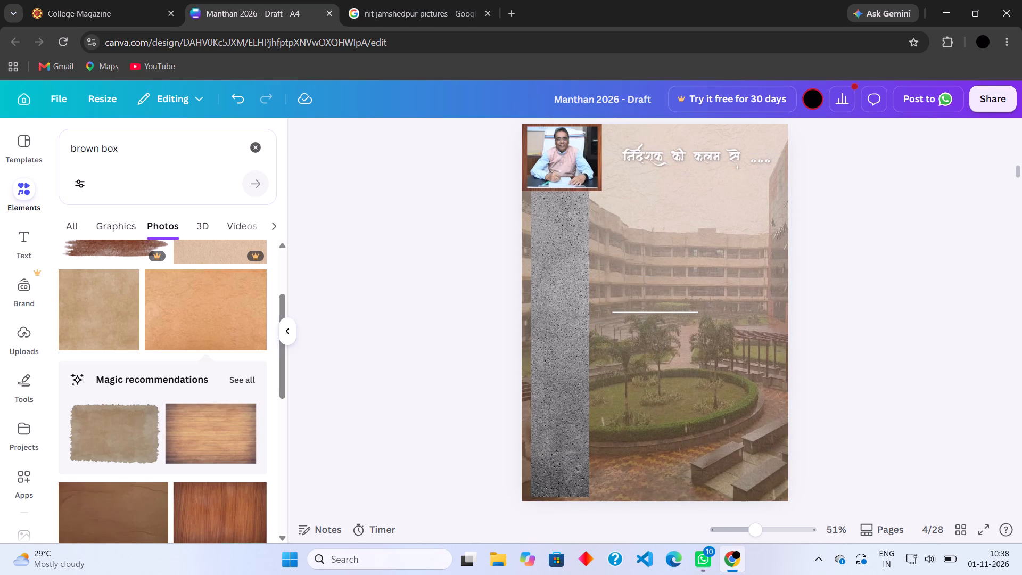
click(674, 313)
key(BackSpace)
click(808, 250)
scroll(808, 250, up, 4)
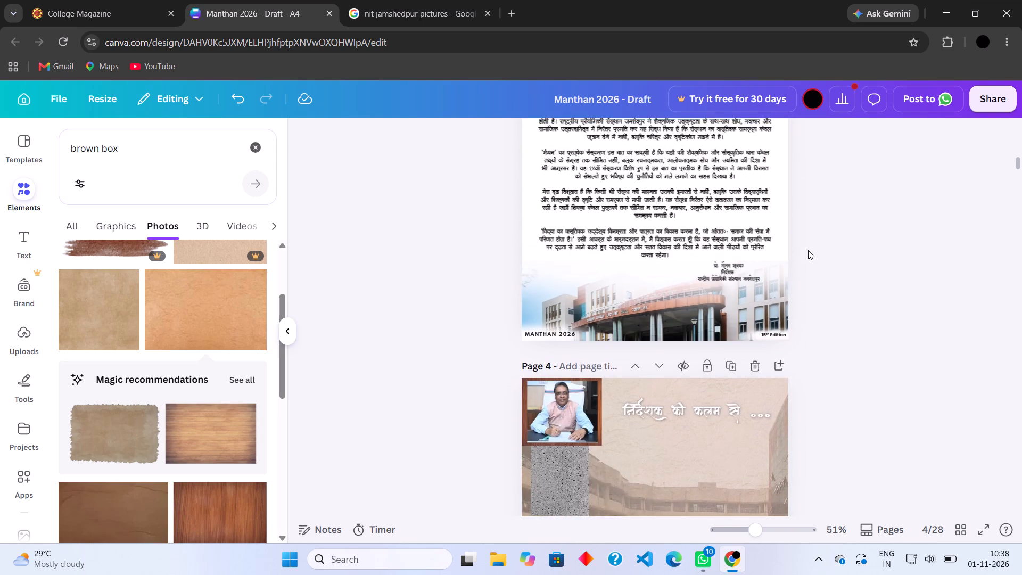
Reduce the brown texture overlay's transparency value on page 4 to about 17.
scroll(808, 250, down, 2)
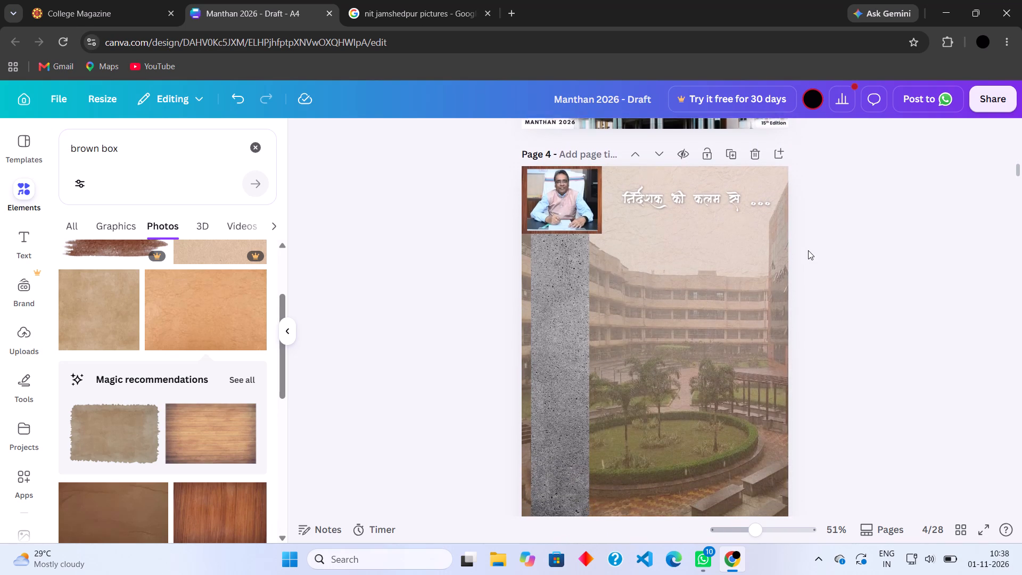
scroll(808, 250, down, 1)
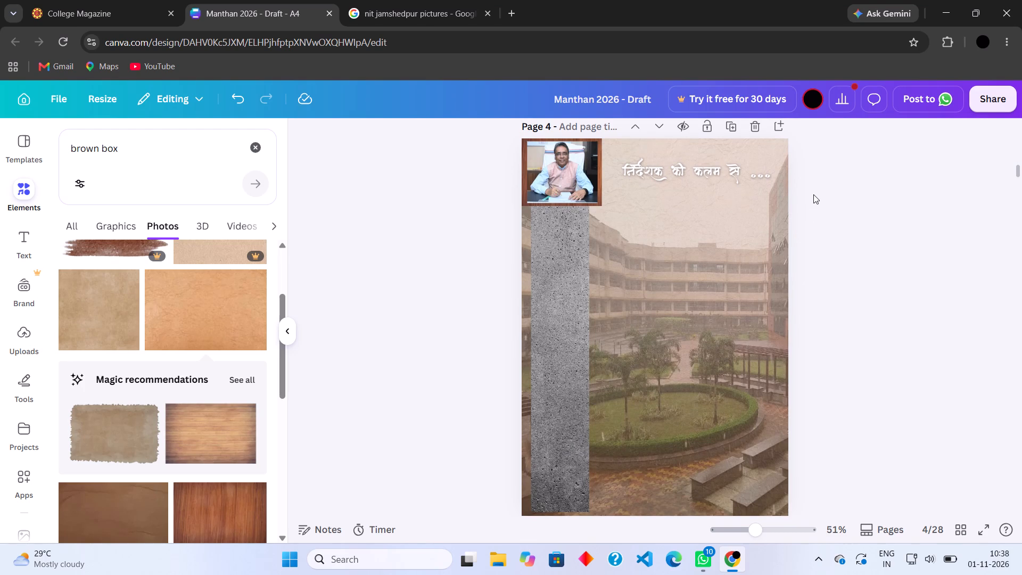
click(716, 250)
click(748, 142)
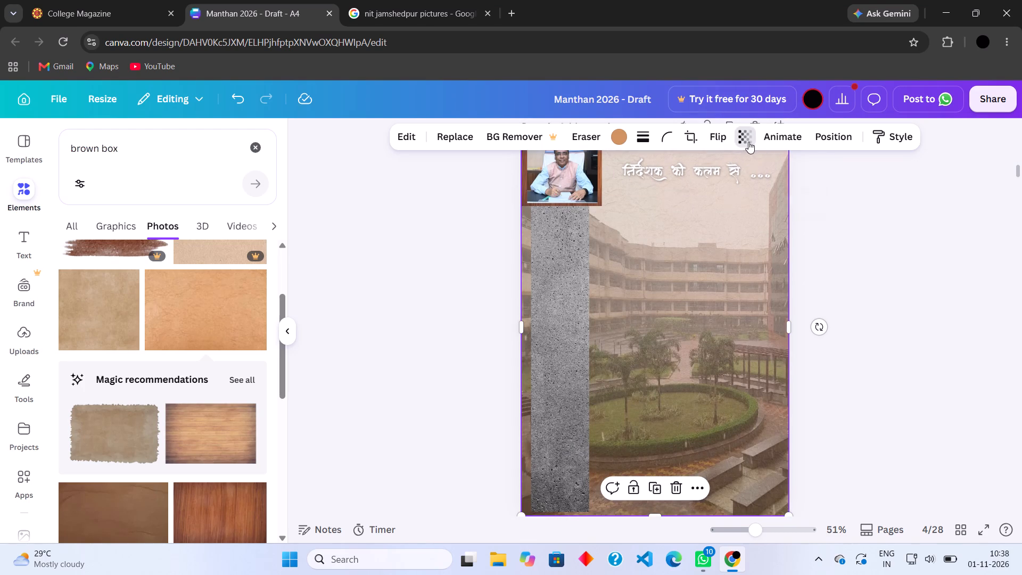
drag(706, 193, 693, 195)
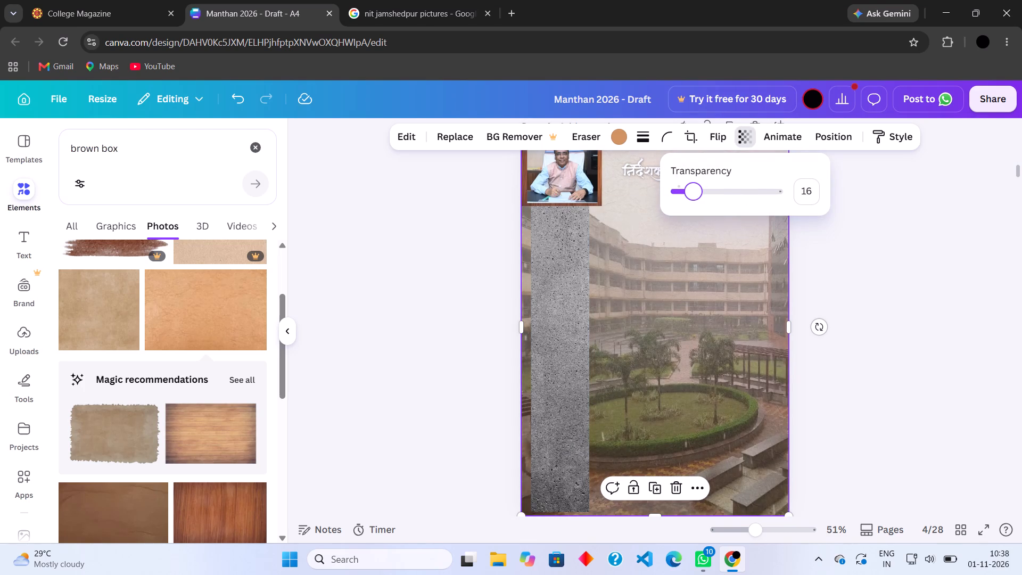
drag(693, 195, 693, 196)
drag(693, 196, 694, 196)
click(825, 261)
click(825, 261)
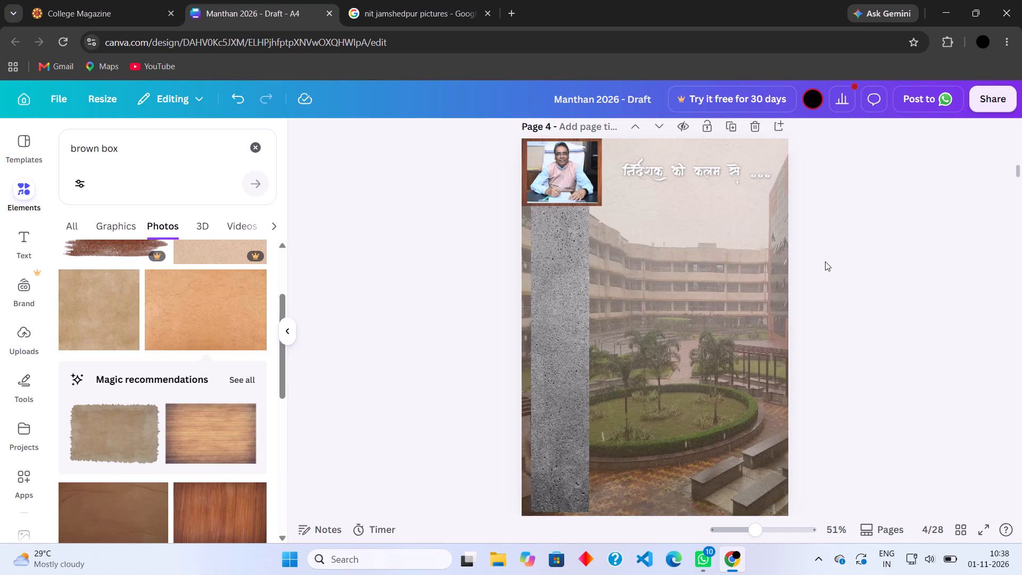
Extend the grey stone pillar's lower end down to page 4's bottom edge.
scroll(825, 261, up, 3)
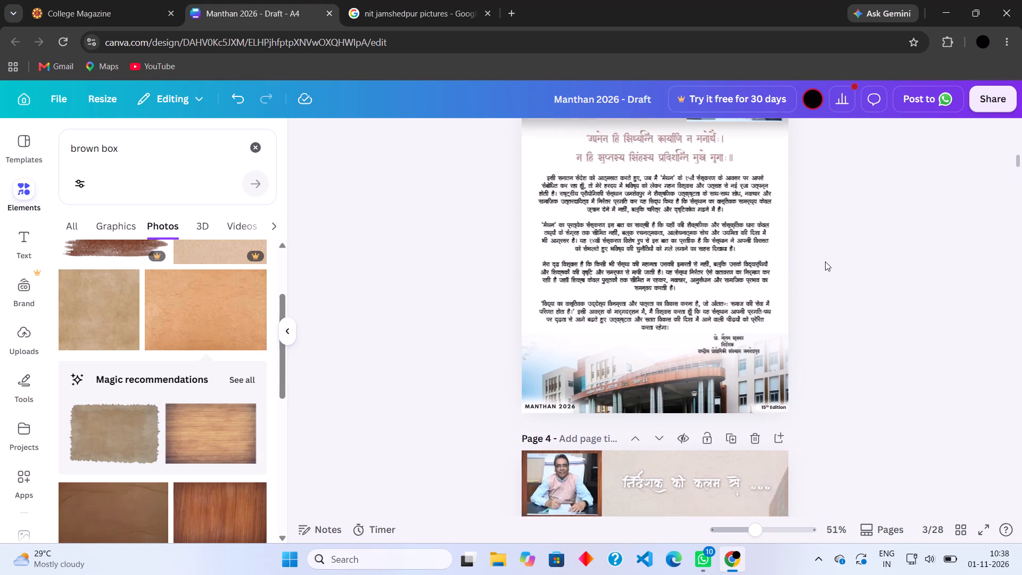
scroll(825, 261, up, 1)
scroll(825, 261, down, 2)
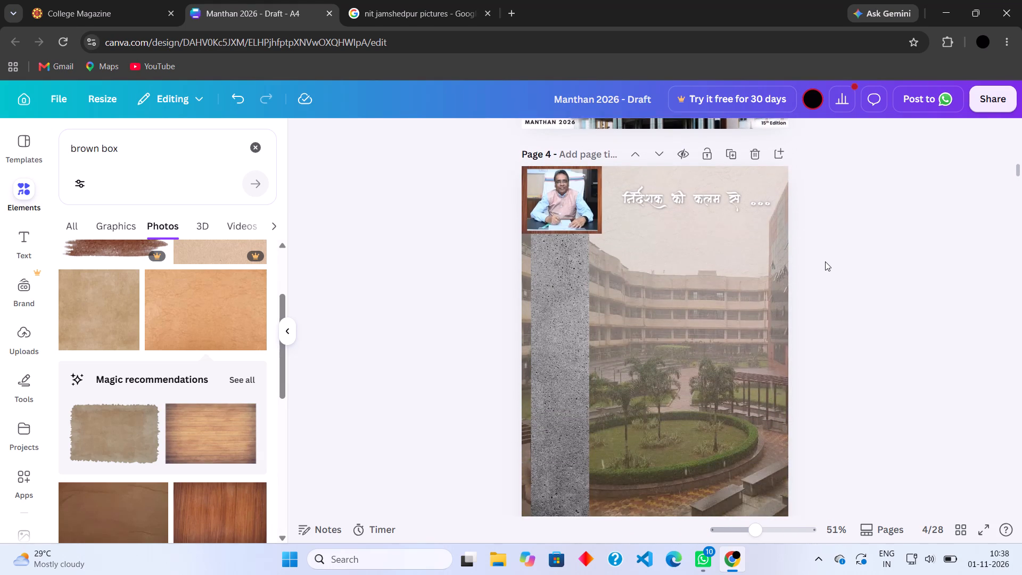
scroll(825, 261, down, 1)
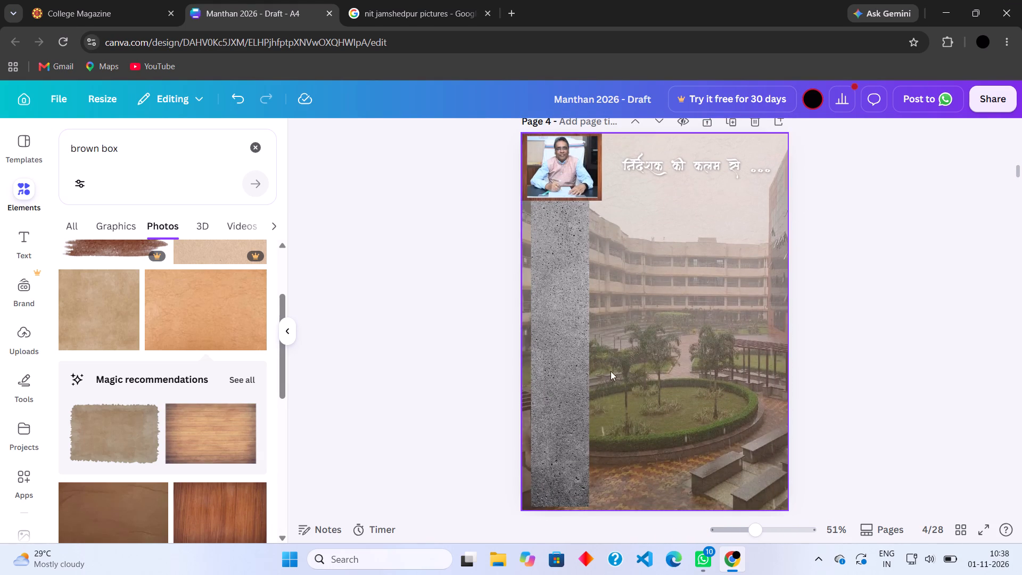
click(585, 386)
drag(559, 505, 559, 511)
click(425, 441)
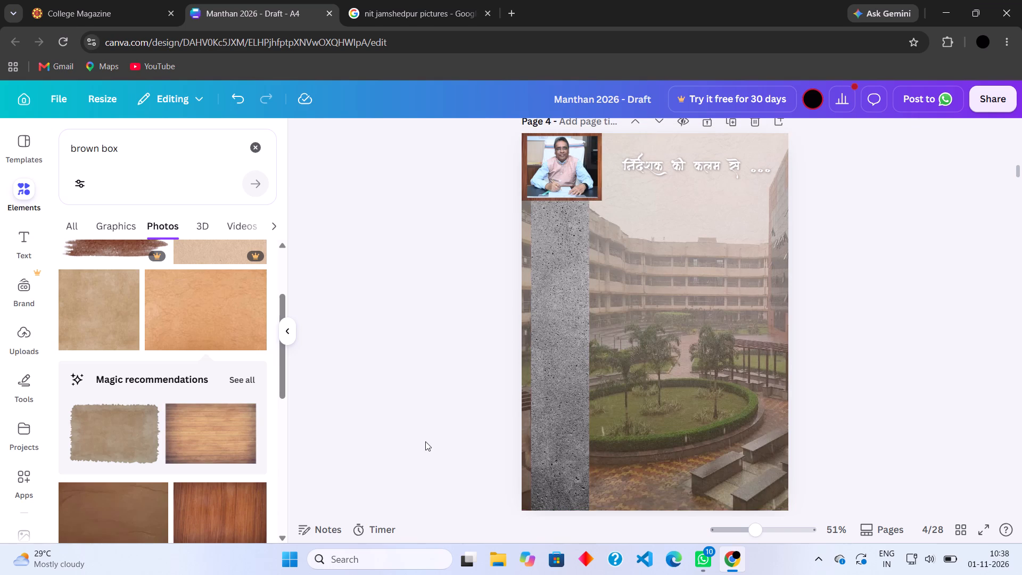
Review page 4's look against the cover-side pages, the other message pages and the contents page.
scroll(863, 328, up, 4)
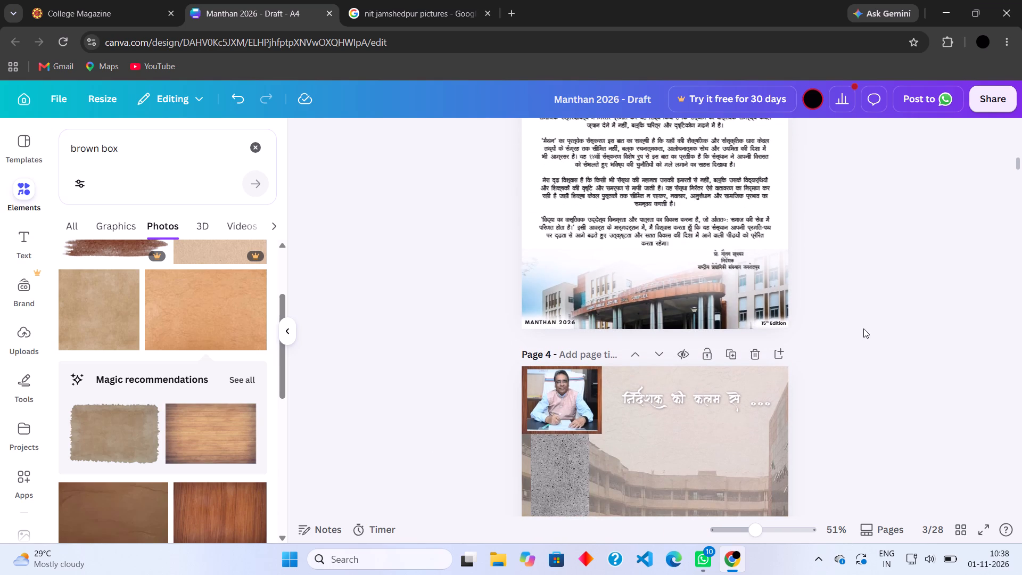
scroll(863, 328, up, 4)
scroll(863, 328, down, 3)
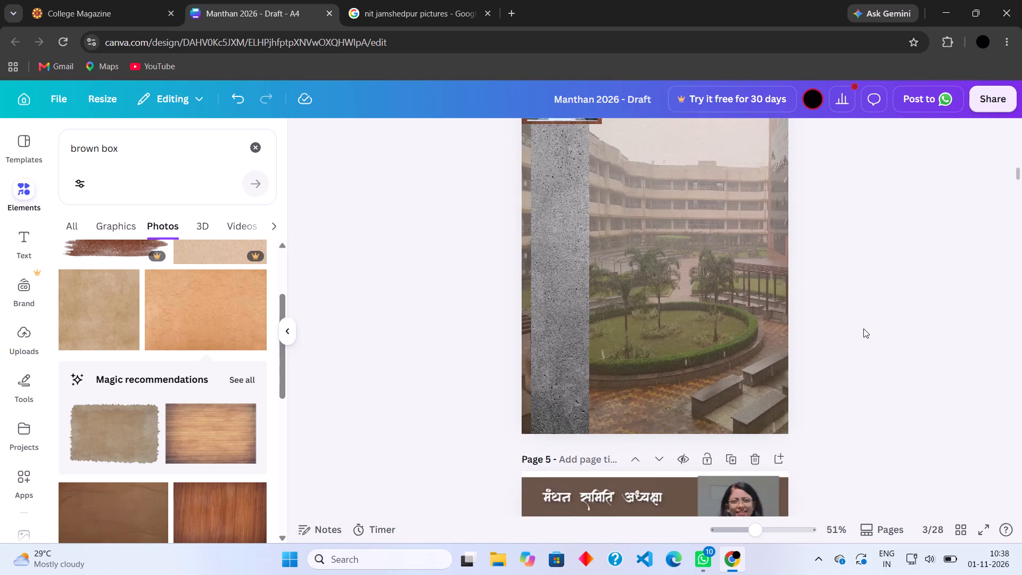
scroll(863, 328, down, 1)
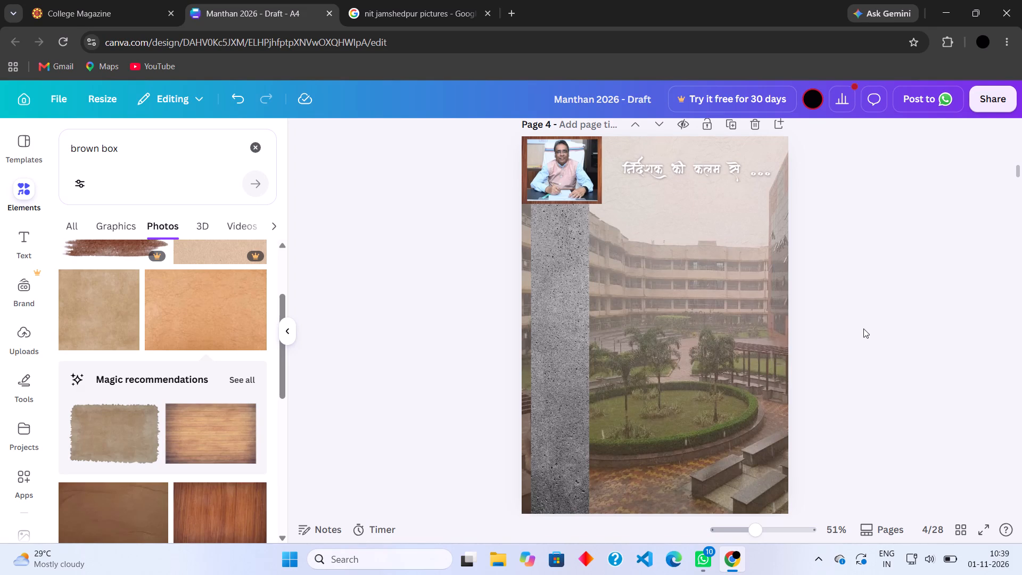
click(442, 270)
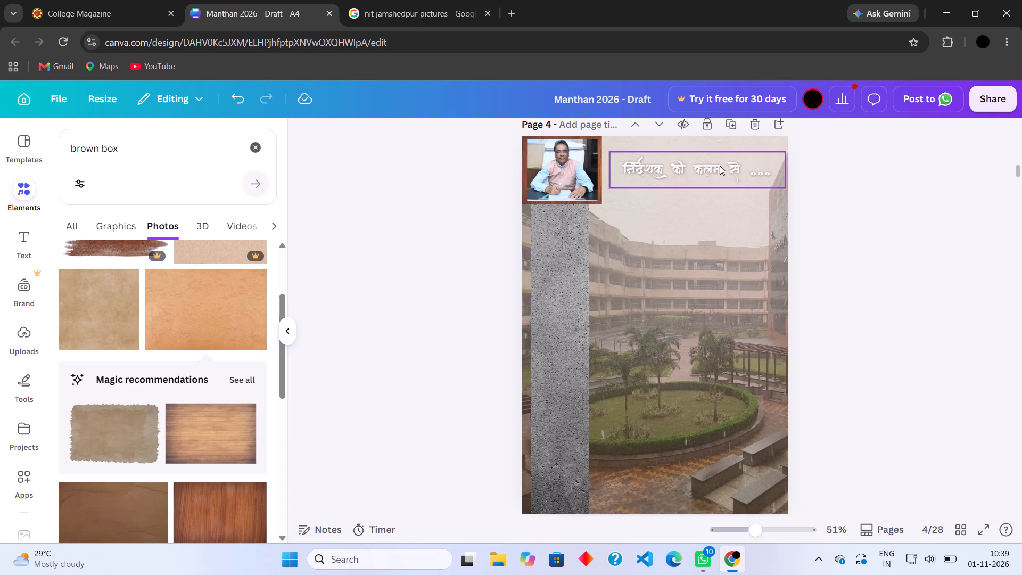
scroll(720, 166, up, 8)
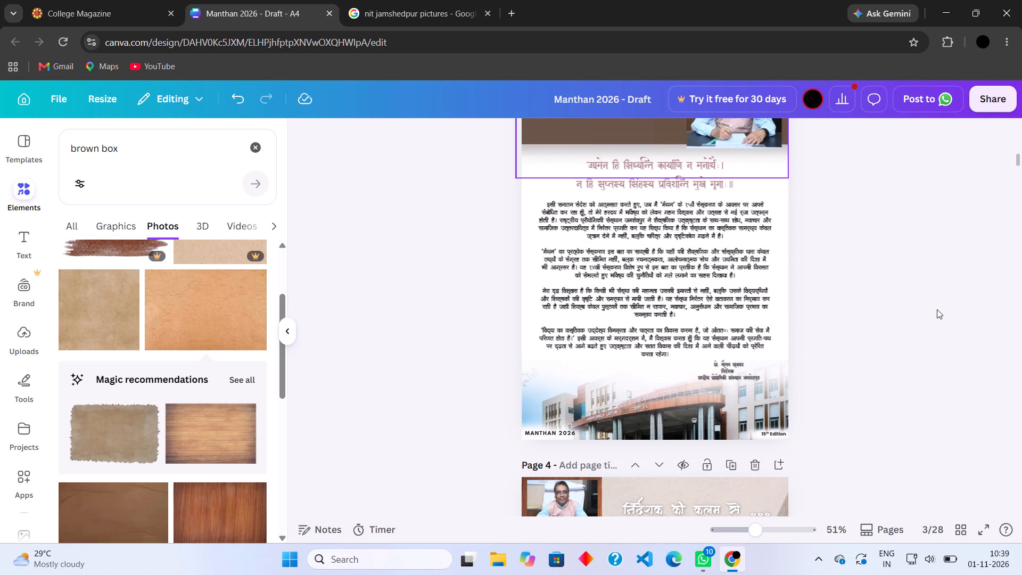
scroll(937, 309, up, 5)
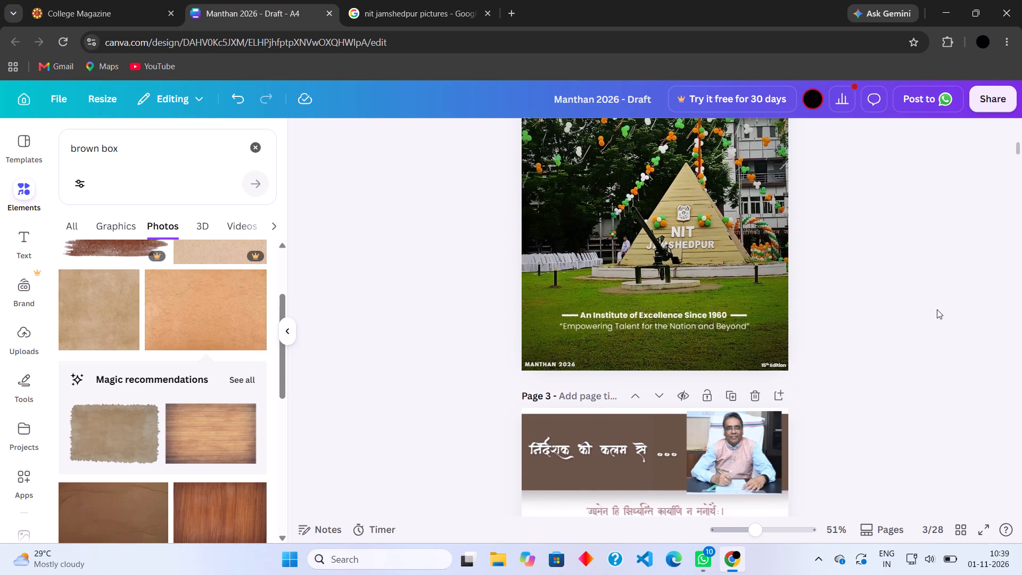
scroll(937, 309, up, 2)
scroll(937, 309, down, 1)
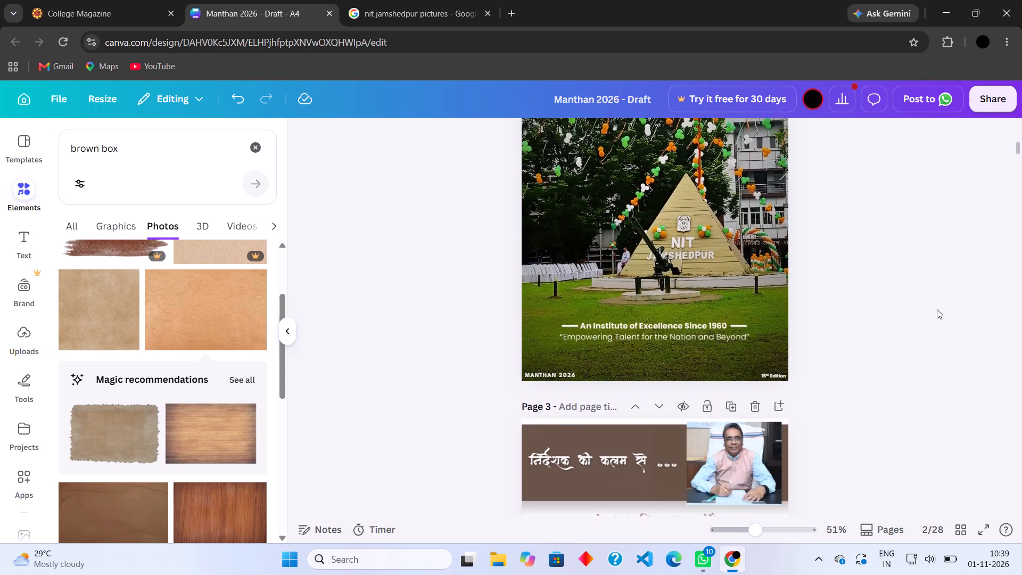
scroll(937, 309, down, 2)
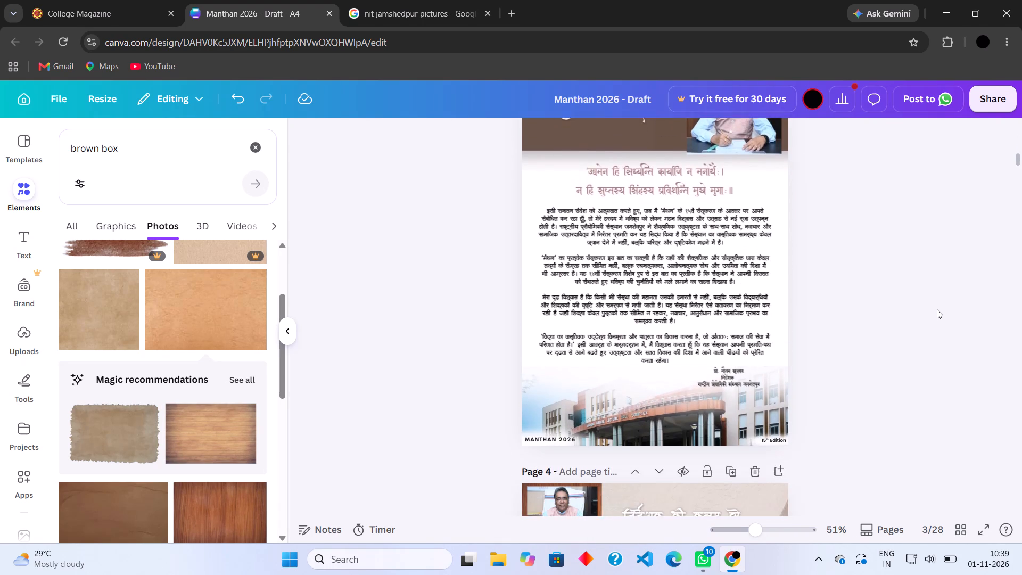
scroll(937, 309, down, 1)
scroll(937, 309, up, 1)
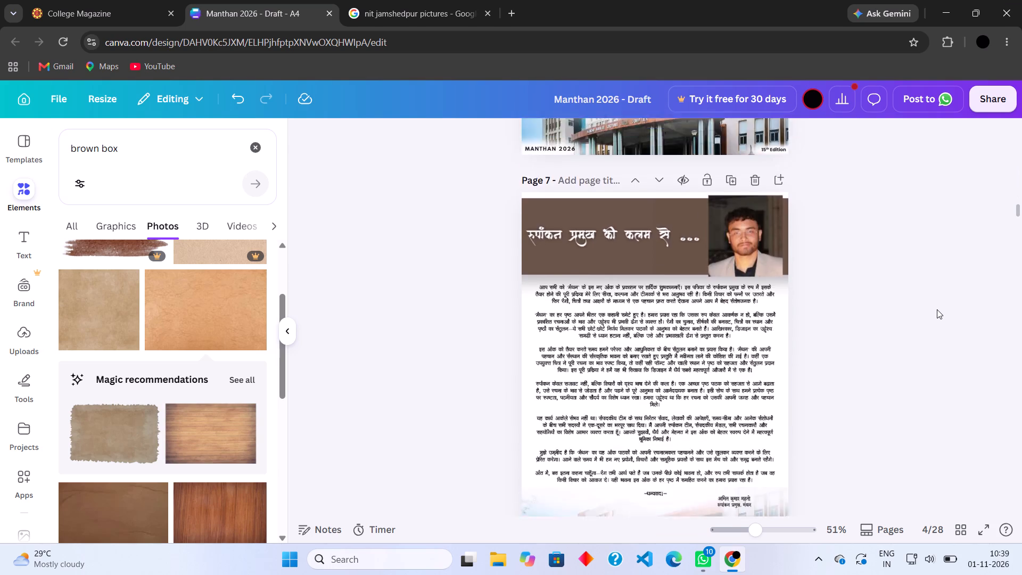
scroll(937, 309, up, 9)
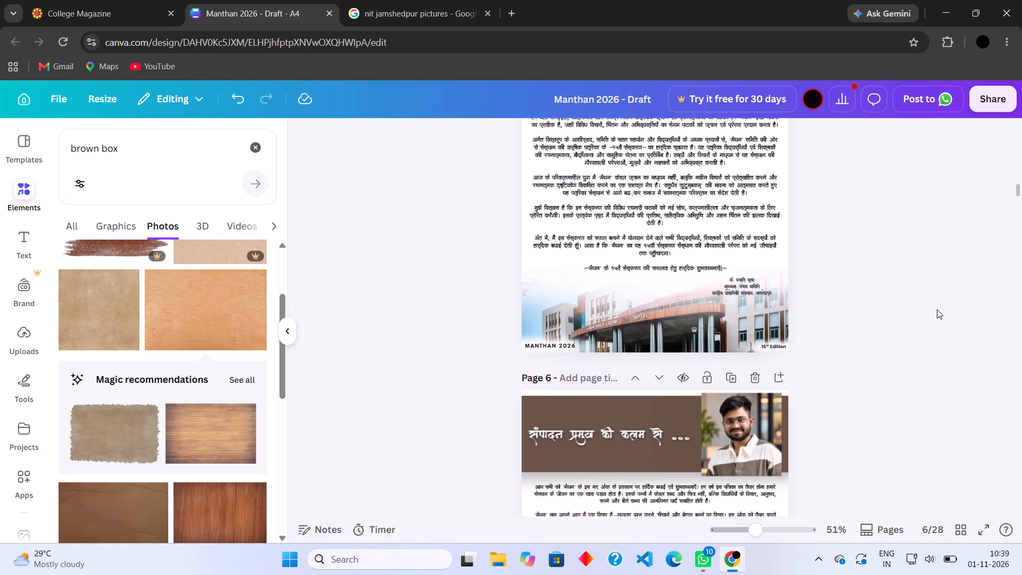
scroll(937, 309, down, 2)
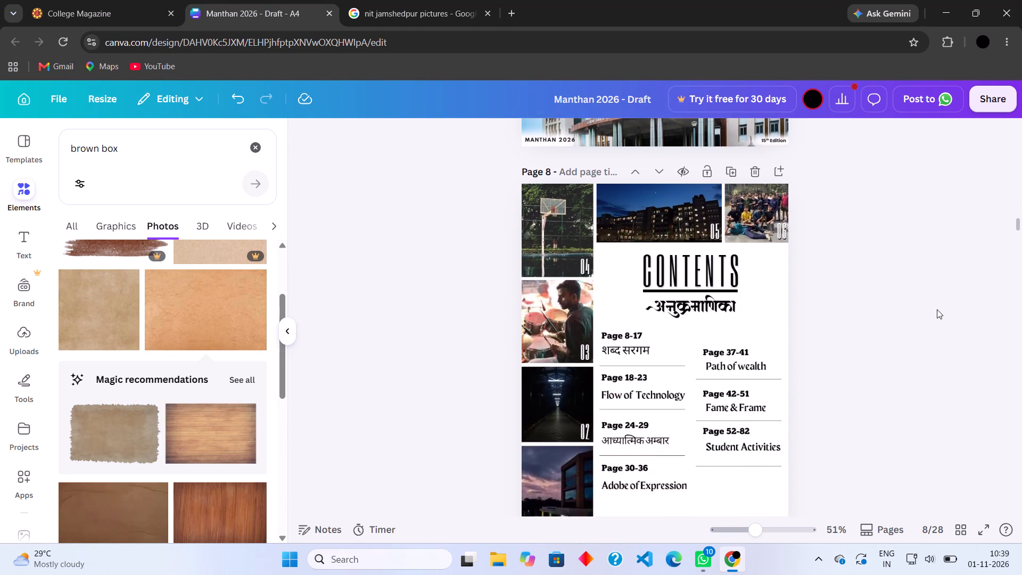
scroll(937, 309, down, 1)
scroll(937, 309, up, 5)
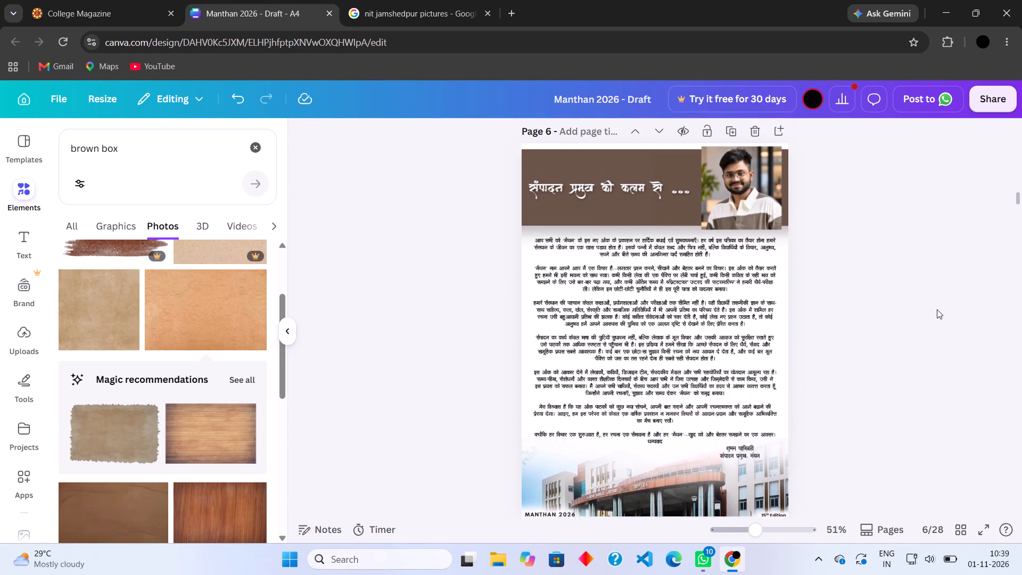
scroll(937, 309, up, 11)
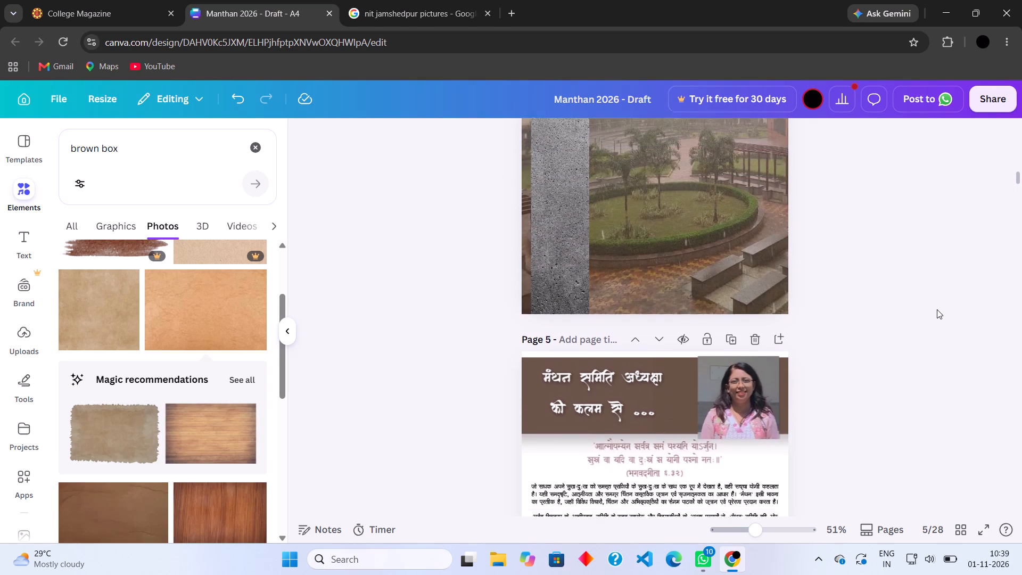
scroll(937, 309, up, 2)
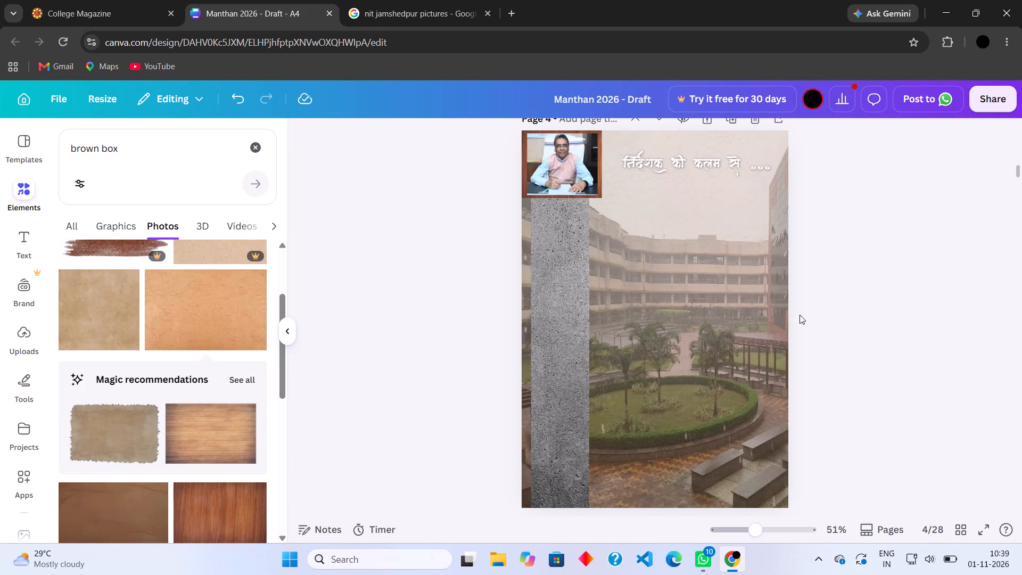
Set the brown texture overlay's transparency value on page 4 to about 19.
click(780, 325)
click(741, 133)
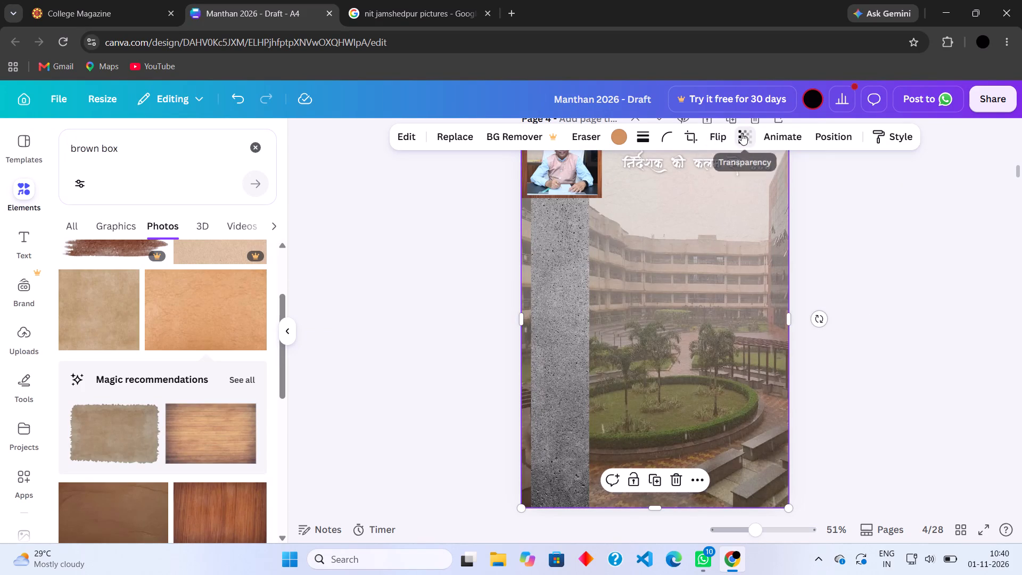
drag(703, 191, 712, 189)
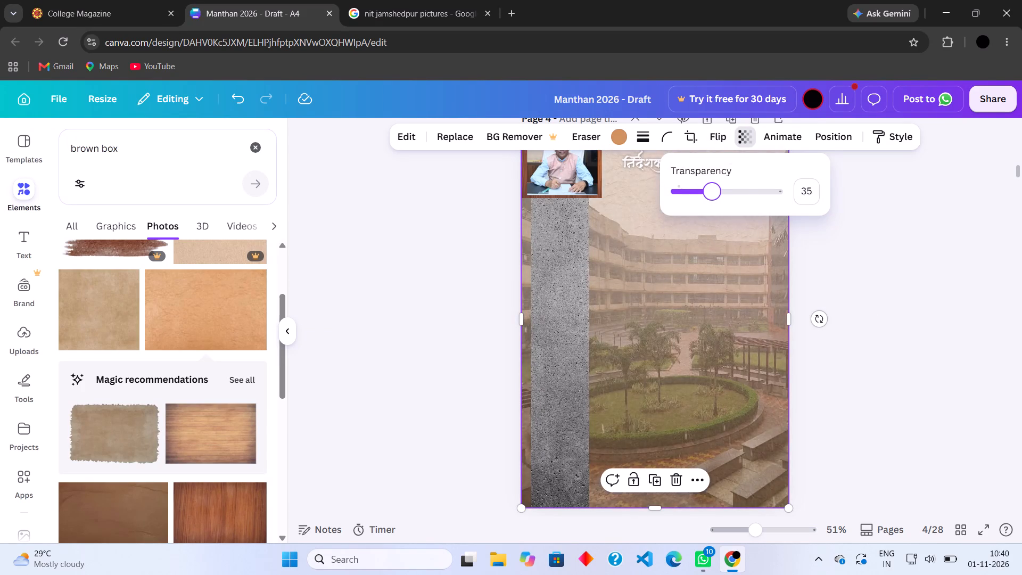
drag(712, 189, 695, 194)
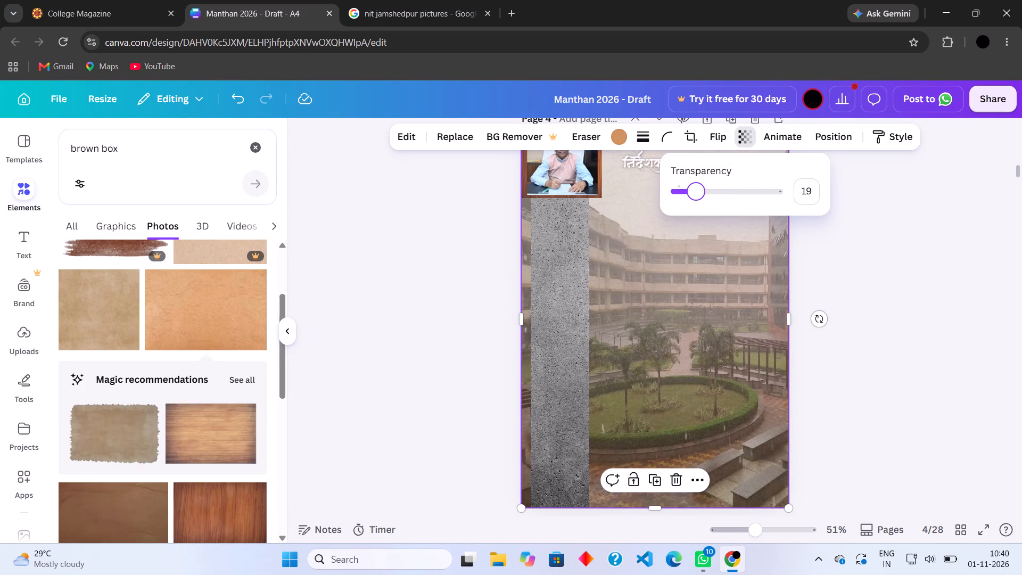
drag(695, 194, 696, 194)
click(874, 306)
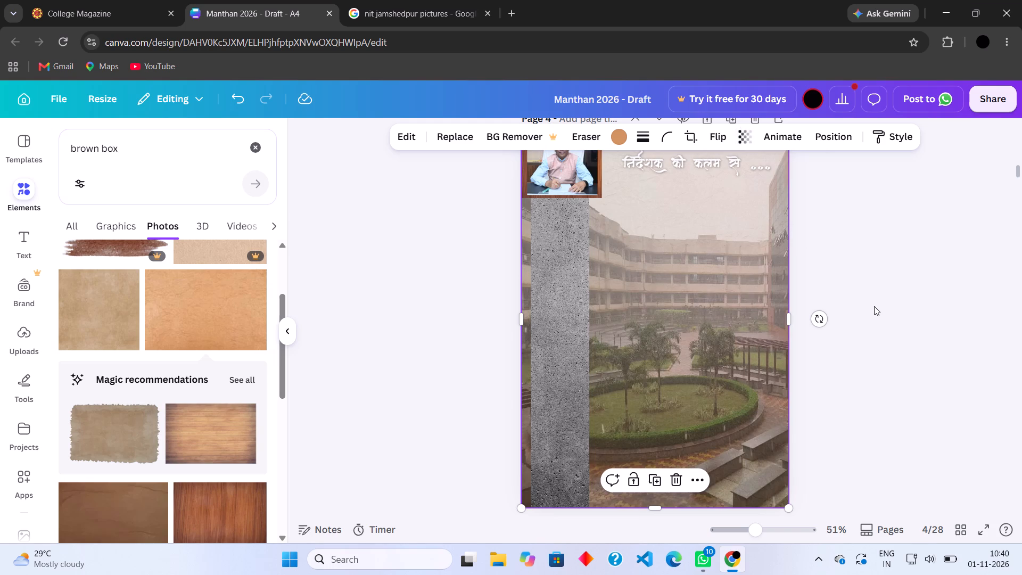
click(874, 306)
Examine page 4 alongside the surrounding message and contents pages, and check the reference magazine's principal's desk page.
scroll(874, 306, up, 5)
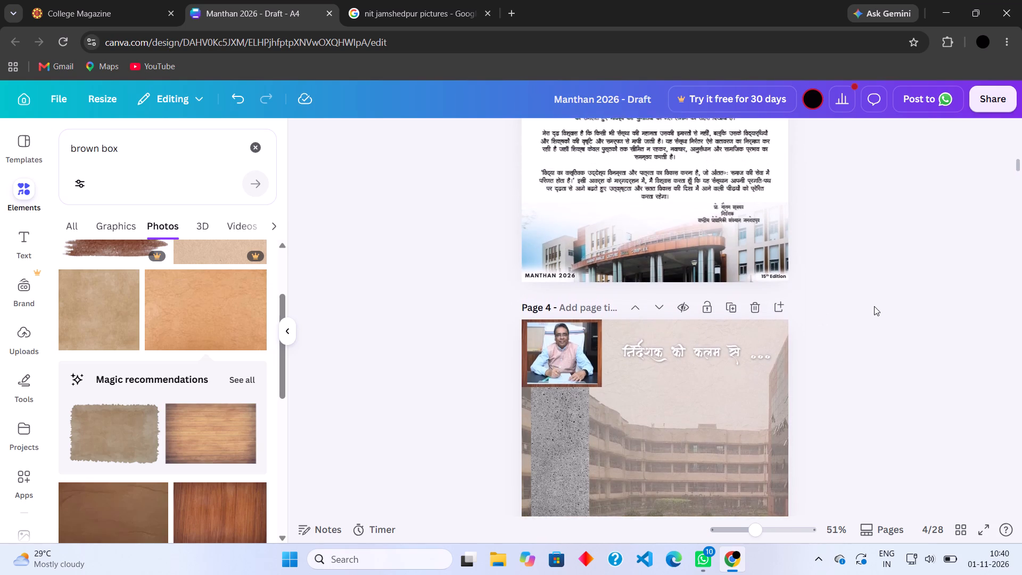
scroll(874, 306, up, 4)
scroll(874, 306, down, 1)
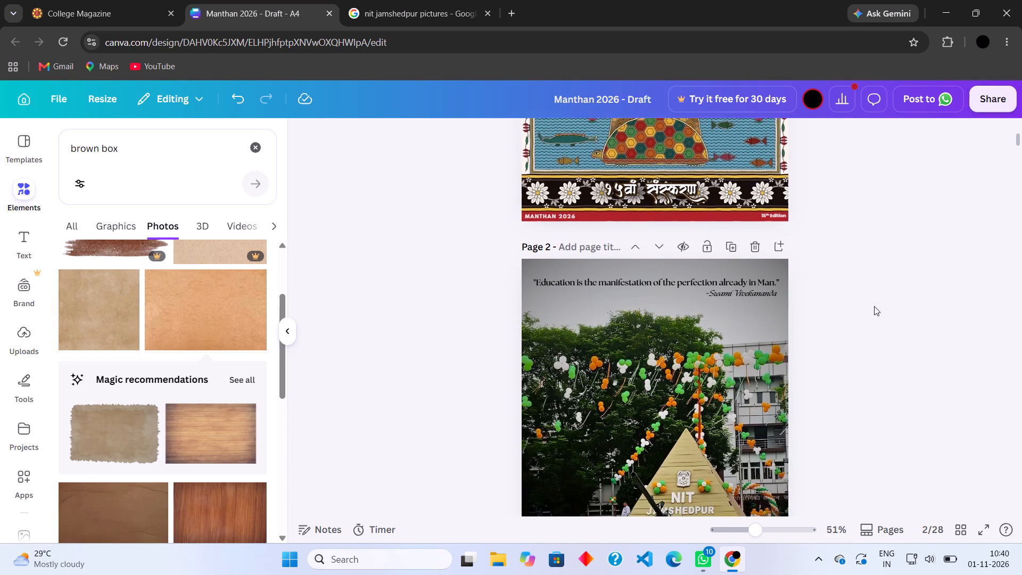
scroll(874, 306, down, 2)
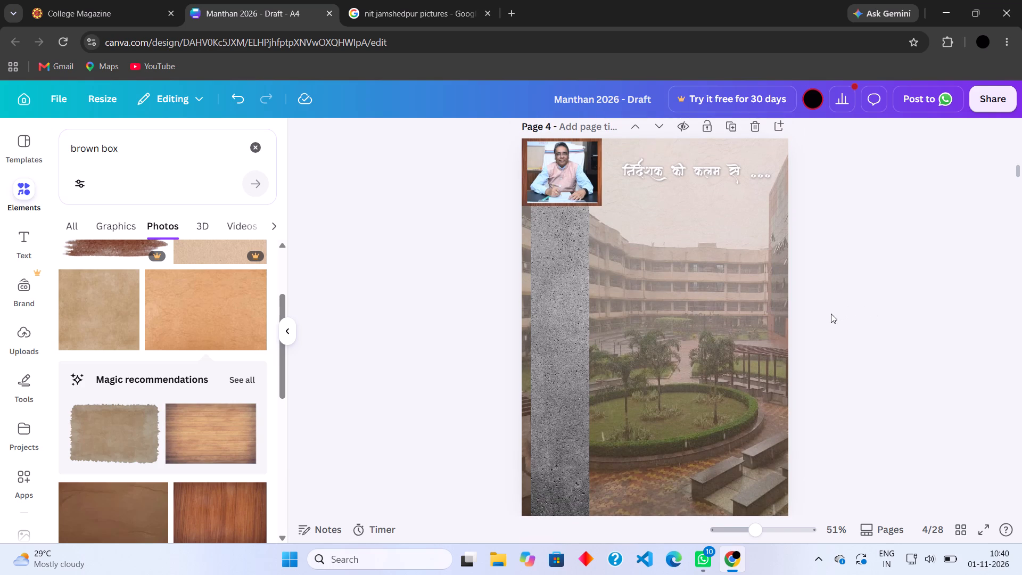
scroll(831, 314, down, 11)
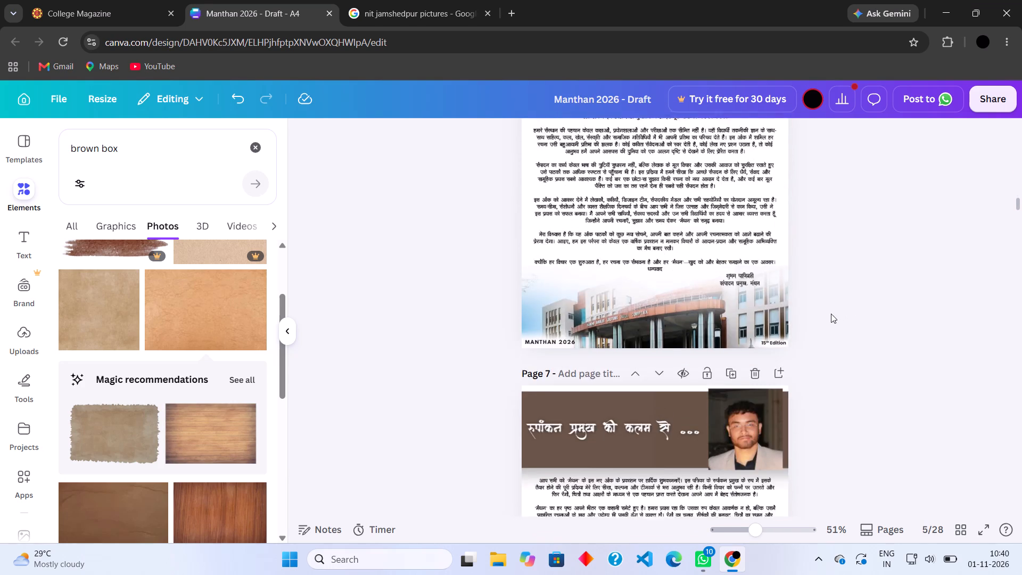
scroll(831, 314, down, 1)
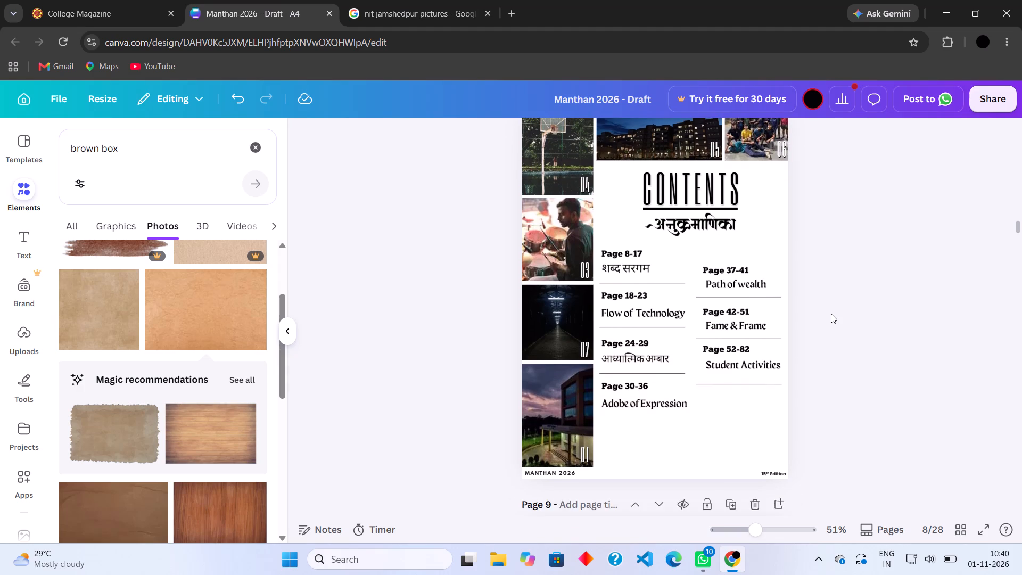
scroll(831, 314, down, 1)
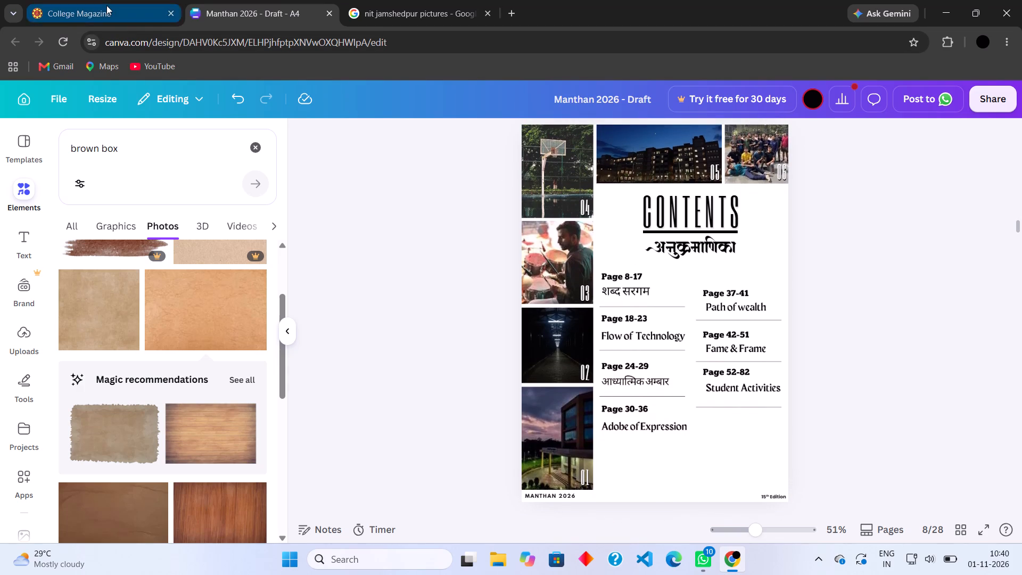
click(106, 5)
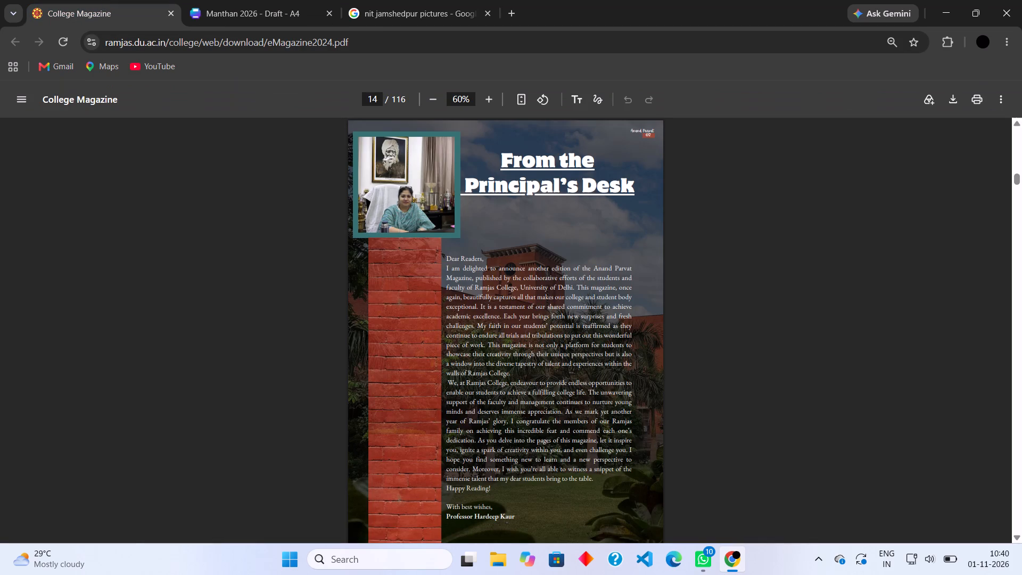
click(244, 0)
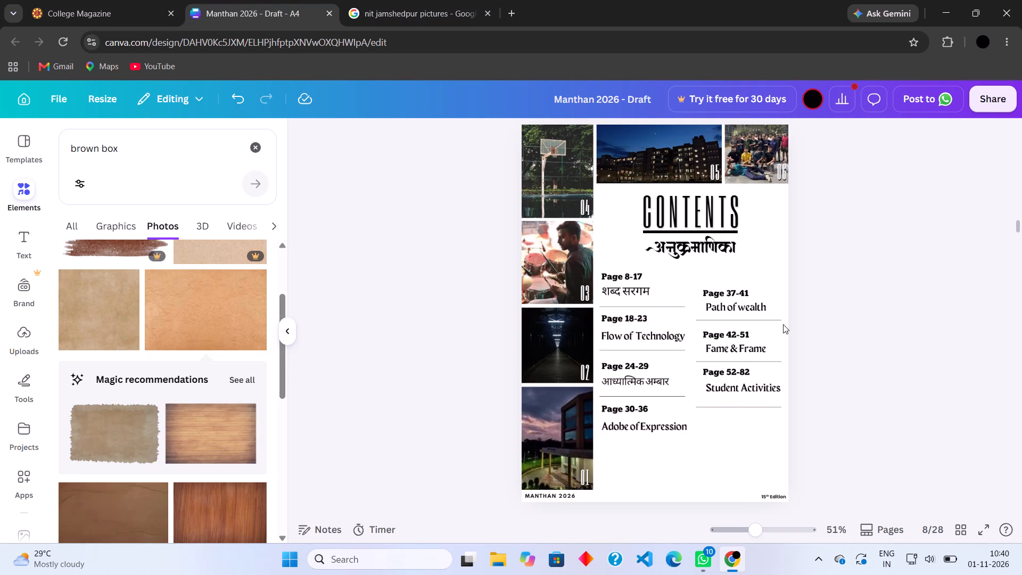
scroll(783, 324, up, 3)
scroll(783, 324, down, 1)
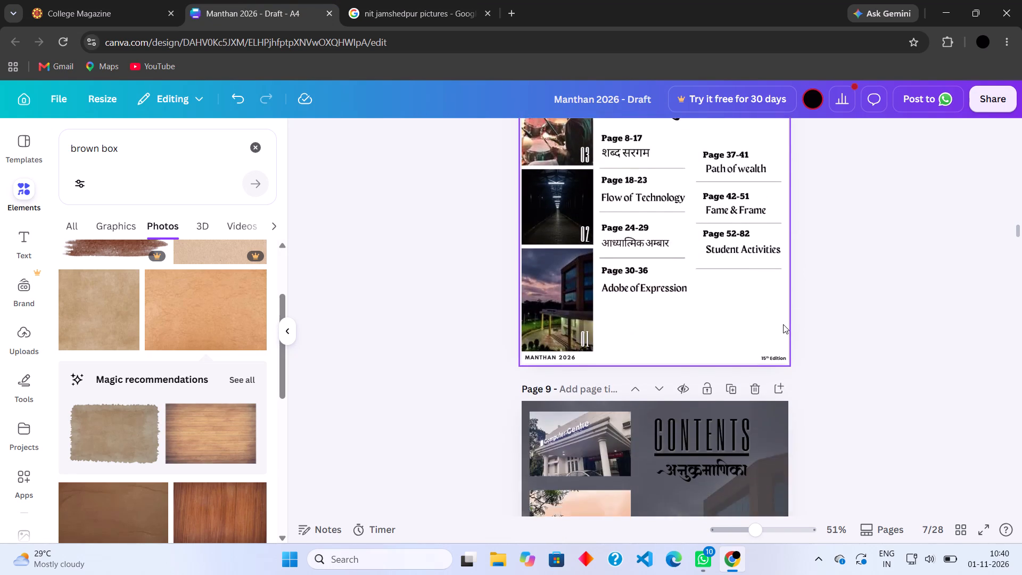
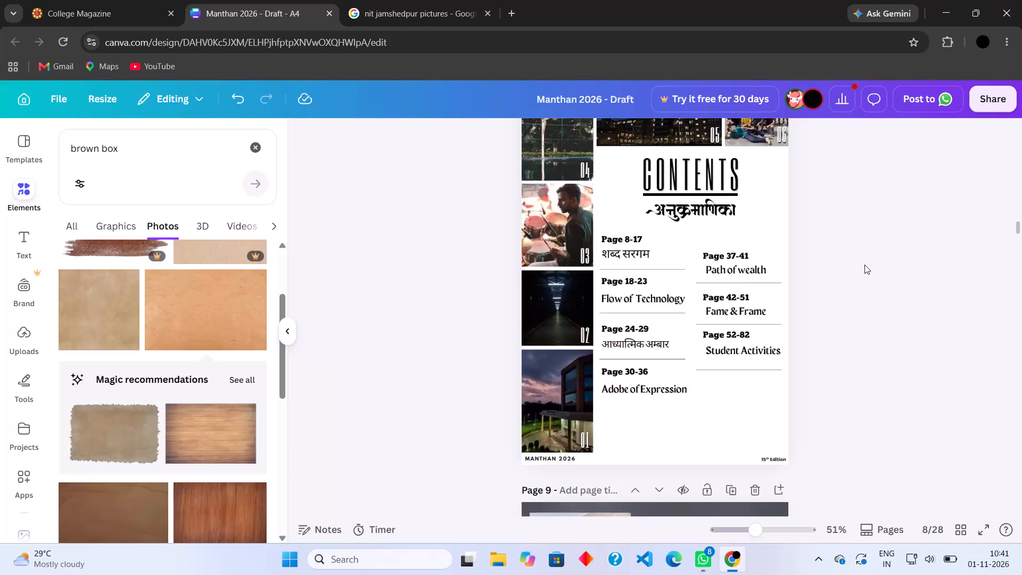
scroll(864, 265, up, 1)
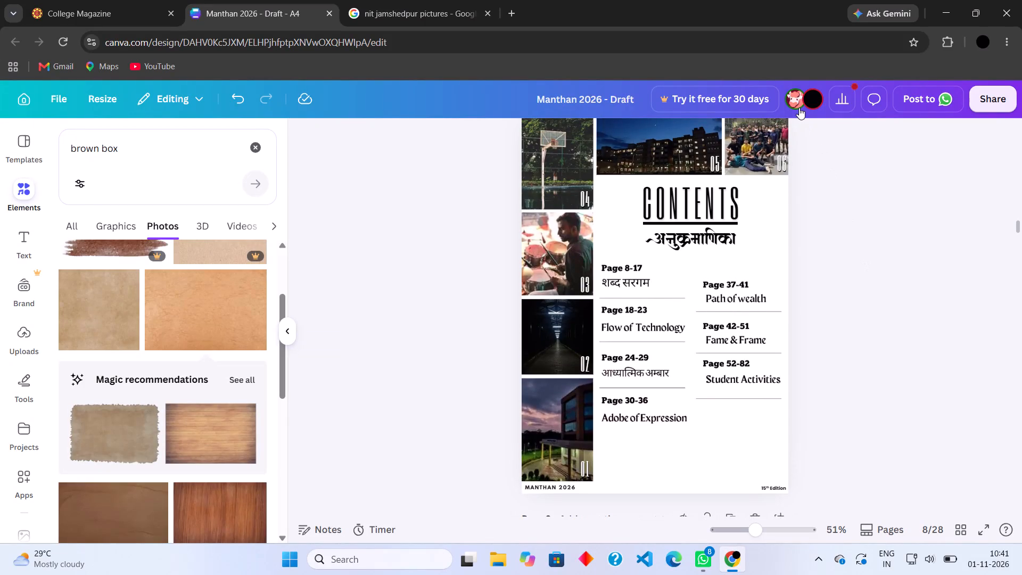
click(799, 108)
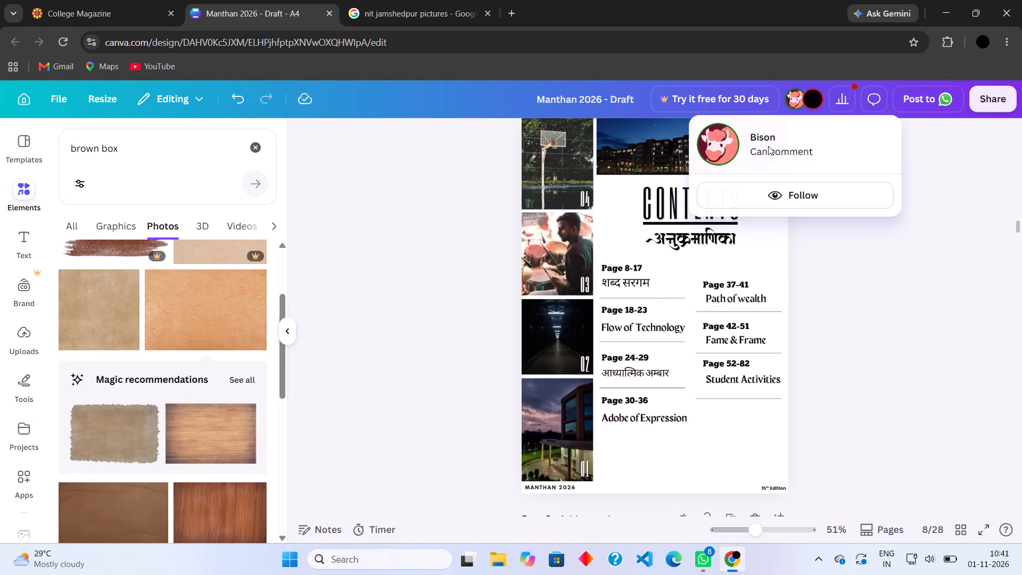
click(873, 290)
Duplicate page 4, the director's message page with the building photo and grey stone pillar.
scroll(873, 290, up, 3)
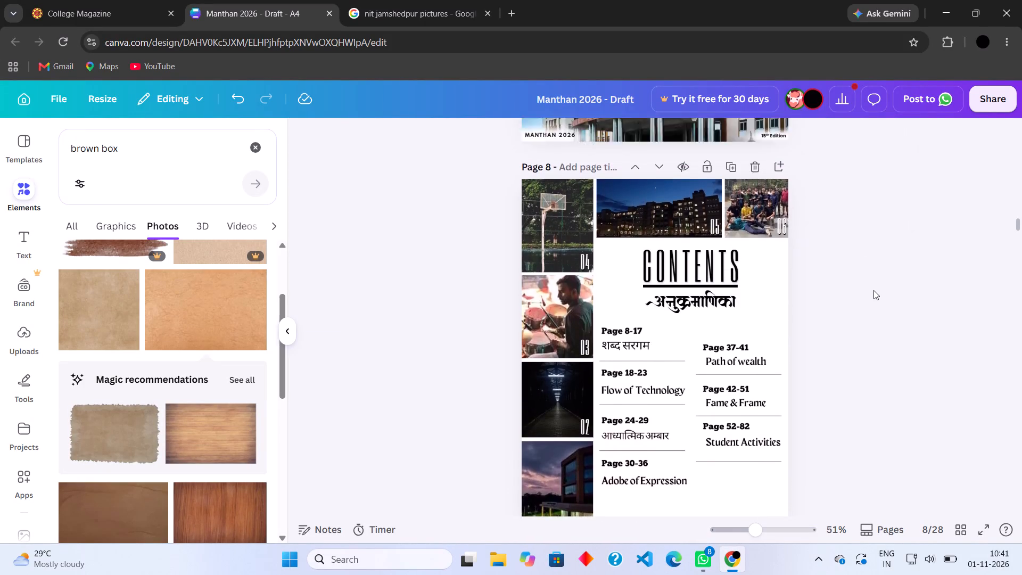
scroll(873, 290, up, 10)
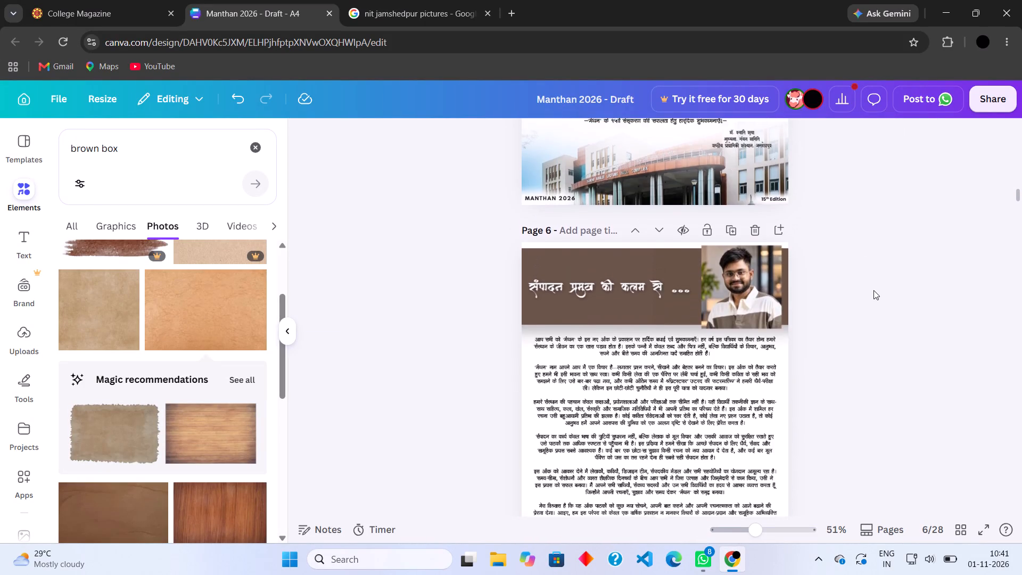
scroll(873, 290, up, 10)
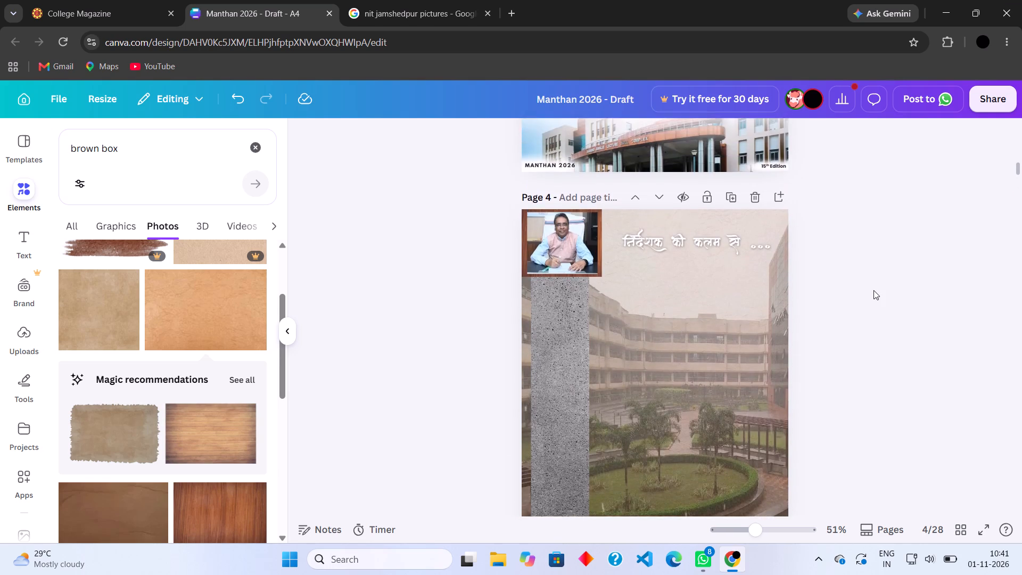
scroll(873, 290, down, 1)
scroll(873, 290, up, 1)
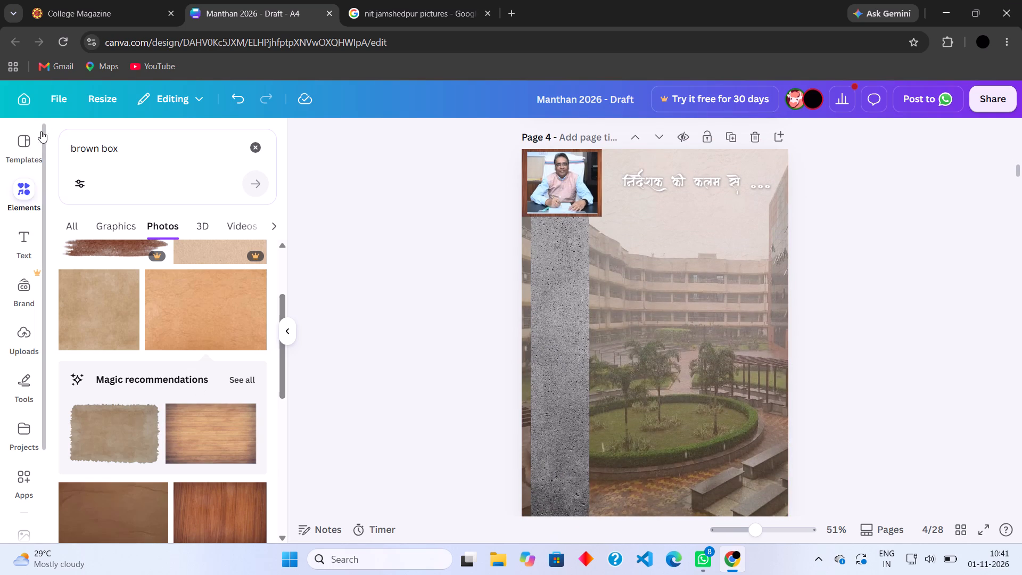
click(734, 144)
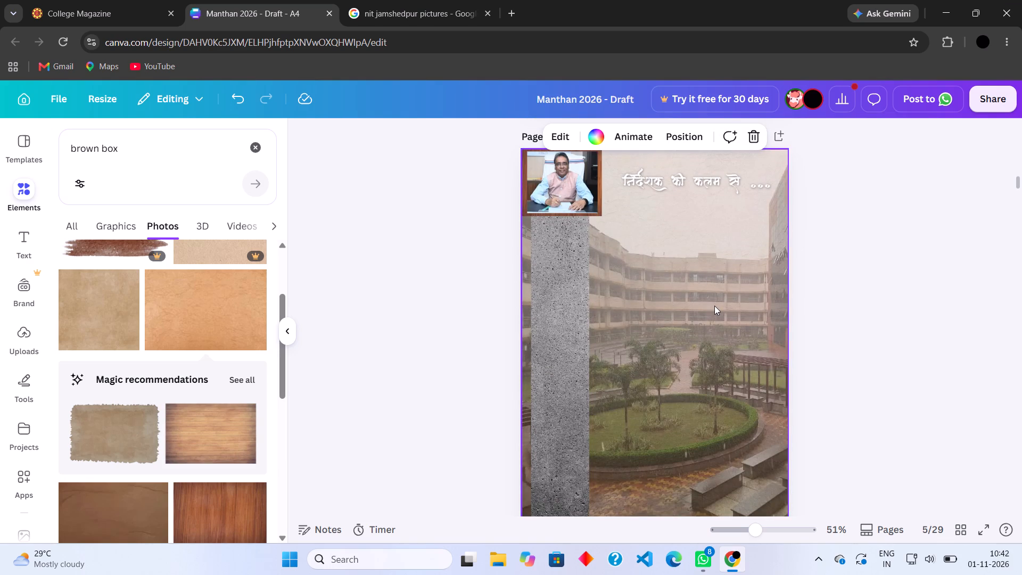
Delete the brown texture overlay from the duplicated director's page, page 5.
click(714, 306)
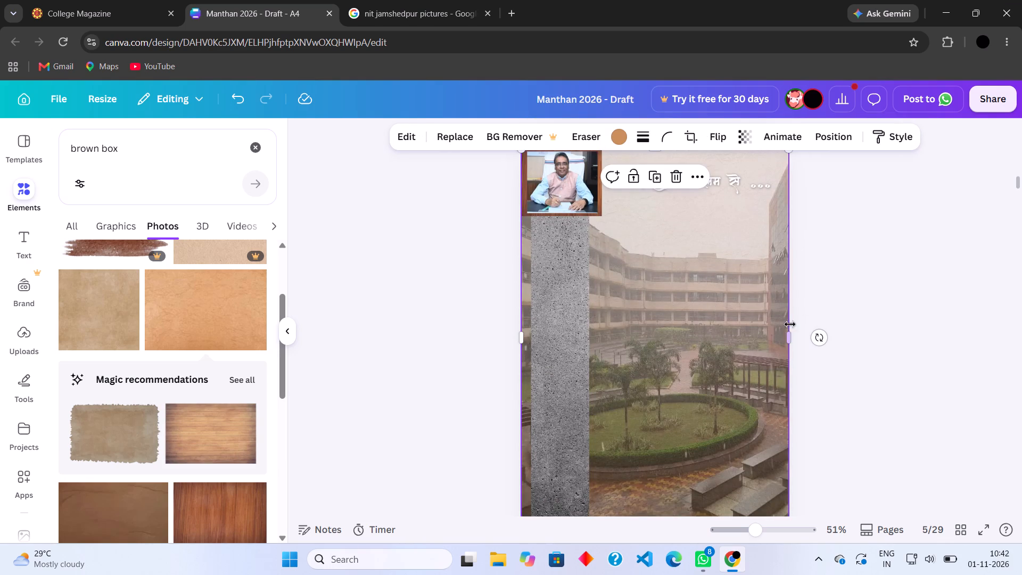
drag(789, 336, 603, 355)
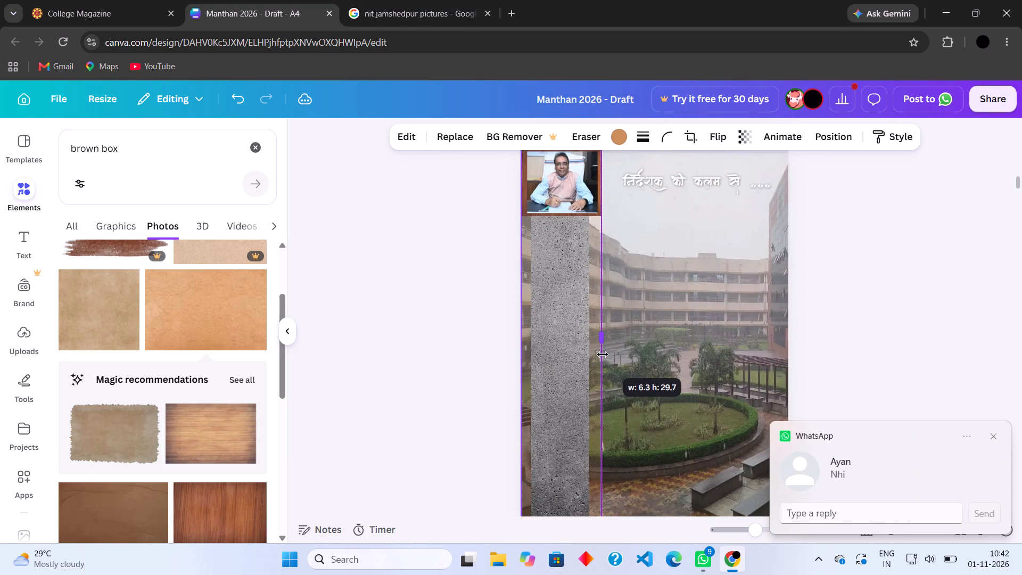
drag(603, 355, 641, 348)
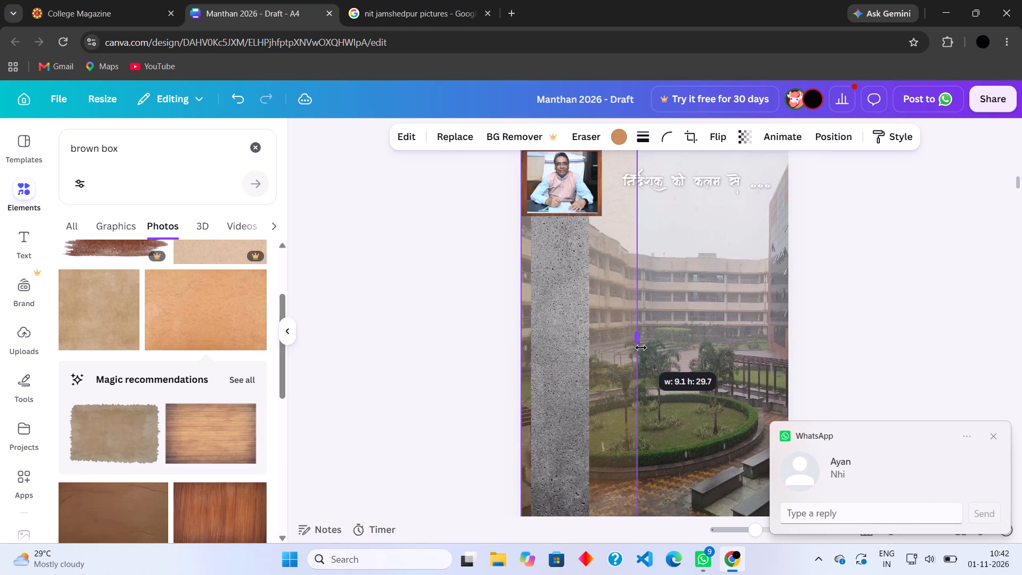
drag(641, 348, 641, 348)
key(BackSpace)
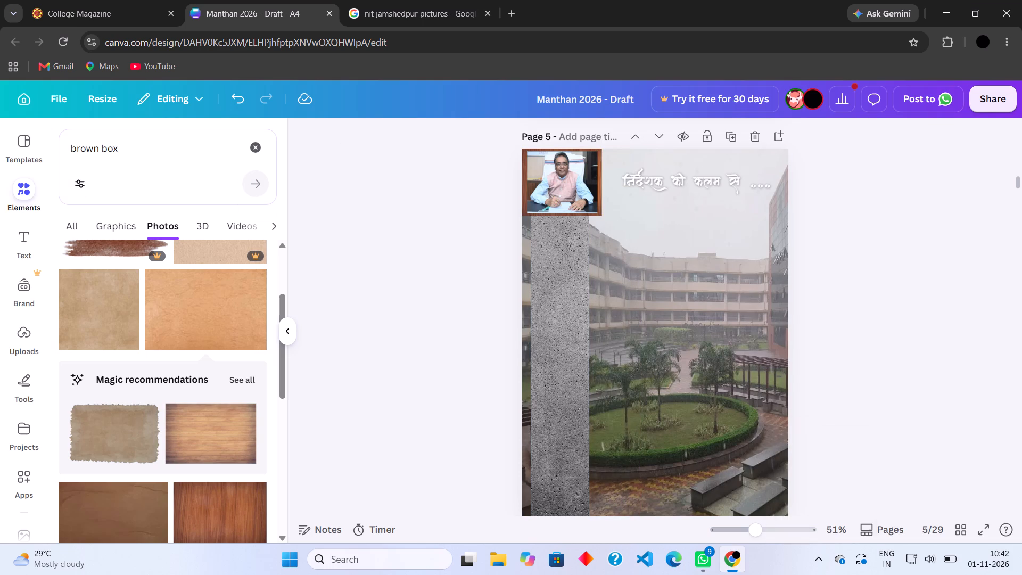
Clear the "brown box" element search and add the recently used plain black rectangle to page 5.
click(254, 150)
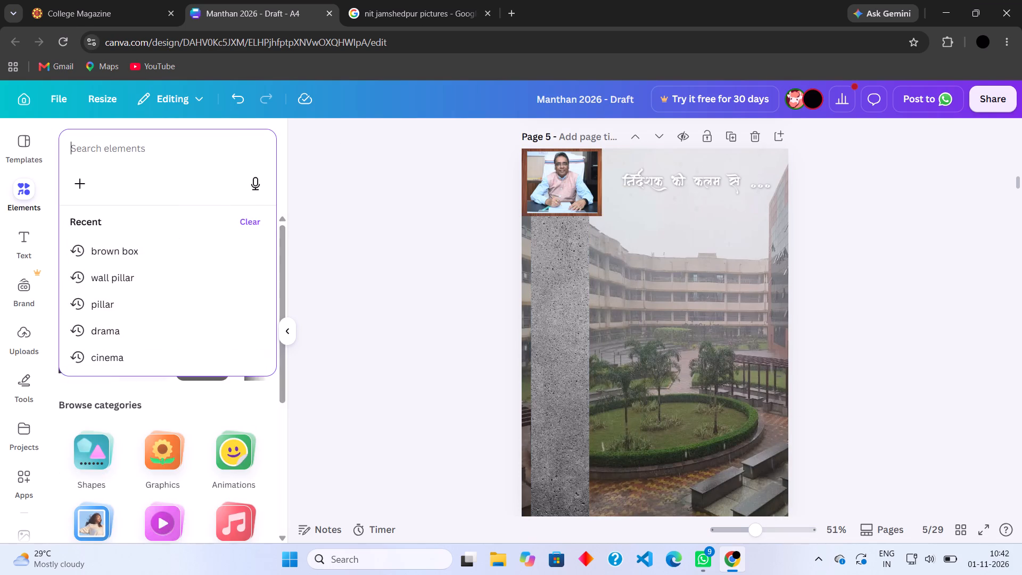
click(382, 210)
scroll(133, 277, up, 9)
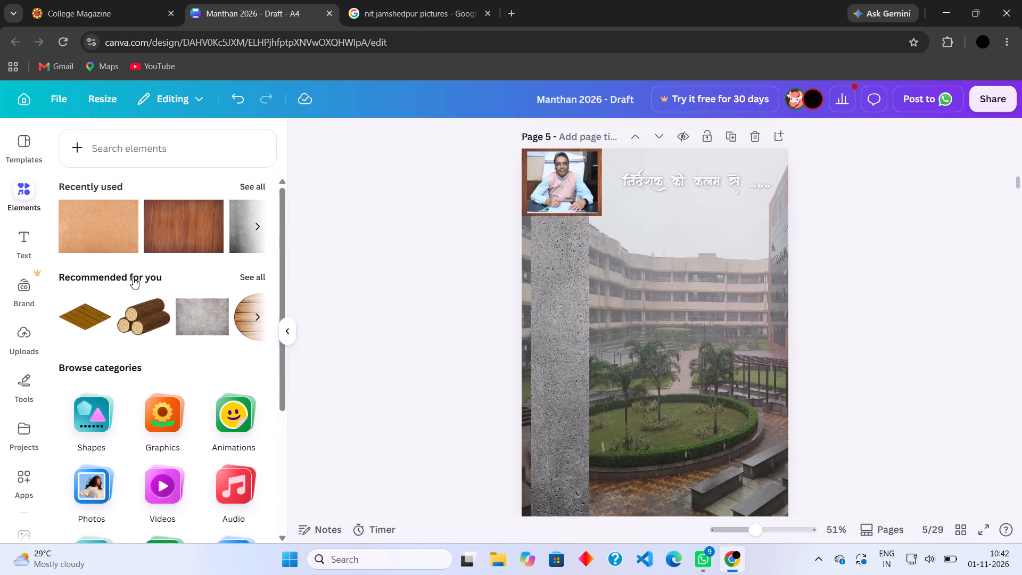
scroll(133, 277, up, 4)
click(257, 222)
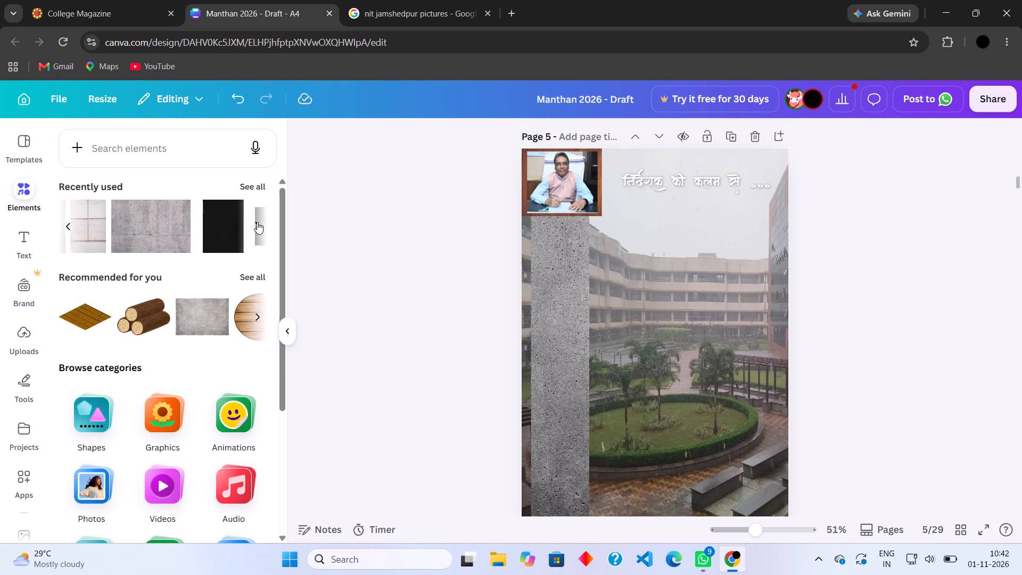
click(196, 234)
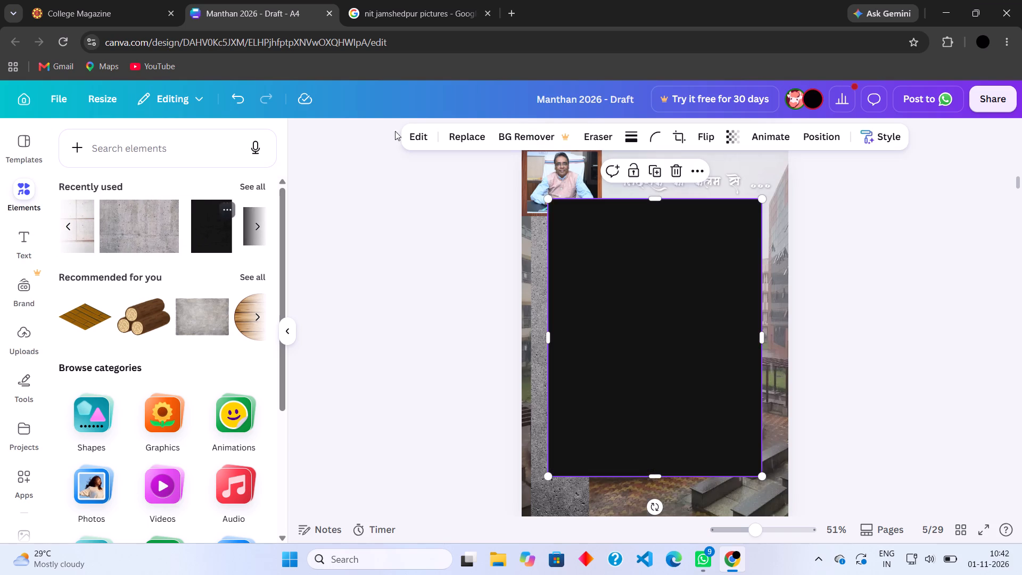
Lower the transparency value of the black rectangle on page 5 to make it a semi-transparent dark overlay.
click(733, 130)
click(700, 187)
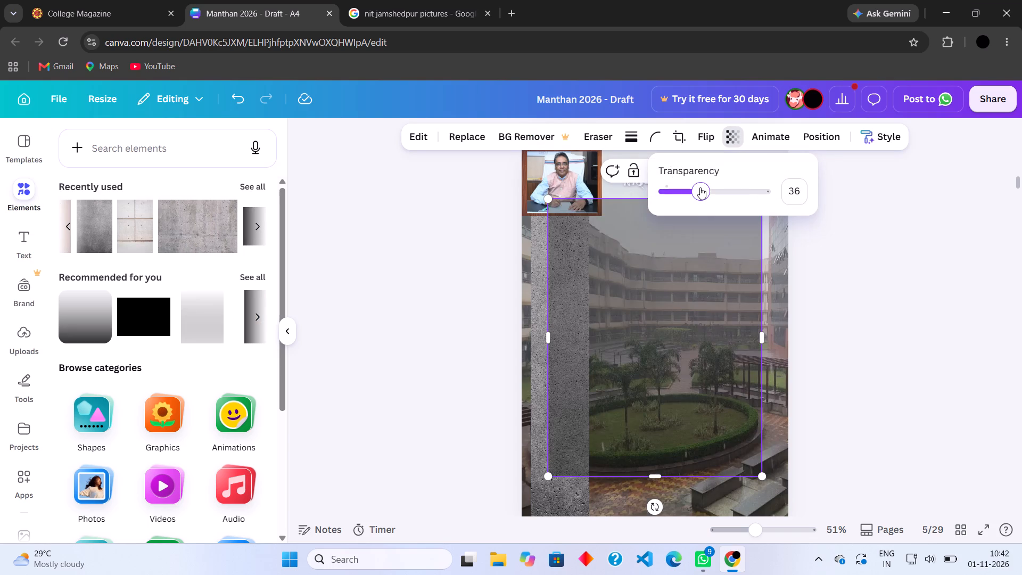
drag(700, 187, 705, 189)
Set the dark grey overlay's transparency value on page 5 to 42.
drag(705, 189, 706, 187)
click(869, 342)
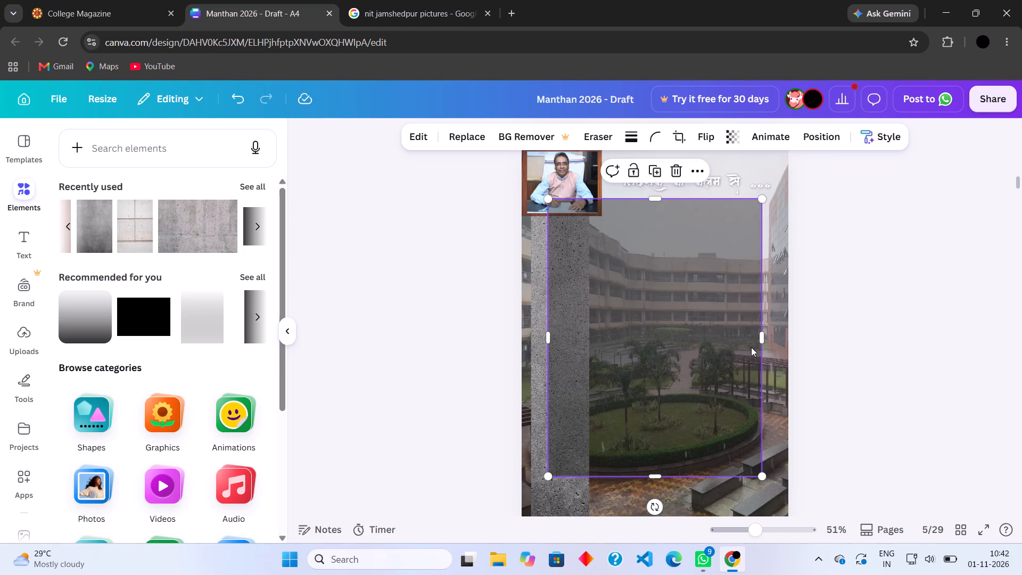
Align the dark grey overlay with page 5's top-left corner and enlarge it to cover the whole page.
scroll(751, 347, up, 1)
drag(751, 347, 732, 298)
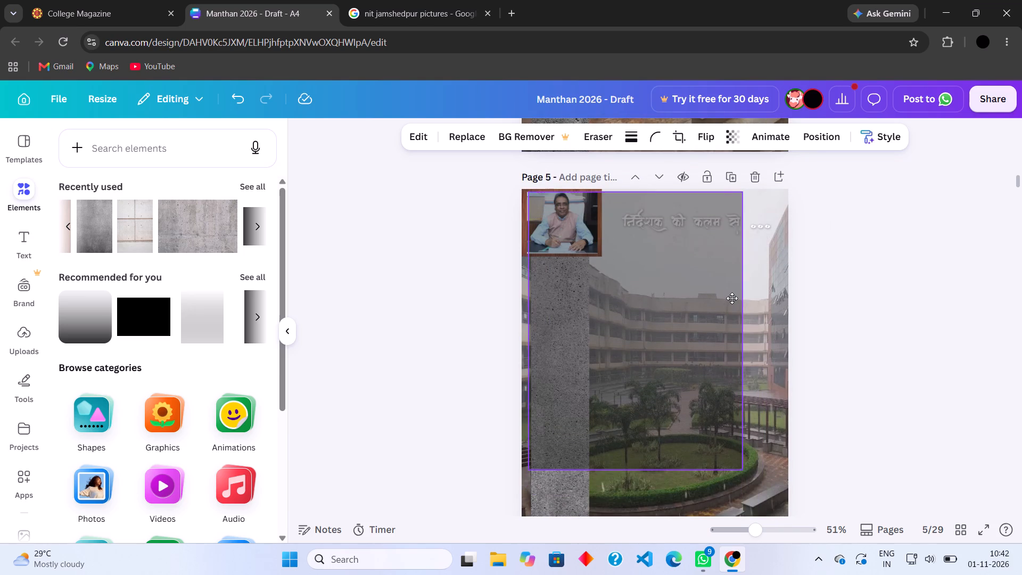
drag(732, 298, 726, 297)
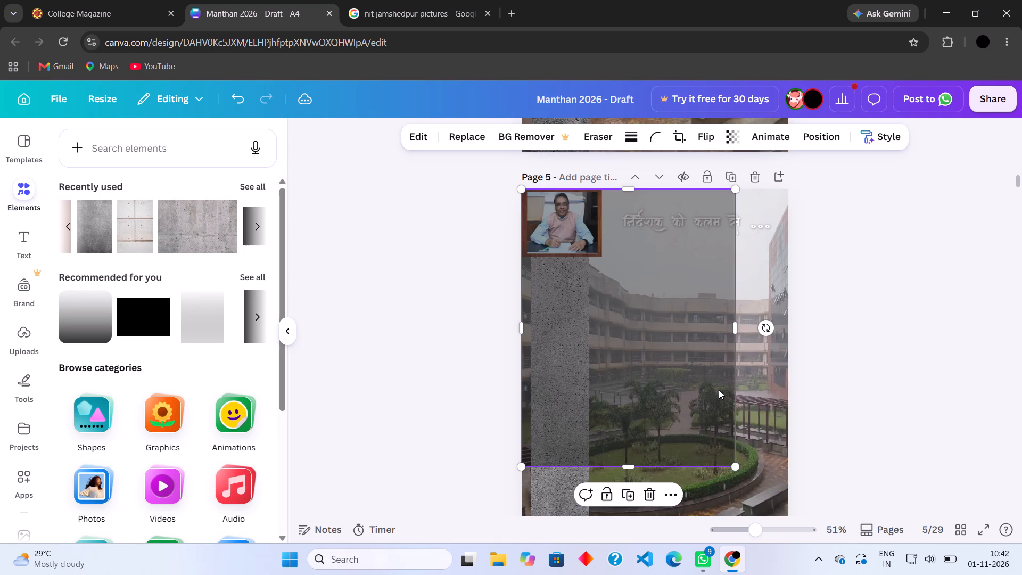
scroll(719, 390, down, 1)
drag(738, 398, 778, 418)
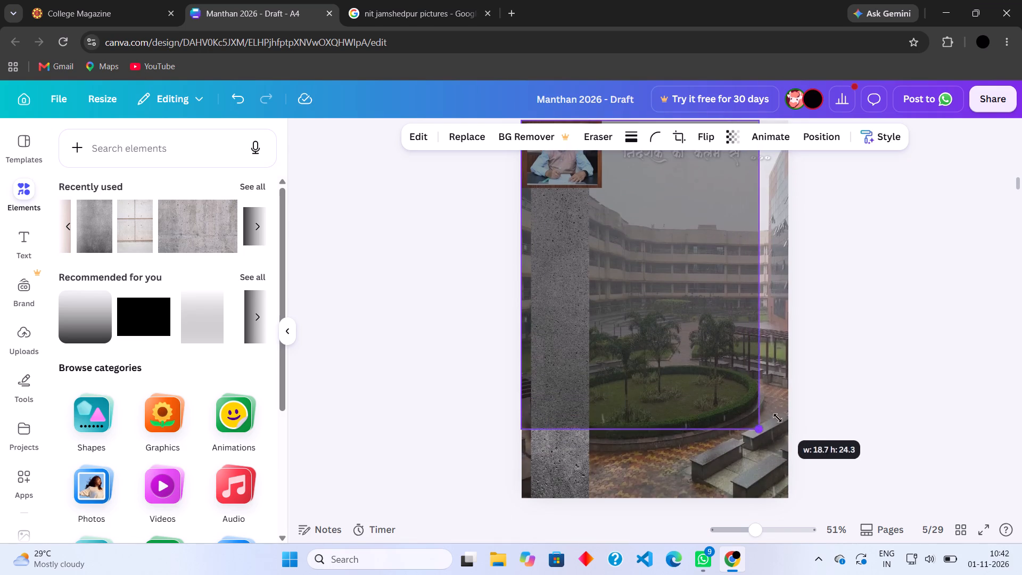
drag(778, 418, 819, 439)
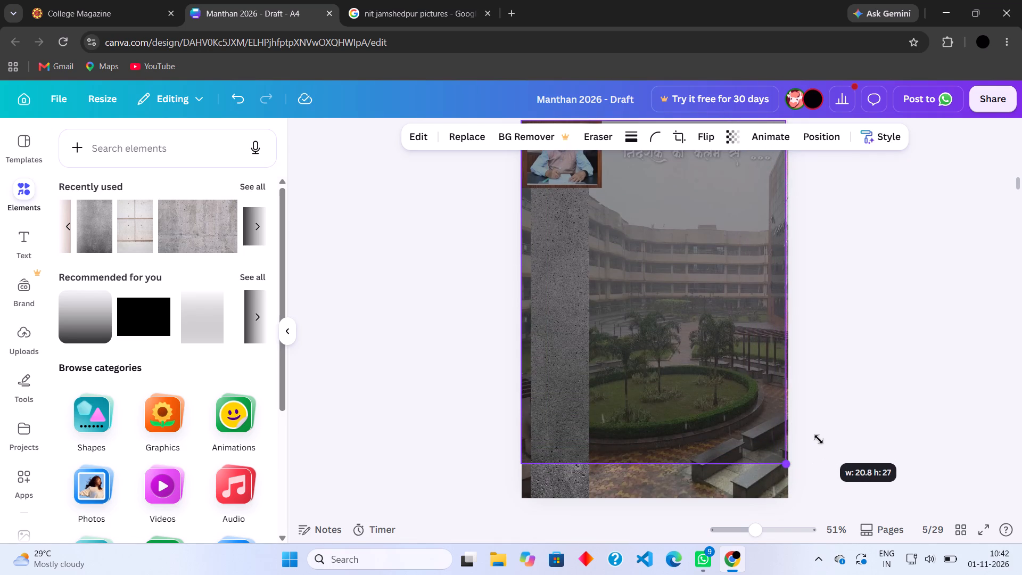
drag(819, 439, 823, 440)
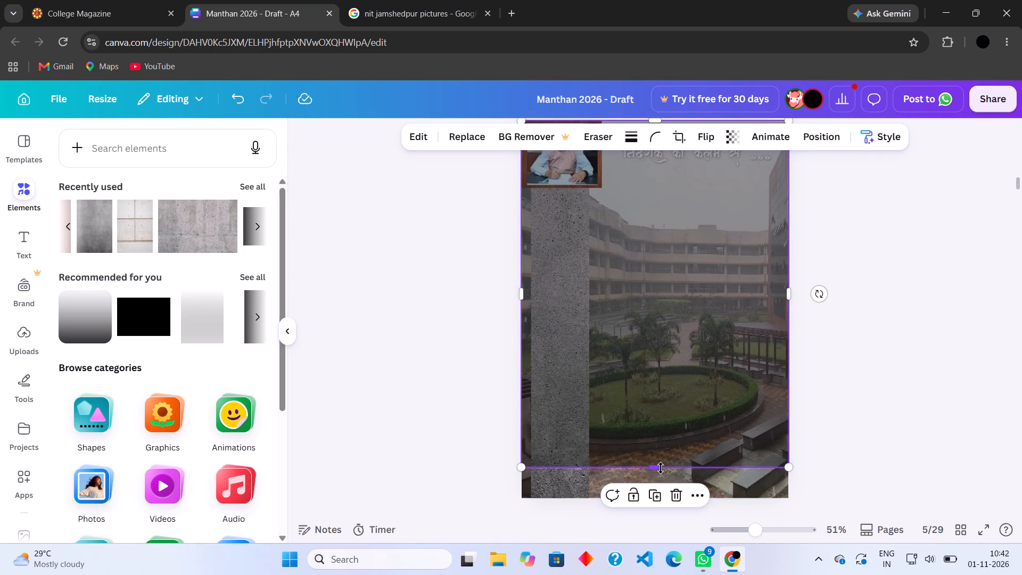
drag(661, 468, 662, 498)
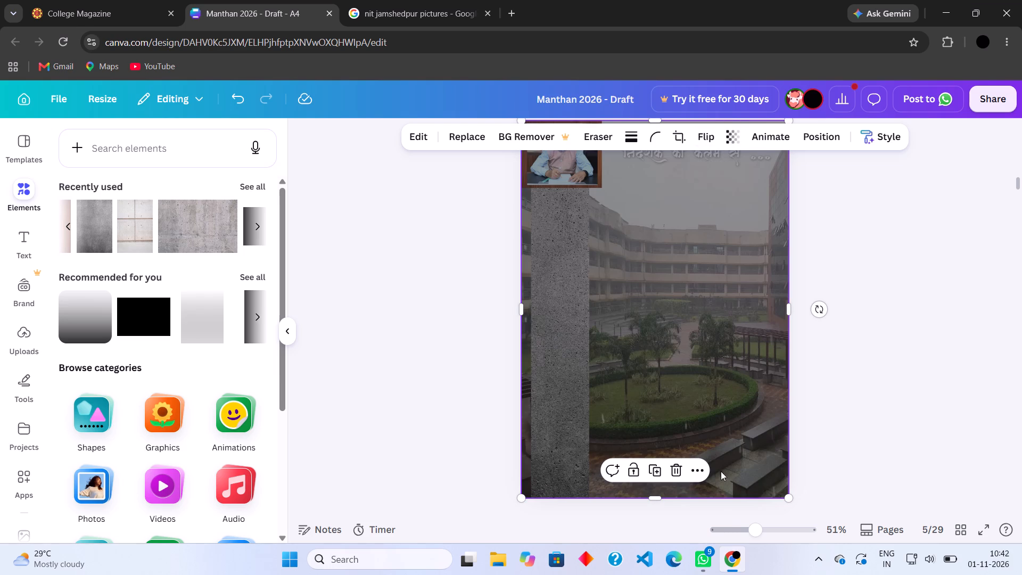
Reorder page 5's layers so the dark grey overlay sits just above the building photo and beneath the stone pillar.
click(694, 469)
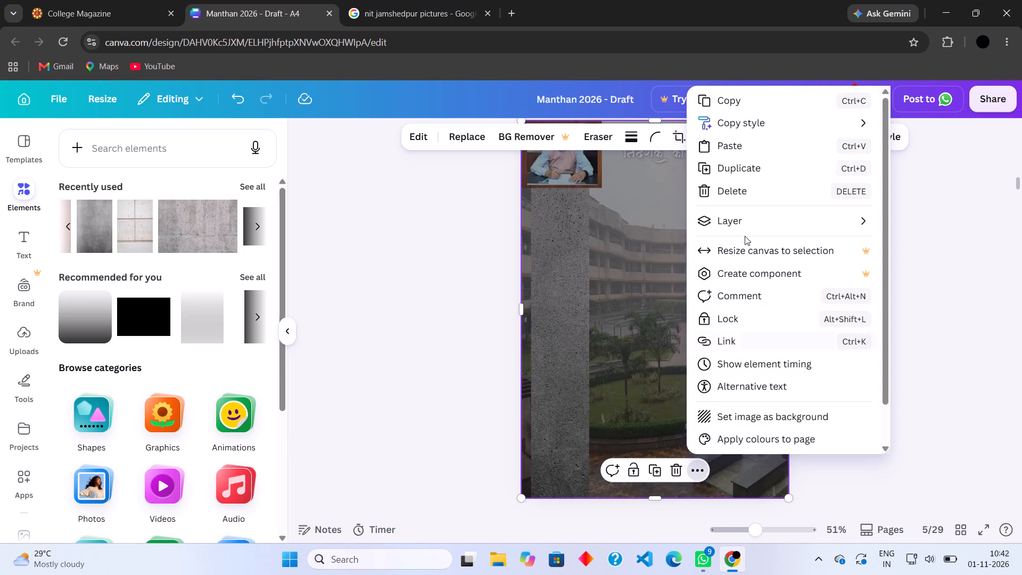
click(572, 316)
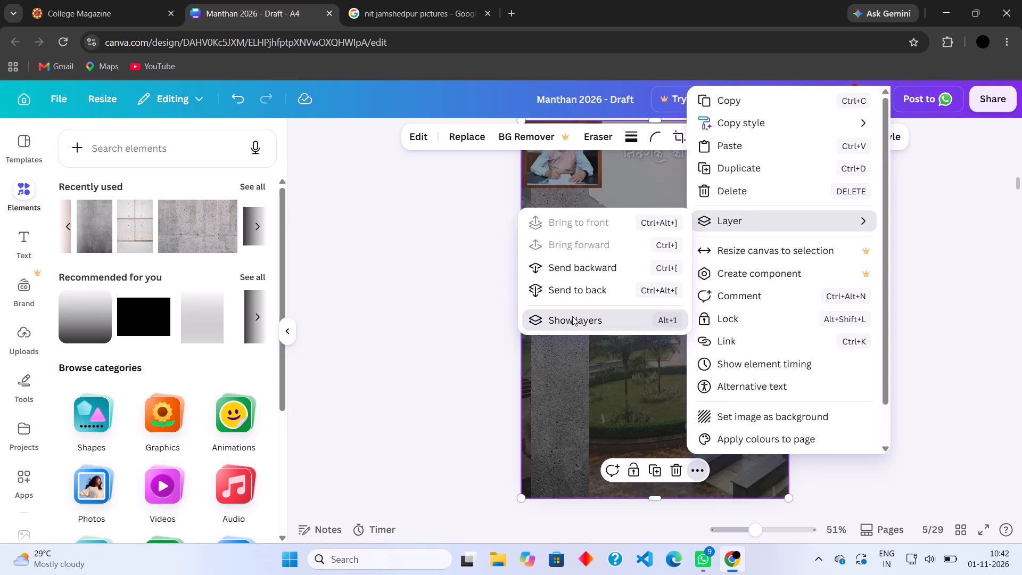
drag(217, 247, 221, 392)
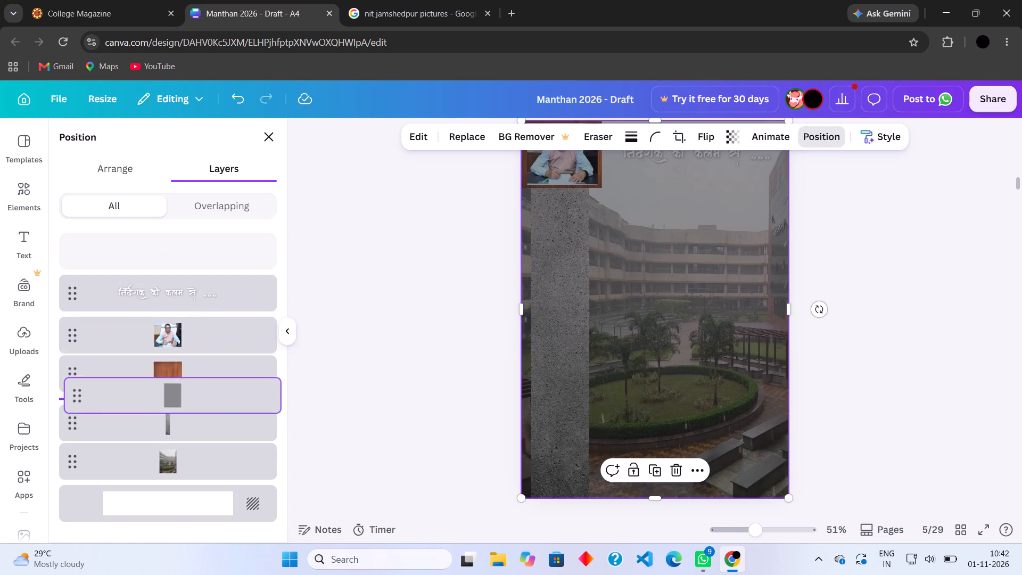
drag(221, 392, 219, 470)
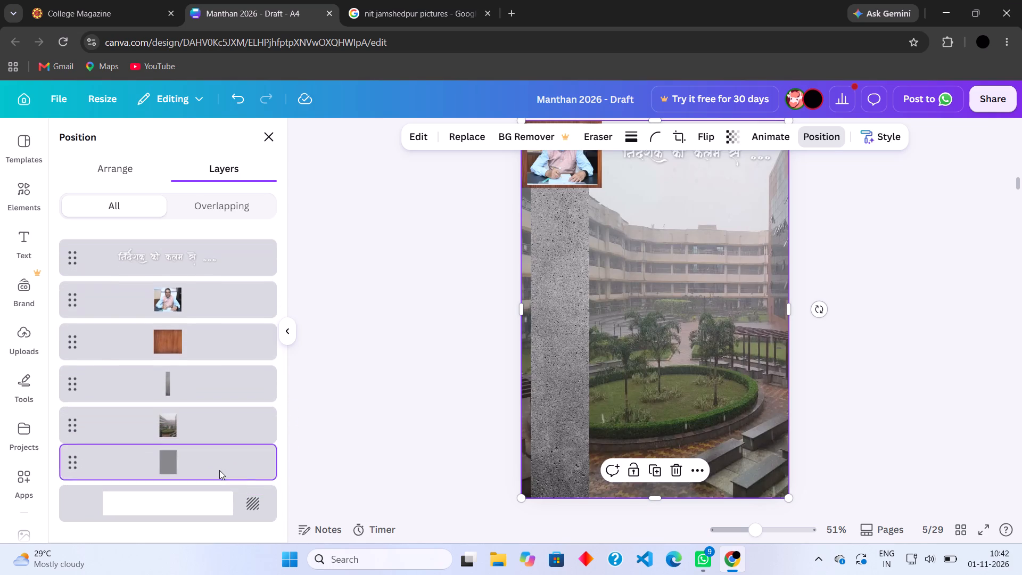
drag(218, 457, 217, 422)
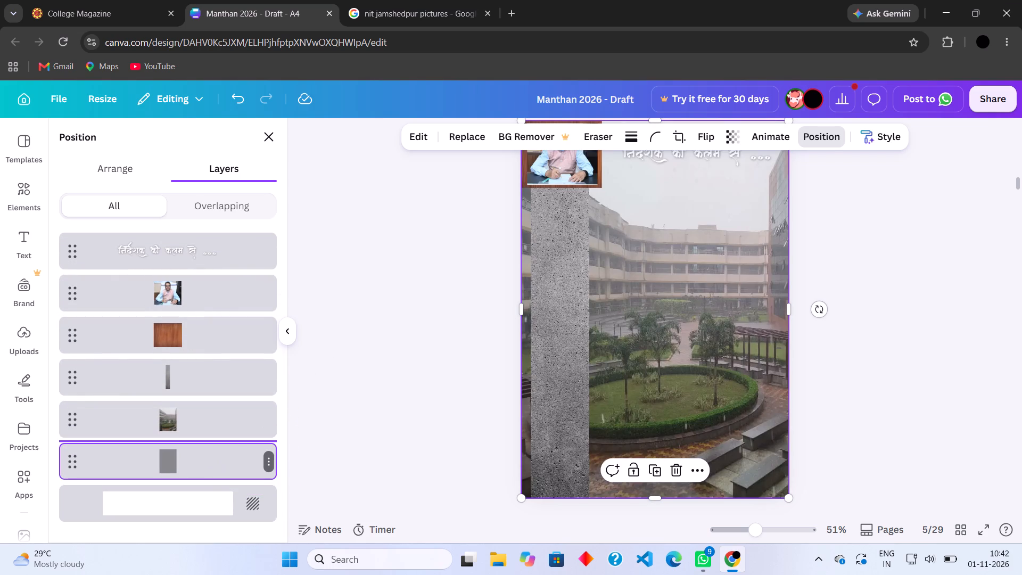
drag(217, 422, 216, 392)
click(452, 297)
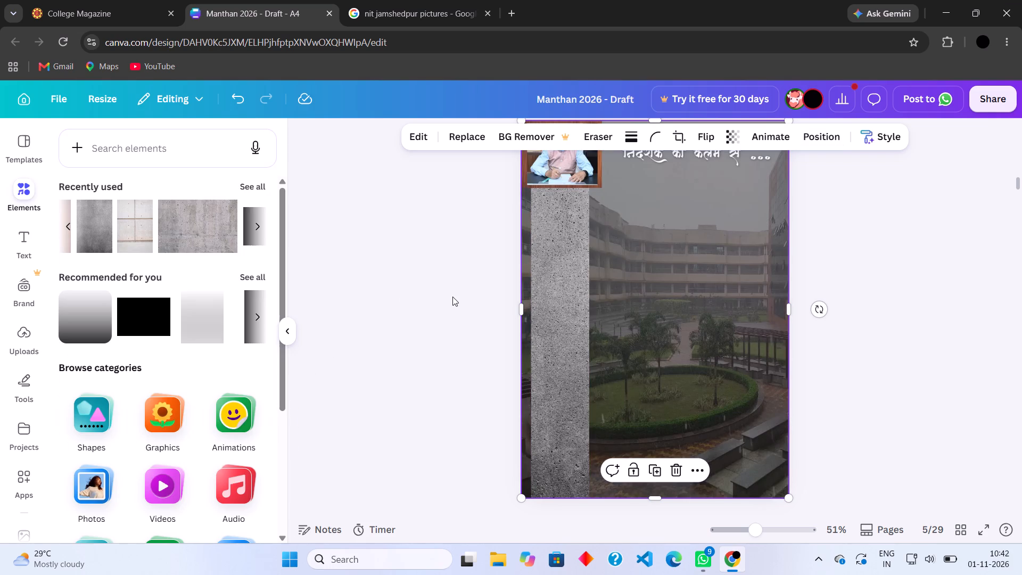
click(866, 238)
Delete page 4, the brown-tinted version of the director's message page with the stone pillar.
scroll(866, 238, up, 2)
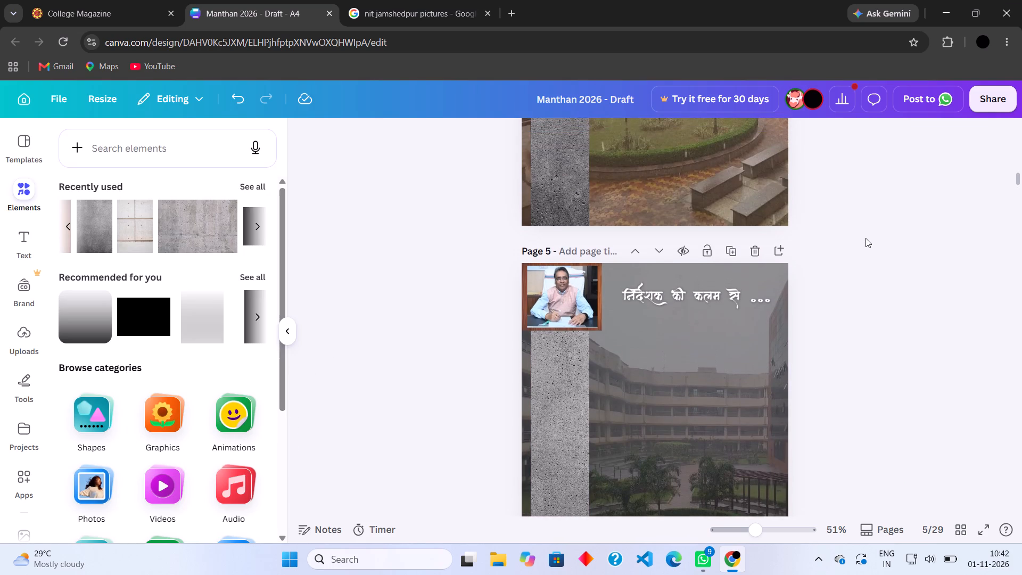
scroll(866, 238, up, 1)
scroll(866, 238, down, 1)
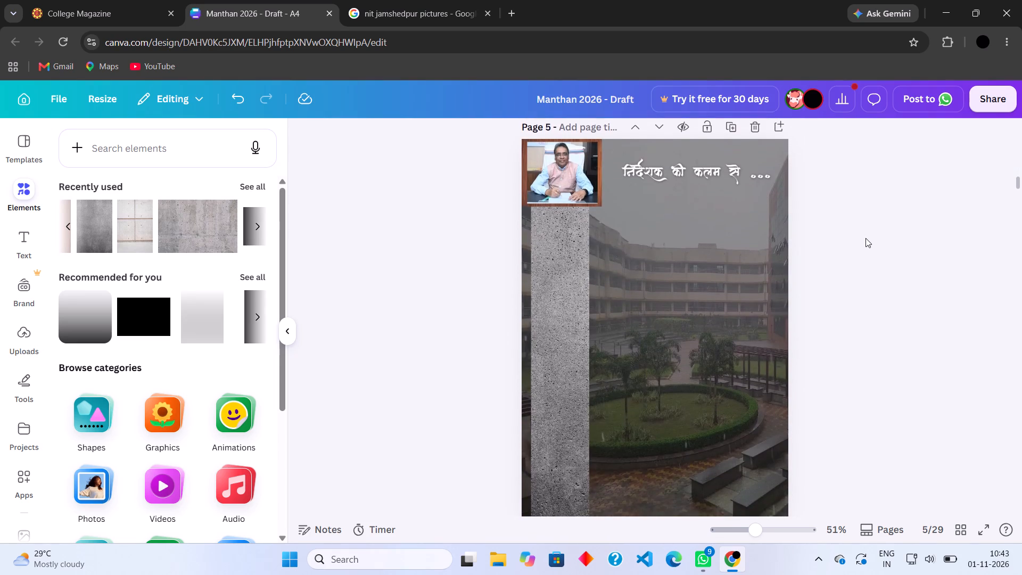
scroll(866, 238, down, 1)
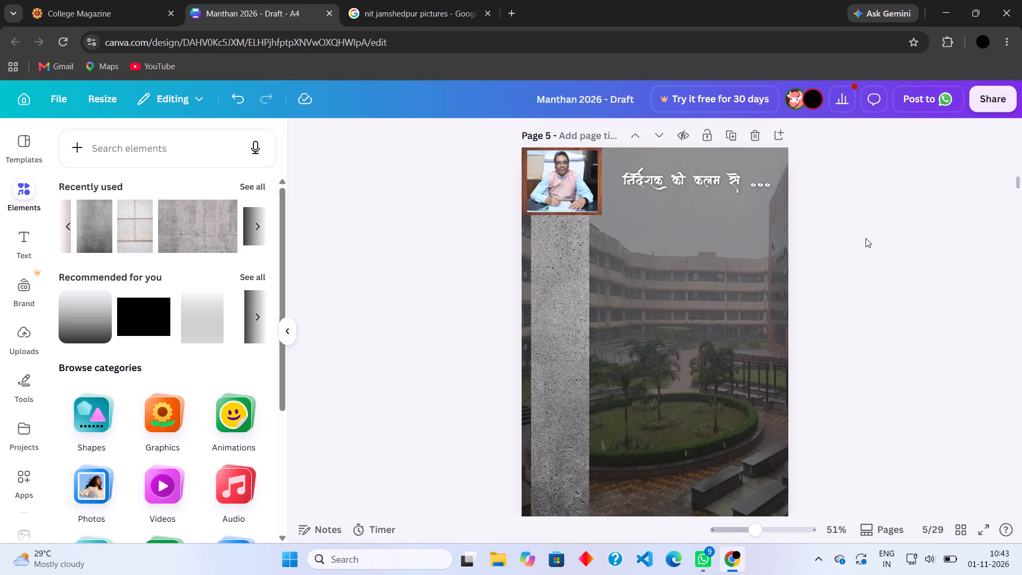
scroll(873, 218, up, 5)
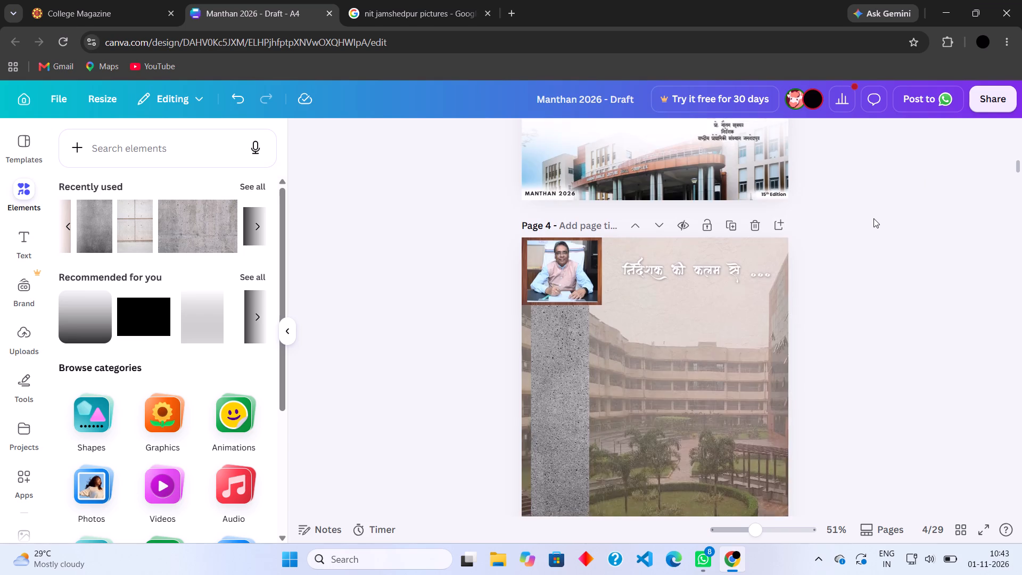
scroll(873, 218, up, 2)
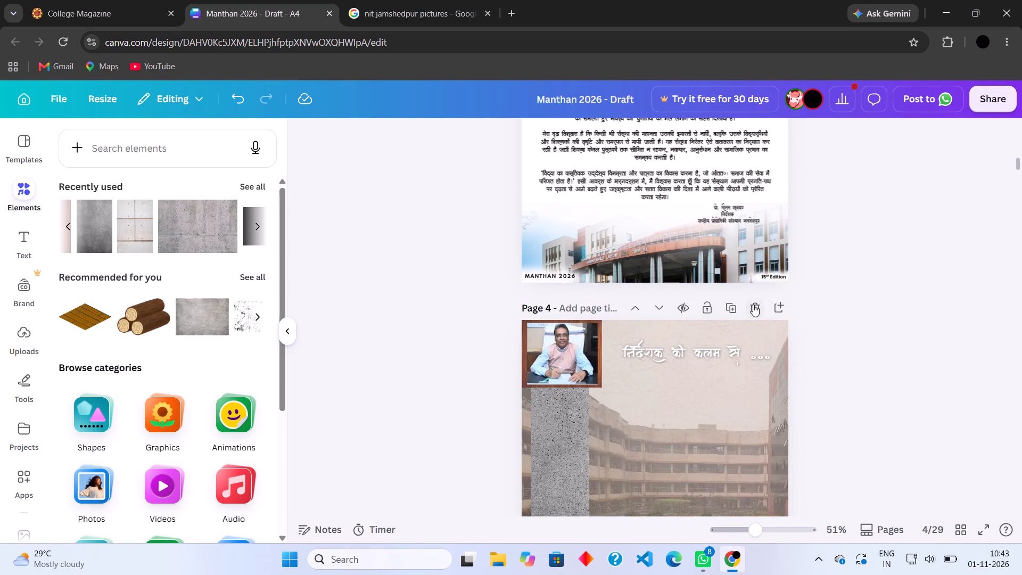
click(756, 302)
click(863, 278)
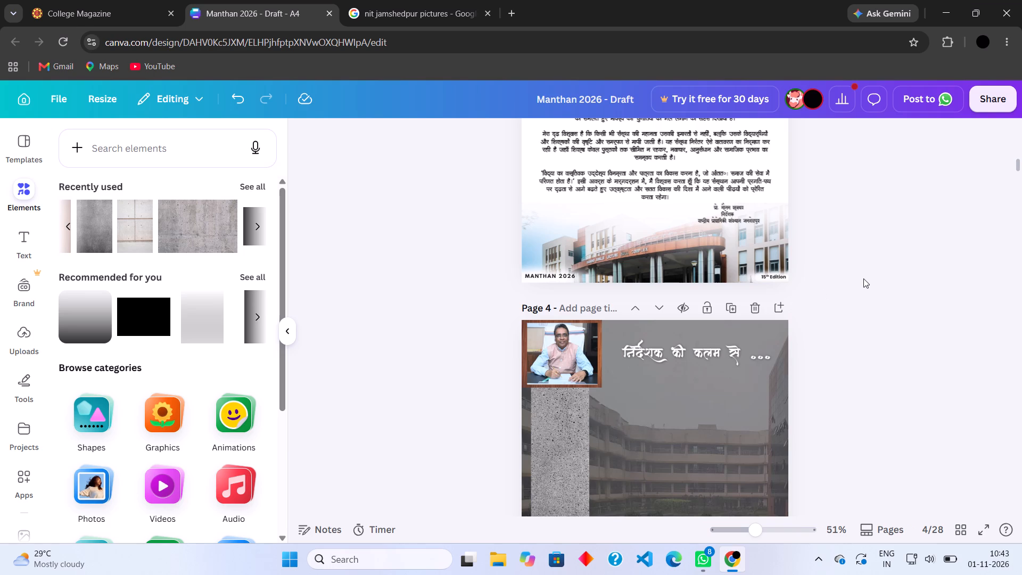
Delete the remaining dark-tinted director's message page with the stone pillar, now page 4.
scroll(863, 278, down, 3)
scroll(863, 278, up, 1)
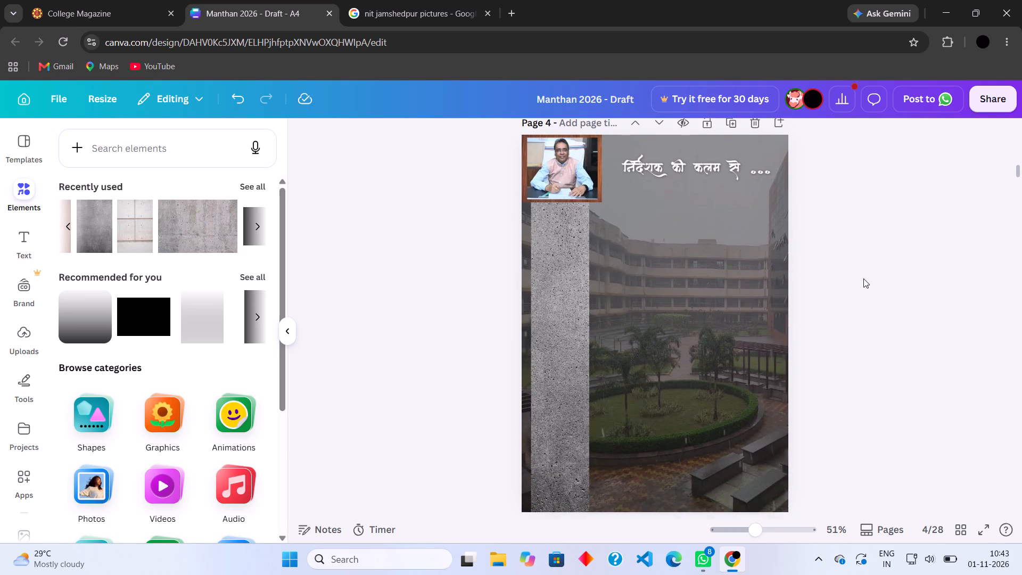
scroll(863, 278, up, 4)
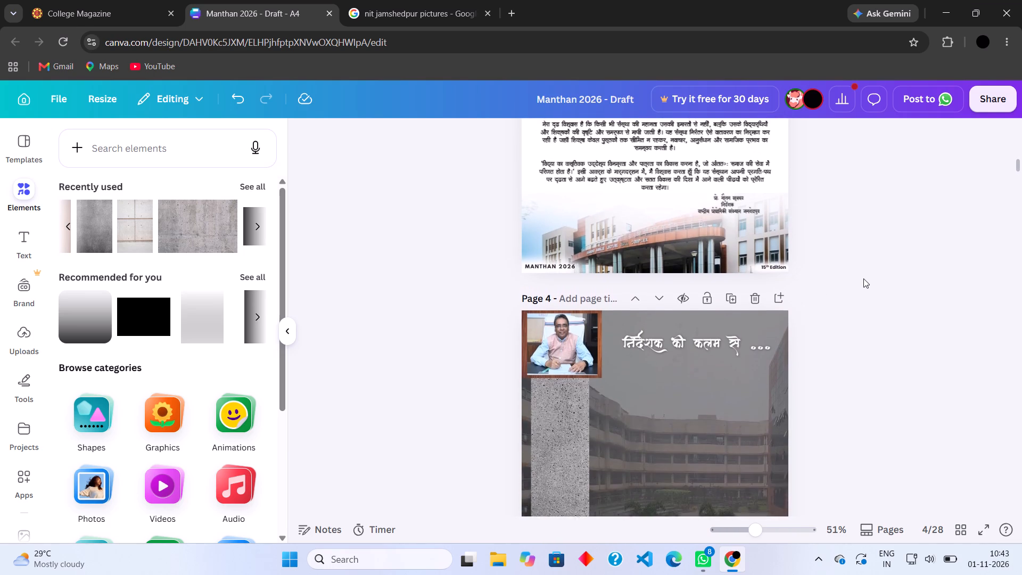
scroll(863, 278, up, 1)
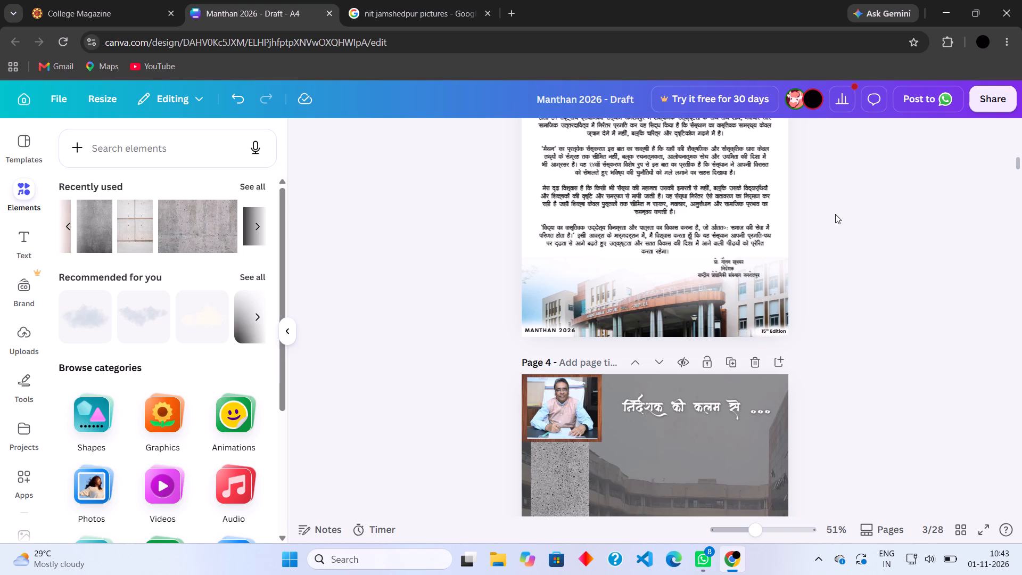
scroll(716, 447, down, 1)
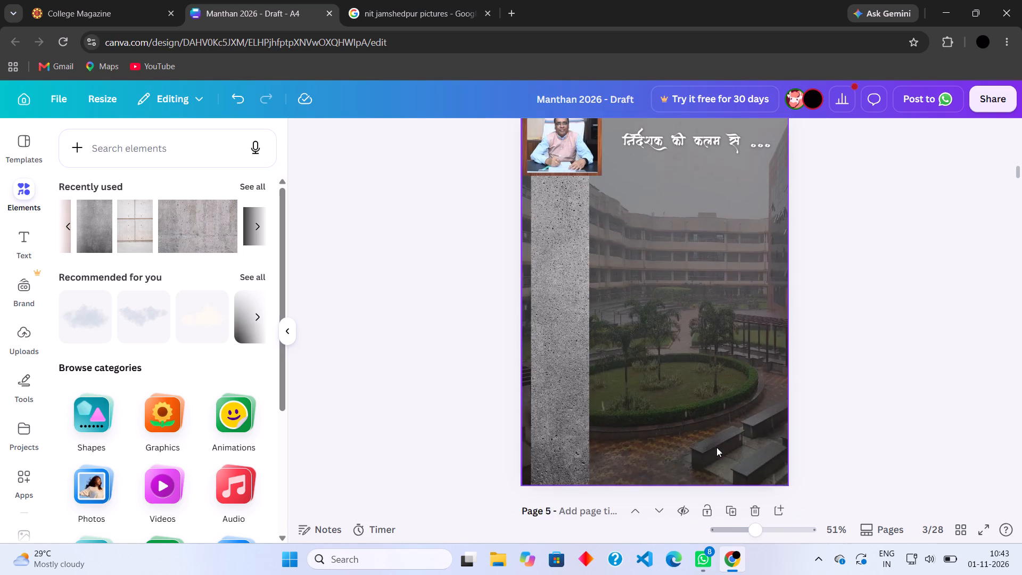
scroll(716, 447, down, 1)
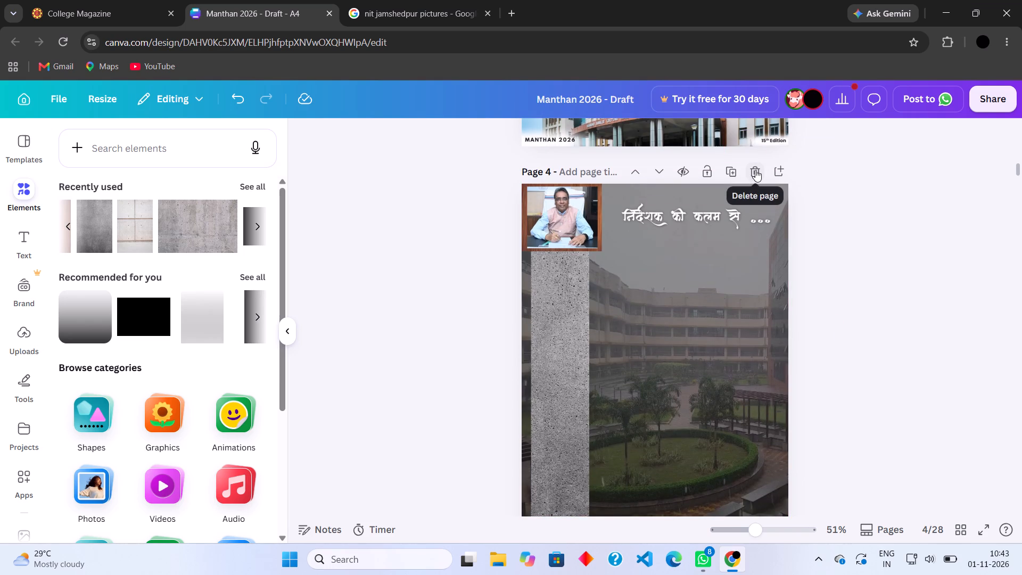
click(755, 170)
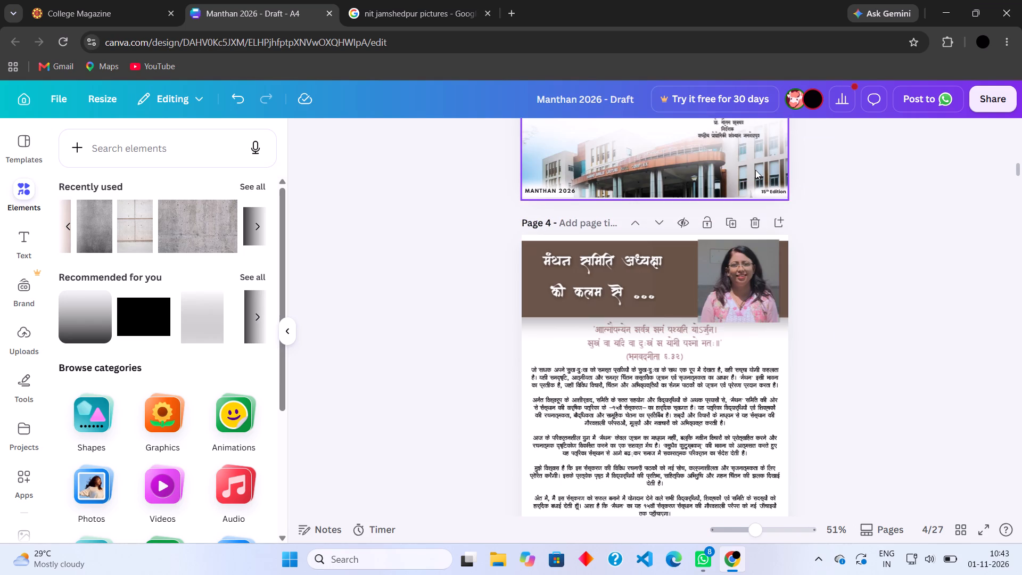
click(914, 198)
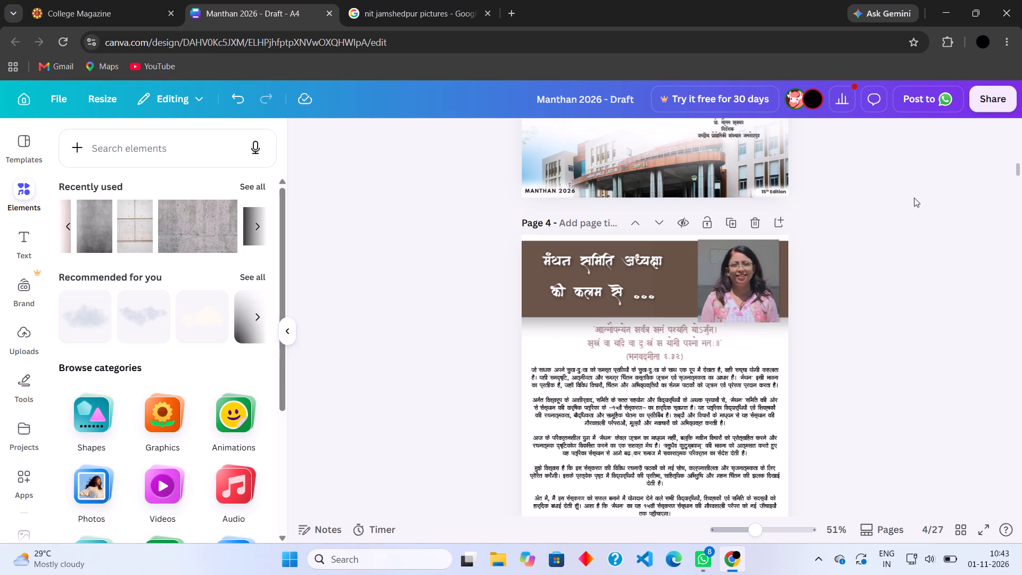
Examine the draft's other pages, from the message and contents pages through the fest pages to the sports team pages.
scroll(914, 198, down, 7)
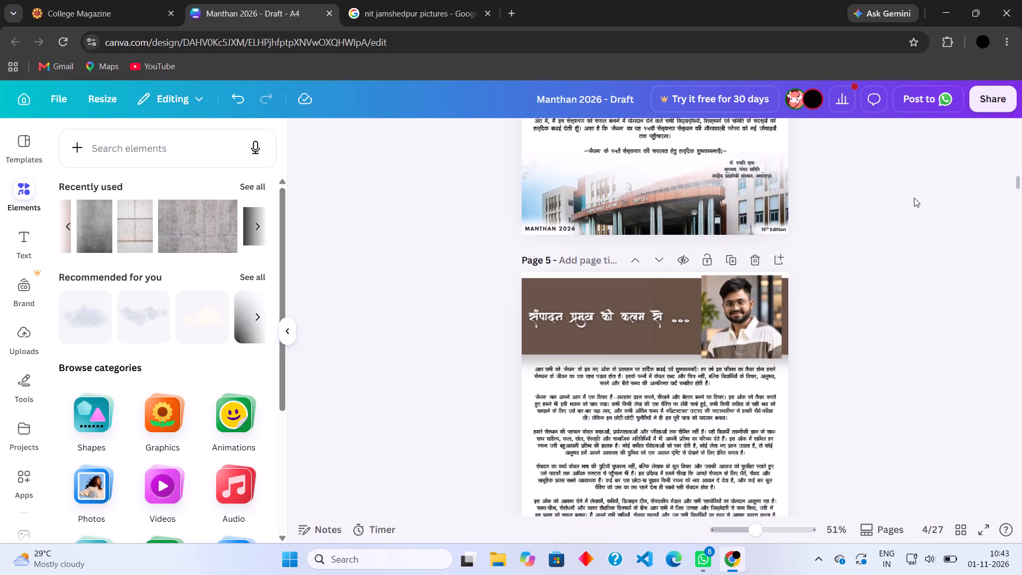
scroll(914, 198, down, 9)
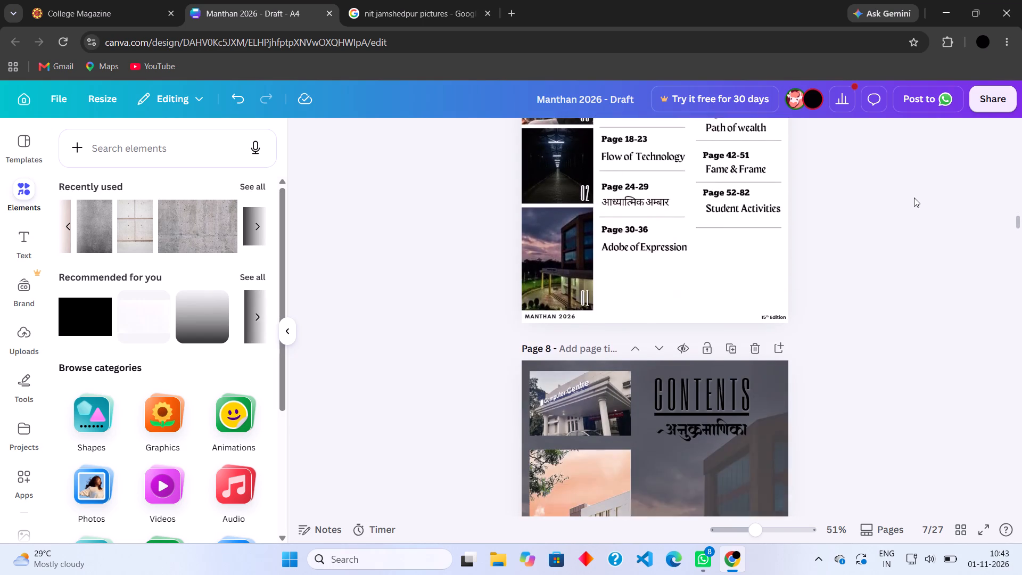
scroll(914, 198, down, 2)
scroll(914, 198, up, 1)
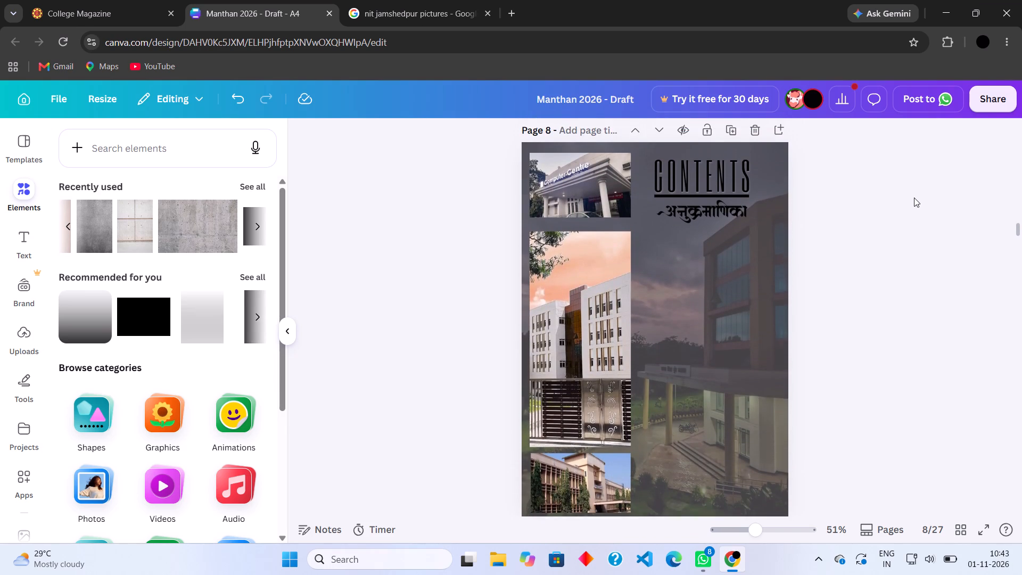
scroll(914, 198, up, 1)
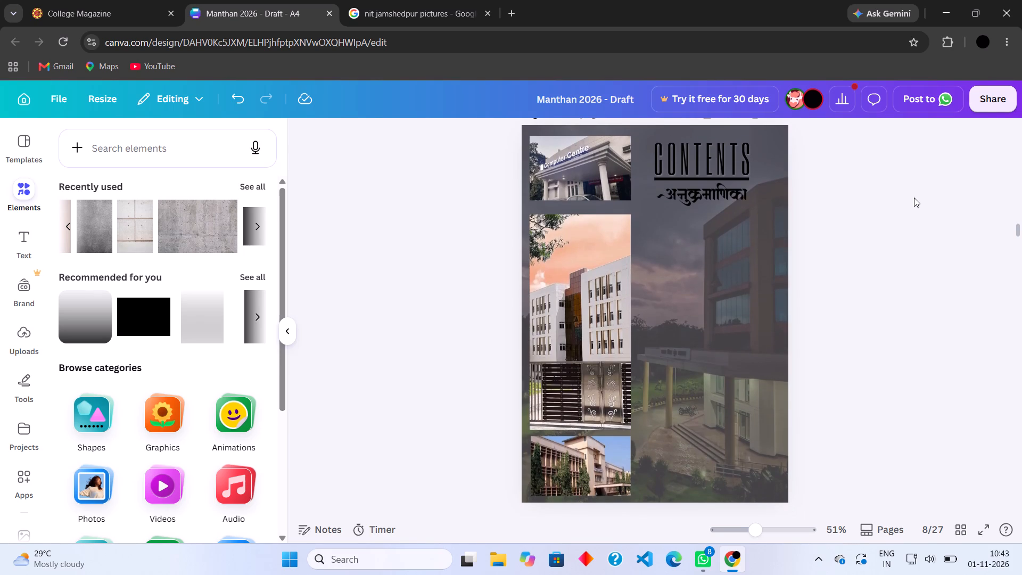
scroll(914, 198, down, 11)
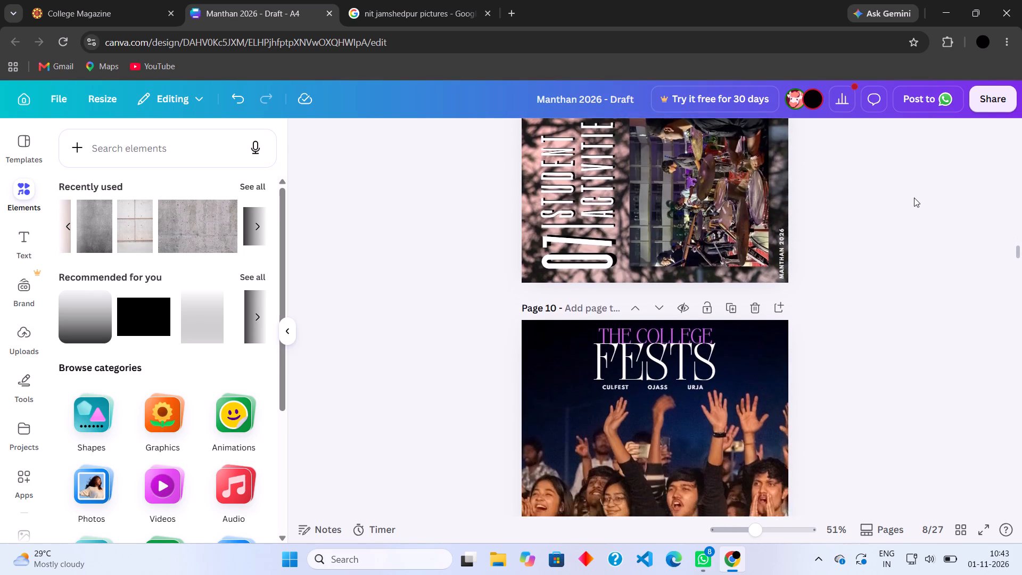
scroll(914, 198, down, 7)
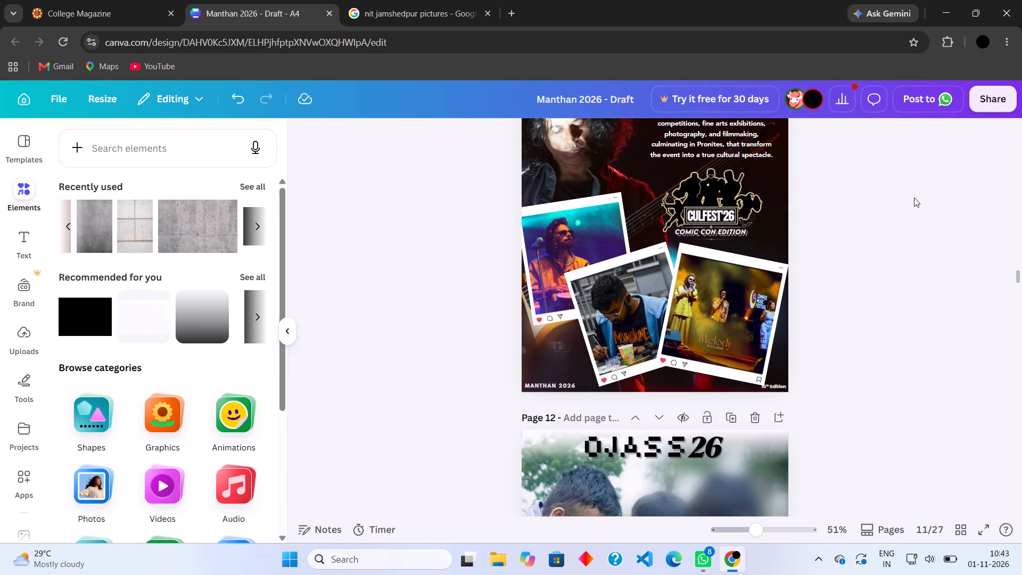
scroll(914, 198, down, 5)
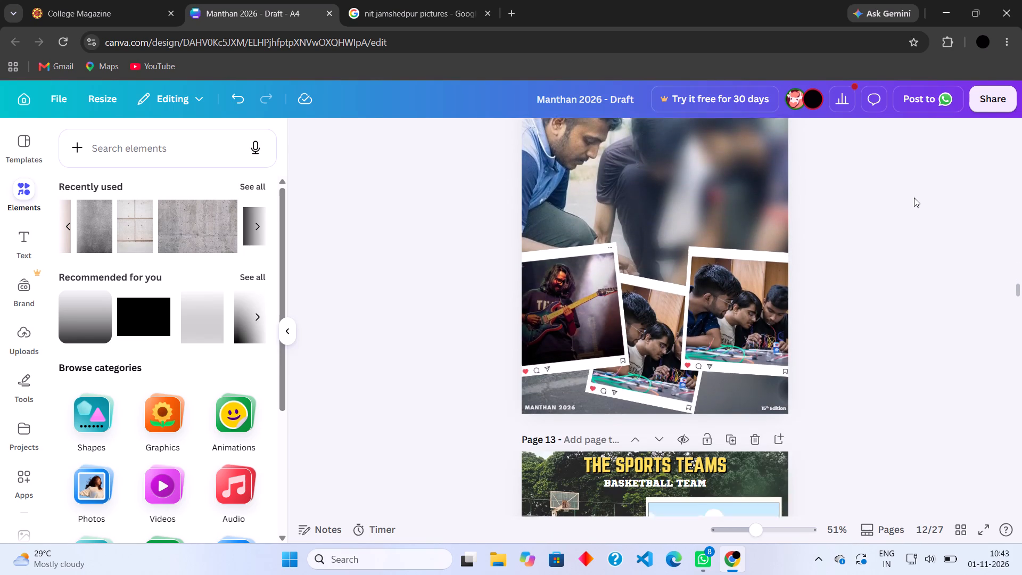
scroll(914, 198, down, 5)
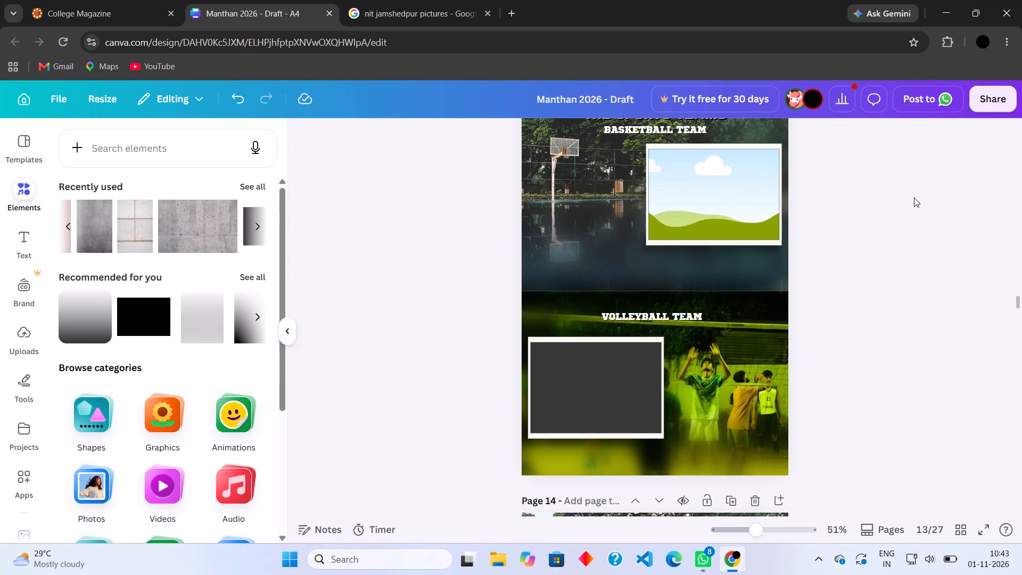
scroll(914, 198, down, 6)
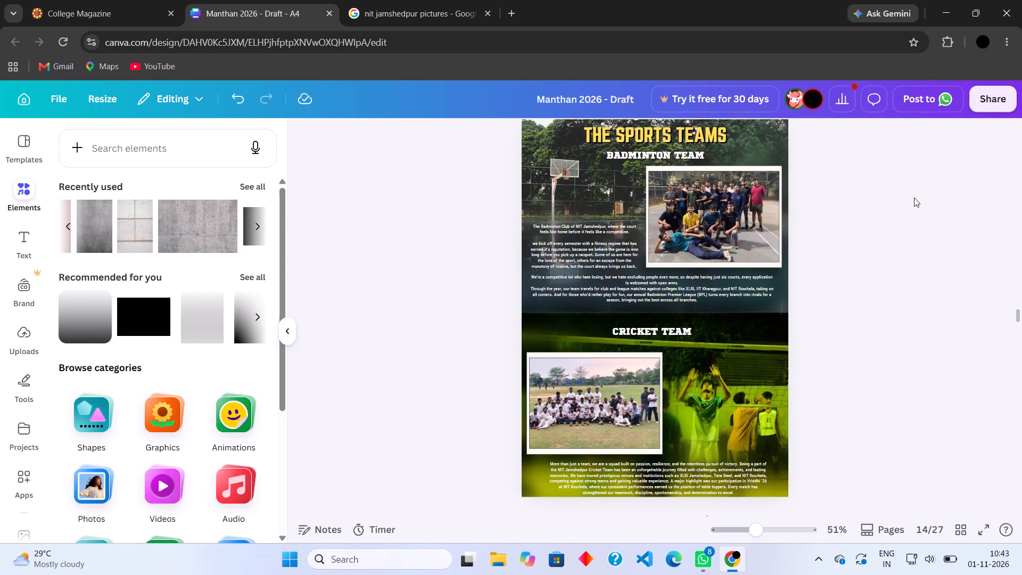
Examine the draft's Hindi story on page 15 and the NIT Jamshedpur picture search results.
scroll(914, 198, down, 7)
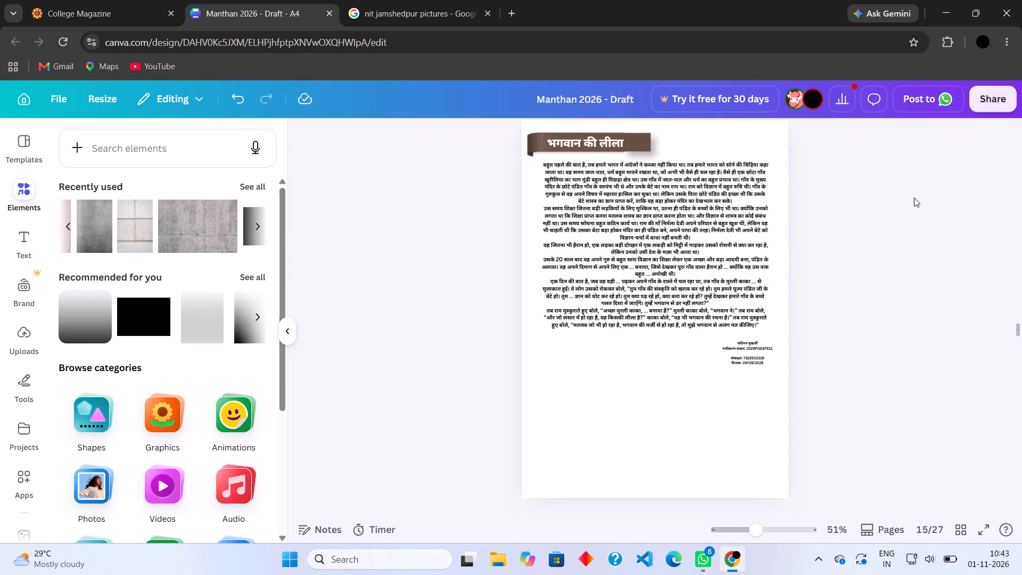
scroll(914, 198, down, 1)
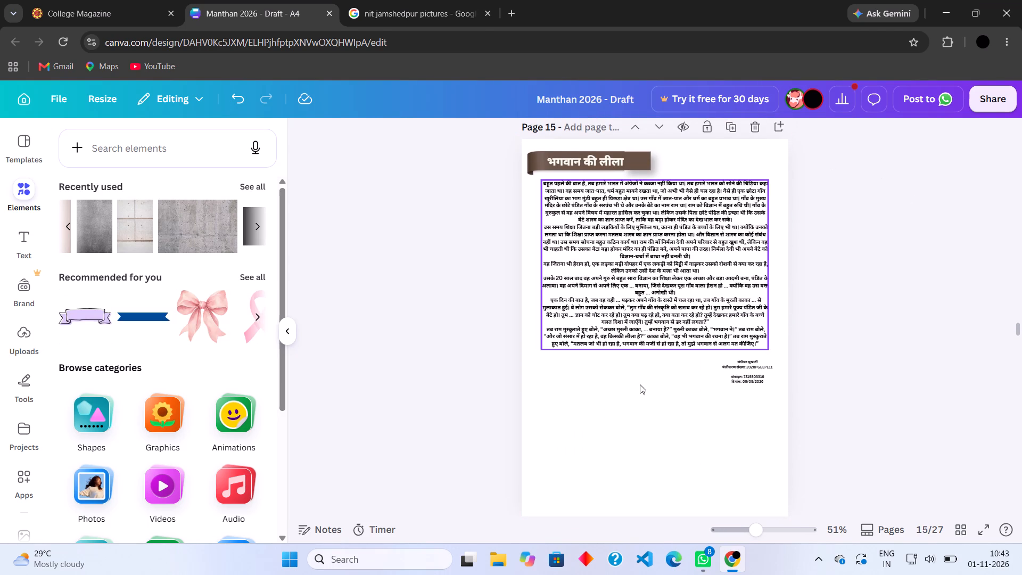
click(423, 25)
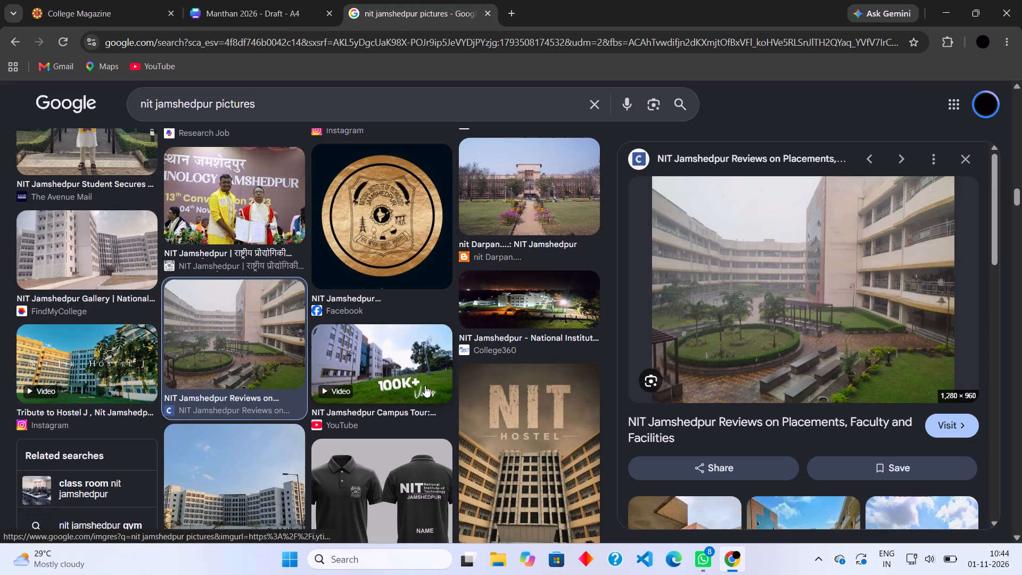
scroll(425, 385, down, 2)
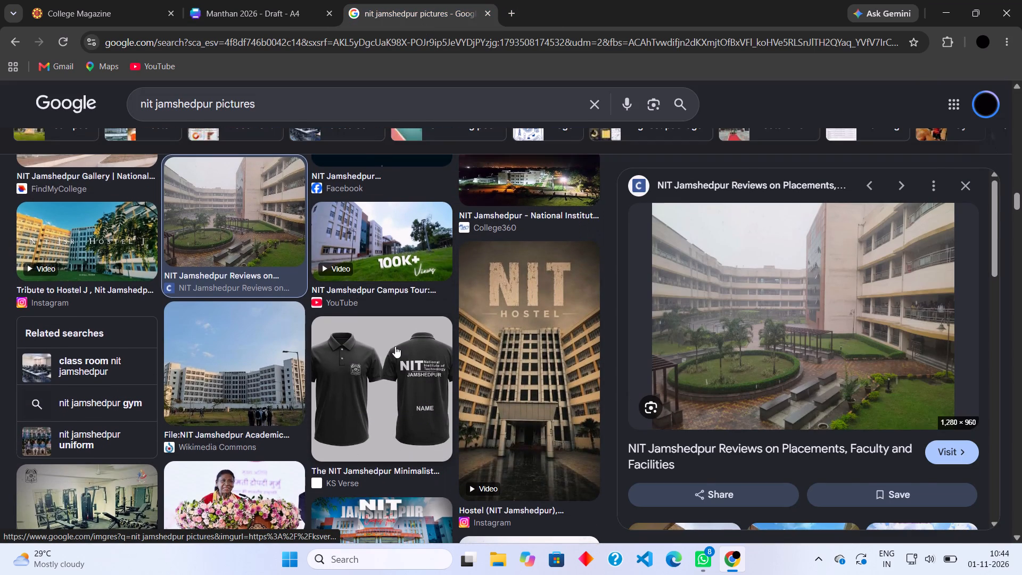
Move the College Magazine browser tab between the Manthan 2026 draft and the picture search tabs.
drag(48, 0, 538, 437)
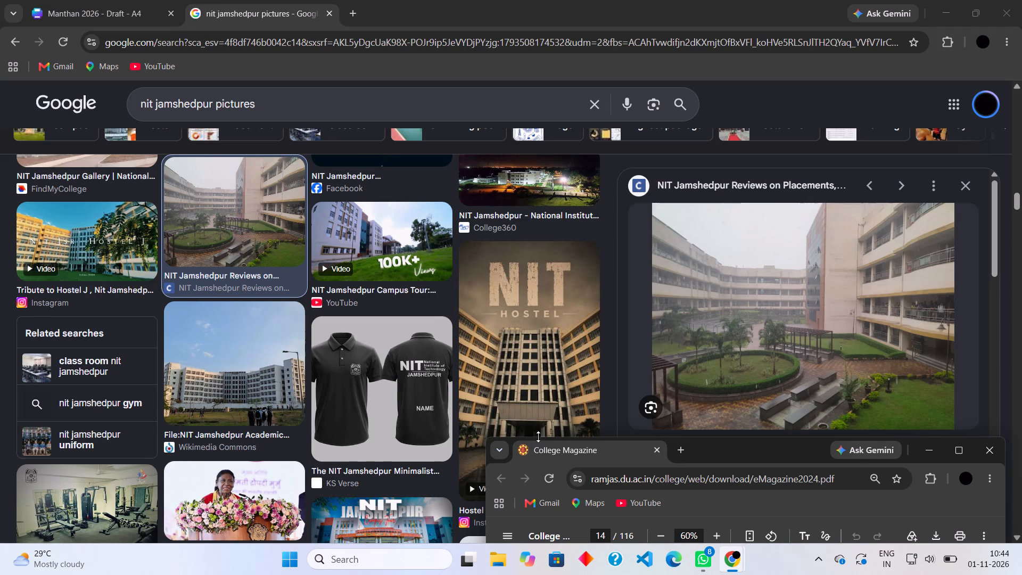
drag(591, 451, 339, 22)
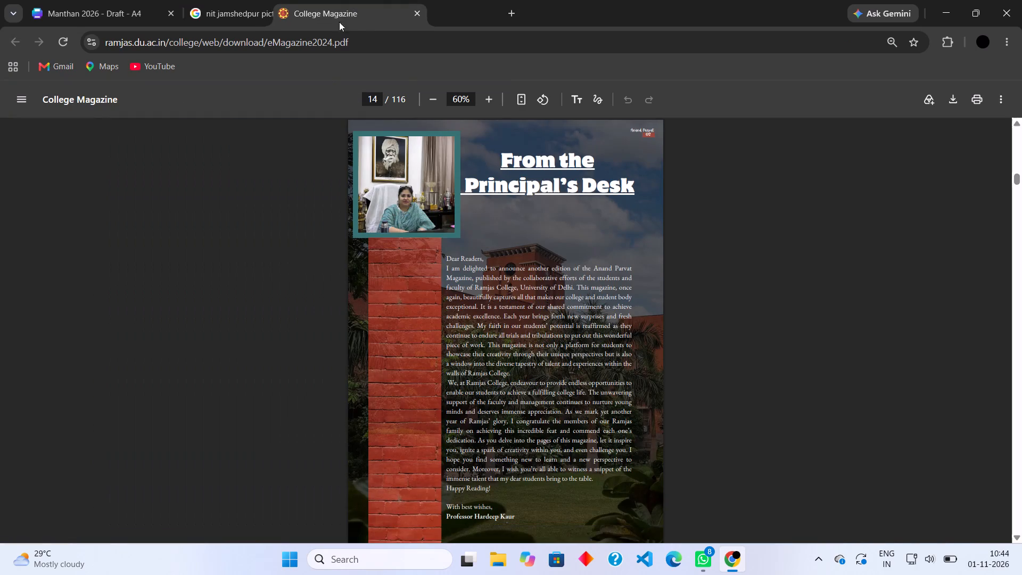
drag(339, 22, 336, 29)
Examine the reference magazine's pages from the principal's message through the college legacy, Alumnus Speaks and staff council committee pages.
scroll(547, 344, down, 8)
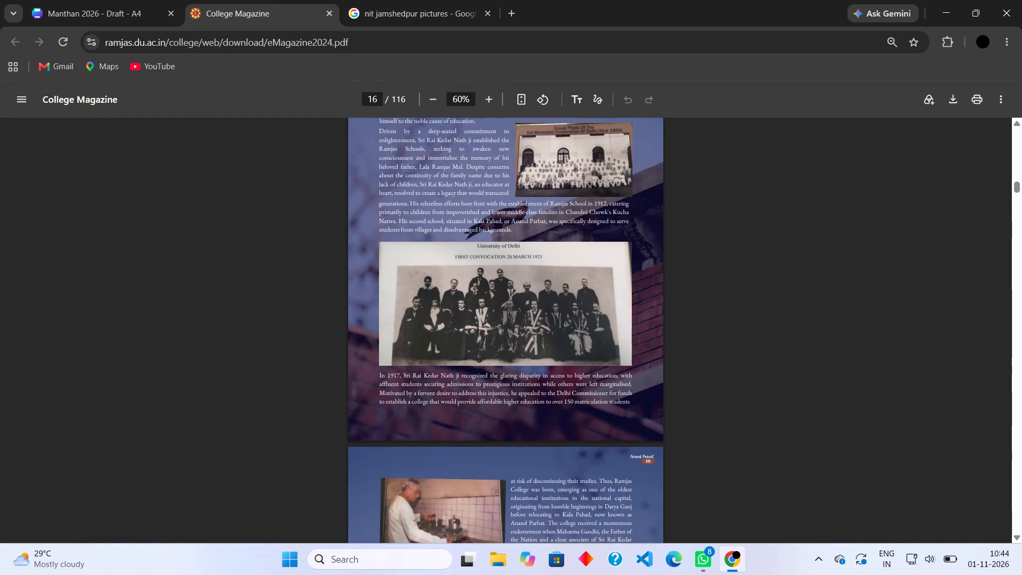
scroll(547, 344, down, 2)
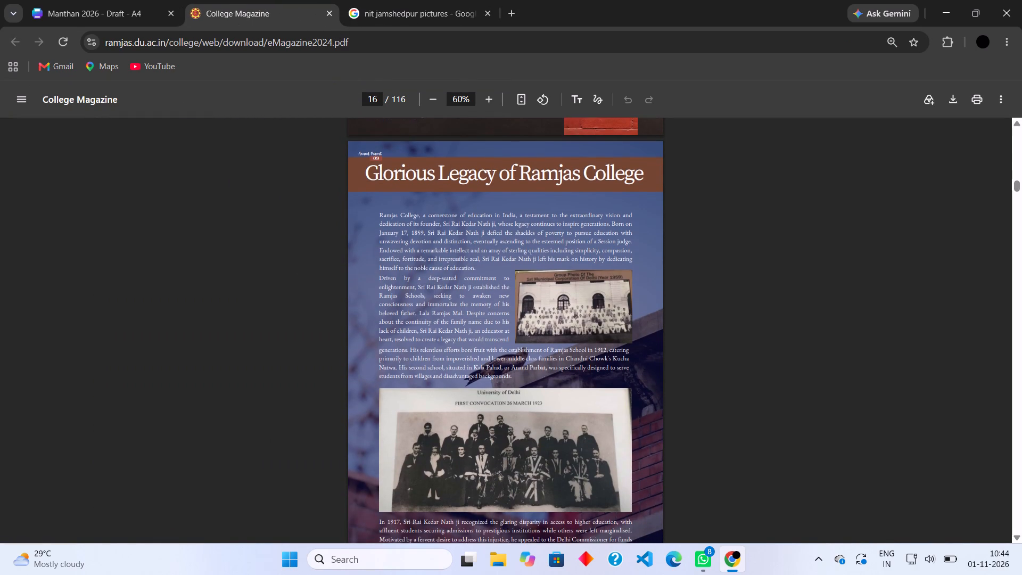
scroll(547, 344, down, 1)
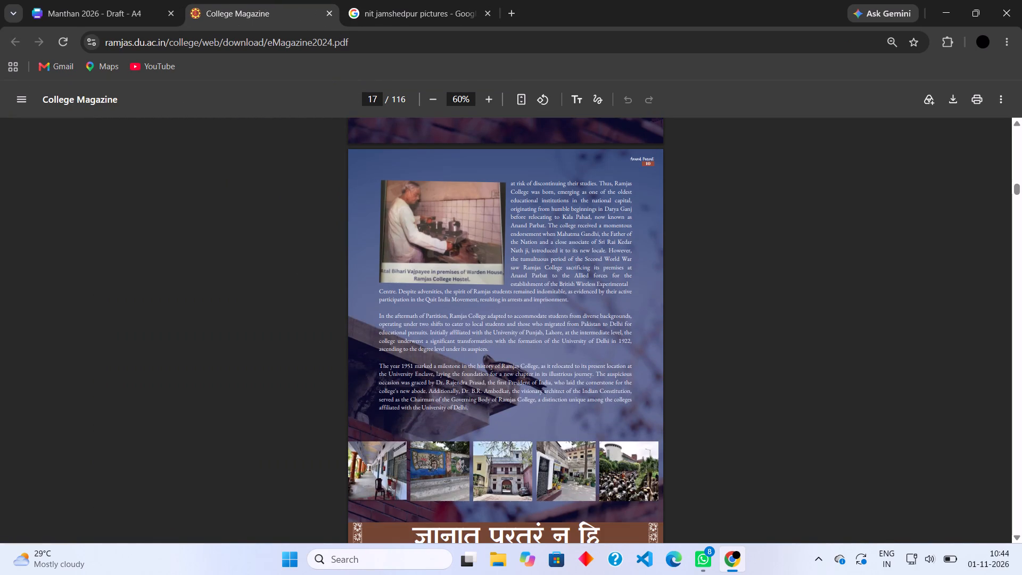
scroll(547, 344, down, 2)
scroll(547, 344, up, 1)
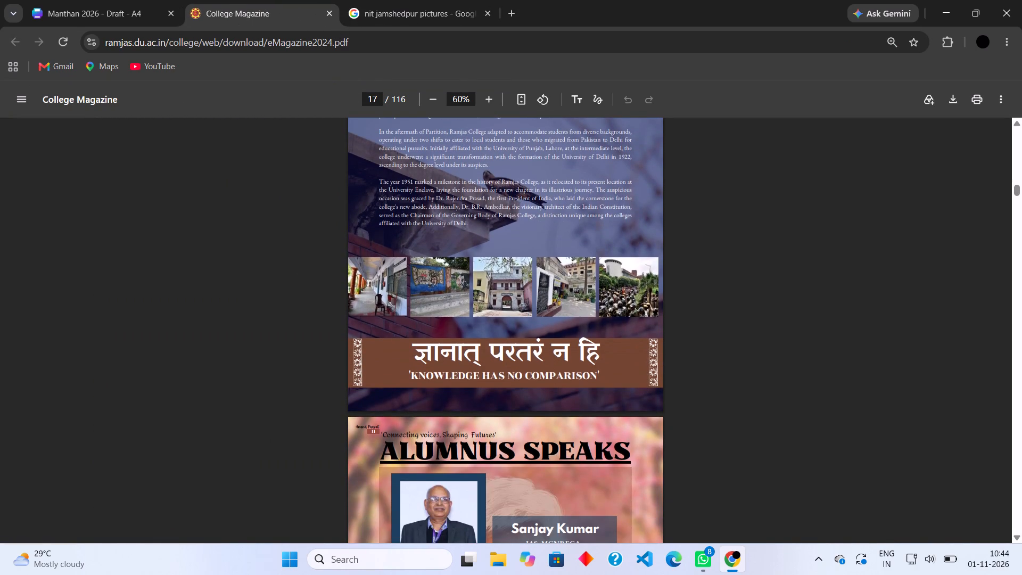
scroll(547, 344, up, 1)
scroll(547, 344, down, 1)
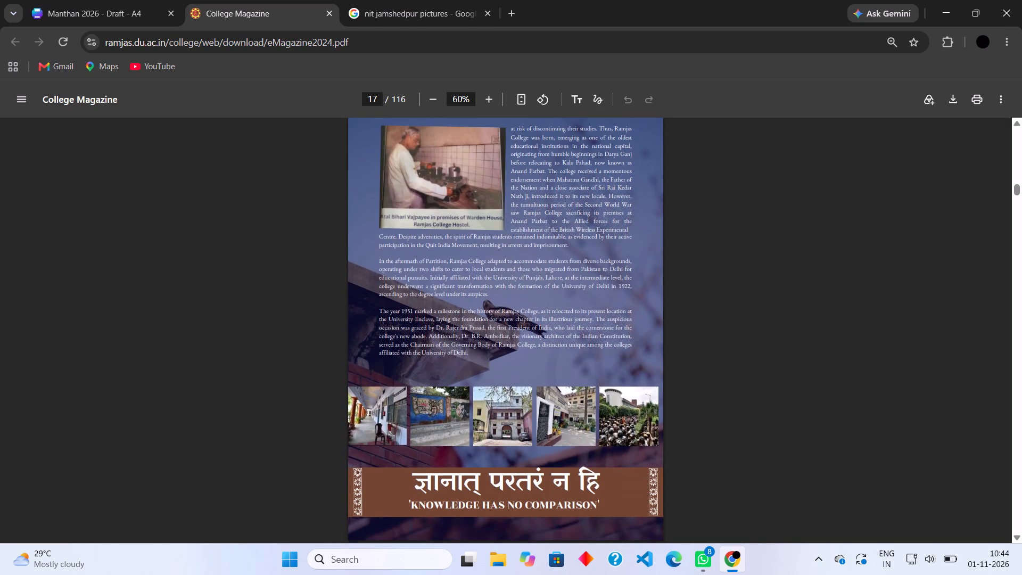
scroll(547, 344, down, 1)
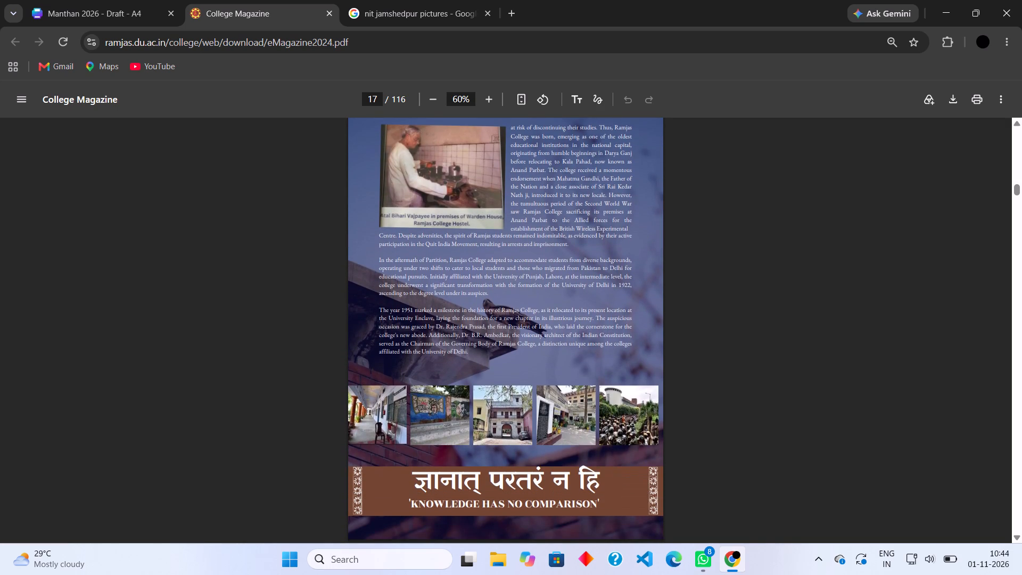
scroll(547, 344, down, 5)
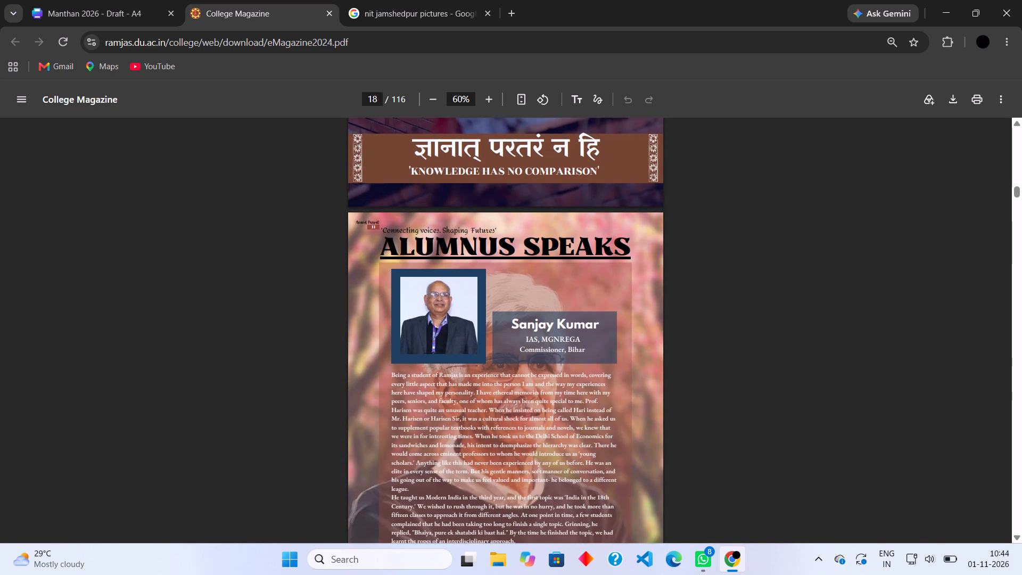
scroll(547, 344, down, 7)
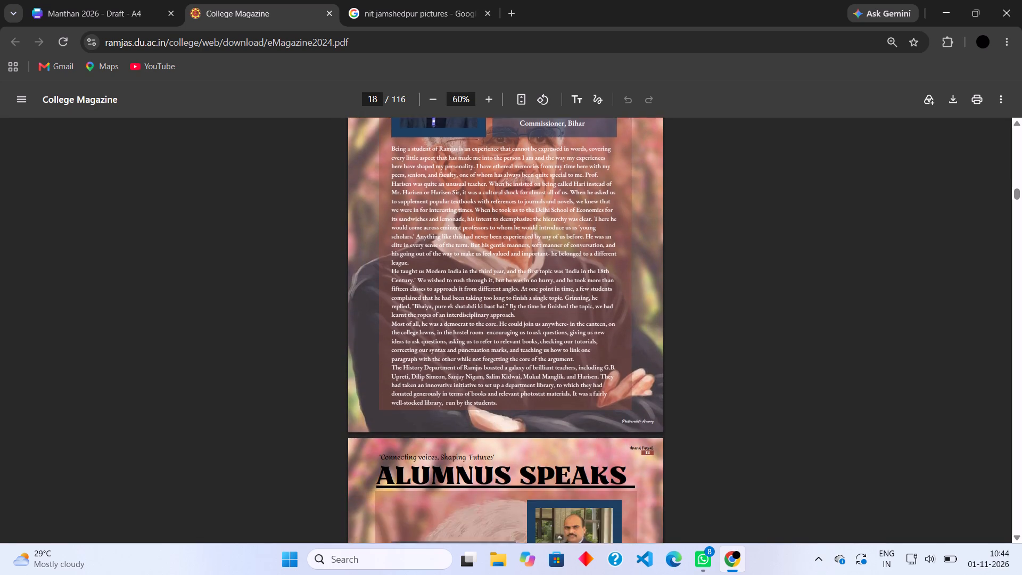
scroll(547, 344, down, 5)
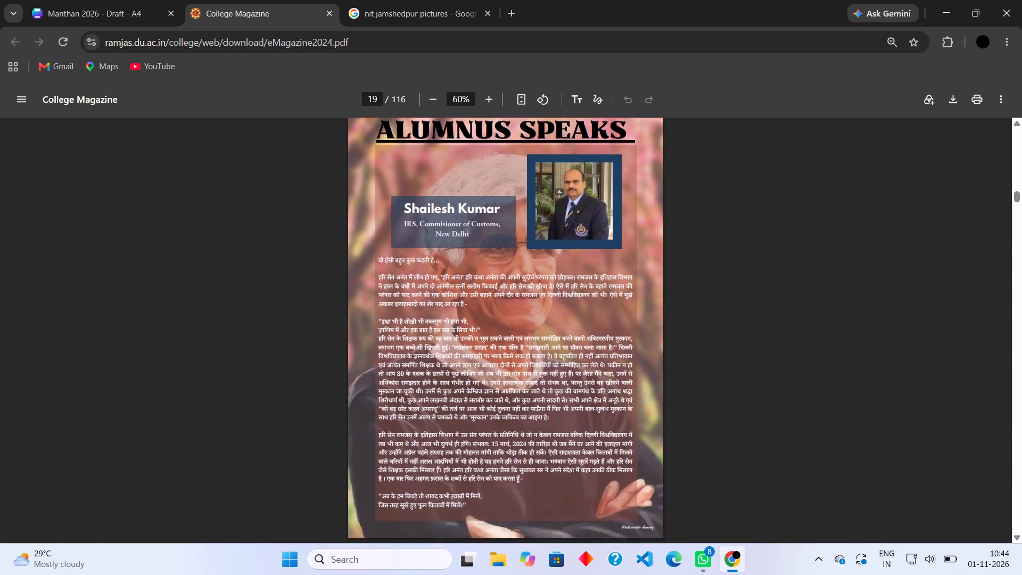
scroll(547, 344, down, 4)
scroll(547, 344, up, 1)
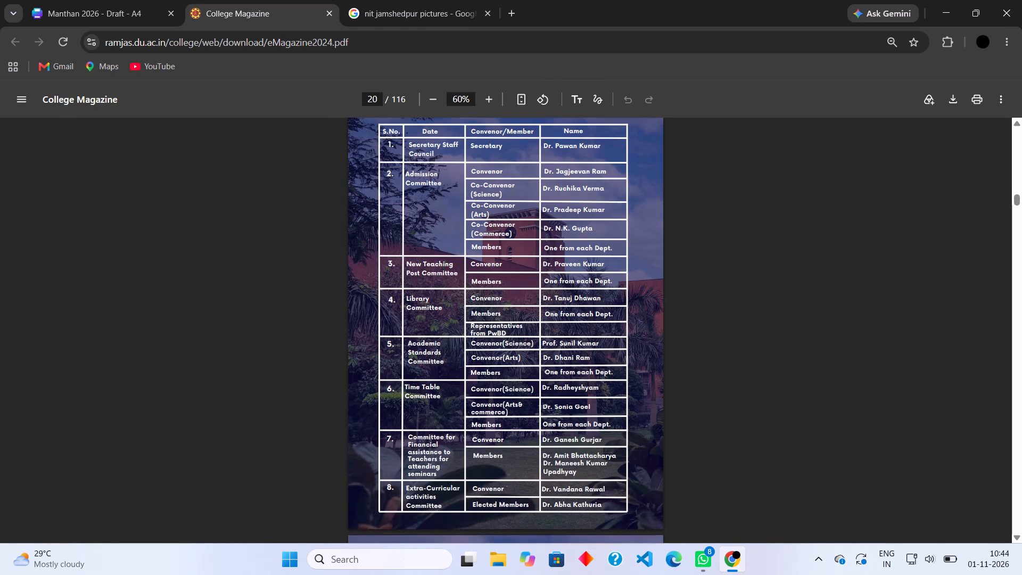
scroll(547, 344, down, 2)
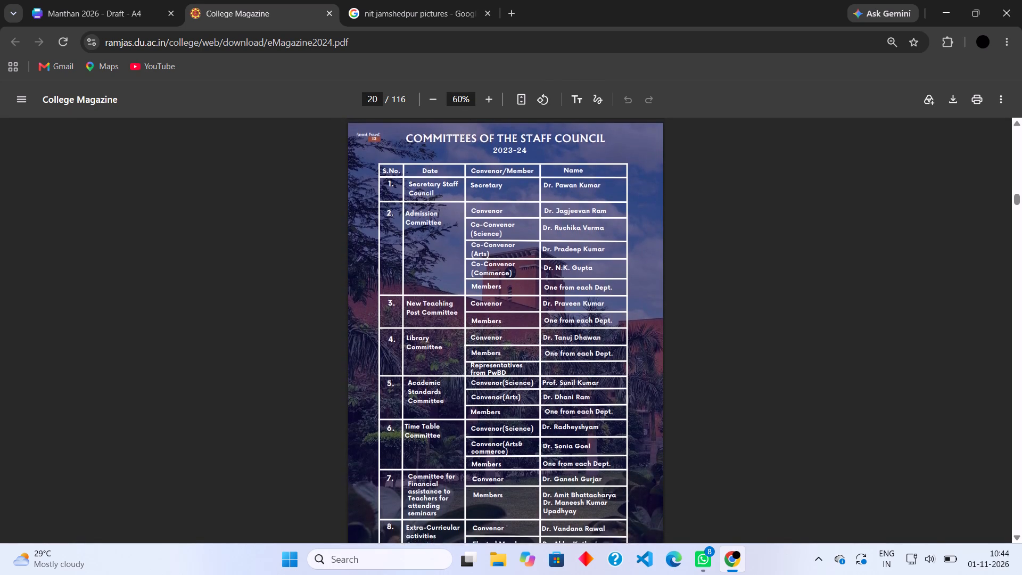
Examine the reference magazine's students' union, sports achievement and Hindi poem pages, up to the departments section.
scroll(547, 344, down, 15)
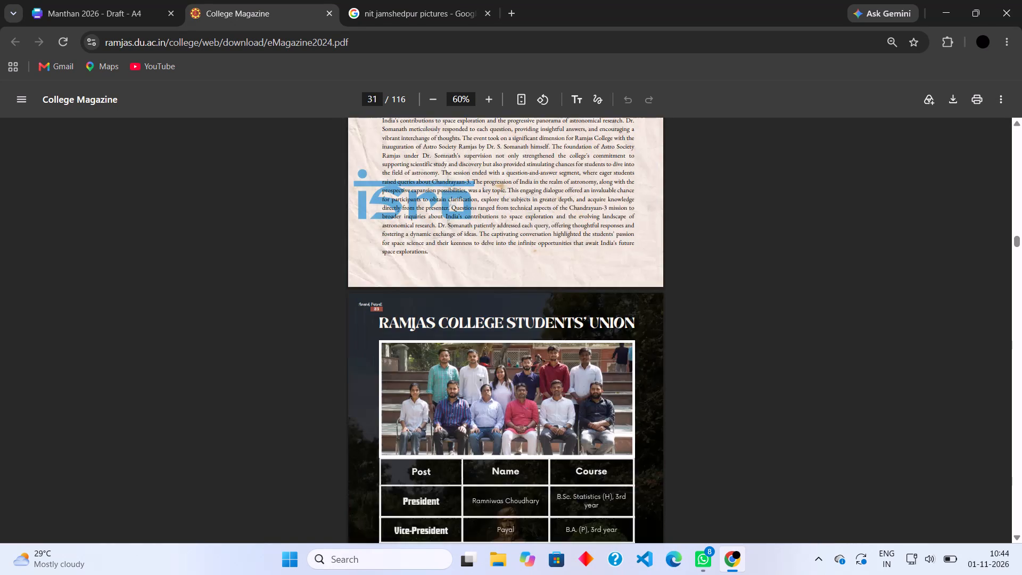
scroll(547, 344, up, 2)
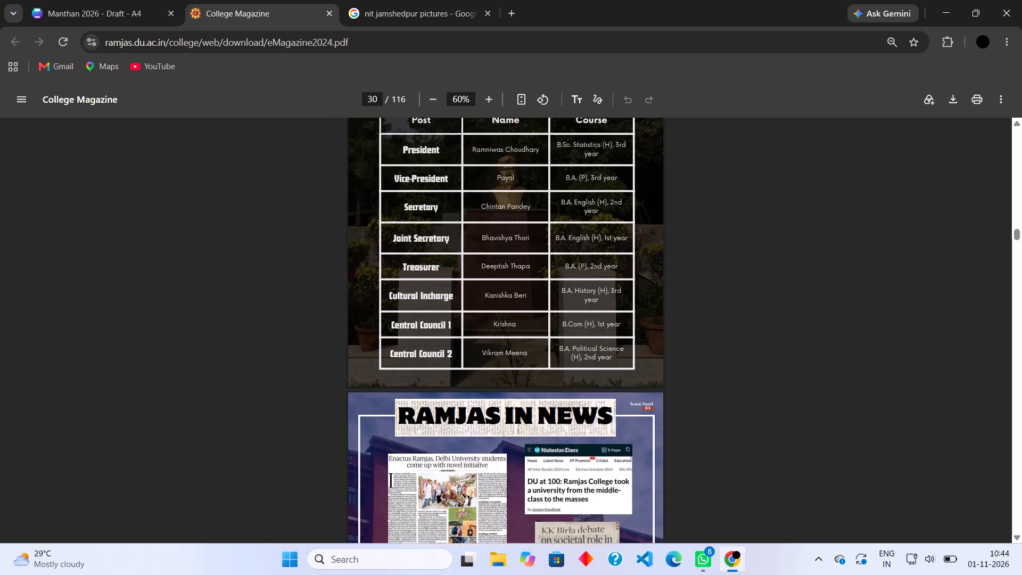
scroll(547, 344, up, 3)
scroll(547, 344, right, 1)
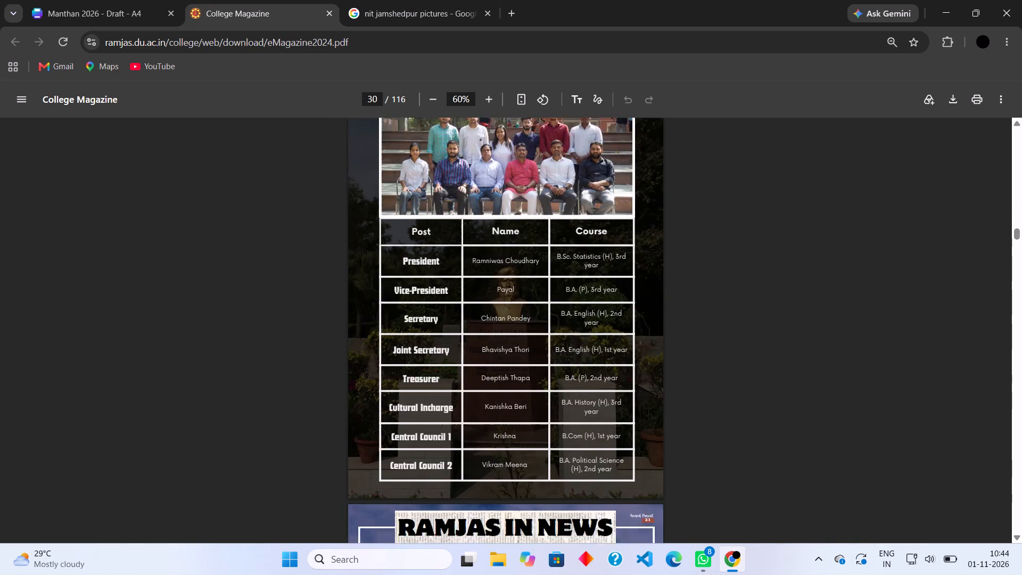
scroll(547, 344, right, 1)
scroll(547, 344, down, 14)
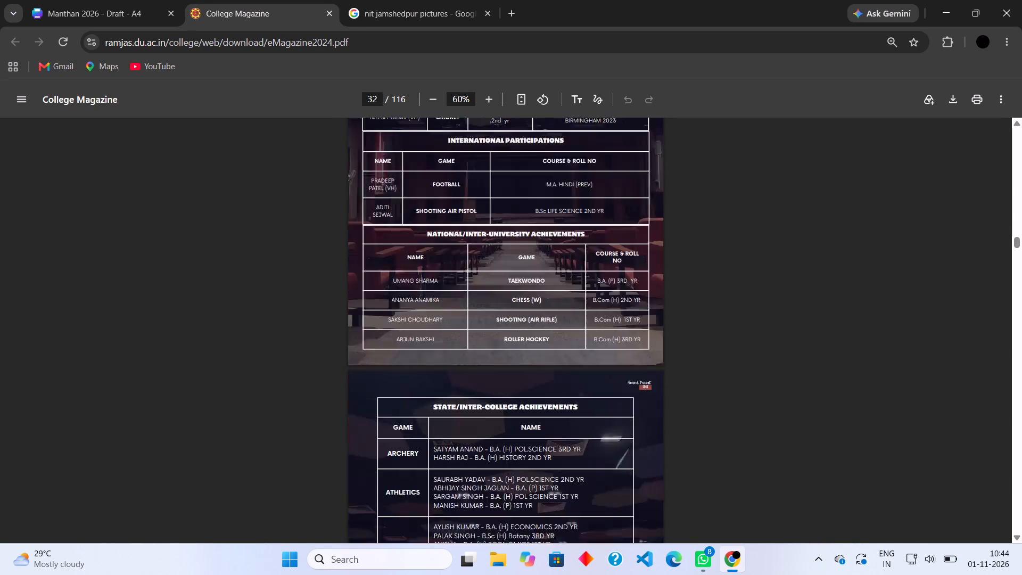
scroll(547, 344, up, 3)
scroll(547, 344, down, 1)
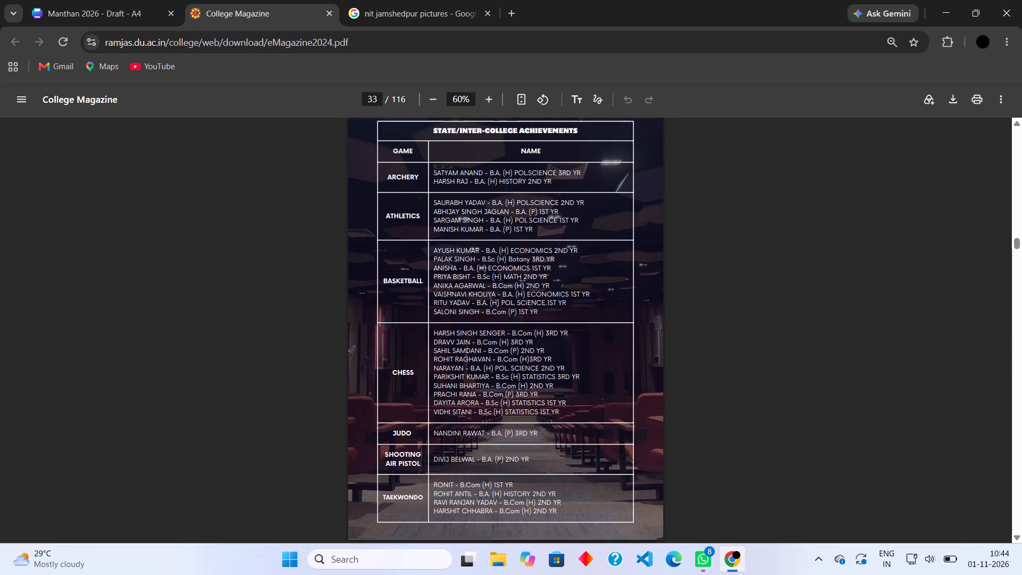
scroll(547, 344, down, 16)
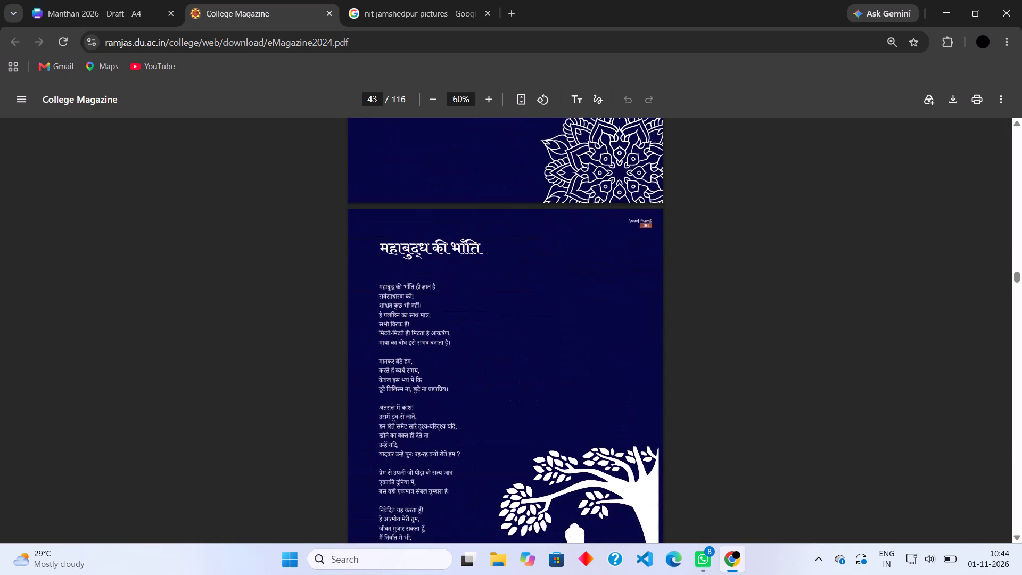
scroll(547, 344, down, 6)
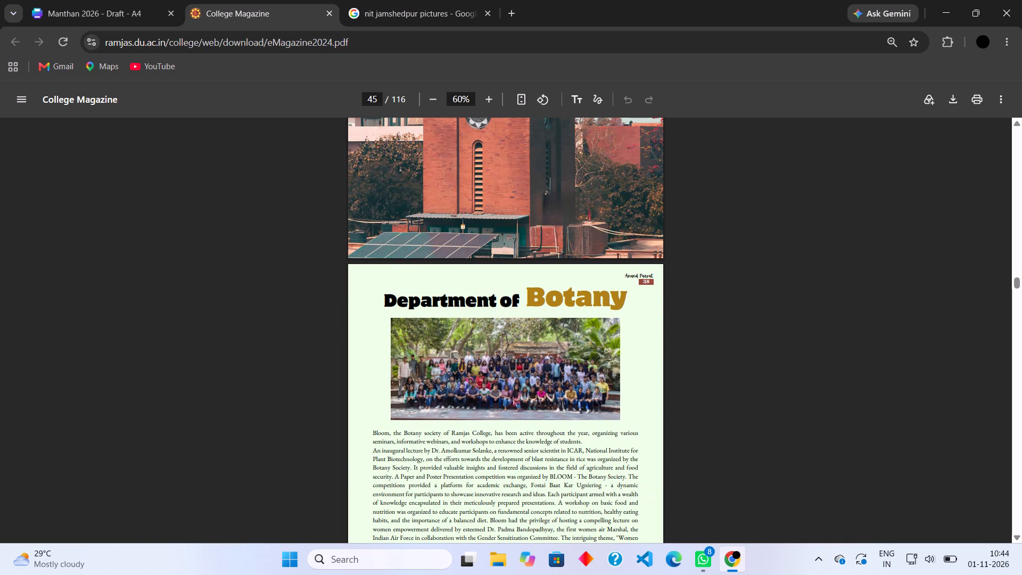
Go back from the departments section and examine the layout of the dark blue Hindi poem and essay pages, 43 and 42.
scroll(547, 344, up, 5)
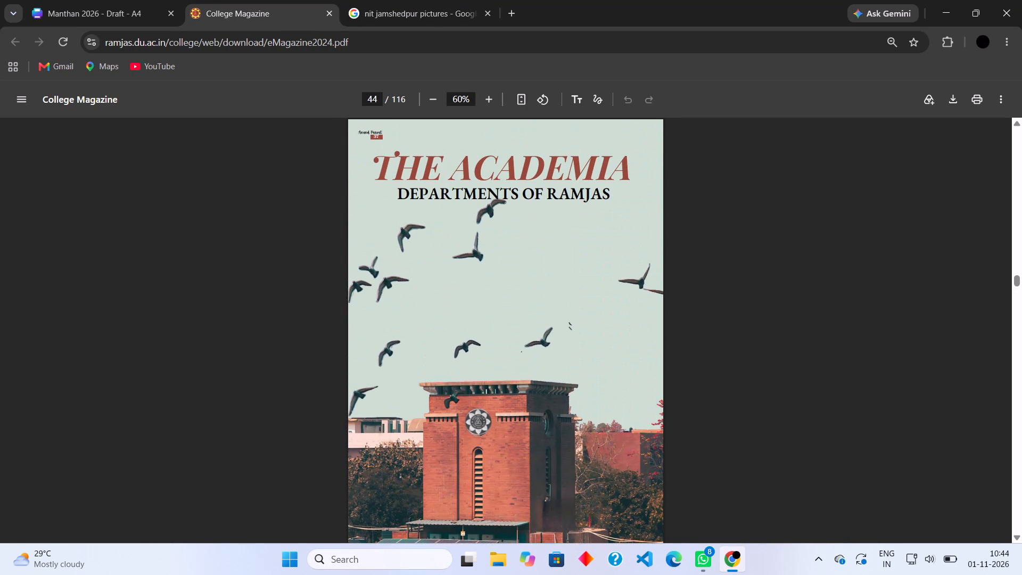
scroll(547, 344, up, 6)
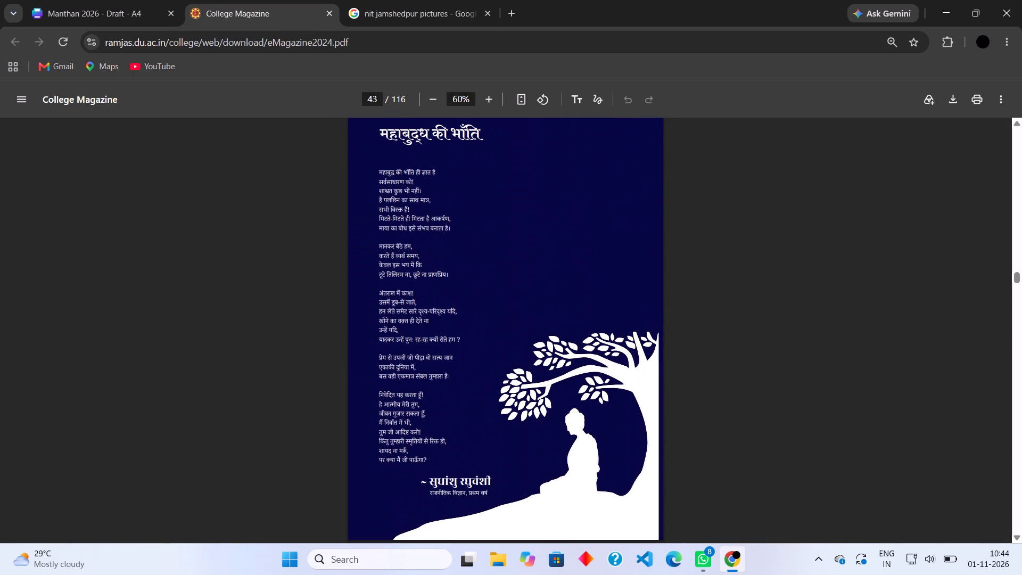
scroll(547, 344, up, 6)
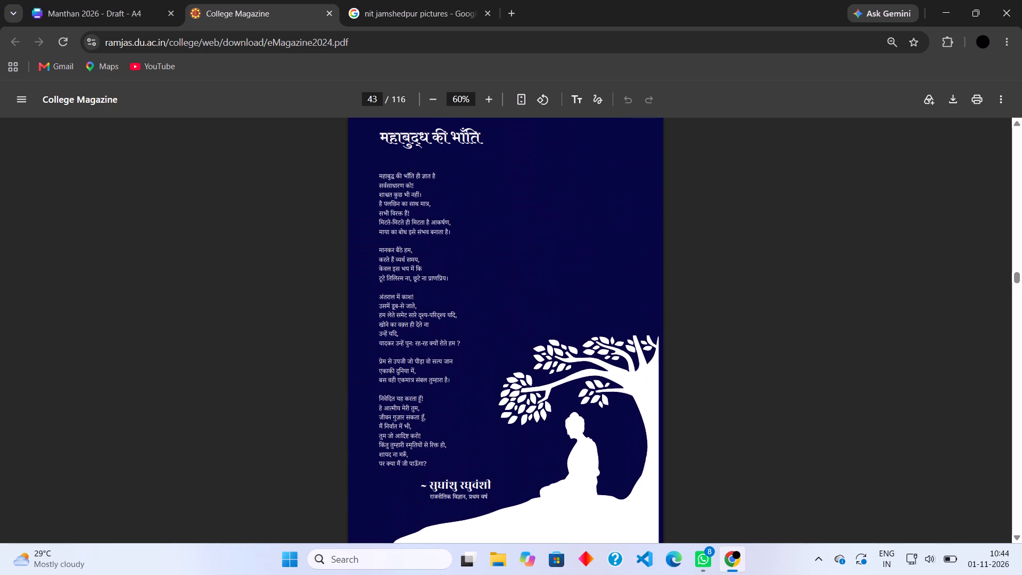
scroll(547, 344, up, 2)
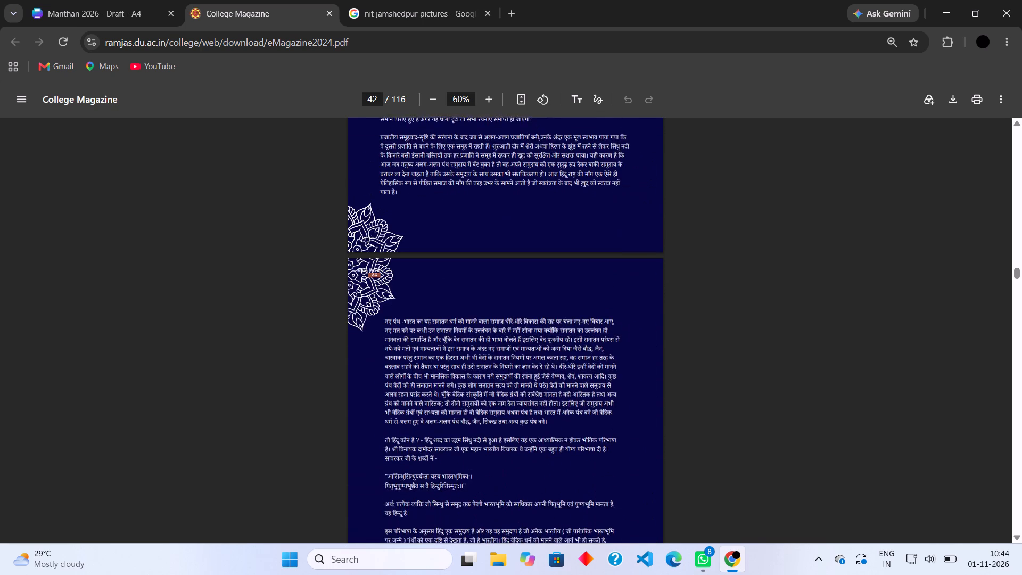
scroll(547, 344, up, 1)
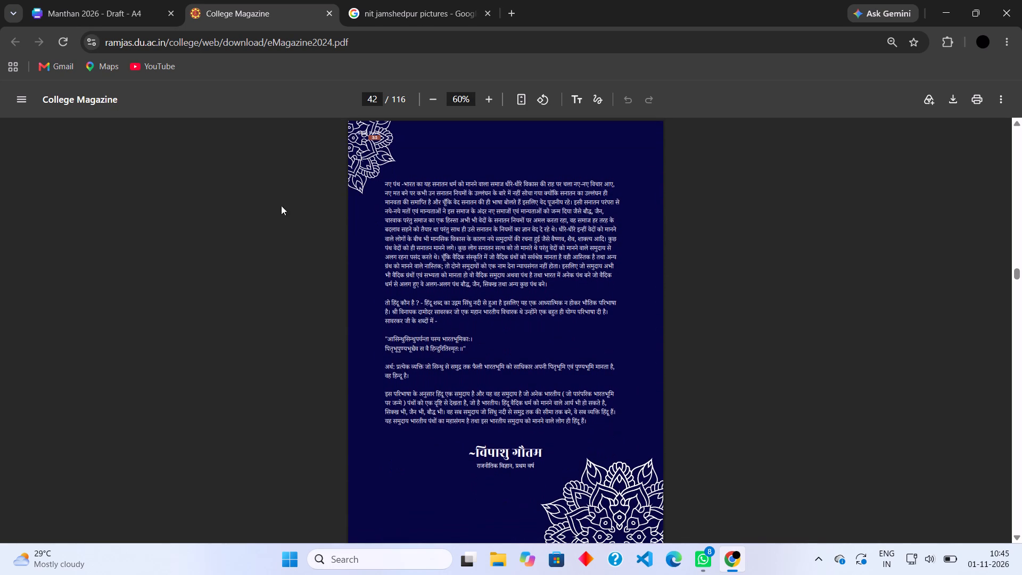
Return to the Manthan 2026 draft and fill the background of the Hindi story page 15 with the design's steel blue.
click(125, 12)
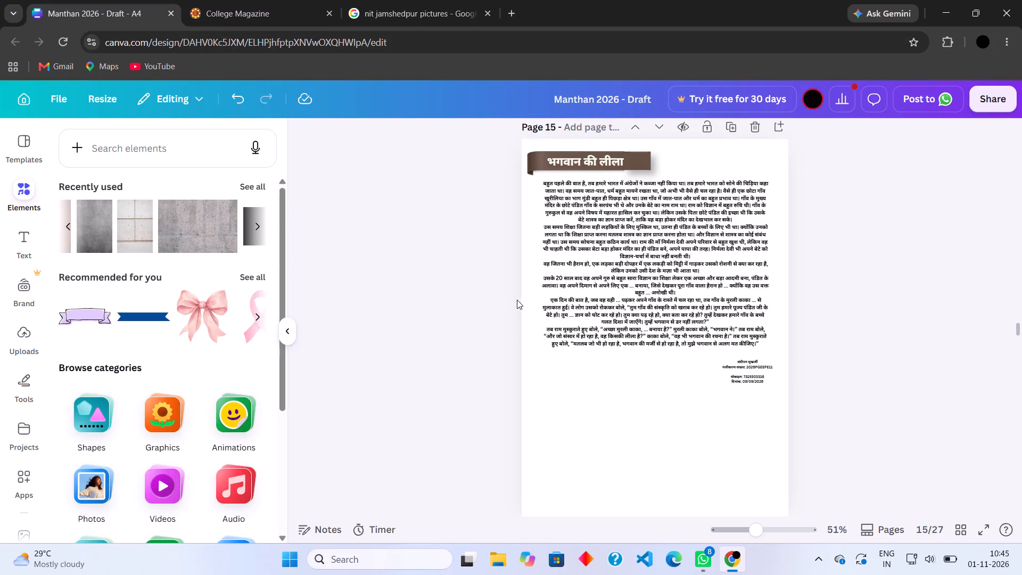
scroll(514, 308, up, 3)
scroll(514, 308, down, 1)
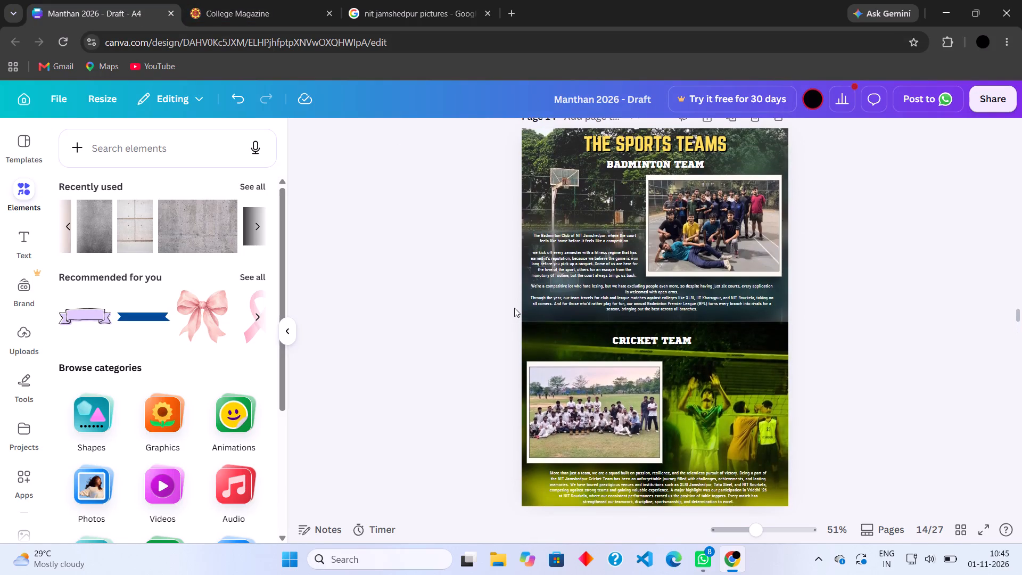
scroll(514, 308, down, 1)
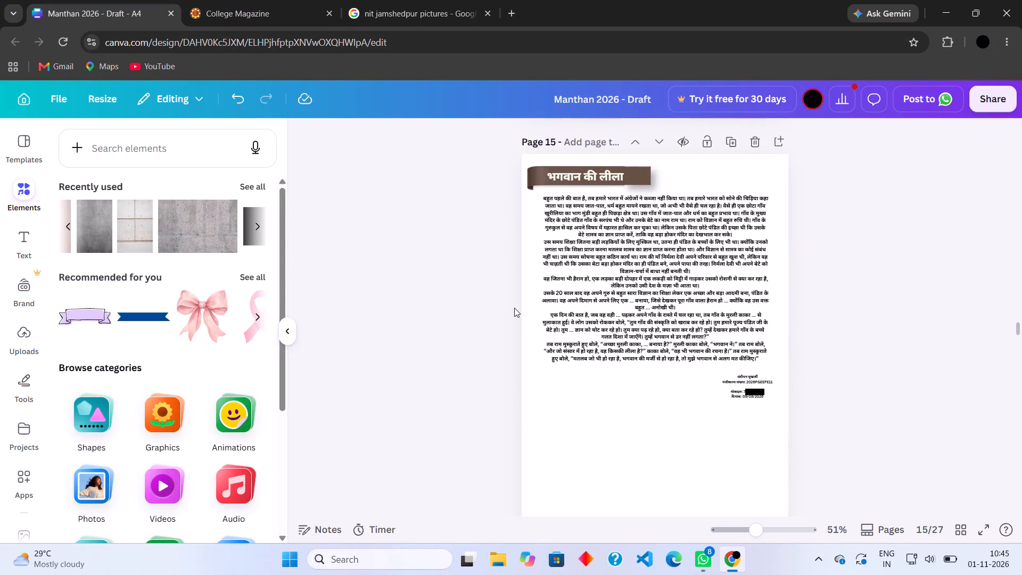
scroll(514, 308, down, 1)
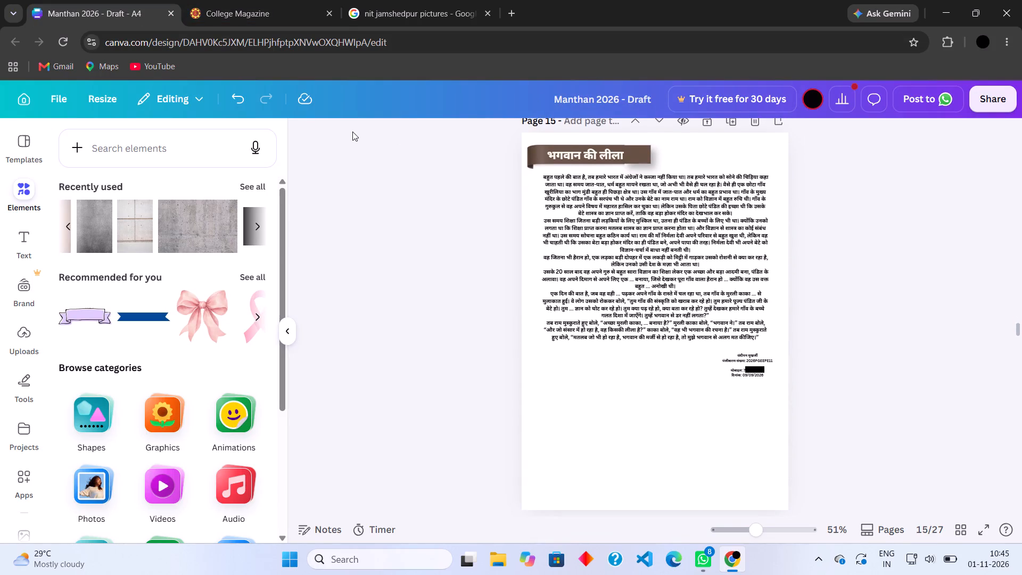
click(134, 142)
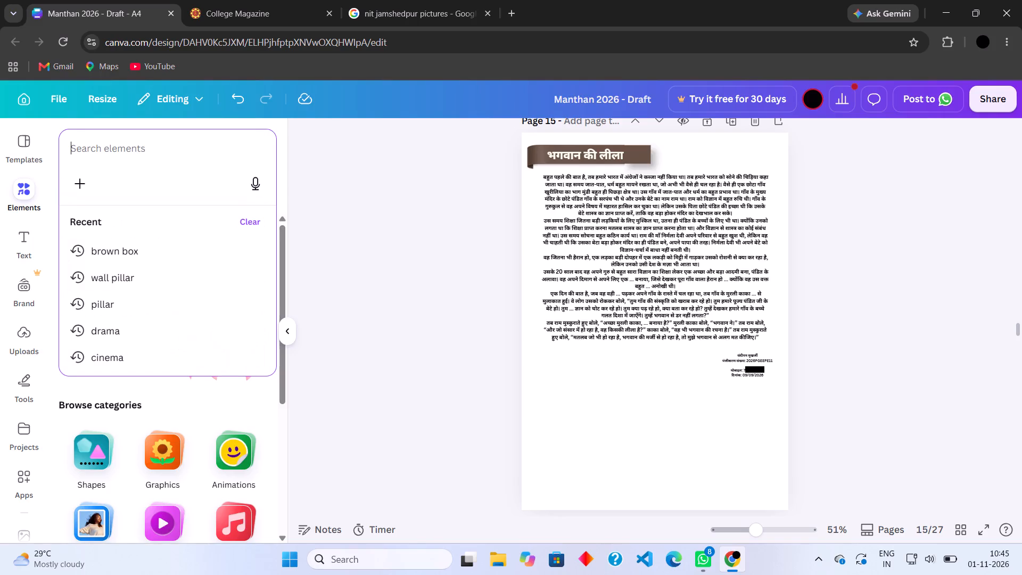
click(571, 441)
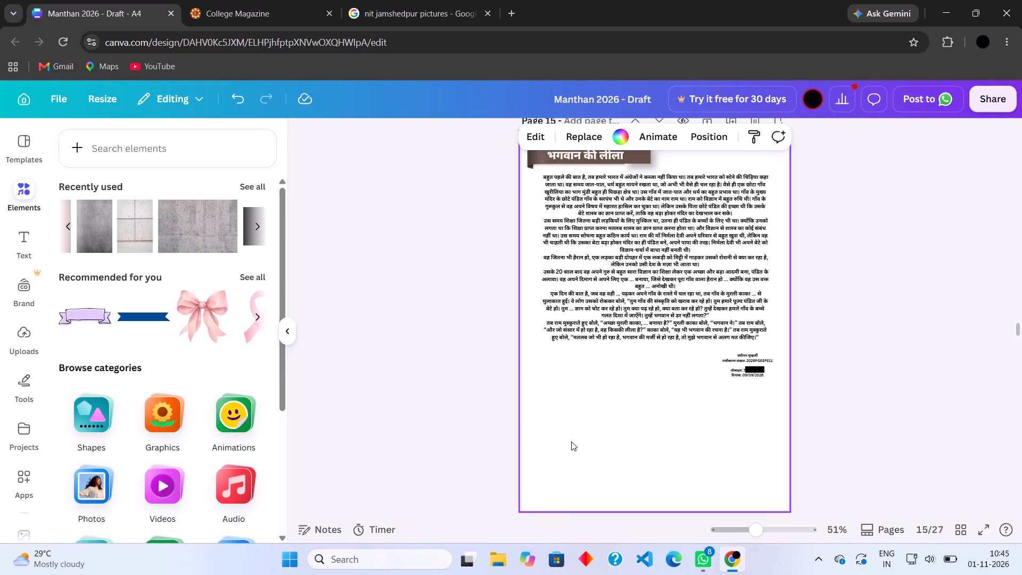
click(620, 135)
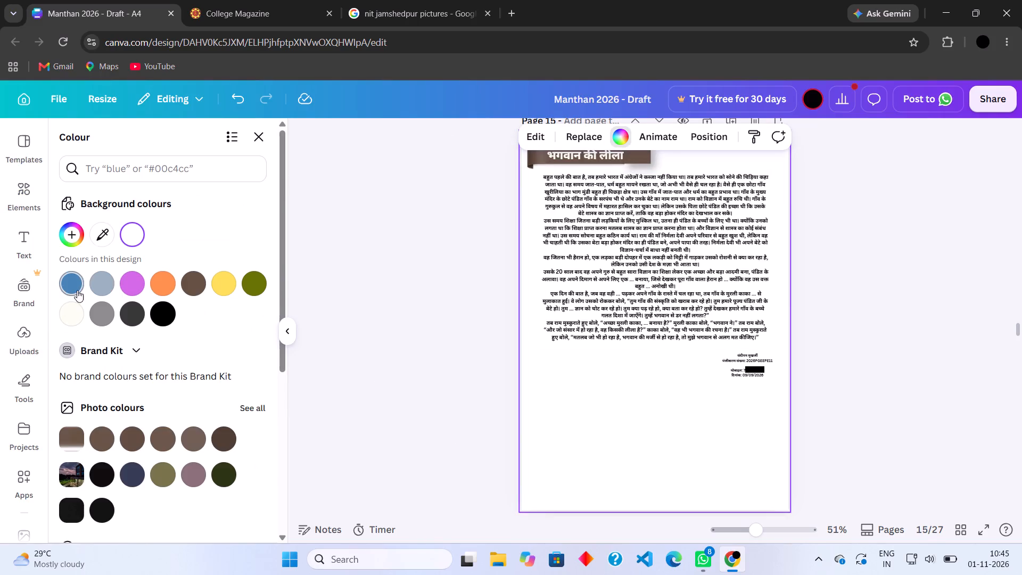
click(77, 290)
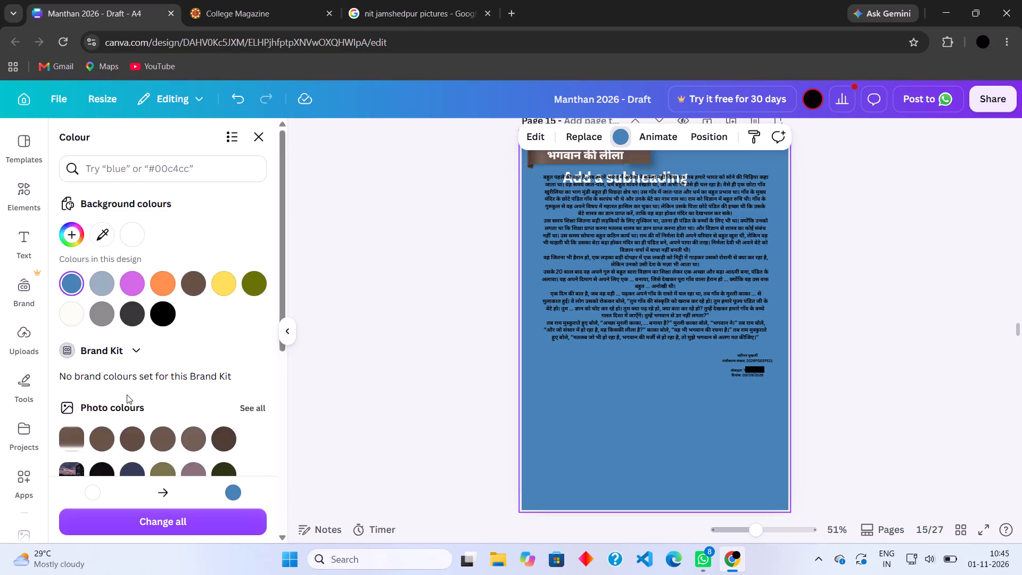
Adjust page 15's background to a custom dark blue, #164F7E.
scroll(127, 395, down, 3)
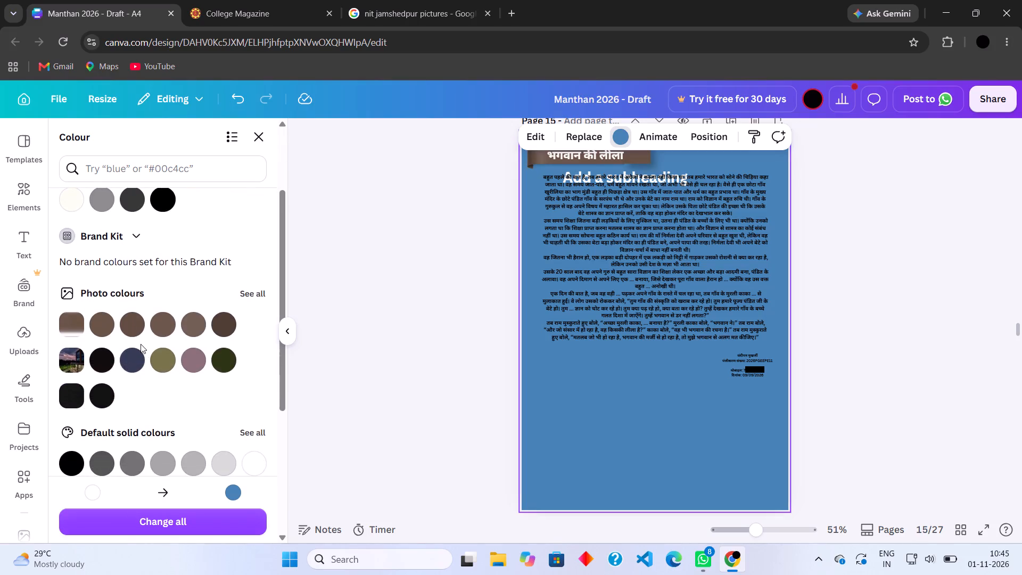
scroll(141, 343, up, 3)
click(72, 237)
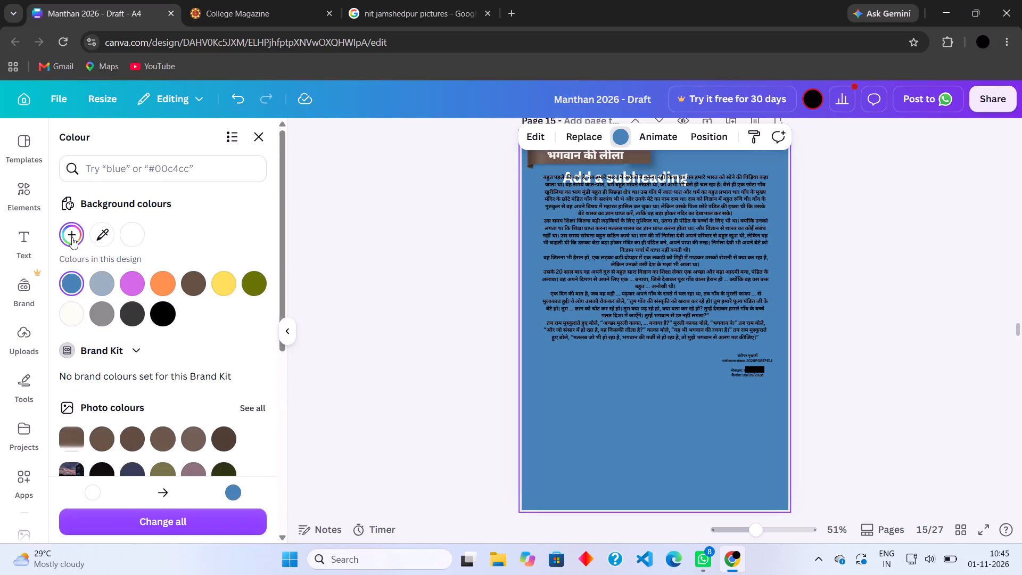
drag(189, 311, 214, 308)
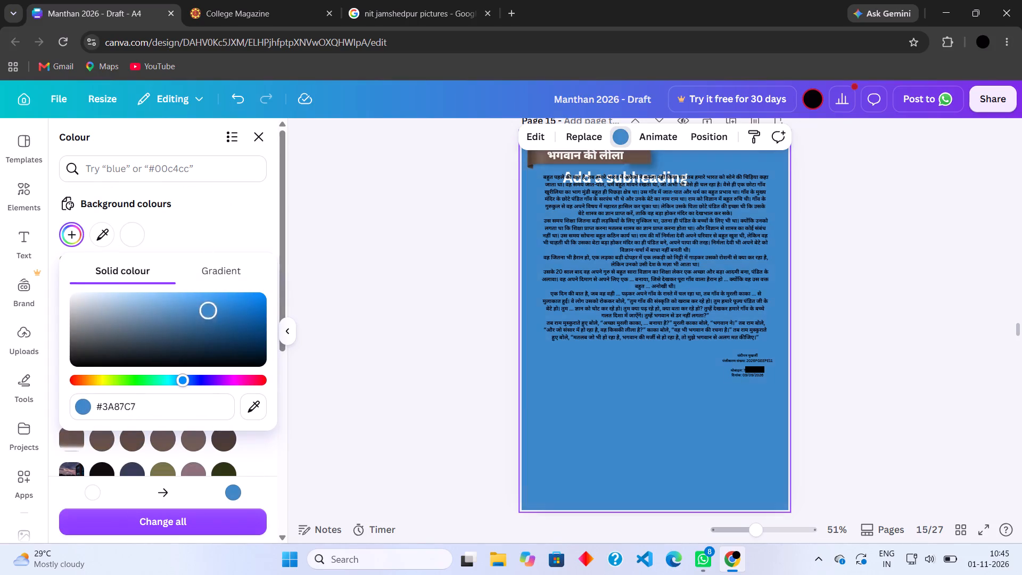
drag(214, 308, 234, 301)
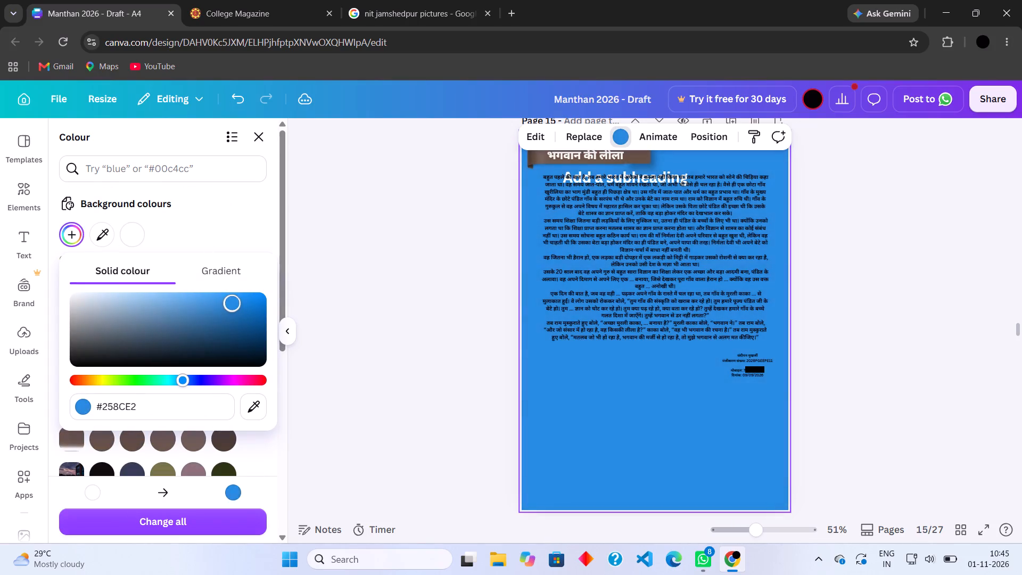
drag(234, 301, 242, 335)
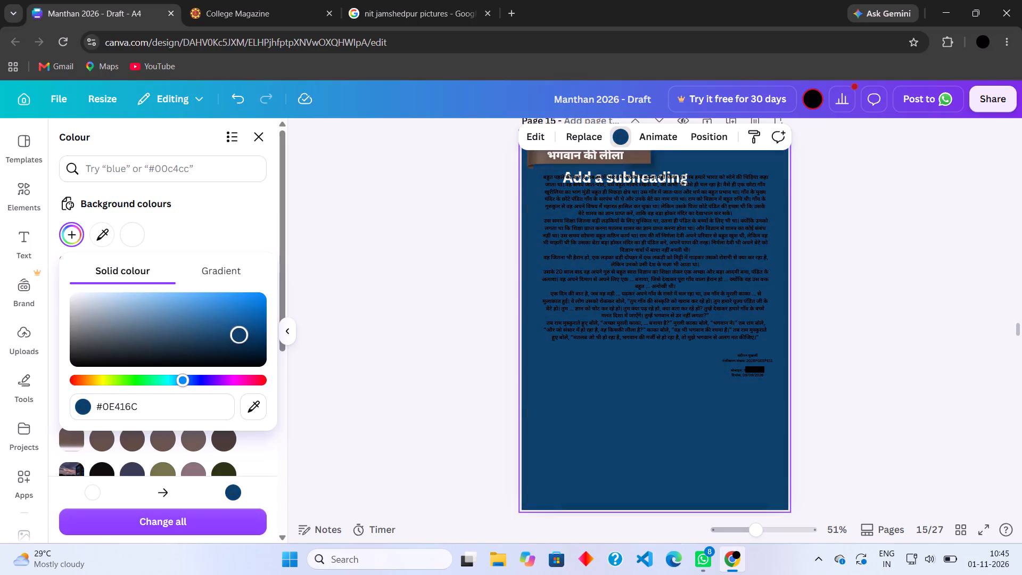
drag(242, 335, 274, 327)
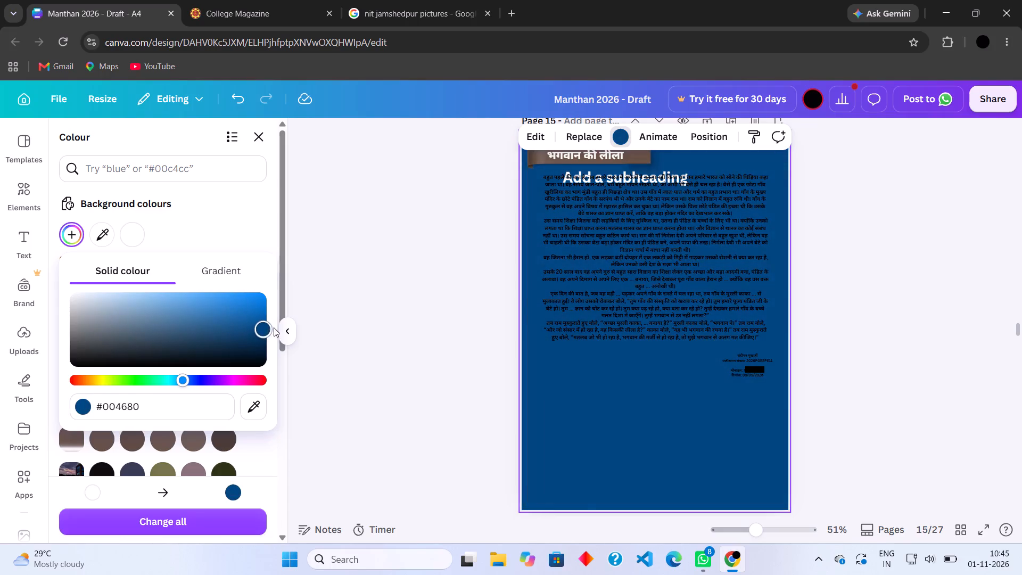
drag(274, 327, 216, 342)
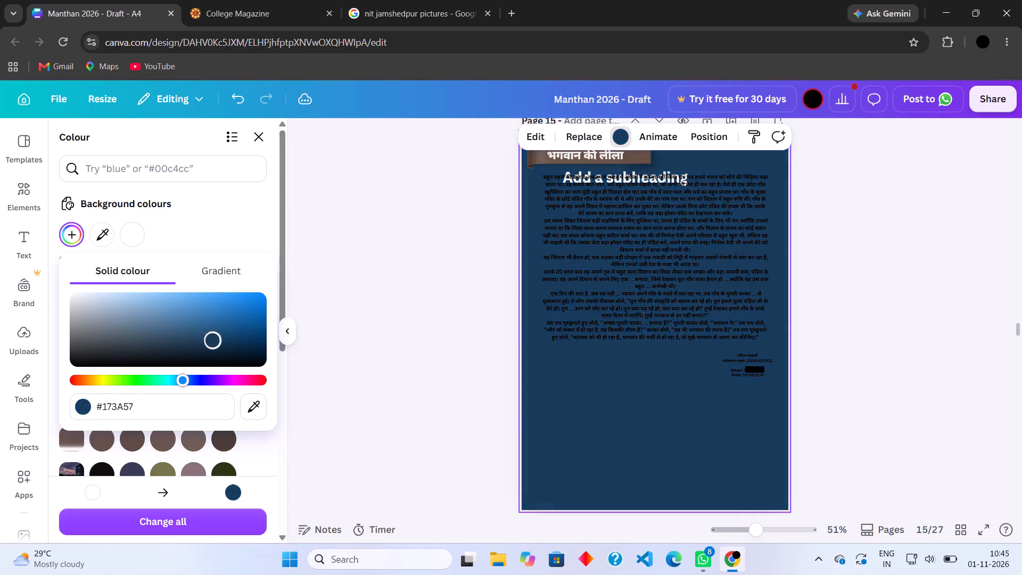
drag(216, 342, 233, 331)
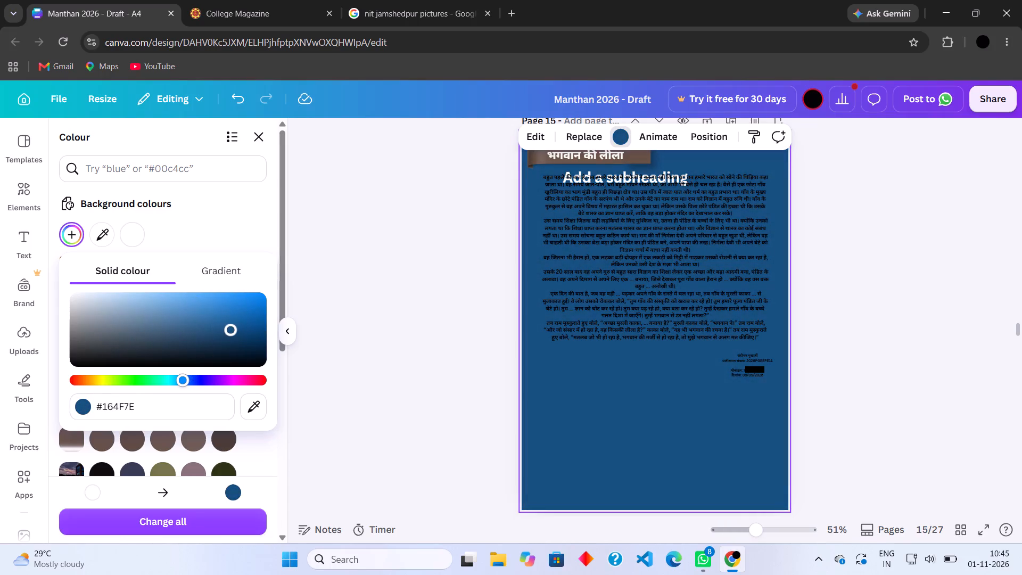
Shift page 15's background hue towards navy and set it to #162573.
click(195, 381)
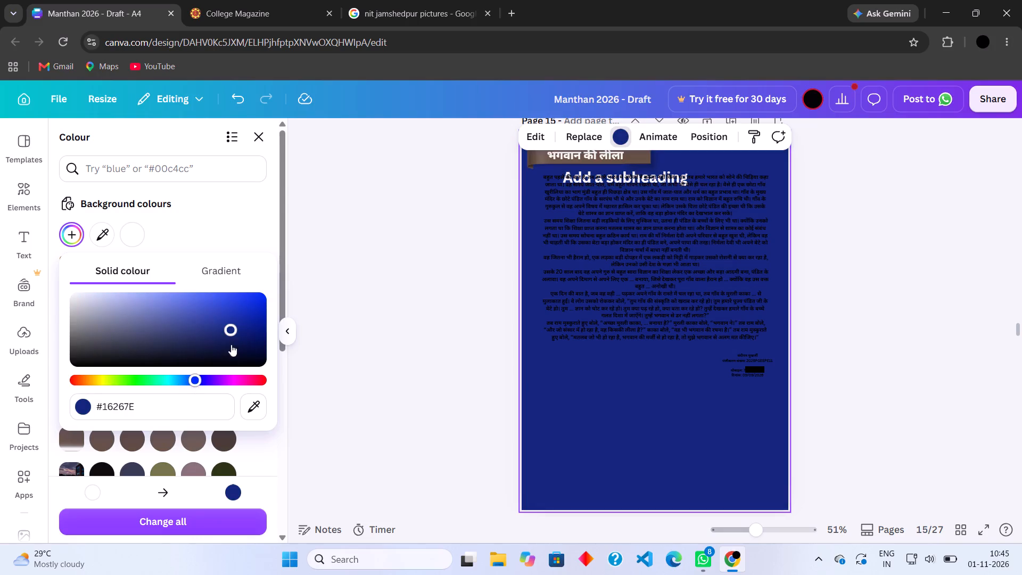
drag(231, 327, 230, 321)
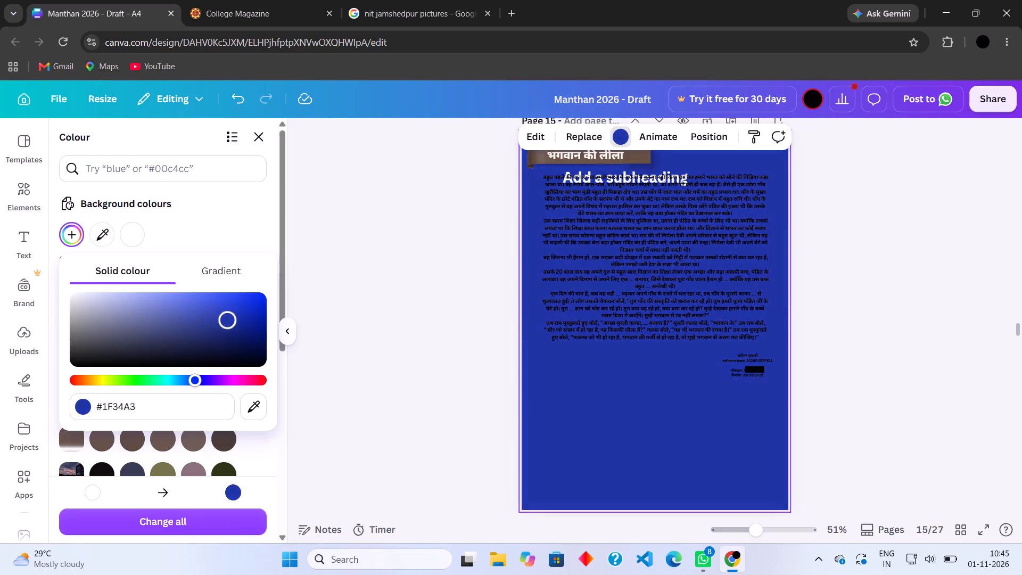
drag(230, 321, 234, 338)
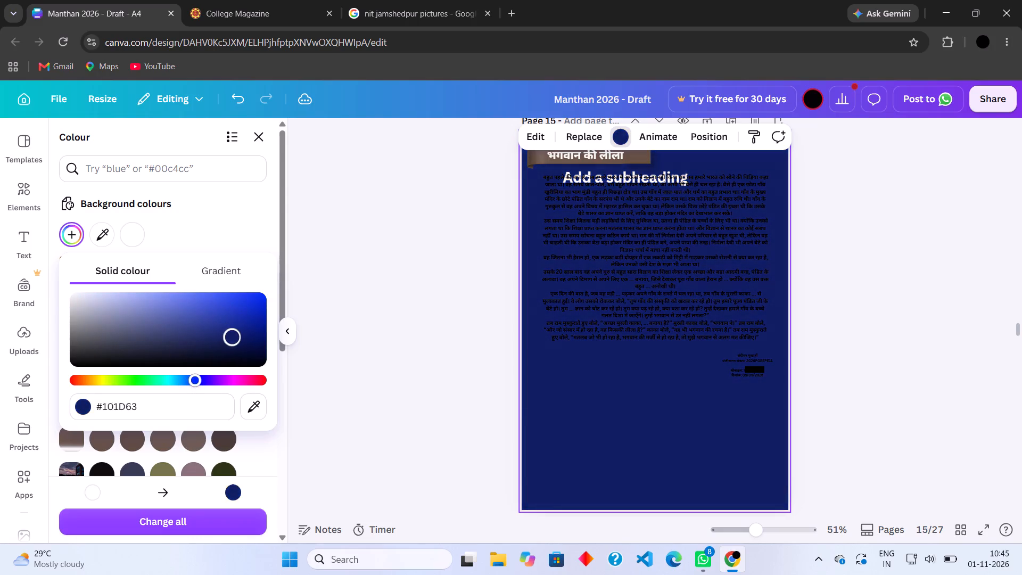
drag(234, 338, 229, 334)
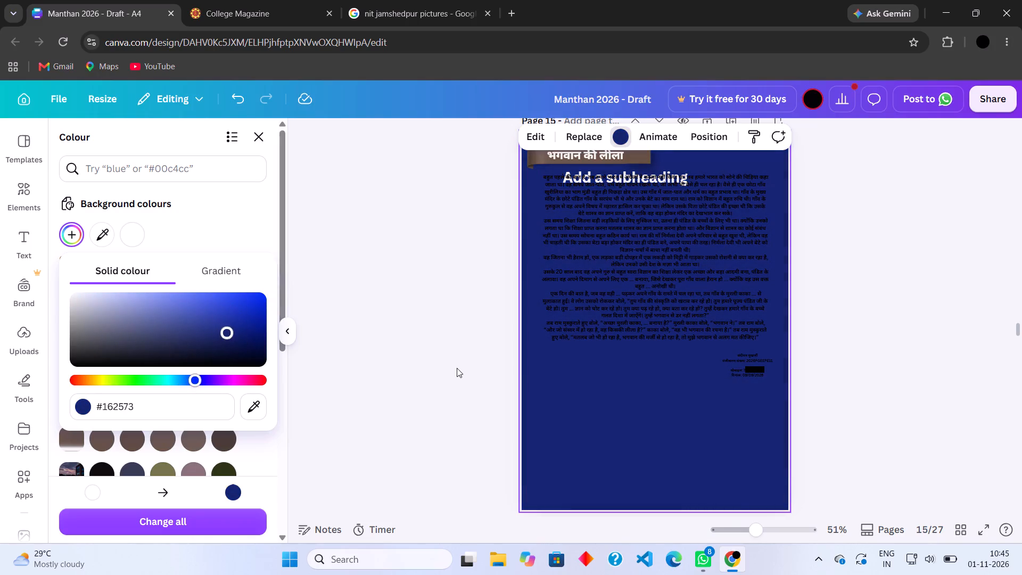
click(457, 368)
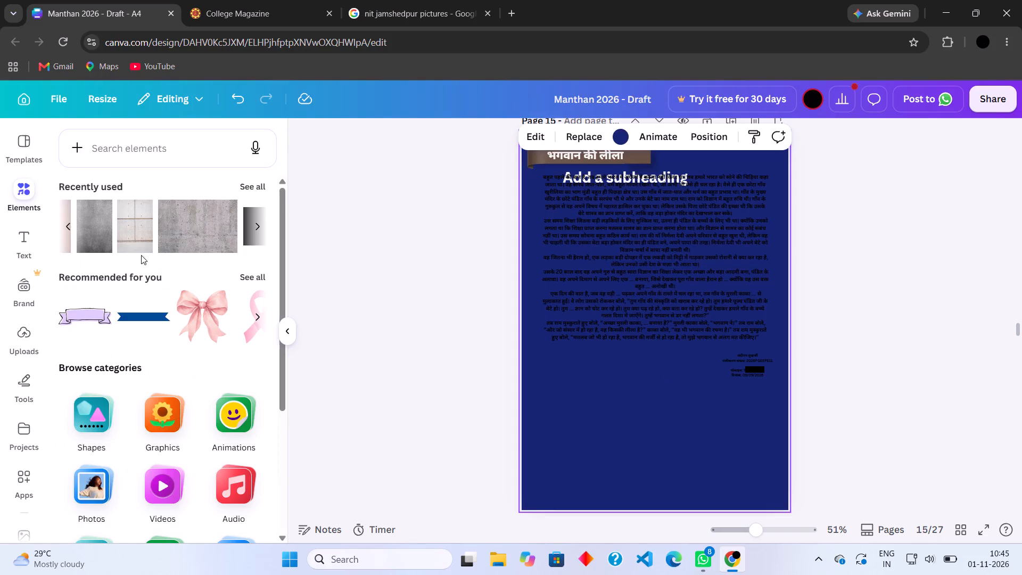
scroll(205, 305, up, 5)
Search the colours for "blue" and set page 15's background to the deep indigo blue among the default colours.
click(623, 139)
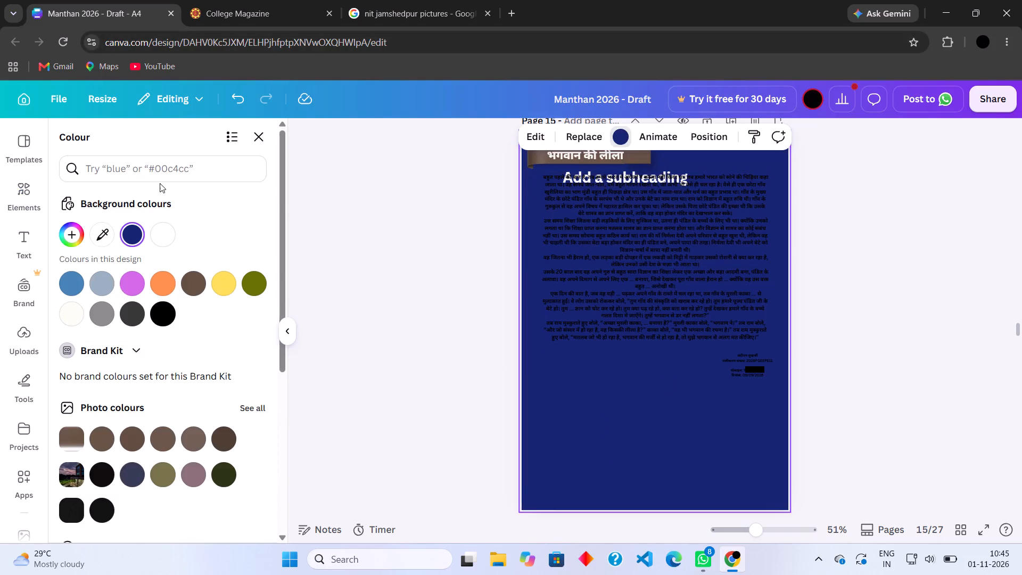
click(164, 179)
text(blue)
key(Return)
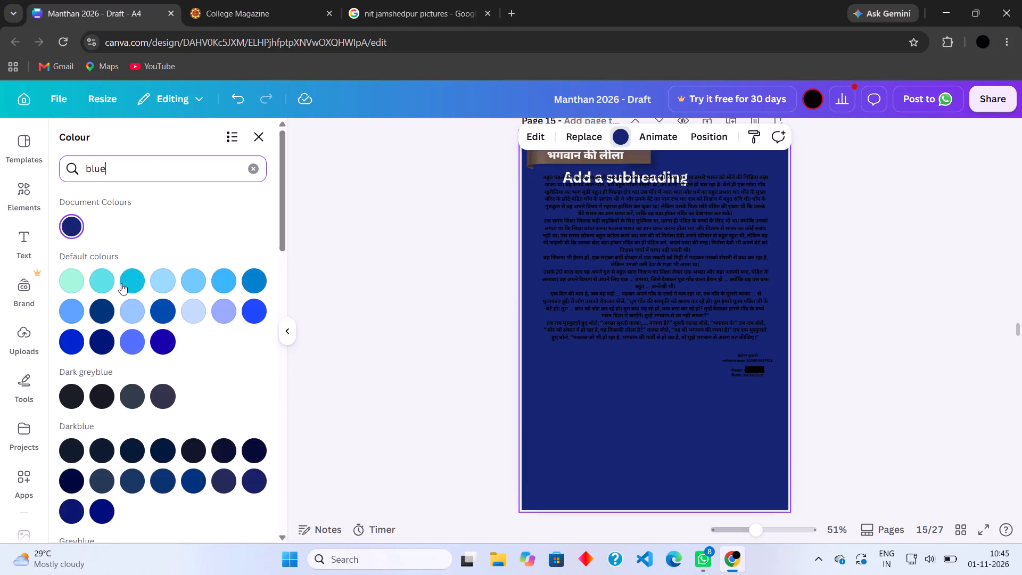
click(75, 341)
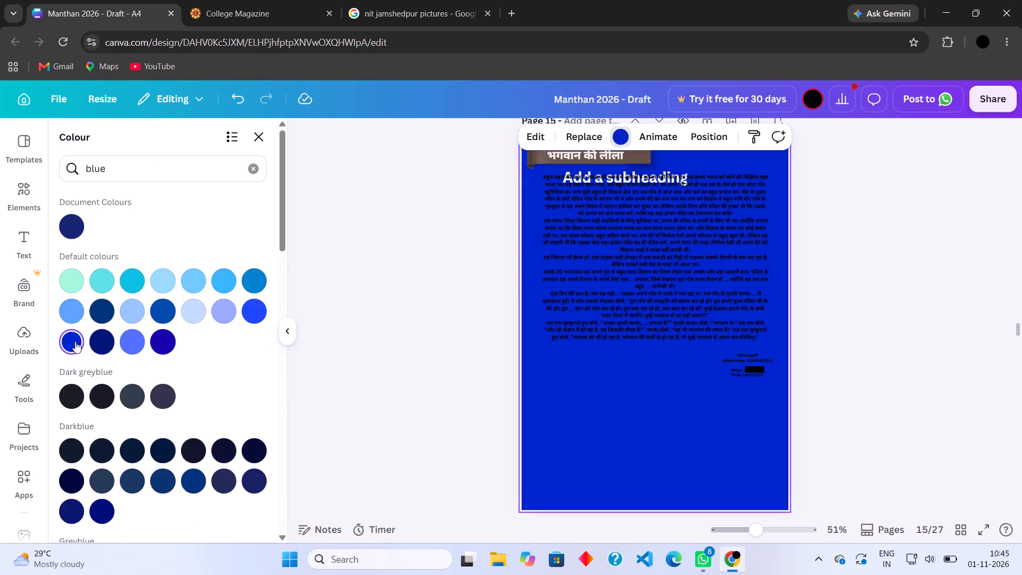
click(161, 339)
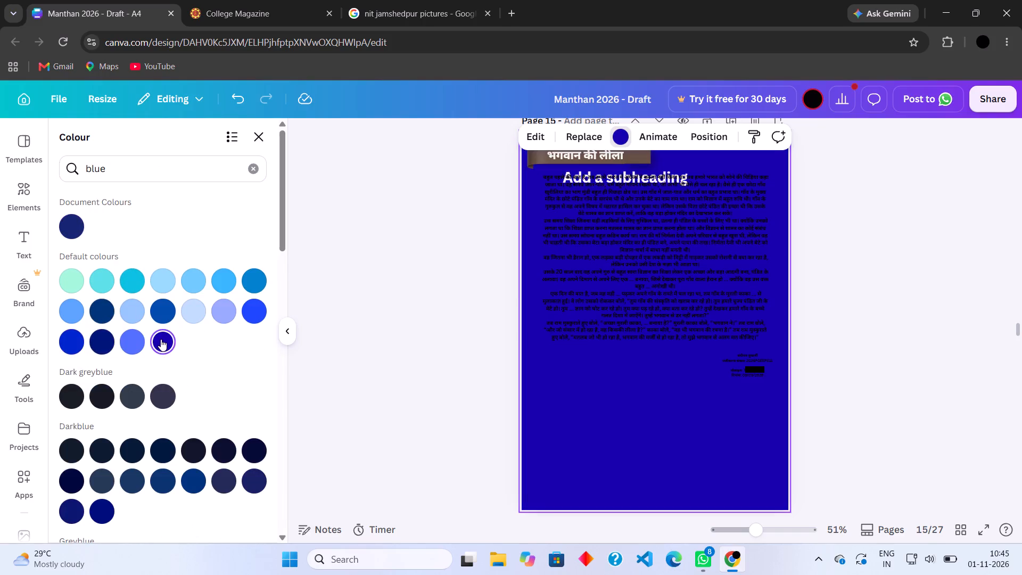
Move the author details and the Hindi story text lower on page 15, leaving space beneath the title banner.
click(619, 324)
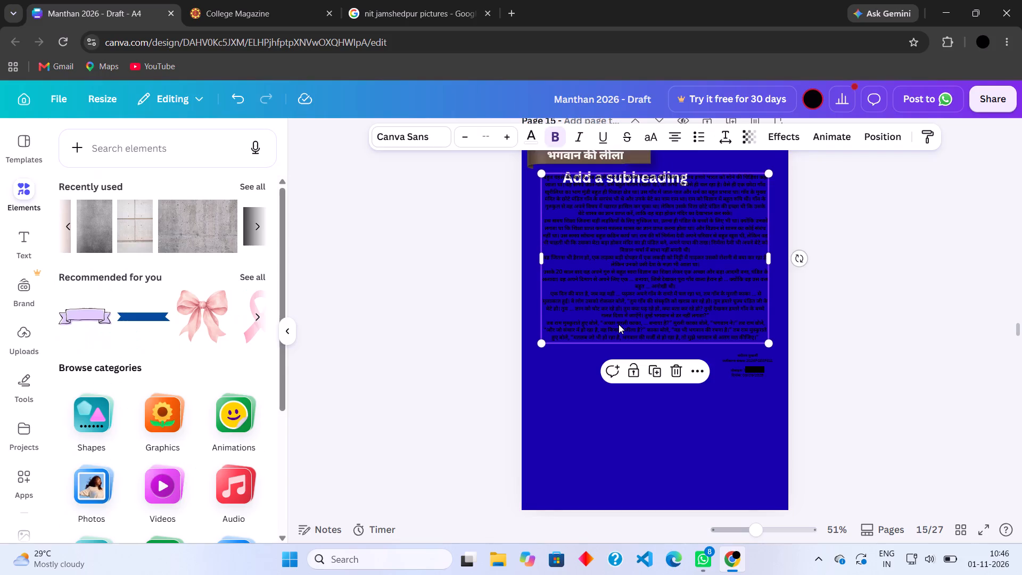
drag(738, 356, 738, 420)
drag(706, 283, 708, 332)
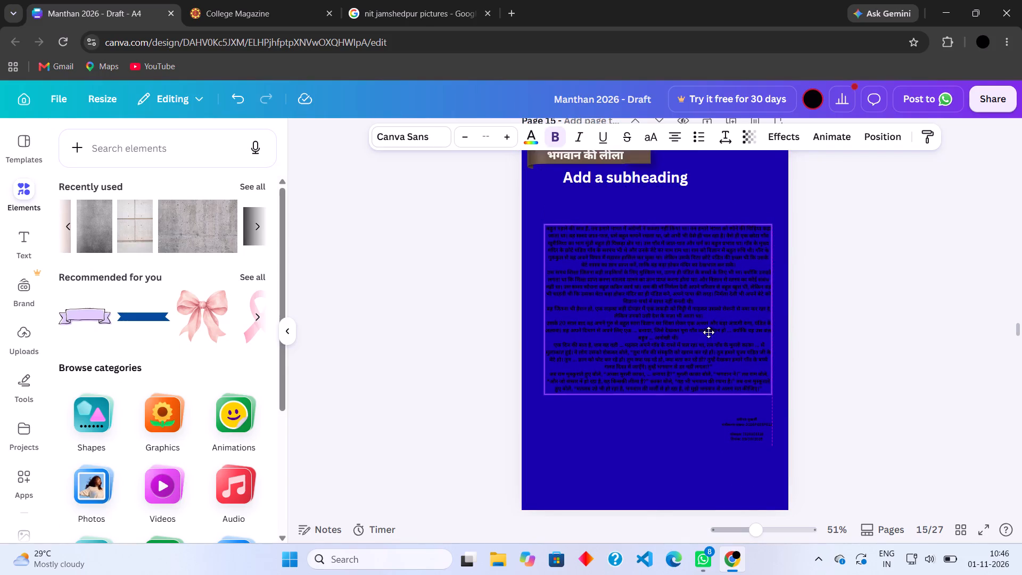
drag(708, 332, 708, 331)
Delete the "Add a subheading" placeholder text beneath the title banner.
click(656, 177)
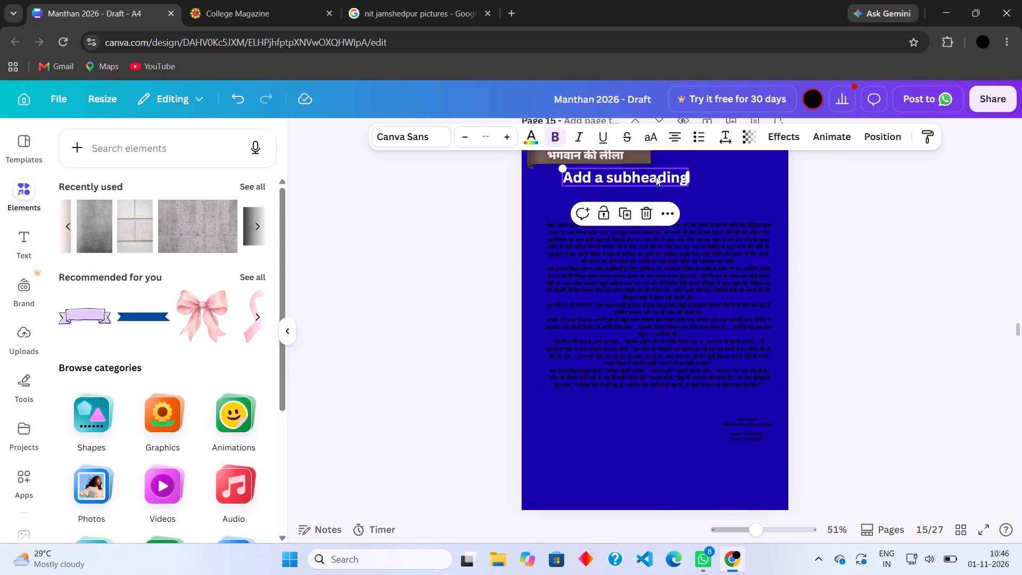
key(BackSpace)
Set the Hindi story text's colour to the design's off-white.
click(634, 228)
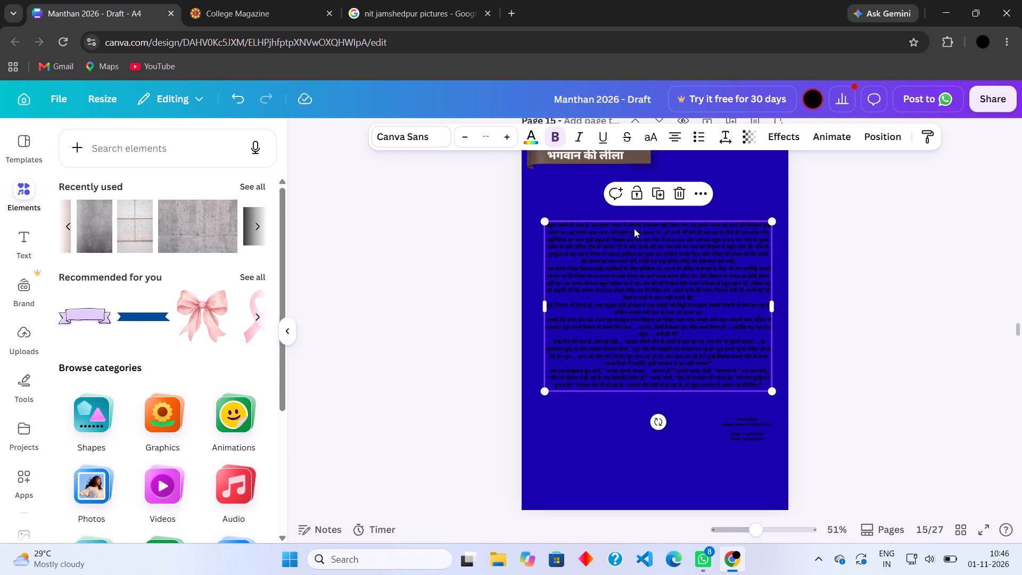
click(531, 139)
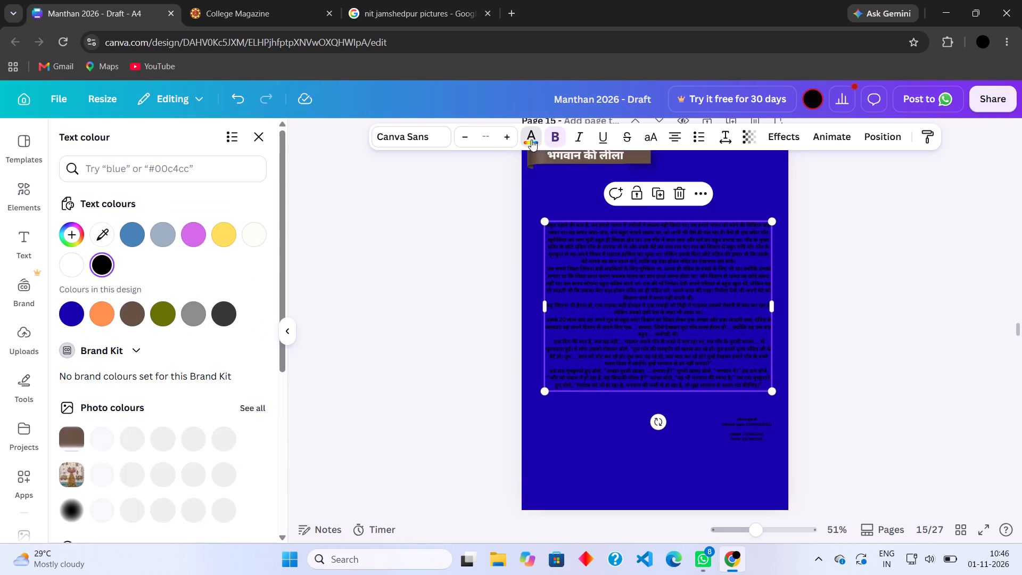
click(260, 244)
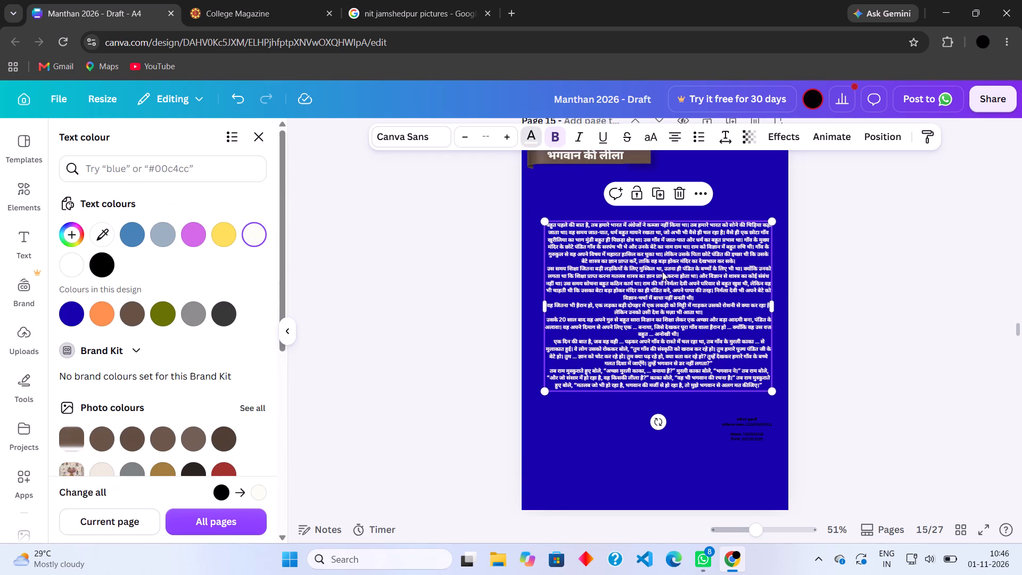
Narrow the story text box, then scale it up proportionally towards the title banner.
drag(775, 310, 727, 317)
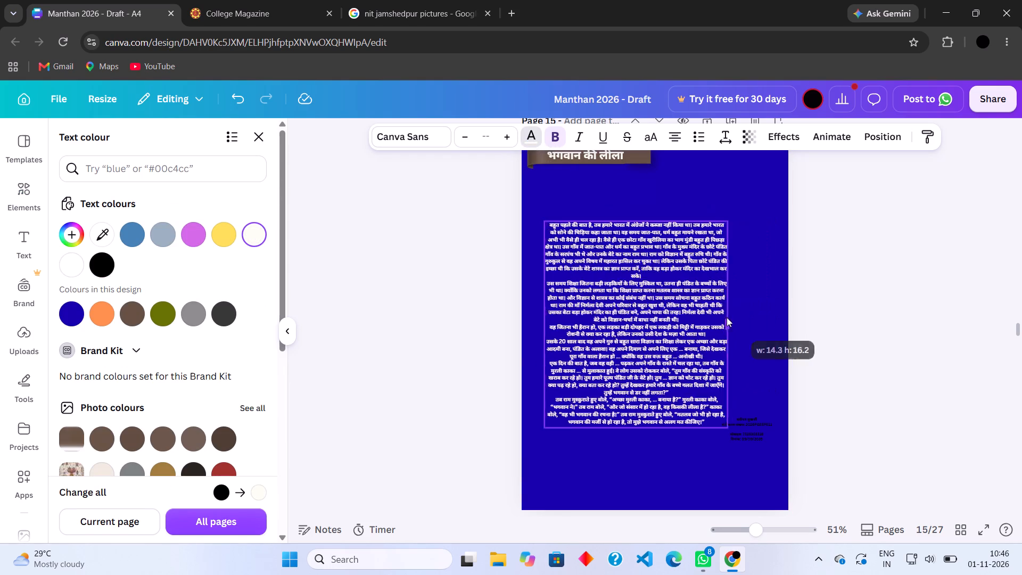
drag(727, 317, 715, 319)
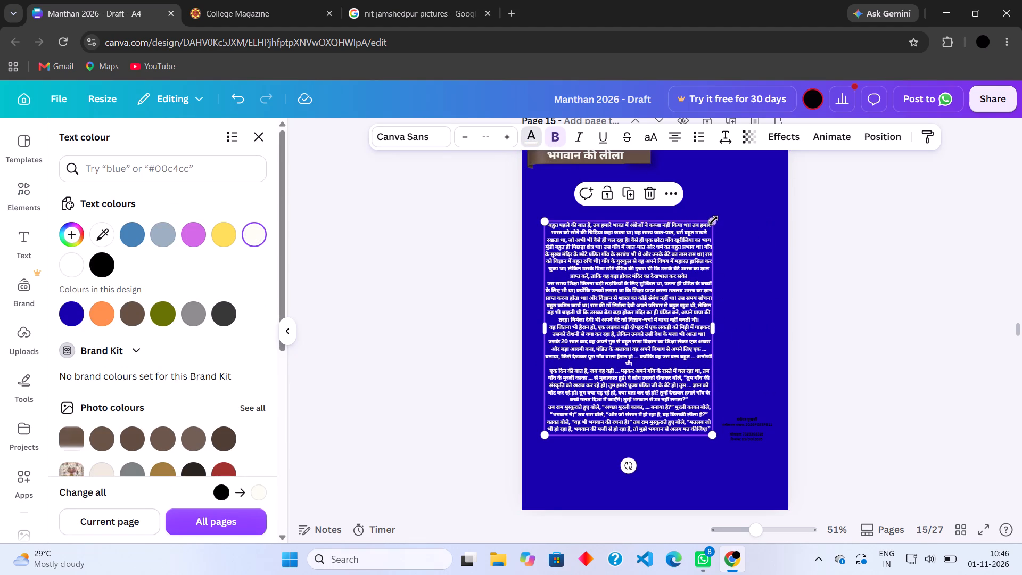
drag(713, 219, 747, 186)
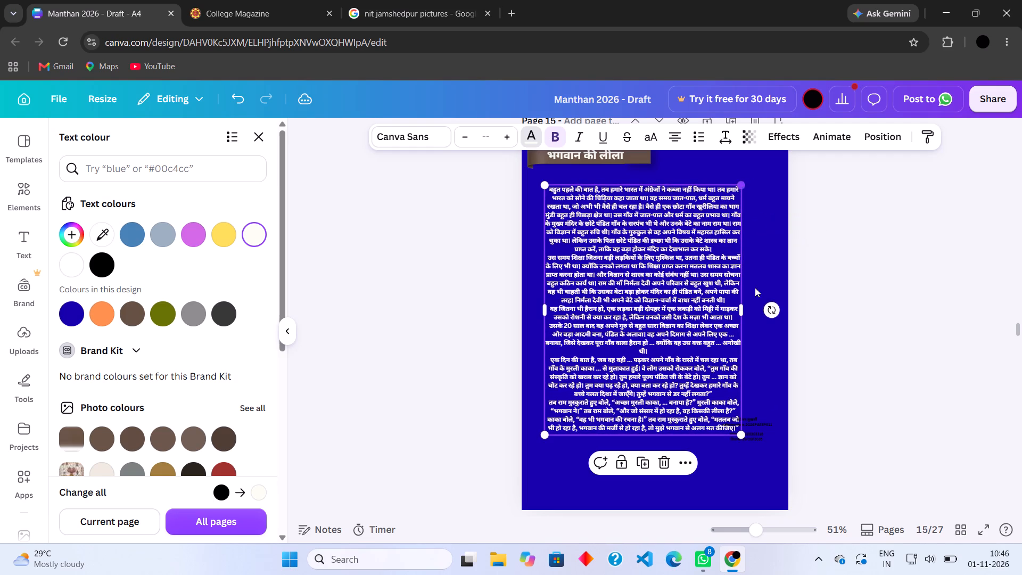
Move the author details down into page 15's bottom corner, clear of the Hindi story text.
drag(753, 433, 754, 483)
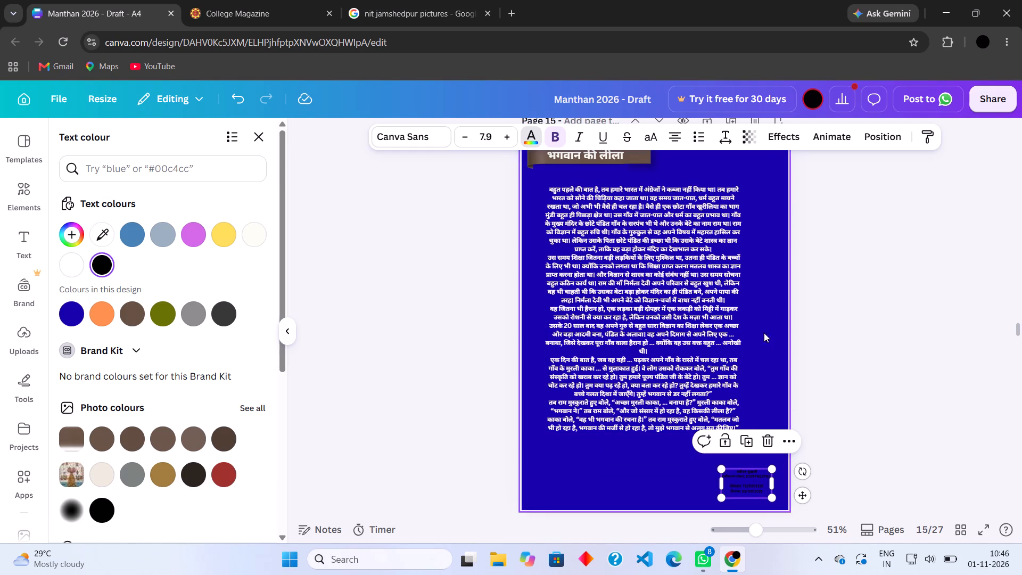
Widen the Hindi story text box on page 15 to a width of about 16.5.
click(711, 307)
drag(745, 307, 760, 305)
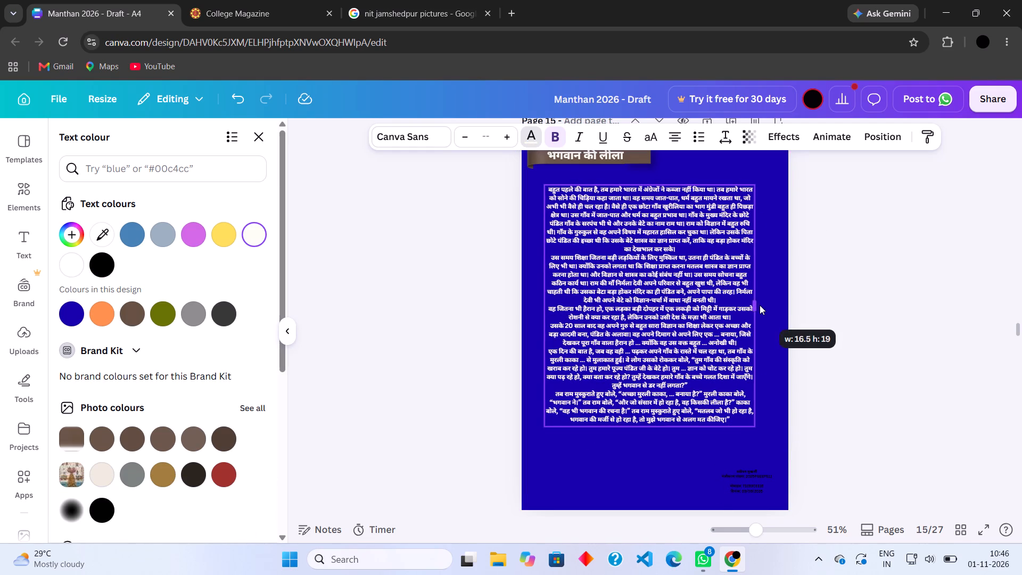
drag(760, 305, 759, 306)
scroll(716, 261, up, 1)
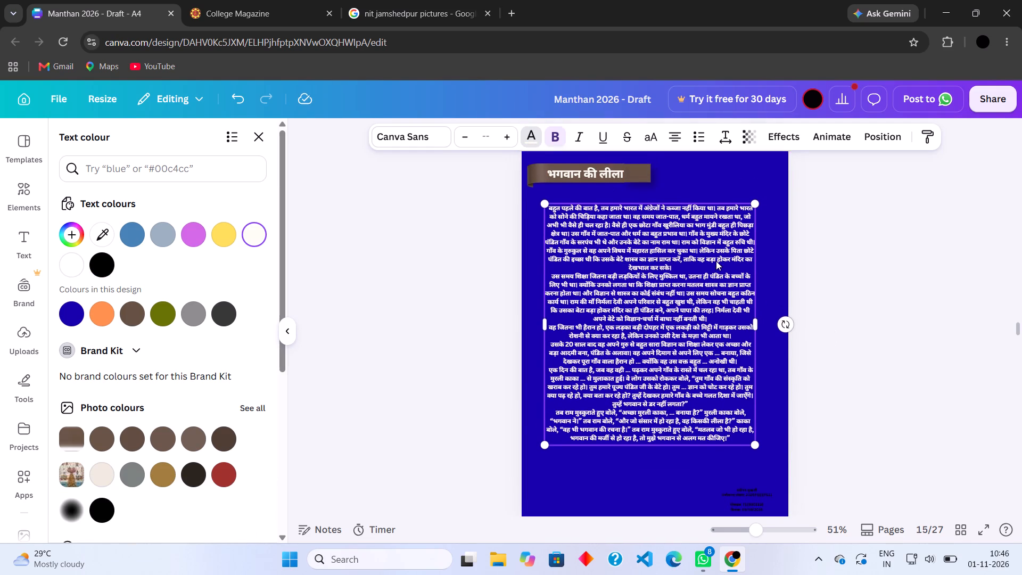
scroll(716, 261, up, 1)
Review the title and text styling of the dark blue Hindi article in the reference College Magazine.
click(235, 0)
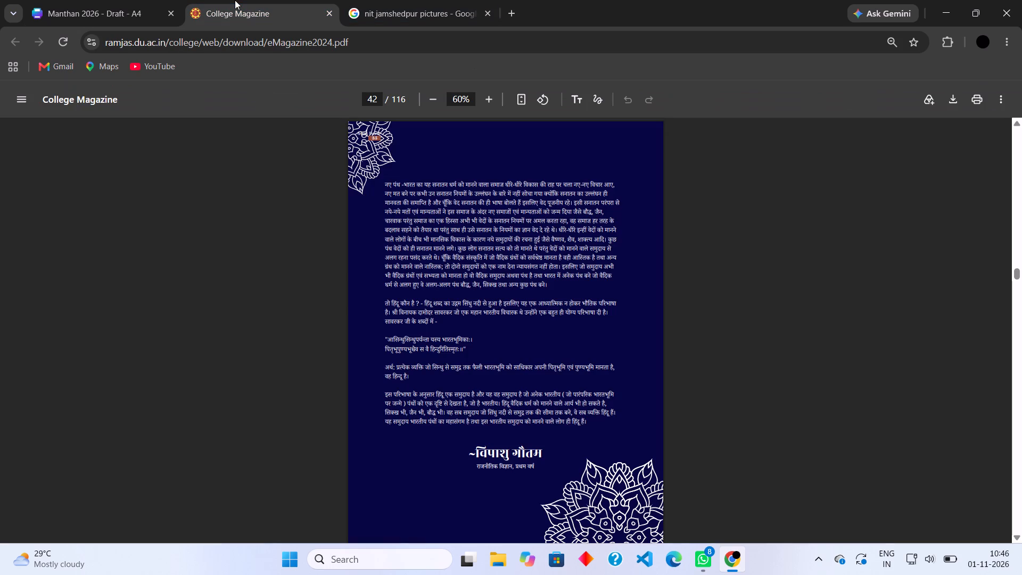
scroll(459, 307, up, 2)
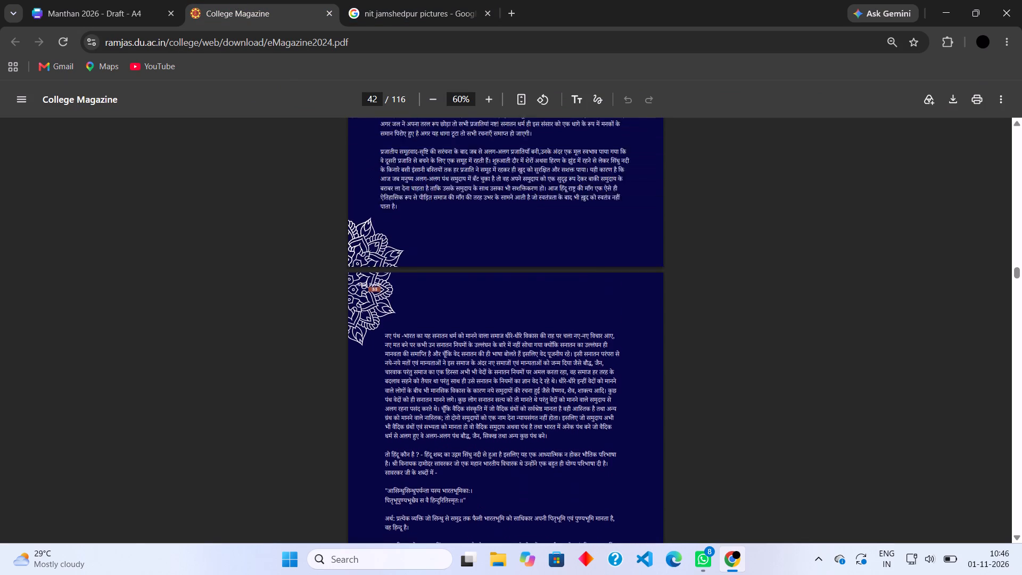
scroll(459, 307, up, 5)
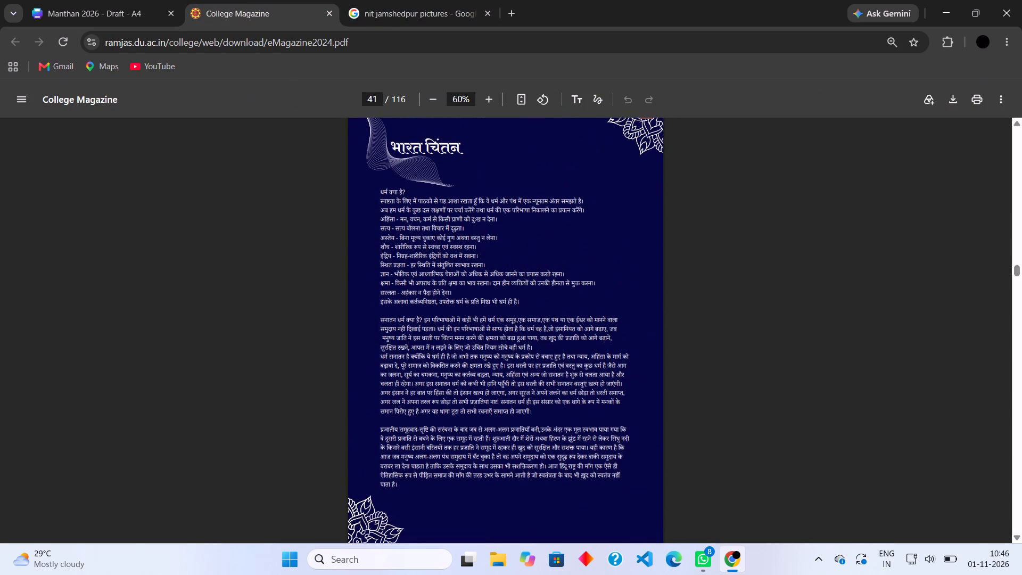
scroll(459, 307, up, 2)
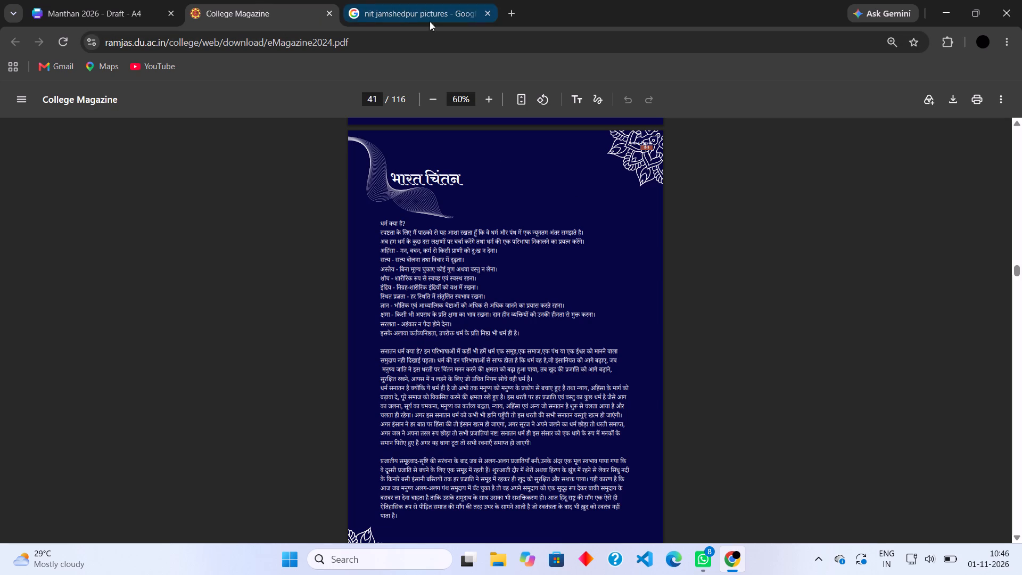
Search the web for "hindi text style" in a new tab and open the Fonts In Hindi website.
click(517, 17)
click(488, 44)
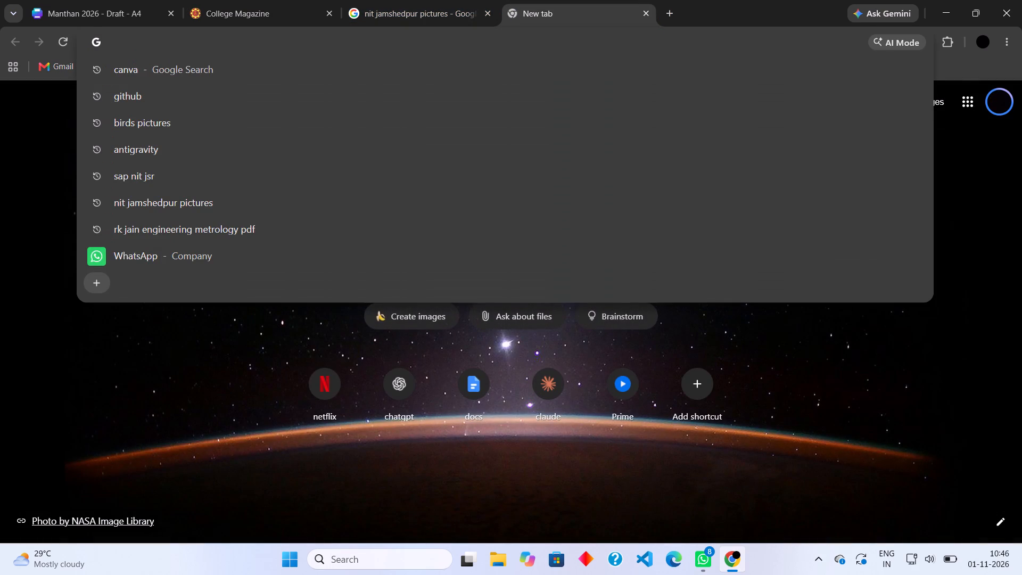
text(hindi text)
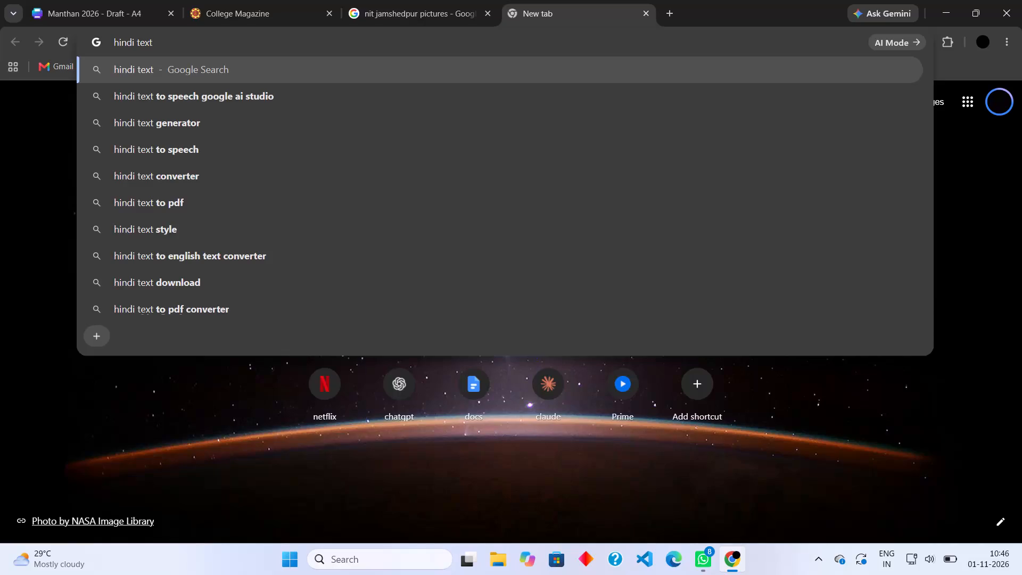
click(350, 227)
click(240, 498)
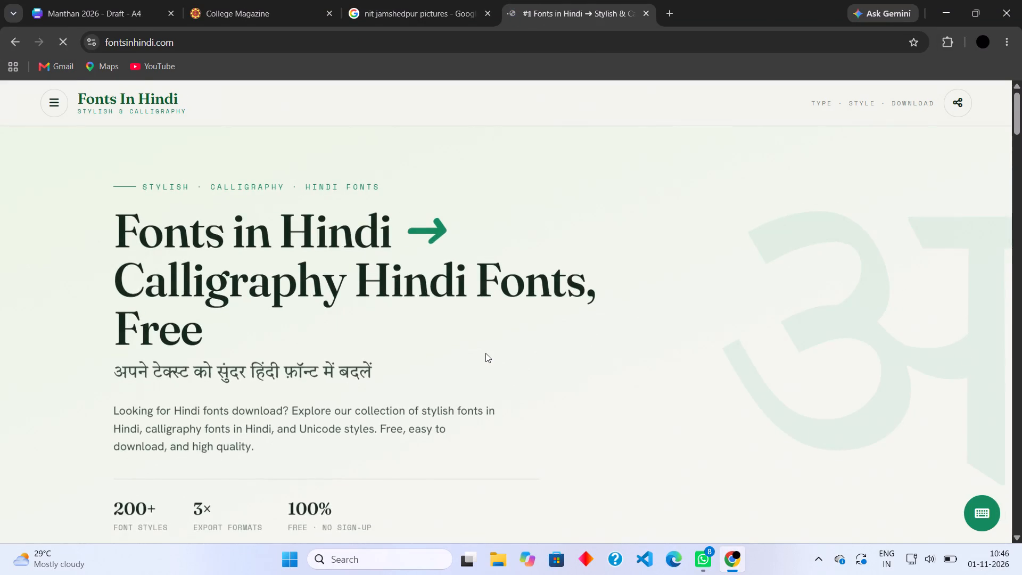
Examine the site's text composer, its Devanagari Typography Styles article and the first font specimens.
scroll(485, 353, down, 4)
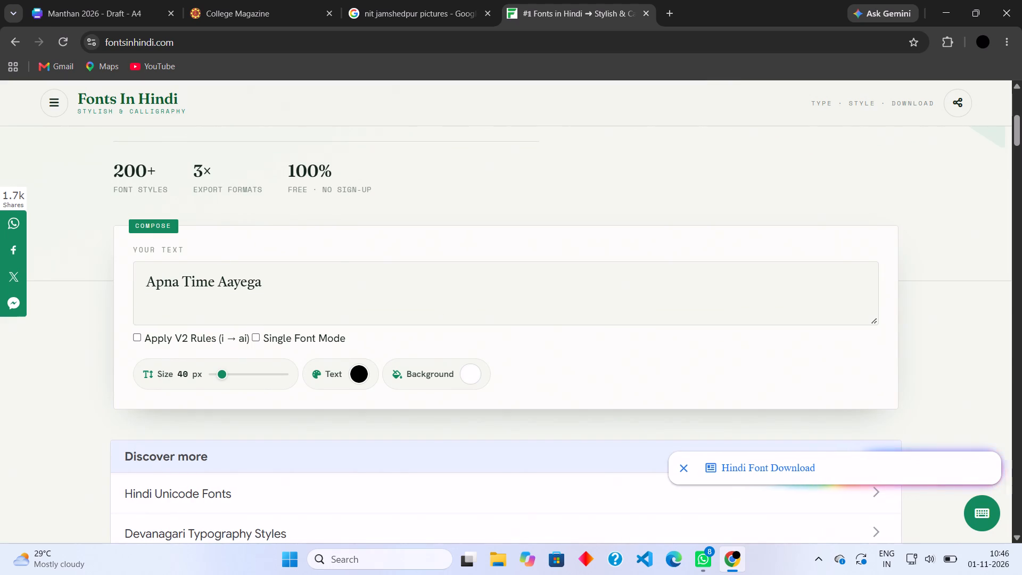
click(218, 280)
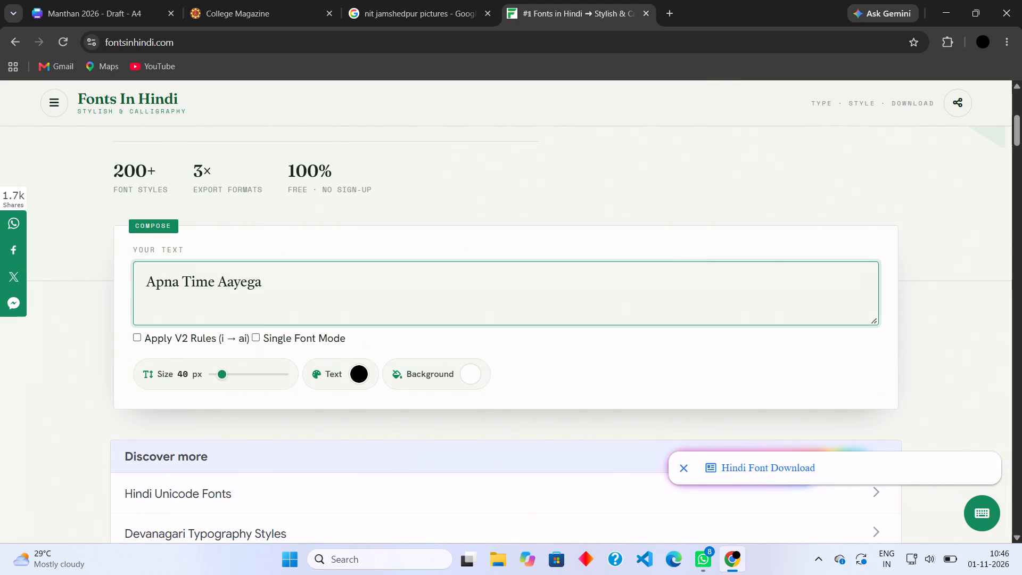
scroll(299, 330, down, 2)
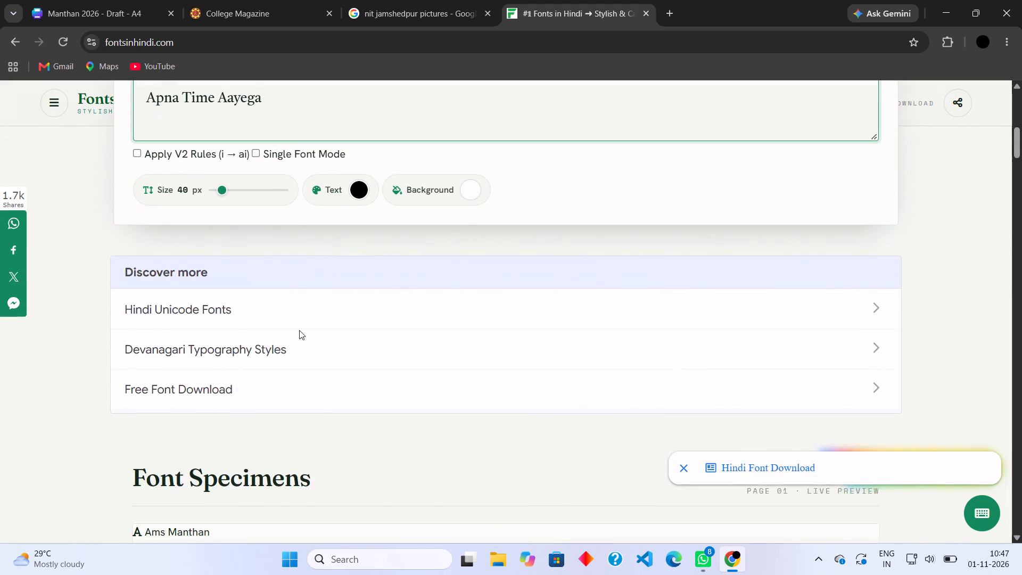
scroll(299, 330, down, 2)
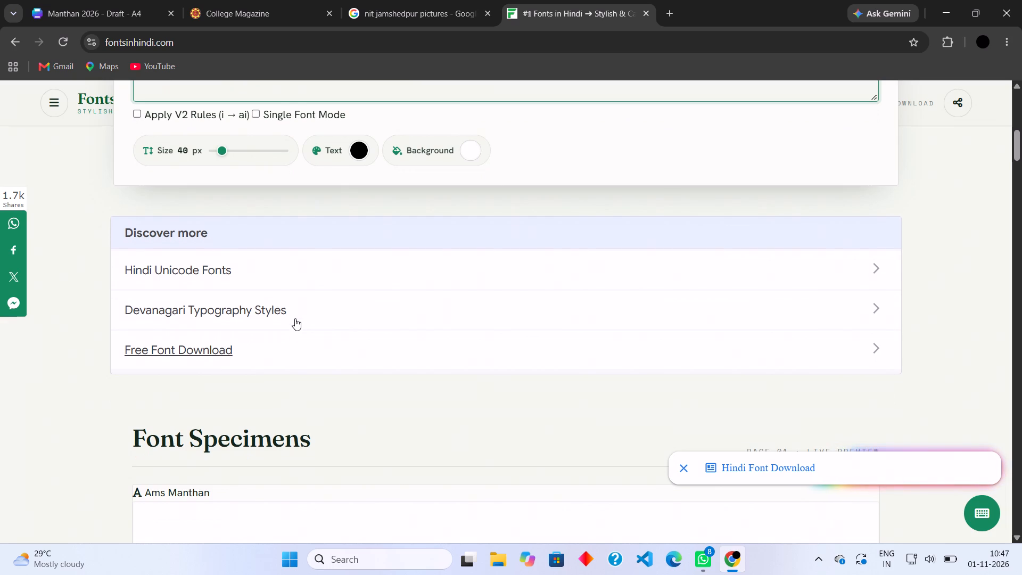
click(252, 312)
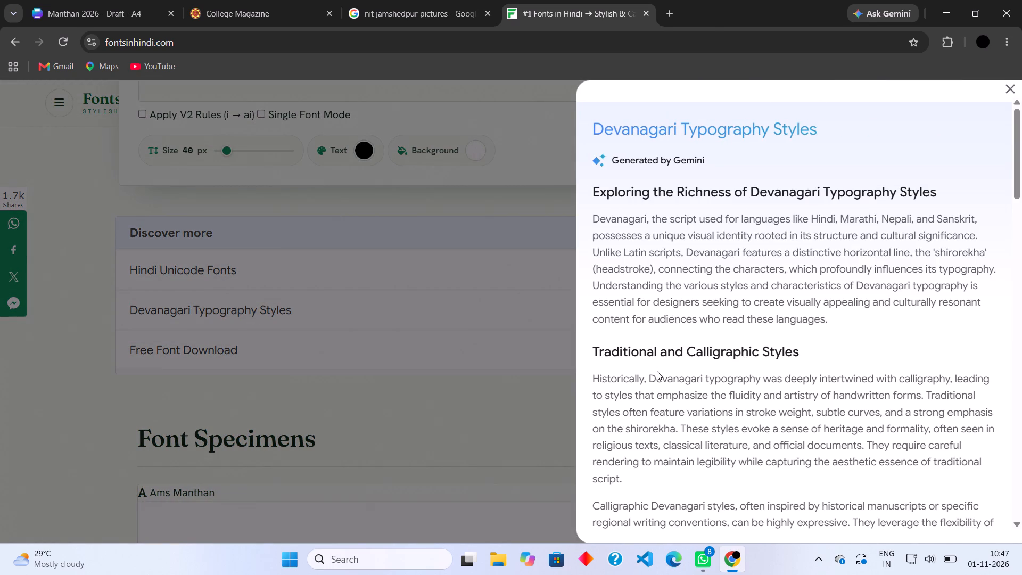
scroll(768, 396, down, 9)
scroll(768, 396, up, 3)
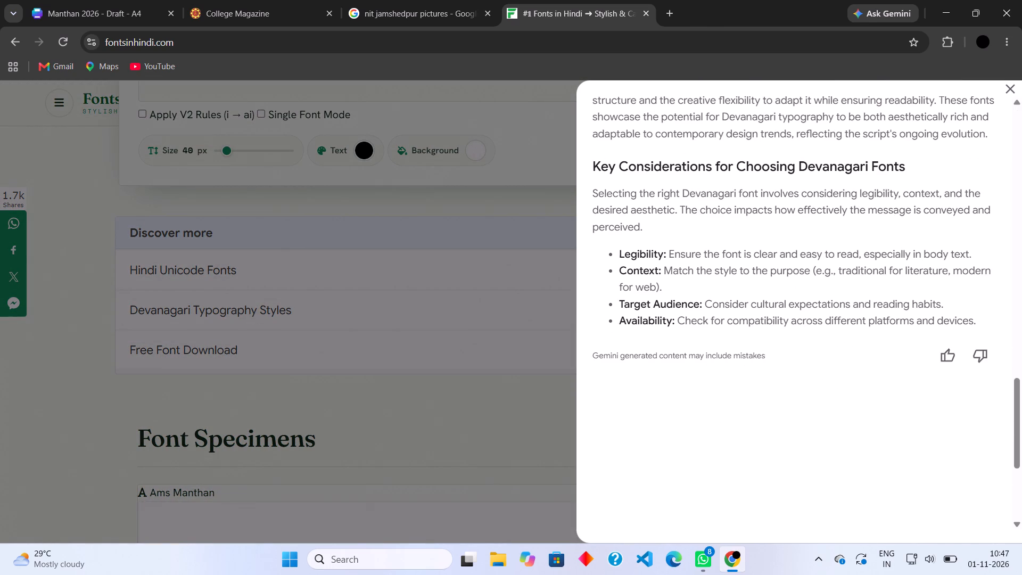
scroll(768, 396, up, 13)
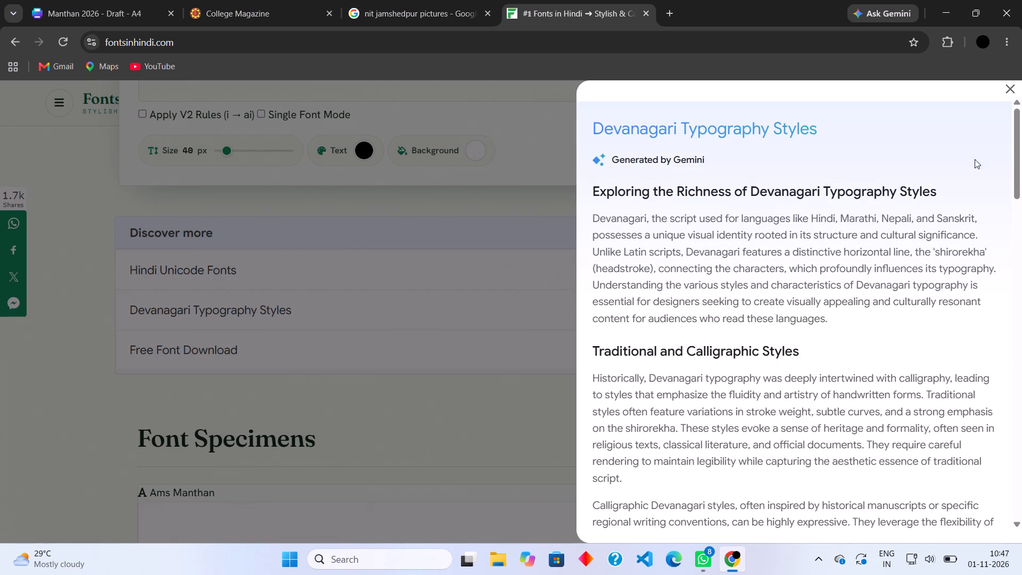
click(1012, 85)
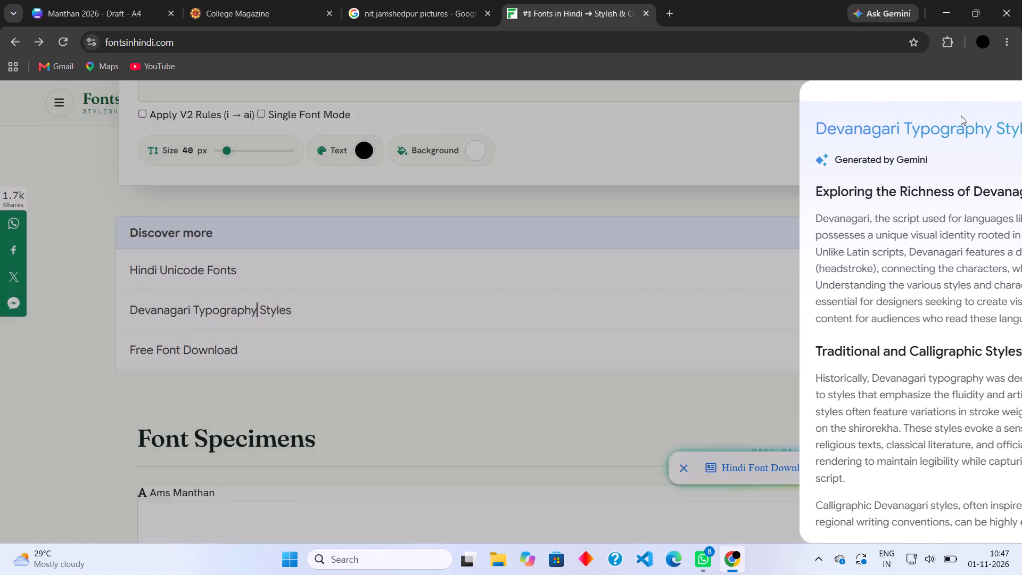
scroll(680, 408, down, 4)
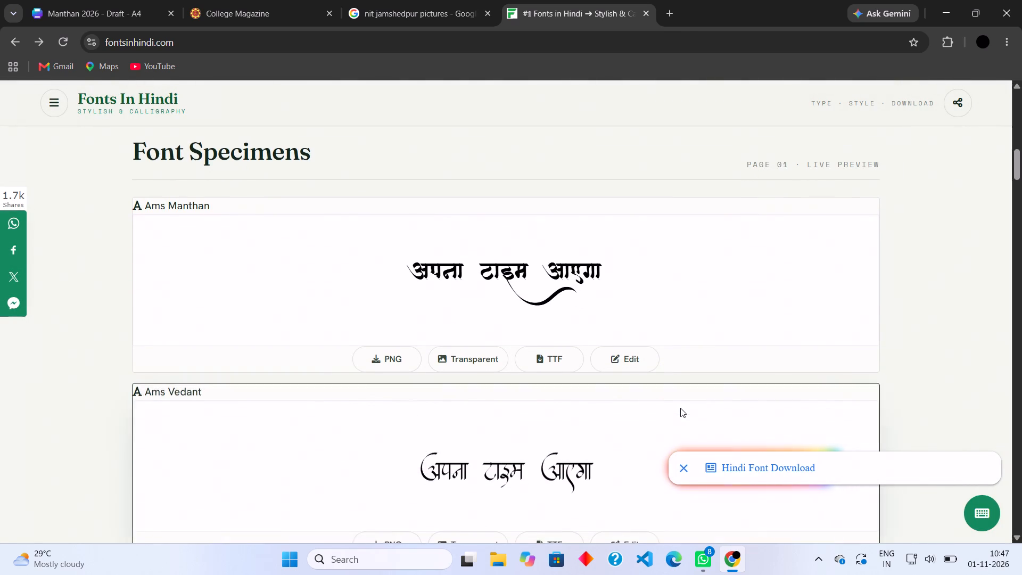
scroll(680, 408, down, 1)
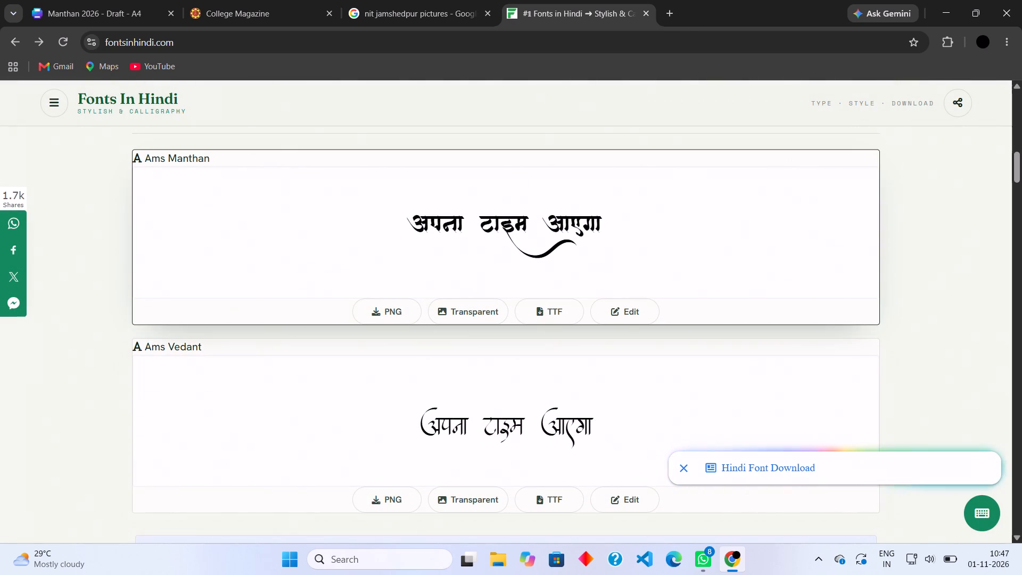
scroll(537, 216, up, 5)
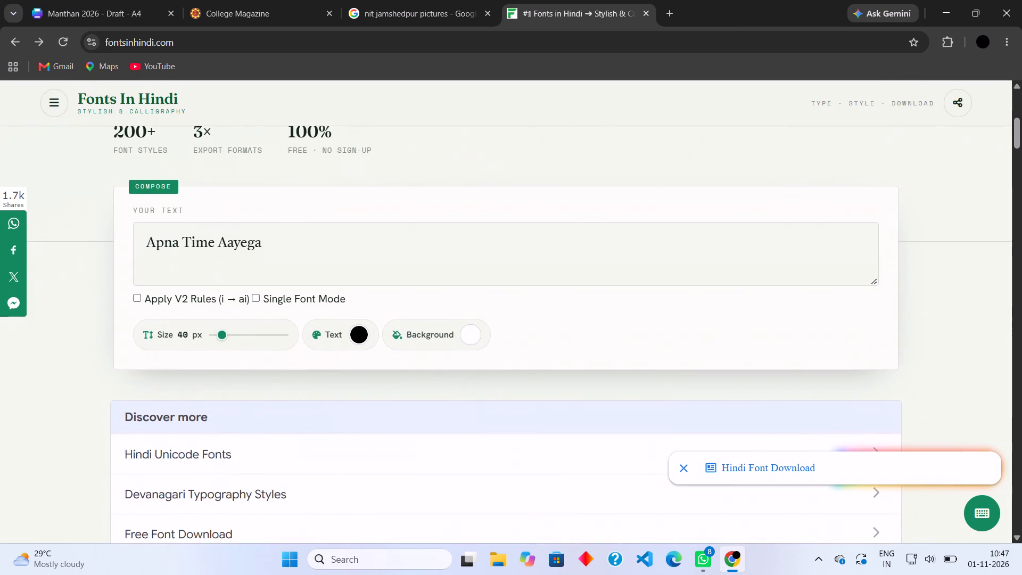
scroll(537, 216, up, 1)
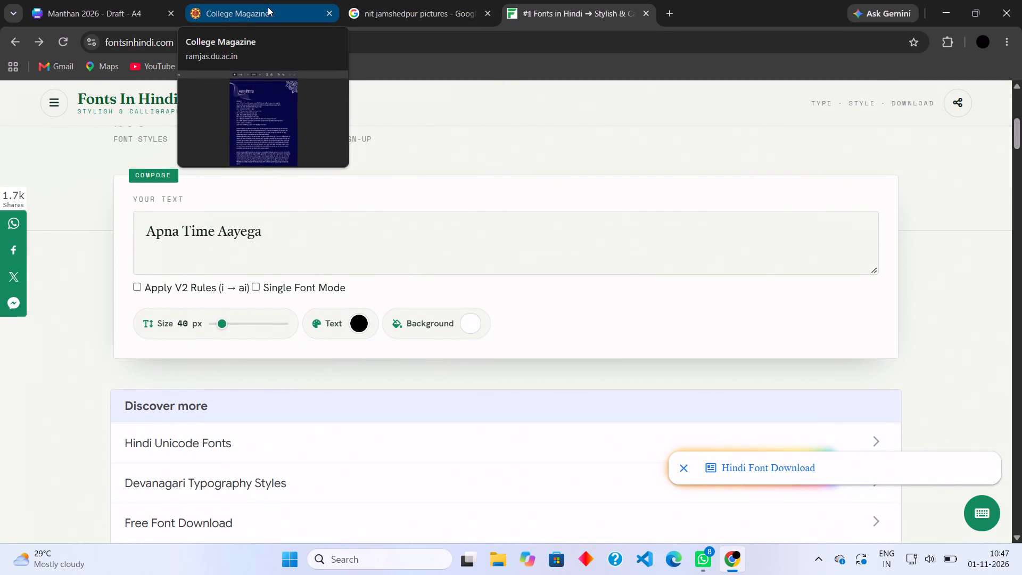
Copy page 15's title "भगवान की लीला" from the Manthan draft and replace the Fonts In Hindi sample text with it.
drag(113, 14, 529, 11)
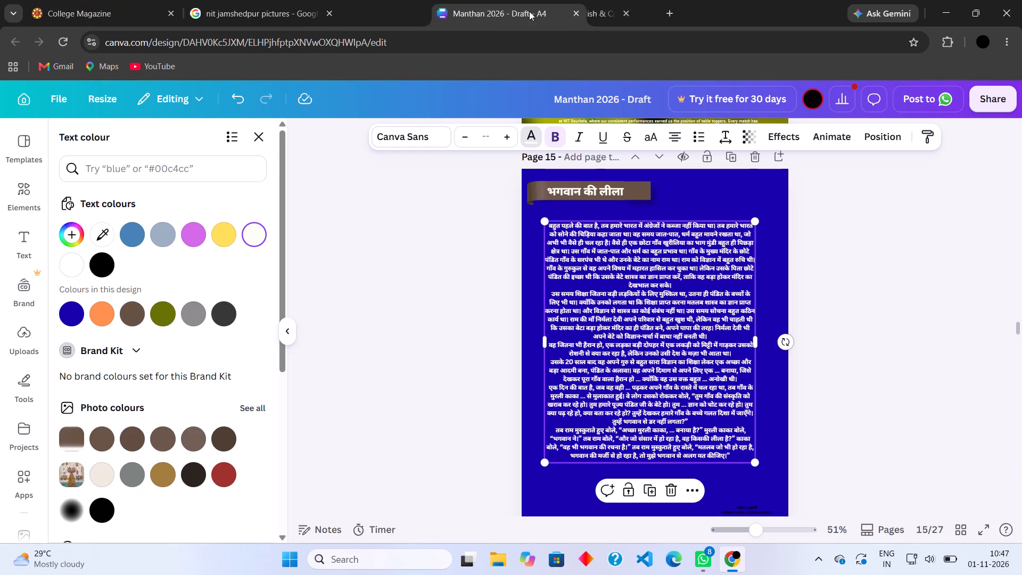
drag(529, 11, 601, 7)
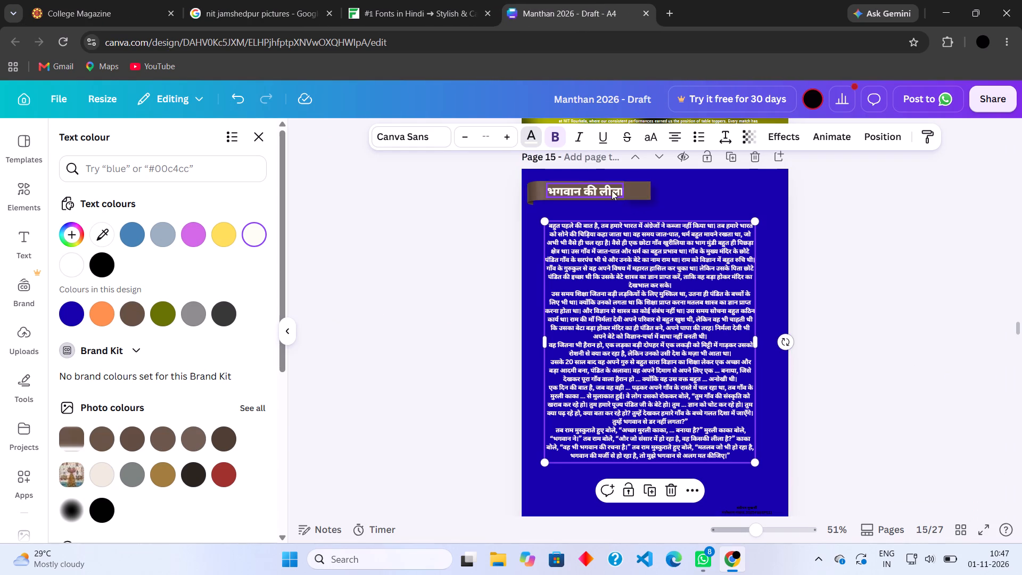
click(607, 190)
key(ctrl+c)
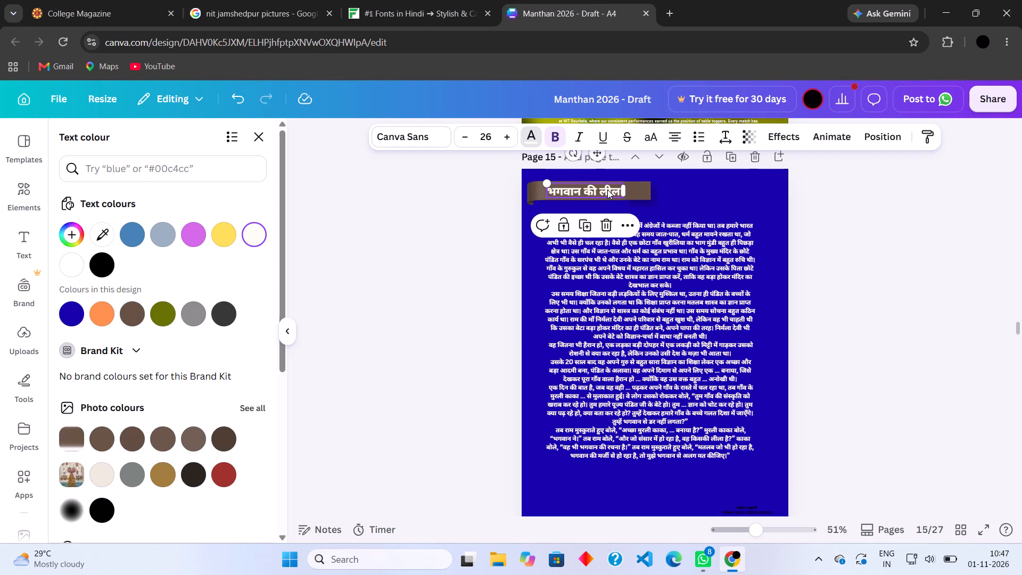
click(445, 3)
click(294, 241)
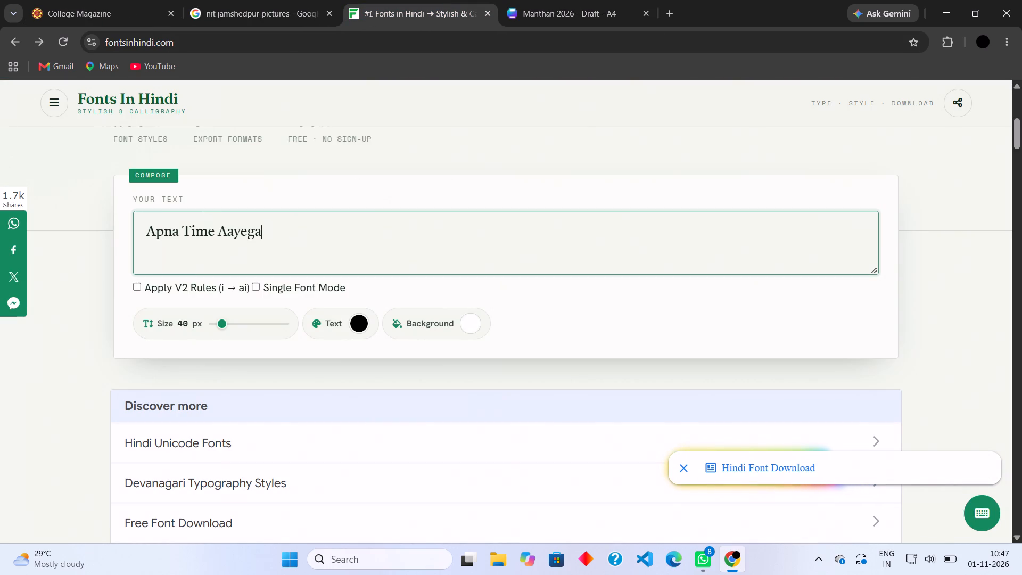
key(BackSpace)
key(BackSpace)
key(BackSpace)
key(BackSpace)
key(BackSpace)
key(BackSpace)
key(BackSpace)
key(BackSpace)
key(BackSpace)
key(BackSpace)
key(BackSpace)
key(BackSpace)
key(BackSpace)
key(BackSpace)
key(BackSpace)
key(BackSpace)
key(BackSpace)
key(BackSpace)
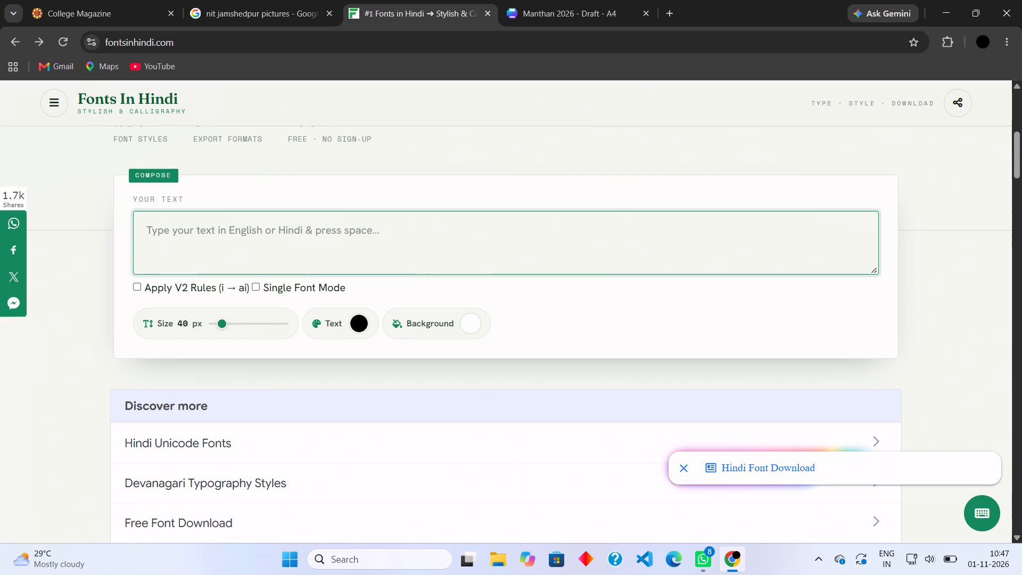
key(ctrl+v)
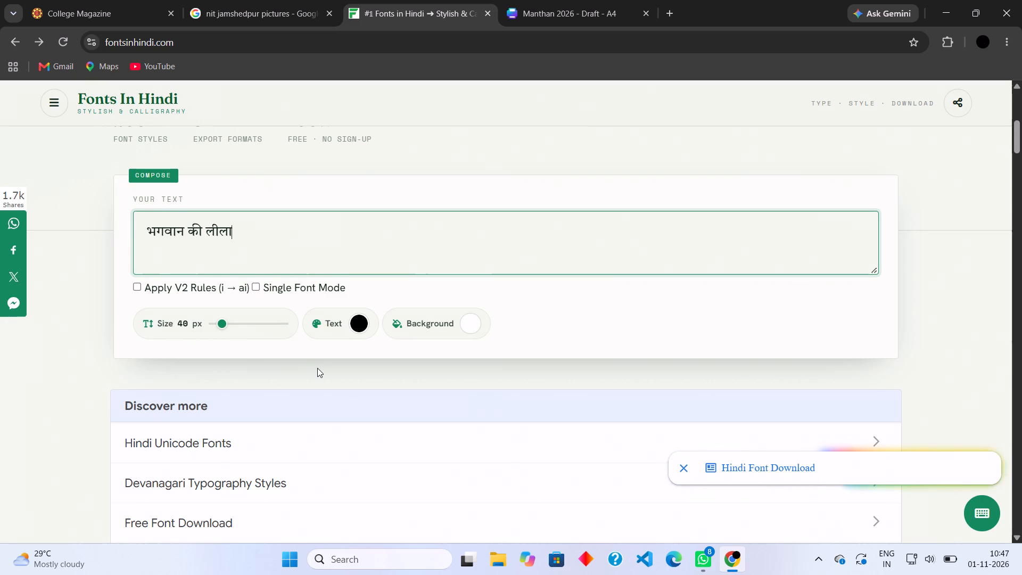
Examine the title's font specimens down to Ams Tushar and compare them with the Hindi title in the reference College Magazine.
scroll(317, 368, down, 6)
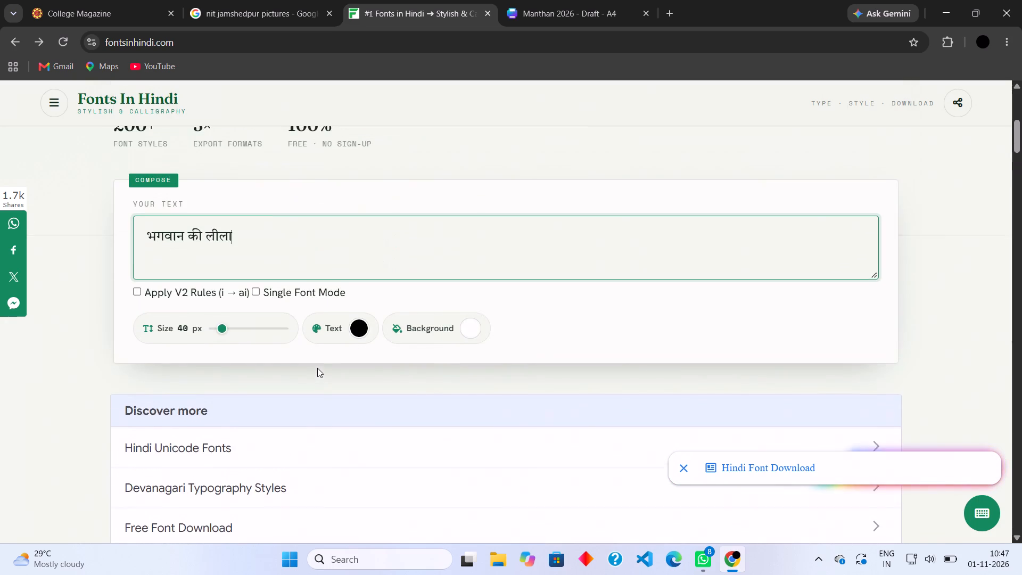
scroll(317, 368, down, 2)
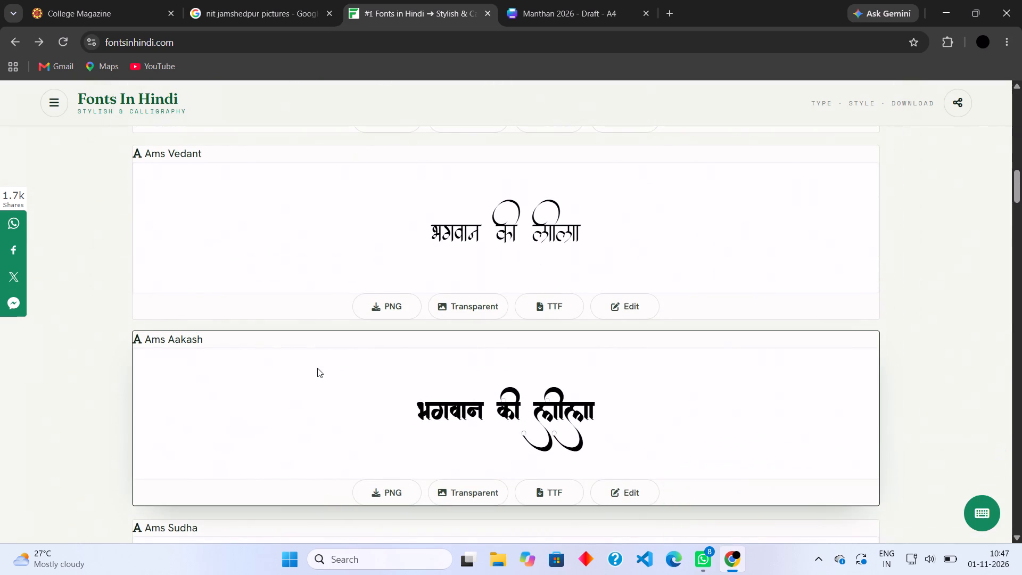
scroll(317, 368, down, 6)
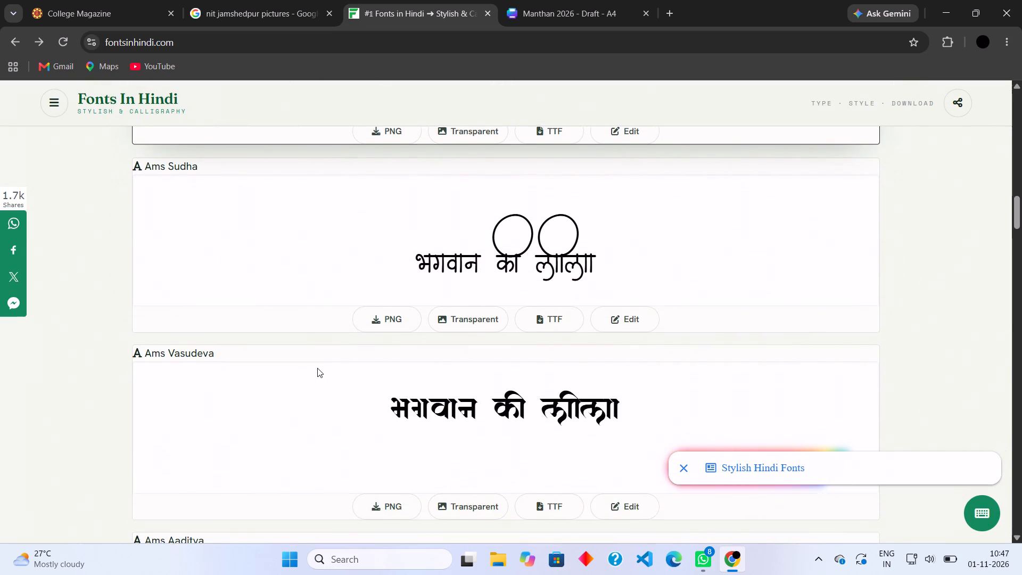
scroll(317, 368, down, 3)
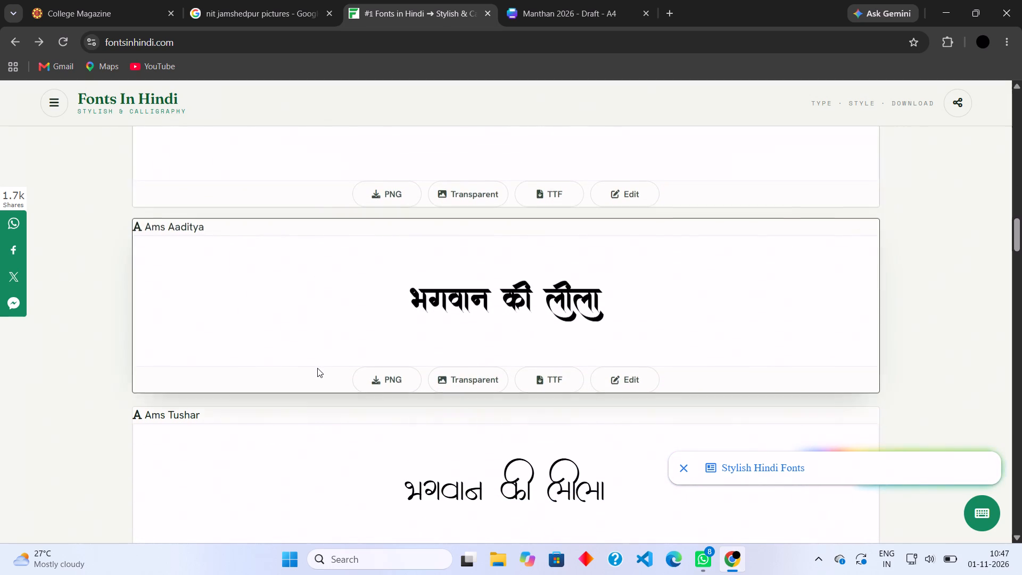
scroll(317, 368, down, 3)
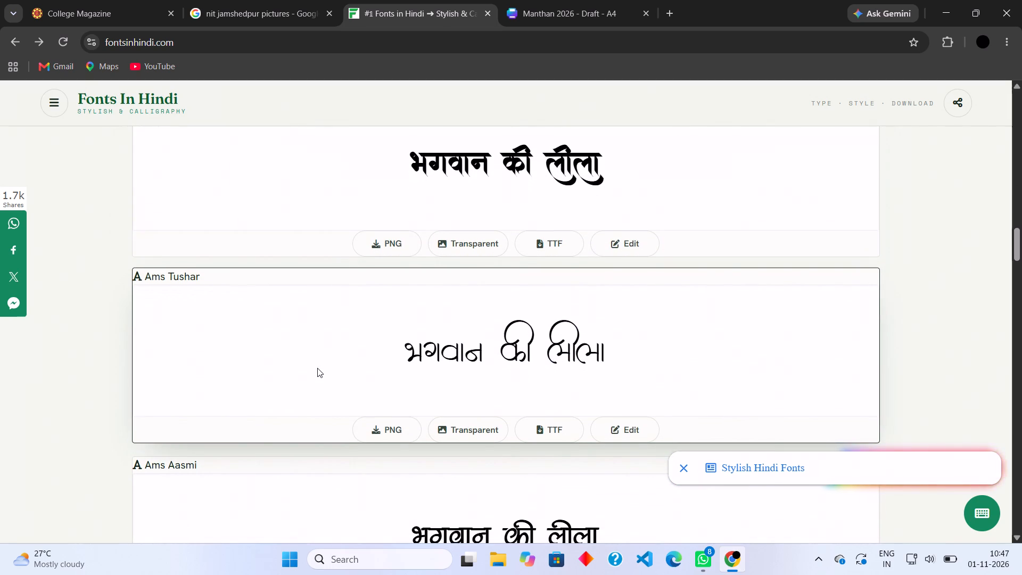
scroll(317, 368, down, 2)
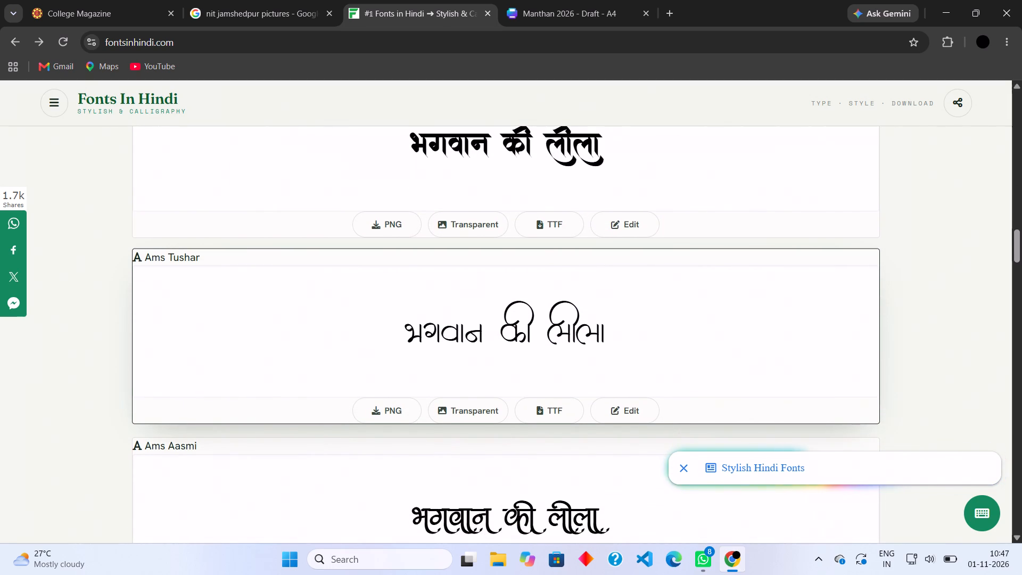
drag(408, 328, 576, 315)
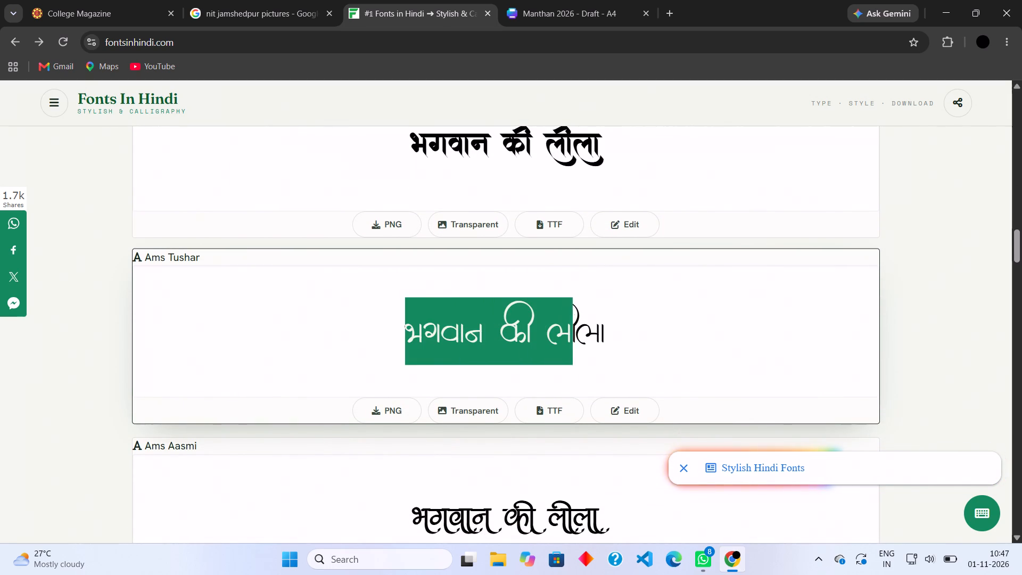
drag(576, 315, 607, 326)
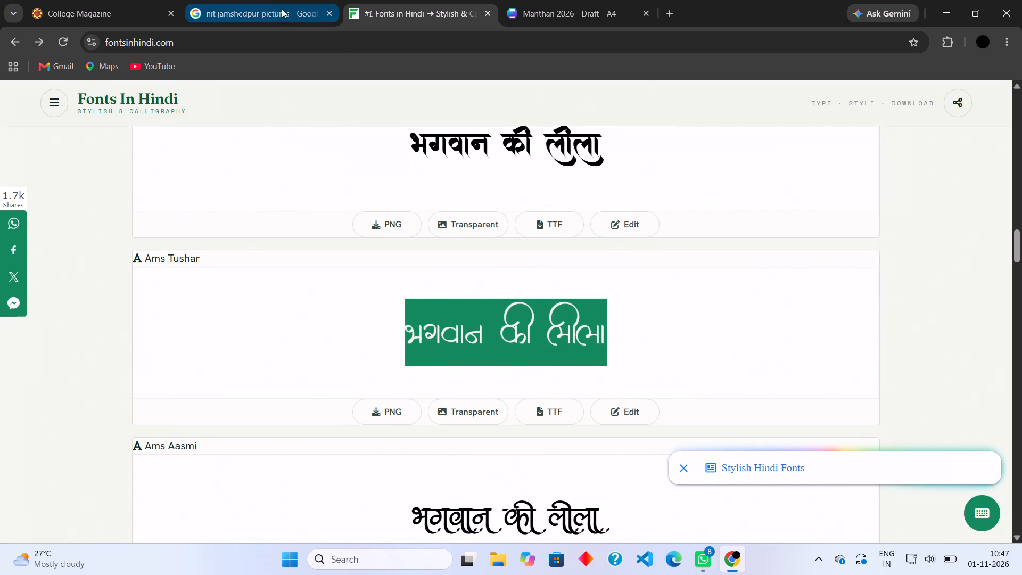
click(24, 3)
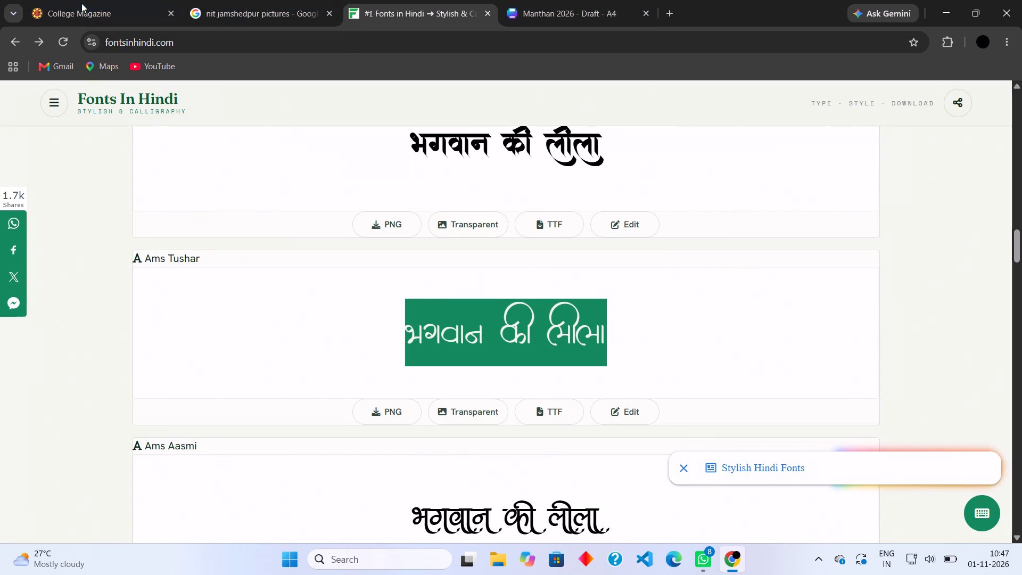
click(81, 3)
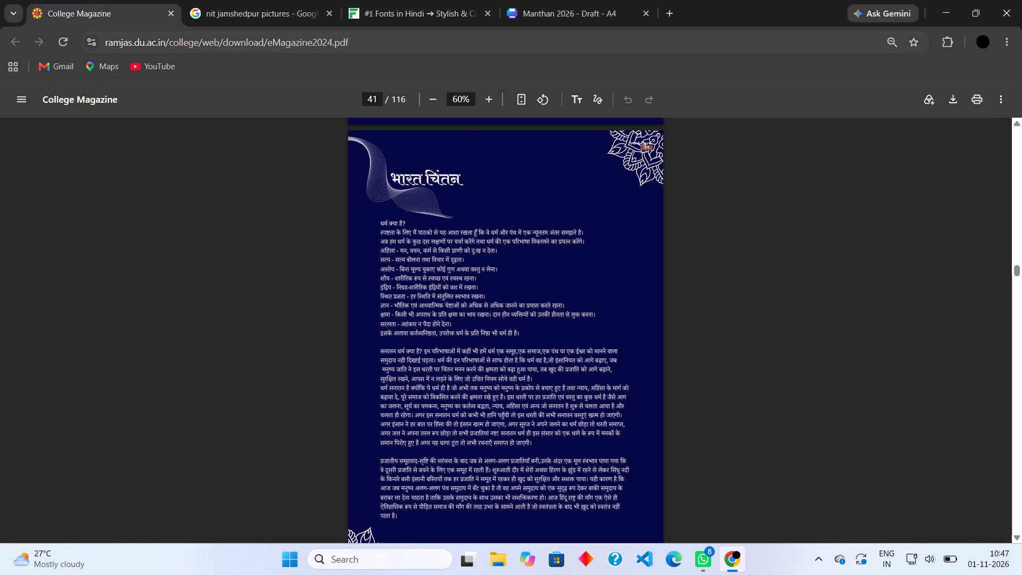
click(446, 16)
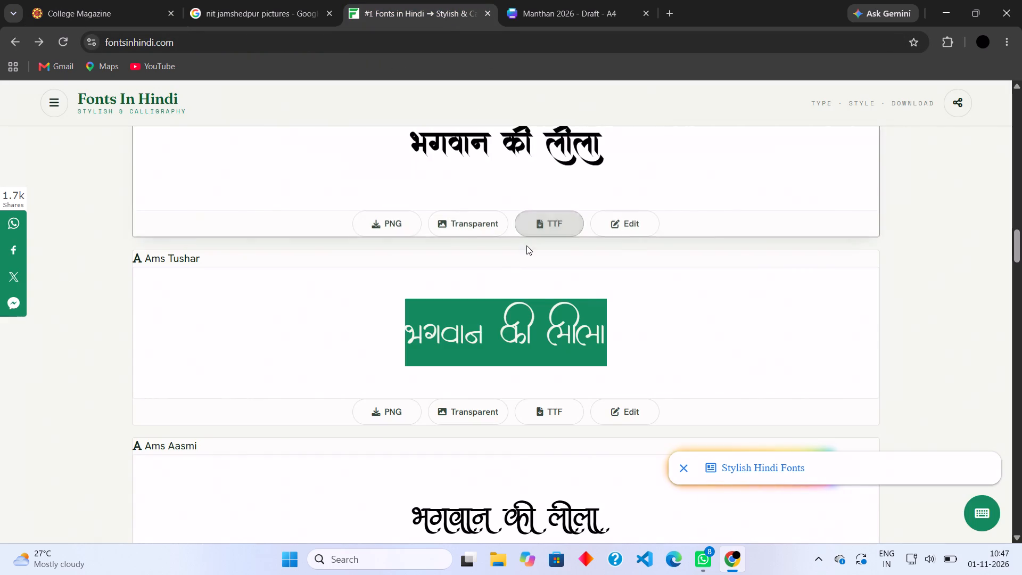
Examine the specimens from Ams Aasmi to Ams Minar, and look again at the earlier ones back to Ams Aakash.
scroll(526, 245, down, 5)
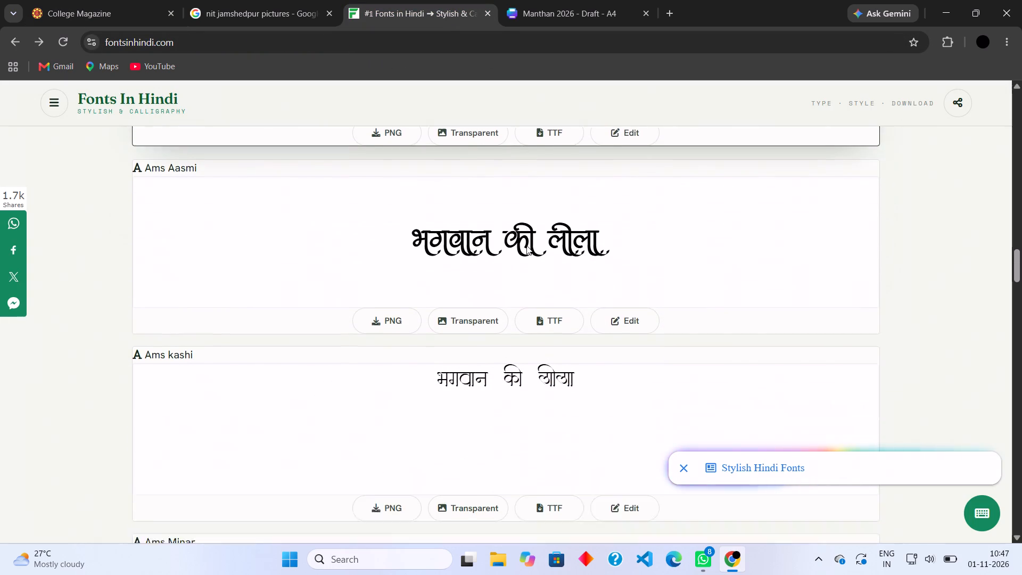
scroll(526, 245, down, 7)
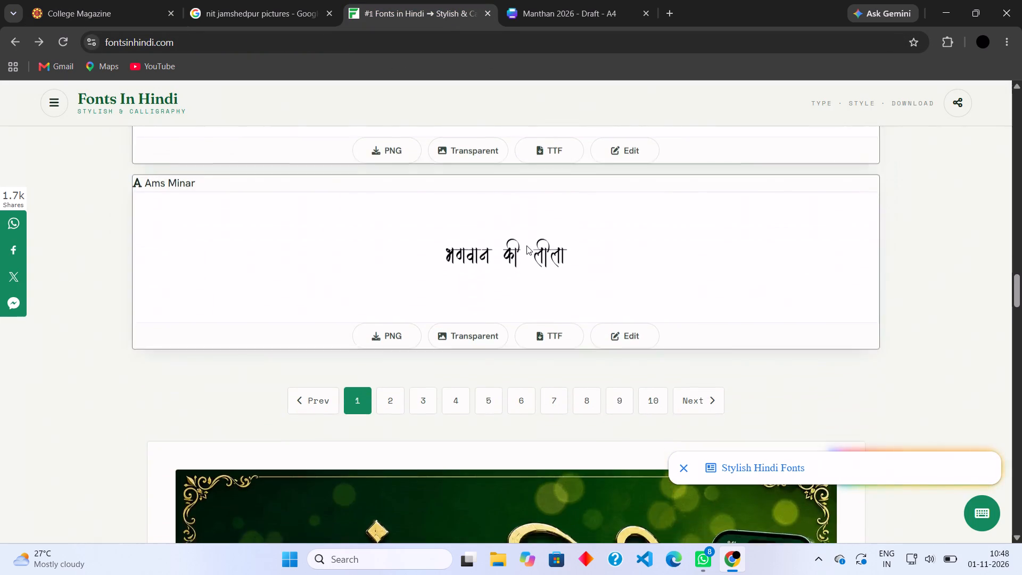
scroll(526, 245, down, 1)
scroll(526, 245, up, 4)
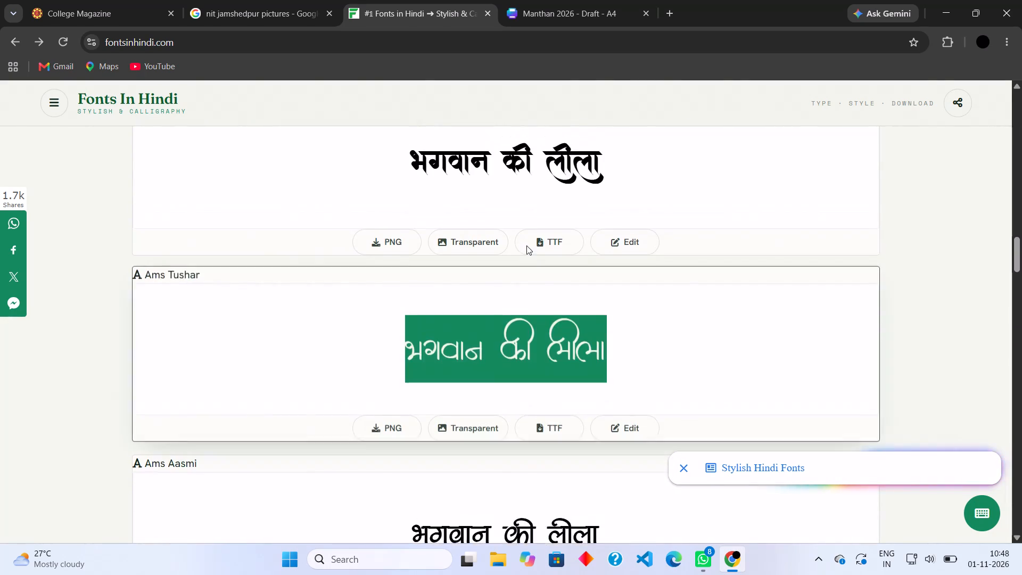
scroll(526, 245, up, 2)
click(512, 291)
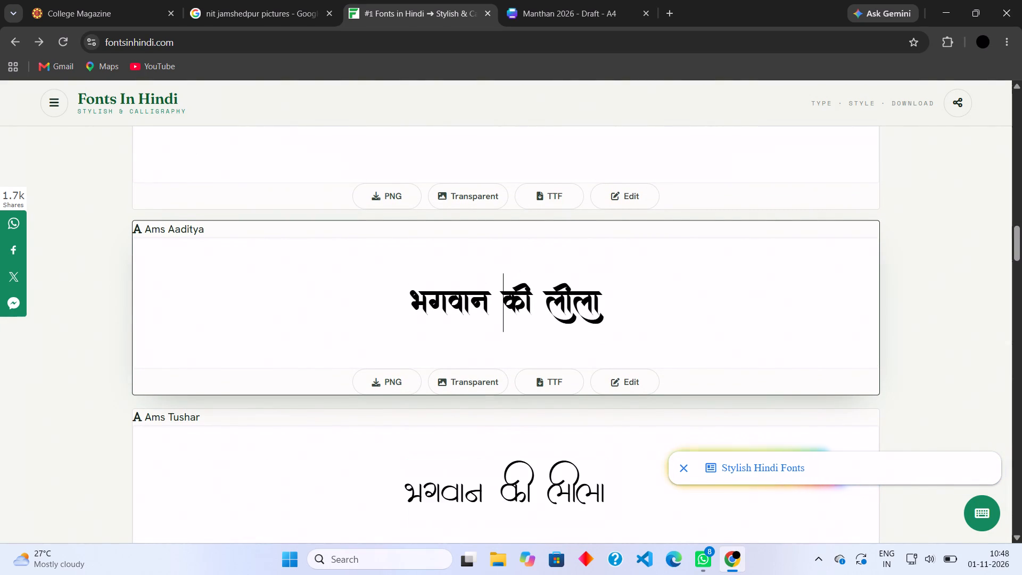
scroll(512, 291, up, 8)
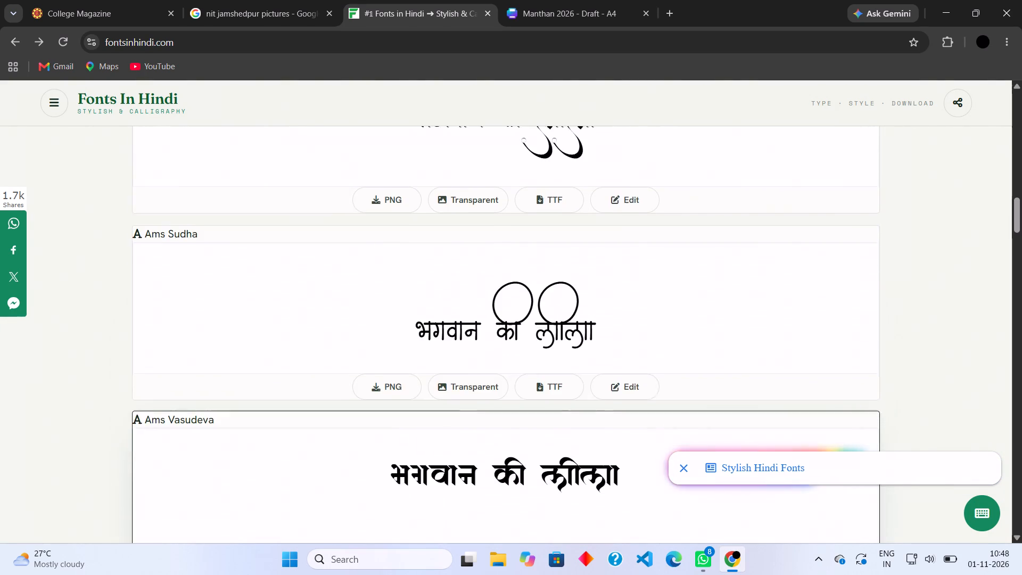
scroll(512, 291, up, 1)
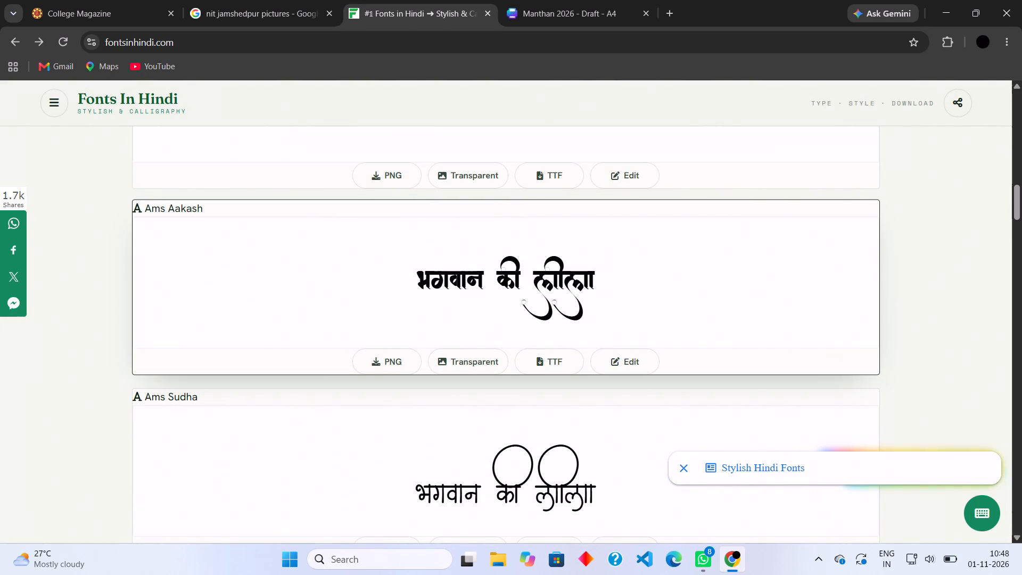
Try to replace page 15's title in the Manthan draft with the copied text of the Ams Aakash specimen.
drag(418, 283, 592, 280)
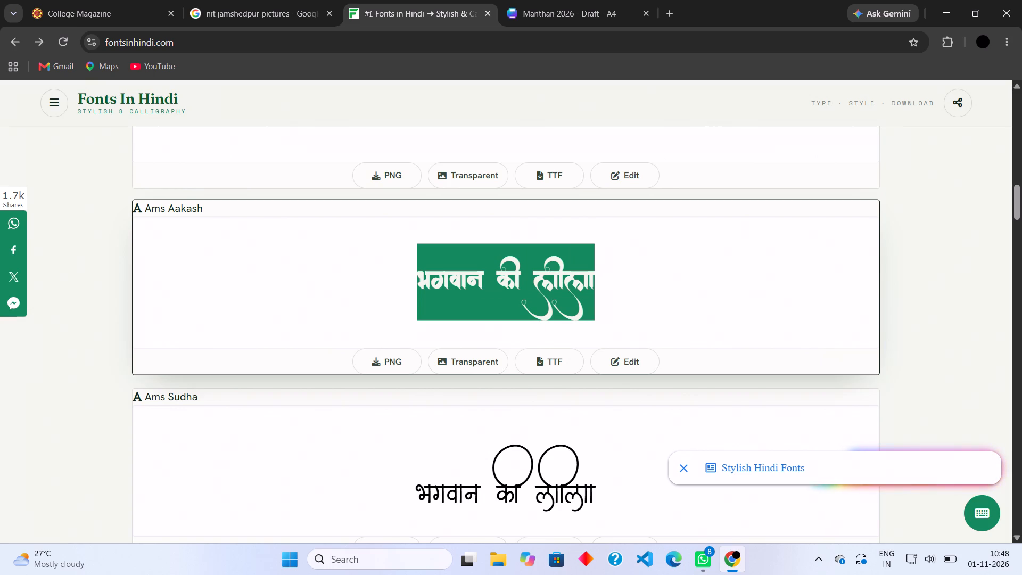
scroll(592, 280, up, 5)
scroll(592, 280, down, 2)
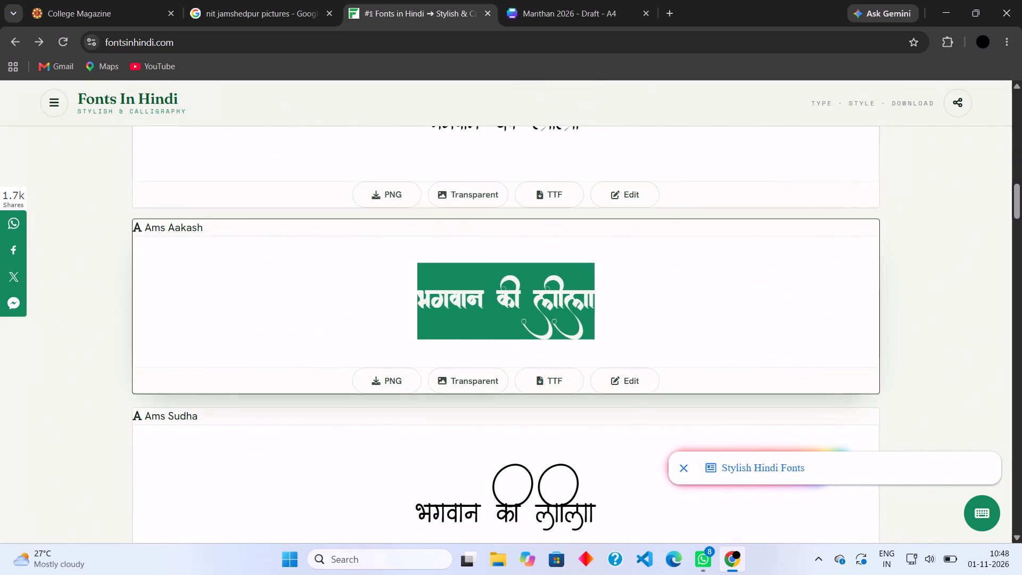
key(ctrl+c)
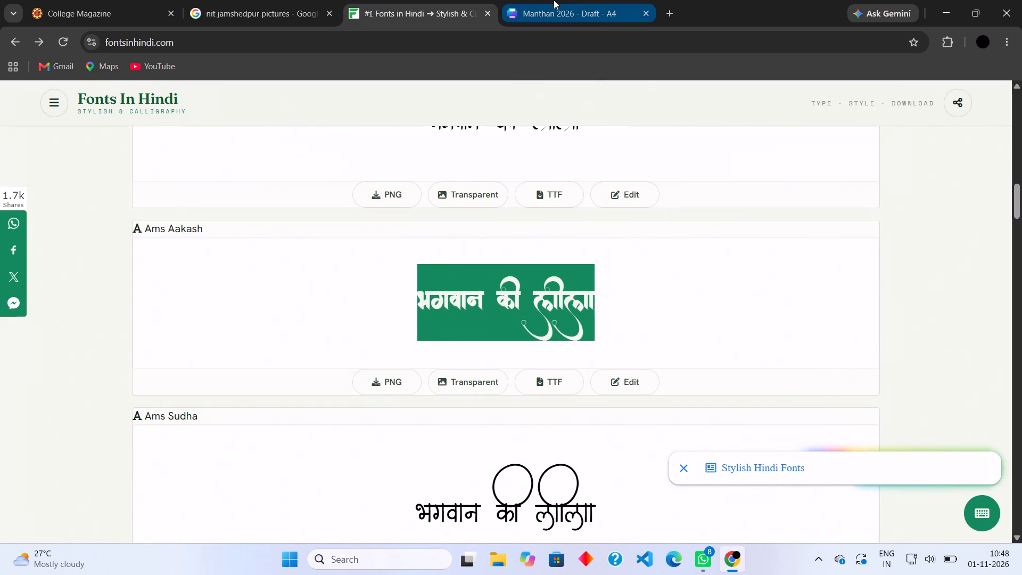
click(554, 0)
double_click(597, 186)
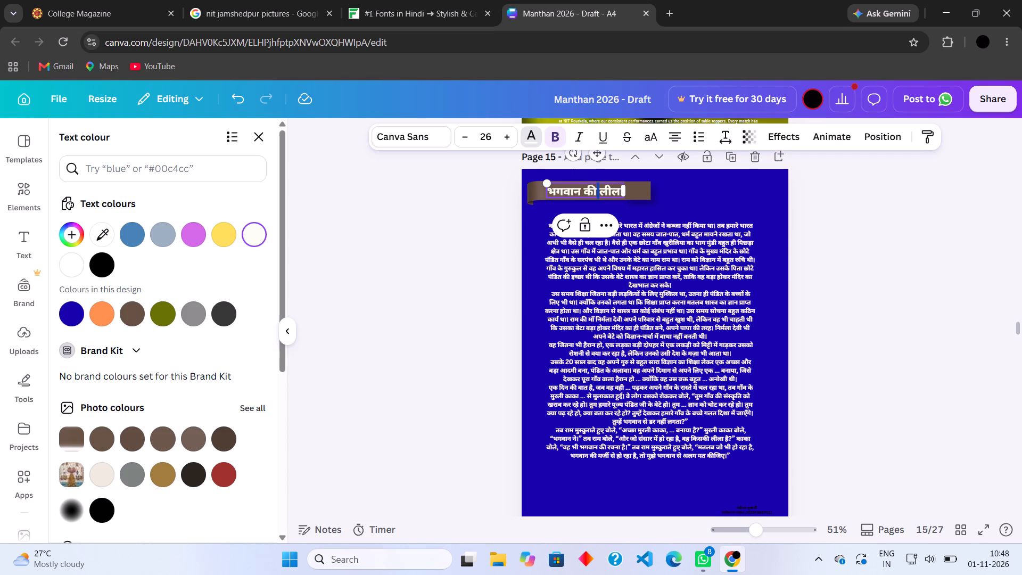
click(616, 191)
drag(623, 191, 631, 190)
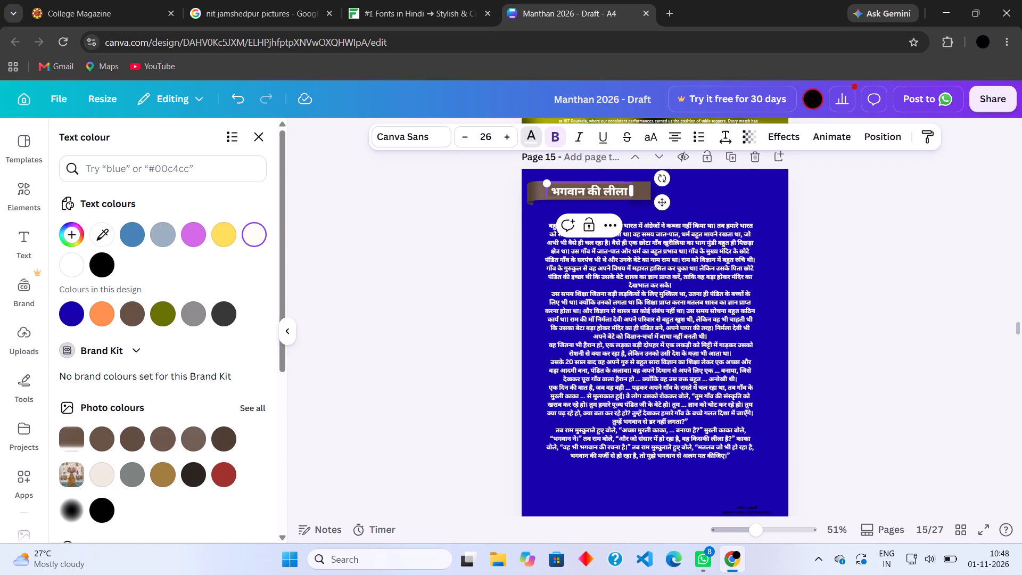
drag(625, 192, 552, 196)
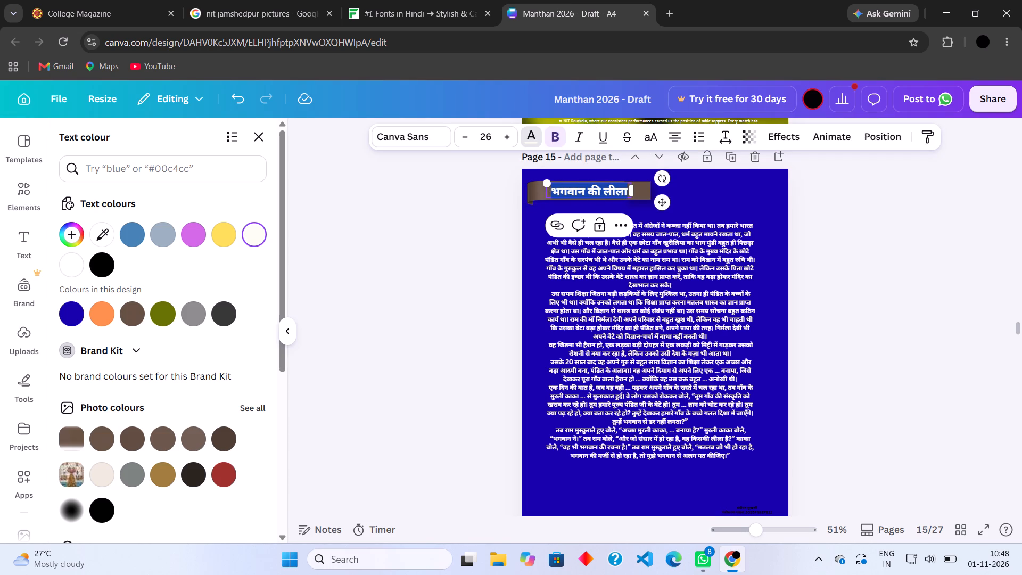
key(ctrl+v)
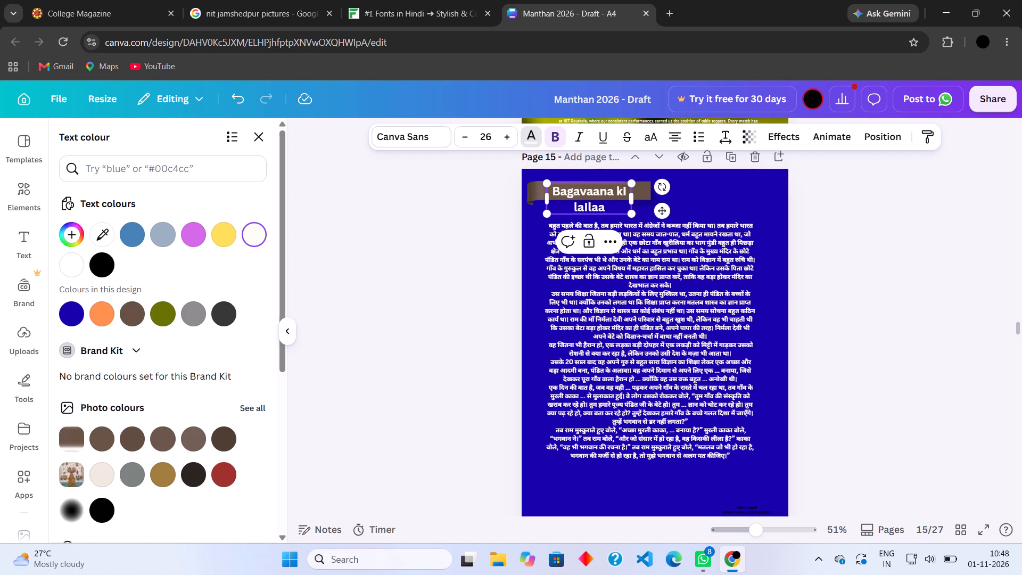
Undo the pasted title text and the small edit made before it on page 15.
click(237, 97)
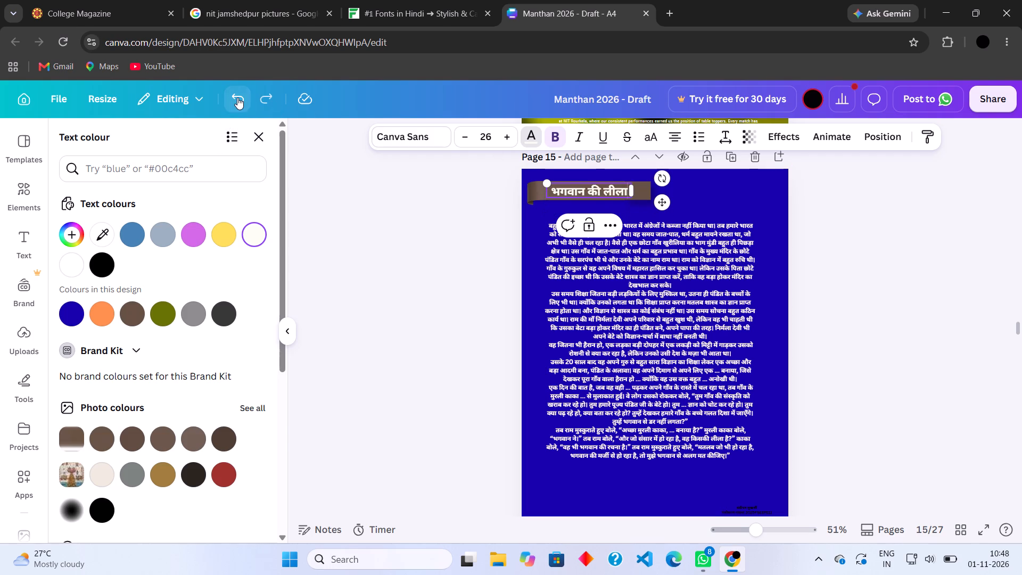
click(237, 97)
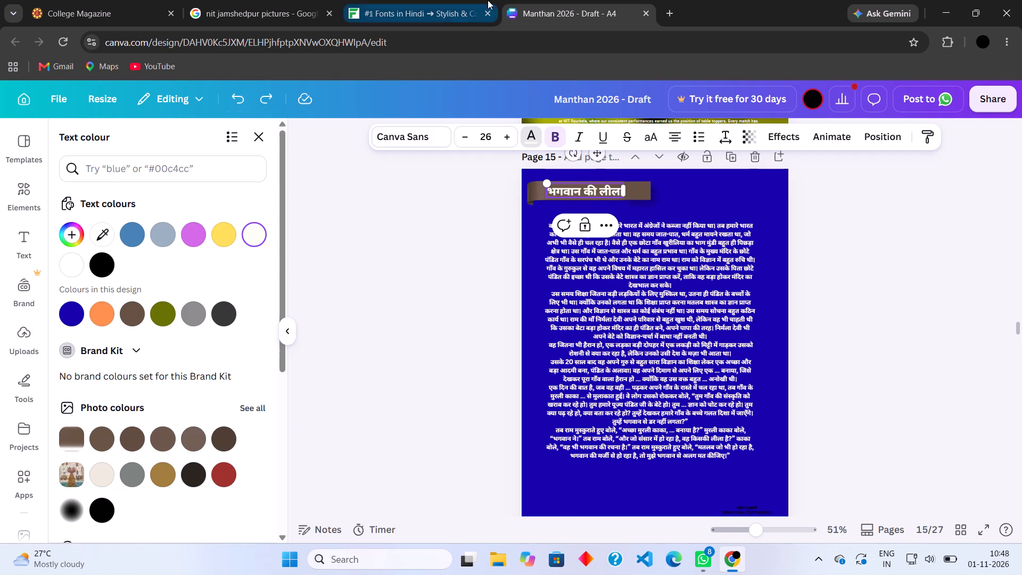
Return to the Fonts In Hindi site and download the Ams Aakash version of the title as a PNG.
click(402, 0)
click(636, 313)
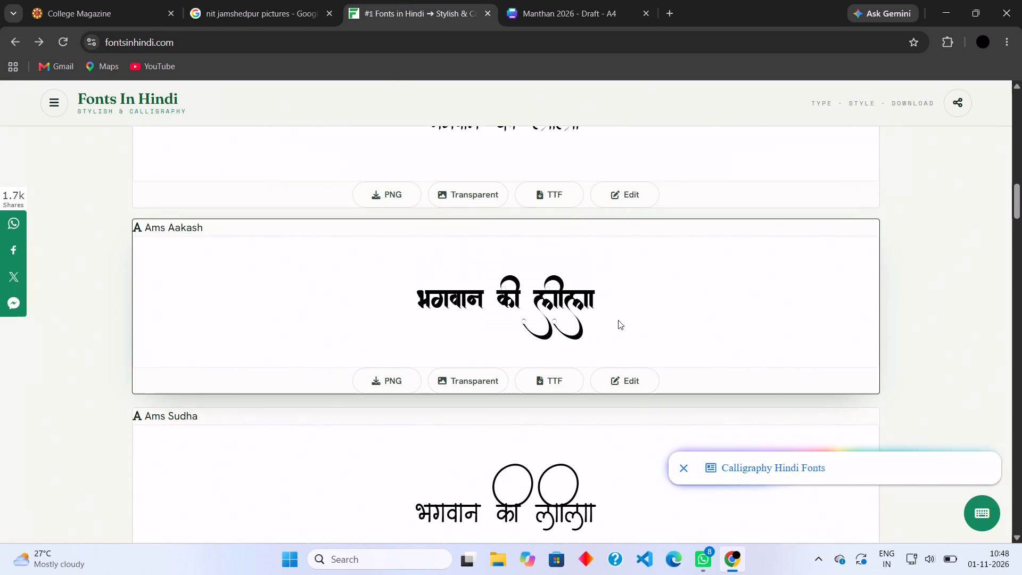
click(396, 385)
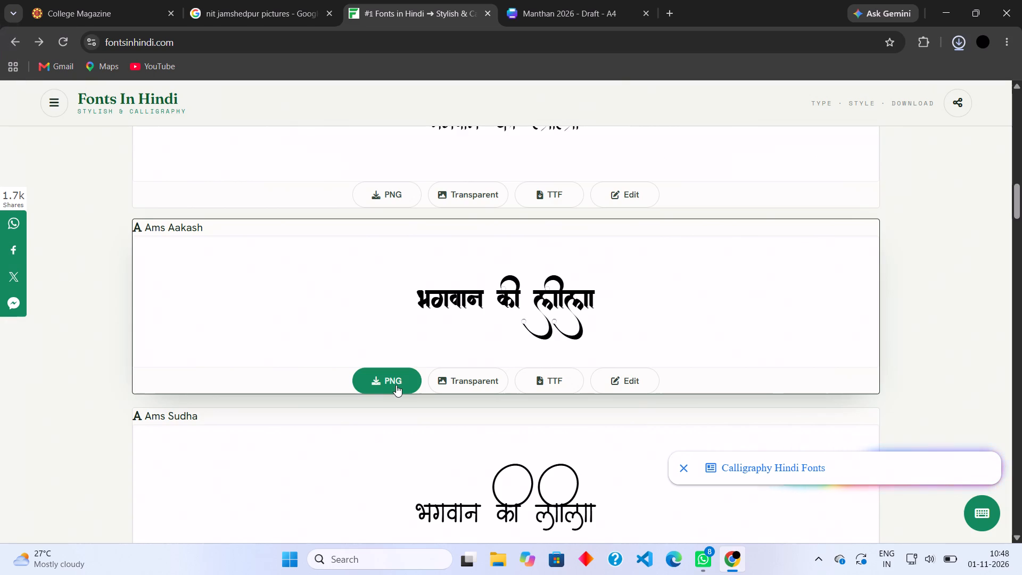
Upload the Ams Aakash_bg image from the Downloads folder to the Manthan draft's image uploads.
click(626, 19)
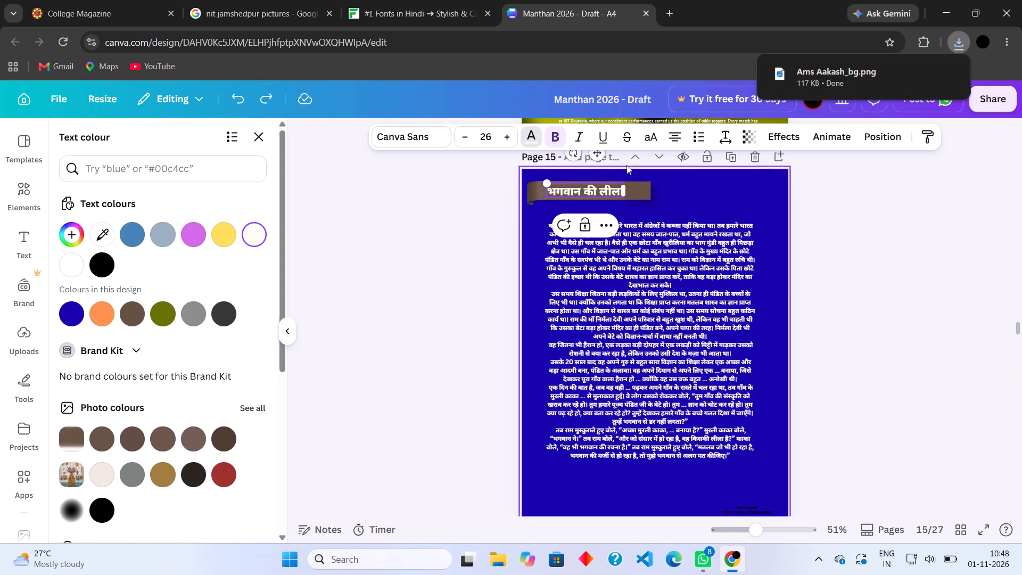
click(22, 332)
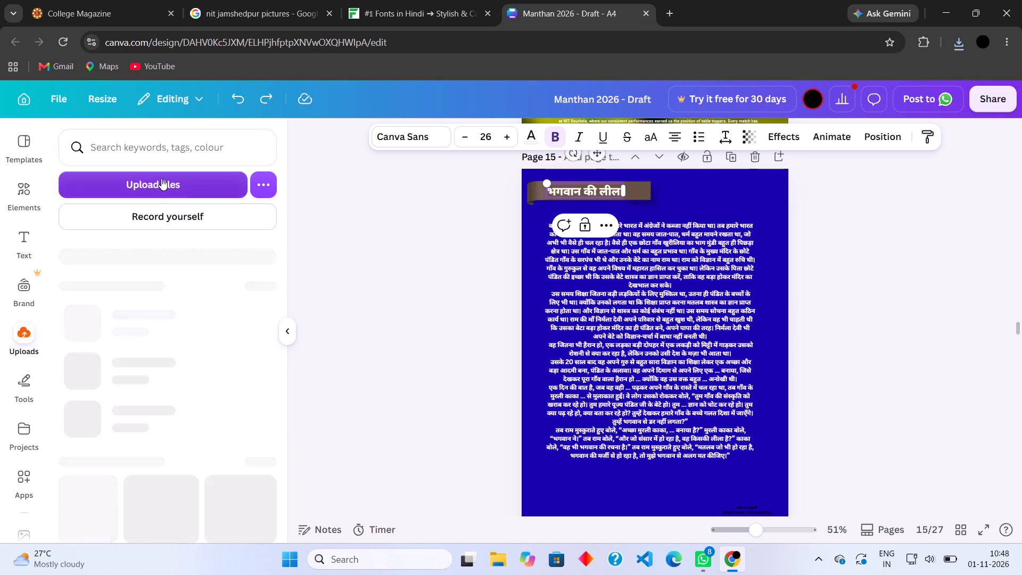
click(161, 178)
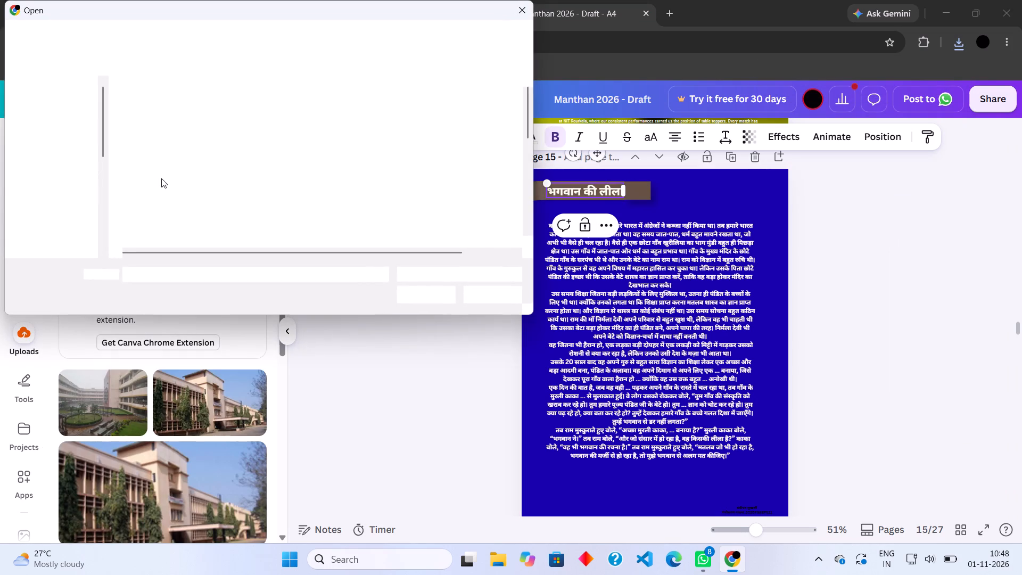
click(50, 195)
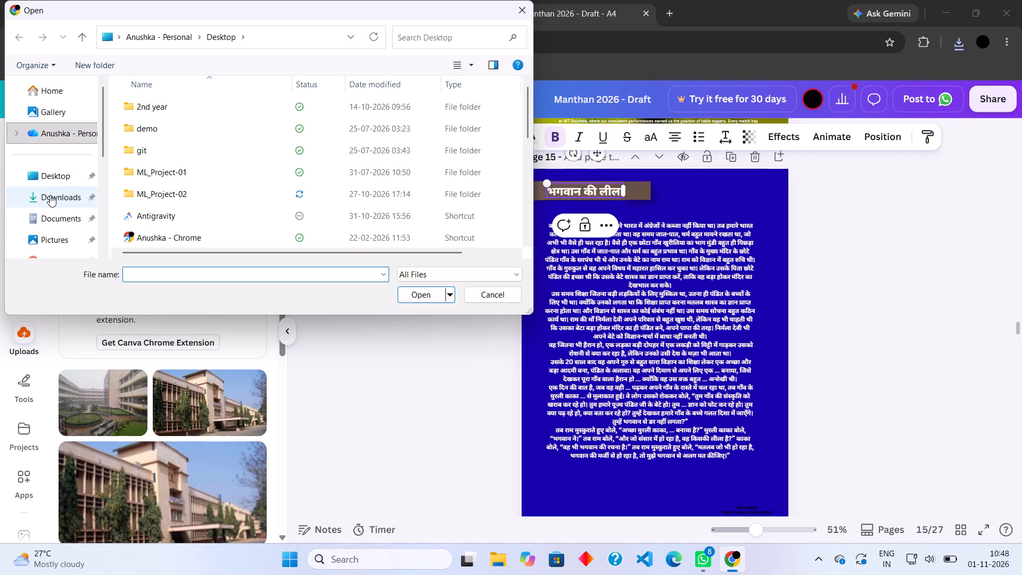
click(173, 119)
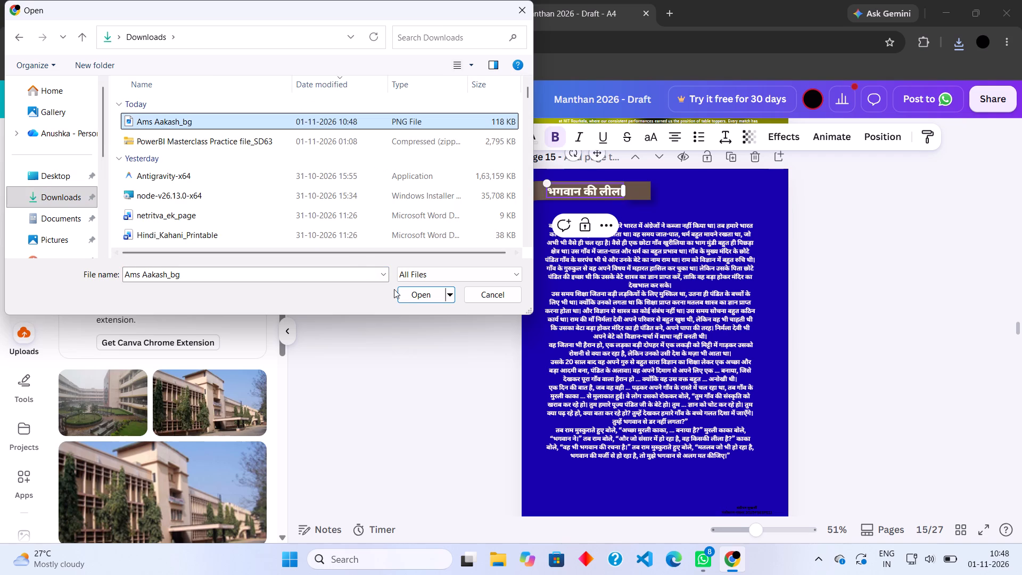
click(408, 295)
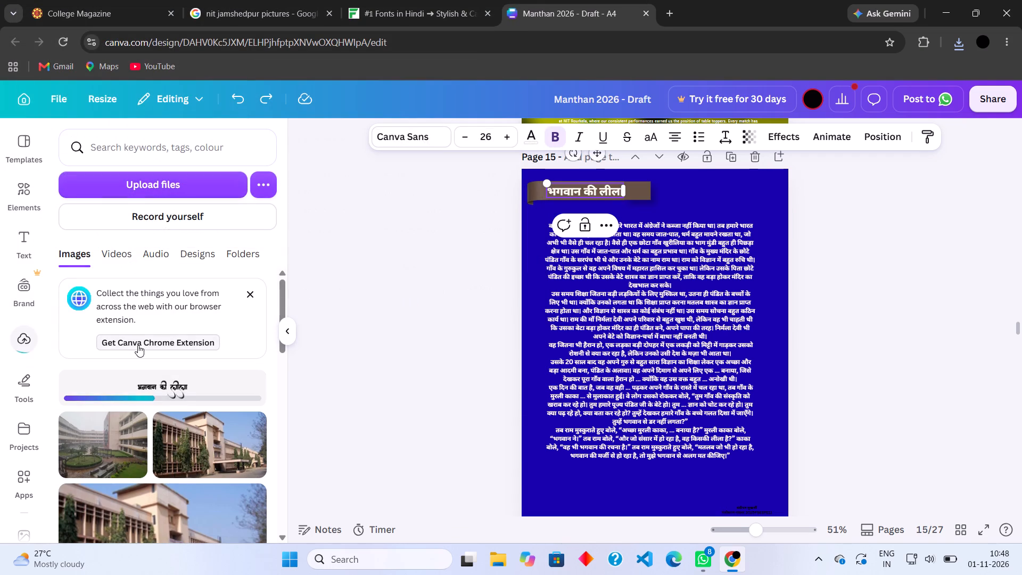
Place the uploaded Ams Aakash title image on page 15, cropped at both sides, enlarged and positioned just below the old title.
click(175, 381)
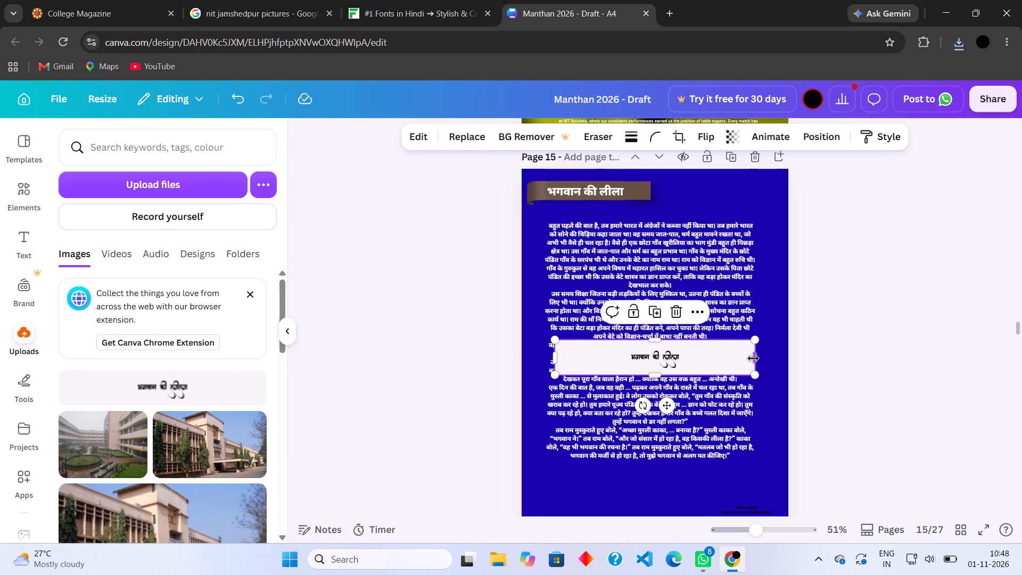
drag(753, 358, 685, 367)
drag(558, 360, 627, 347)
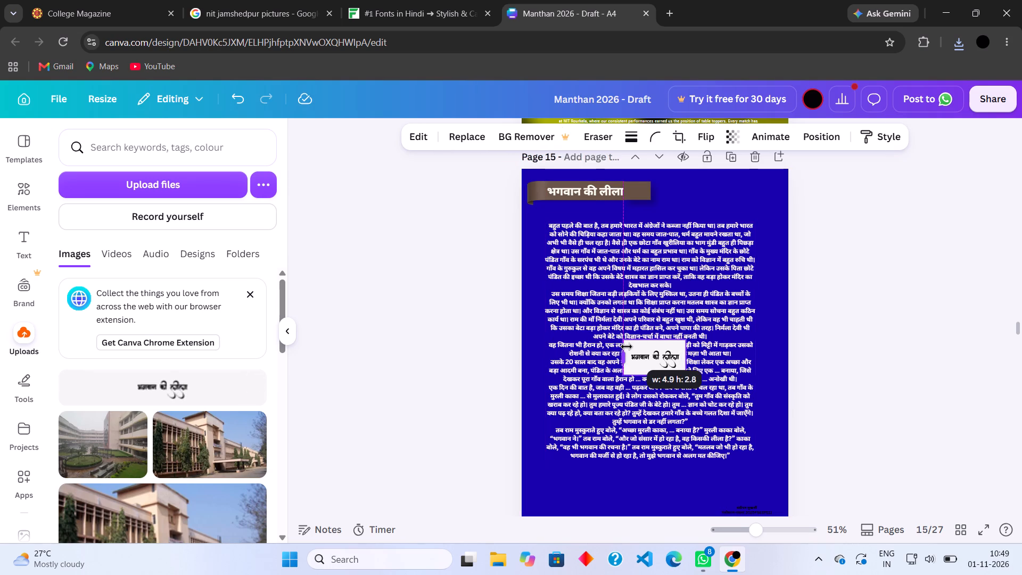
drag(627, 347, 630, 349)
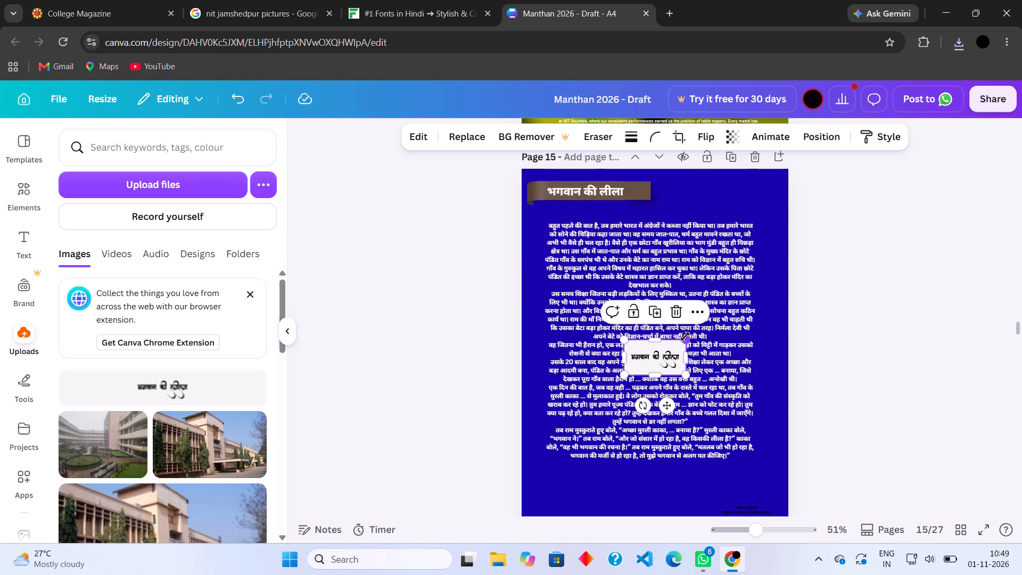
drag(685, 336, 738, 301)
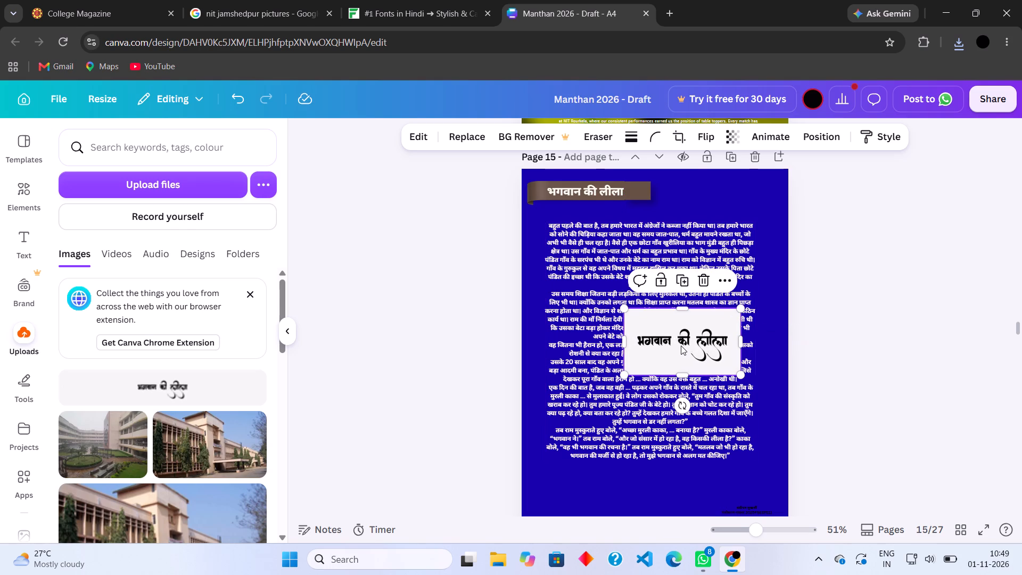
drag(681, 346, 601, 243)
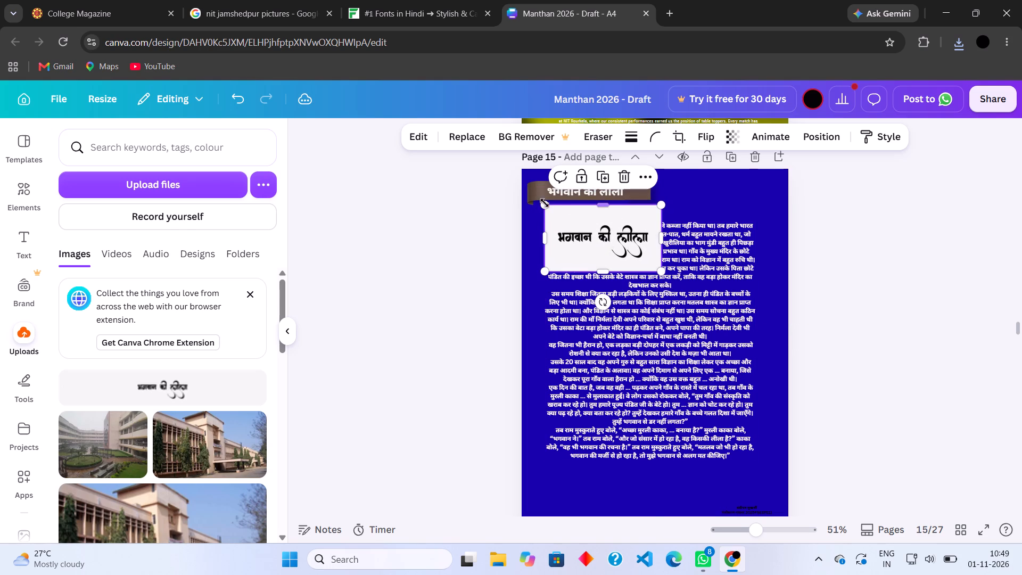
Delete the brown ribbon banner pieces and the old title text from the top of page 15.
click(535, 192)
key(BackSpace)
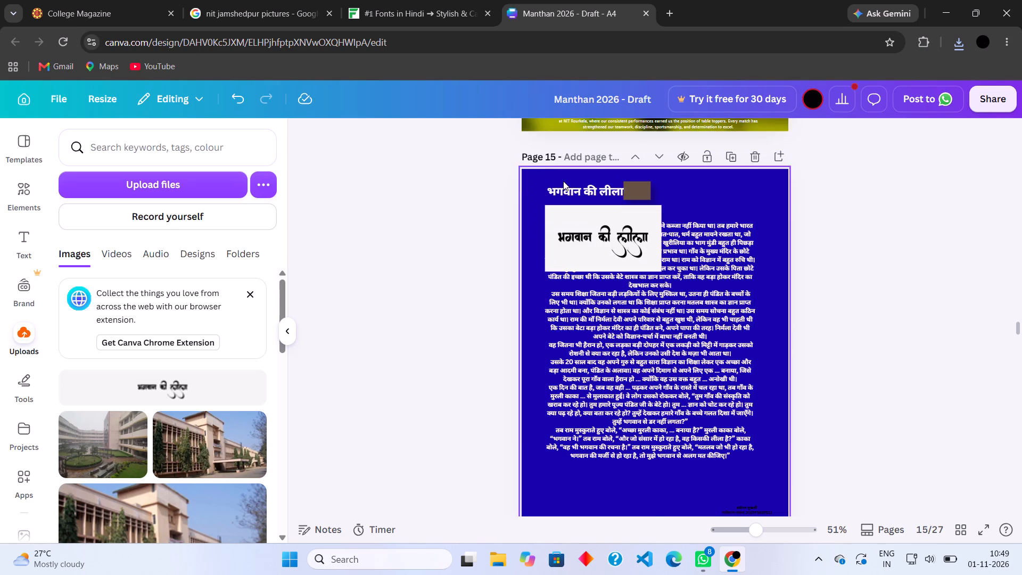
click(634, 192)
key(BackSpace)
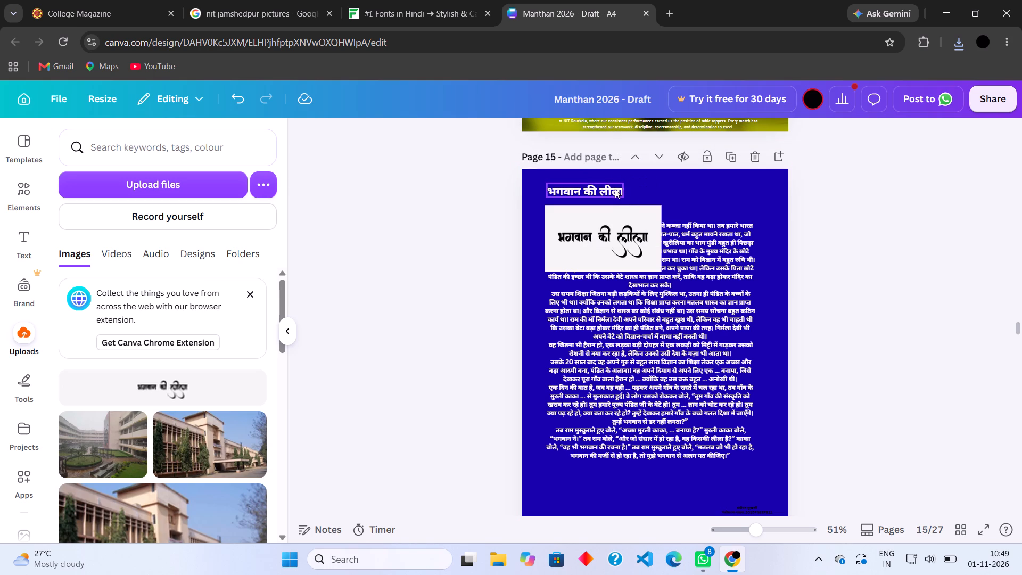
click(611, 188)
key(BackSpace)
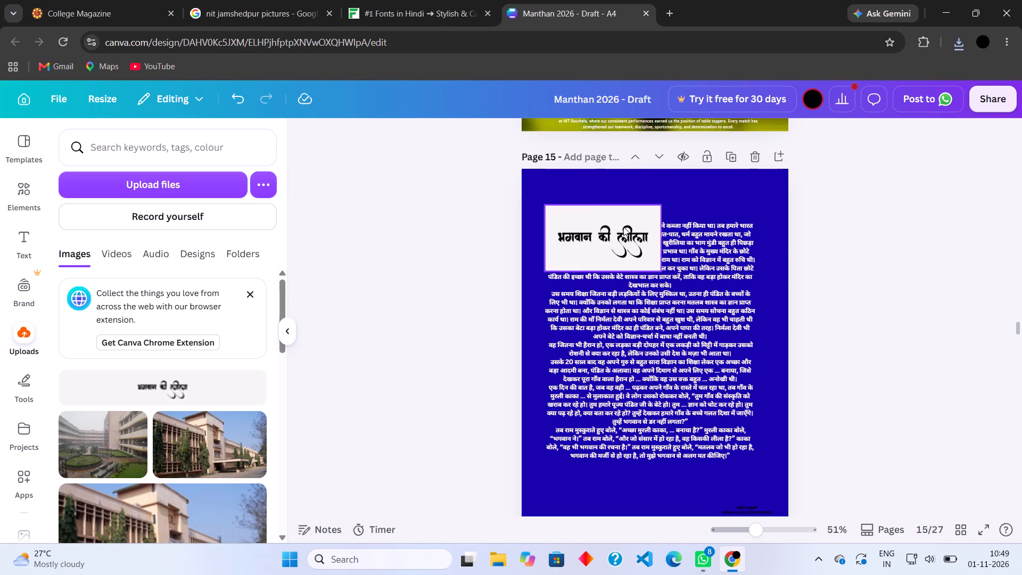
Move the calligraphic title image up to page 15's top edge, where the old title was.
drag(623, 227, 612, 186)
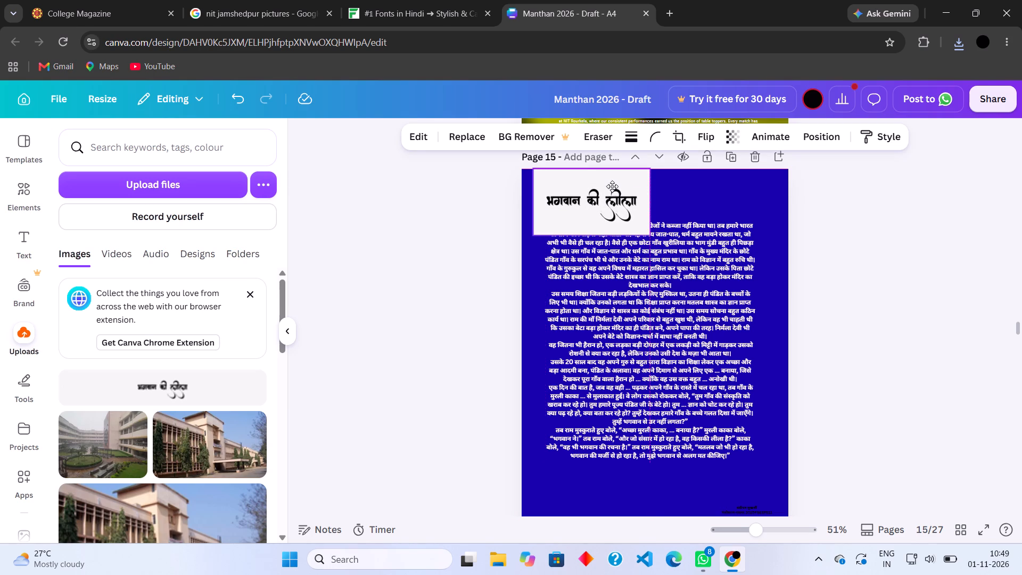
drag(612, 186, 614, 191)
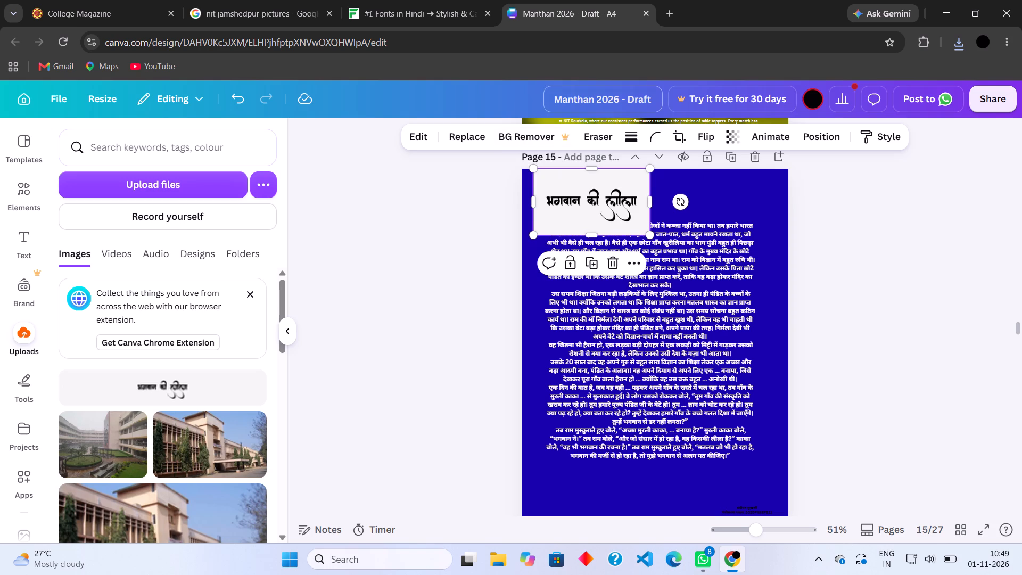
Return to the Fonts In Hindi site and open the Ams Aakash specimen for editing.
click(396, 0)
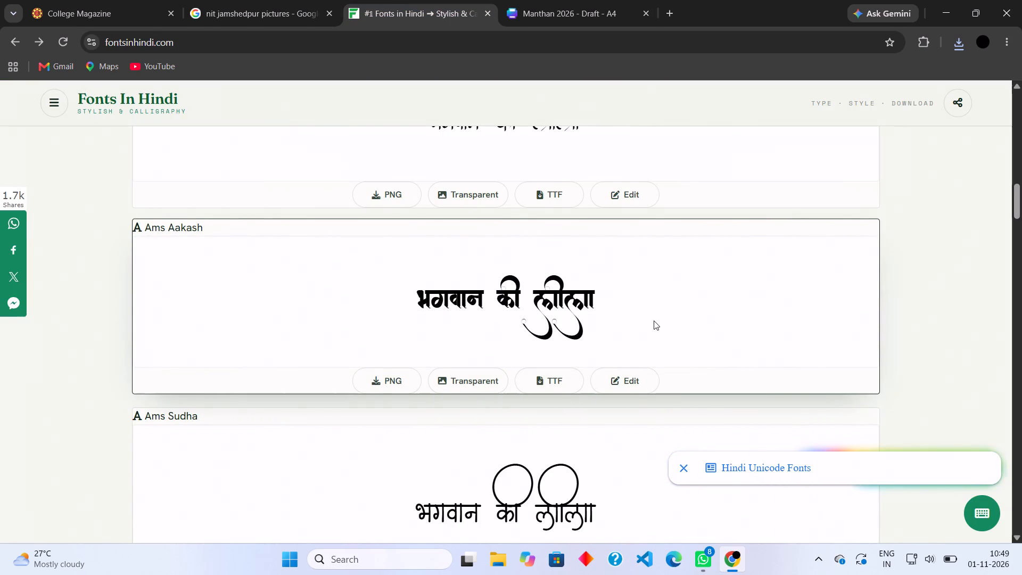
scroll(654, 321, up, 8)
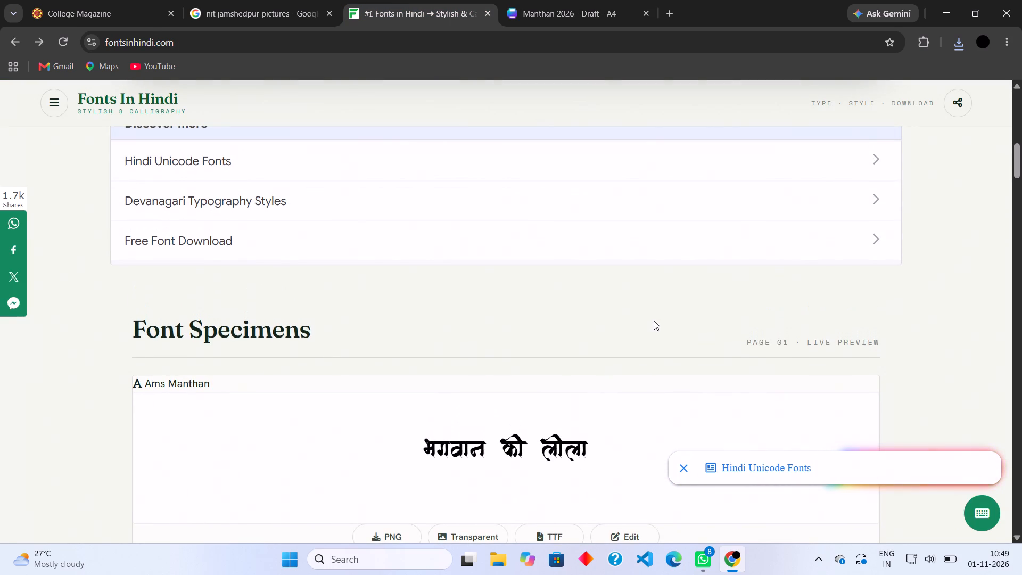
scroll(654, 321, down, 8)
scroll(654, 321, up, 1)
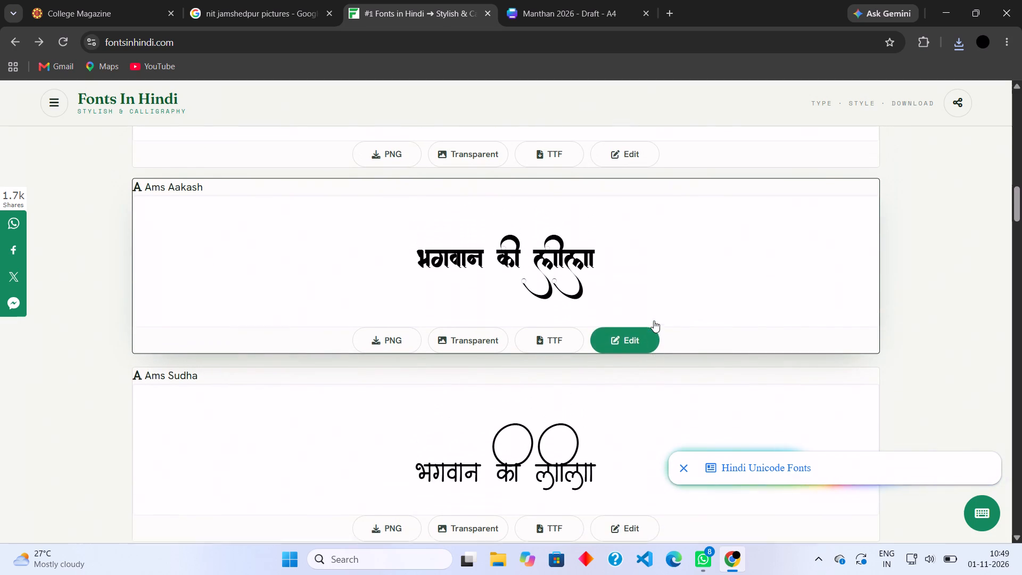
scroll(654, 321, up, 1)
click(640, 334)
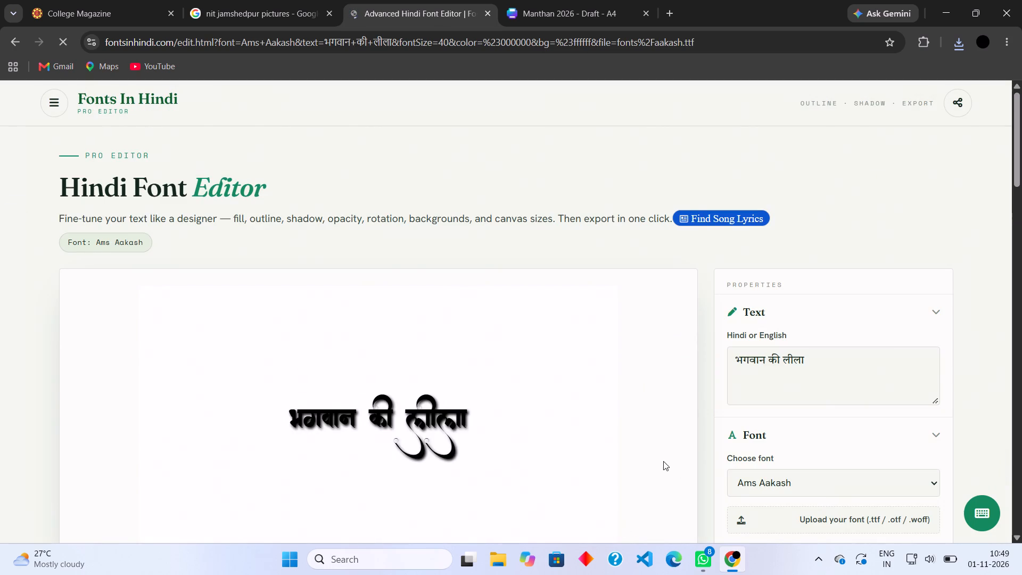
Change the title's solid text colour to a near-white tint in the Hindi Font Editor.
scroll(663, 450, down, 2)
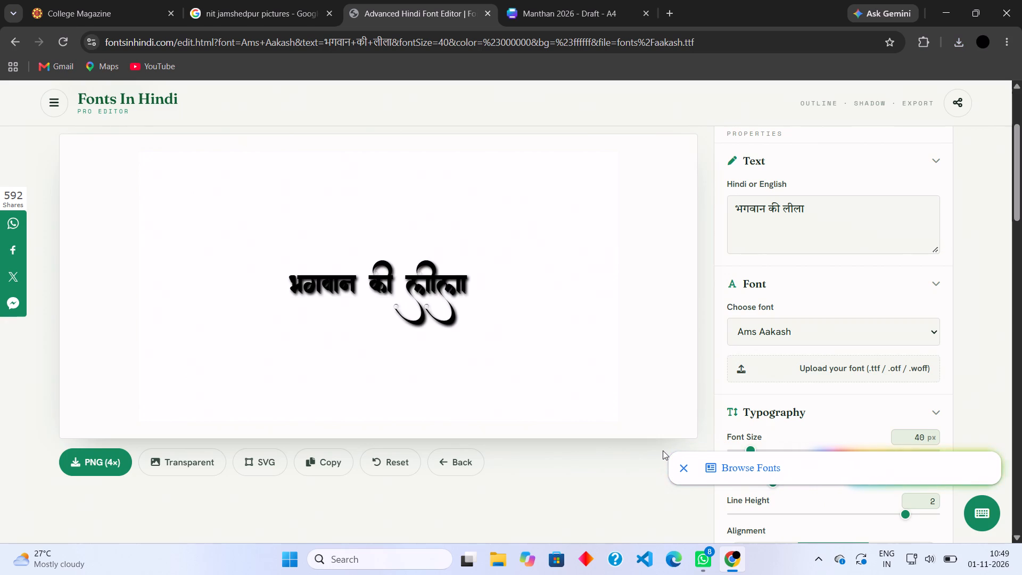
scroll(782, 429, down, 3)
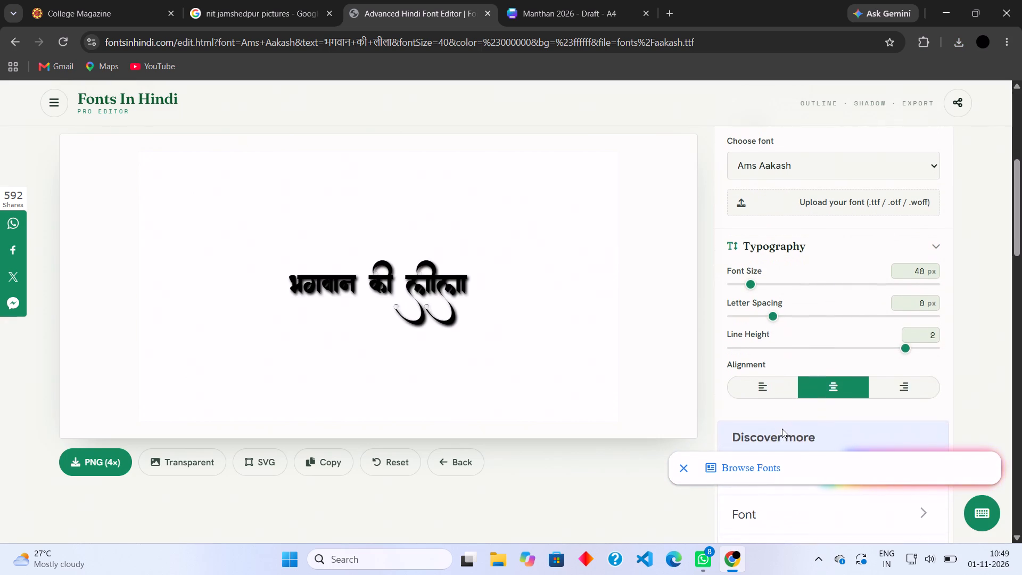
scroll(782, 429, down, 5)
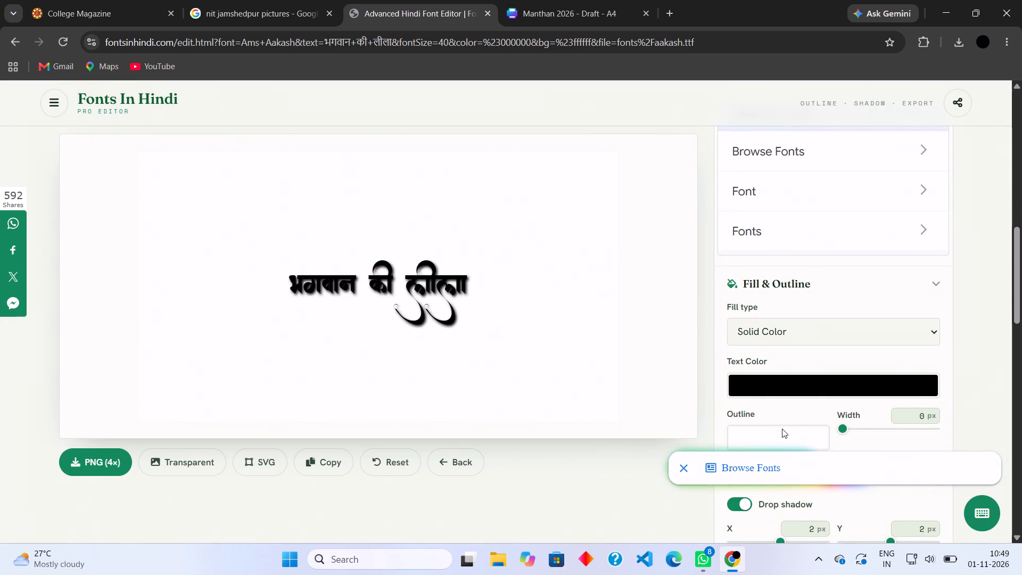
scroll(782, 429, down, 2)
scroll(782, 429, up, 2)
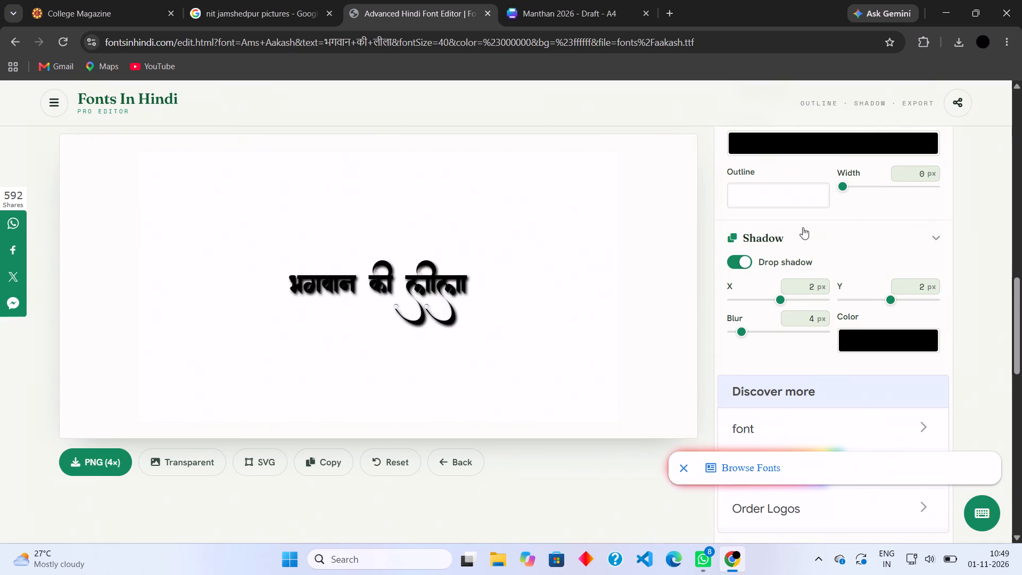
scroll(800, 237, up, 2)
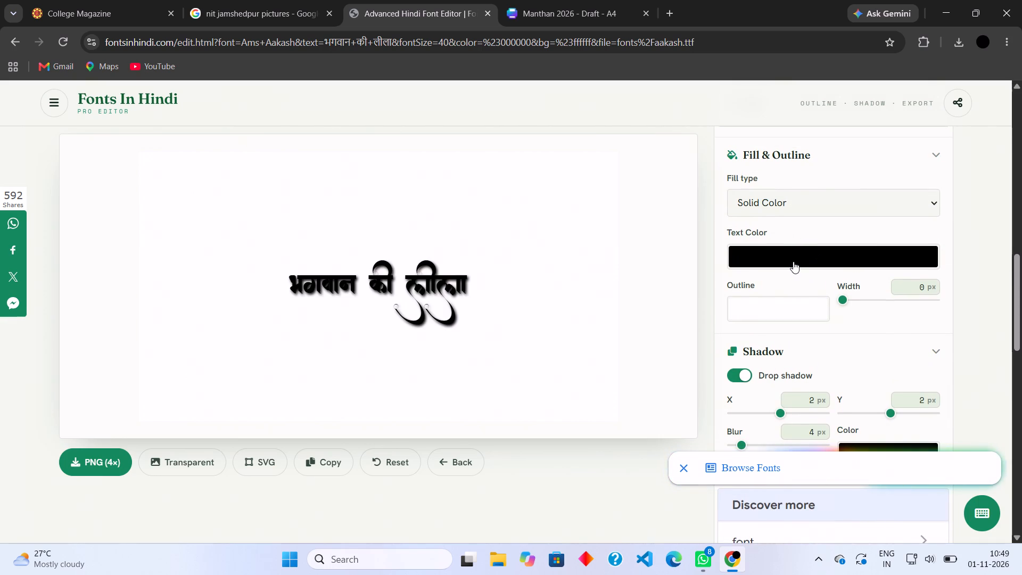
click(795, 254)
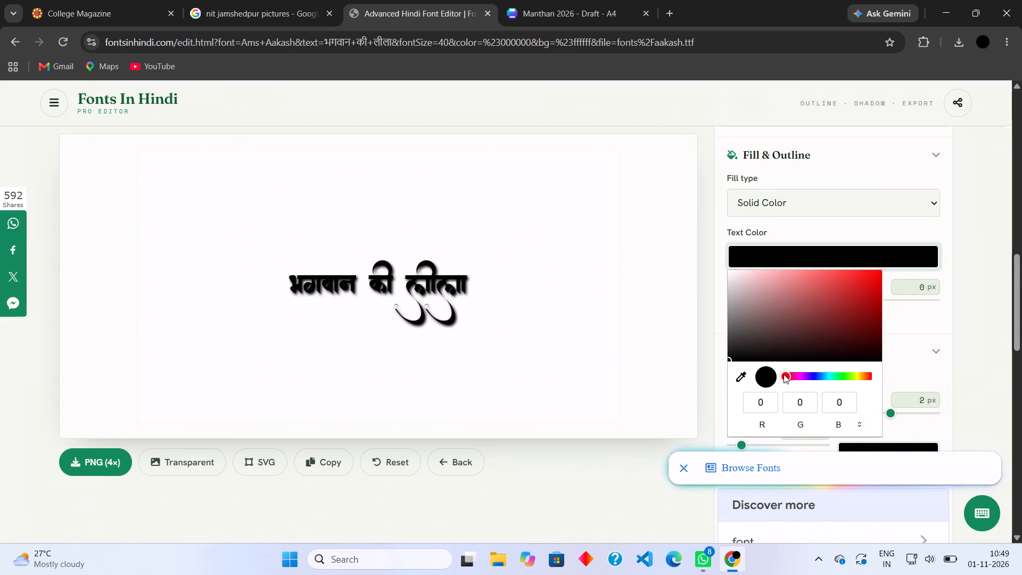
drag(785, 376, 853, 371)
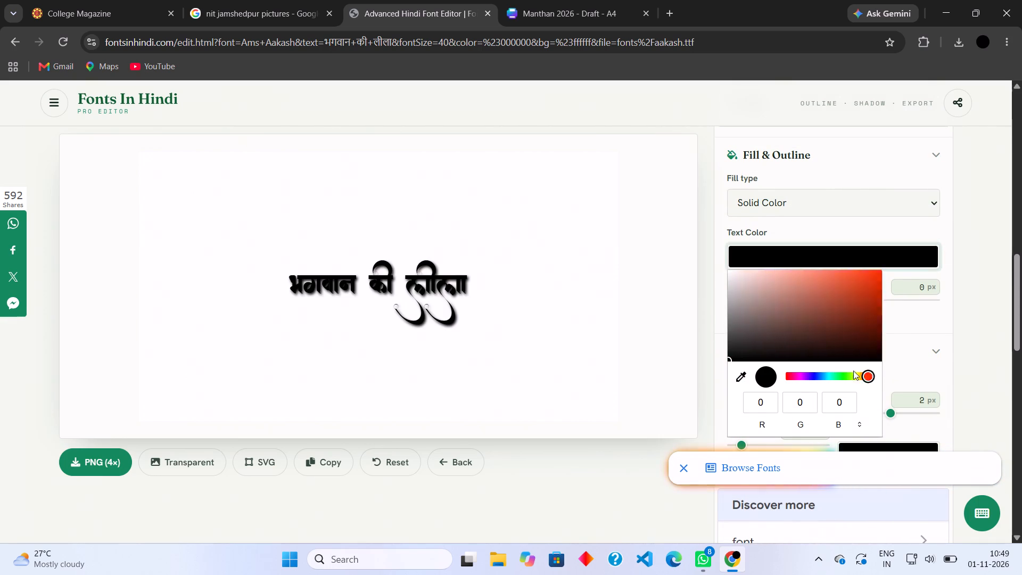
drag(853, 371, 771, 361)
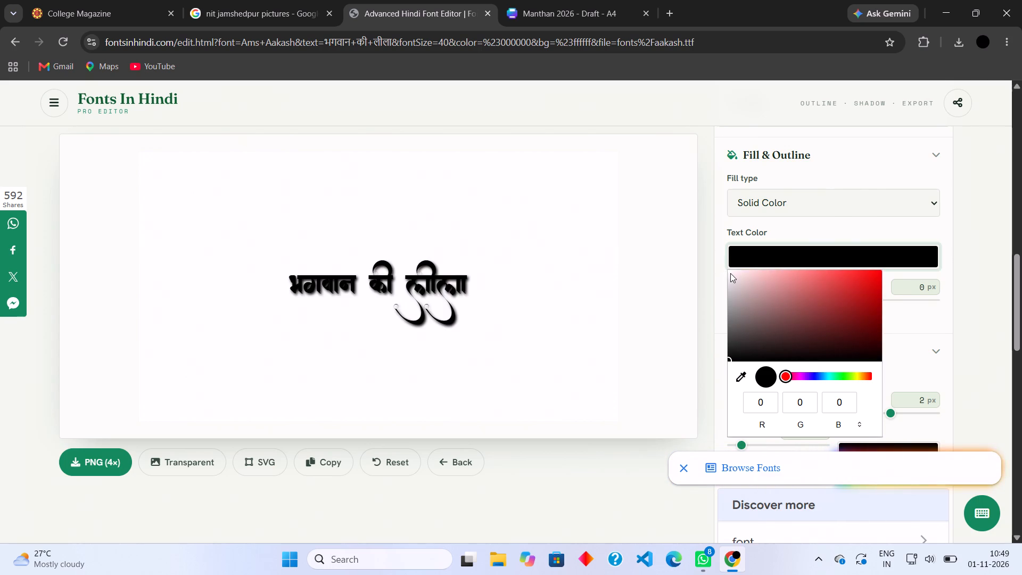
click(730, 273)
click(606, 279)
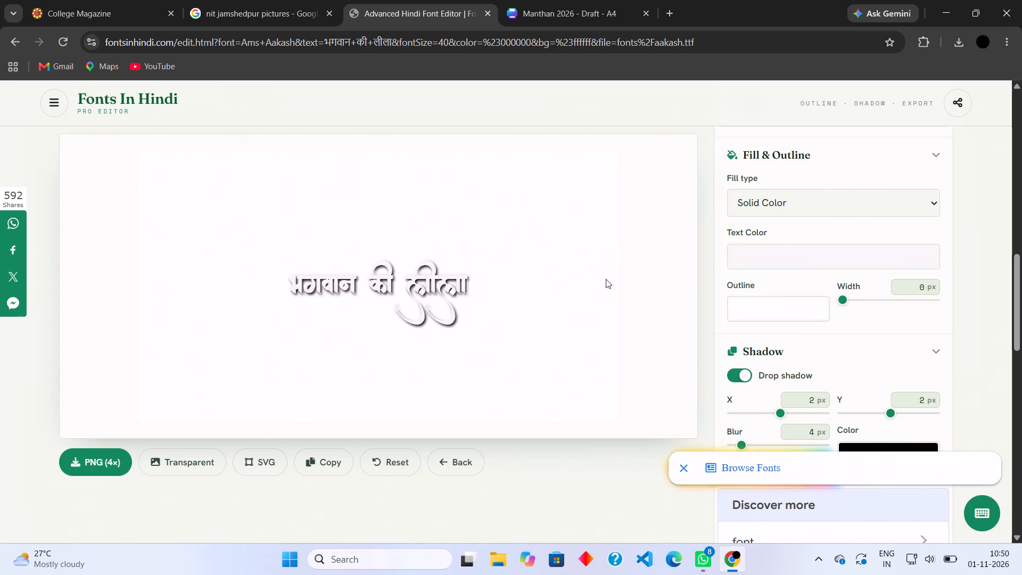
Set the drop shadow's X offset to 0 px, keeping the shadow switched on.
click(741, 374)
click(741, 374)
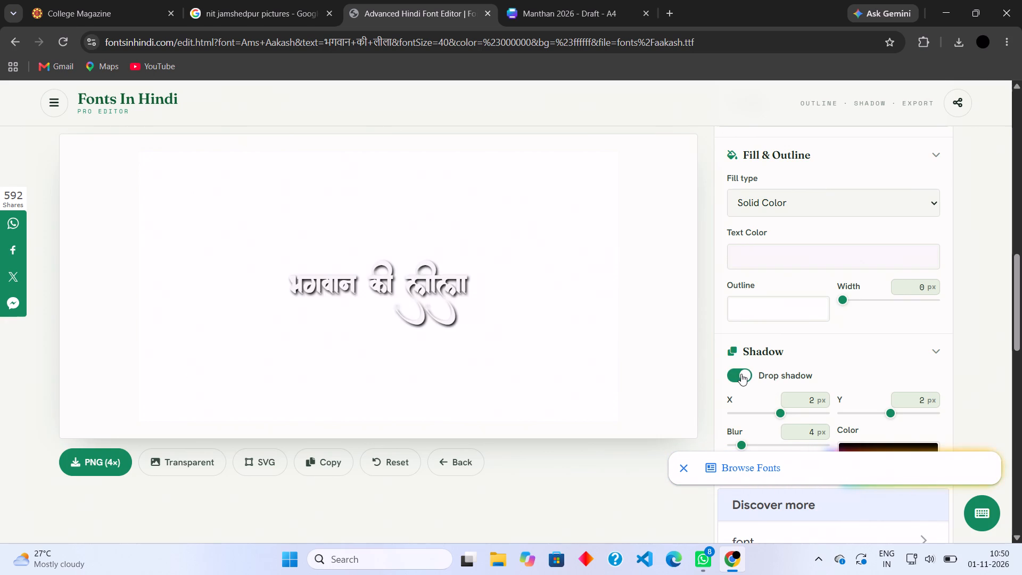
drag(780, 413, 765, 413)
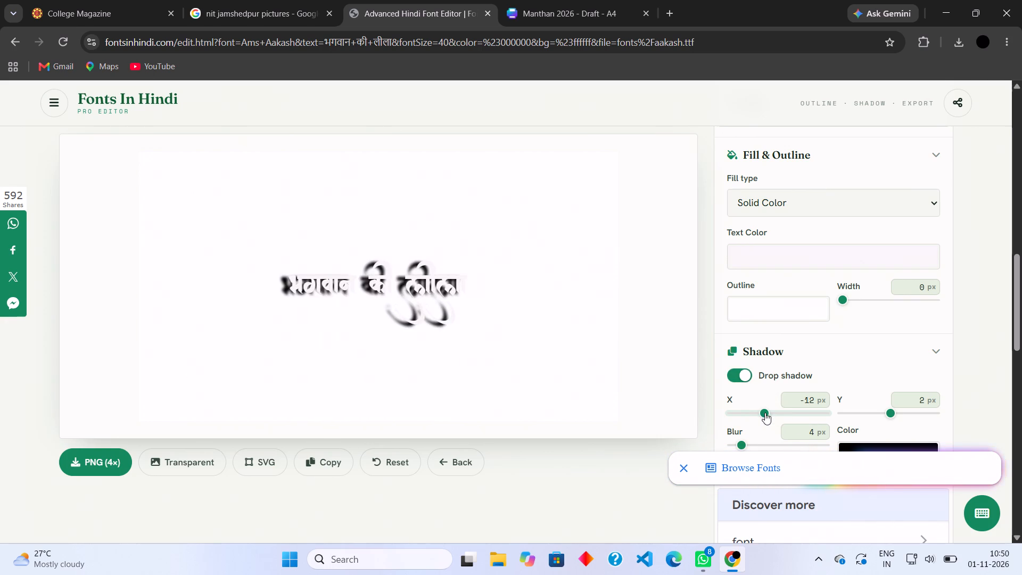
drag(765, 413, 778, 407)
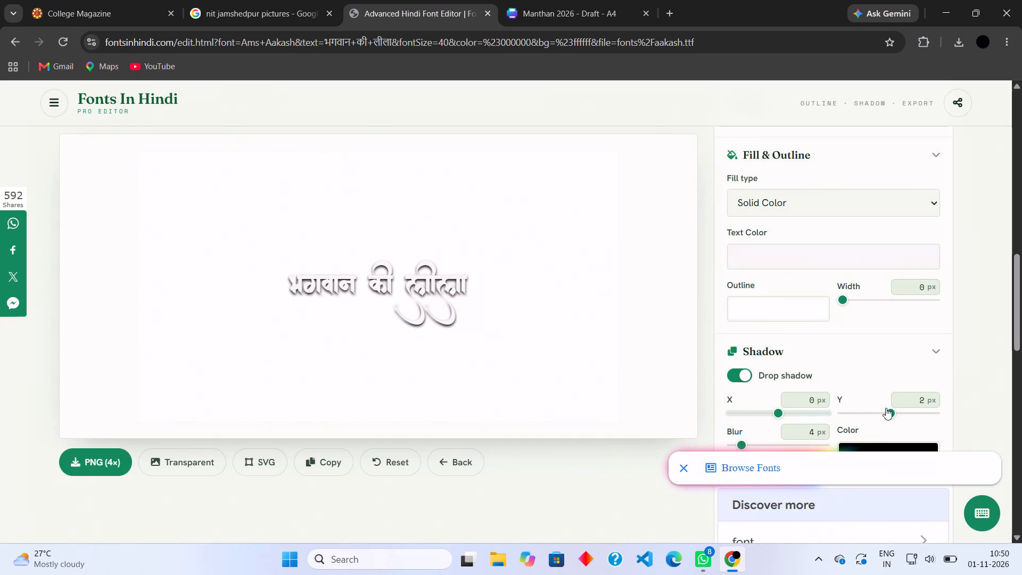
click(891, 410)
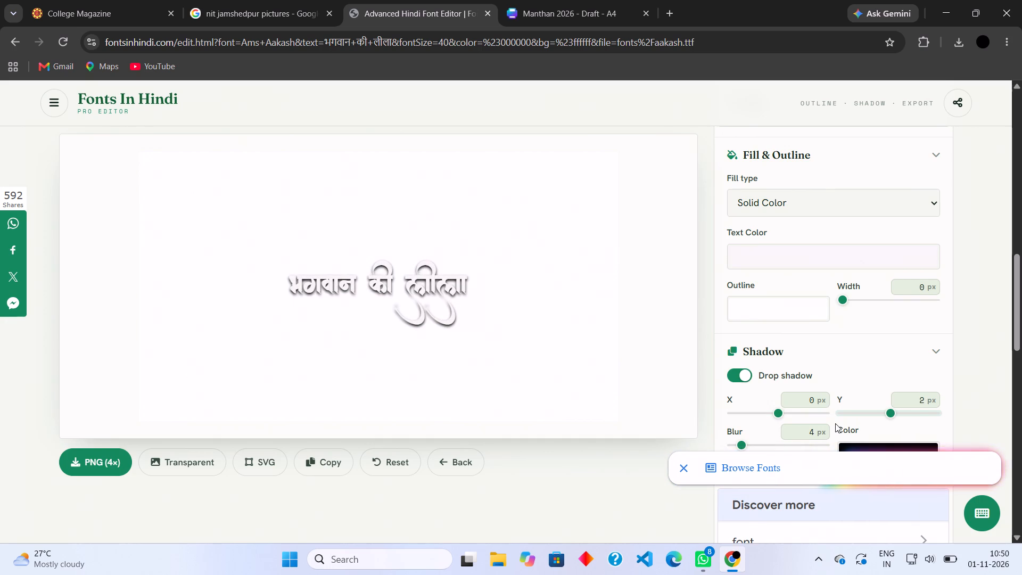
Download the near-white title as a transparent PNG, open the downloaded file briefly and close the image viewer.
scroll(835, 423, down, 4)
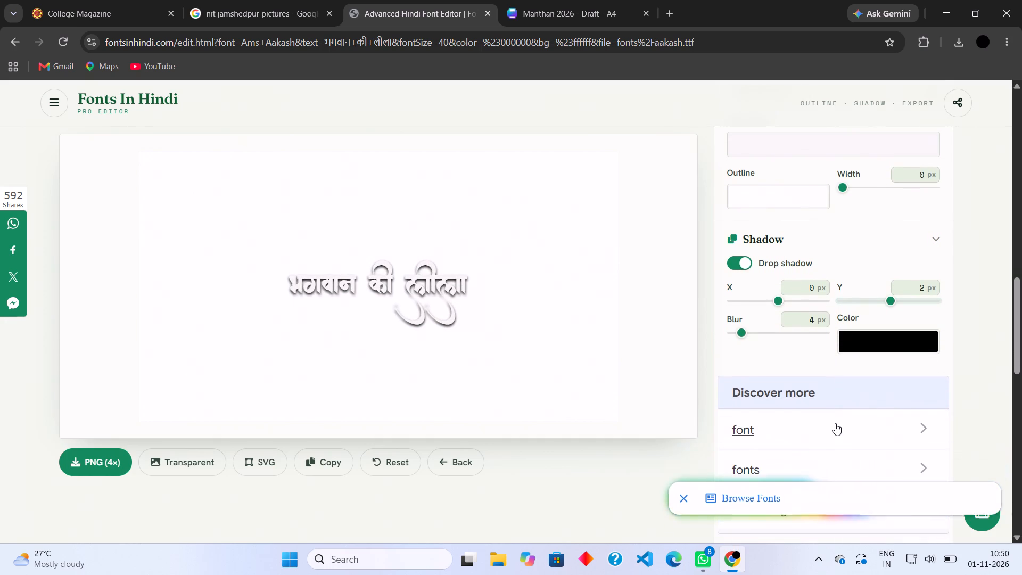
scroll(822, 455, down, 3)
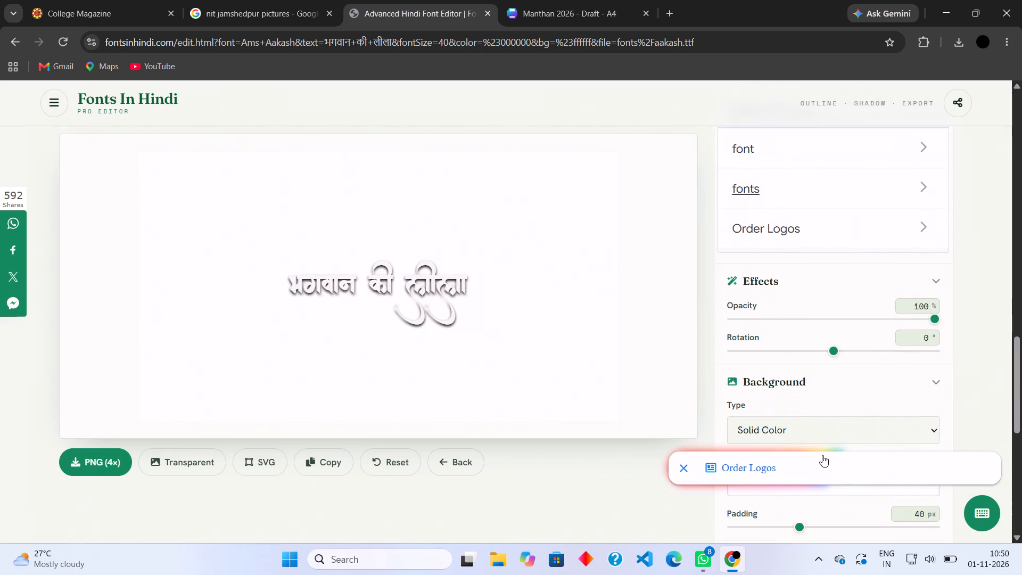
scroll(795, 330, down, 1)
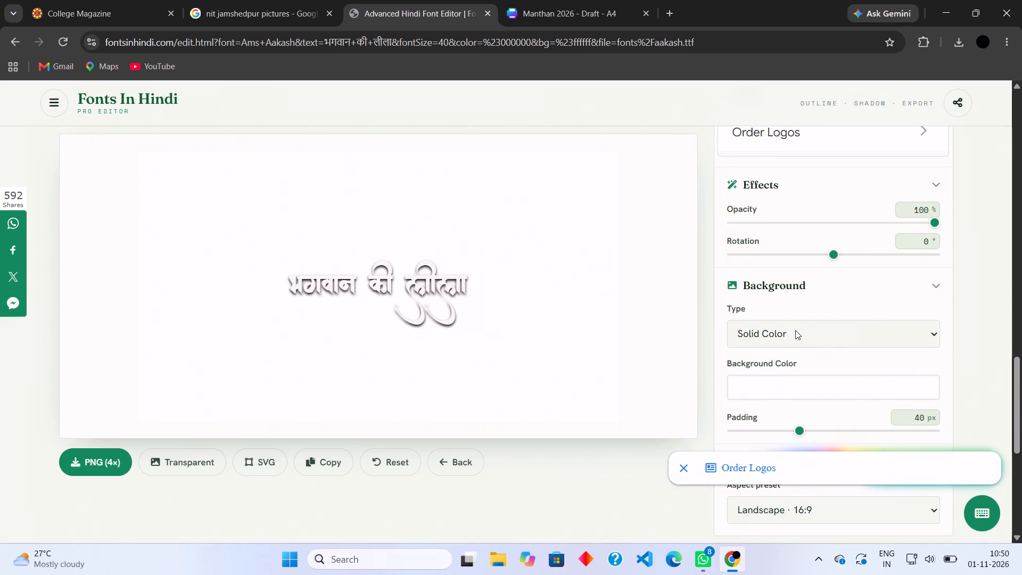
scroll(795, 330, down, 1)
scroll(795, 330, up, 7)
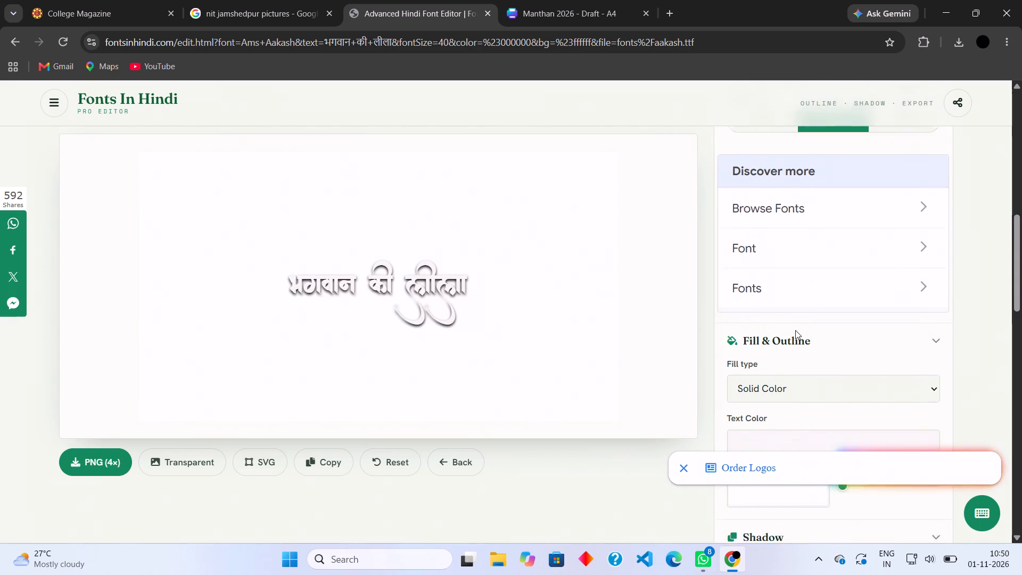
scroll(795, 330, up, 4)
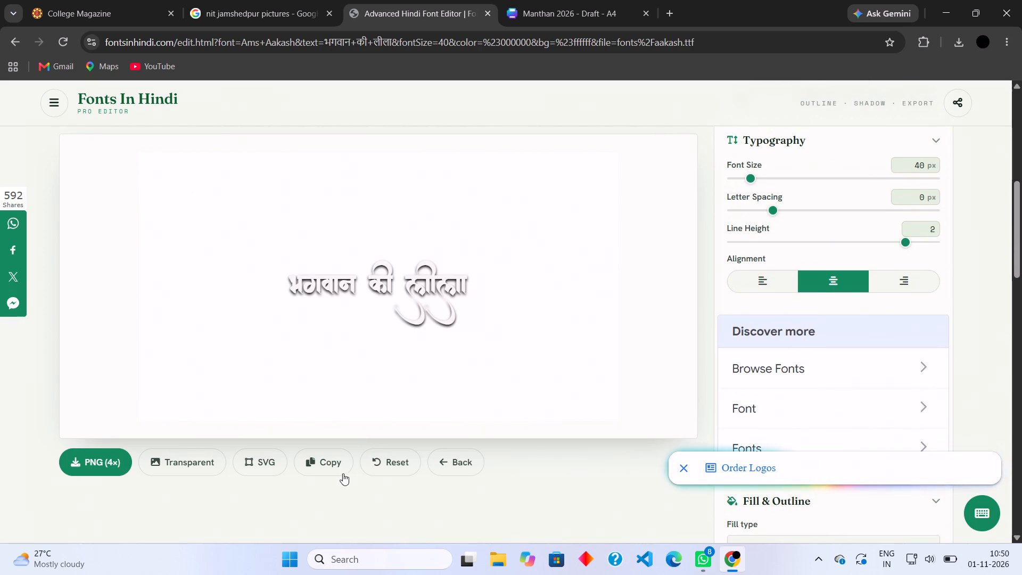
click(211, 468)
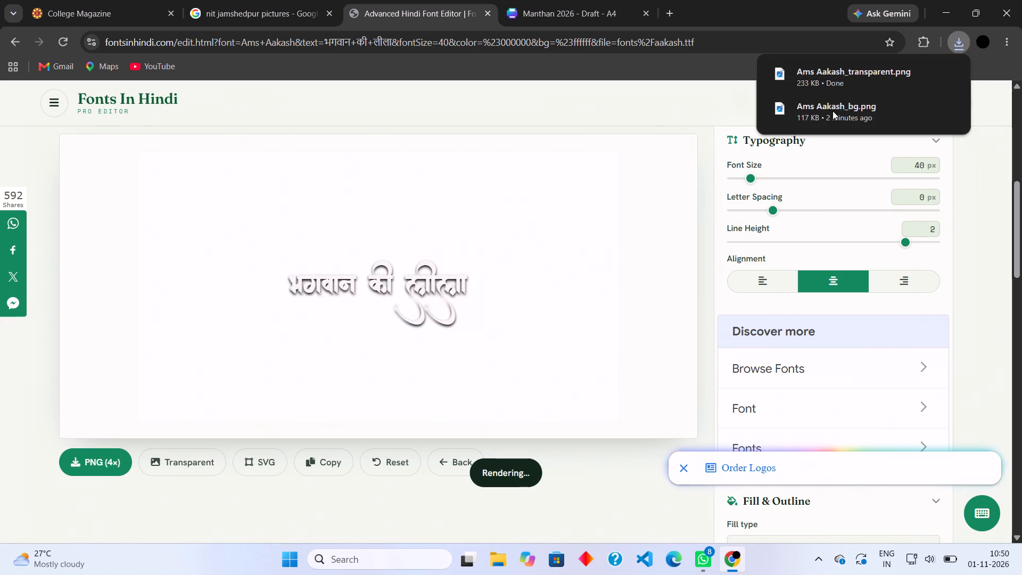
click(818, 81)
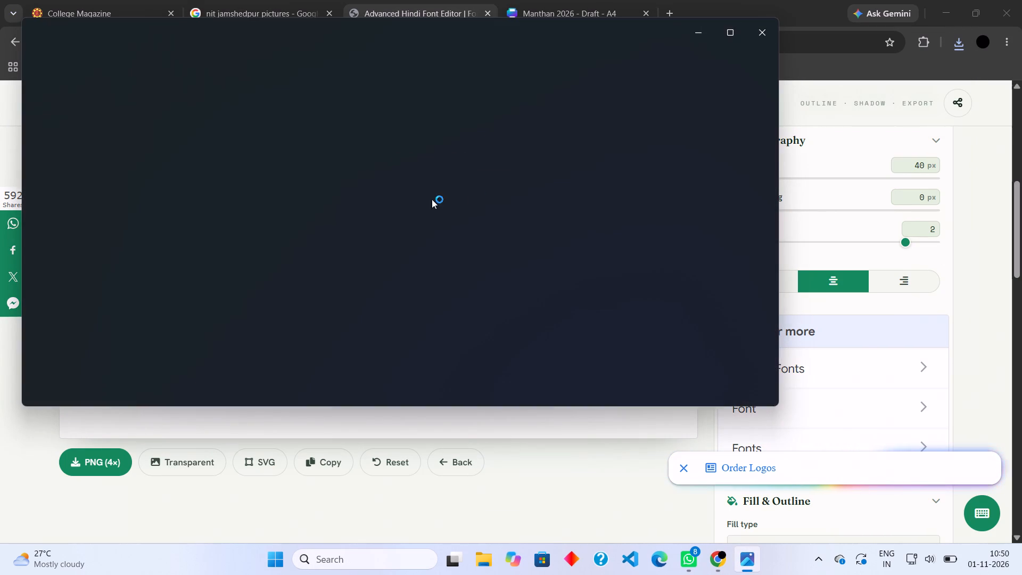
click(748, 34)
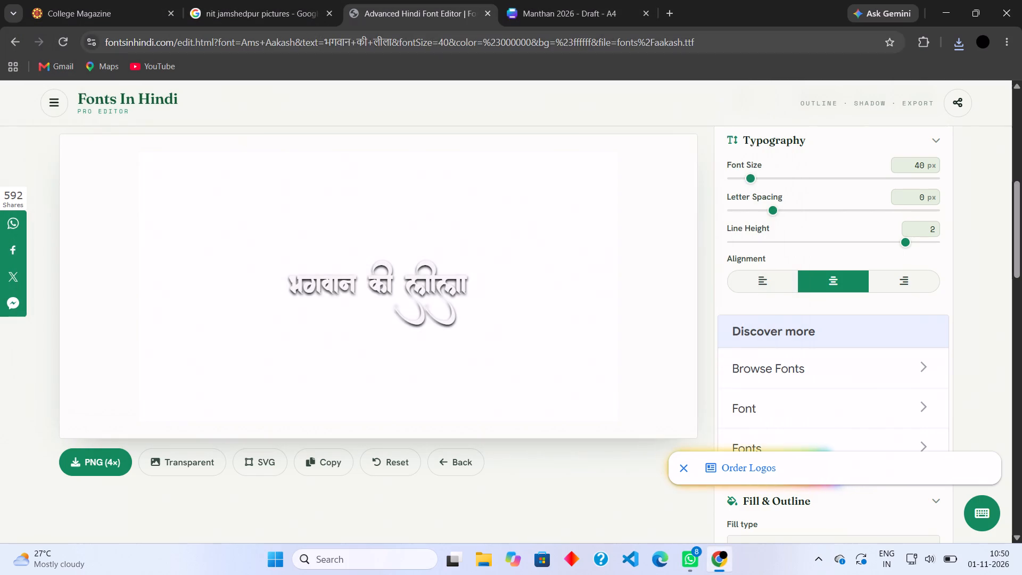
click(581, 6)
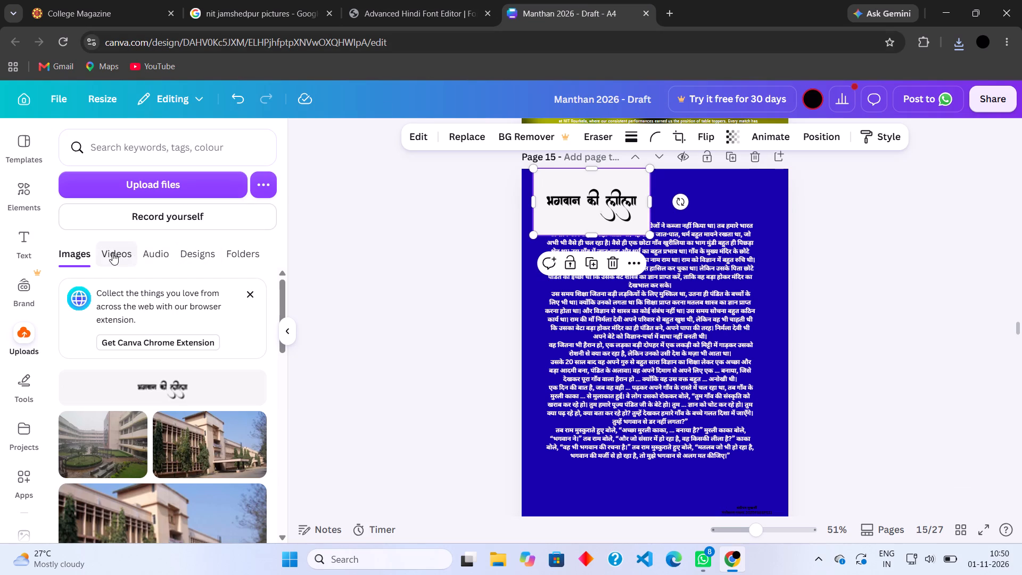
click(193, 188)
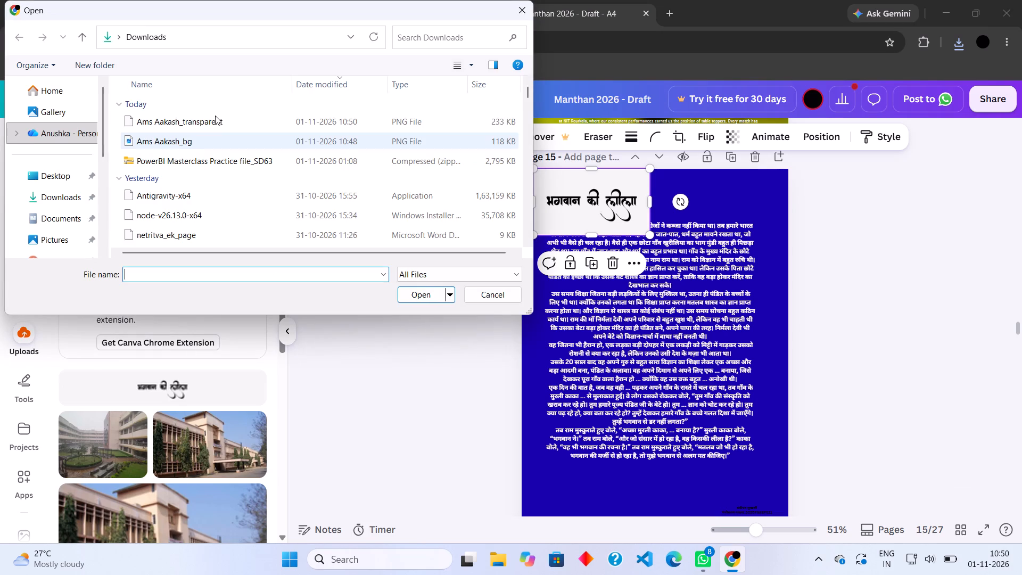
click(222, 120)
click(414, 292)
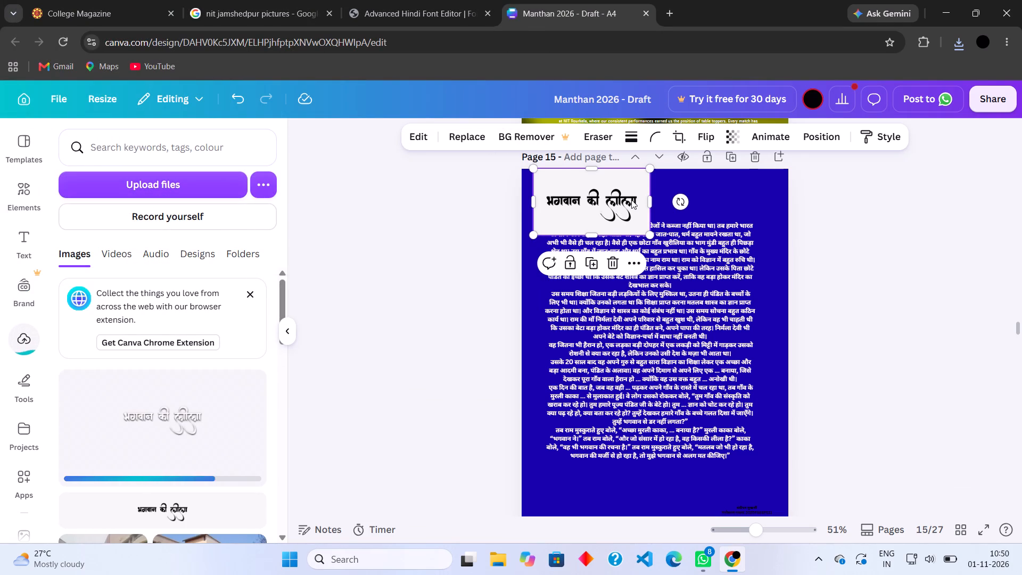
Delete the old black title image with the white background from page 15.
click(631, 200)
key(BackSpace)
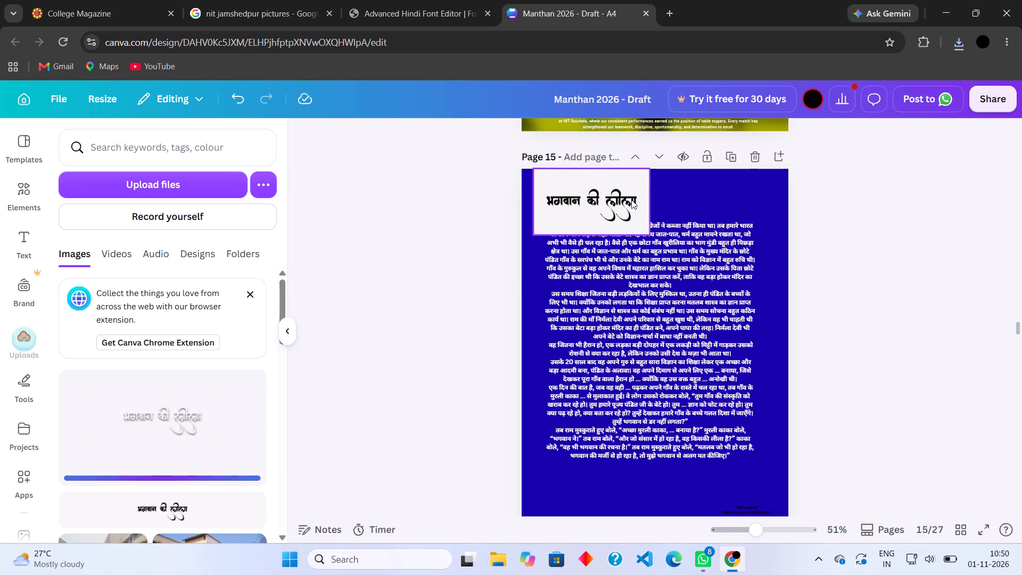
click(589, 215)
key(BackSpace)
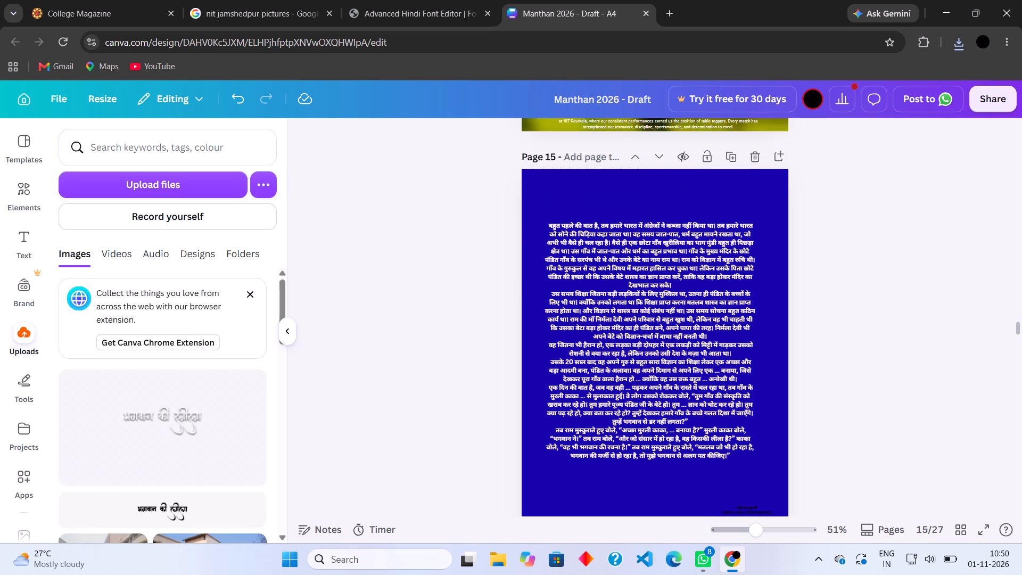
Add the uploaded near-white title image to page 15, enlarge it and shift it over the story text.
click(169, 416)
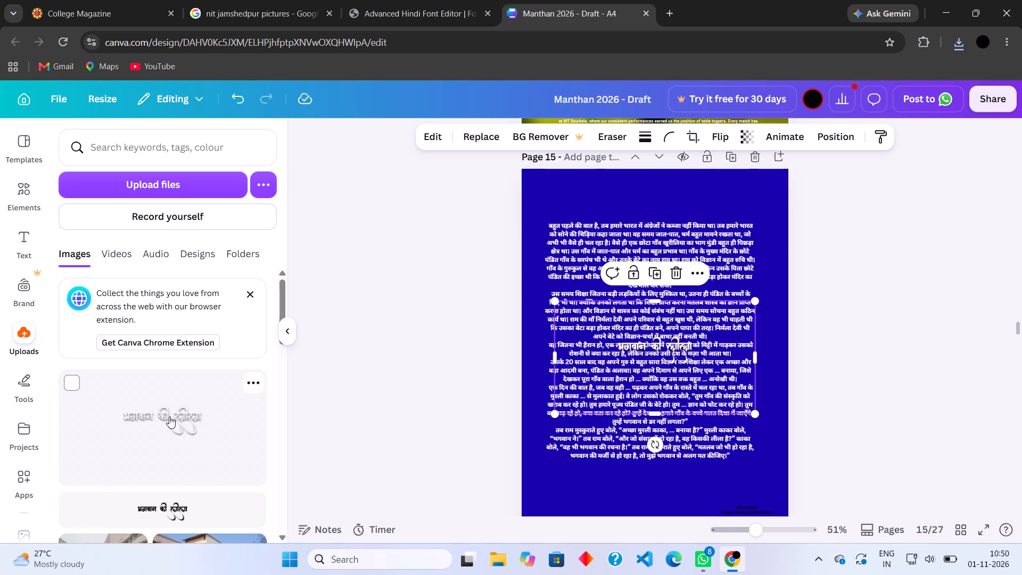
drag(680, 365, 617, 211)
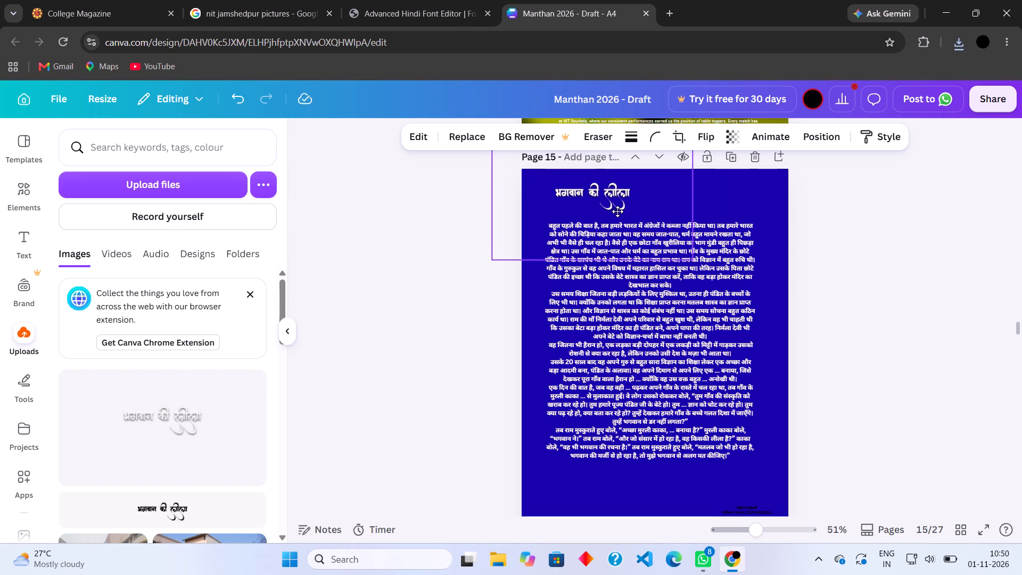
drag(617, 211, 616, 210)
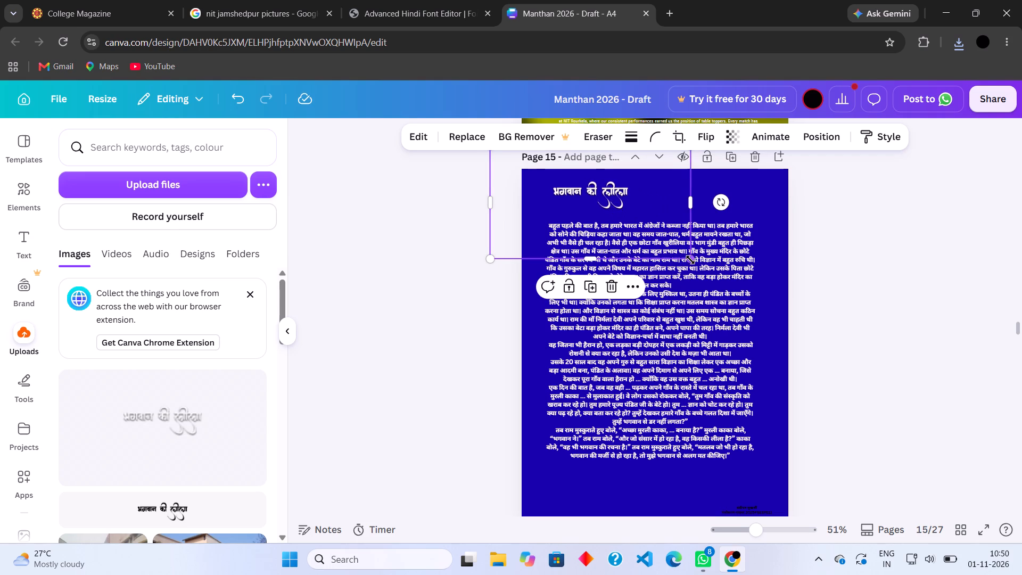
drag(690, 260, 835, 338)
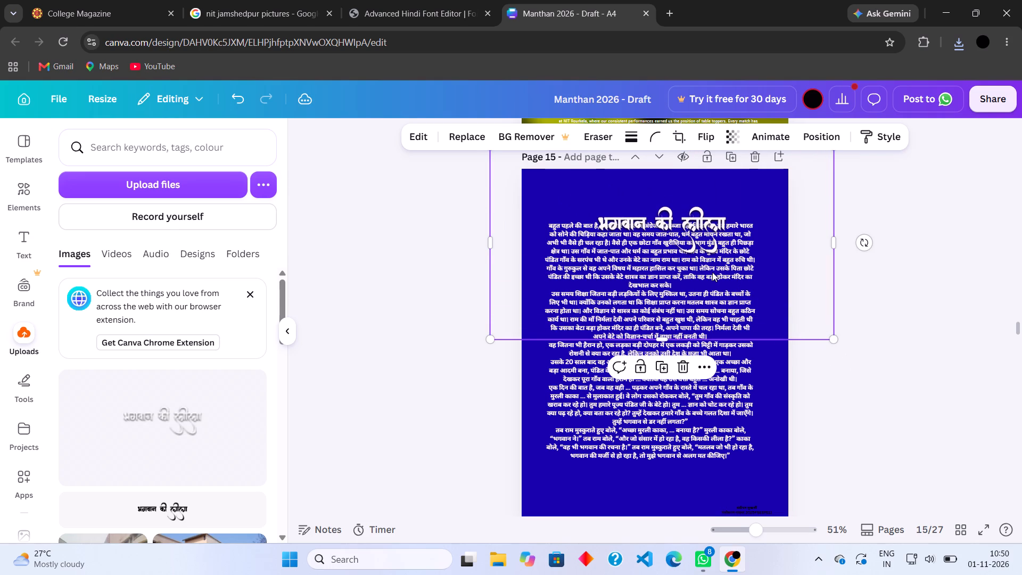
drag(712, 272, 762, 350)
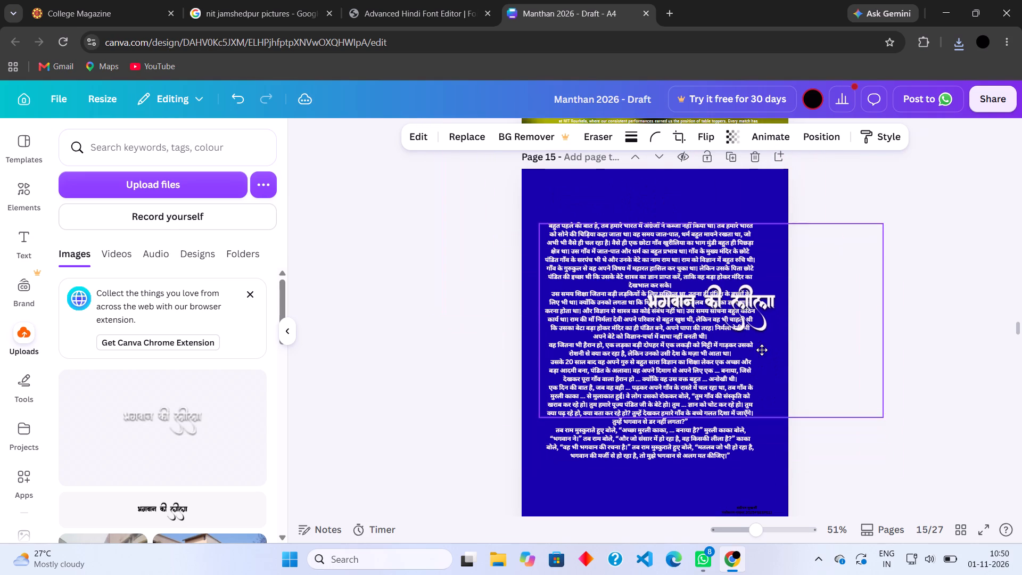
drag(762, 350, 761, 349)
Trim the empty margins on all four sides of the title image close to the lettering.
drag(538, 317, 652, 316)
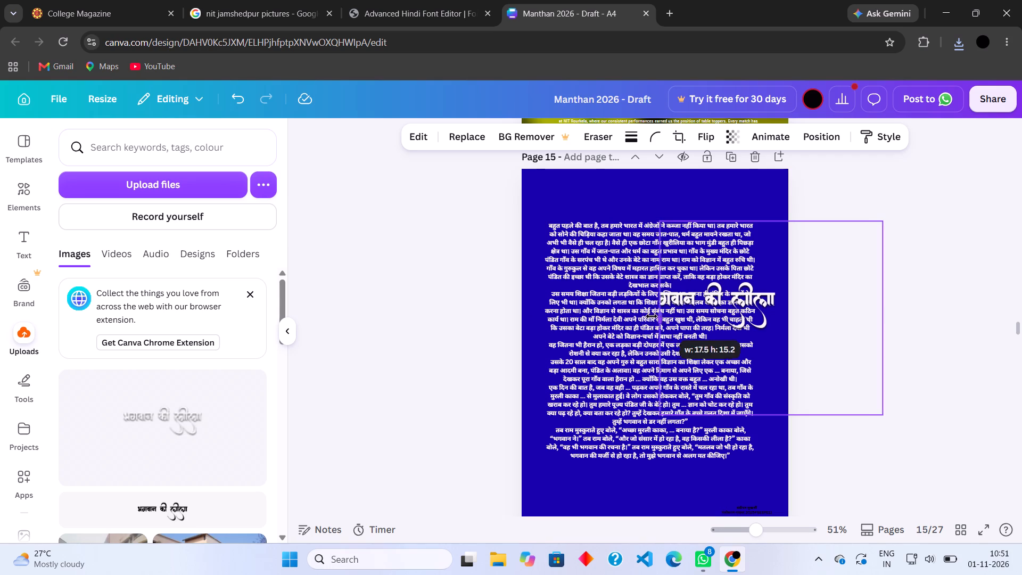
drag(652, 316, 640, 316)
drag(761, 219, 764, 241)
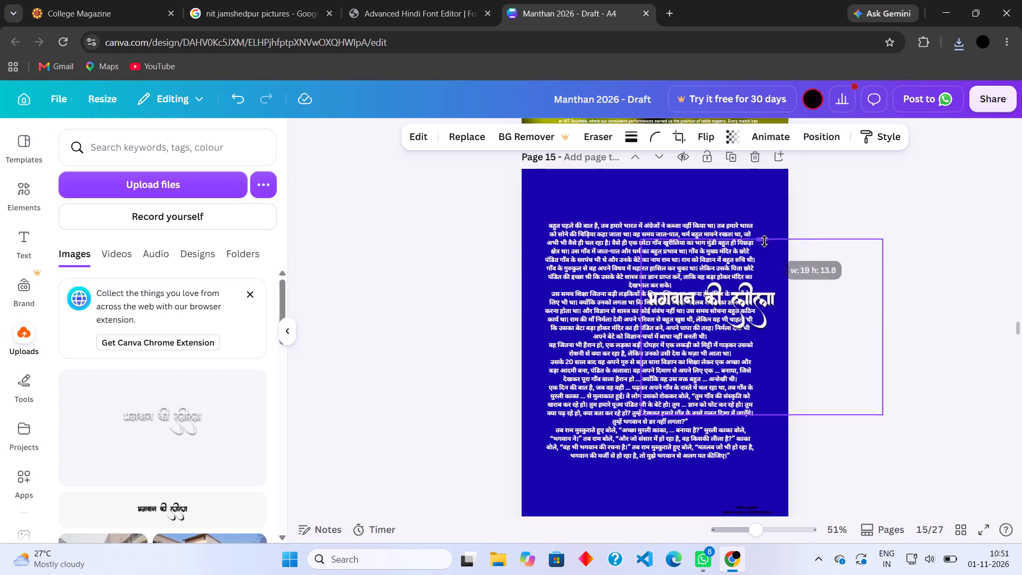
drag(764, 241, 771, 273)
drag(760, 413, 760, 334)
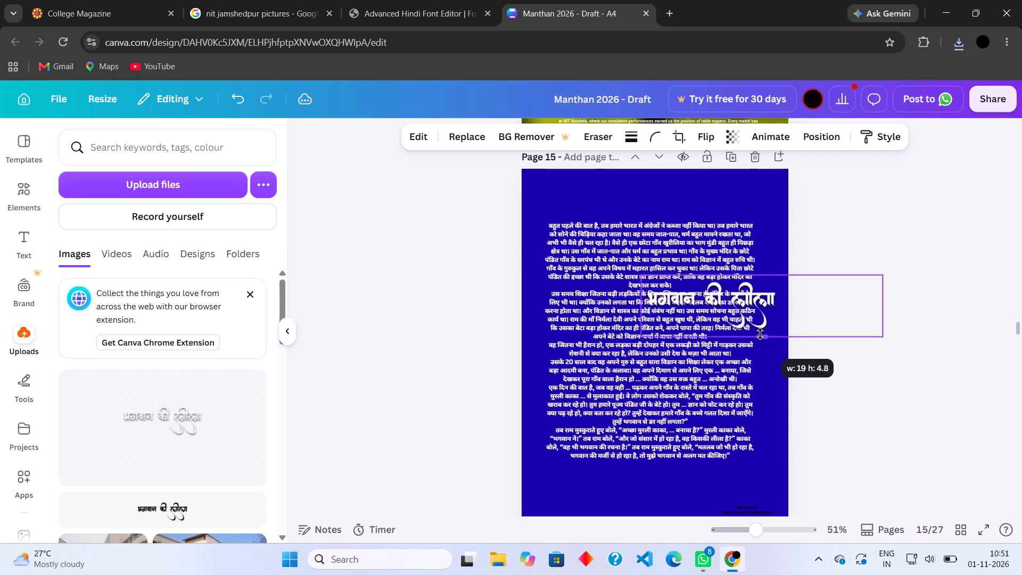
drag(760, 334, 760, 333)
drag(883, 305, 787, 257)
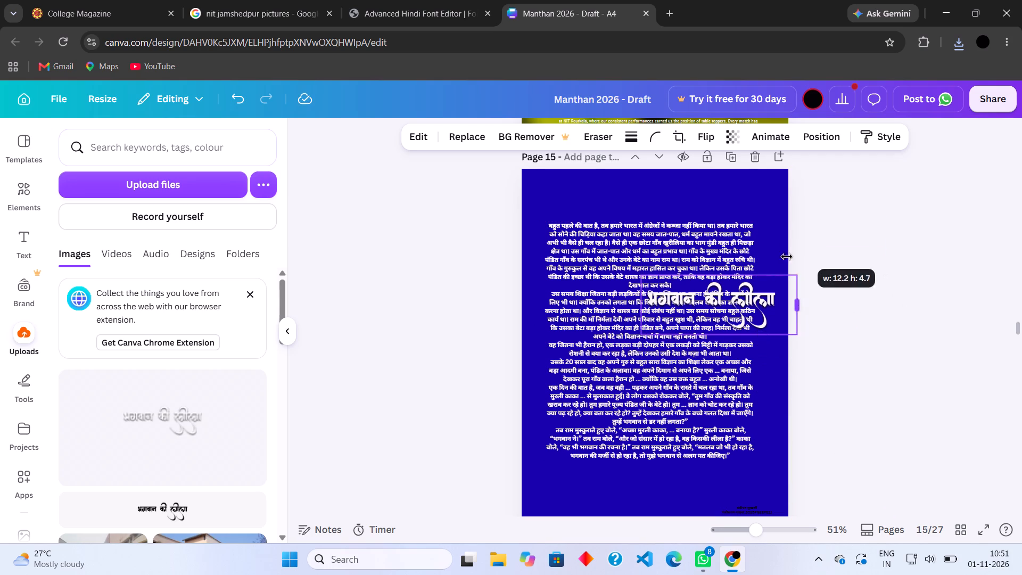
drag(787, 257, 784, 265)
Move the trimmed title above the story, enlarge it slightly and align it with the text block's left edge.
drag(741, 296, 638, 194)
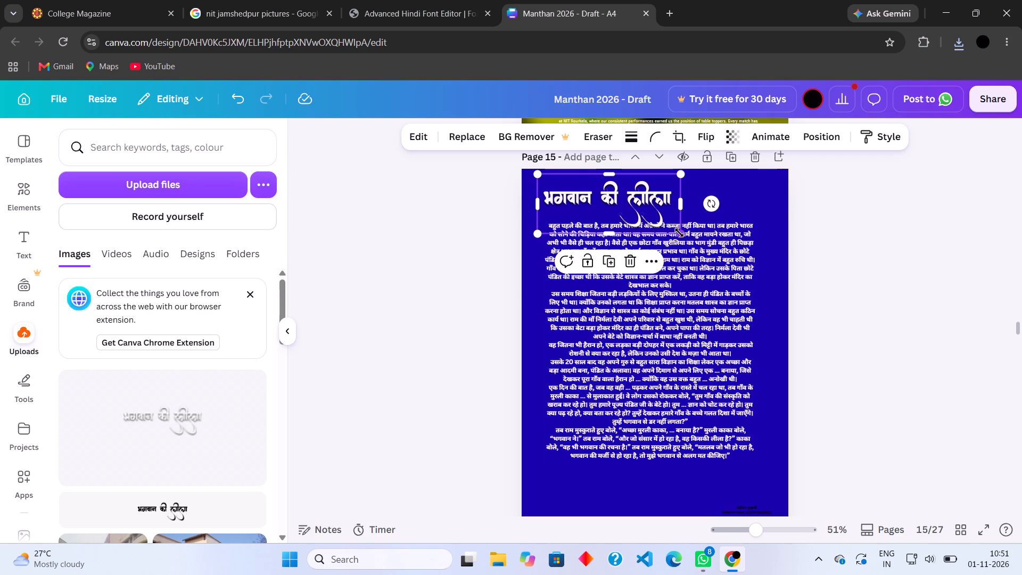
drag(679, 233, 685, 233)
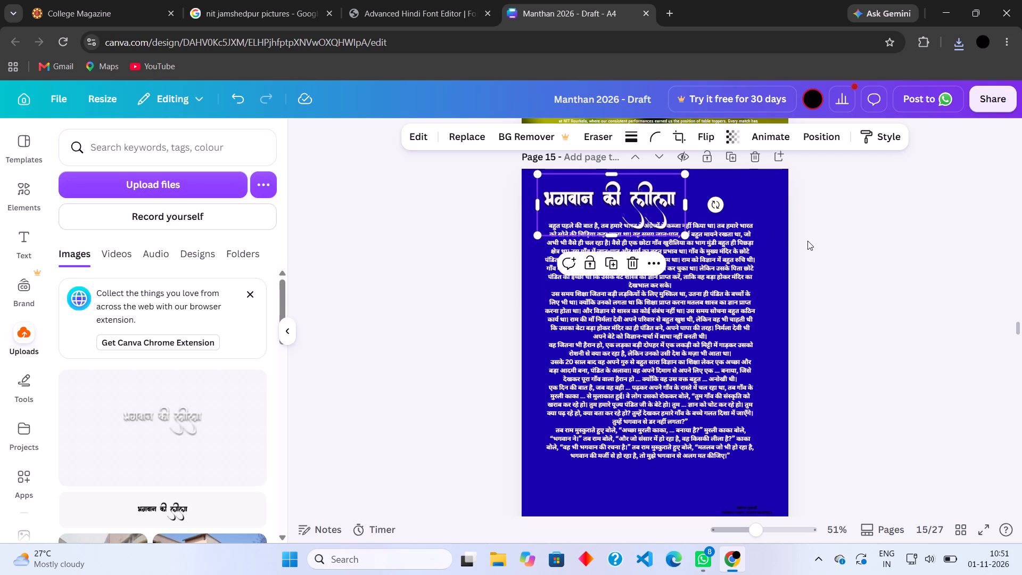
click(811, 242)
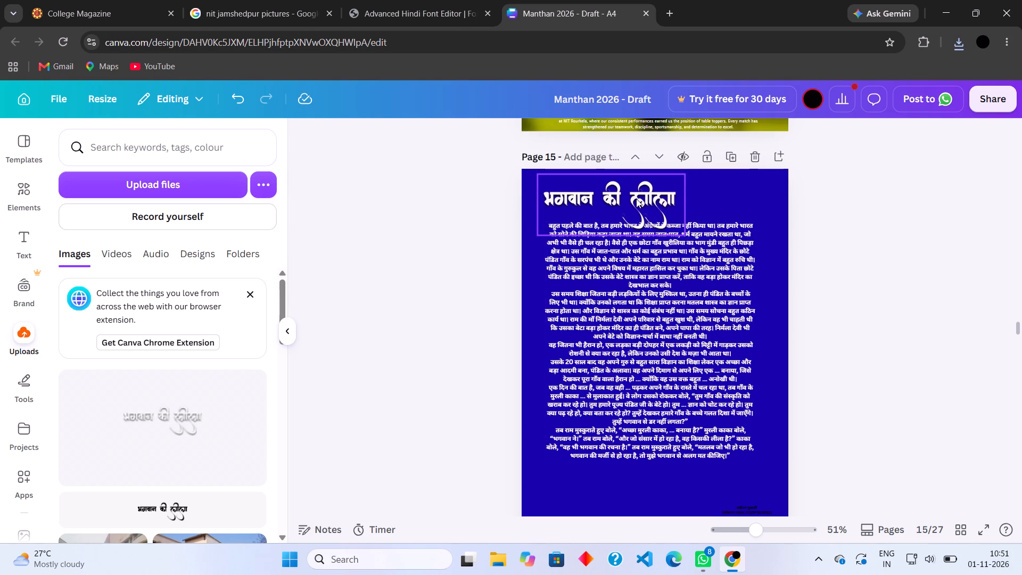
drag(636, 199, 640, 203)
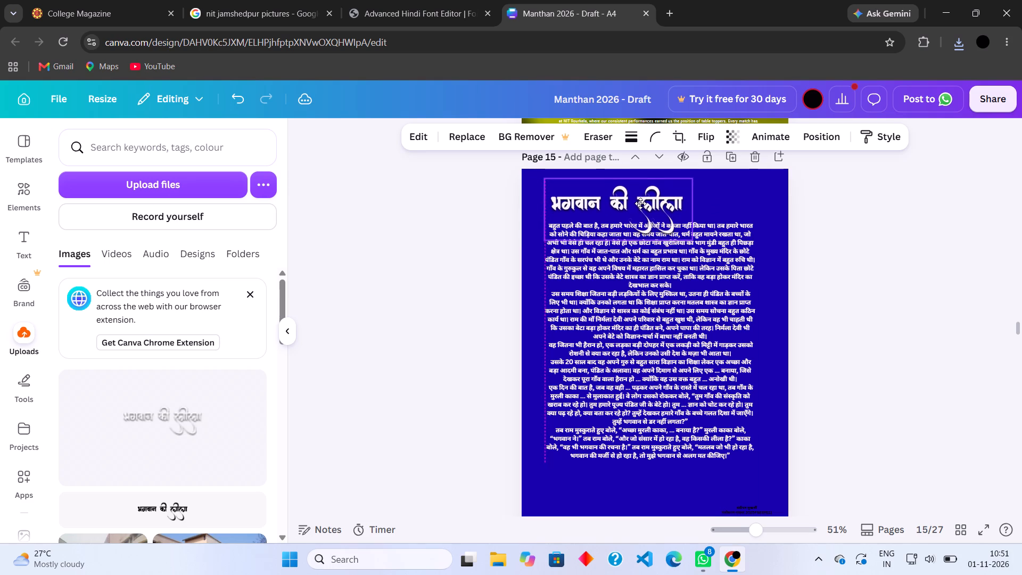
drag(640, 203, 640, 204)
Move the Hindi story text block down, horizontally near the page centre, so it clears the title.
drag(704, 336, 709, 351)
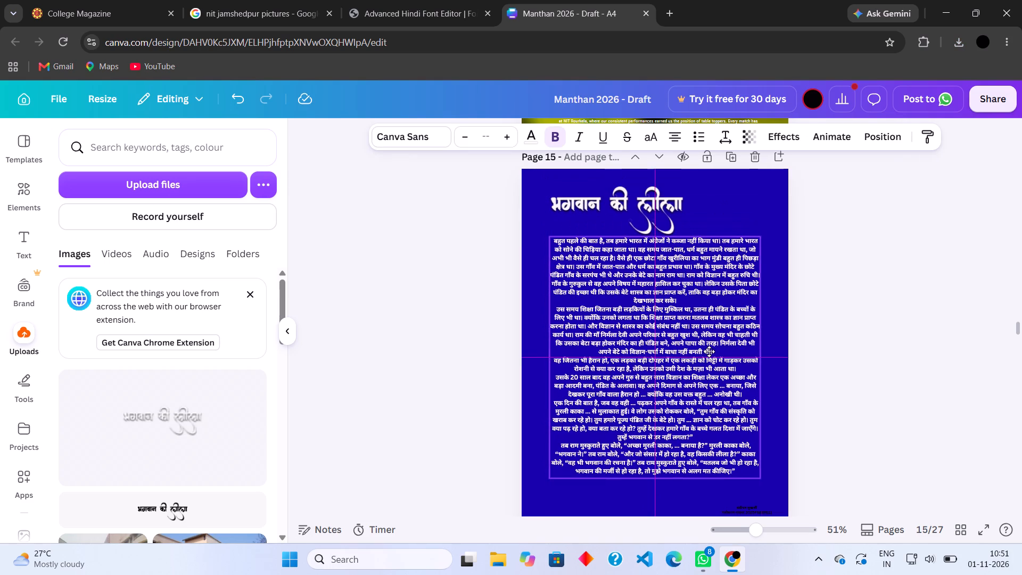
drag(709, 351, 712, 363)
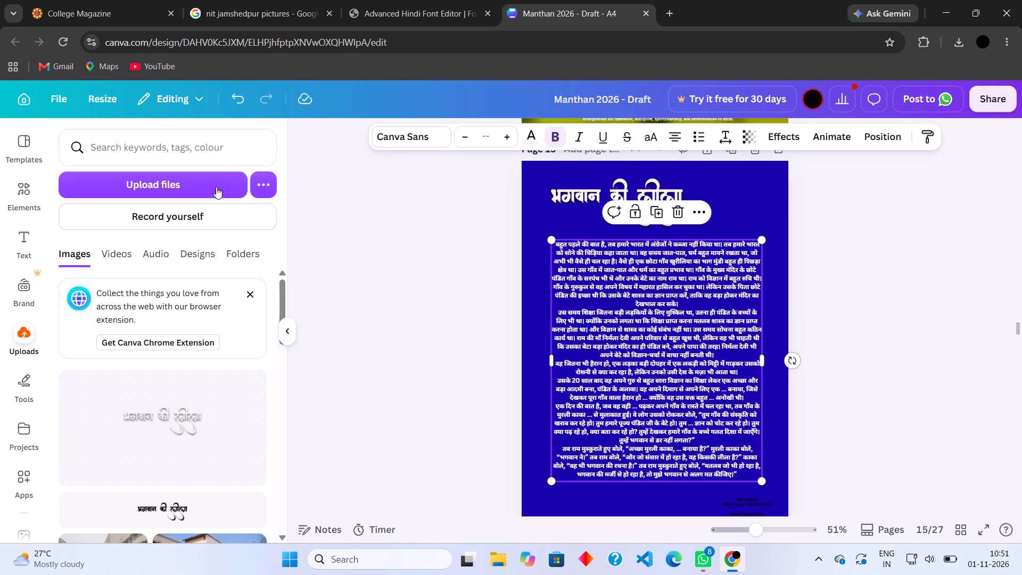
Search the elements for "decoration", browse the graphics results and add the black leafy branch to page 15.
click(37, 199)
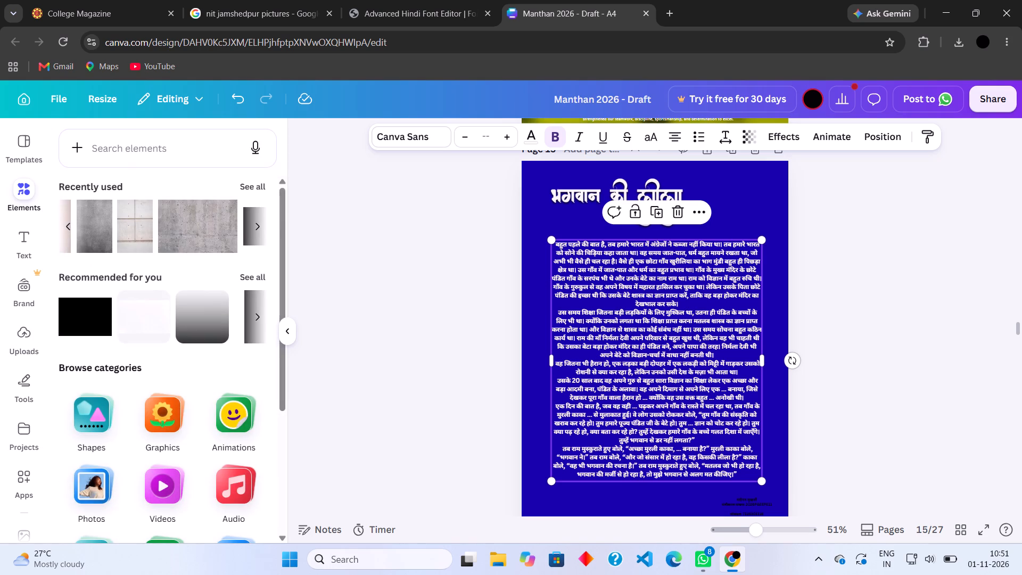
click(155, 153)
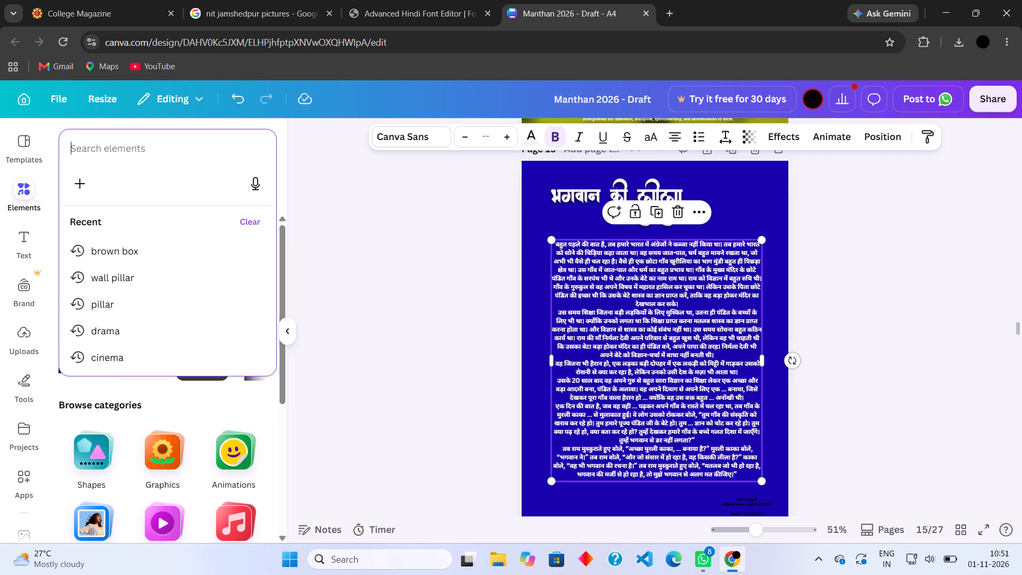
text(decor)
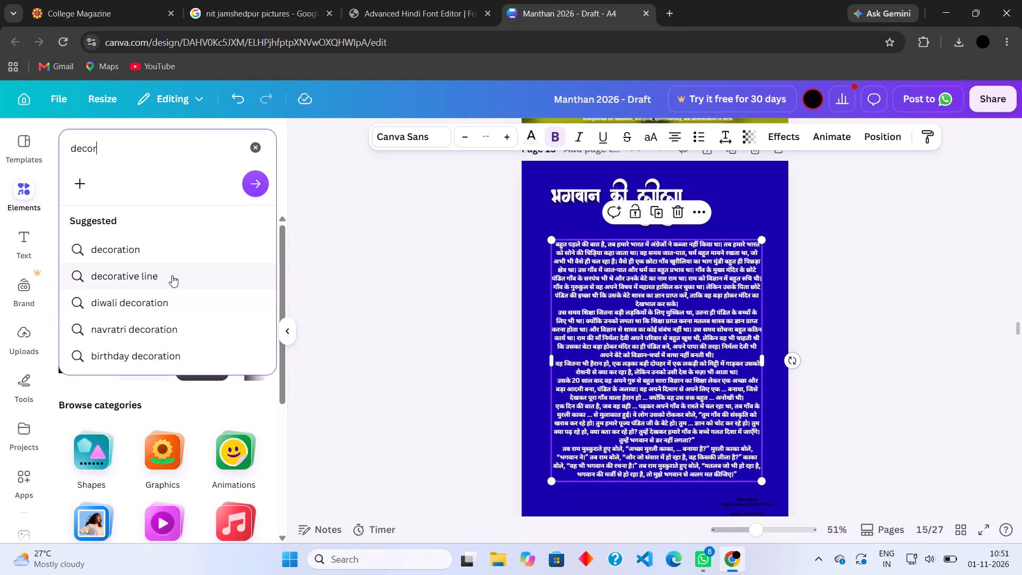
click(178, 250)
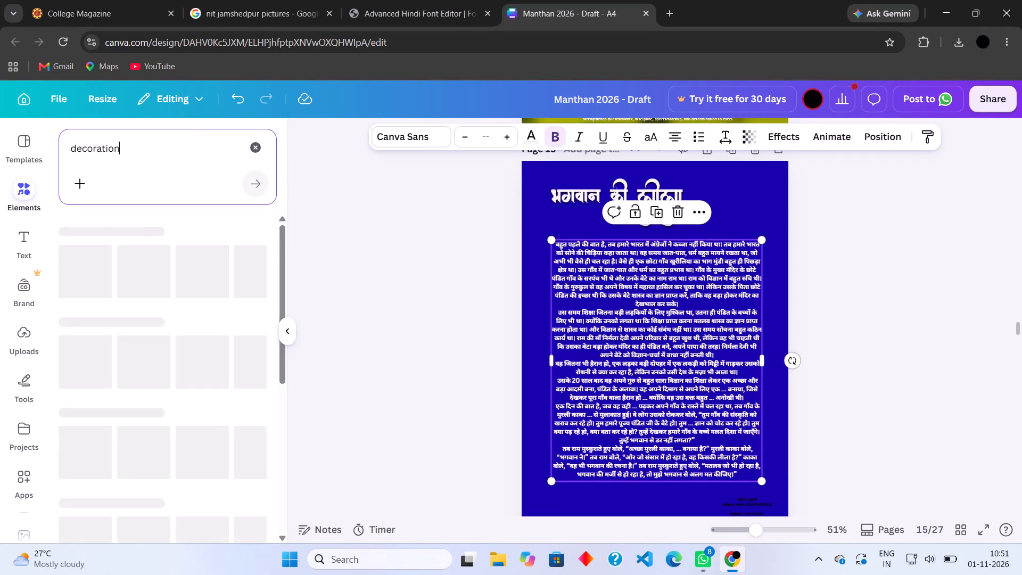
click(112, 228)
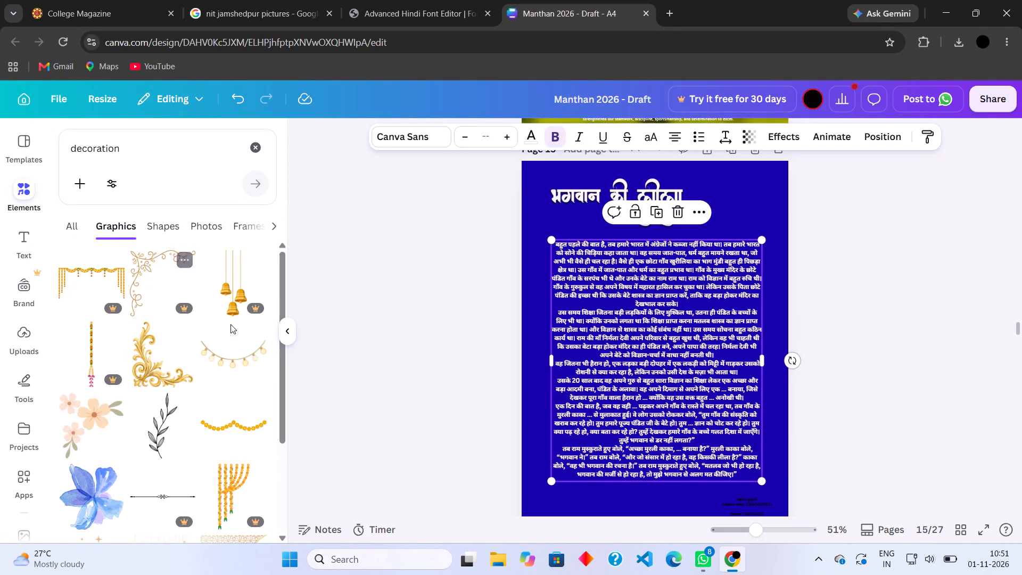
scroll(235, 392, down, 6)
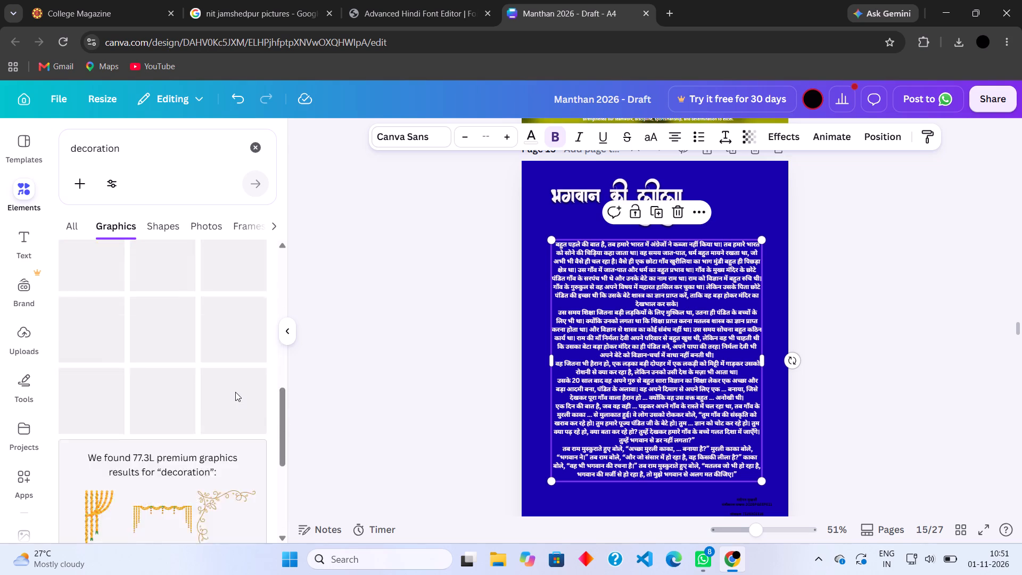
scroll(235, 392, down, 1)
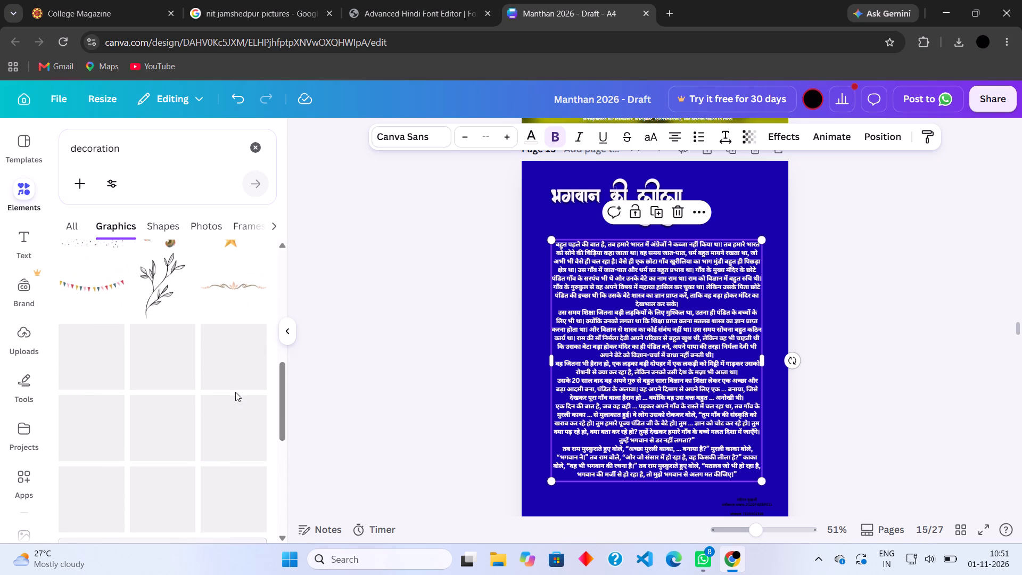
scroll(235, 392, down, 1)
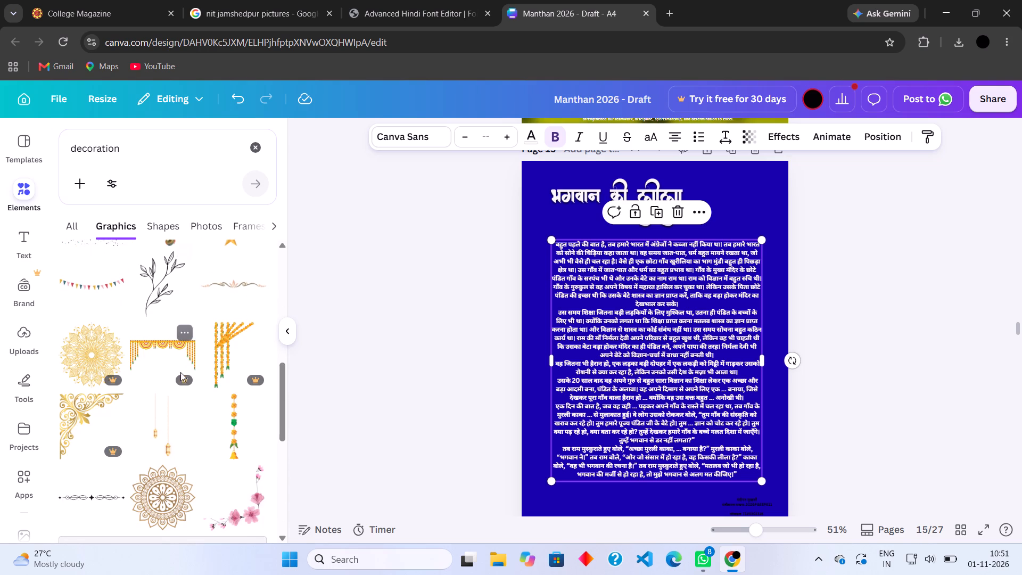
click(166, 289)
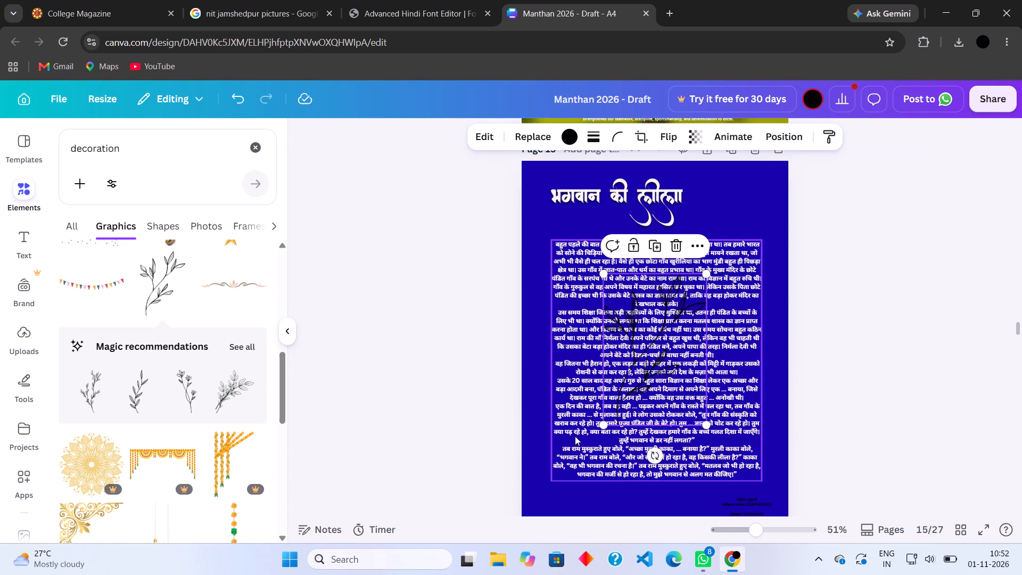
Flip the leafy branch horizontally, move it to page 15's lower-left corner and rotate it to about -13°.
drag(691, 360, 790, 465)
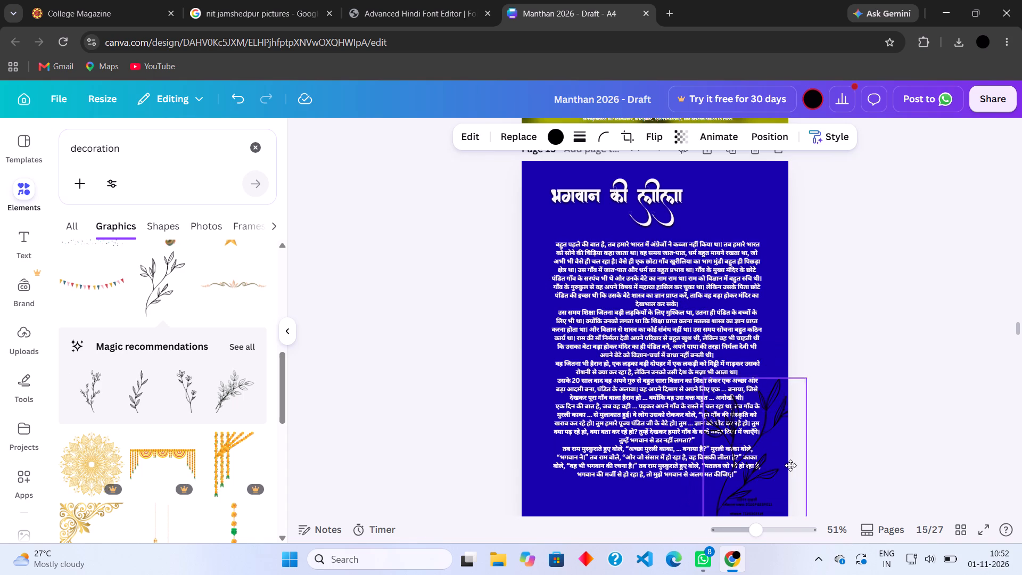
drag(790, 465, 680, 462)
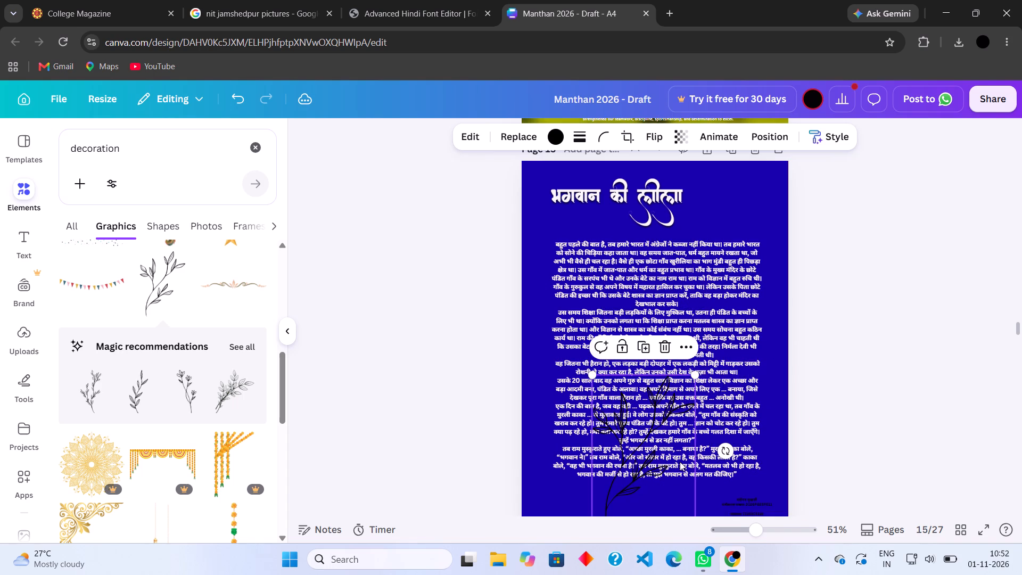
click(663, 143)
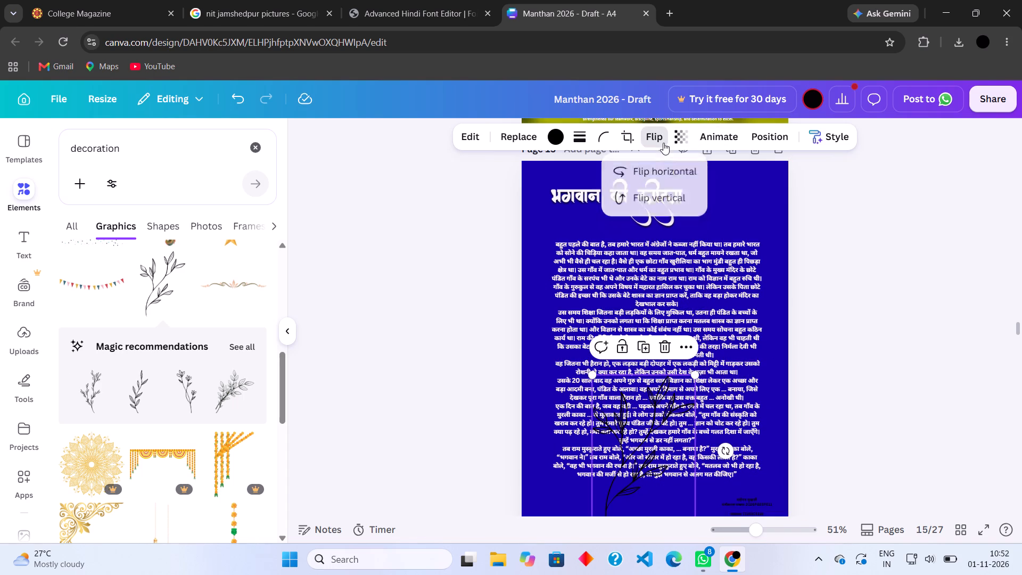
click(662, 163)
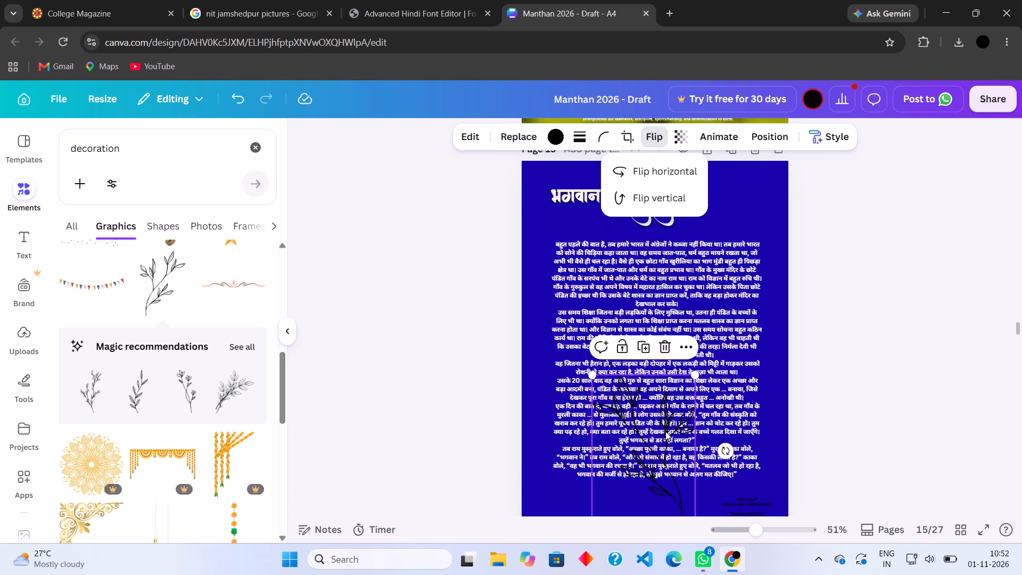
drag(665, 431, 593, 437)
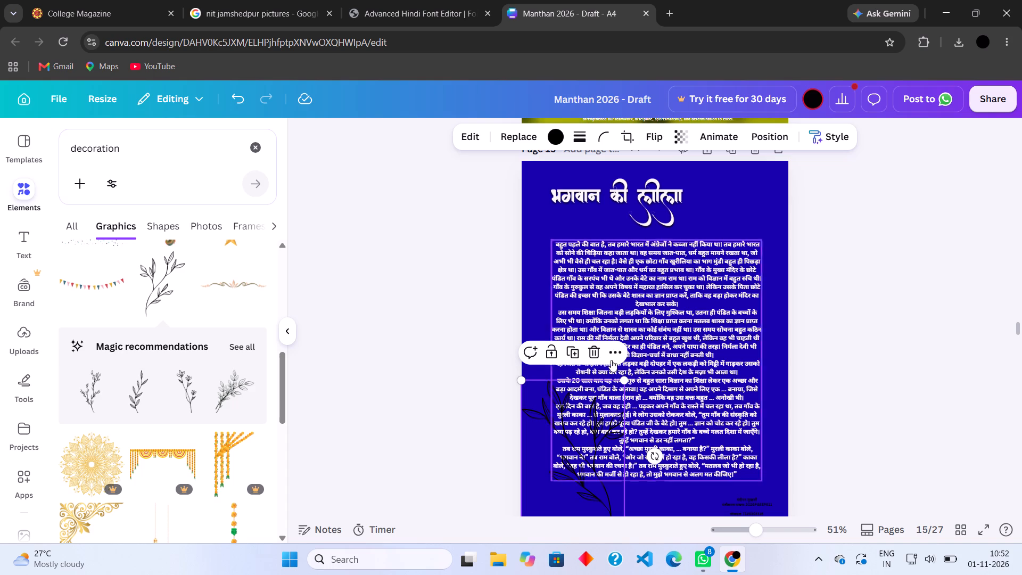
drag(655, 455, 667, 432)
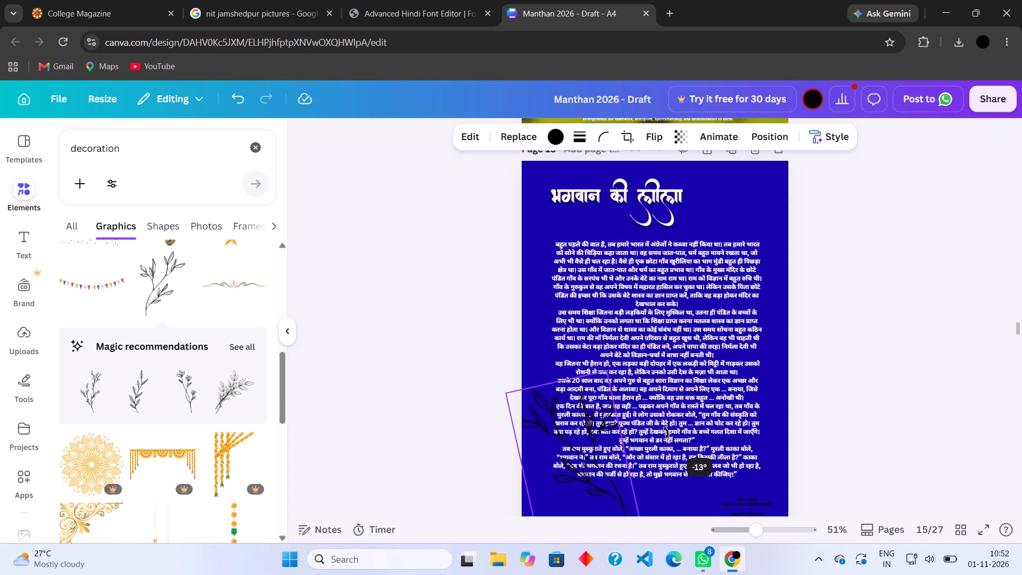
drag(667, 432, 667, 432)
Move the story text aside, shrink the leafy branch and tuck it into the page's bottom-left corner, slightly past the left edge.
drag(606, 365, 616, 335)
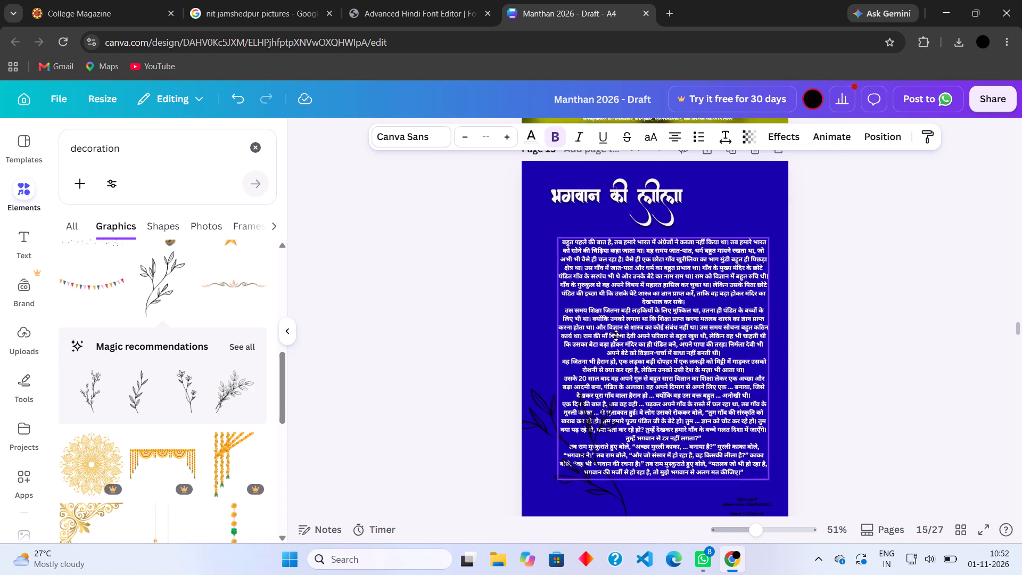
drag(616, 335, 667, 338)
click(592, 415)
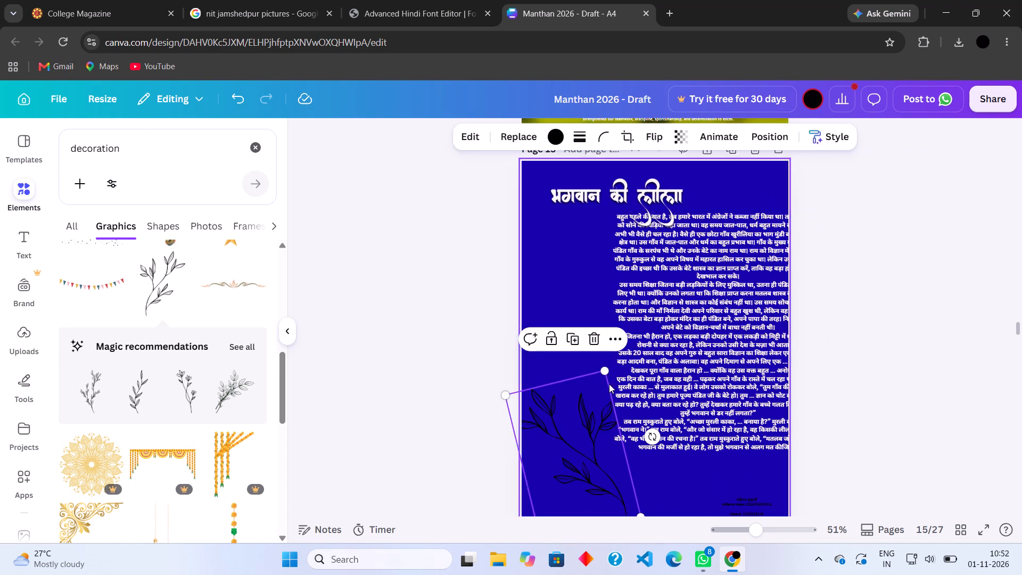
drag(604, 371, 598, 432)
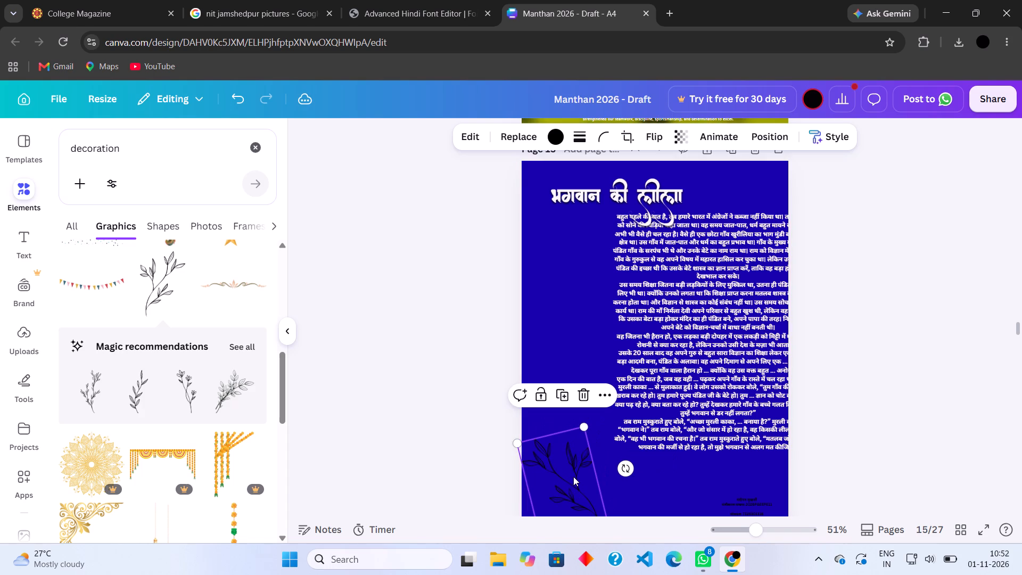
drag(582, 451, 591, 428)
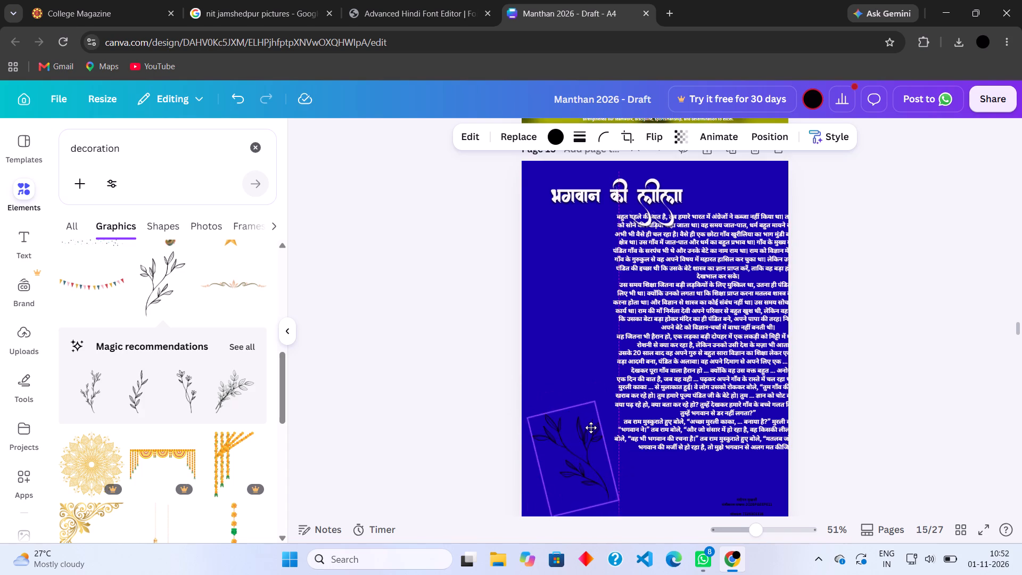
drag(591, 428, 587, 438)
click(433, 390)
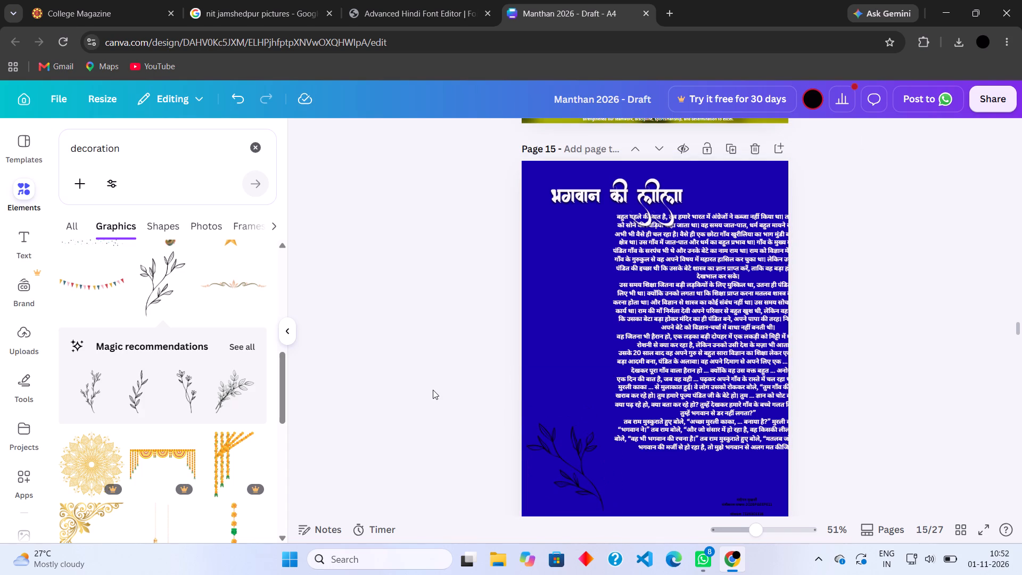
drag(561, 454, 559, 458)
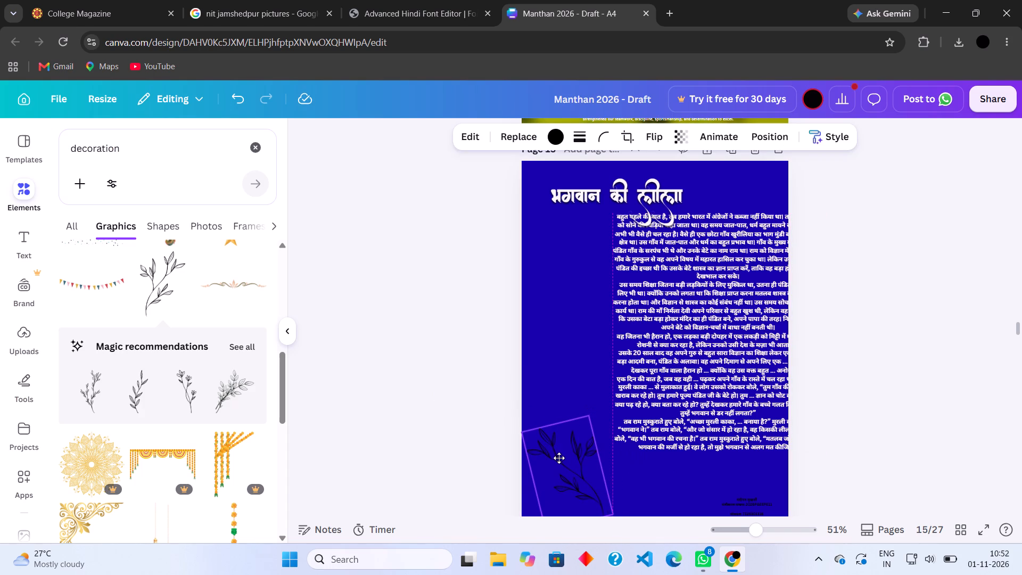
drag(559, 458, 548, 459)
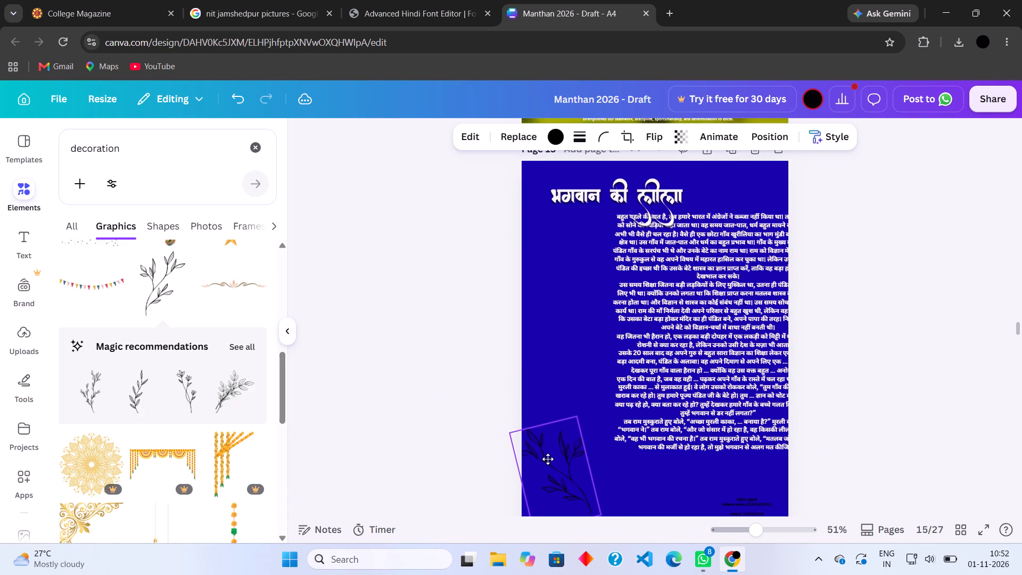
drag(548, 459, 546, 458)
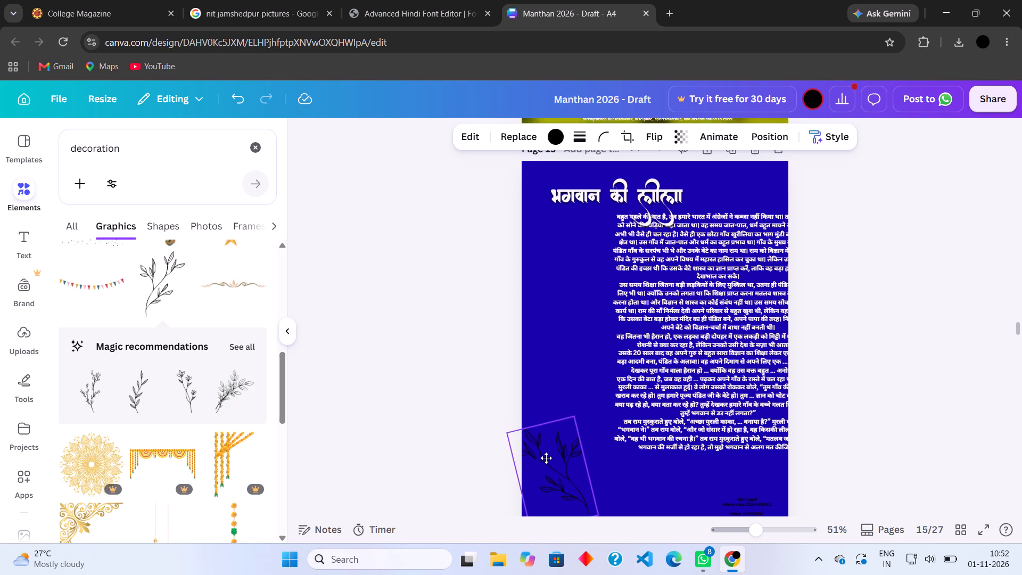
drag(546, 458, 546, 459)
click(468, 407)
Move the Hindi story text block back to the horizontal centre of the page, just below the title.
drag(752, 372, 693, 396)
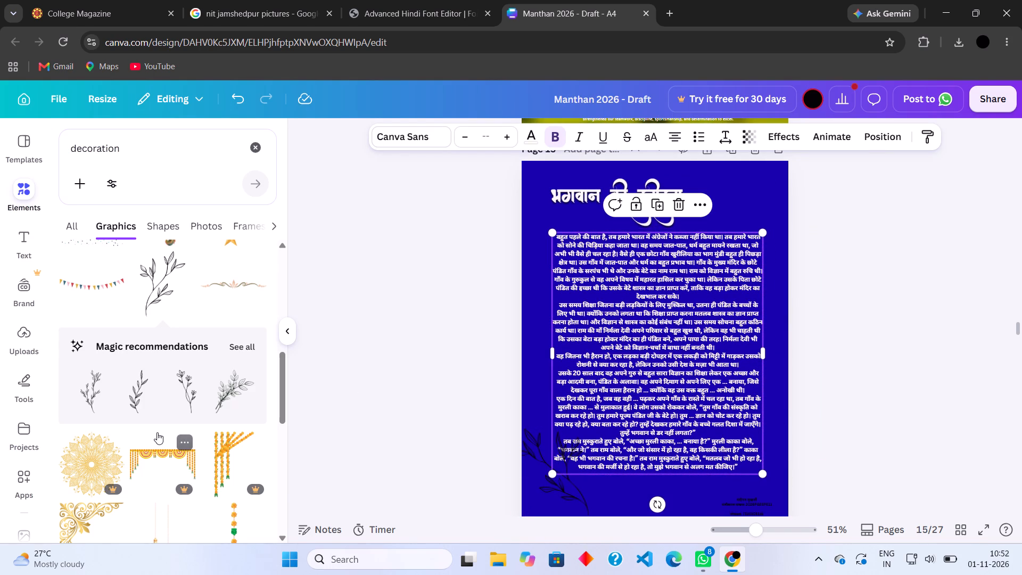
Browse more decoration graphics, search for "decoration wave" and add the light blue flowing line wave to page 15.
scroll(157, 432, down, 7)
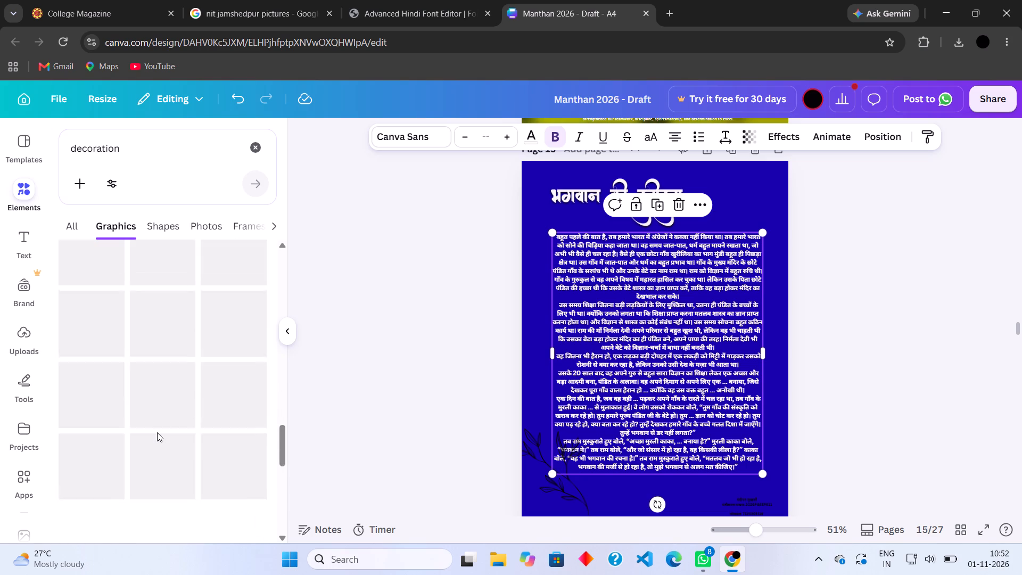
scroll(157, 432, down, 1)
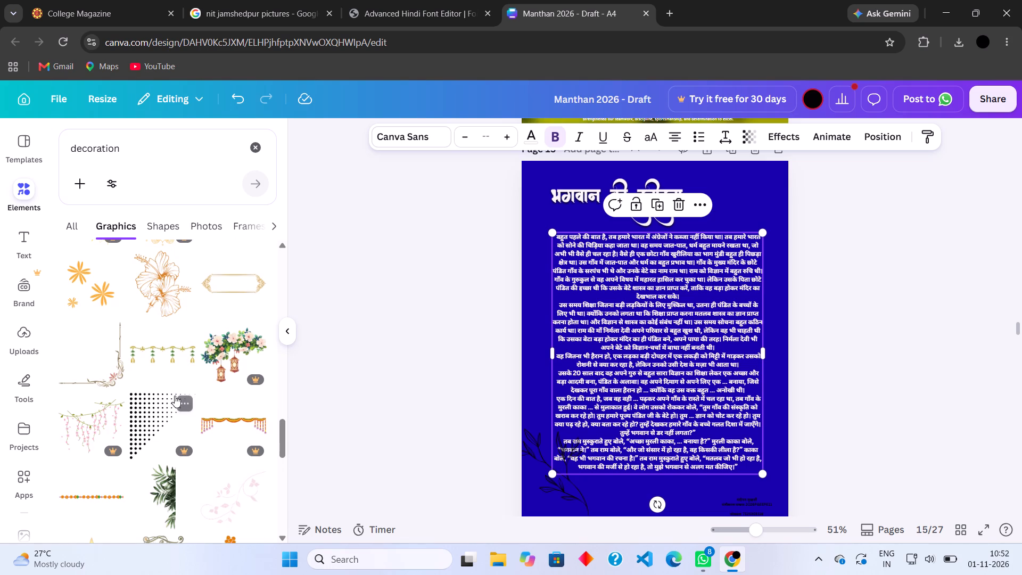
scroll(103, 293, down, 1)
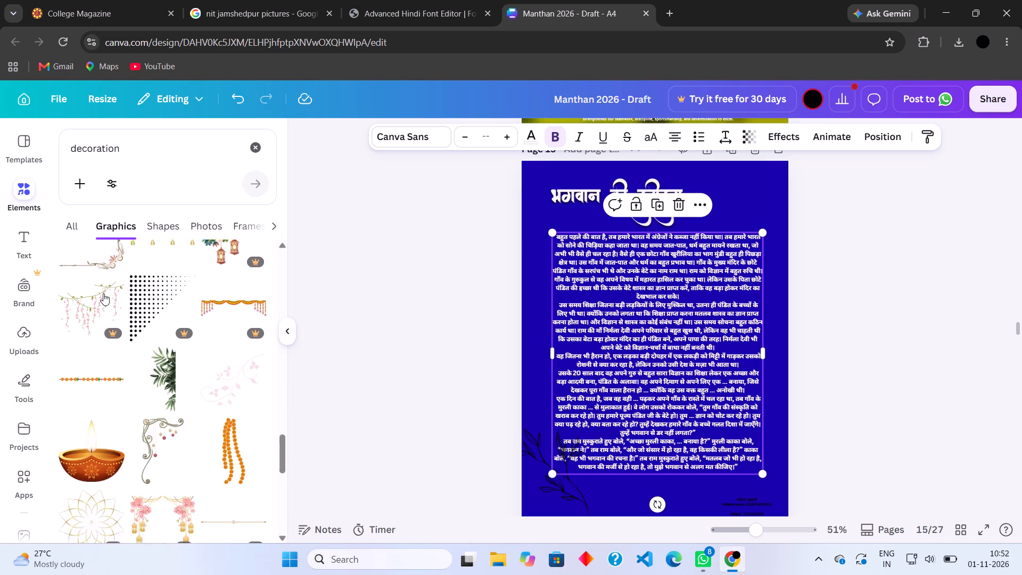
scroll(103, 293, down, 1)
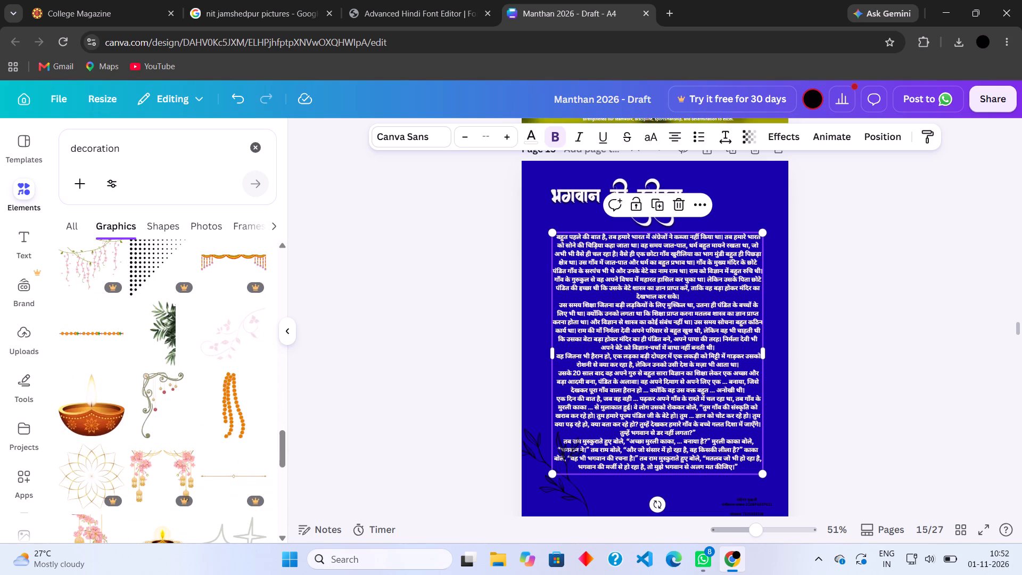
click(129, 150)
key(space)
text(wave)
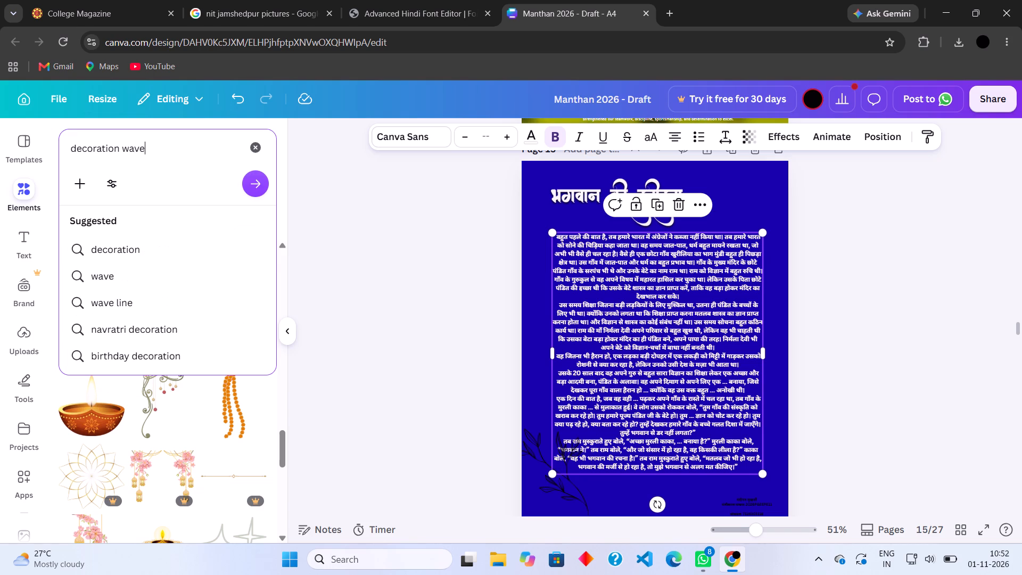
key(Return)
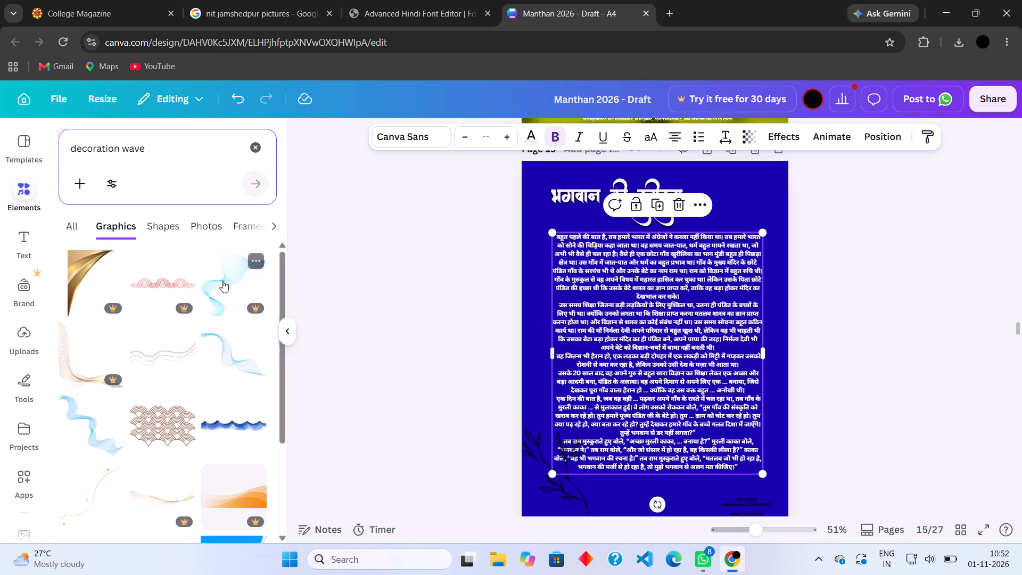
click(227, 354)
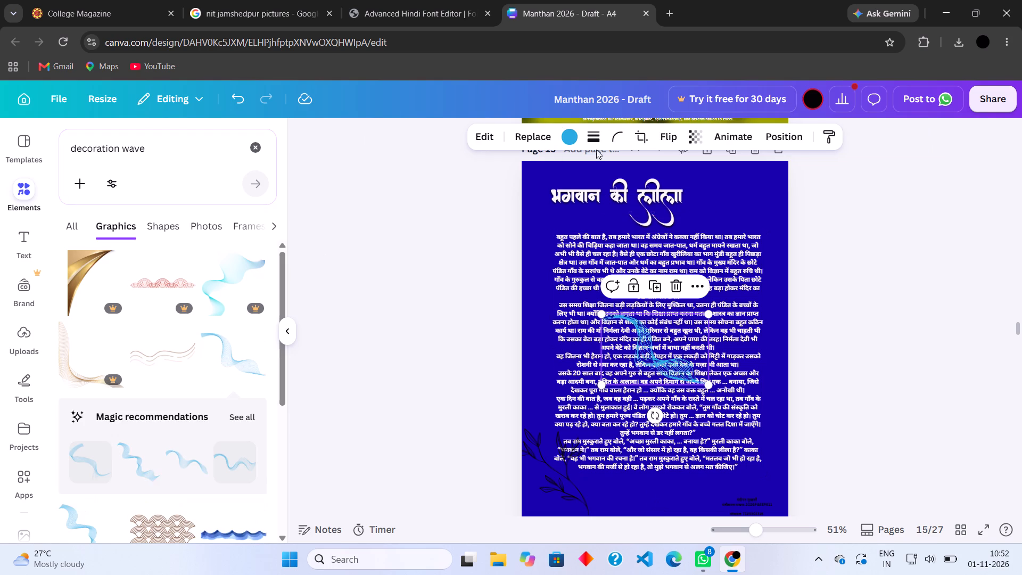
Recolour the wave graphic with the off-white from the suggested Blue Charmers palette.
click(558, 144)
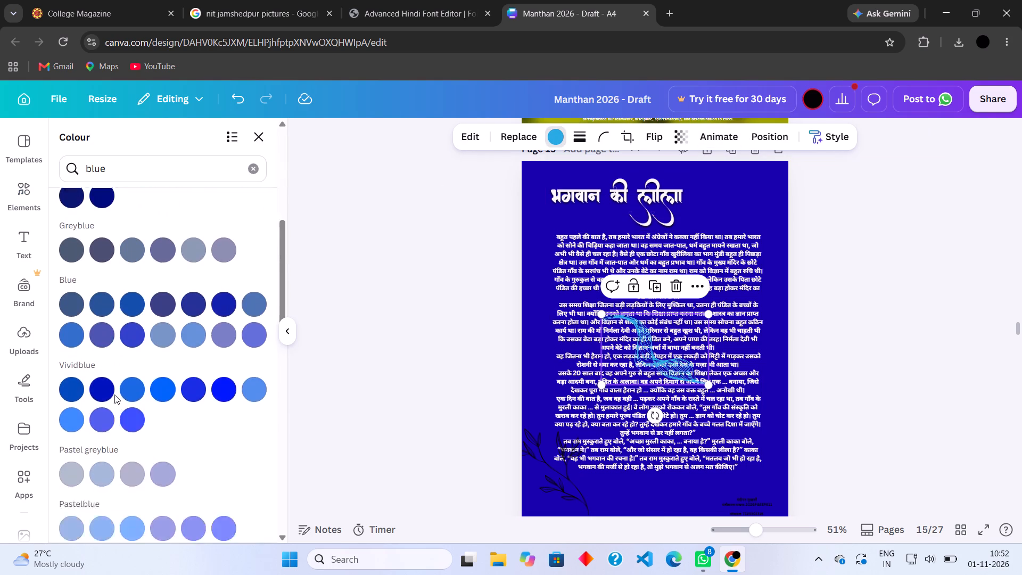
click(130, 528)
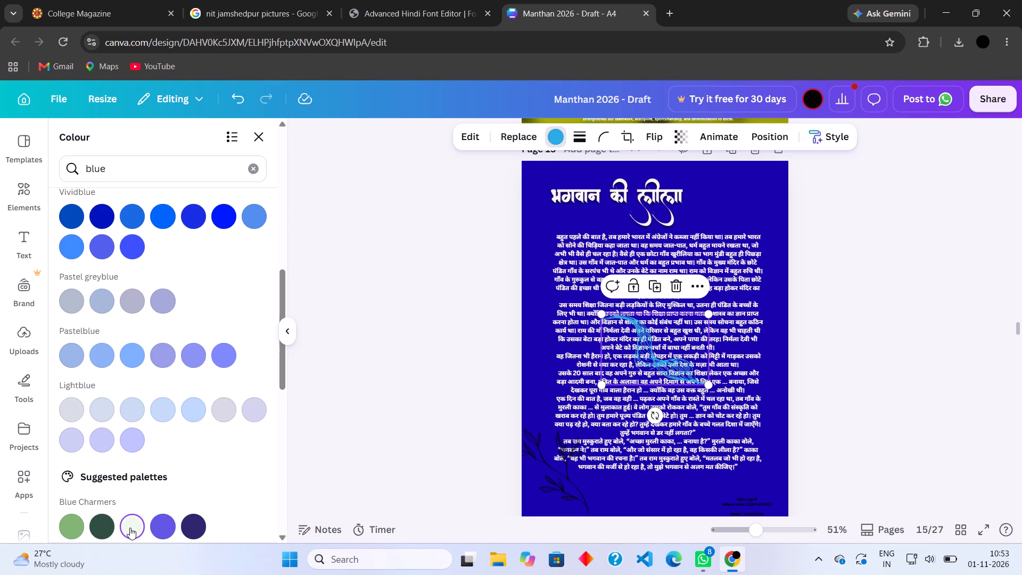
Place the off-white wave in the page's top-left corner, its top aligned with the page edge and its left part off the page.
drag(685, 376, 636, 347)
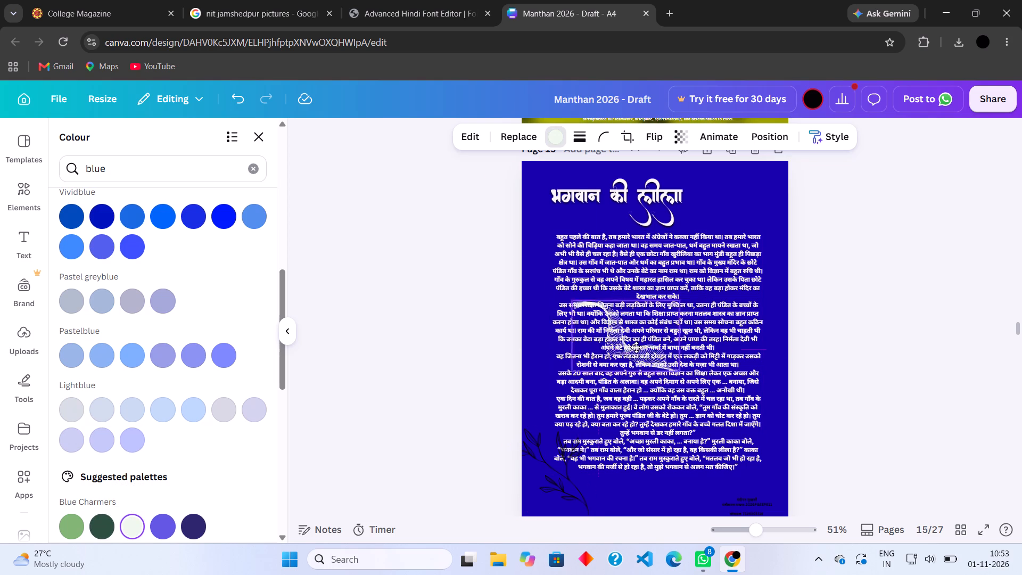
drag(636, 347, 566, 209)
drag(541, 201, 556, 209)
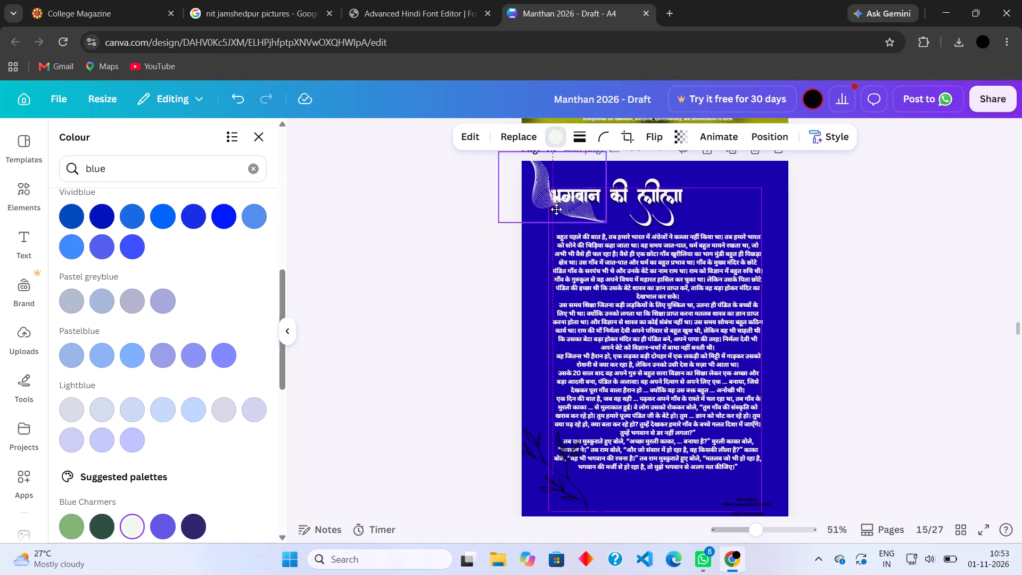
drag(556, 209, 550, 209)
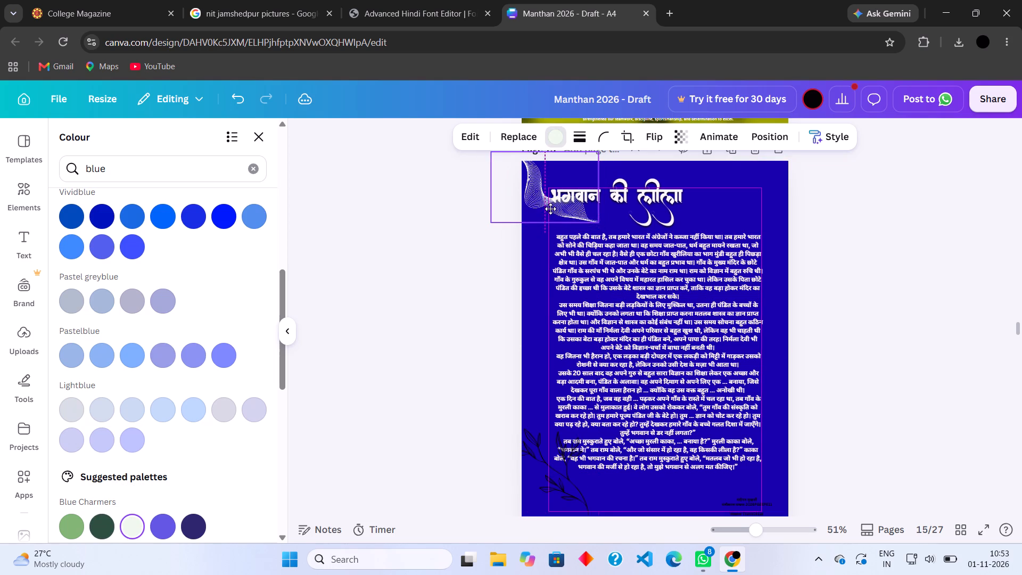
drag(550, 209, 549, 211)
click(475, 303)
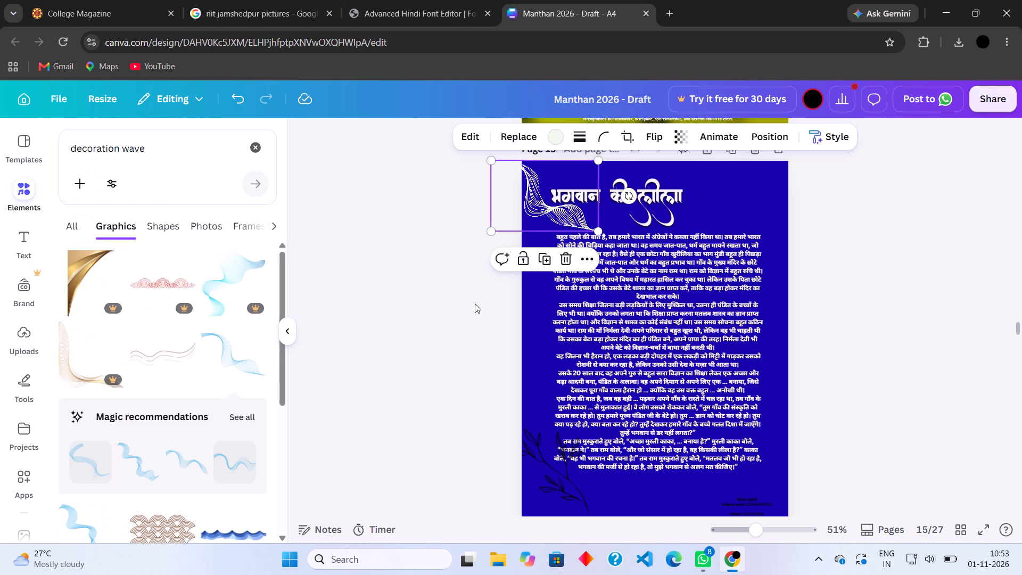
click(475, 303)
Shift the Hindi title slightly right and up, enlarge it a little and align it with the story text's left edge.
drag(668, 187, 688, 180)
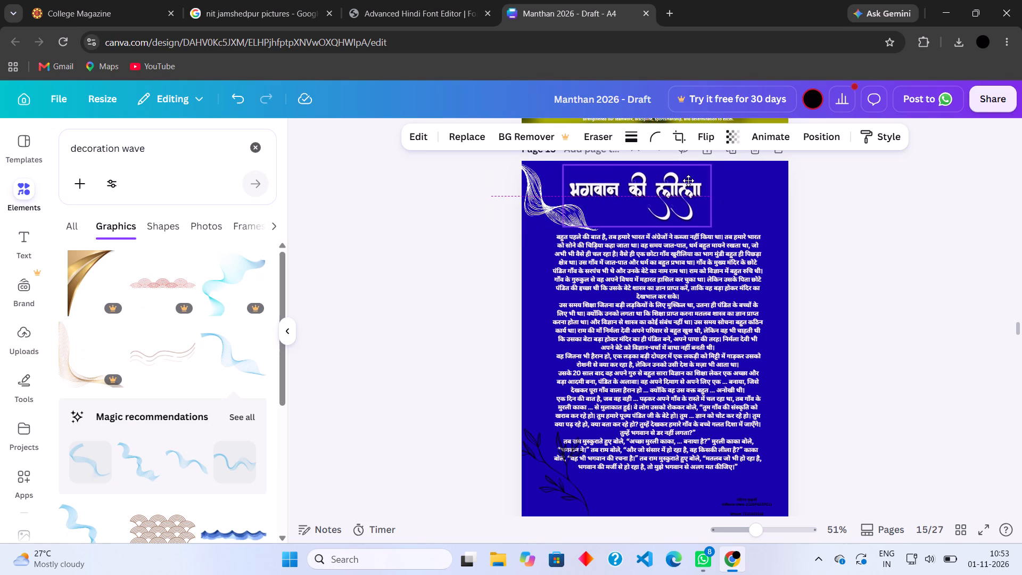
drag(688, 180, 675, 185)
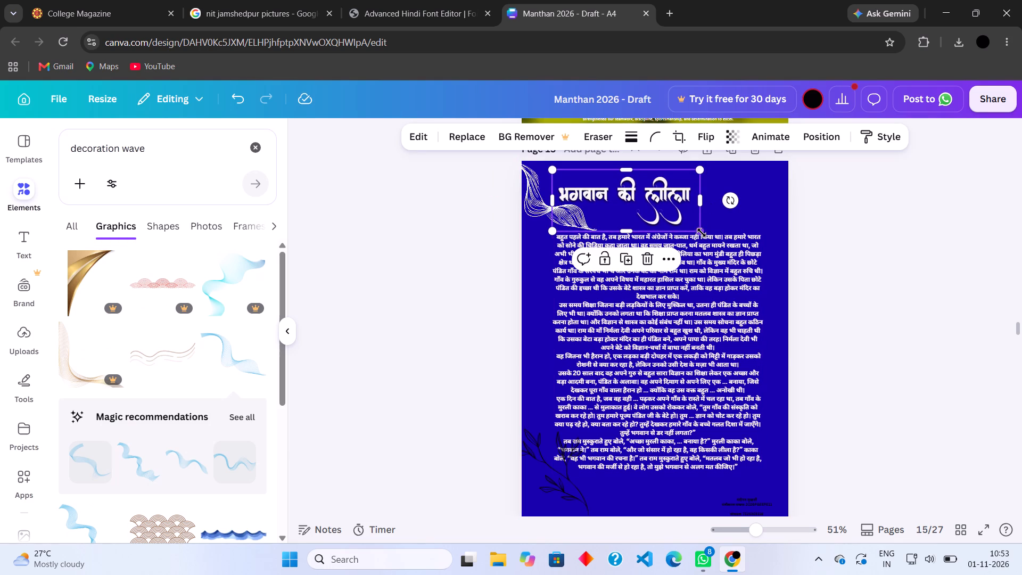
drag(702, 233, 714, 240)
drag(667, 206, 677, 206)
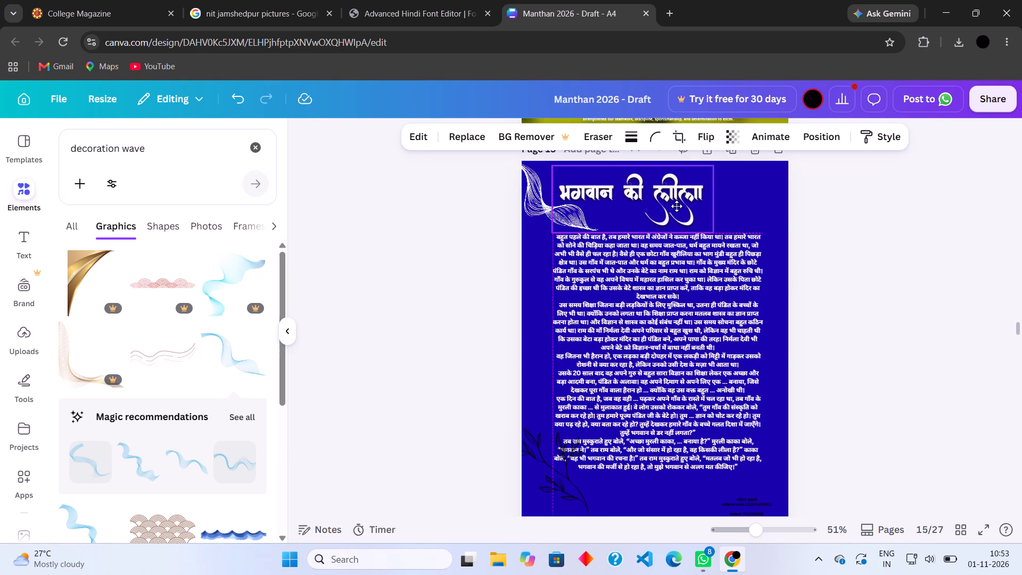
drag(677, 206, 669, 200)
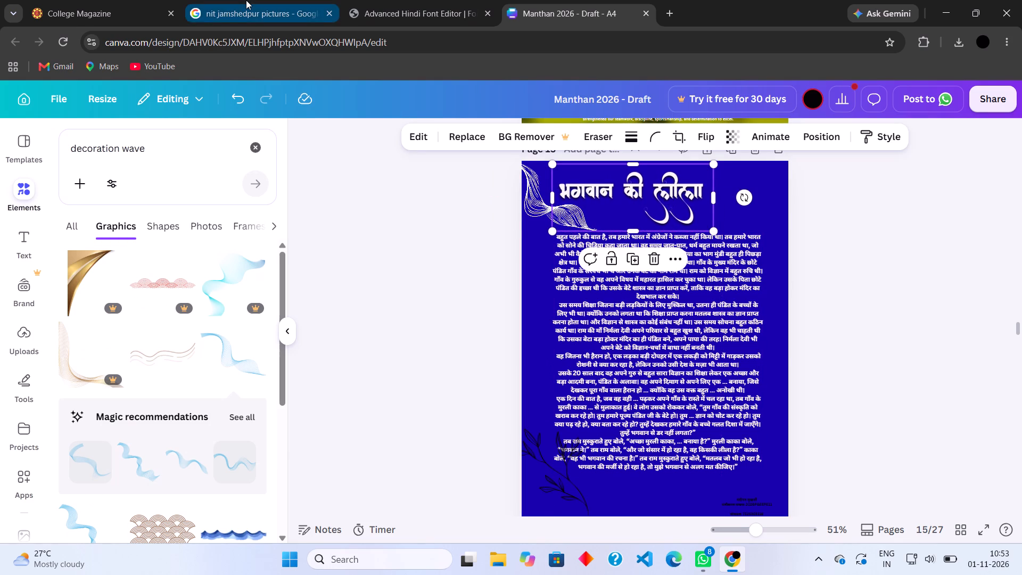
Check the title layout on the reference magazine's Hindi page, then shrink the page 15 title to a similar smaller size.
click(26, 0)
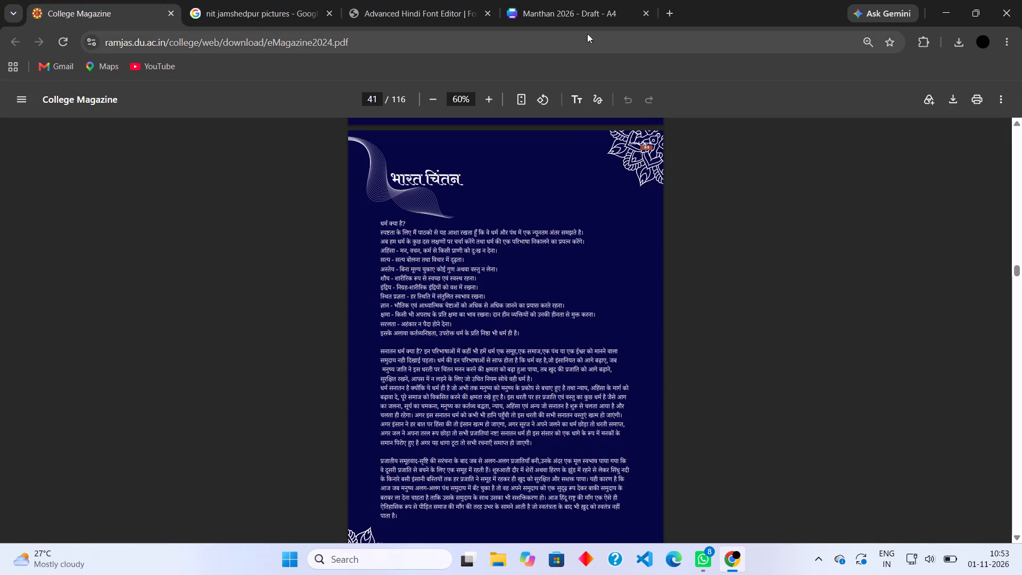
click(596, 2)
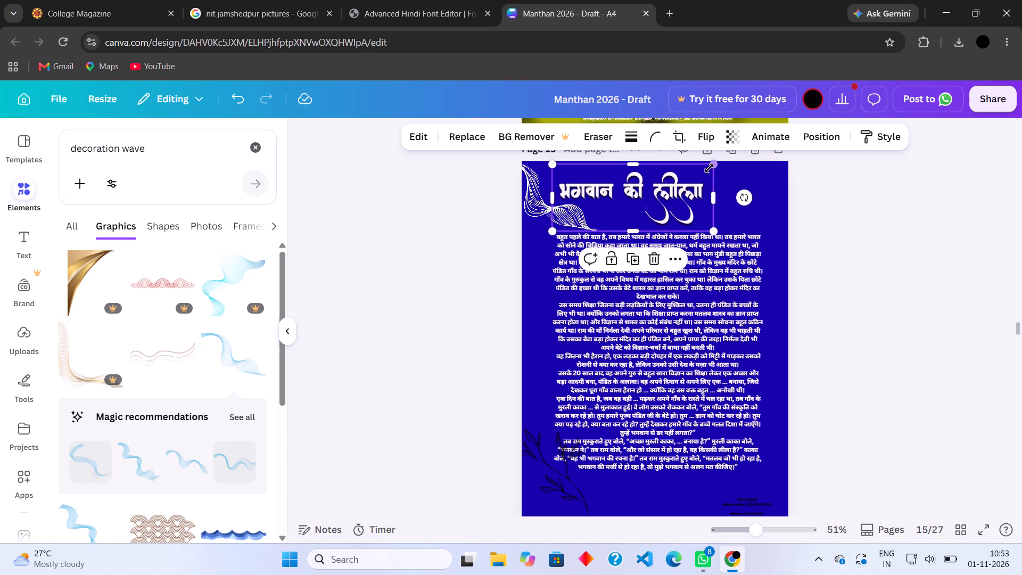
drag(713, 166, 662, 176)
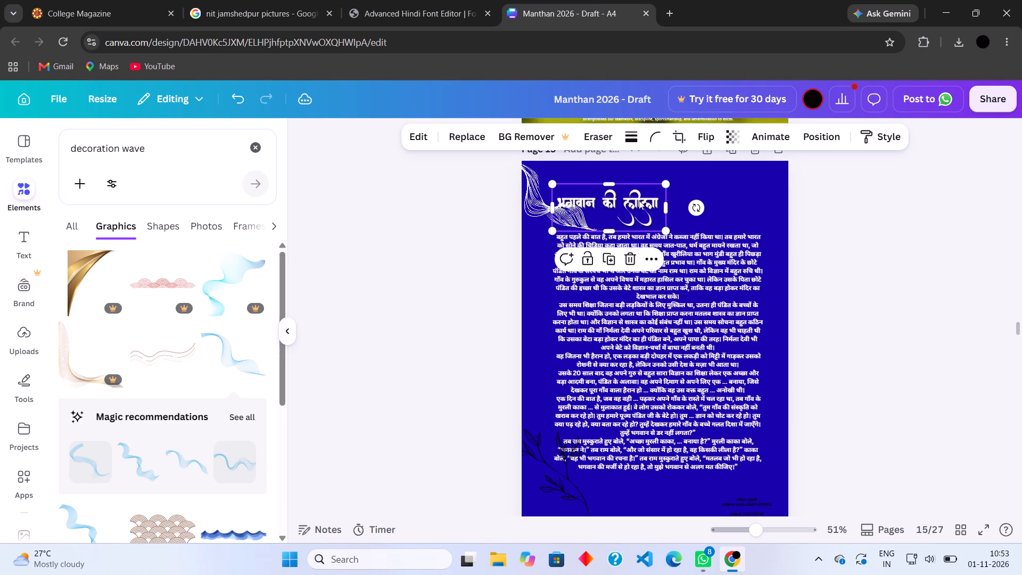
Move the page 15 Hindi title slightly up, keeping it aligned with the story text's left edge.
drag(639, 200, 644, 185)
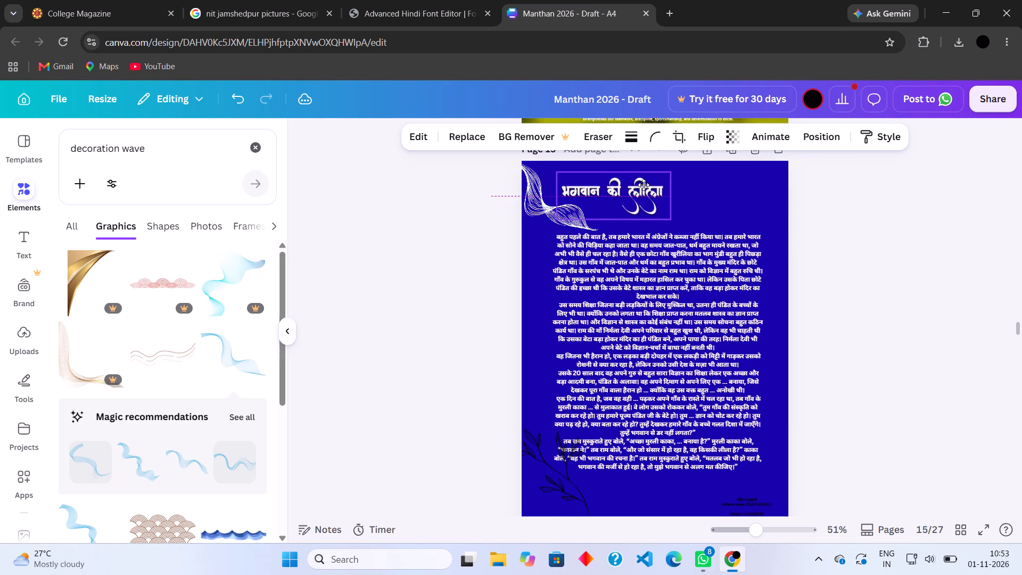
drag(644, 185, 642, 185)
click(867, 339)
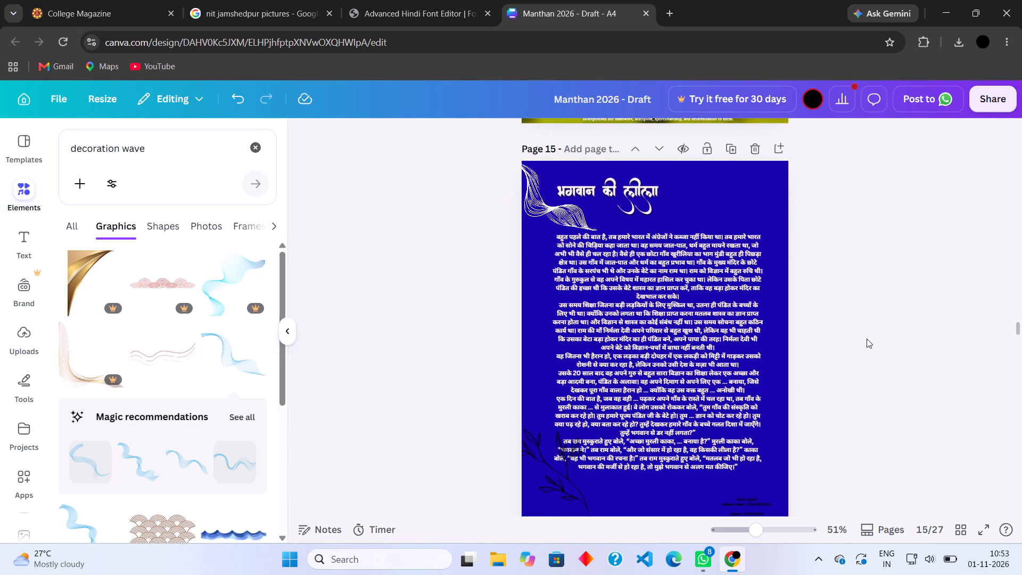
Try several blues on the page 15 background and settle on the deep navy that ends the Darkblue swatch group.
click(545, 300)
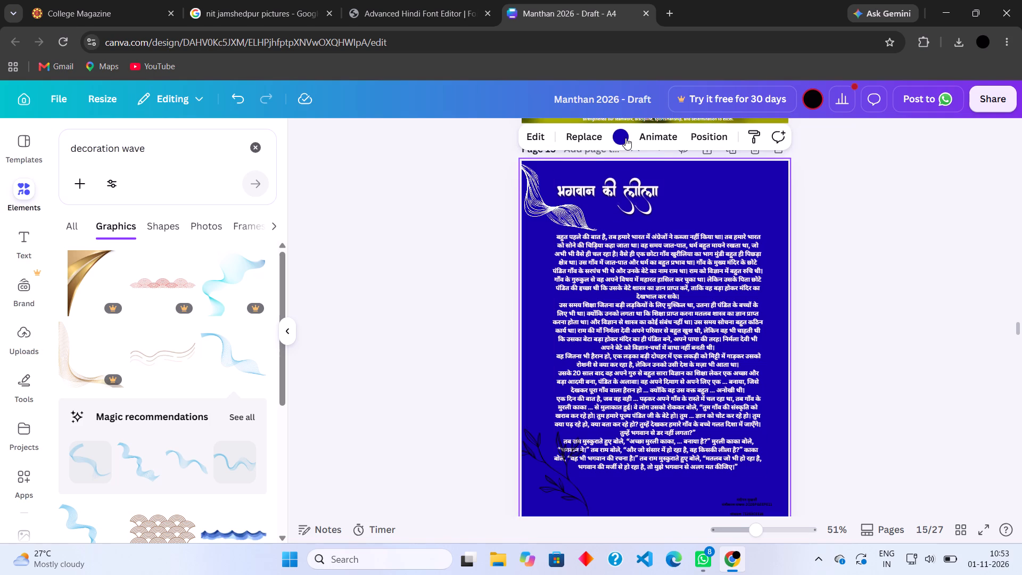
click(619, 135)
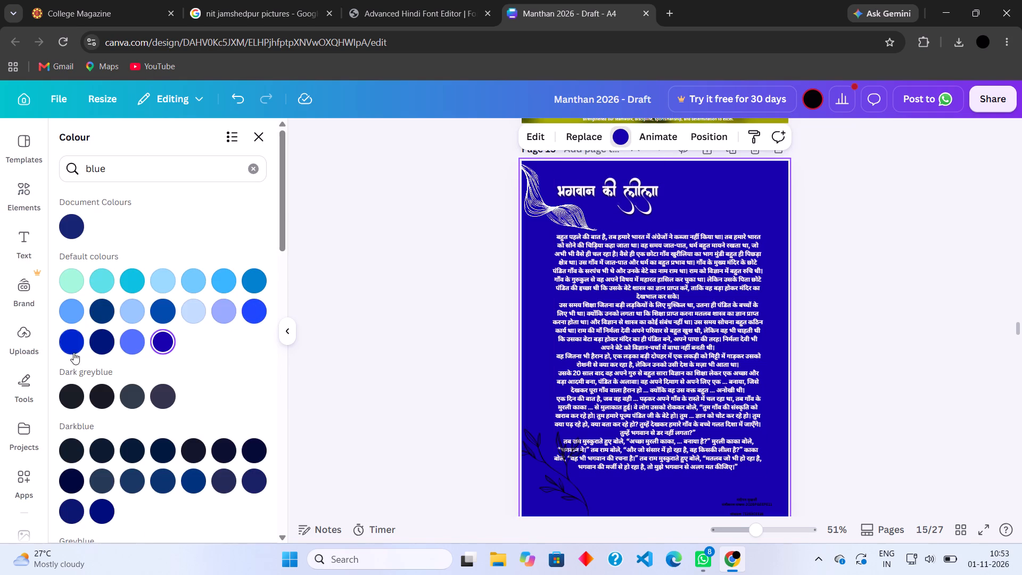
click(71, 347)
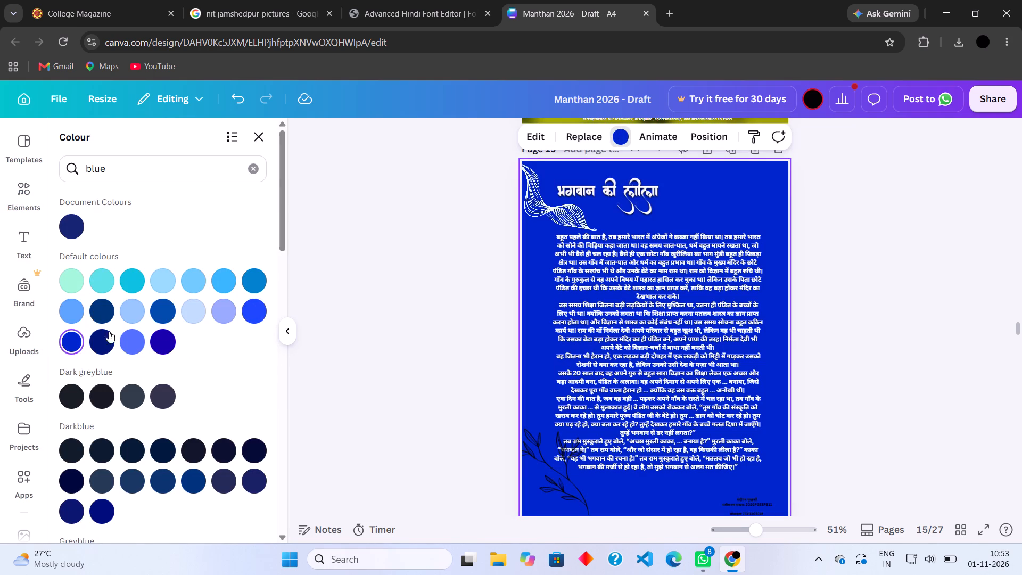
click(166, 313)
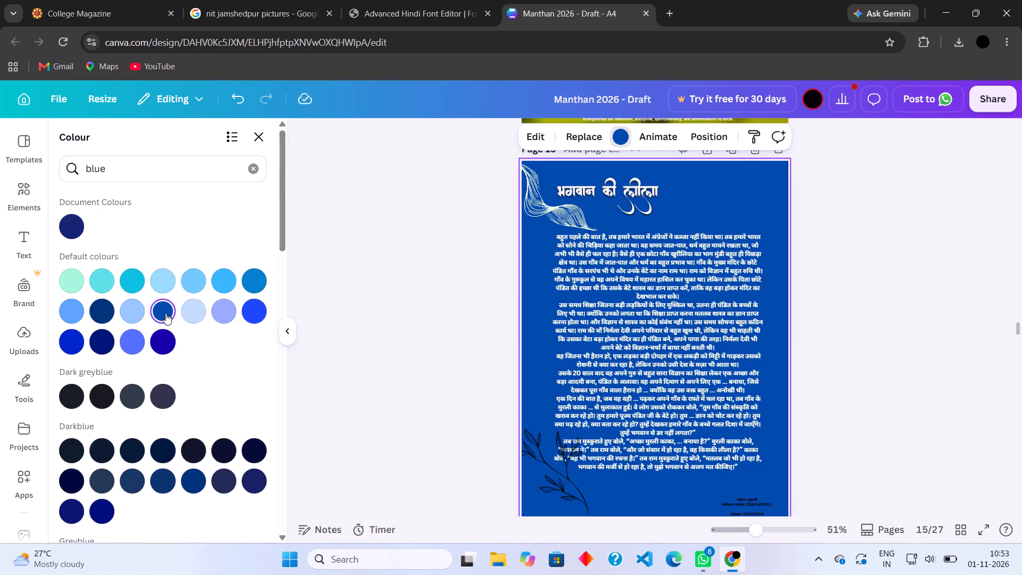
click(164, 339)
scroll(196, 390, down, 1)
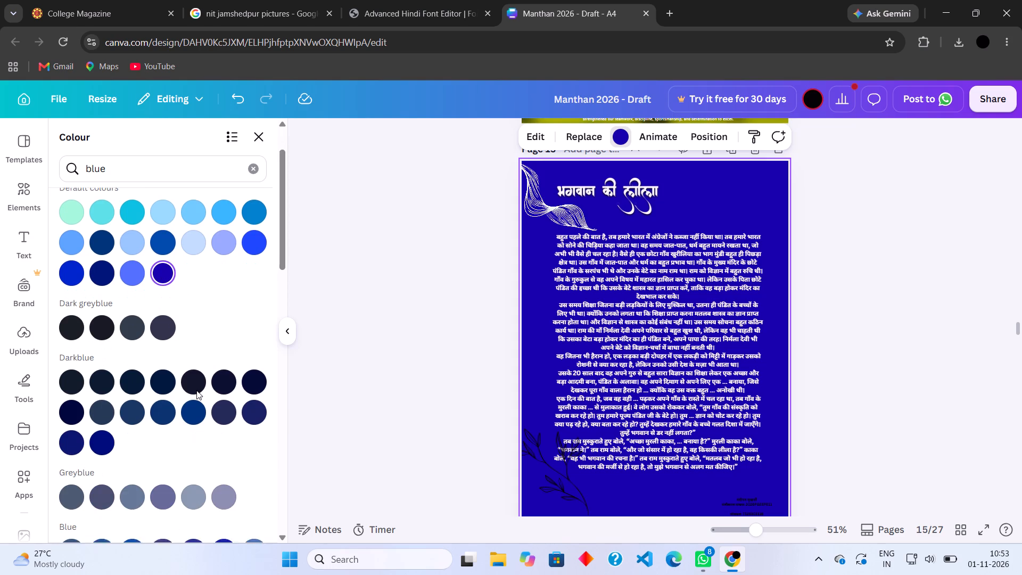
scroll(196, 390, down, 1)
click(195, 396)
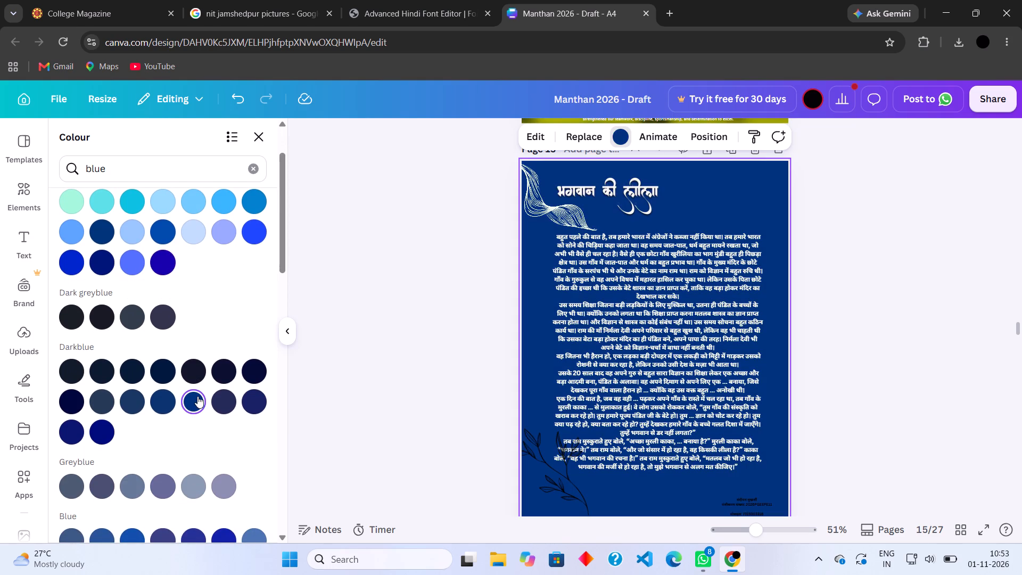
click(256, 405)
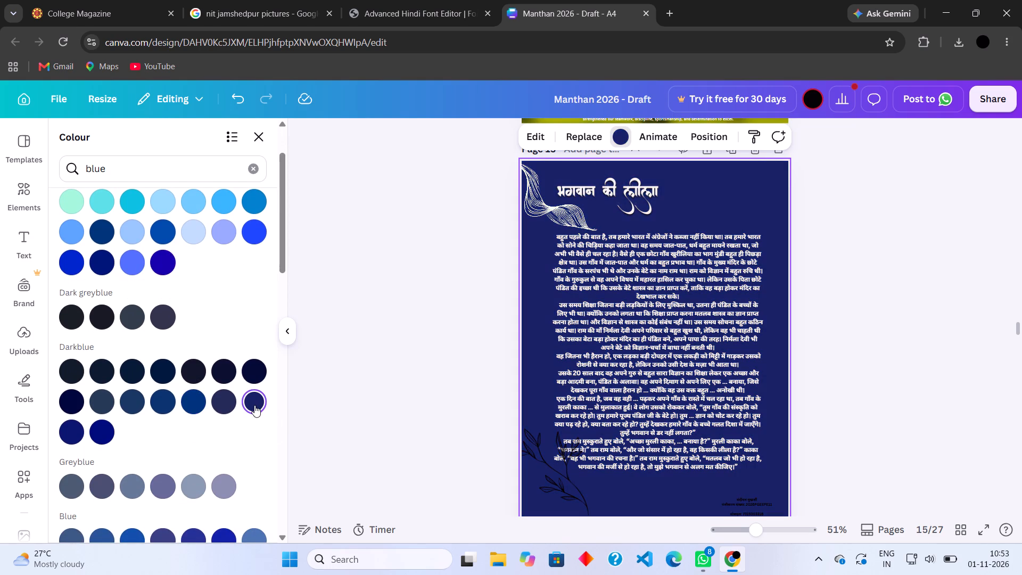
click(168, 405)
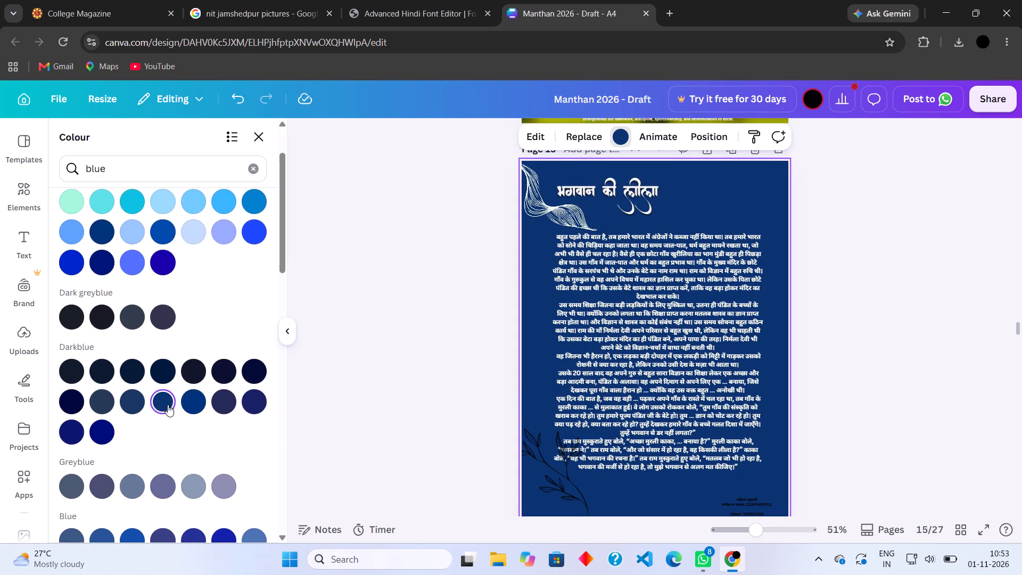
click(103, 431)
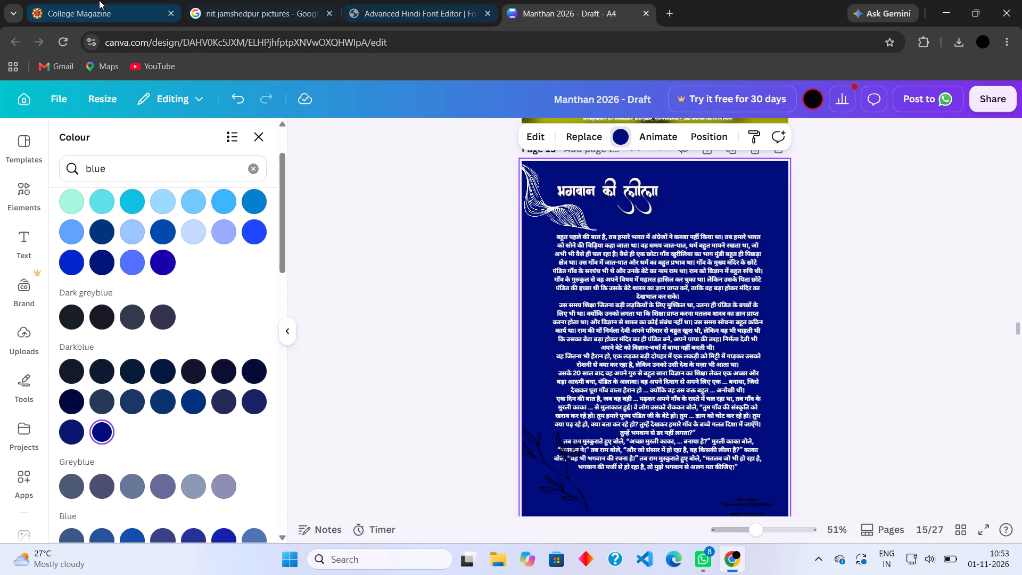
Compare the navy background with the reference magazine's Hindi page and review the remaining blue swatches and suggested palettes.
click(82, 0)
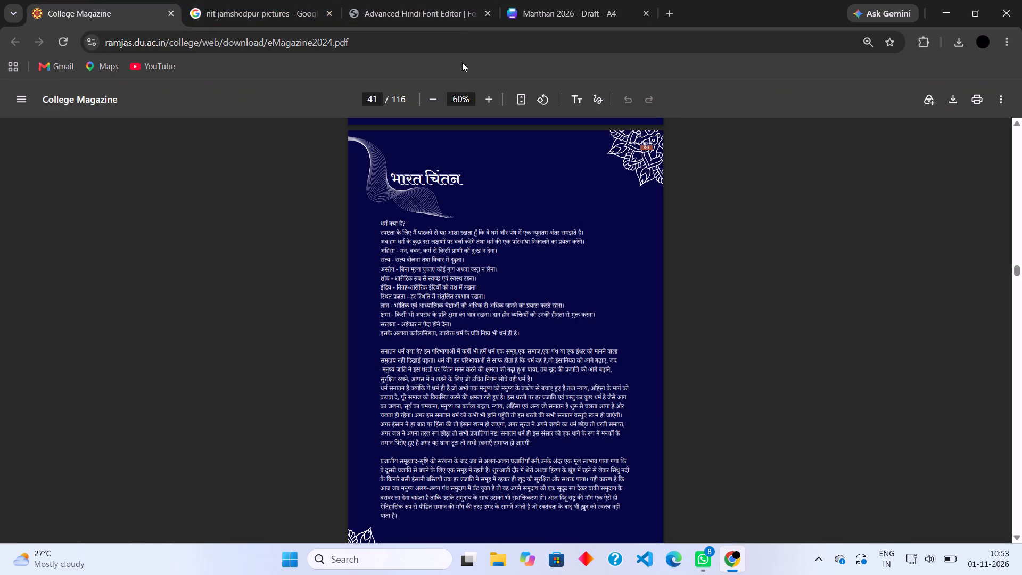
click(598, 3)
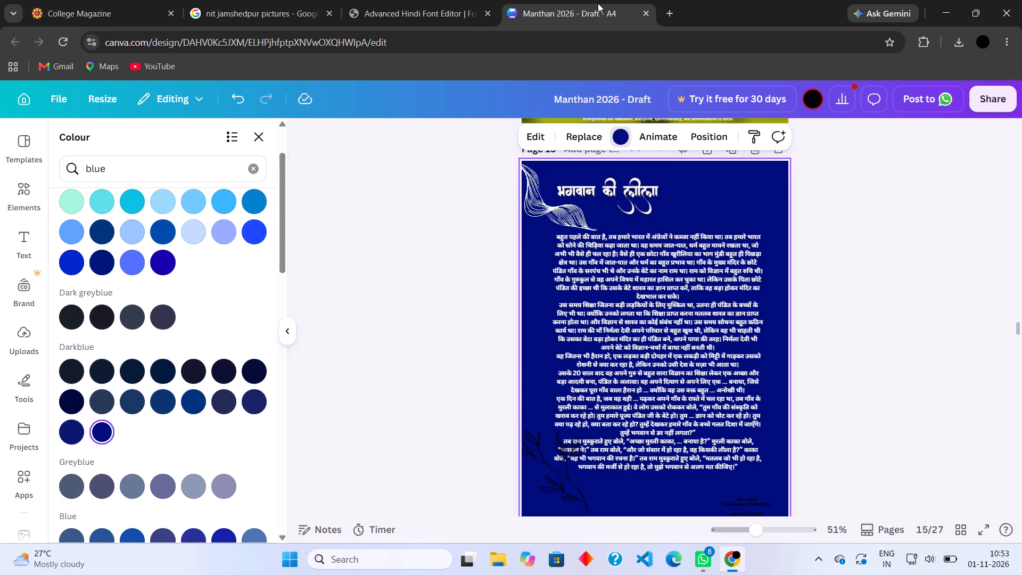
scroll(262, 392, down, 1)
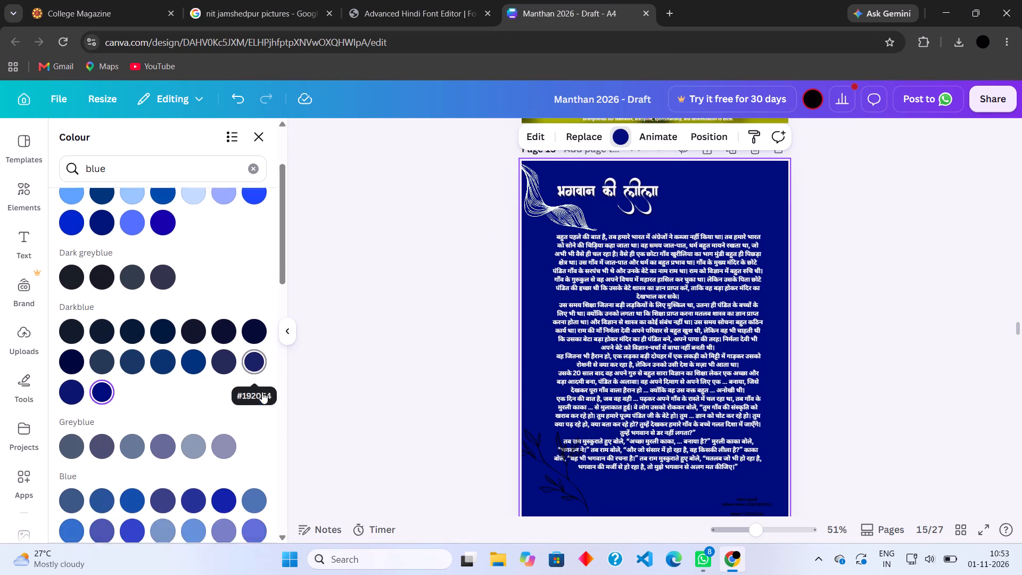
scroll(262, 392, down, 2)
scroll(170, 414, down, 2)
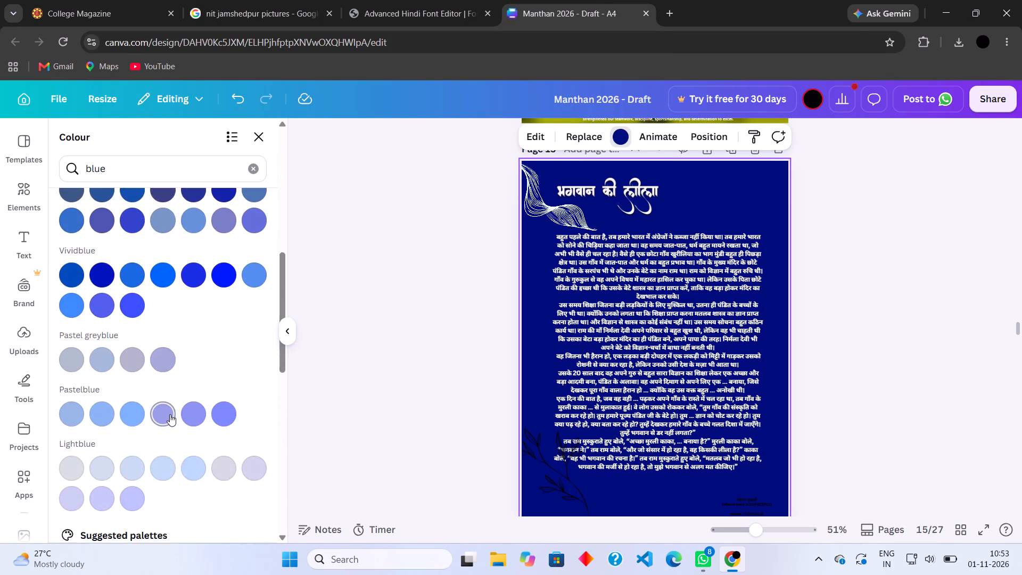
scroll(170, 414, down, 1)
scroll(170, 414, up, 1)
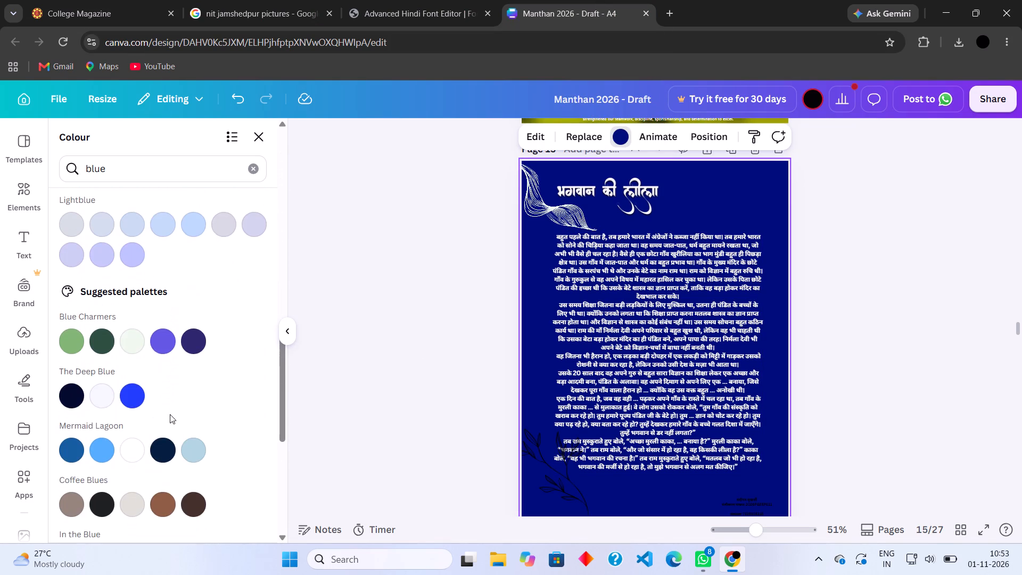
scroll(170, 414, up, 1)
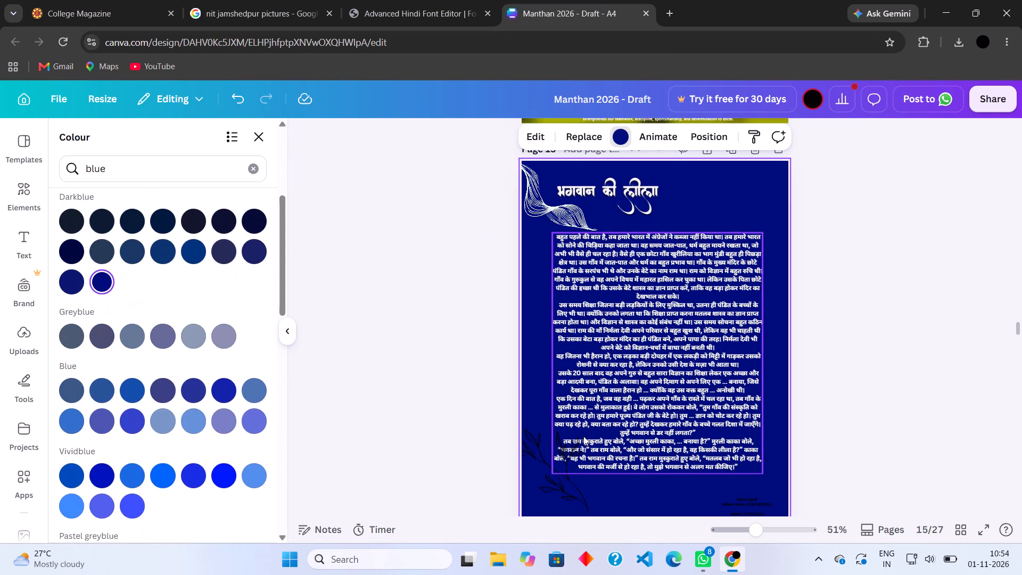
Move the black leaf branch down into page 15's bottom-left corner, partly off the page.
scroll(399, 404, down, 1)
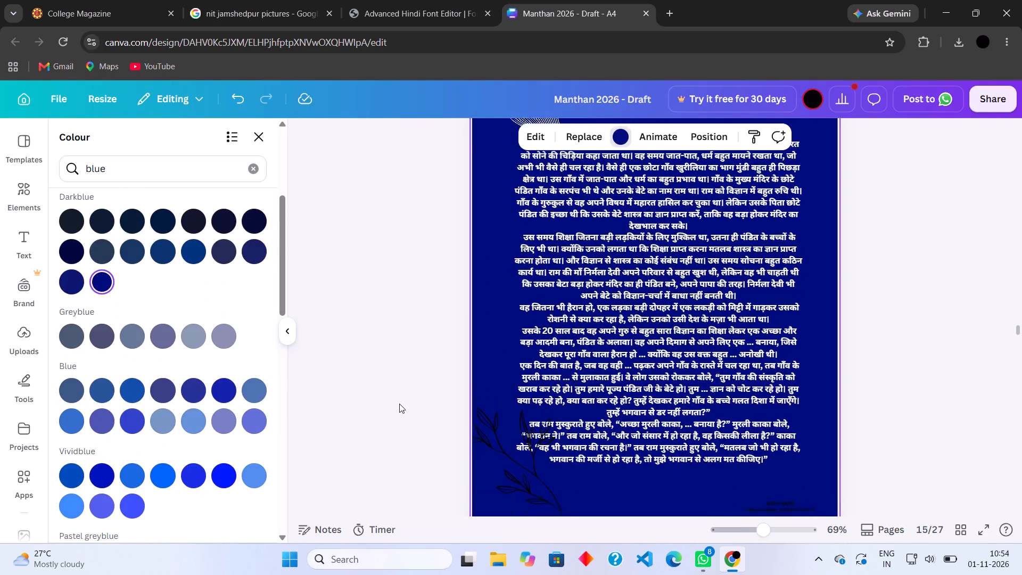
scroll(399, 404, down, 1)
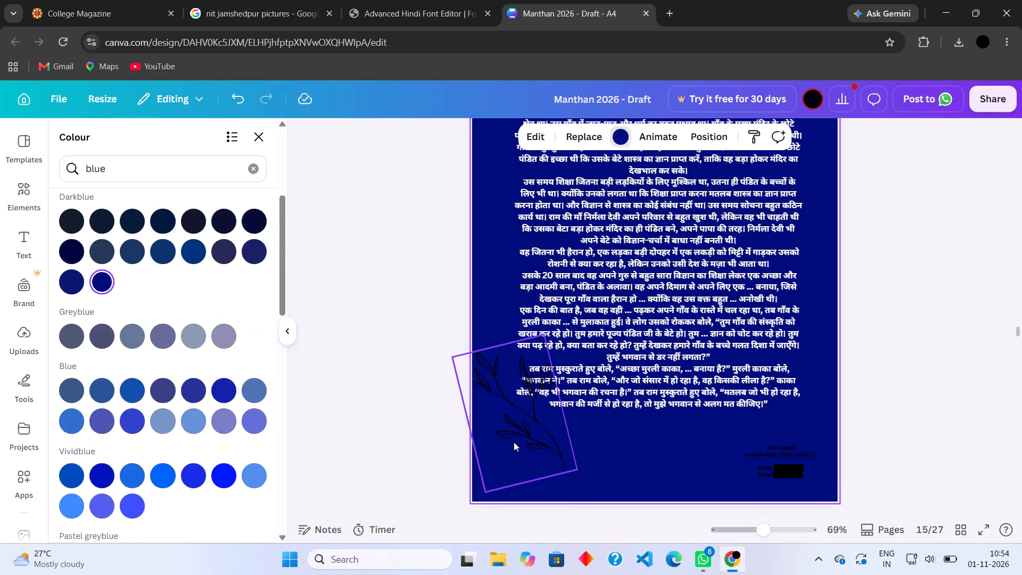
drag(522, 444, 515, 474)
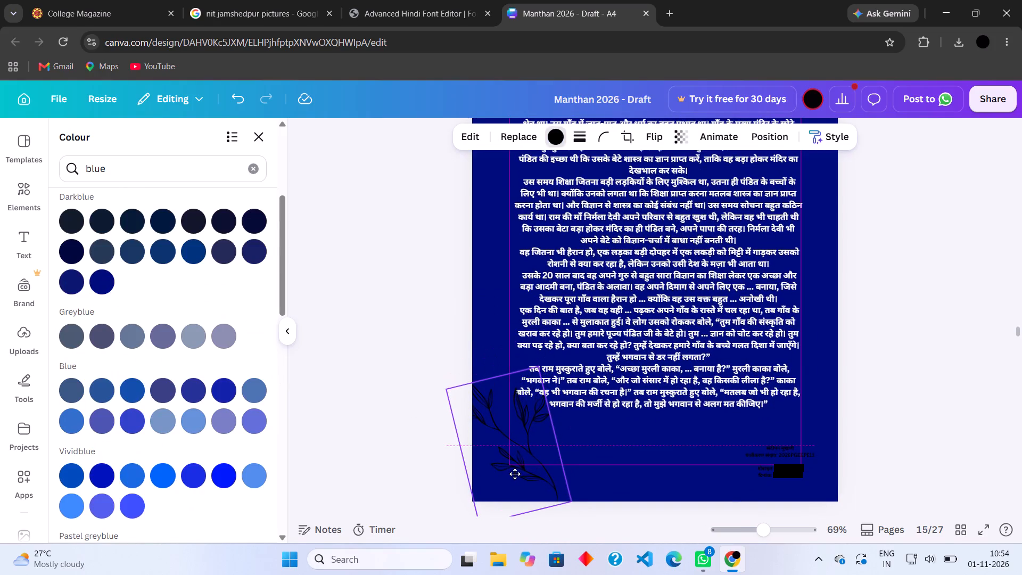
drag(515, 474, 515, 473)
click(424, 418)
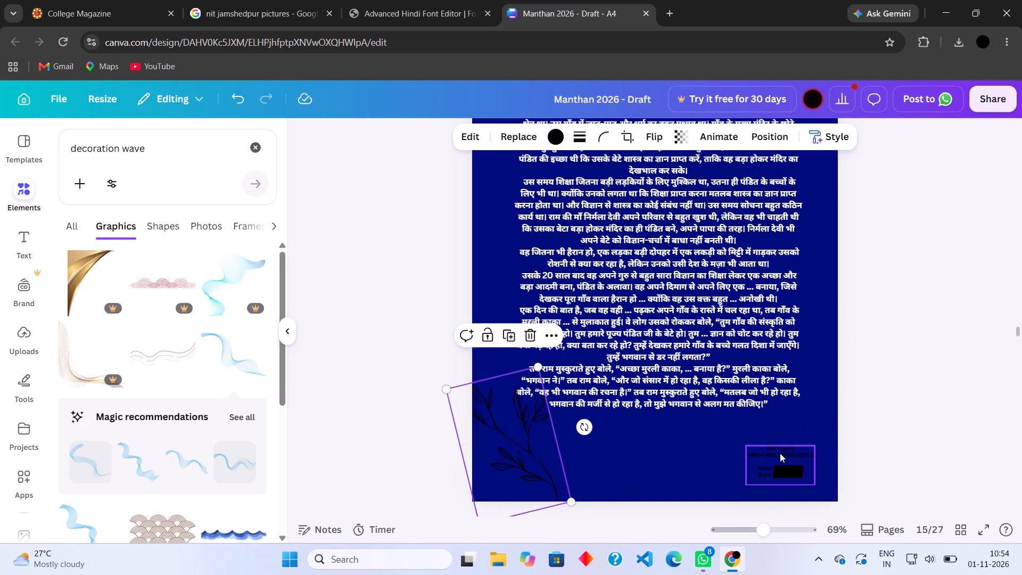
Recolour the author details text in page 15's bottom-right corner with the design's light green #eef8eb.
click(780, 454)
click(533, 141)
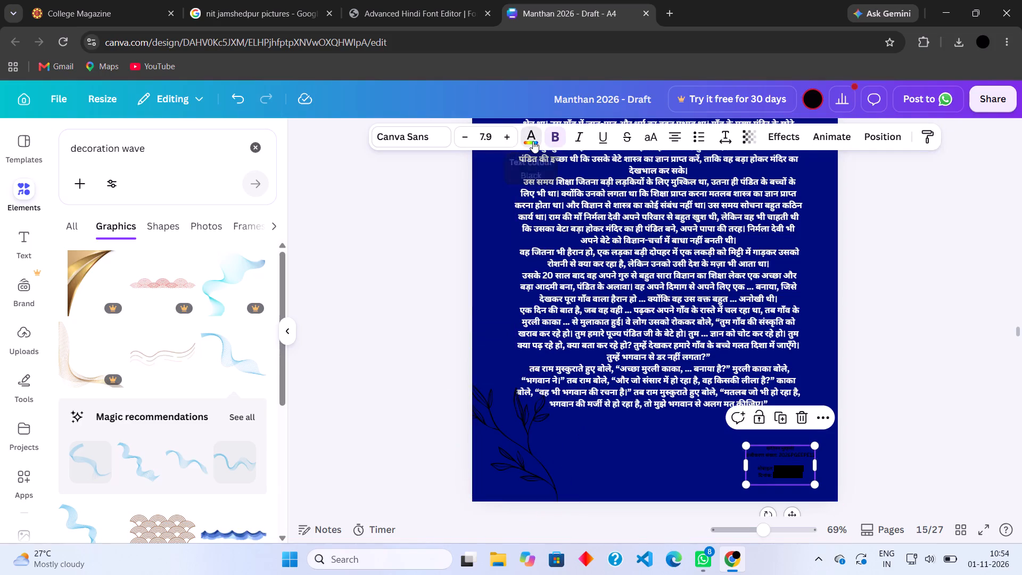
click(191, 312)
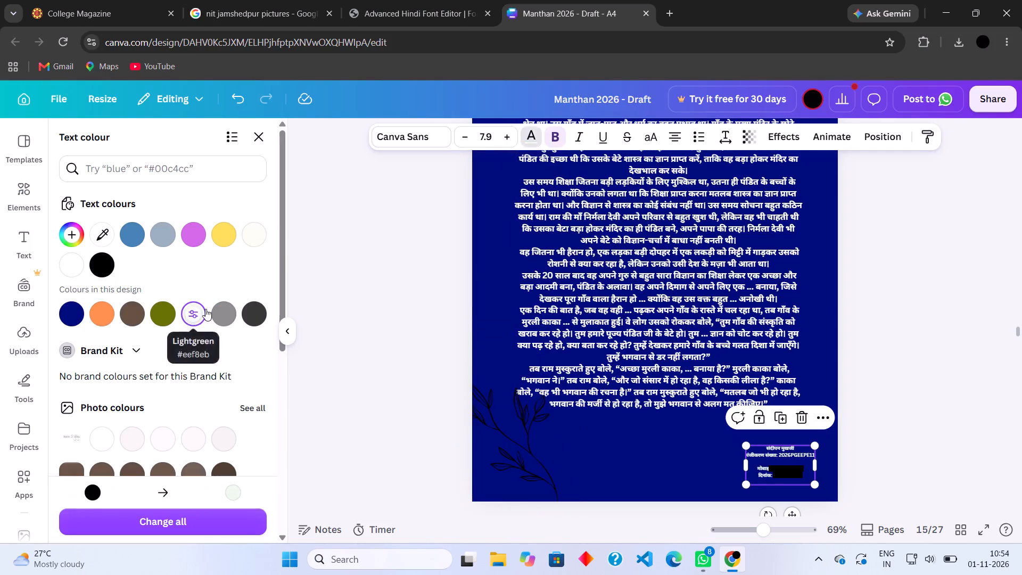
click(878, 350)
click(878, 350)
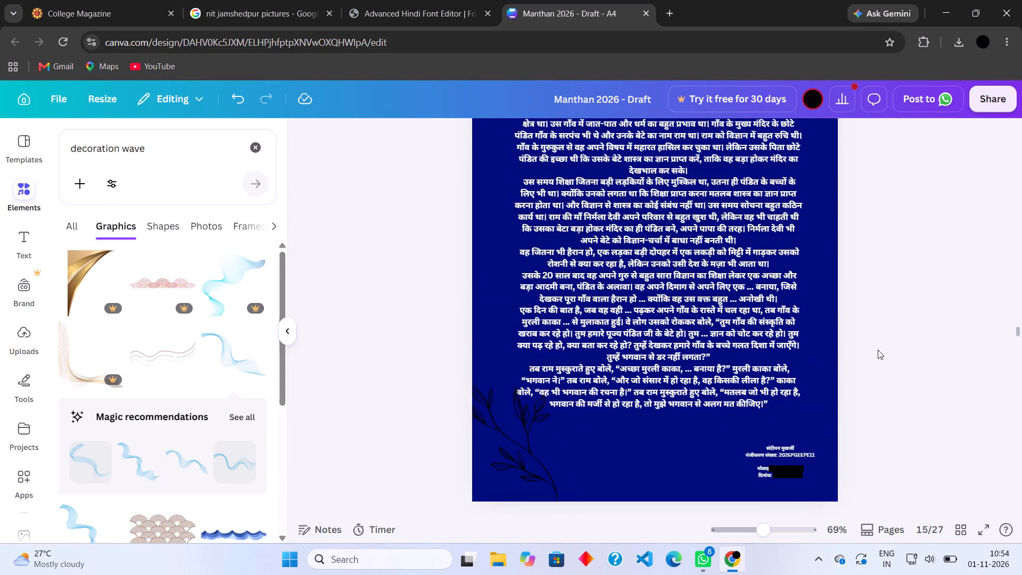
Copy the page 15 story text and use it to replace the title text on the Fonts In Hindi website.
scroll(878, 350, up, 1)
click(663, 298)
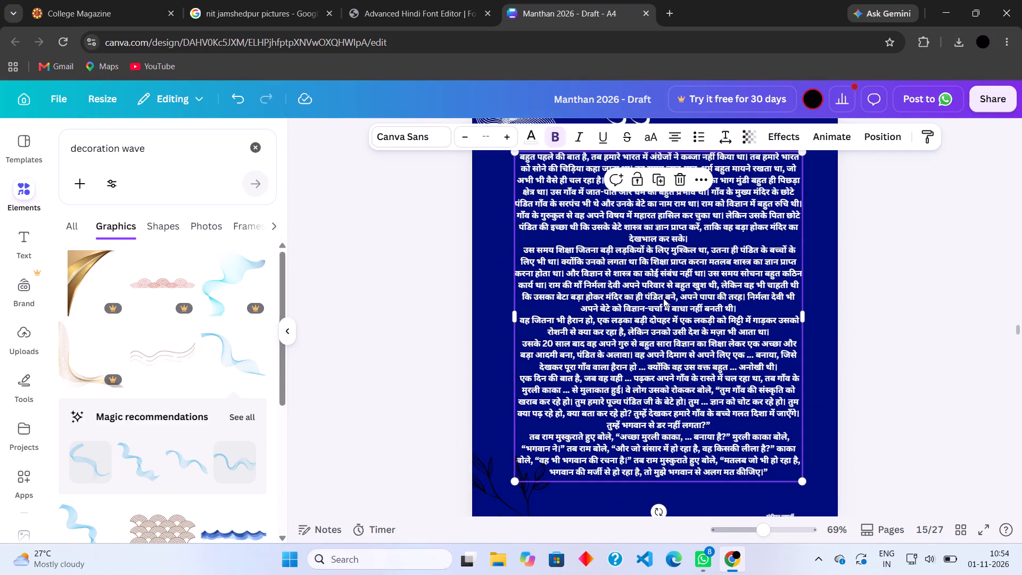
key(ctrl+c)
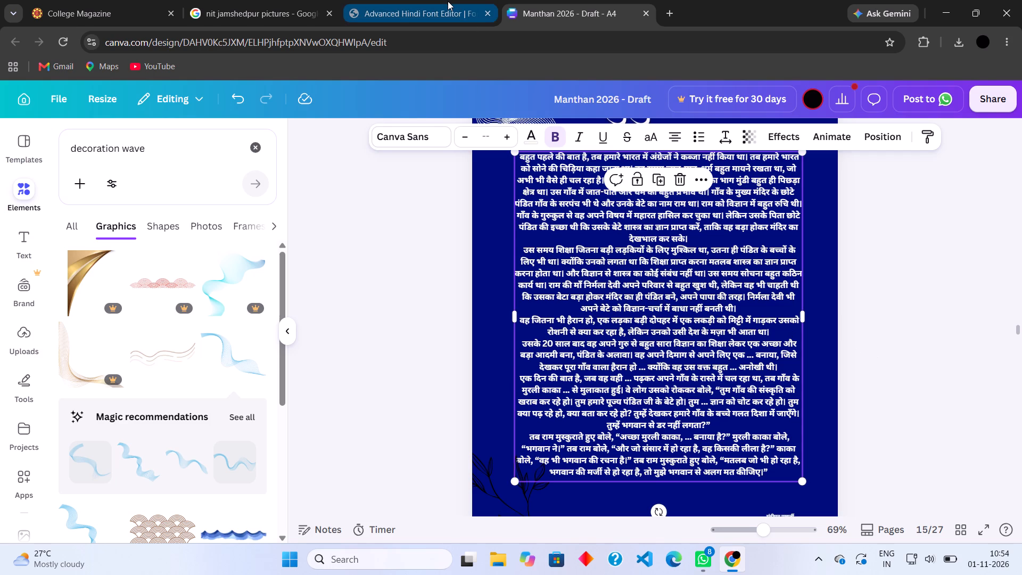
click(448, 1)
scroll(498, 219, up, 3)
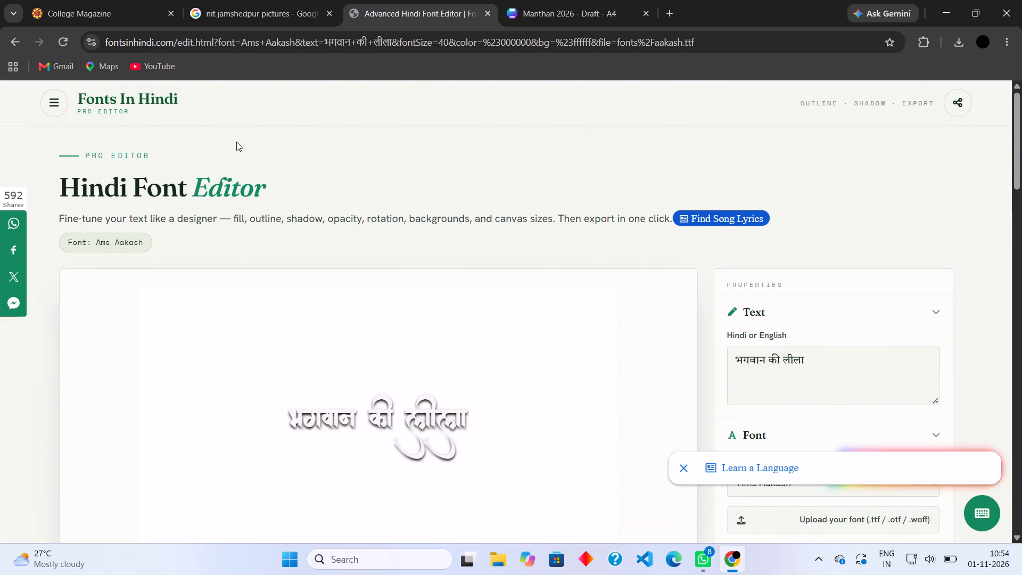
click(16, 38)
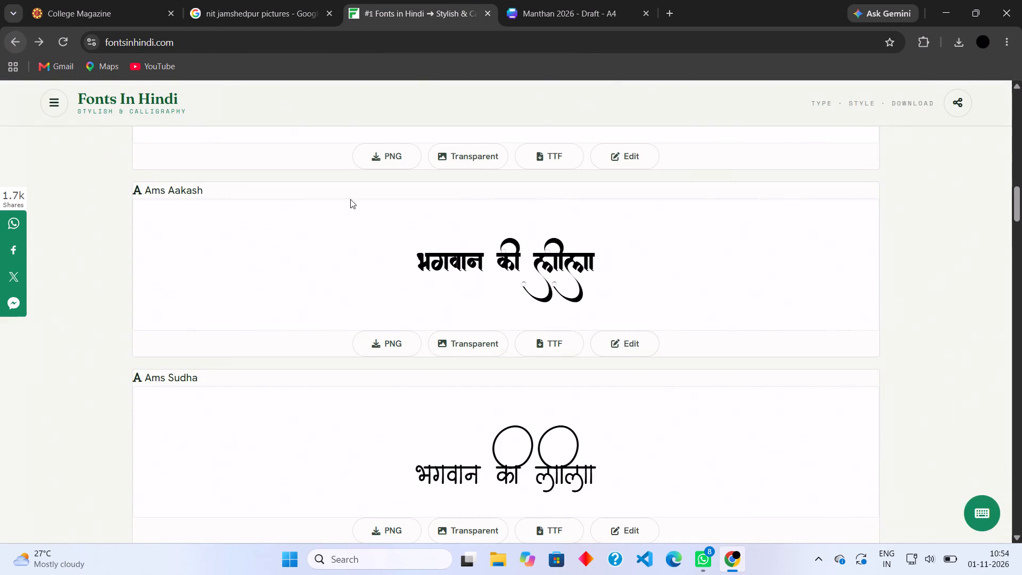
scroll(479, 245, up, 13)
scroll(479, 245, down, 1)
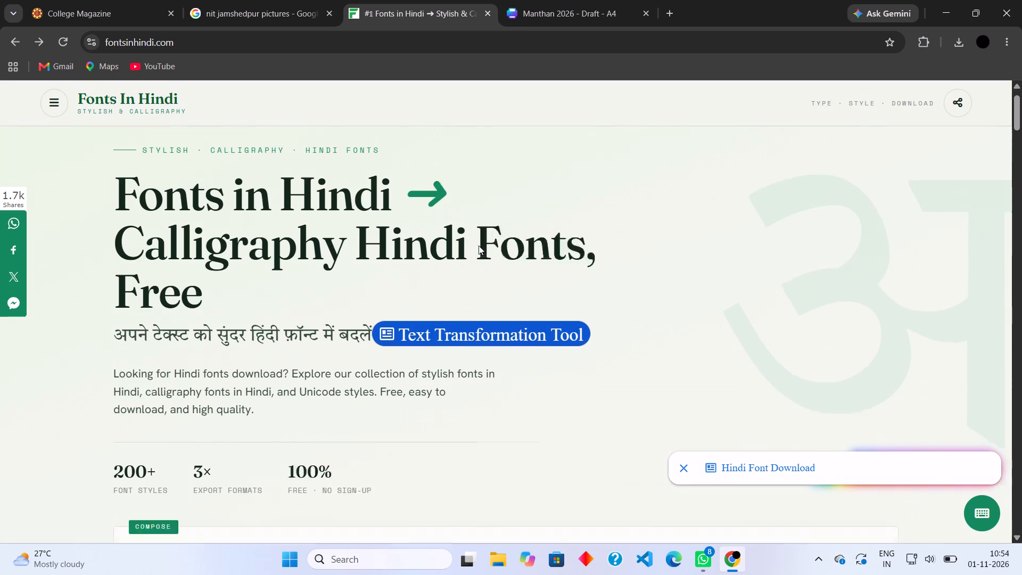
scroll(479, 245, down, 3)
drag(237, 273, 166, 275)
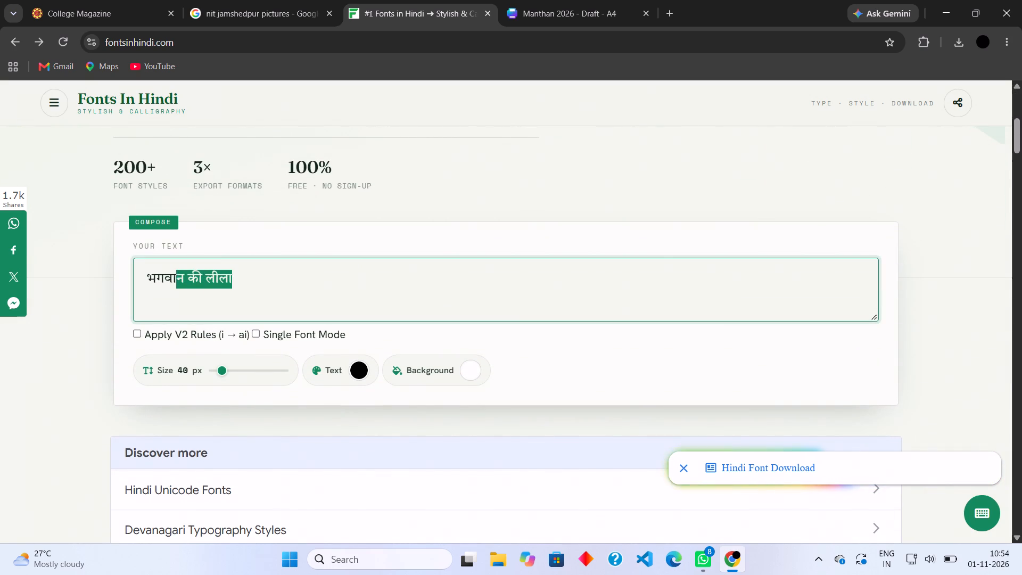
drag(166, 275, 140, 276)
key(ctrl+v)
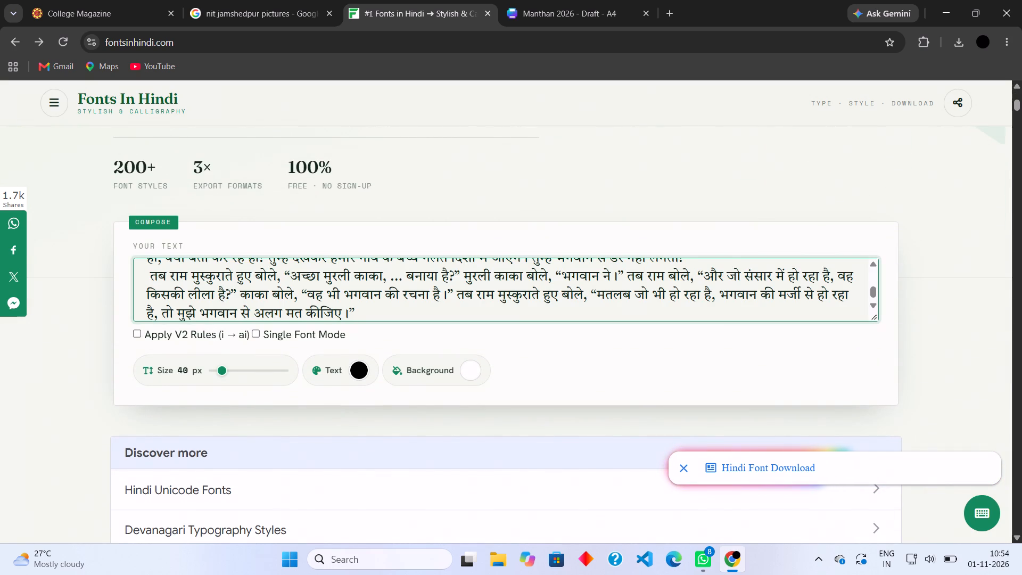
Browse the Fonts In Hindi specimens, comparing how the story text looks in Ams Manthan, Ams Vedant and the following calligraphy styles.
scroll(140, 276, down, 4)
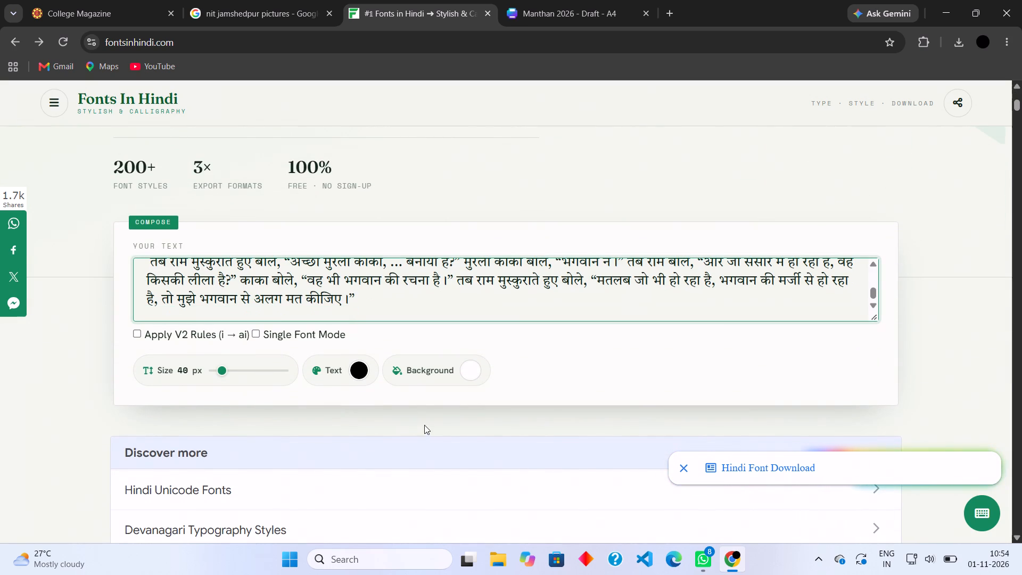
click(428, 428)
scroll(428, 428, down, 8)
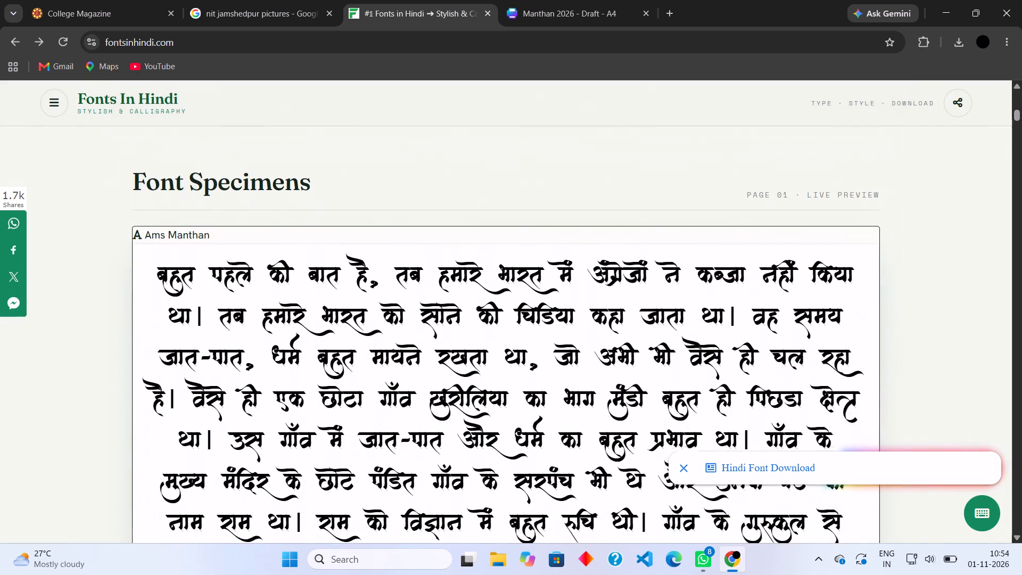
scroll(428, 428, down, 11)
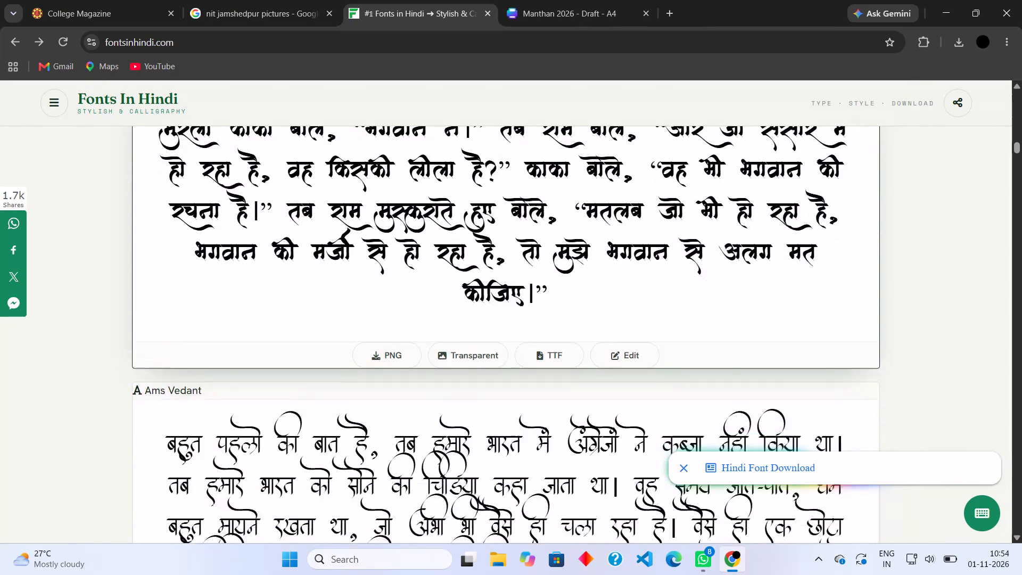
scroll(428, 428, down, 2)
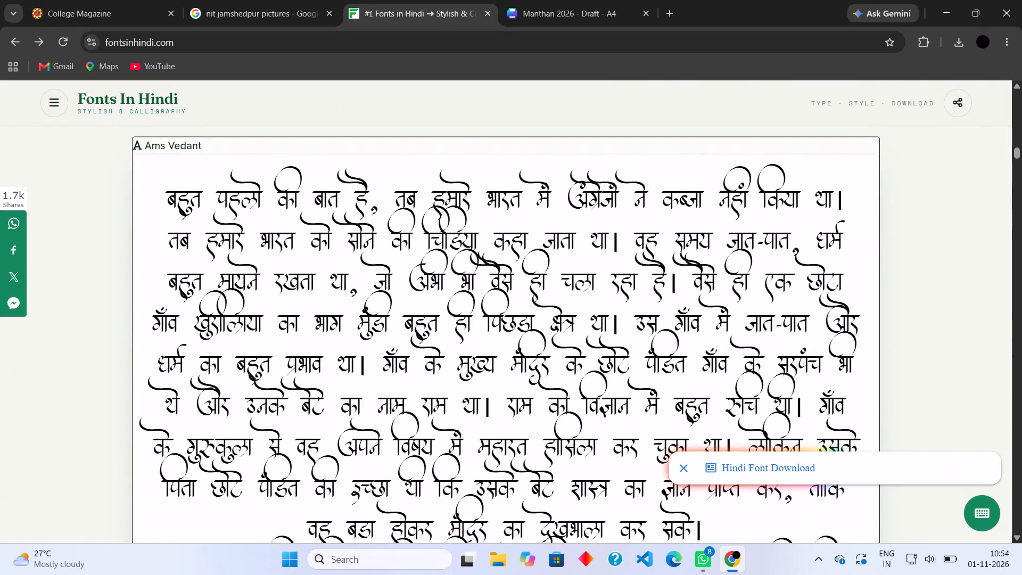
scroll(490, 437, down, 14)
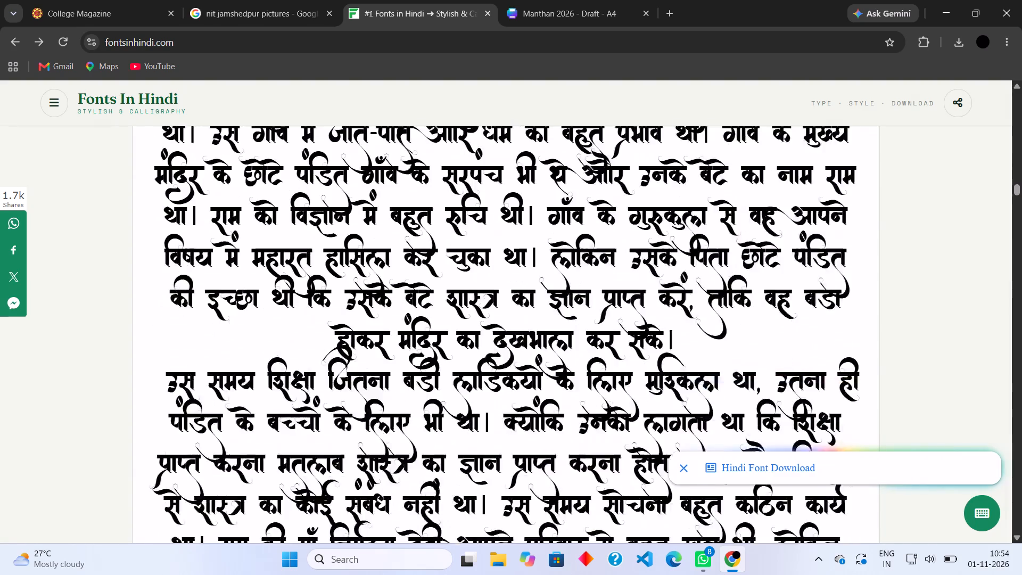
scroll(490, 437, down, 2)
scroll(490, 437, up, 12)
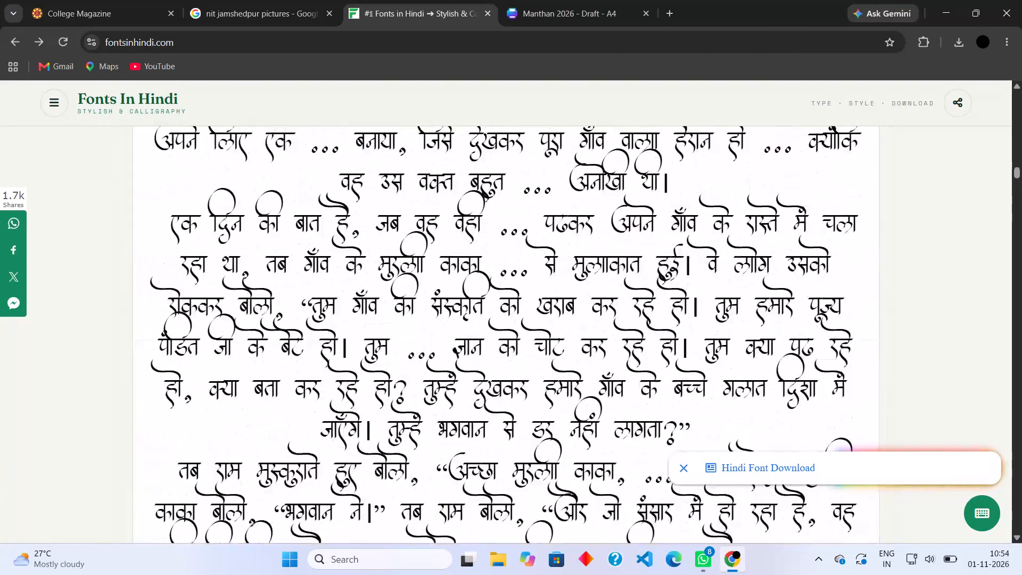
scroll(490, 437, up, 2)
scroll(490, 437, right, 1)
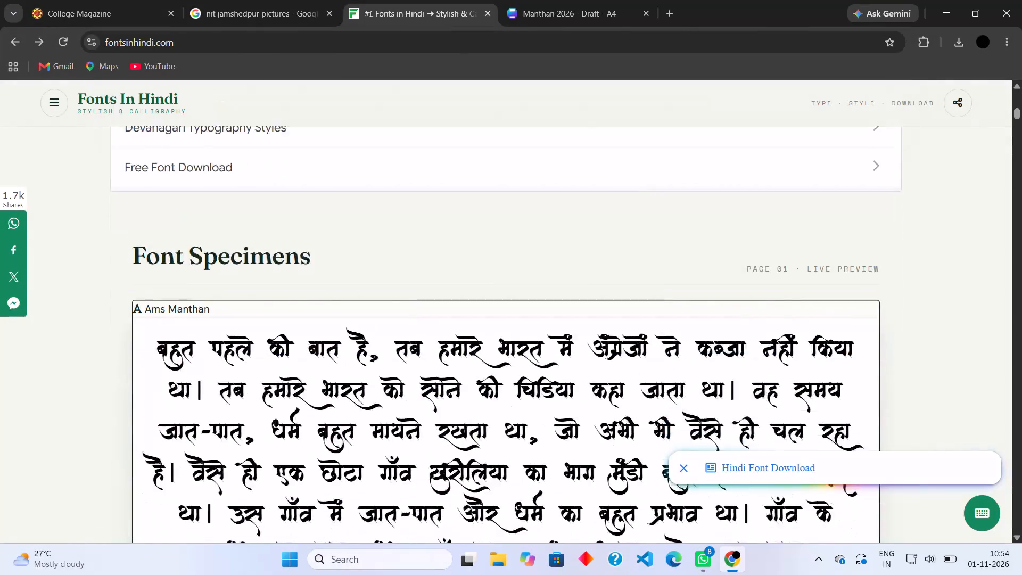
scroll(490, 437, right, 2)
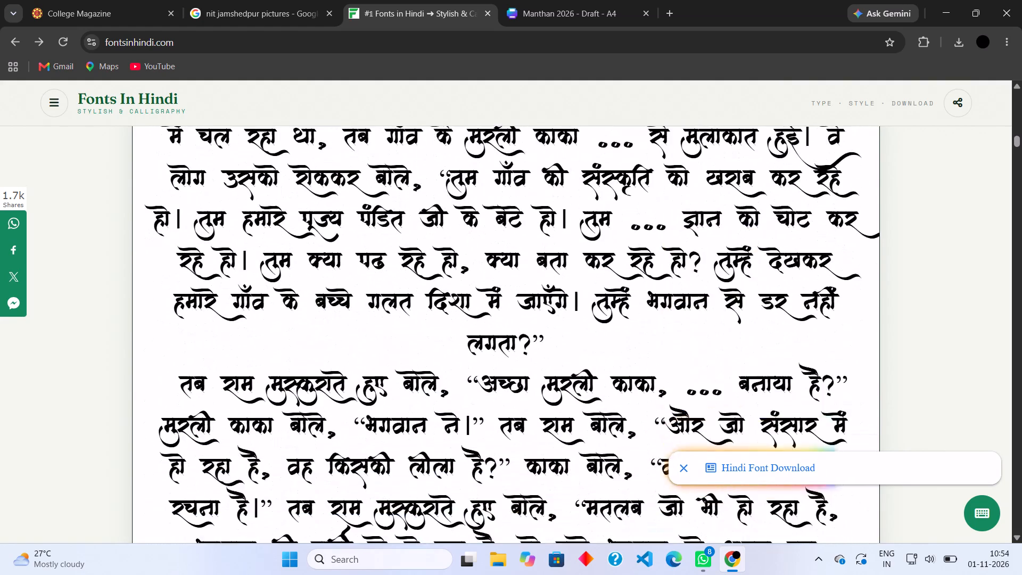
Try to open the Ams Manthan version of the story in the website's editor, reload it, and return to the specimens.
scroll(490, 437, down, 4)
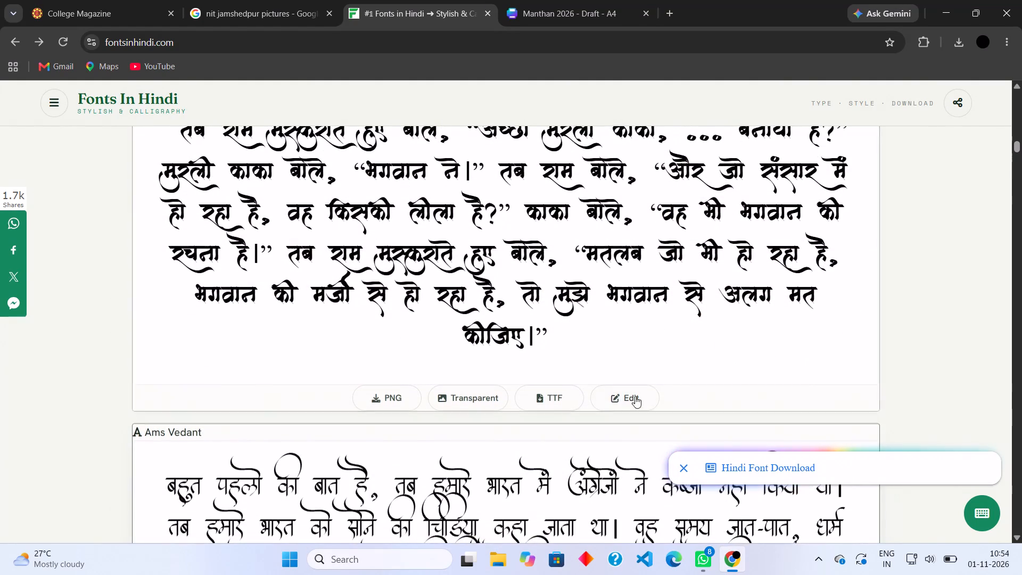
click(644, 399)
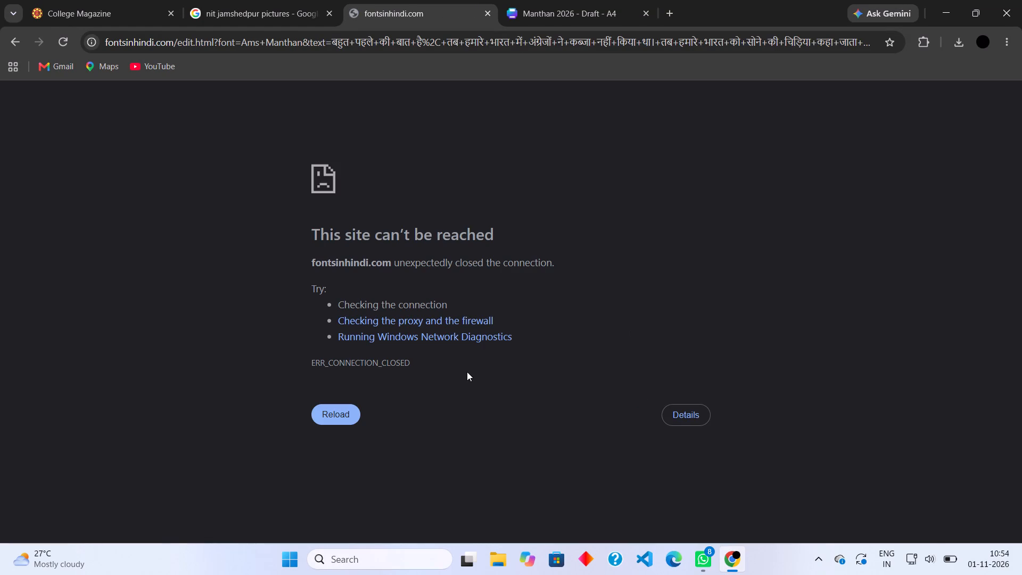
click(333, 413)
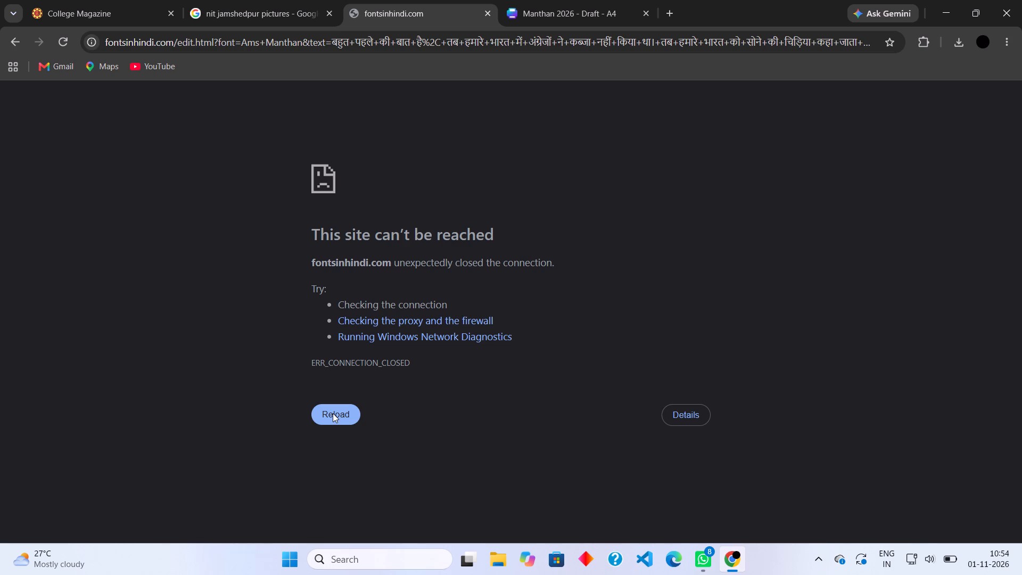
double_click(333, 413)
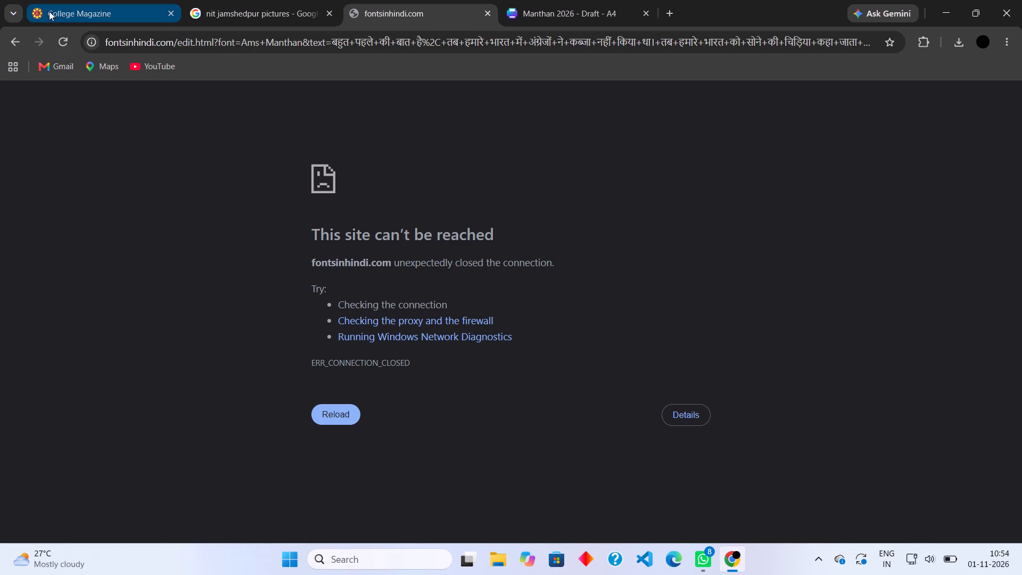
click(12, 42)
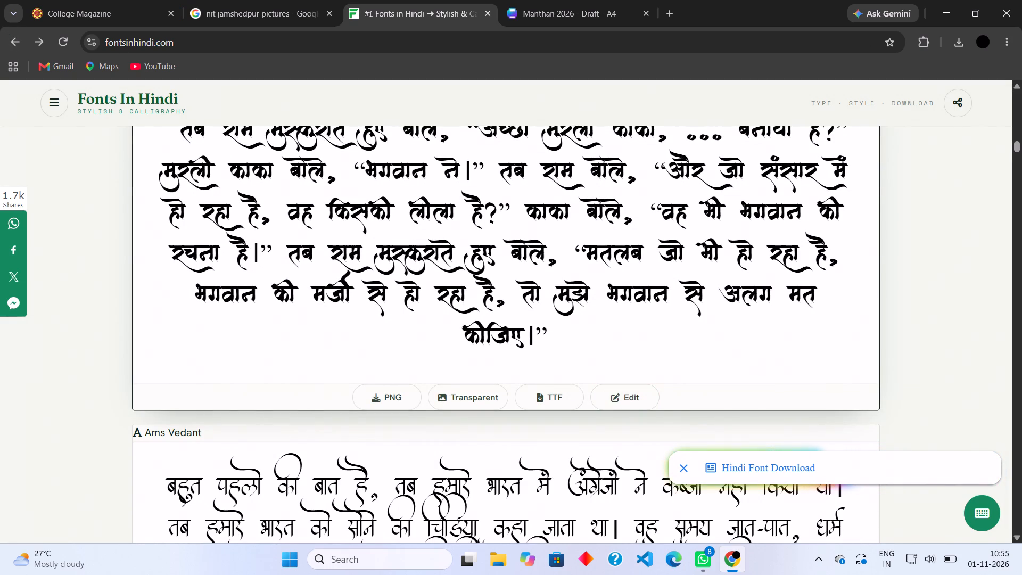
Set the specimen text colour to near-white, RGB 247, 247, 247.
scroll(624, 261, up, 13)
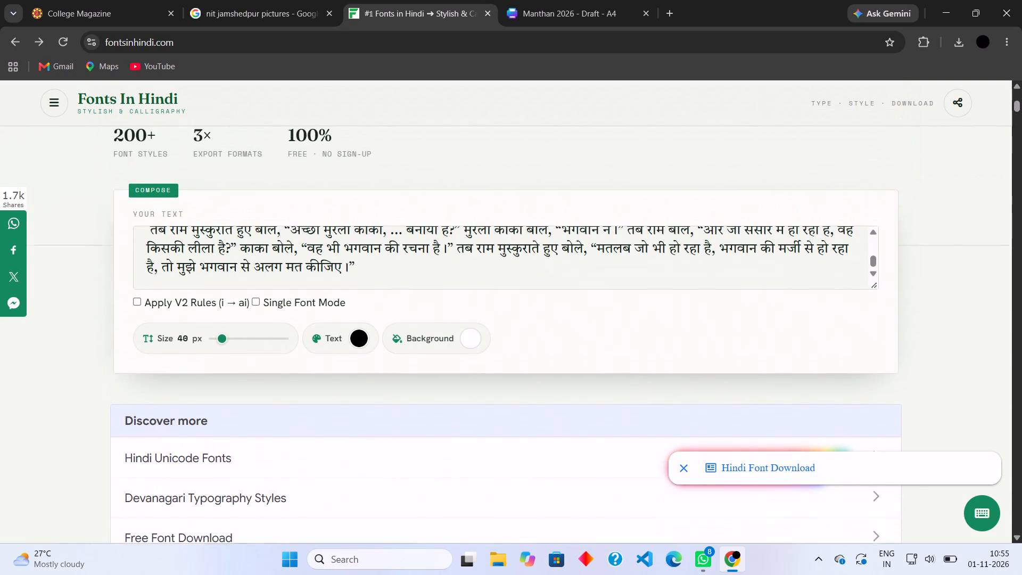
click(357, 348)
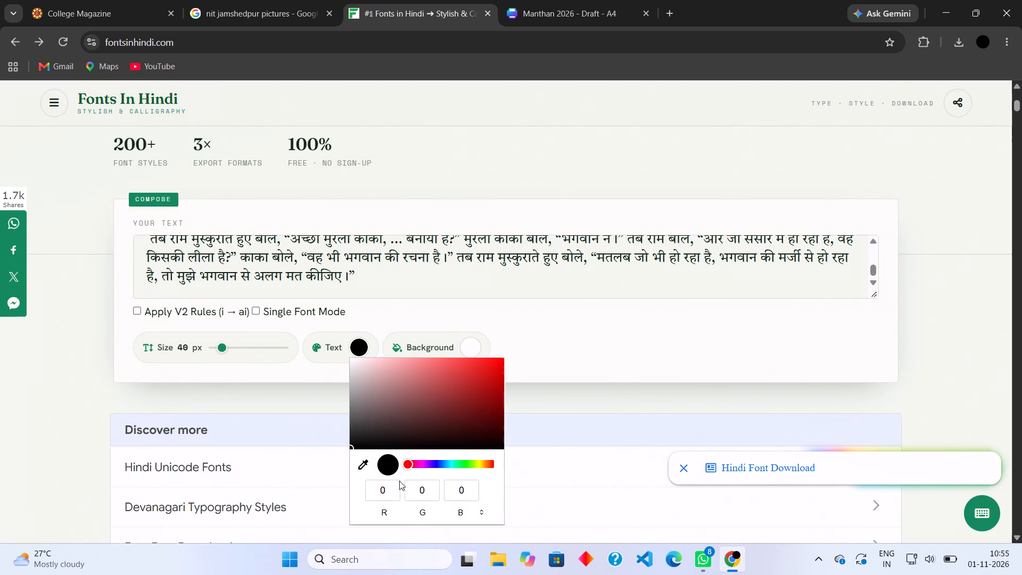
click(351, 362)
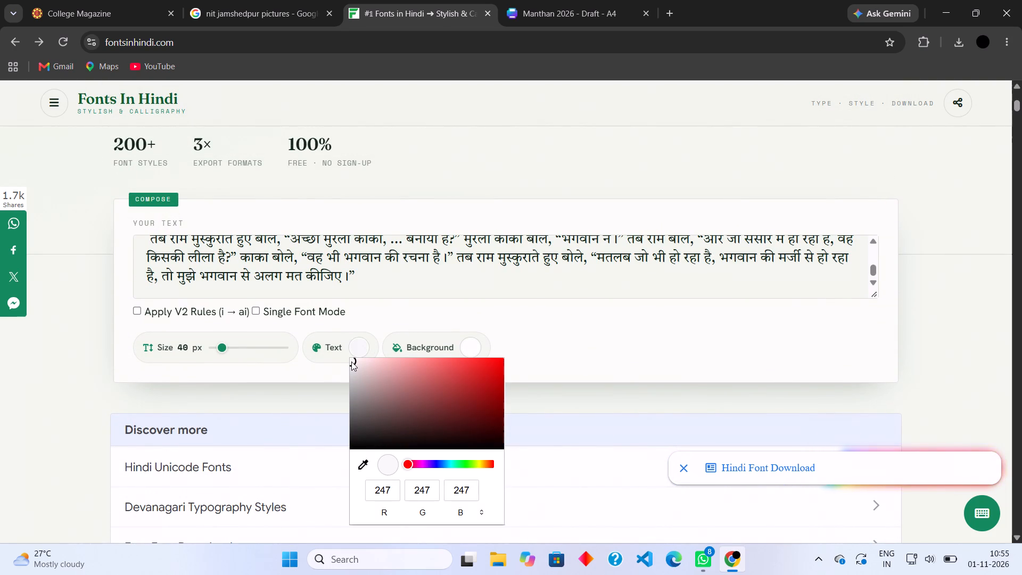
click(630, 454)
scroll(630, 454, down, 2)
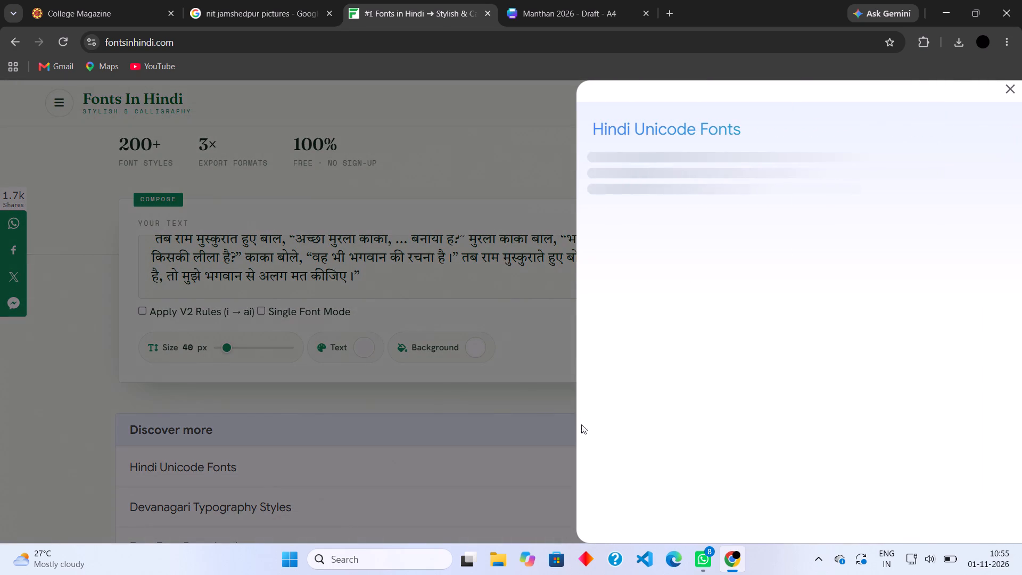
click(501, 405)
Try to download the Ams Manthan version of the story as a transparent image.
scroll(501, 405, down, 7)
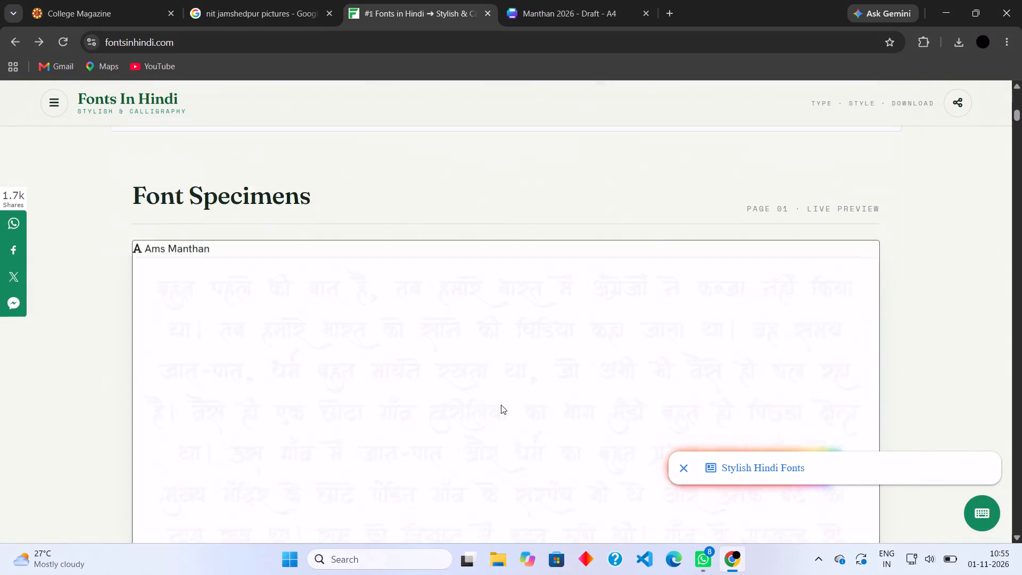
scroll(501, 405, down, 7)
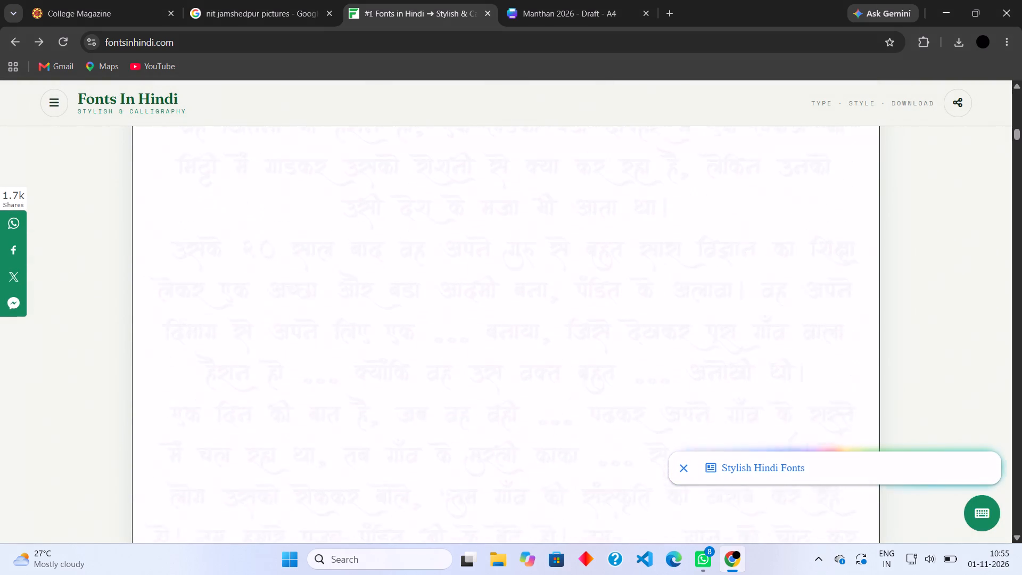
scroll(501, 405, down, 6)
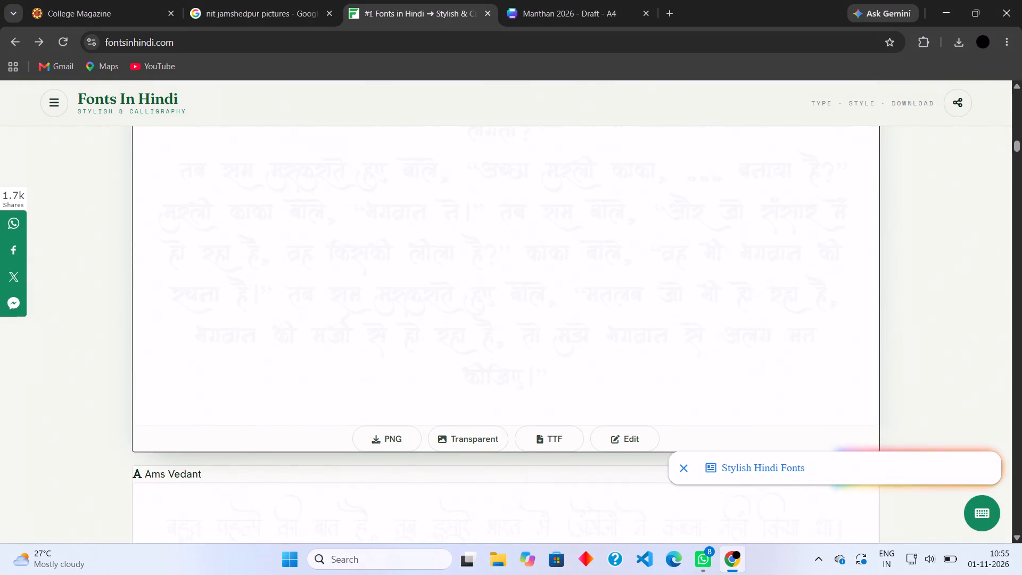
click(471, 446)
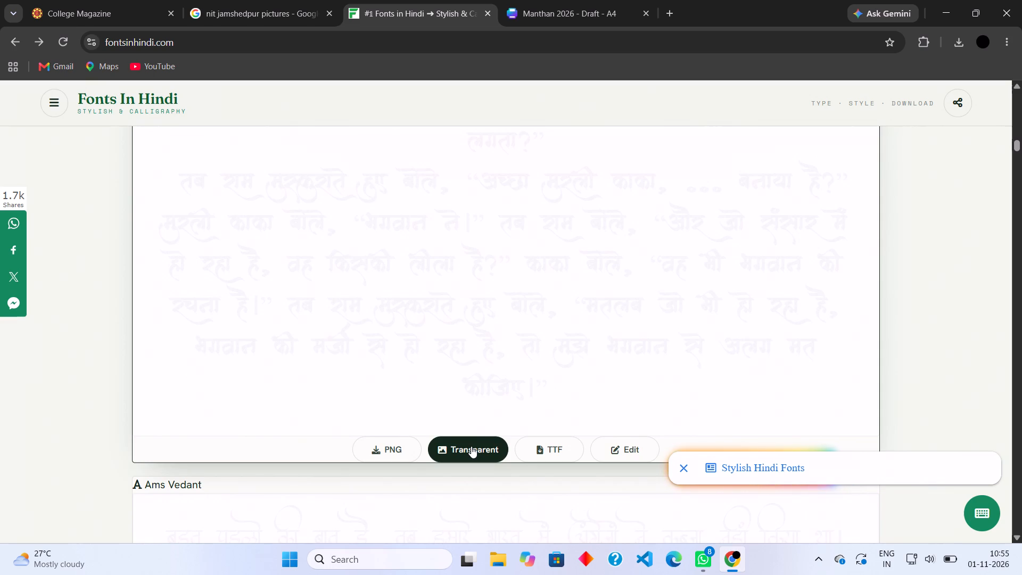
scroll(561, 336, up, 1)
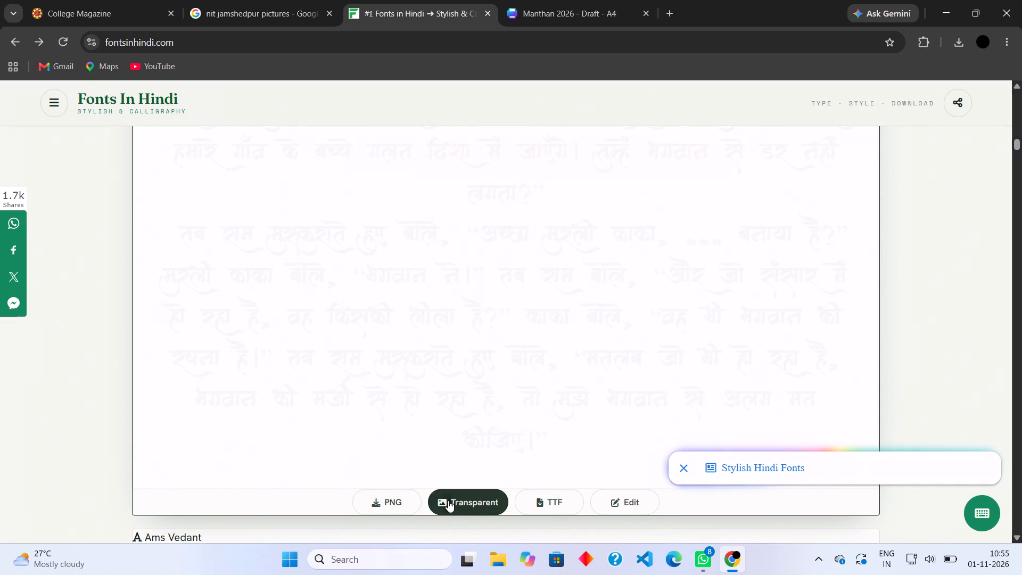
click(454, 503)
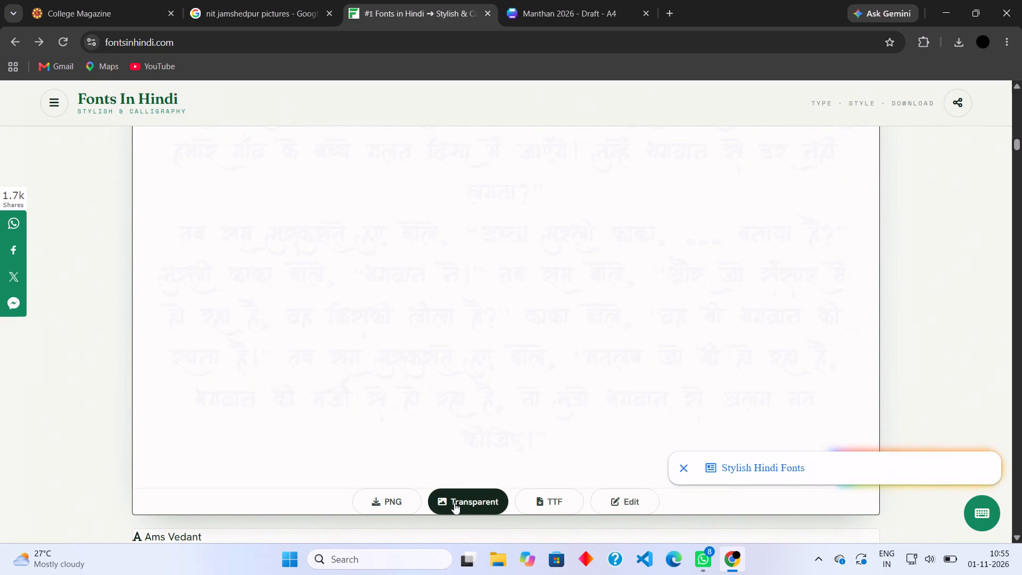
Download the Ams Manthan font as a TTF file, open it for a preview, and close the preview.
click(543, 502)
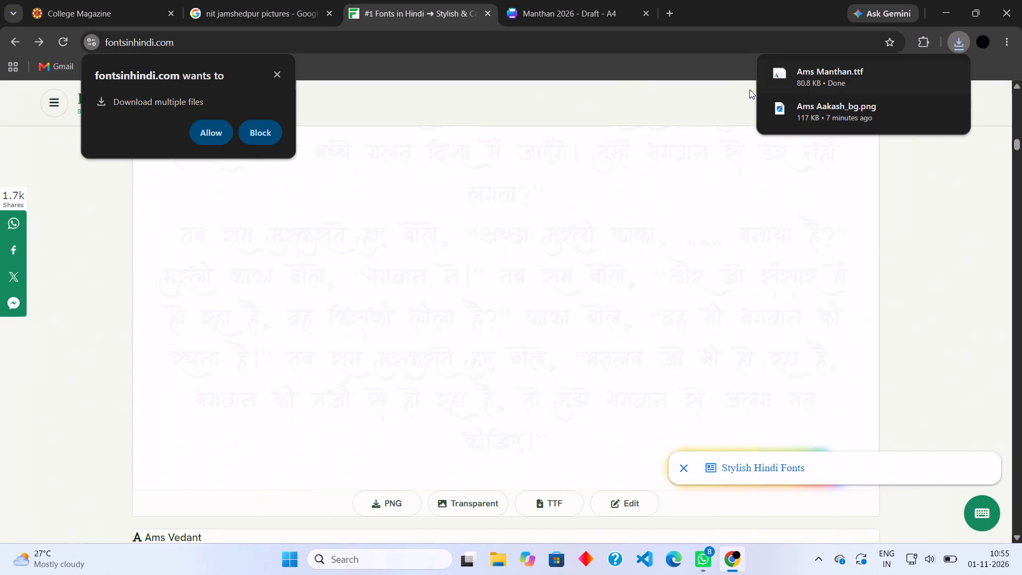
click(820, 81)
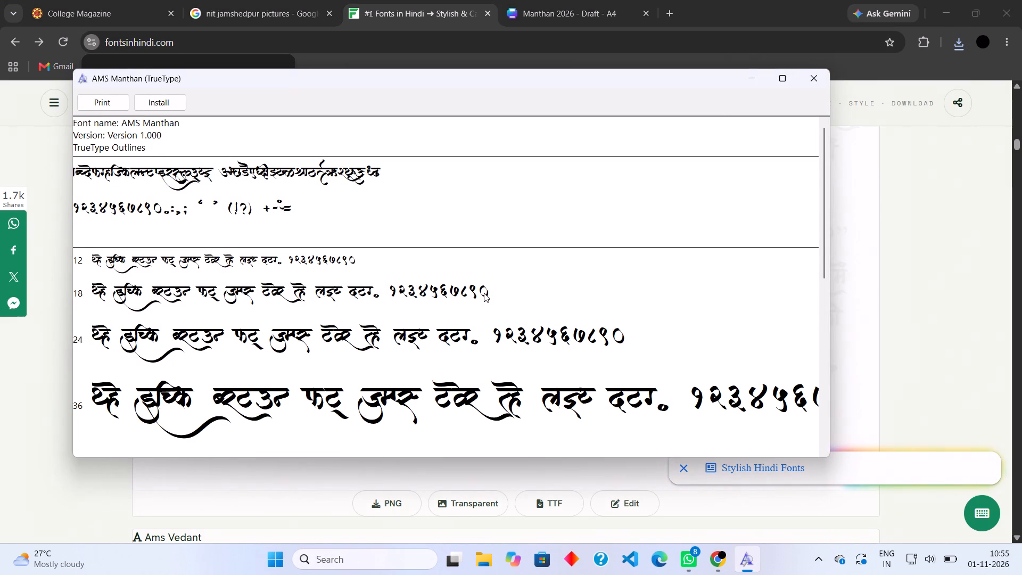
click(829, 83)
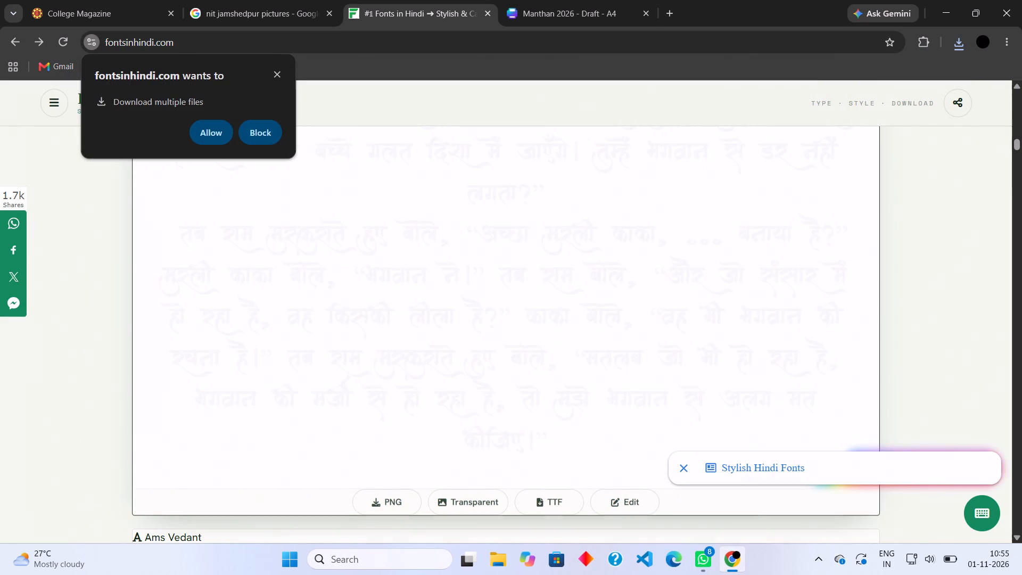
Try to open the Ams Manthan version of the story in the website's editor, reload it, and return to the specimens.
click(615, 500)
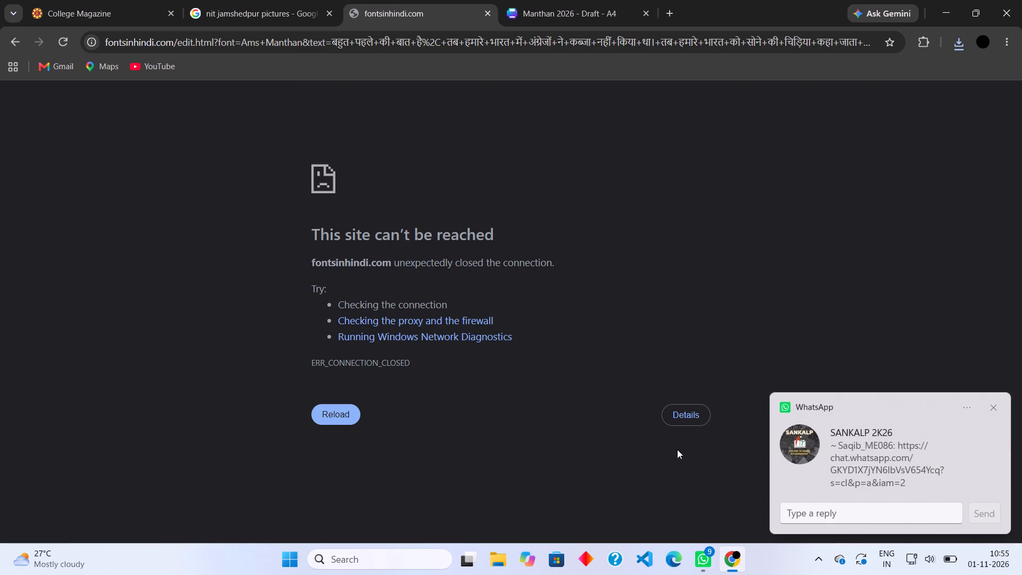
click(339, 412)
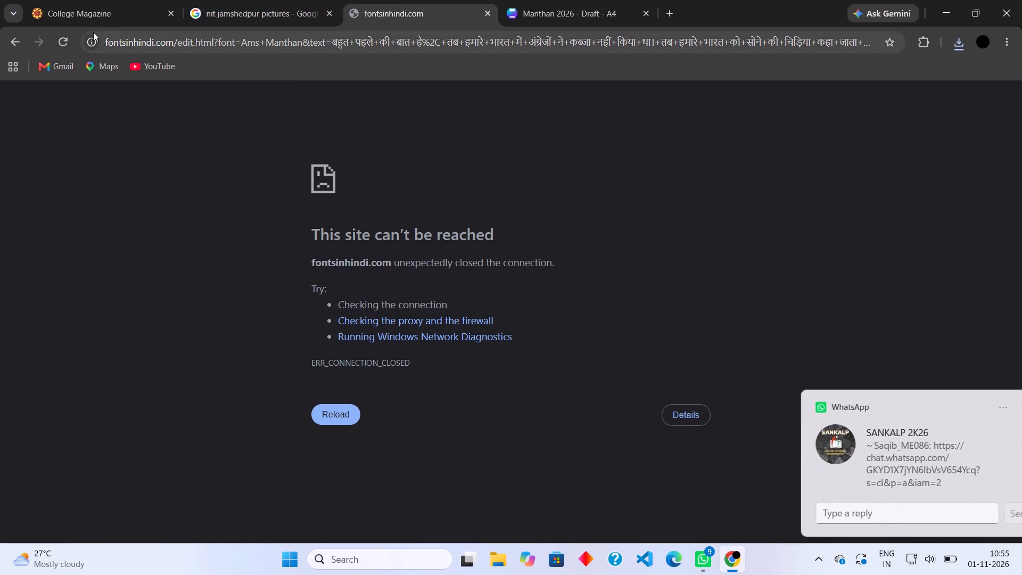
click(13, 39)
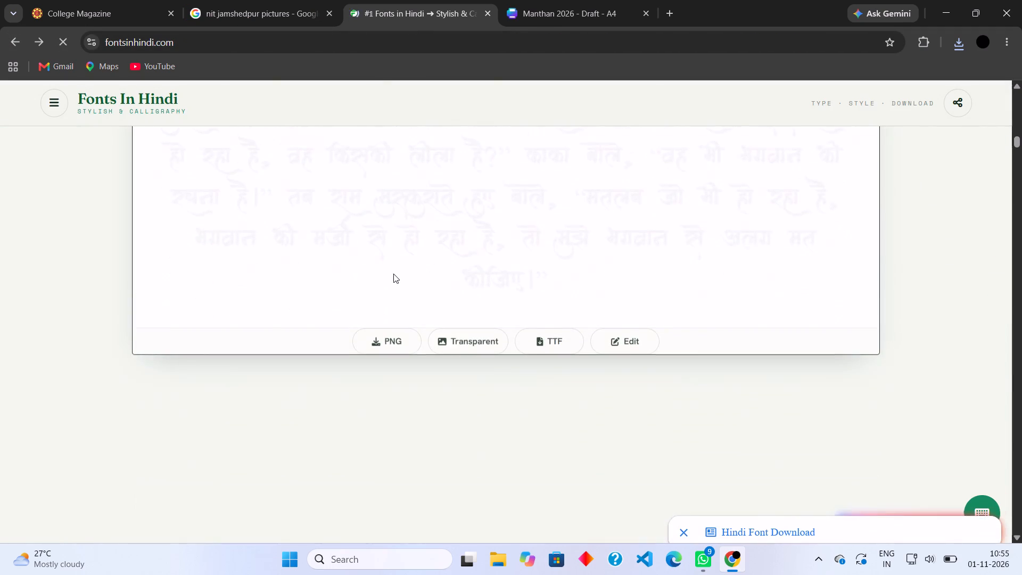
Go back to the download options of the Ams Manthan specimen and dismiss the floating Hindi Font Download ad.
scroll(393, 273, up, 12)
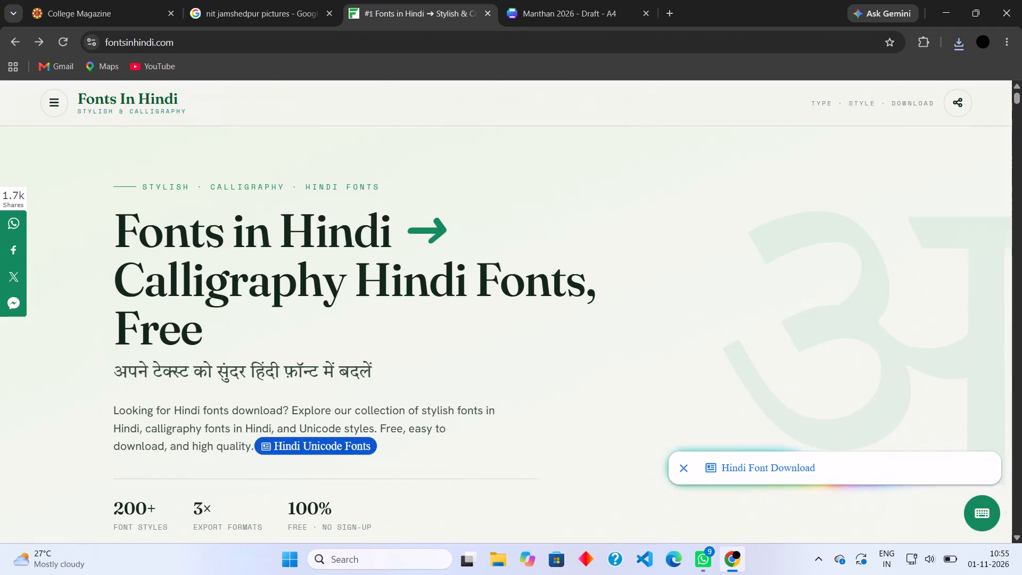
scroll(393, 273, up, 2)
scroll(393, 273, down, 9)
scroll(377, 209, down, 1)
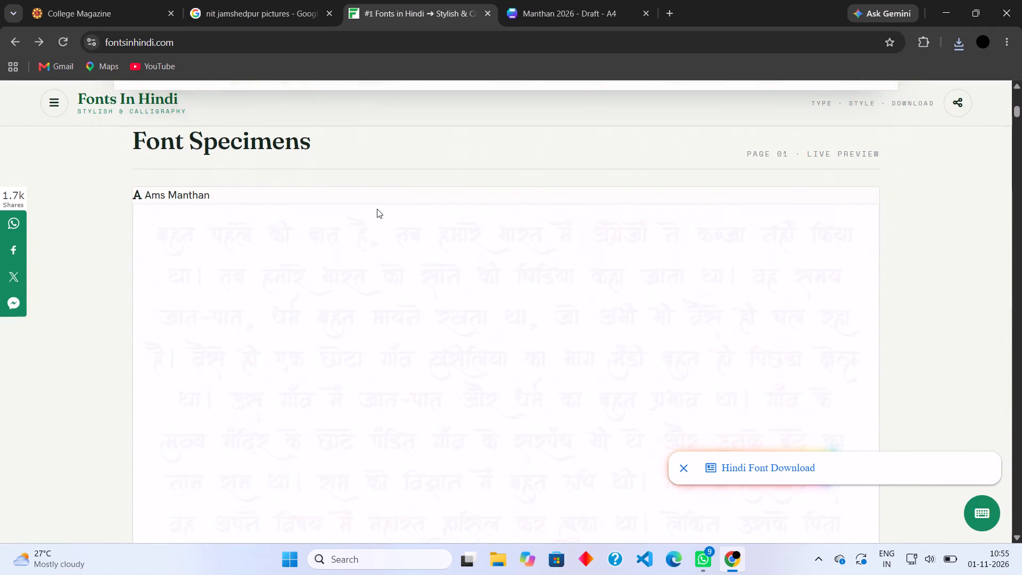
scroll(377, 209, down, 3)
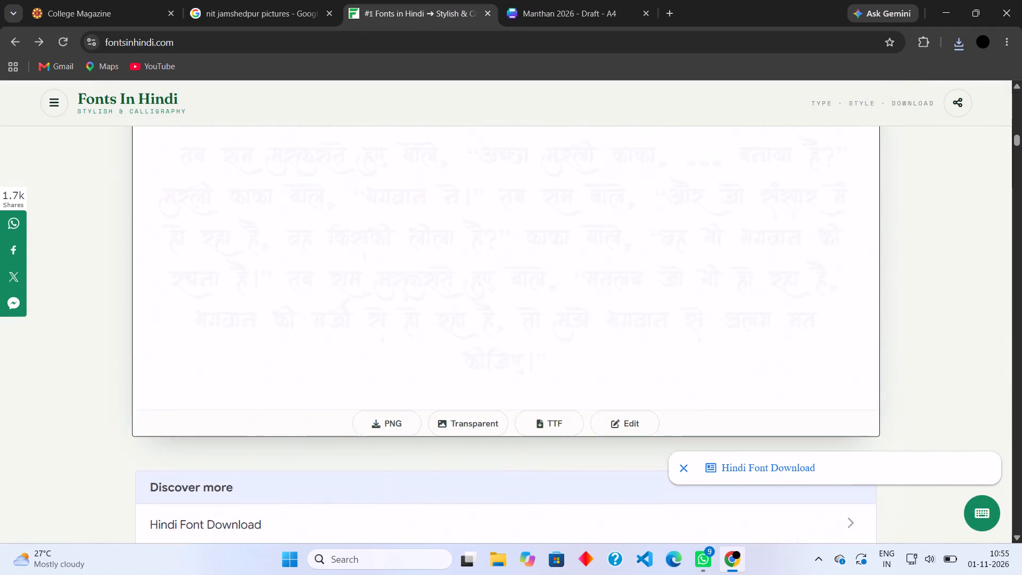
scroll(377, 209, down, 1)
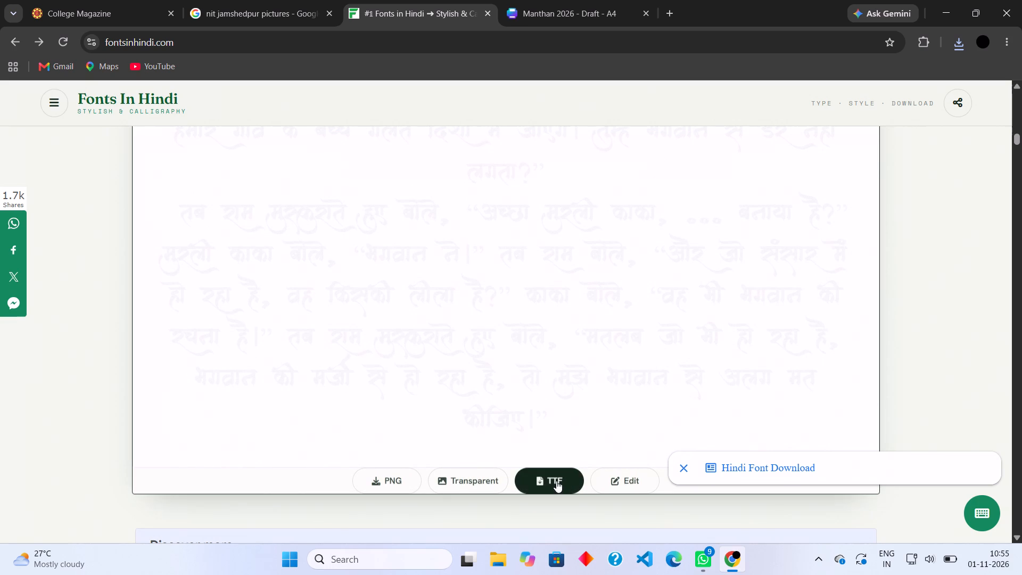
click(682, 473)
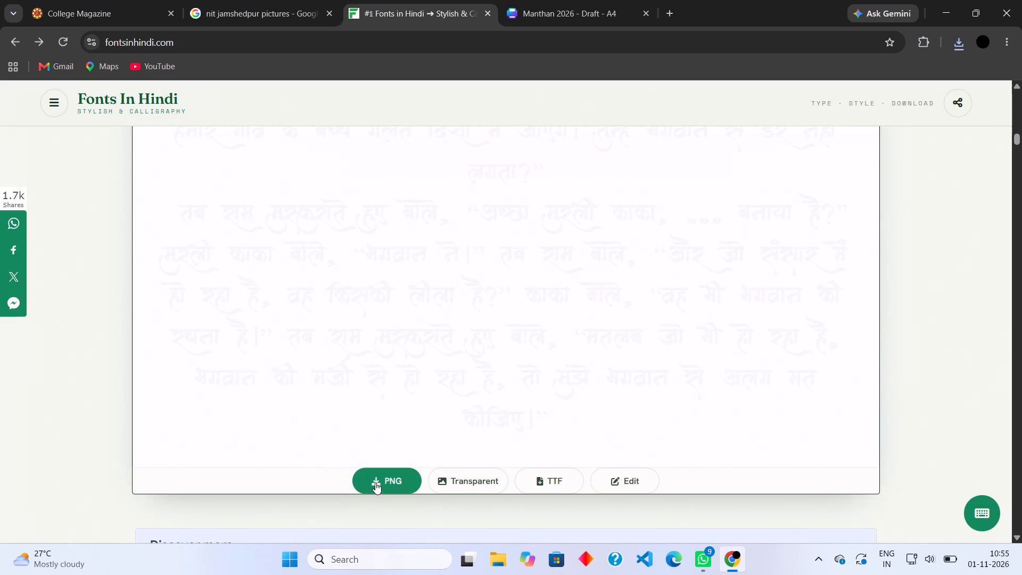
Open the Hindi Font Style Generator from the hindi text style search results and paste the story into its text field.
click(12, 46)
scroll(393, 368, down, 3)
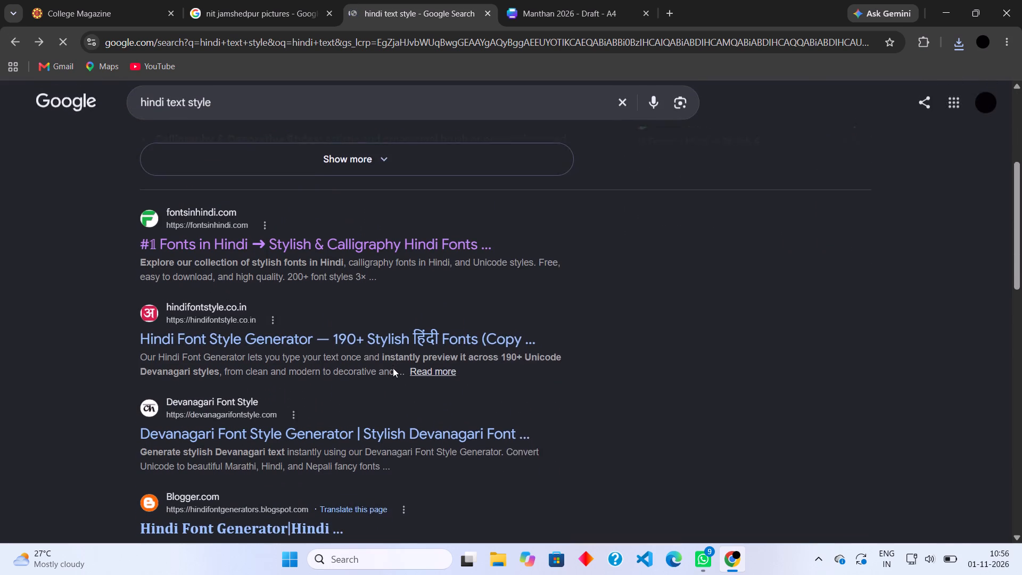
scroll(393, 368, down, 2)
click(310, 316)
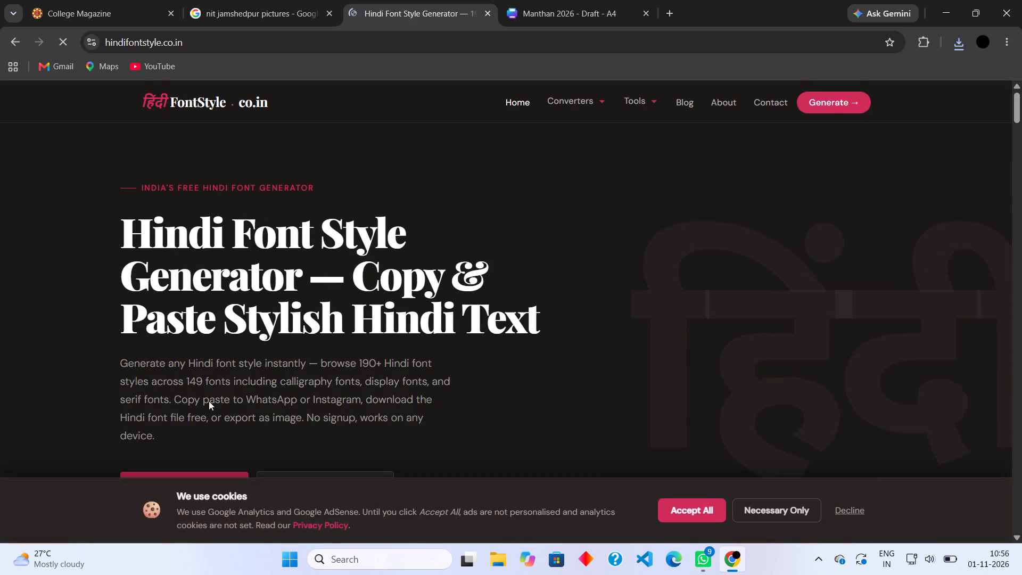
scroll(209, 401, down, 2)
click(162, 328)
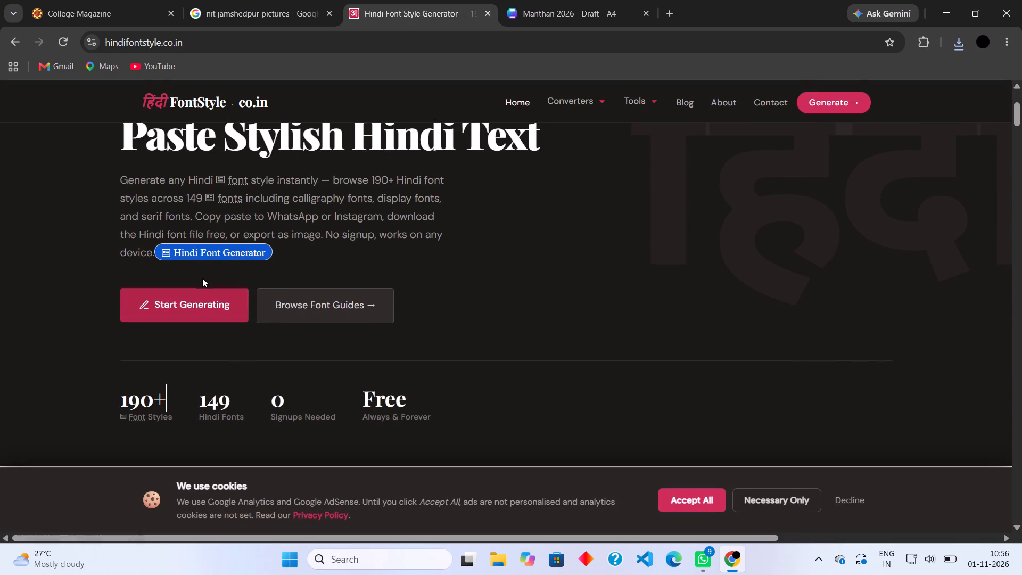
click(202, 278)
click(184, 309)
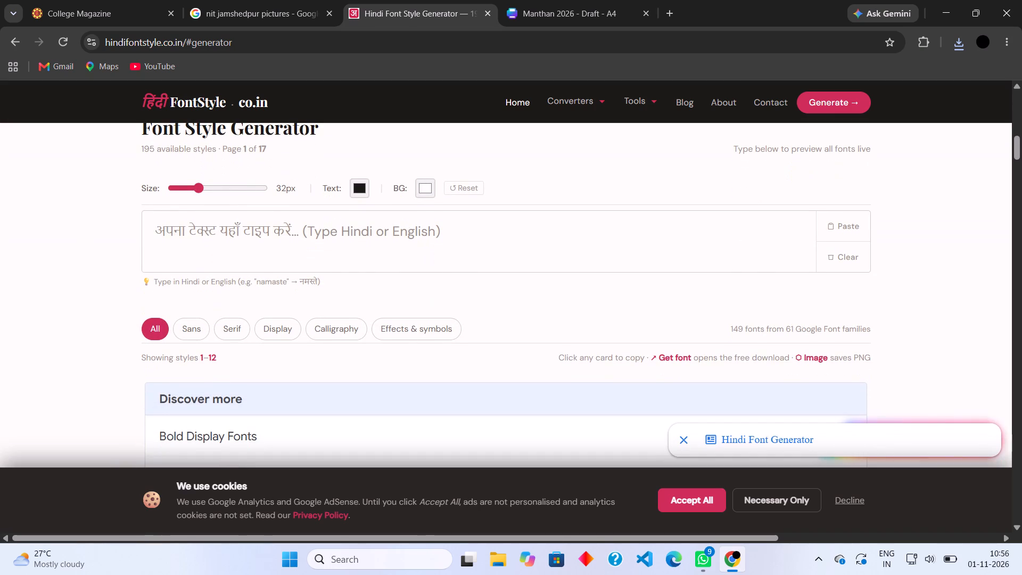
click(311, 230)
key(ctrl+v)
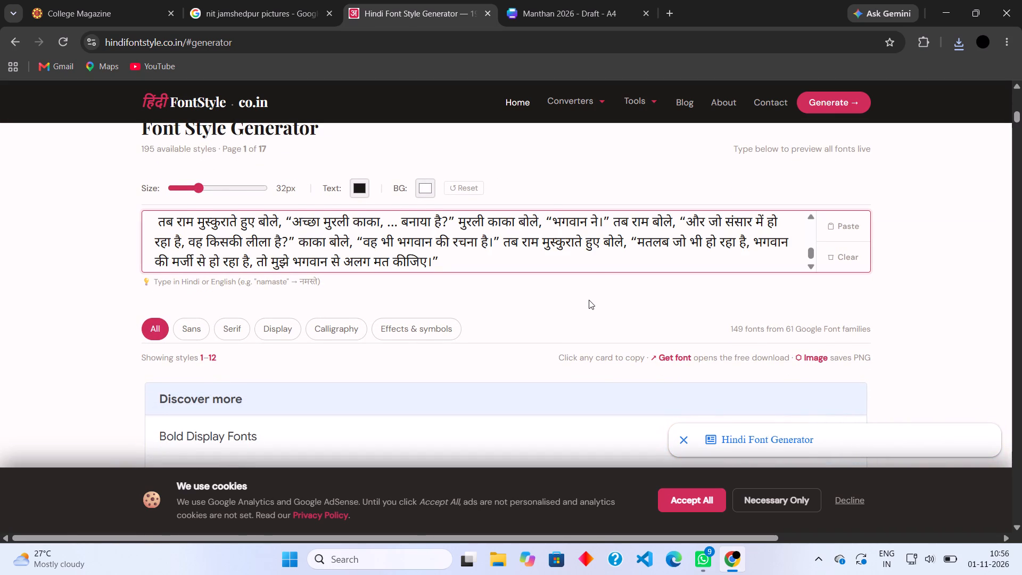
Look through the story's font previews on the Hindi Font Style Generator and compare them with the reference magazine's Hindi page lettering.
scroll(419, 319, down, 2)
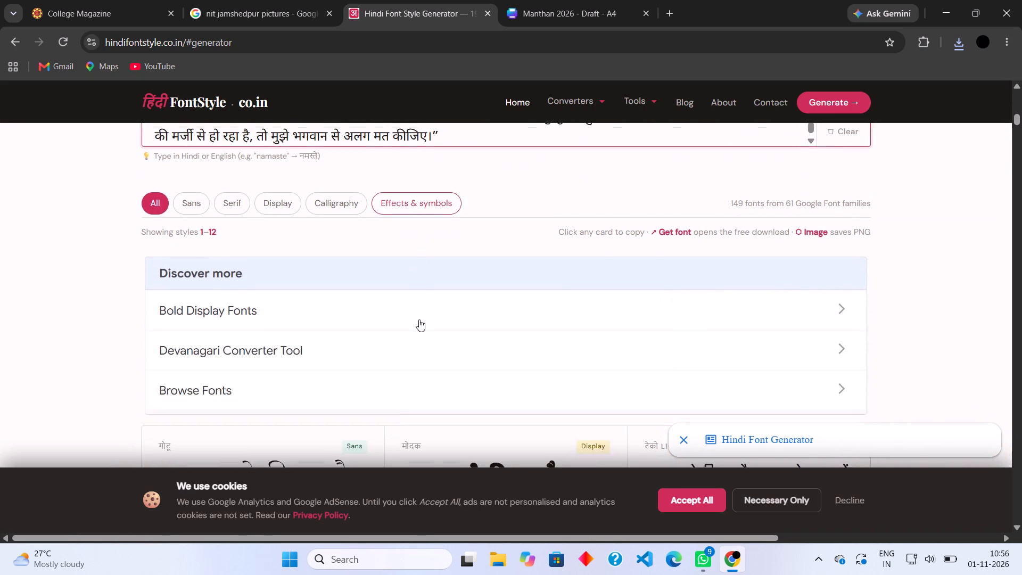
scroll(419, 319, down, 8)
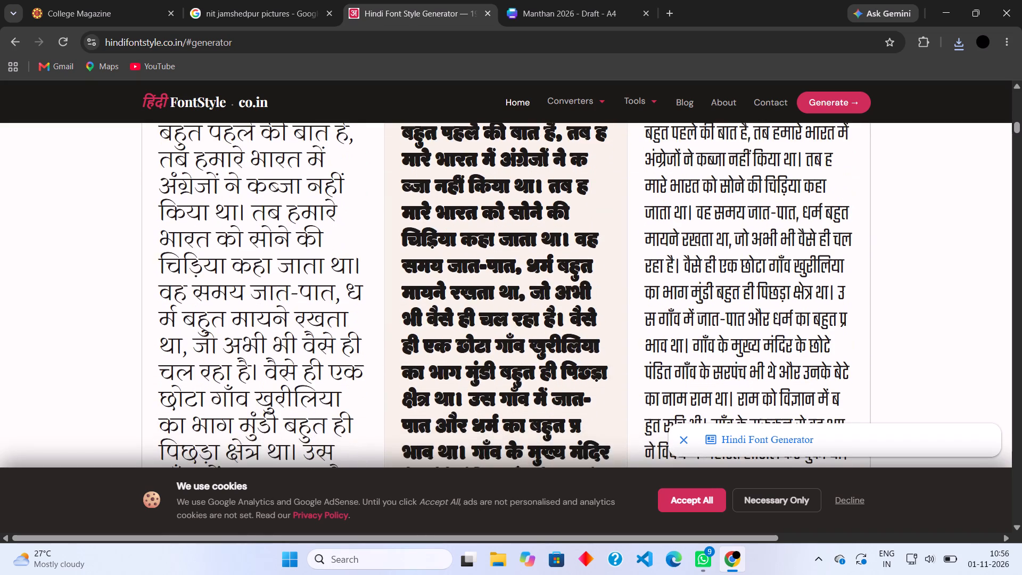
scroll(419, 319, down, 13)
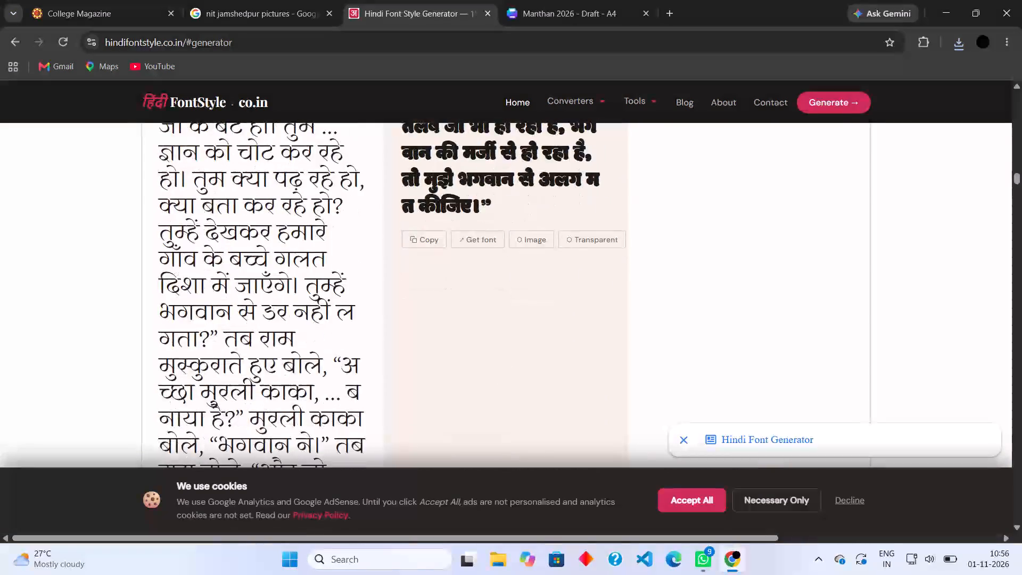
scroll(419, 319, down, 5)
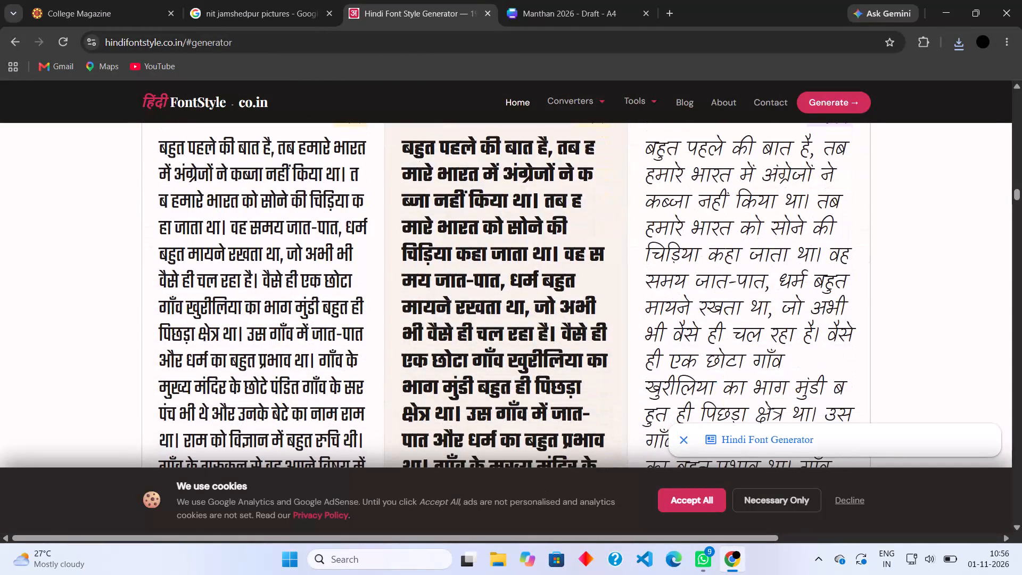
scroll(419, 319, down, 12)
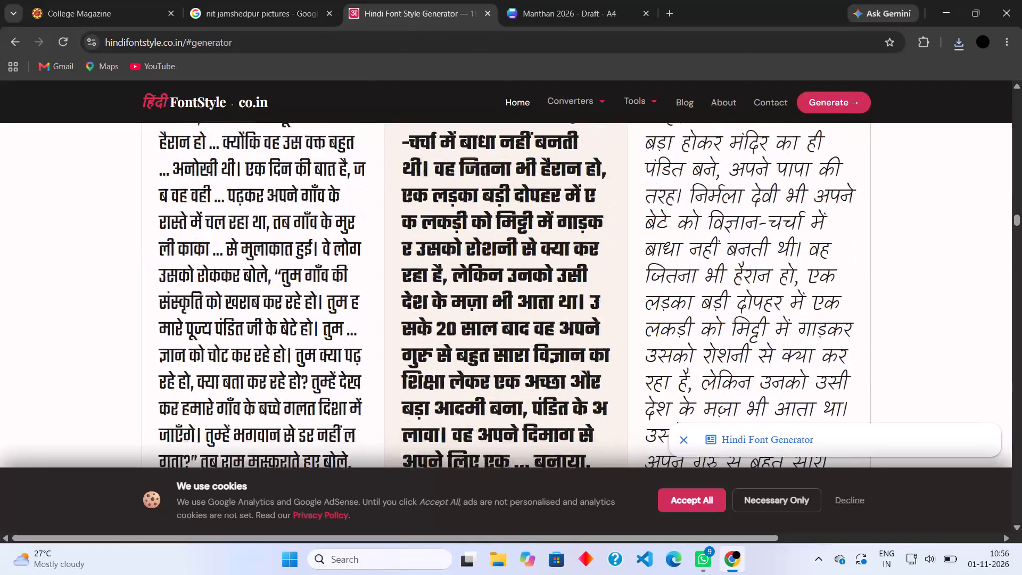
scroll(419, 319, down, 4)
click(86, 0)
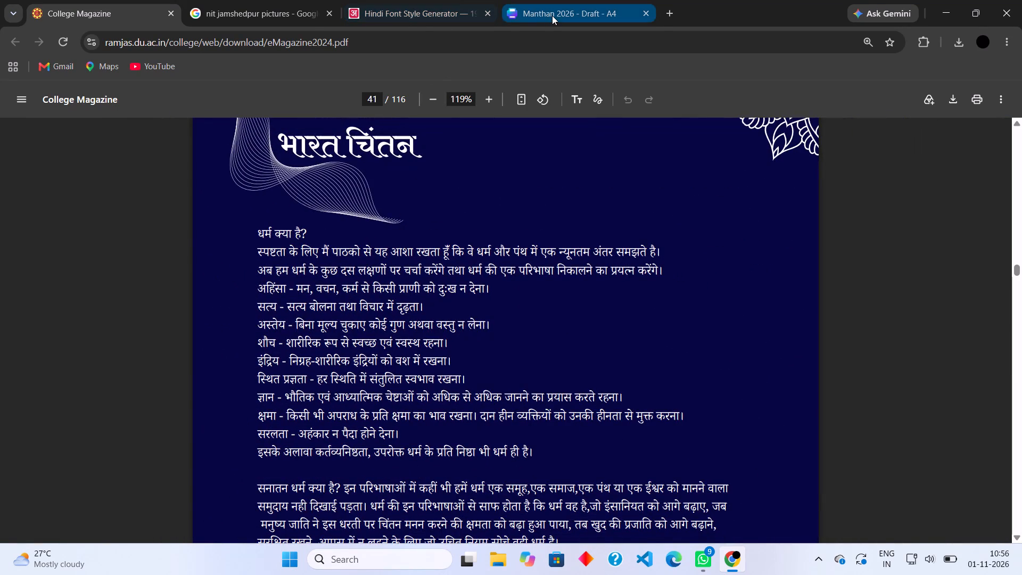
click(552, 15)
click(435, 3)
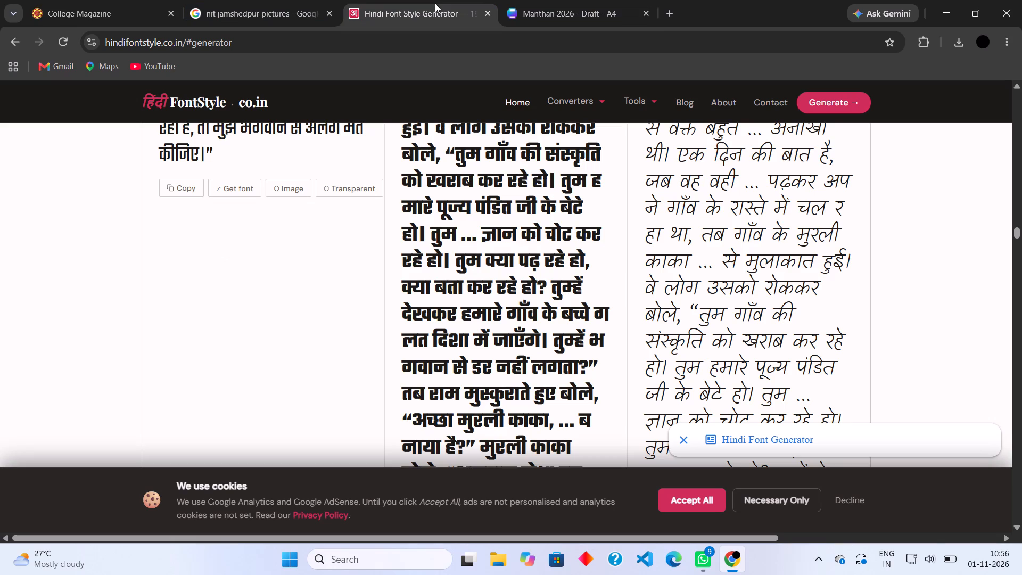
Look through the remaining calligraphy and sans previews of the story on the Hindi Font Style Generator page for a suitable style.
scroll(545, 335, down, 10)
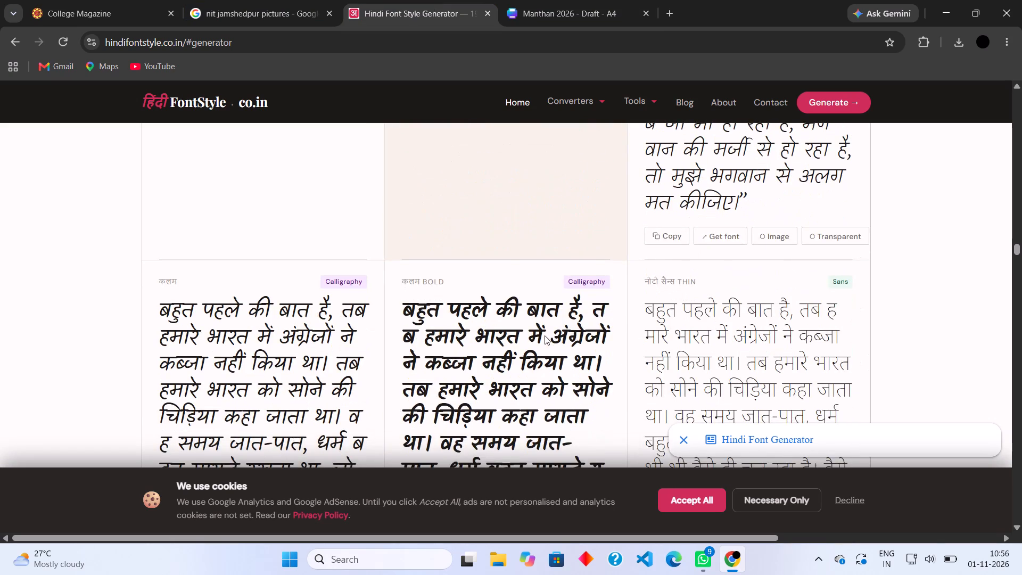
scroll(545, 335, down, 2)
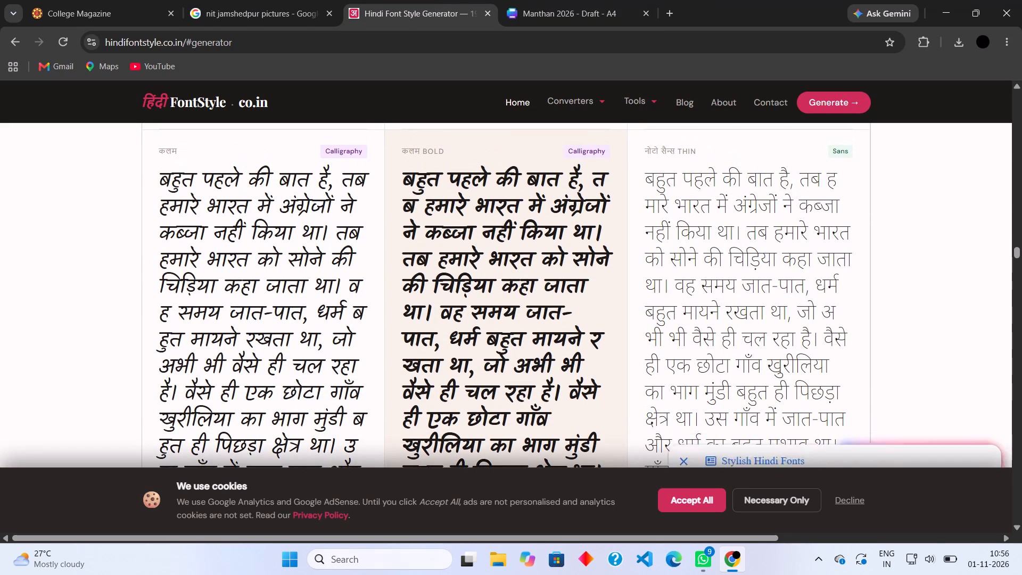
scroll(524, 291, down, 7)
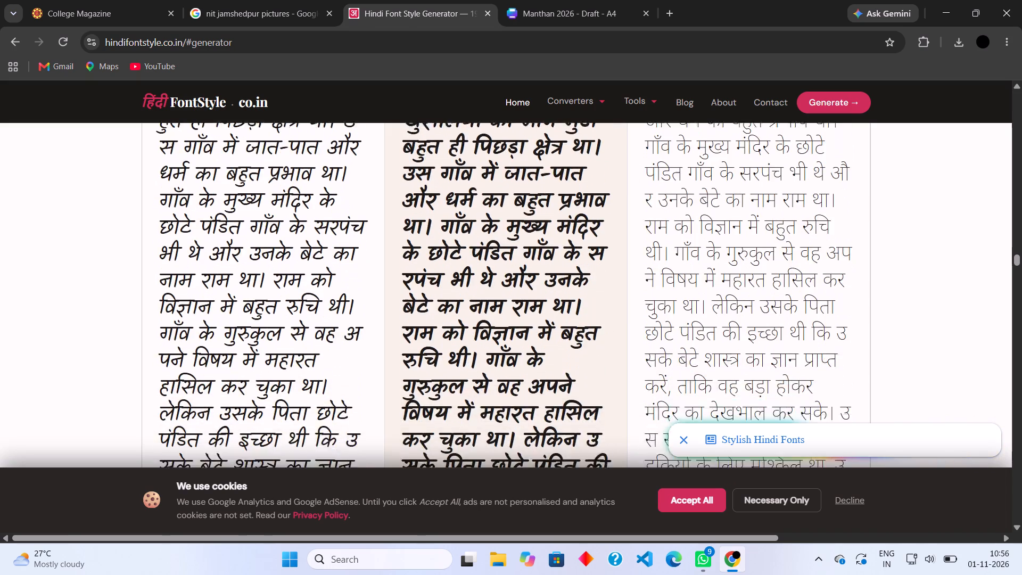
scroll(524, 291, down, 14)
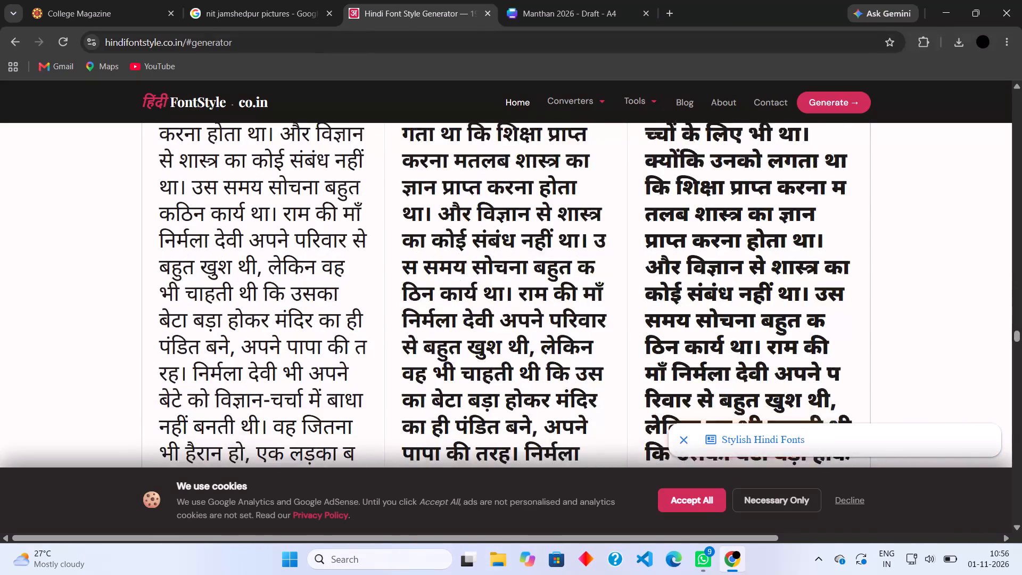
scroll(524, 291, down, 7)
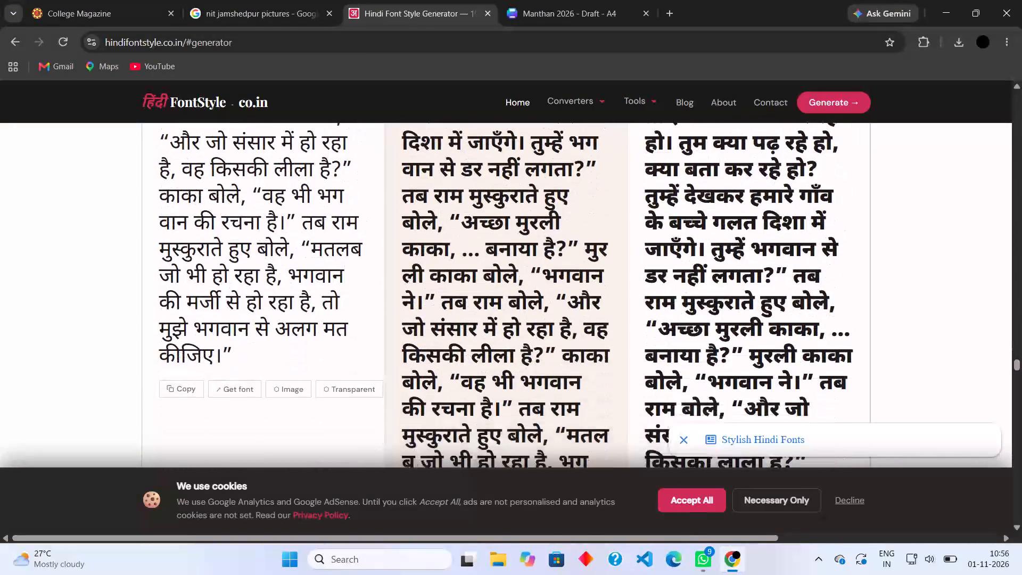
scroll(524, 291, down, 5)
scroll(524, 291, up, 7)
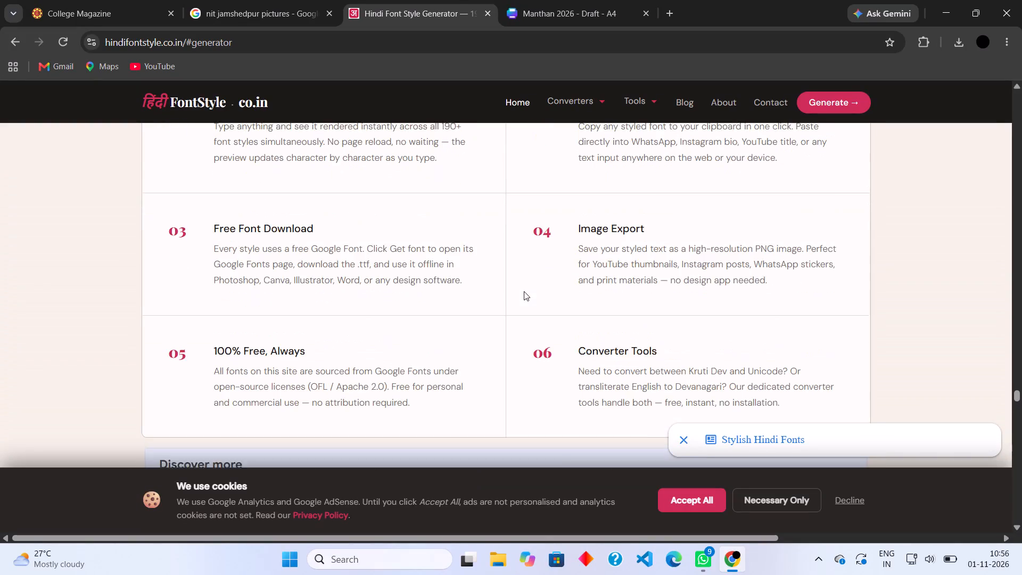
scroll(524, 291, up, 2)
Leave the Hindi Font Style Generator and reopen the Fonts In Hindi site from the hindi text style search results.
click(20, 44)
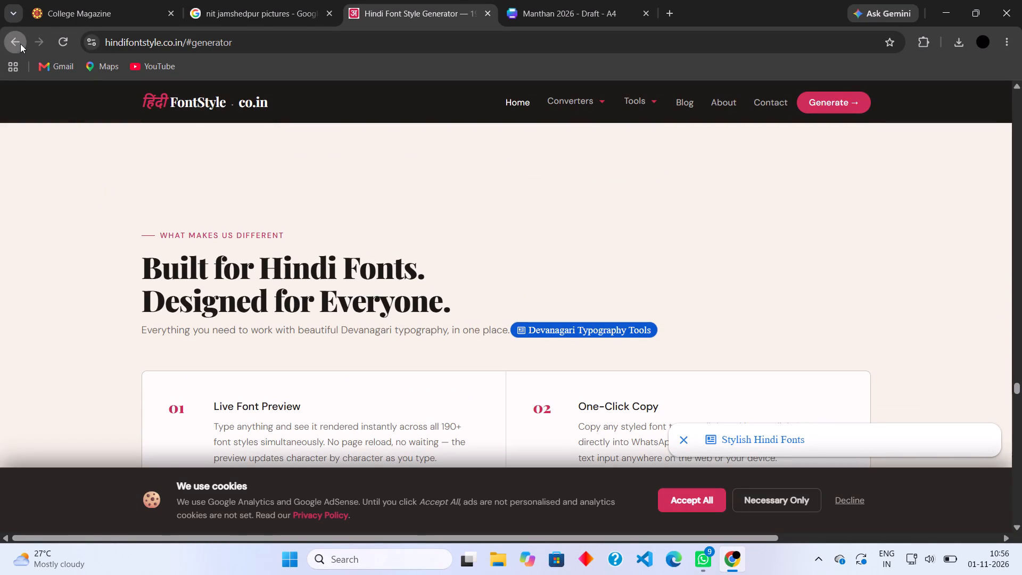
click(10, 41)
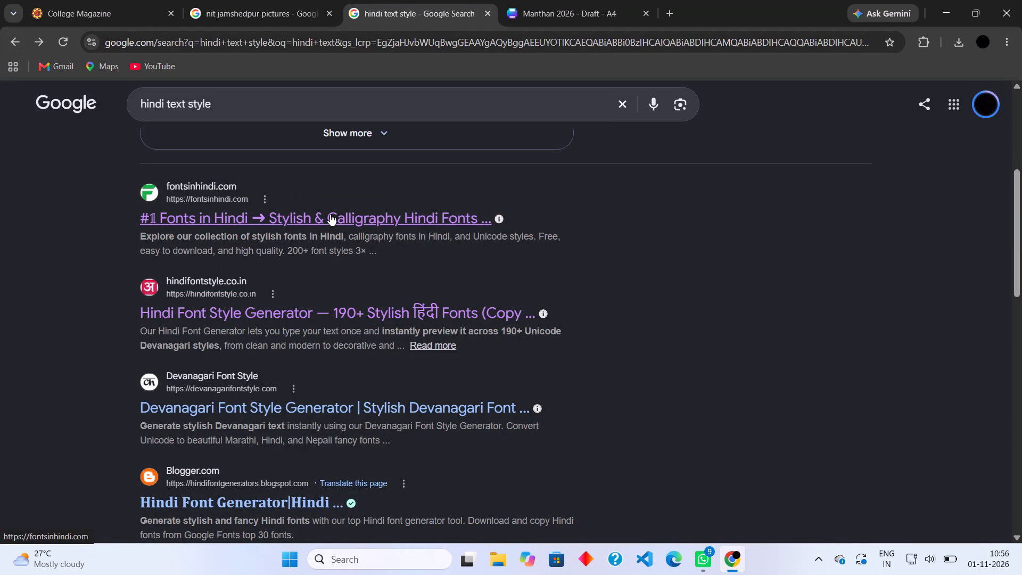
click(330, 214)
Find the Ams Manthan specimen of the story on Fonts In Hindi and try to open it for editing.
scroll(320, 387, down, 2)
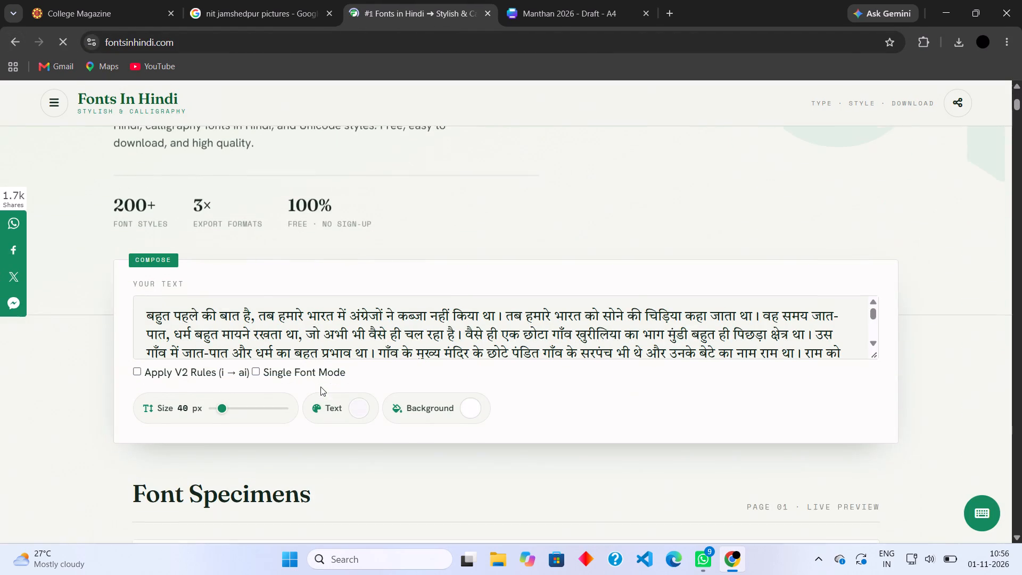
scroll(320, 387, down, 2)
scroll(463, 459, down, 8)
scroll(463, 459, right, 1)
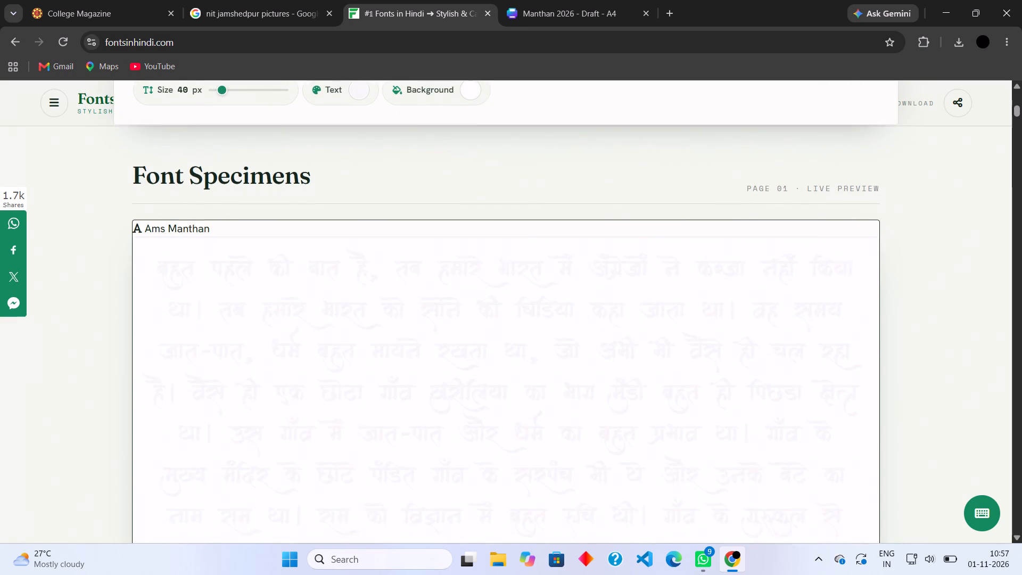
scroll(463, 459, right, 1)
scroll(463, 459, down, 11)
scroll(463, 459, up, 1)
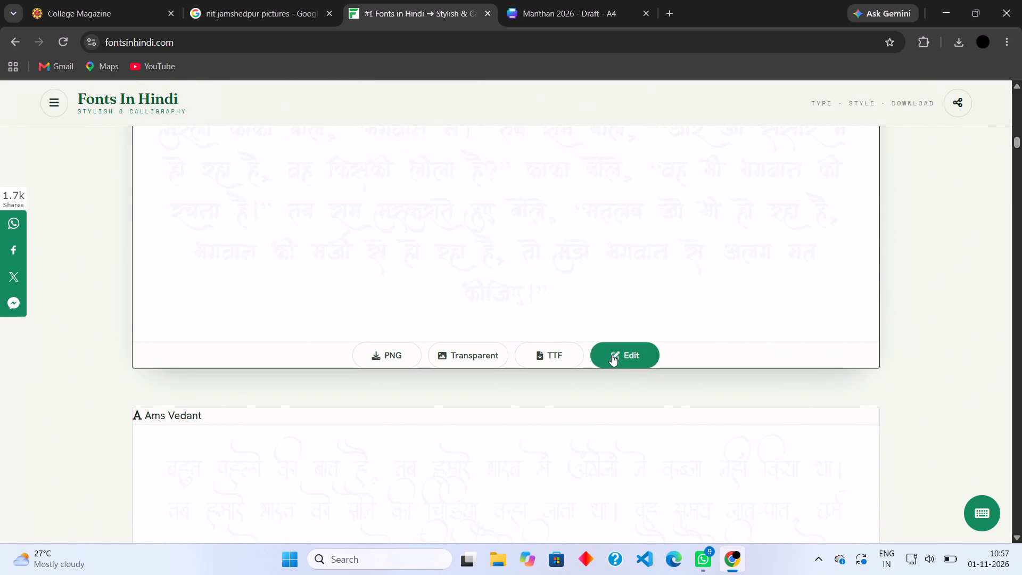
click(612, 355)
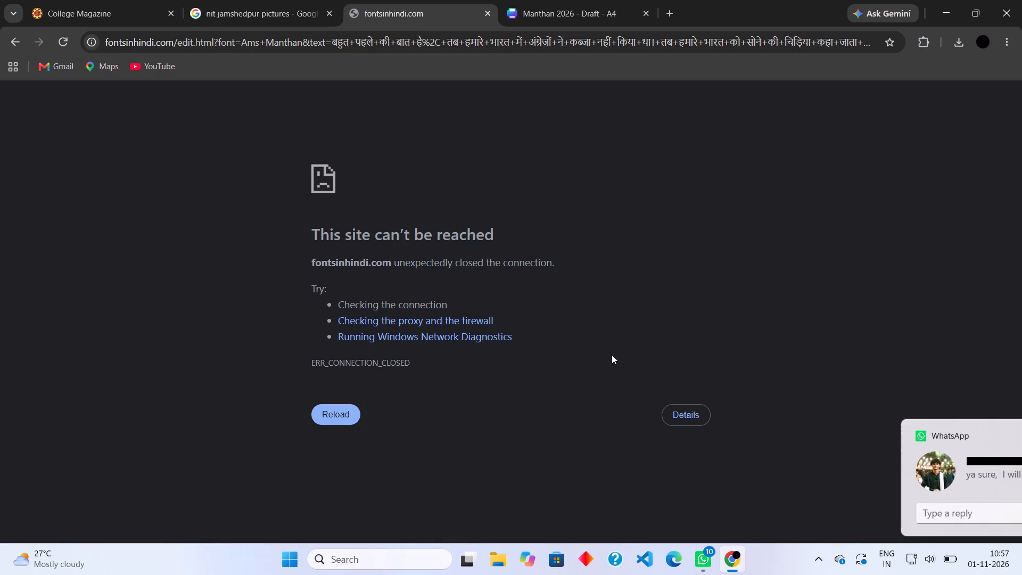
Connect the computer to the vivo V50 Wi-Fi network.
click(926, 558)
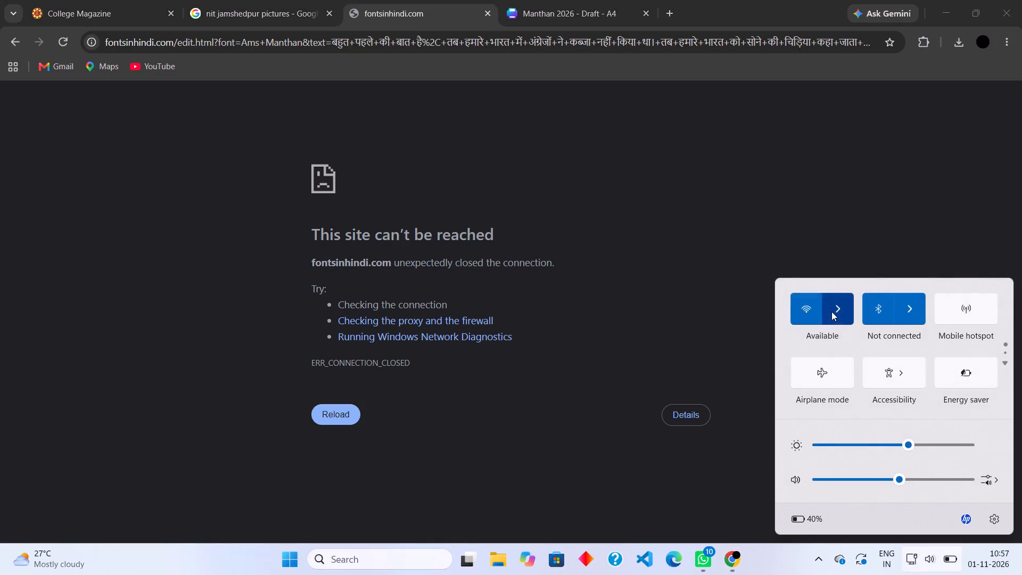
click(831, 311)
click(875, 316)
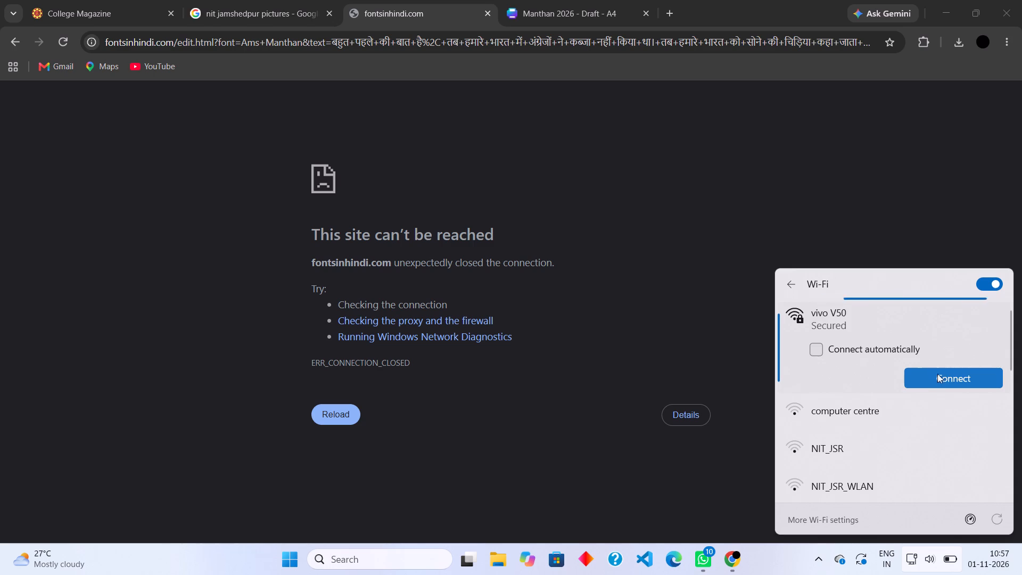
click(941, 379)
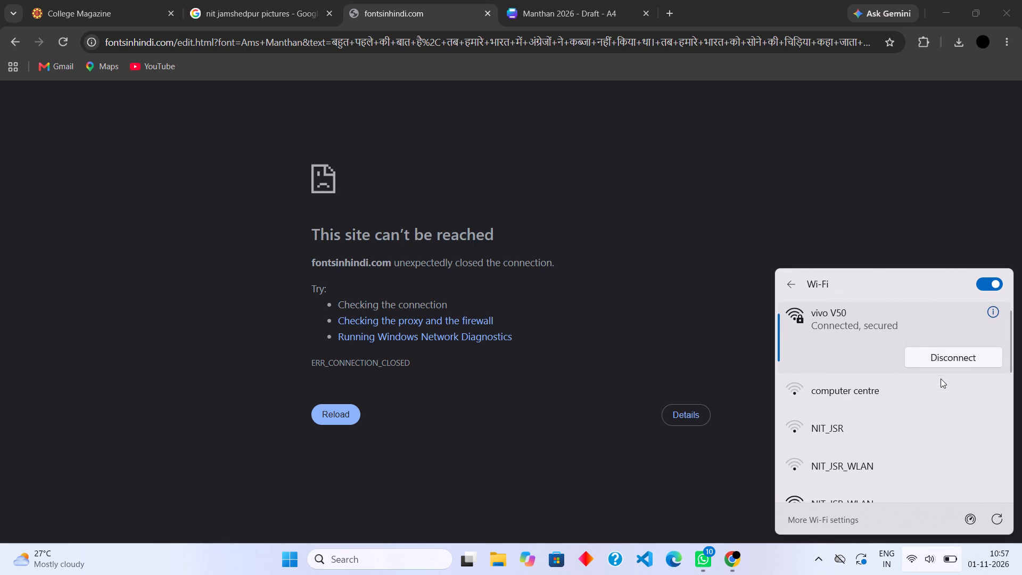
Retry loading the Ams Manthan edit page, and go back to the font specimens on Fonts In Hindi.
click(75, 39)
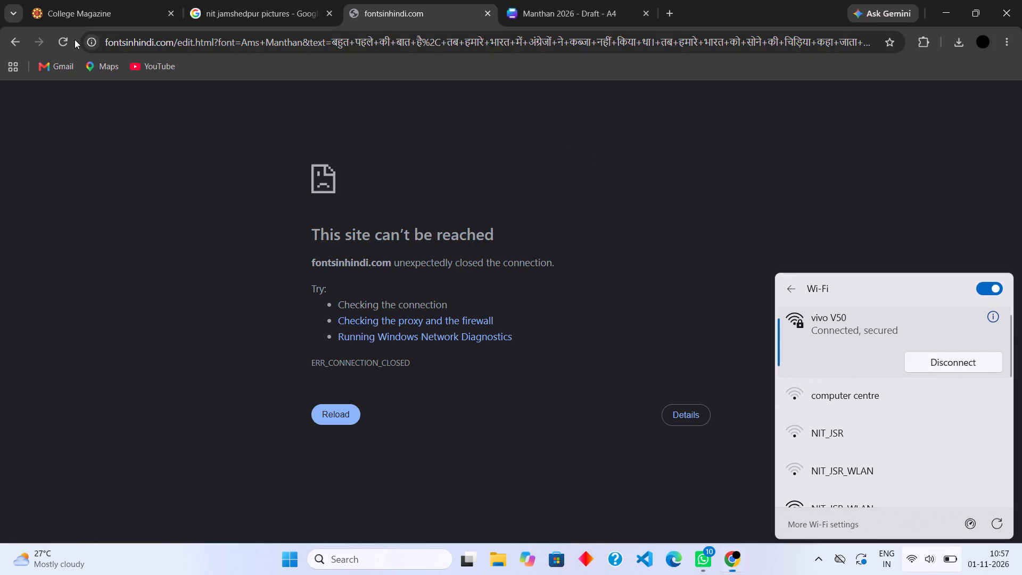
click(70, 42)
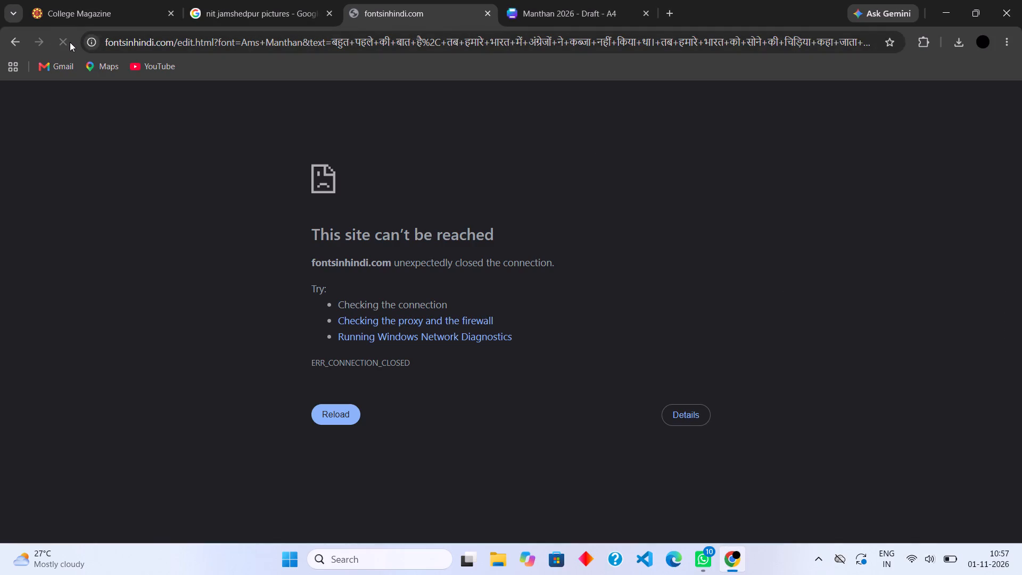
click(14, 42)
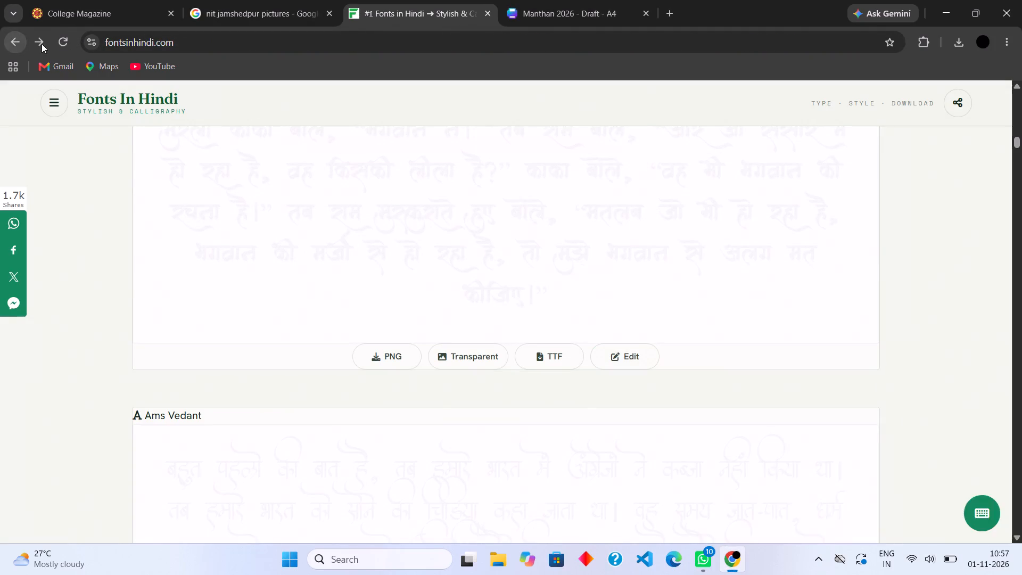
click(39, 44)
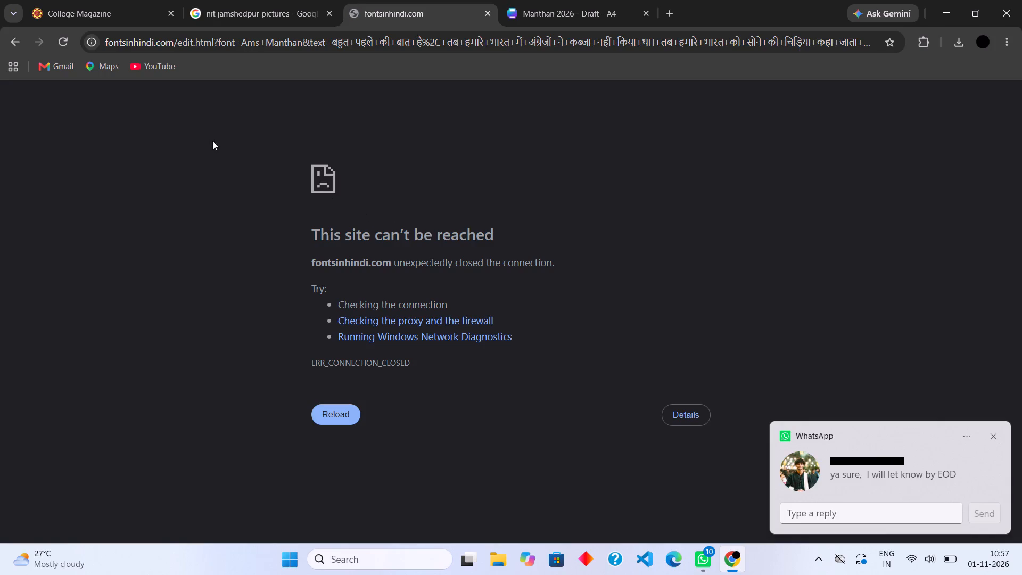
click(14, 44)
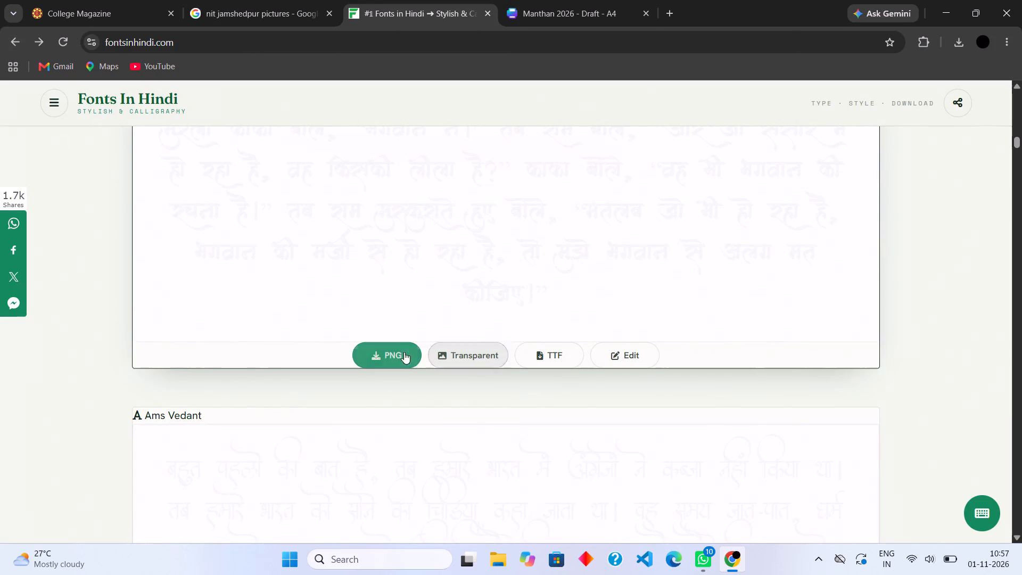
Download the story in Ams Manthan lettering as a transparent image, and request the version with background as a PNG.
scroll(395, 355, up, 1)
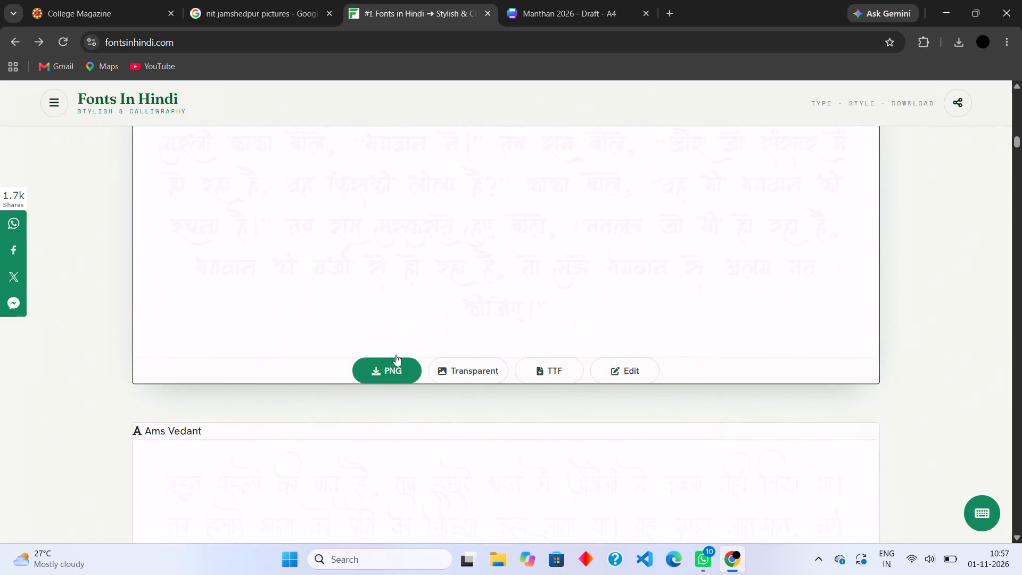
scroll(395, 355, up, 1)
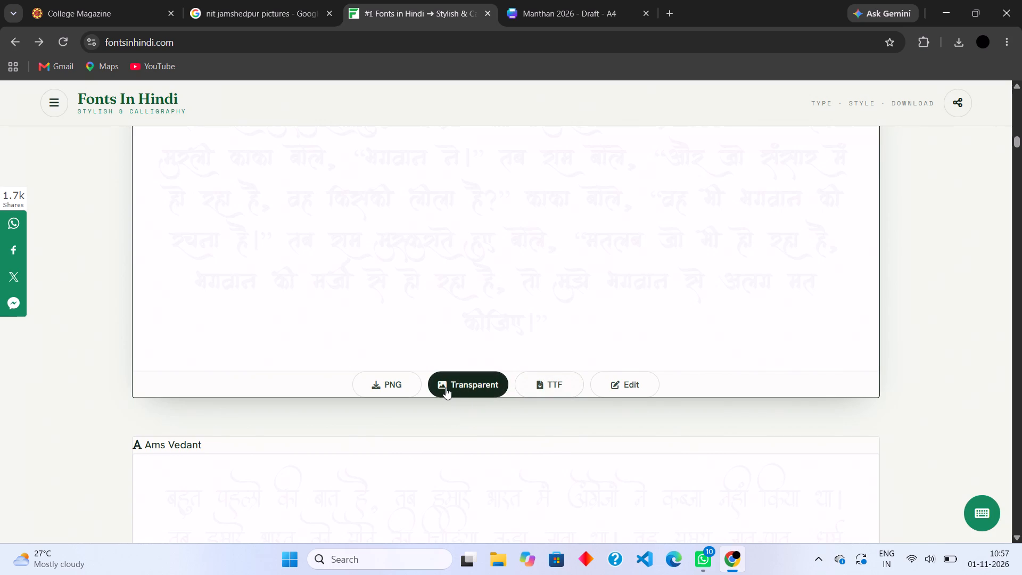
click(441, 382)
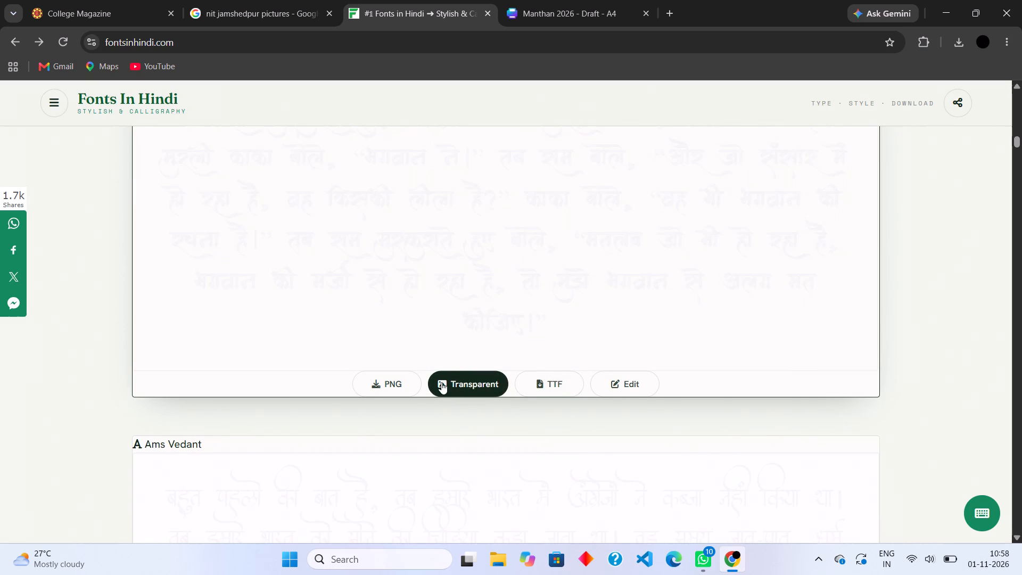
click(390, 386)
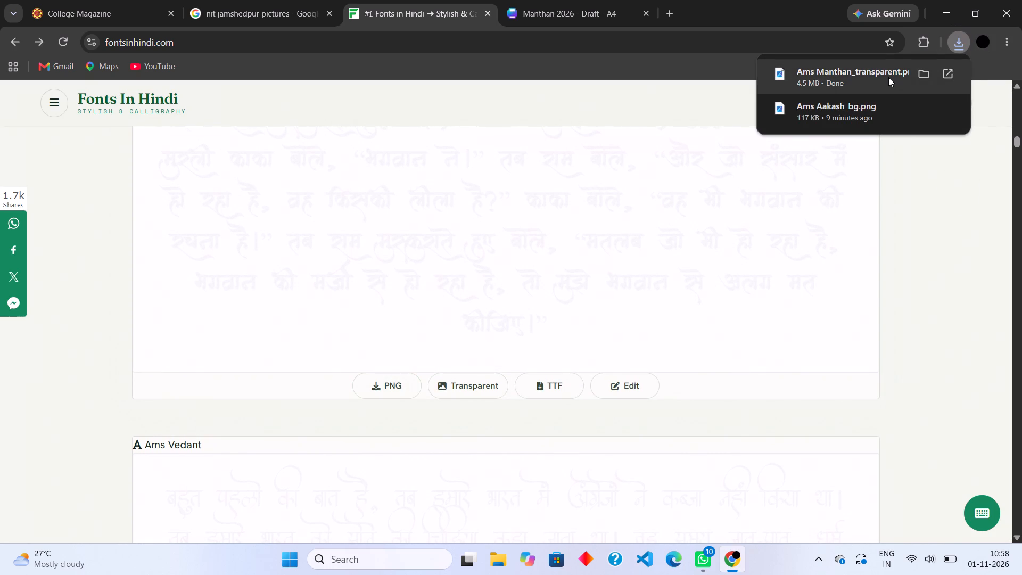
Open the downloaded Ams Manthan transparent image in the Photos viewer, and close the viewer.
click(888, 77)
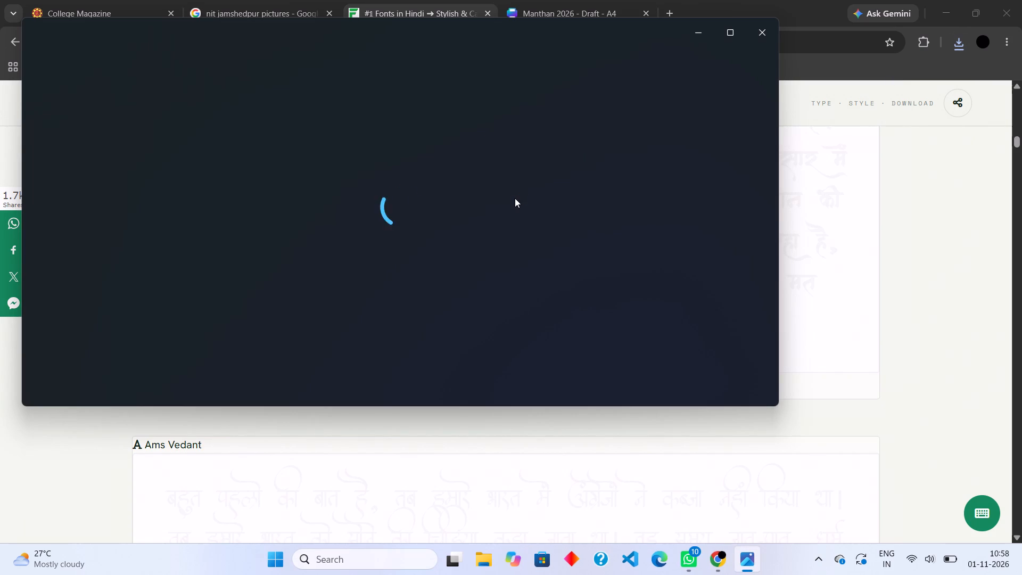
click(750, 31)
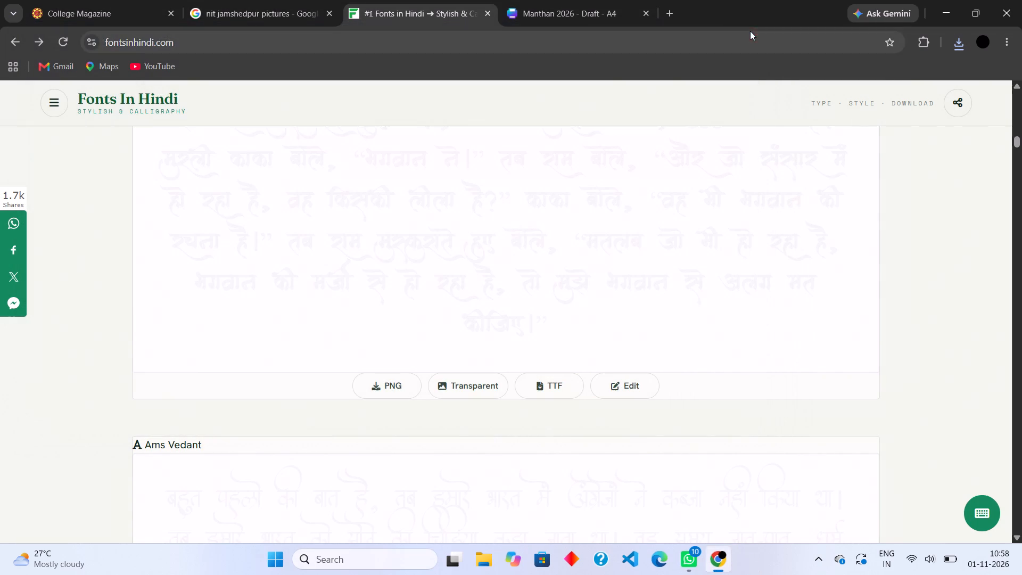
Switch to the Manthan 2026 draft in Canva and upload the Ams Manthan_transparent image from Downloads.
click(640, 4)
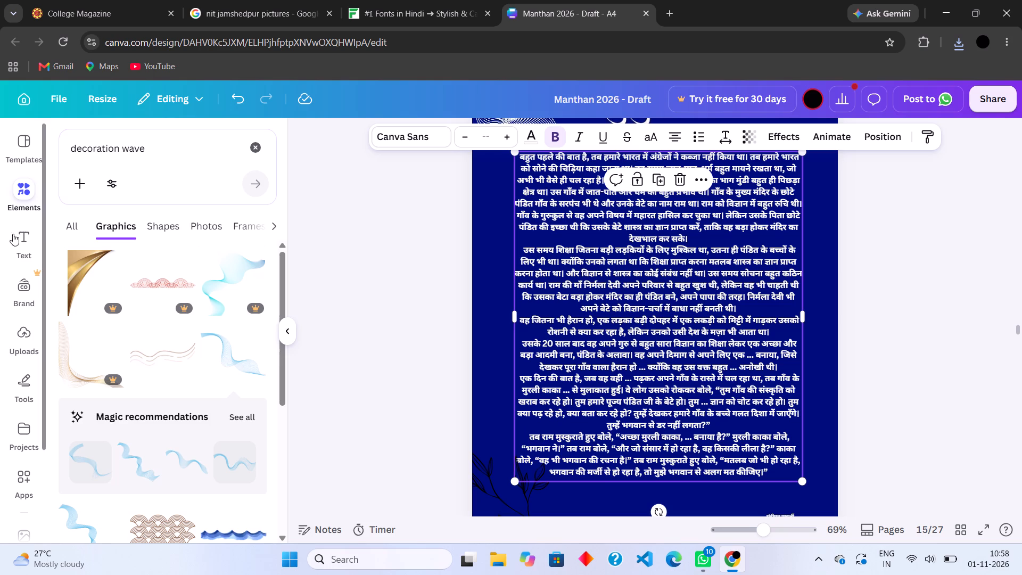
click(23, 336)
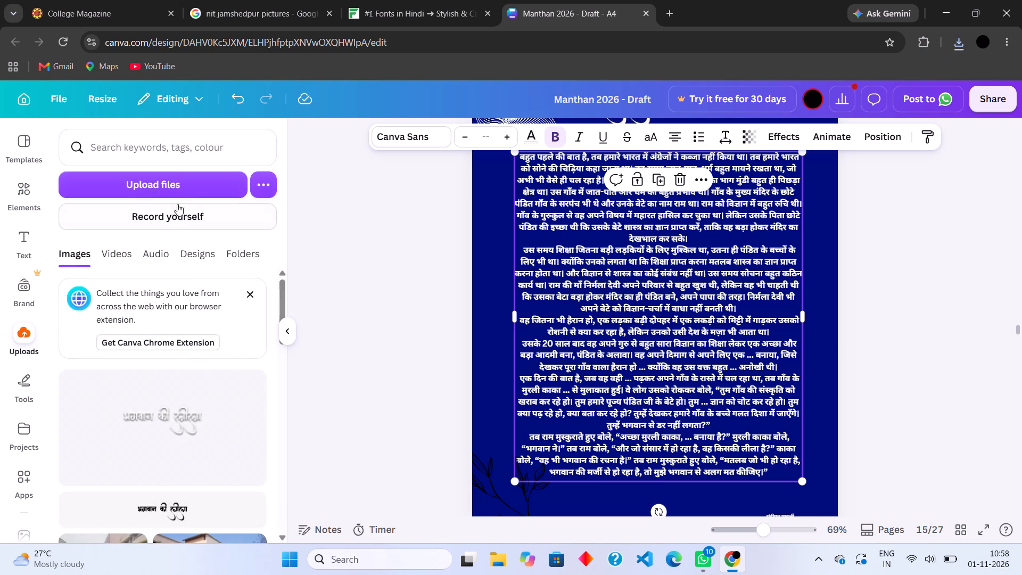
click(197, 185)
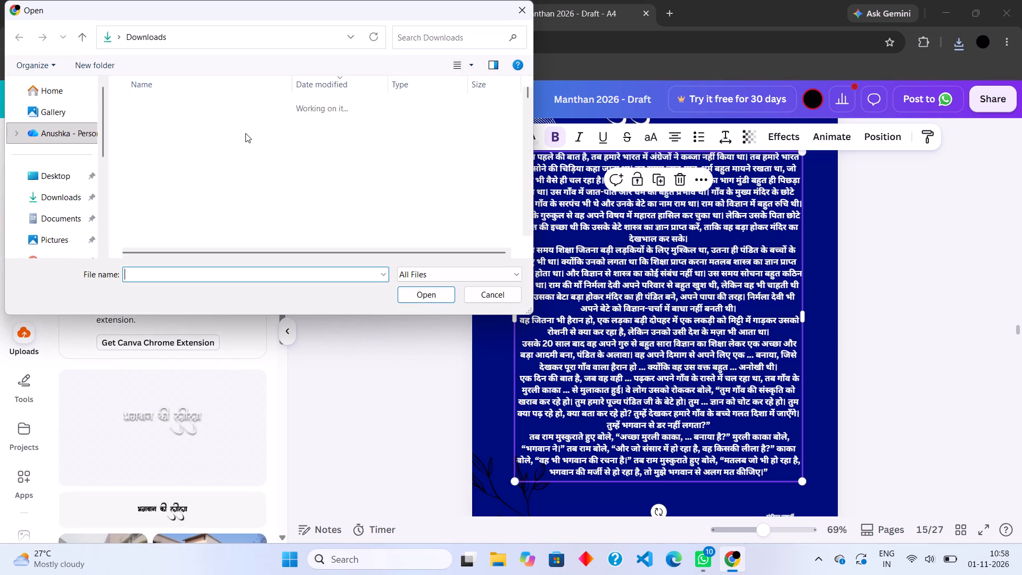
click(238, 132)
click(246, 122)
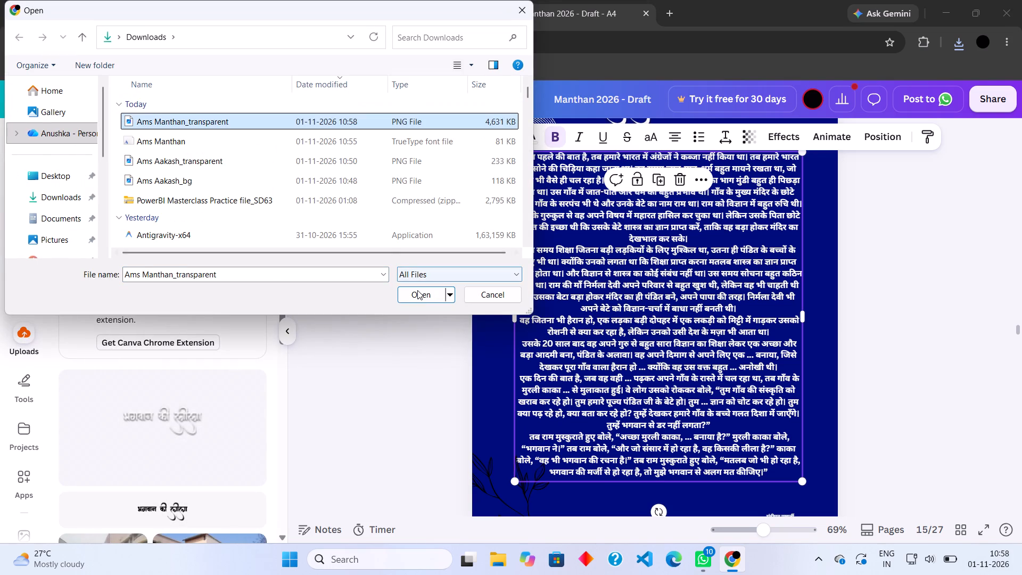
click(417, 290)
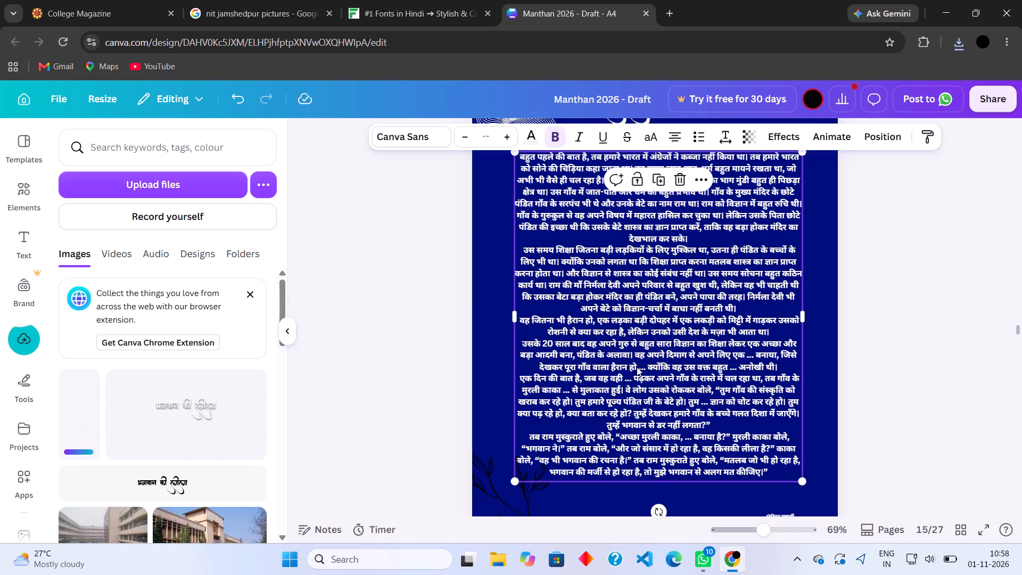
Delete the plain story text block on page 15 and place the uploaded Ams Manthan story image there.
key(BackSpace)
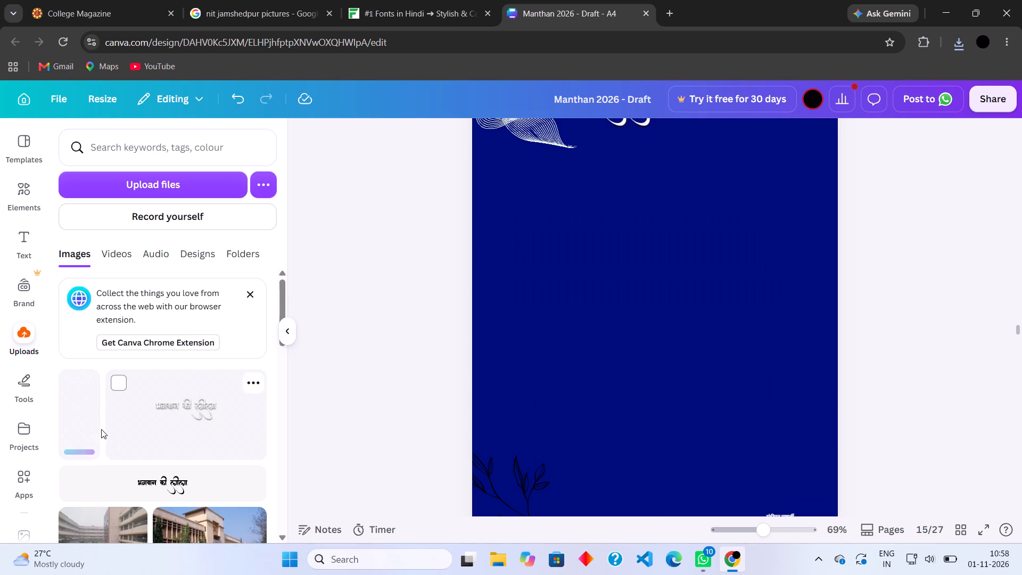
click(86, 417)
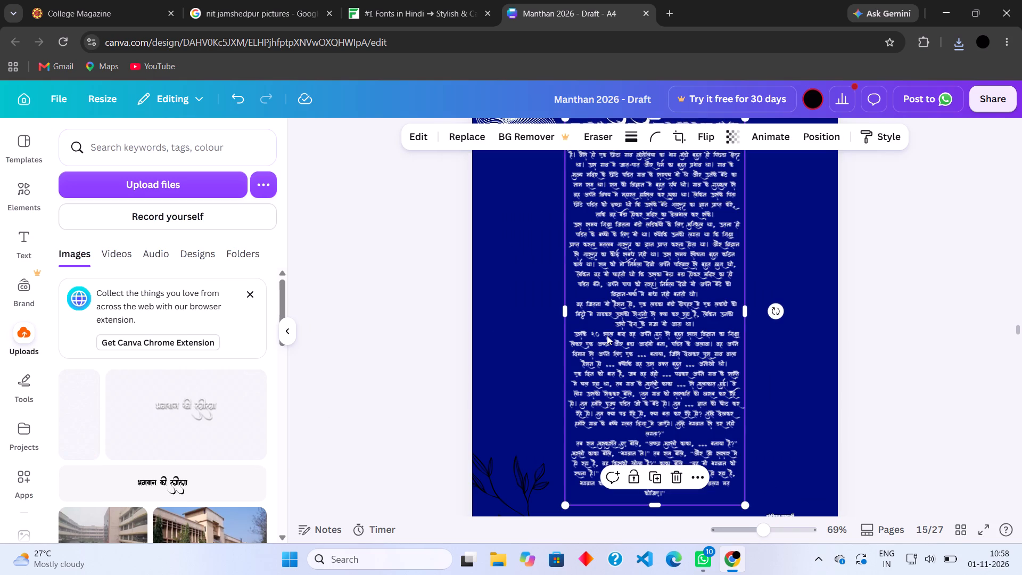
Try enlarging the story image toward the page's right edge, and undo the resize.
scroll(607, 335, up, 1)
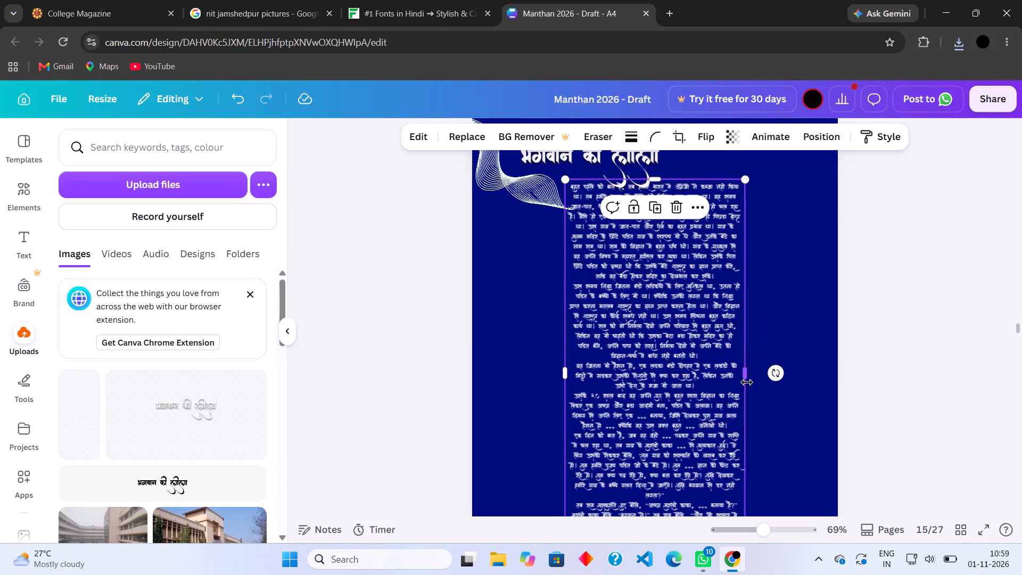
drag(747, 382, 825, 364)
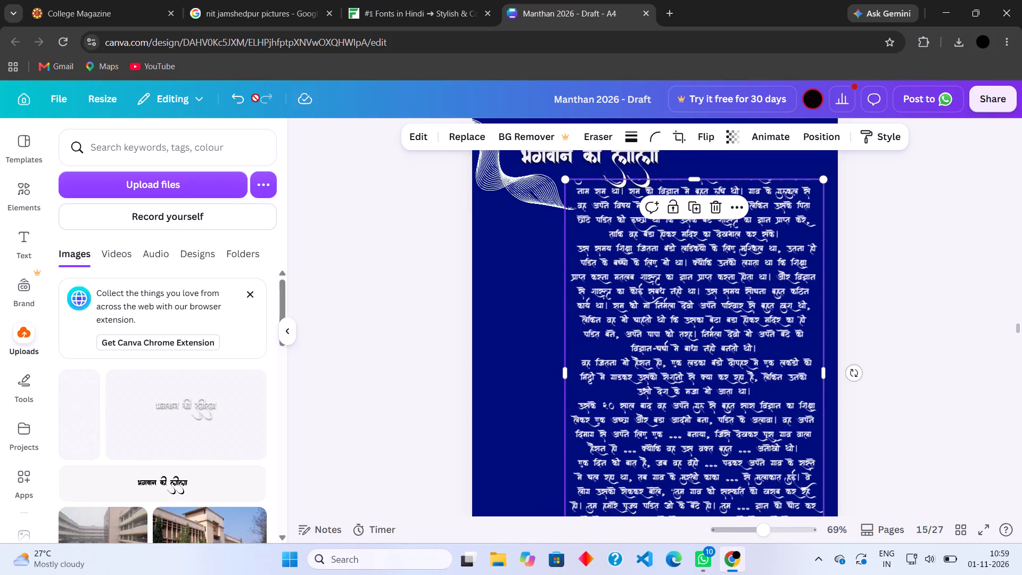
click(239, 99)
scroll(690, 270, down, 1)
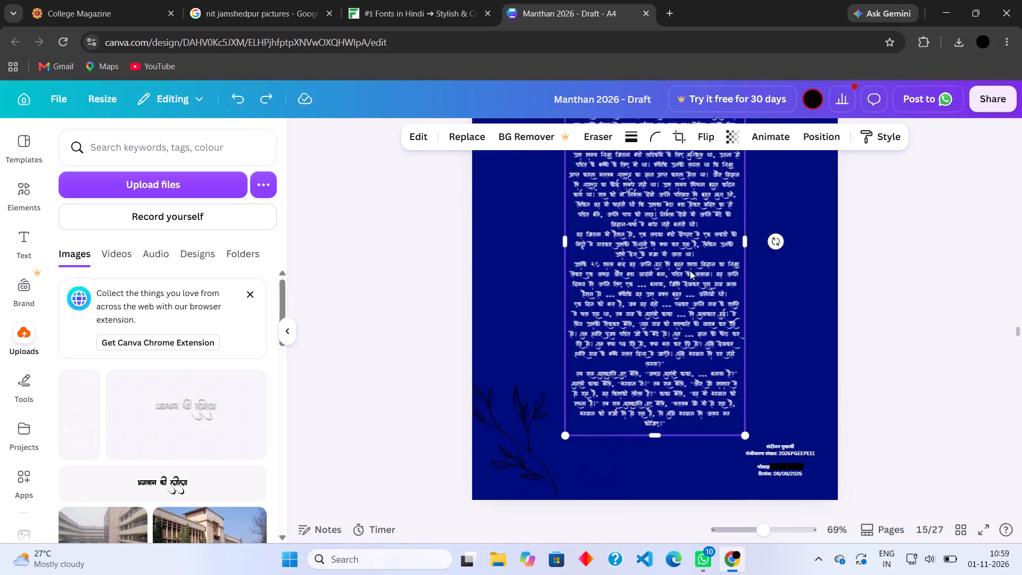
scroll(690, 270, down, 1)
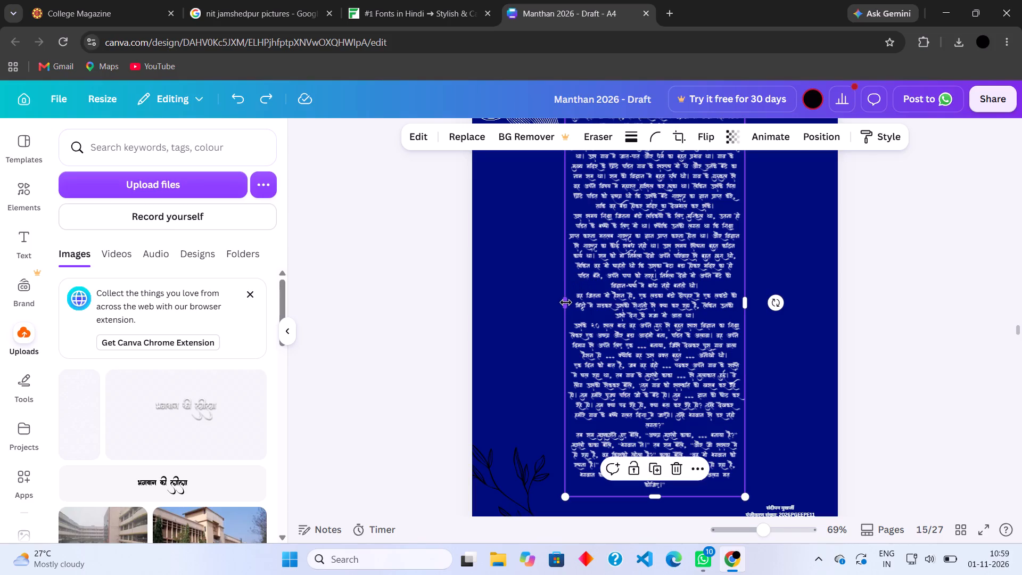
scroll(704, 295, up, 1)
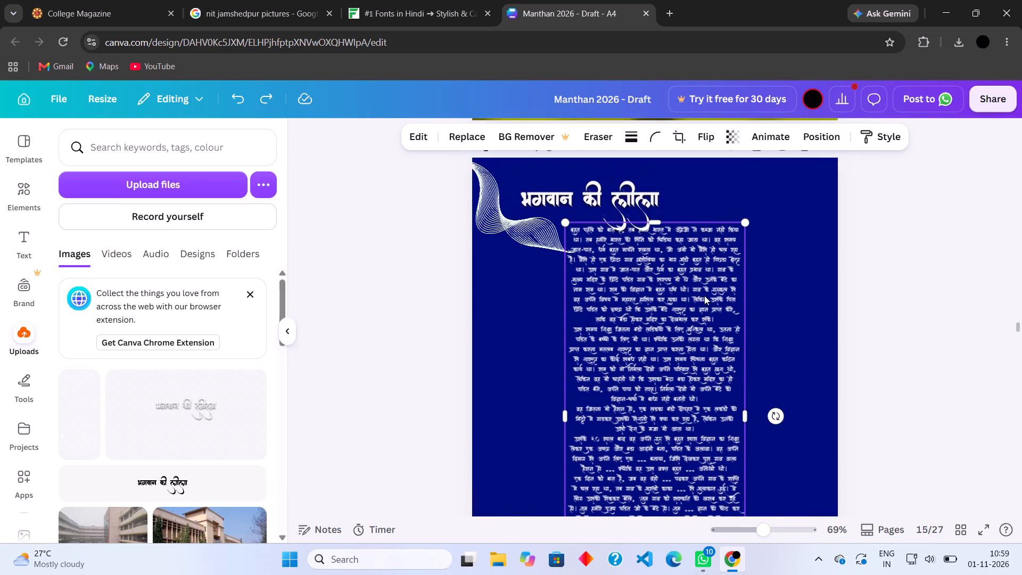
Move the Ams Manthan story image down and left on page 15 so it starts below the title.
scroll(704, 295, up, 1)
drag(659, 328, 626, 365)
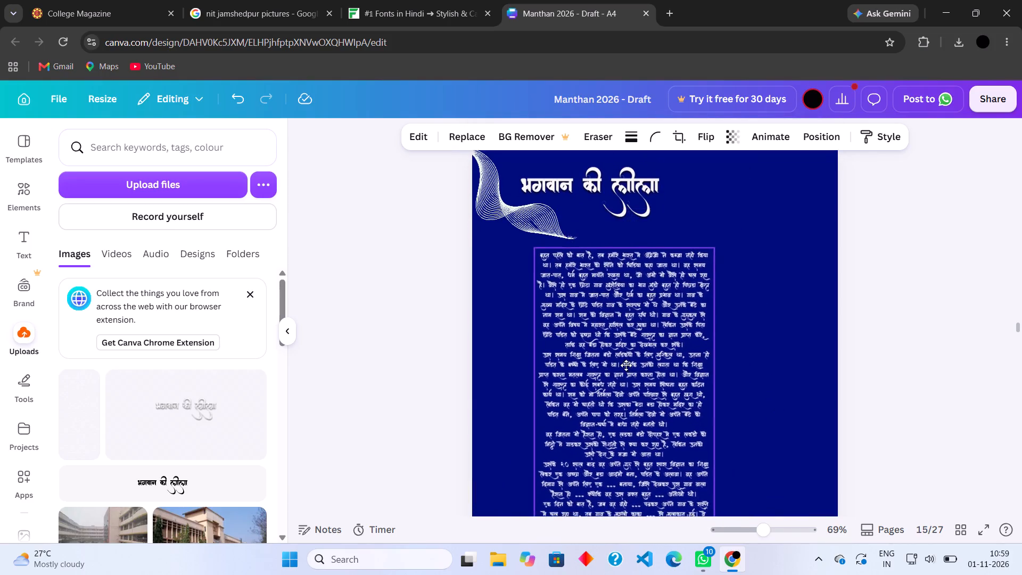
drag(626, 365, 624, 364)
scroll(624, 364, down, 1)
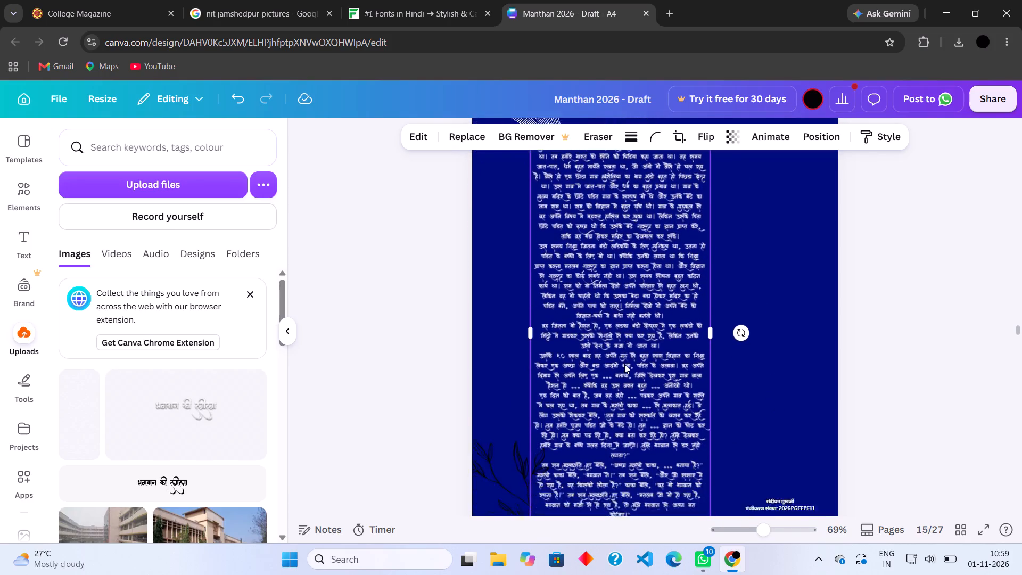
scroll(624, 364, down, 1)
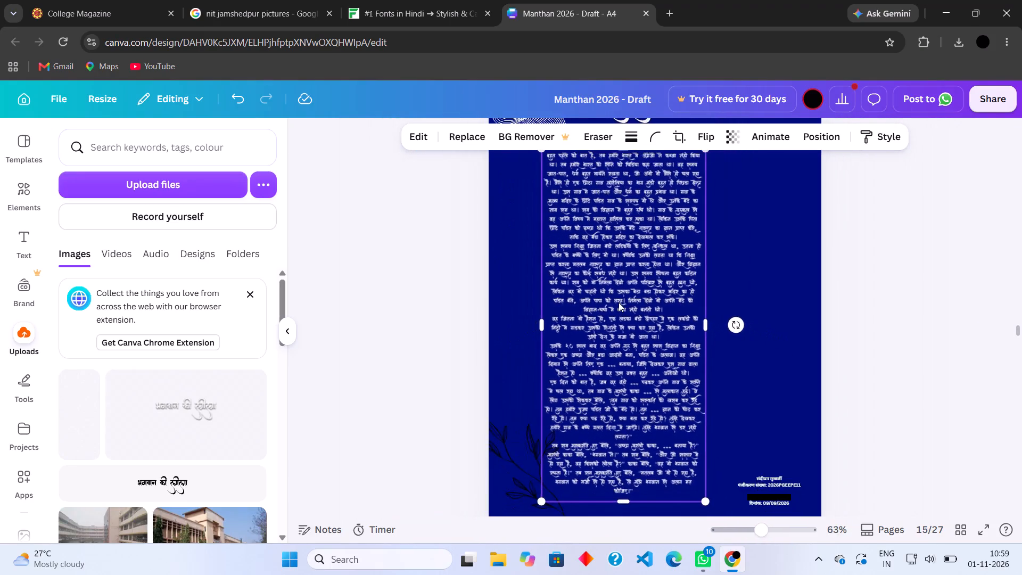
Remove the story image from page 15 and undo back to the plain Hindi story text block.
key(BackSpace)
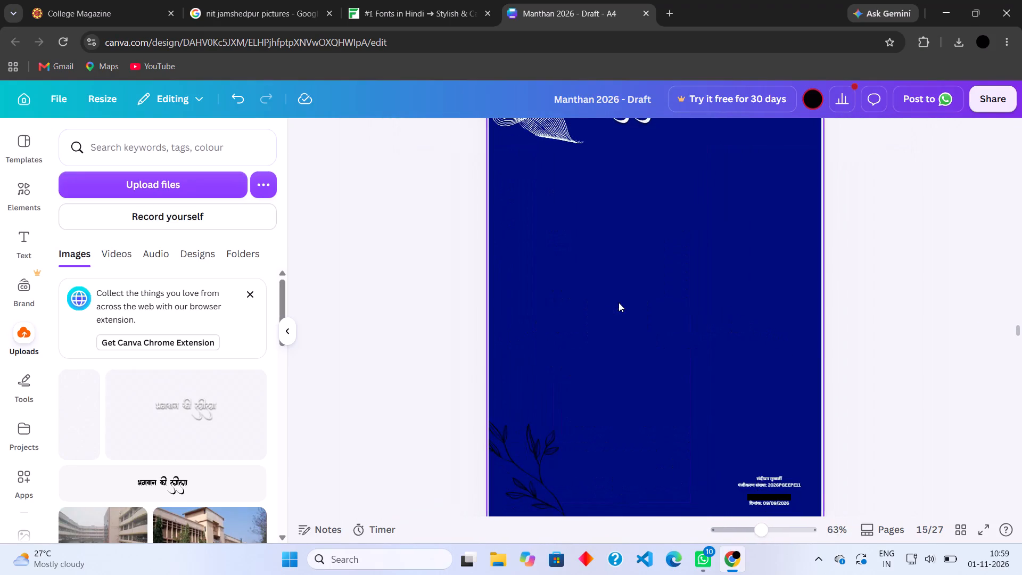
click(246, 93)
click(246, 93)
click(246, 93)
click(246, 93)
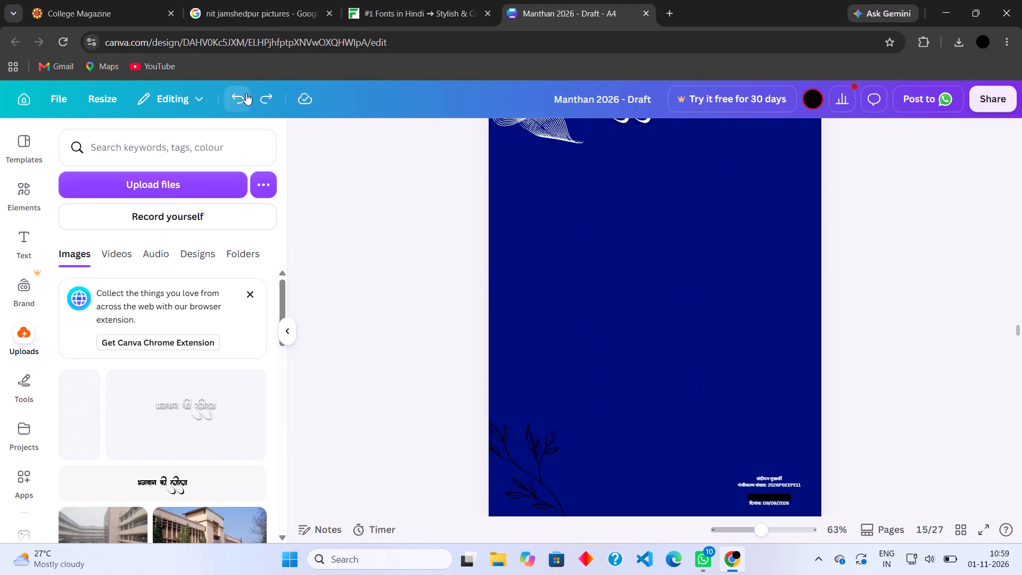
Narrow the Hindi story text block on page 15 by pulling its right edge inward.
scroll(700, 270, up, 1)
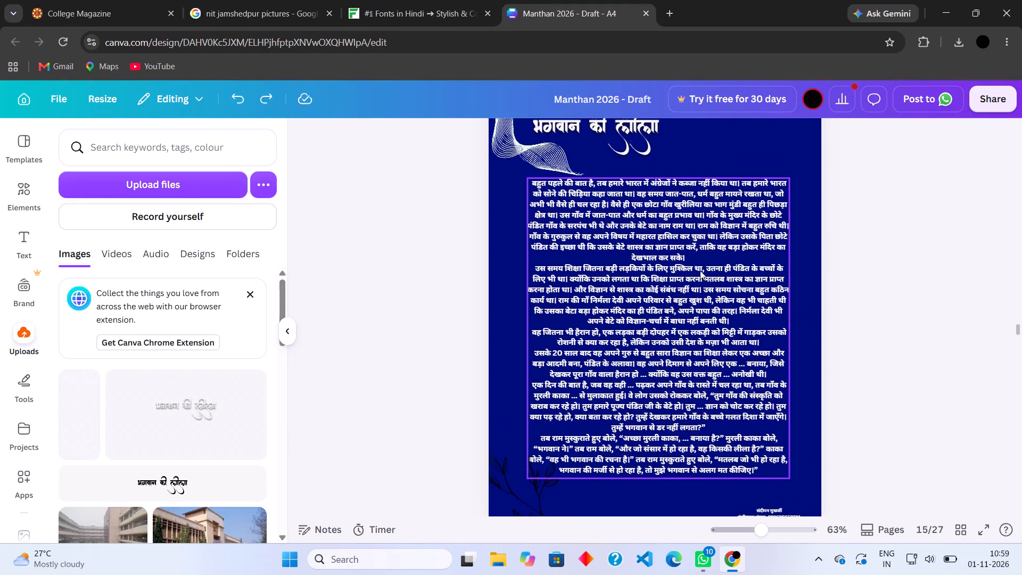
scroll(700, 270, up, 1)
click(688, 300)
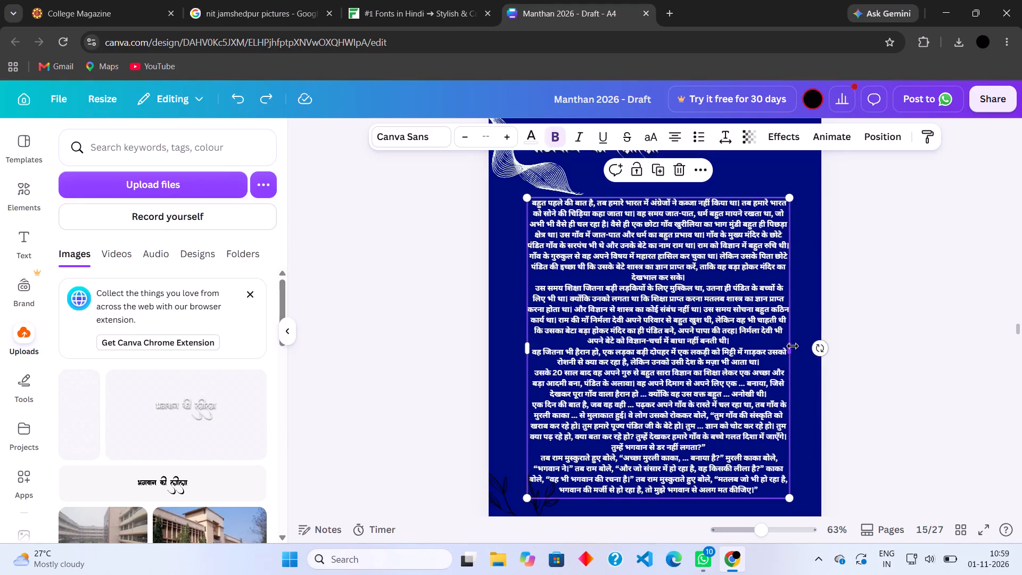
drag(793, 346, 768, 349)
scroll(768, 349, down, 1)
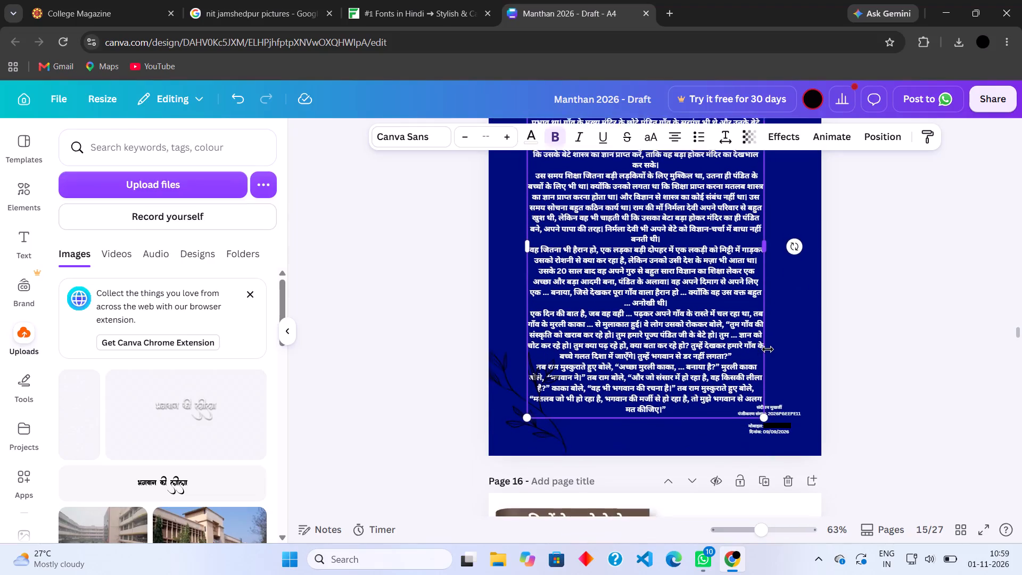
scroll(768, 349, down, 1)
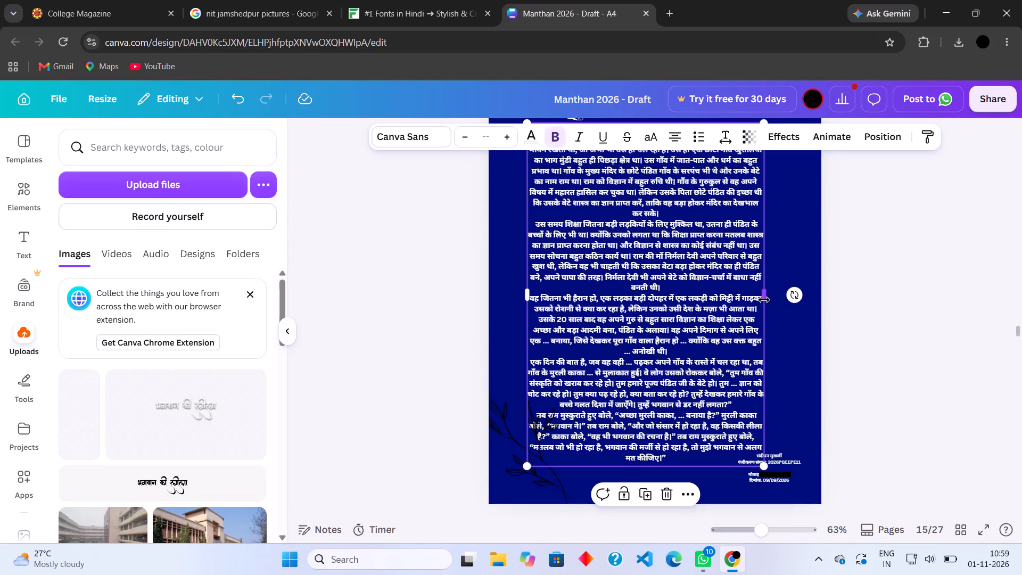
Shift the white wavy line graphic slightly up and left into page 15's top-left corner.
scroll(719, 333, up, 1)
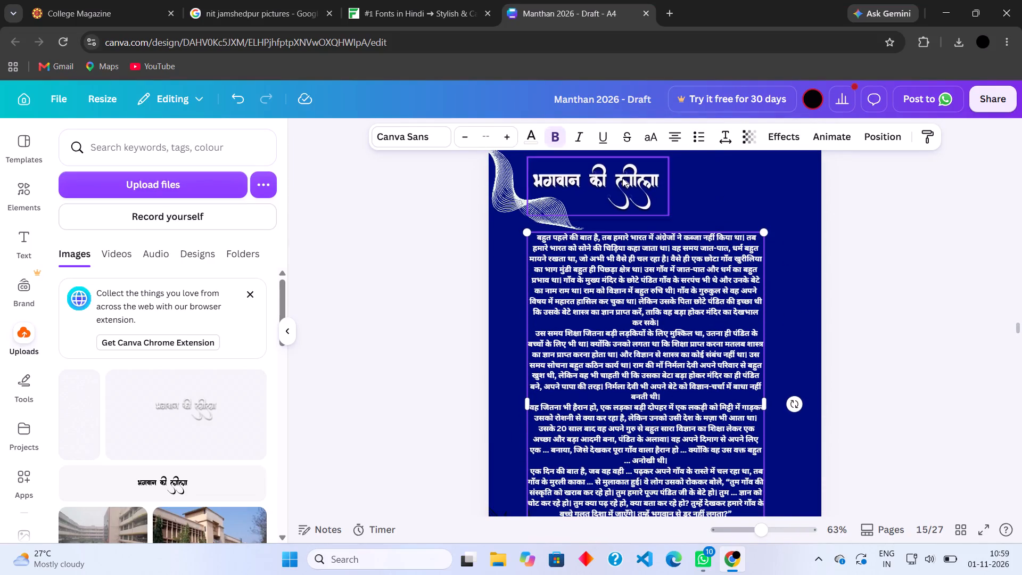
drag(538, 210, 524, 202)
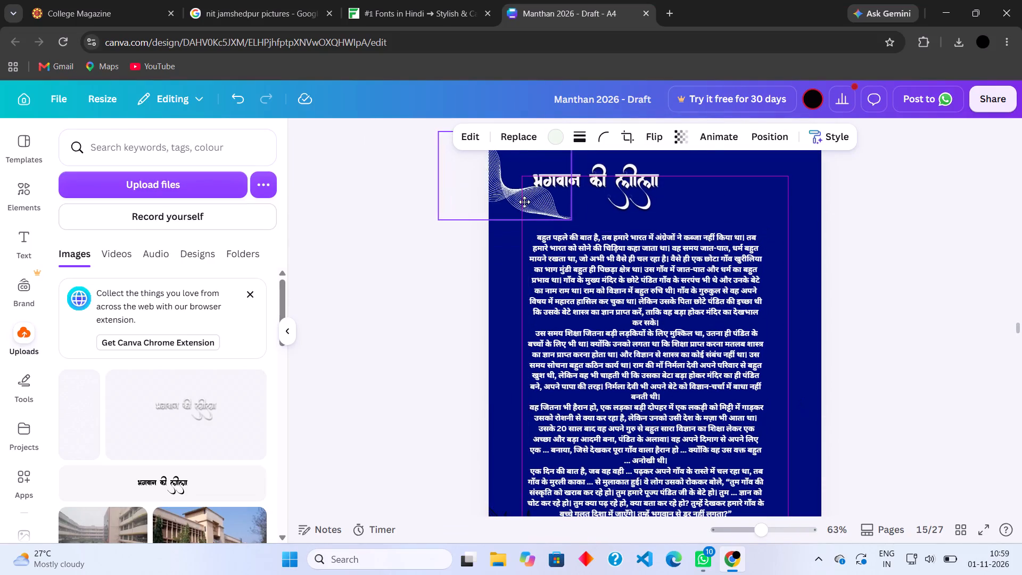
drag(524, 202, 525, 203)
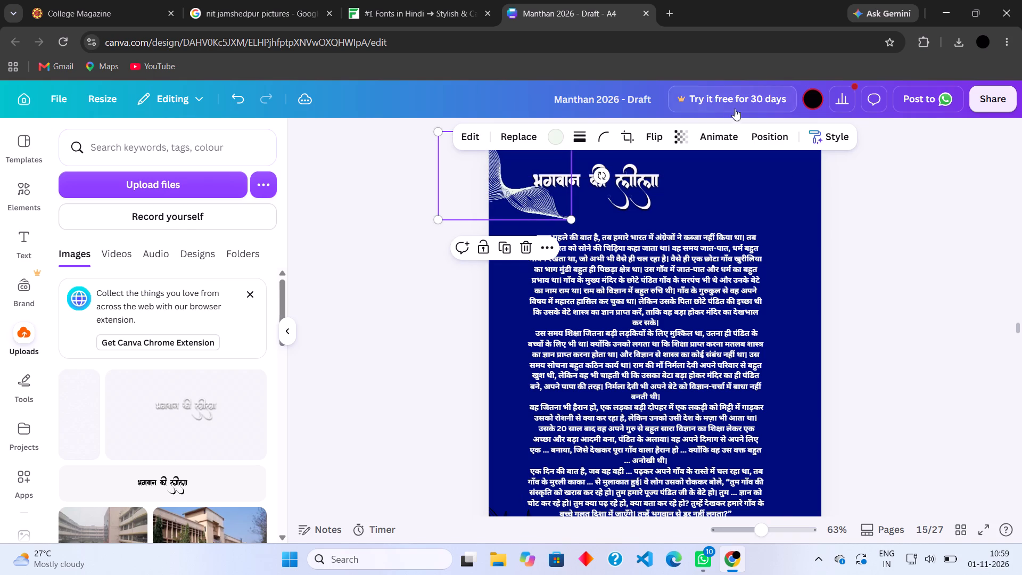
Set the page 15 story text's letter spacing to 89 and its line spacing to about 1.42.
click(715, 260)
click(721, 142)
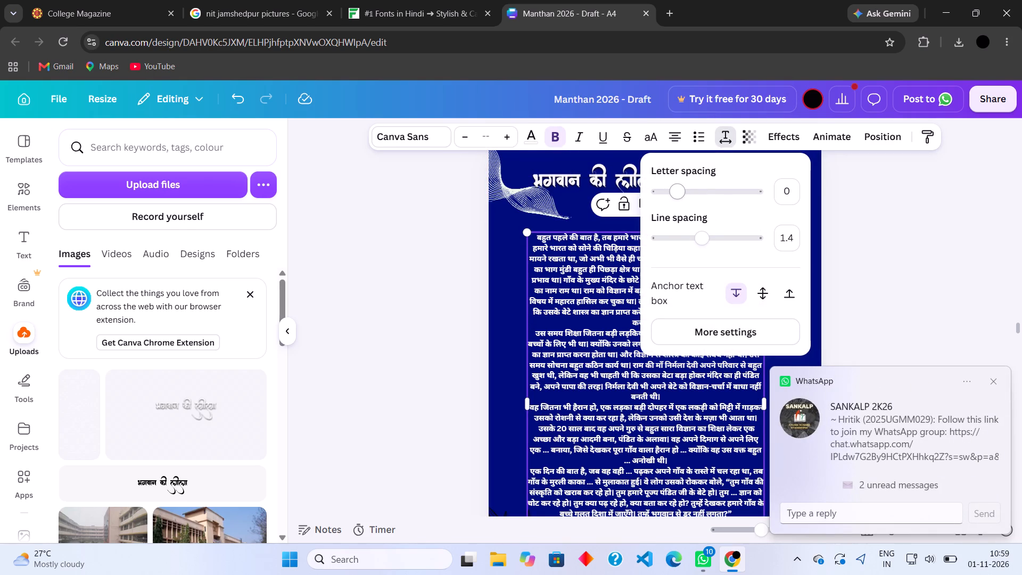
drag(678, 191, 682, 190)
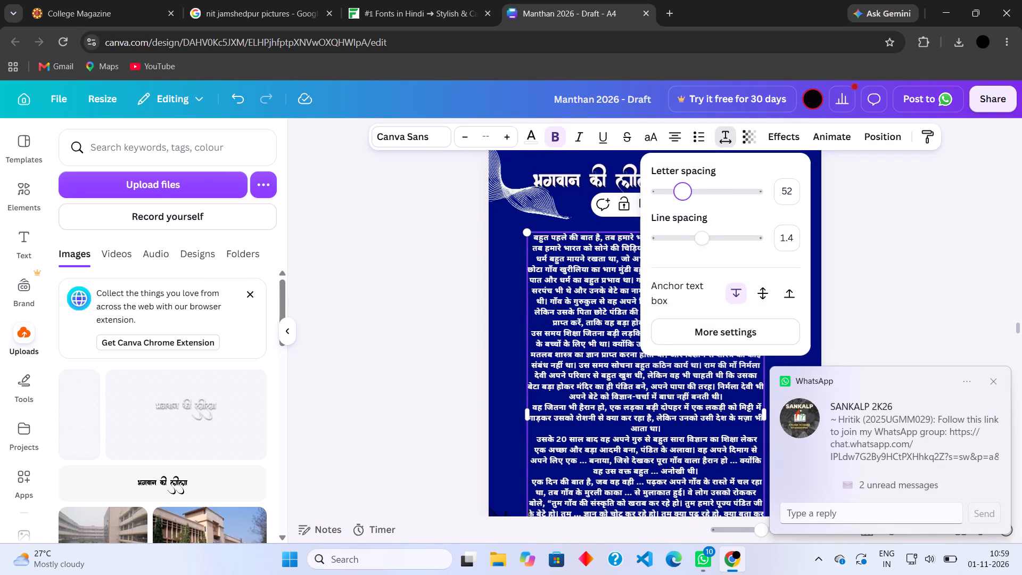
drag(682, 190, 687, 188)
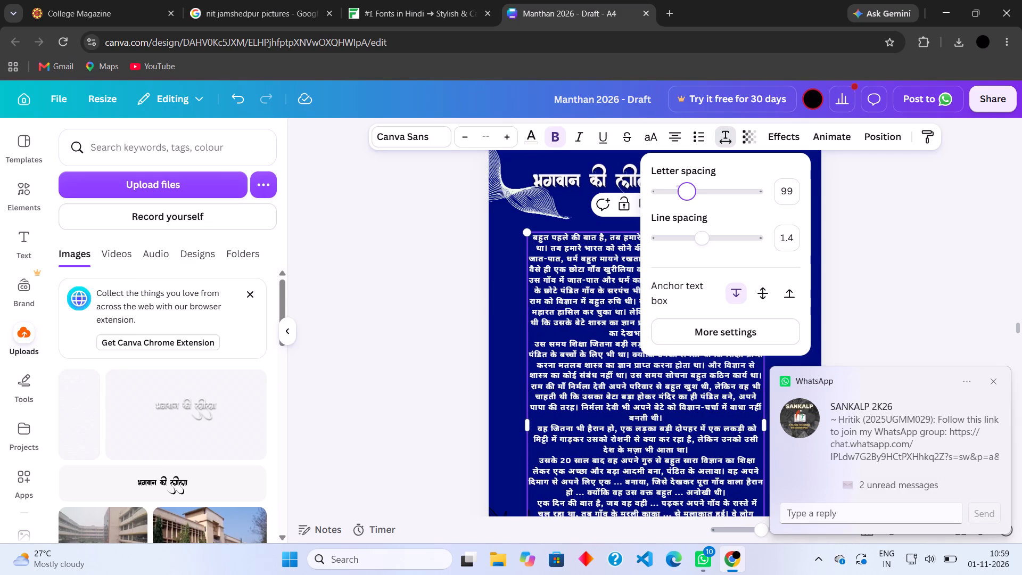
drag(687, 188, 686, 188)
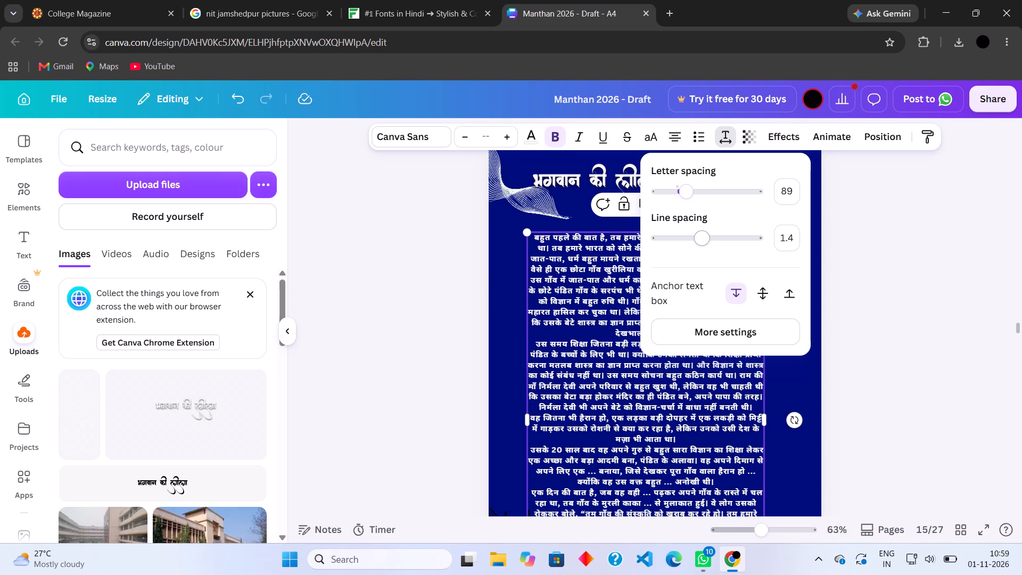
click(703, 240)
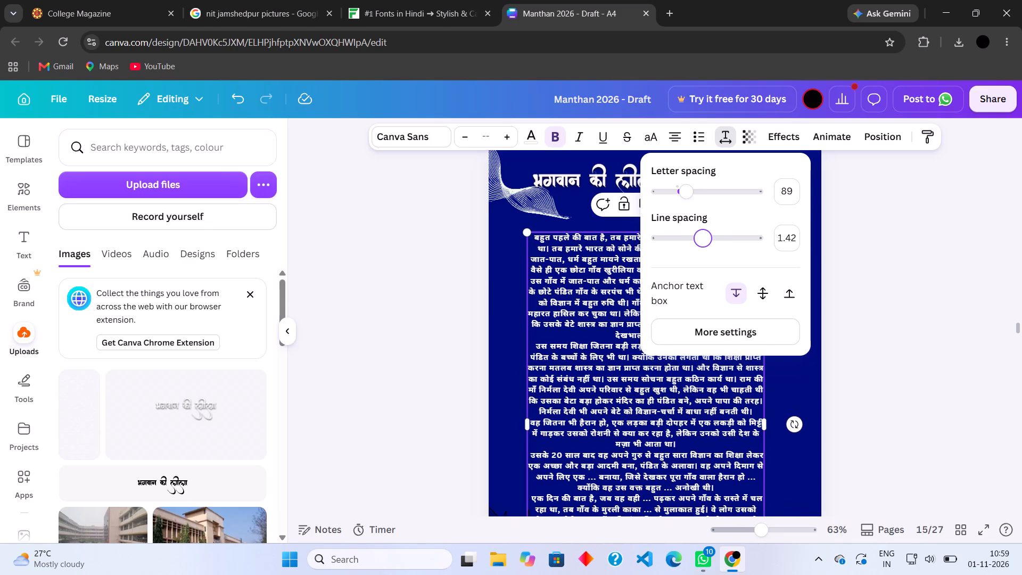
click(815, 261)
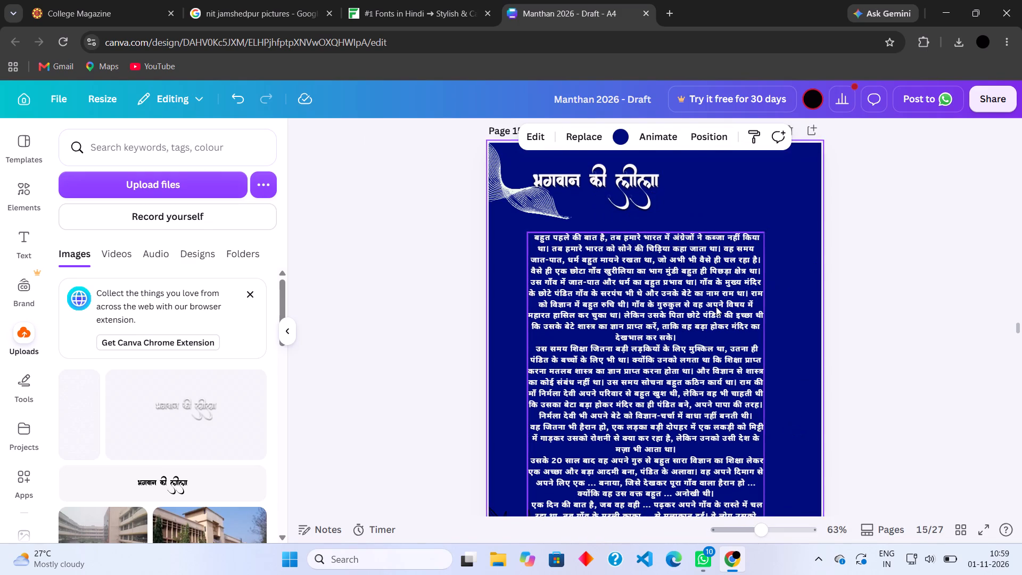
Shift the plain story text block slightly up and left, and widen it on both sides to about 18.1 wide.
click(716, 307)
drag(716, 307, 708, 301)
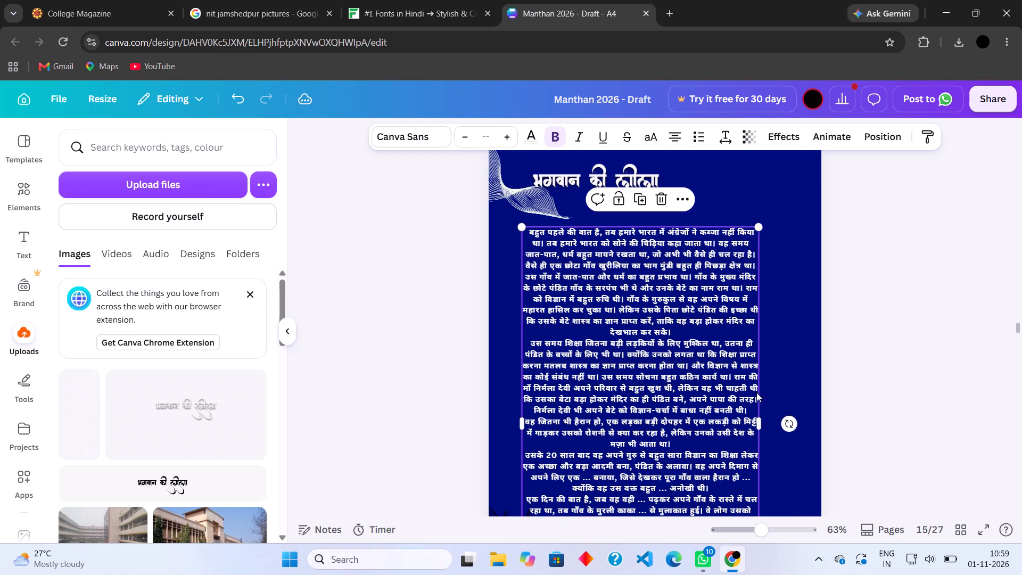
drag(759, 421, 789, 413)
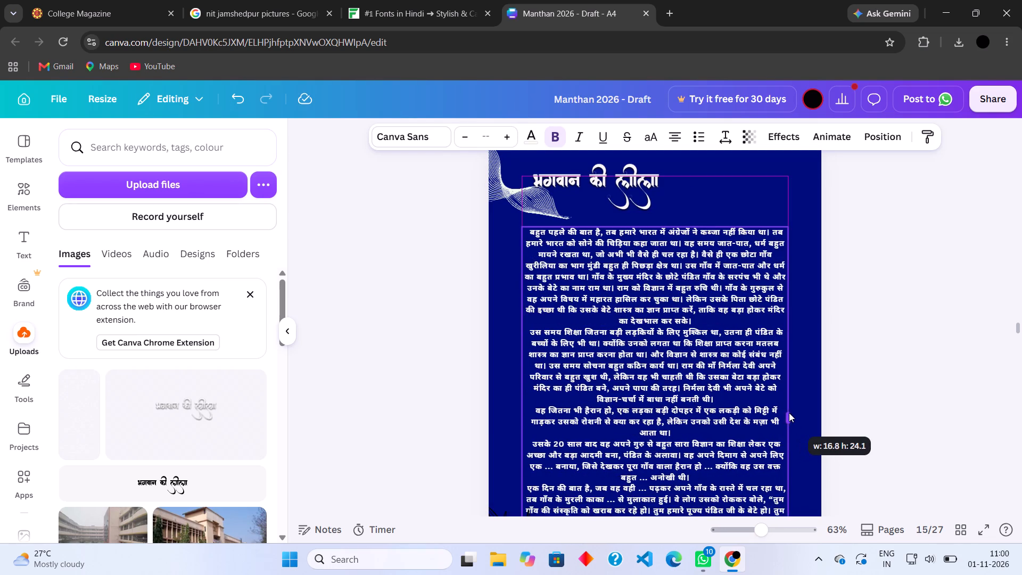
drag(789, 413, 801, 410)
drag(518, 389, 510, 390)
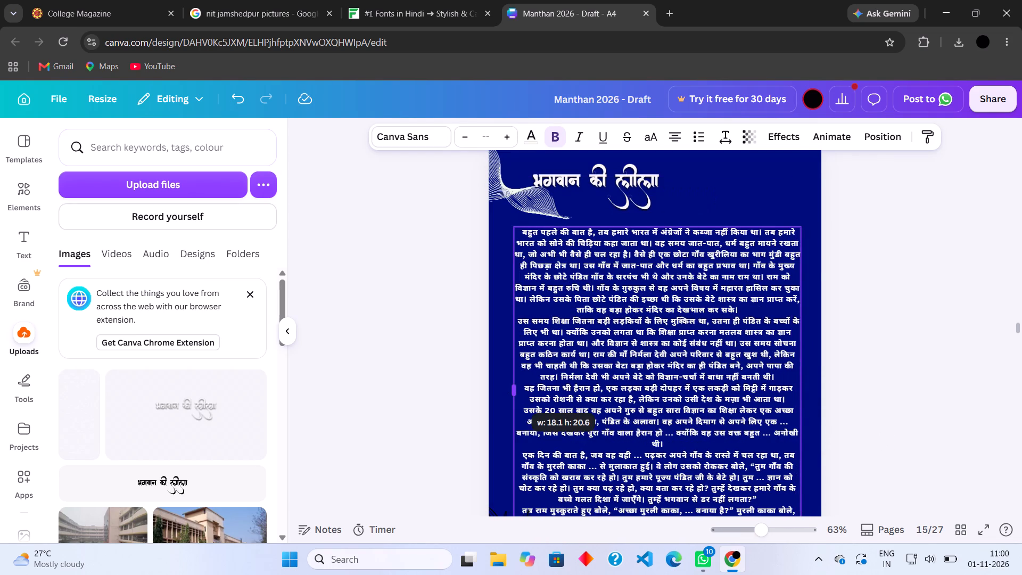
drag(510, 390, 510, 390)
click(873, 342)
Compare the page 15 story layout with the भारत चिंतन page in the reference College Magazine.
scroll(873, 342, down, 1)
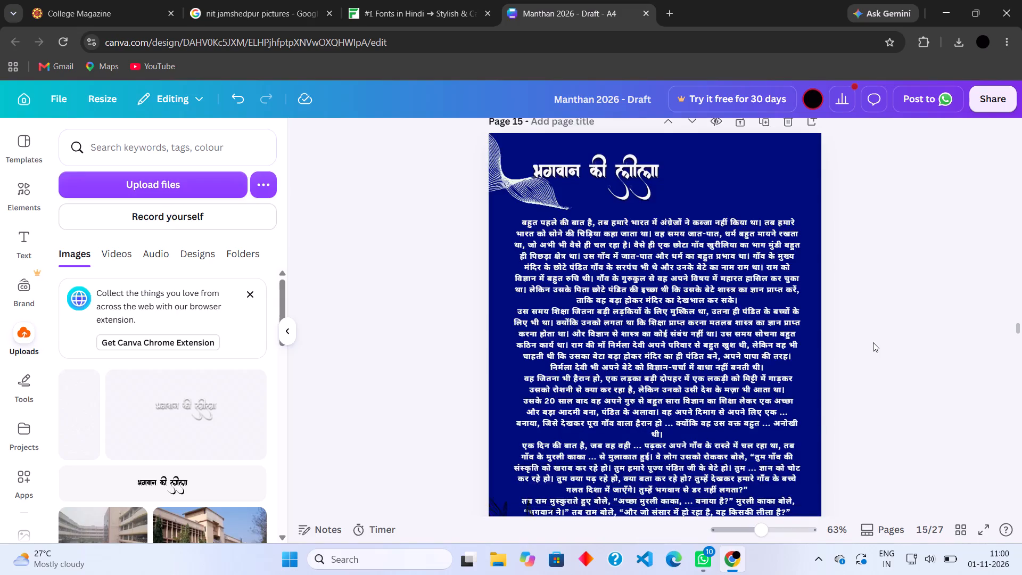
scroll(873, 342, down, 1)
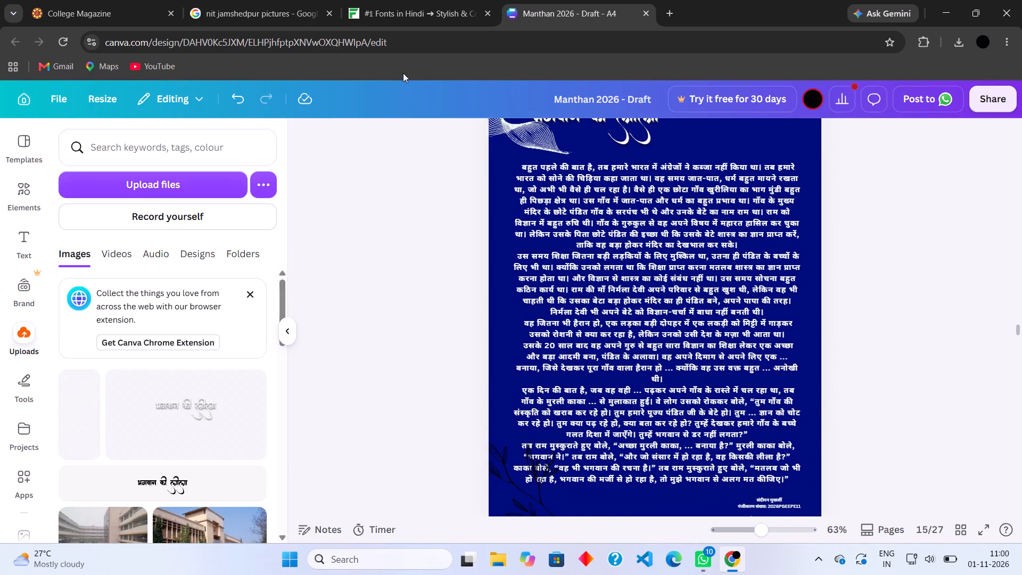
click(87, 14)
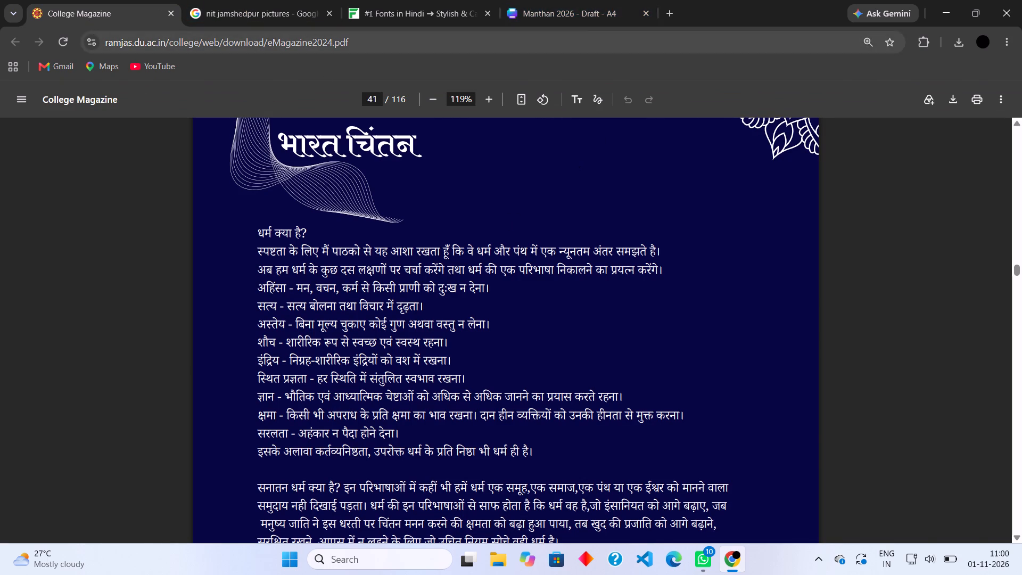
click(584, 22)
scroll(723, 227, up, 1)
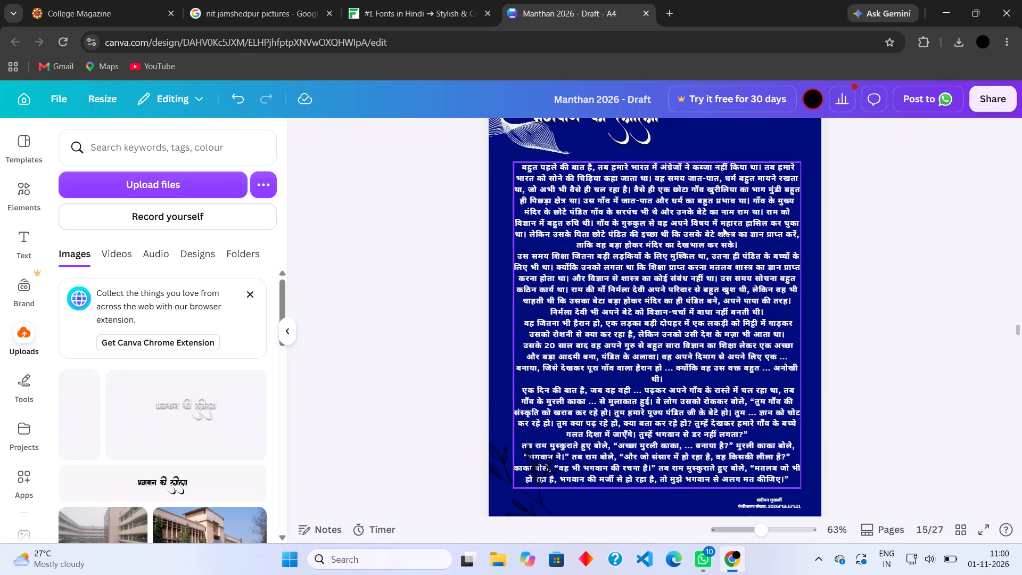
scroll(723, 227, up, 1)
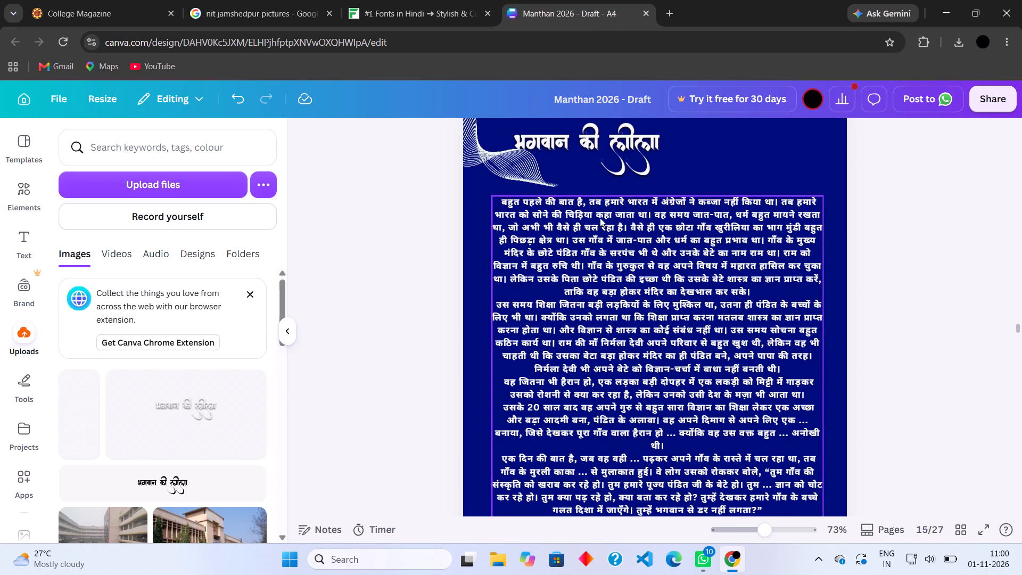
Left-align the Hindi story text on page 15.
click(726, 204)
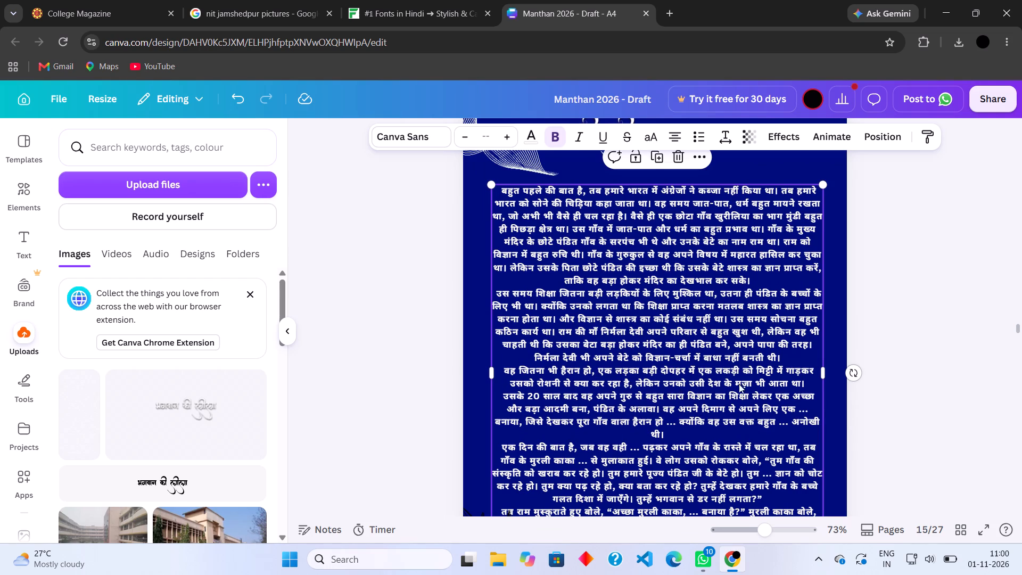
click(794, 353)
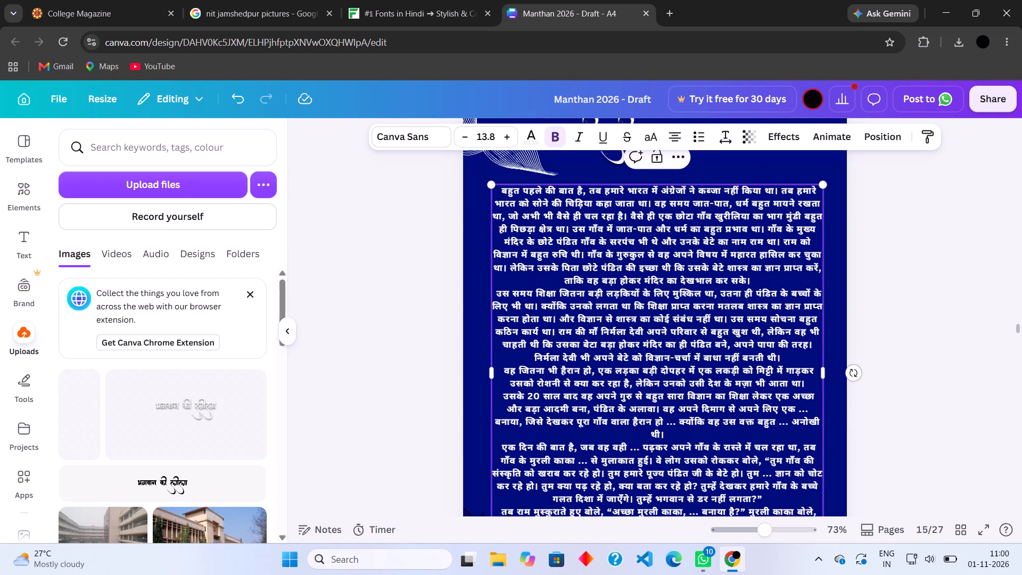
click(900, 303)
click(705, 311)
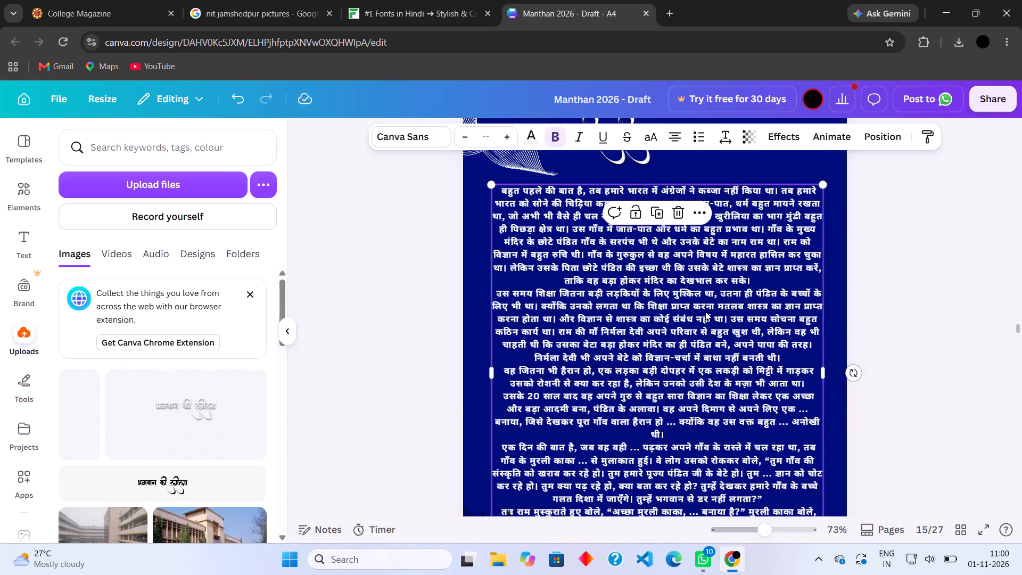
scroll(705, 311, down, 1)
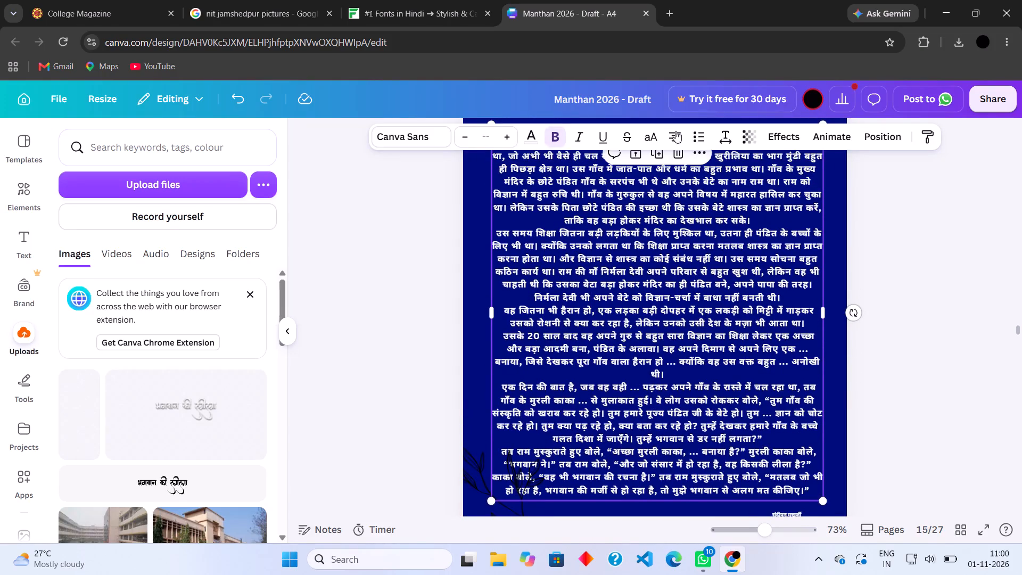
click(674, 128)
click(892, 312)
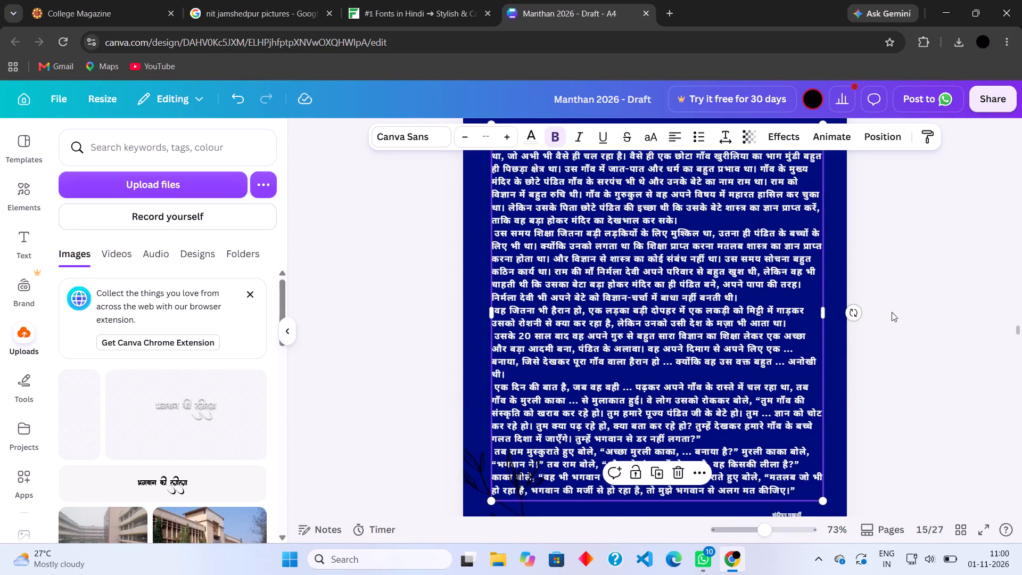
Insert blank lines before the story paragraphs beginning "उस समय शिक्षा" and "एक दिन की बात है".
scroll(892, 312, right, 1)
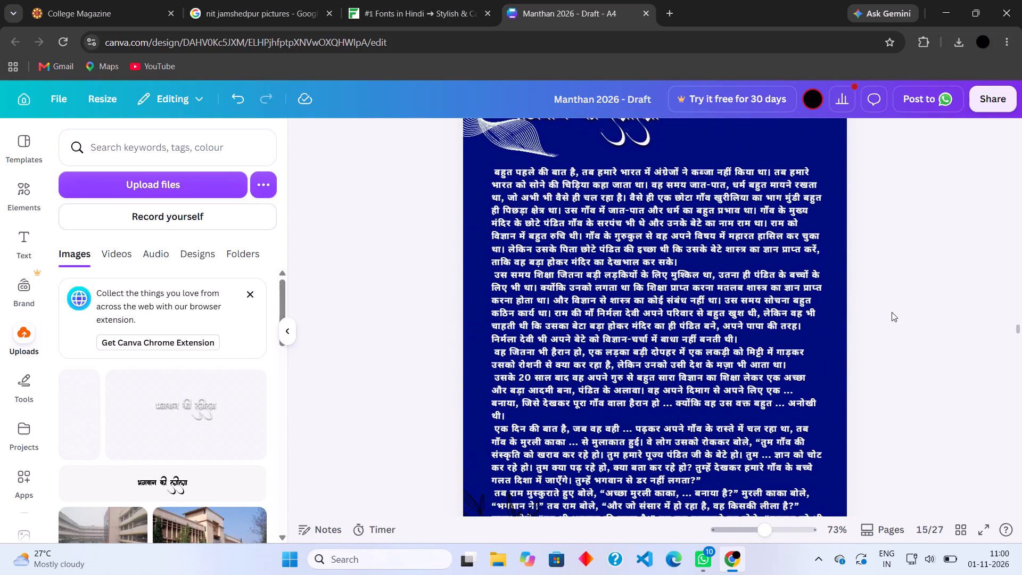
click(737, 254)
click(708, 259)
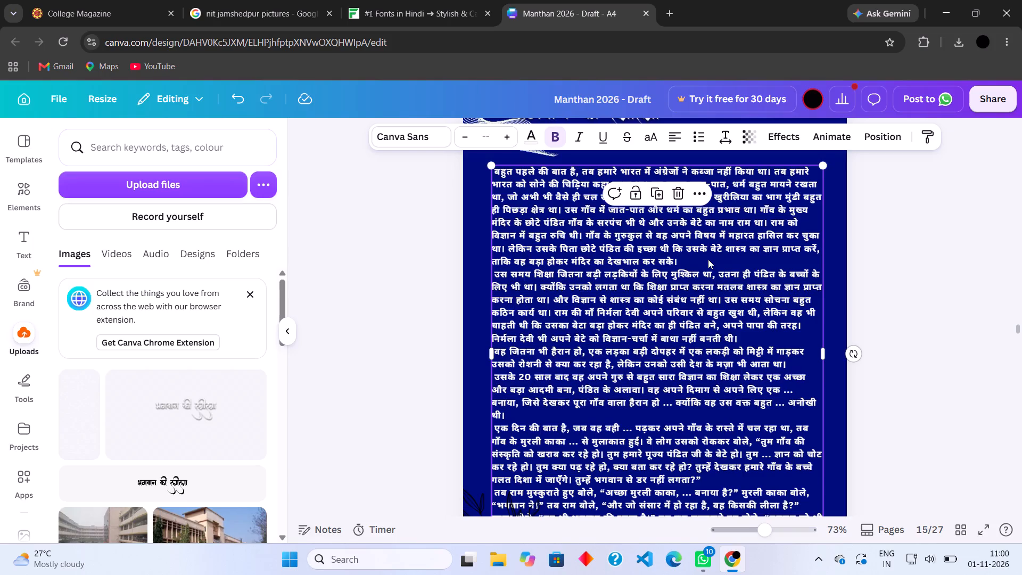
key(Return)
scroll(708, 259, down, 1)
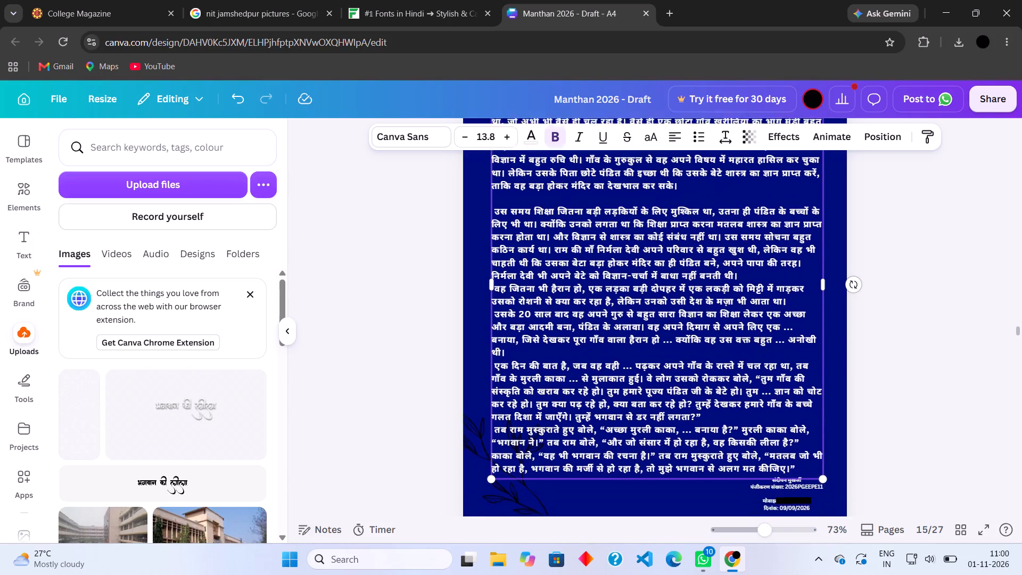
scroll(708, 259, down, 1)
click(622, 345)
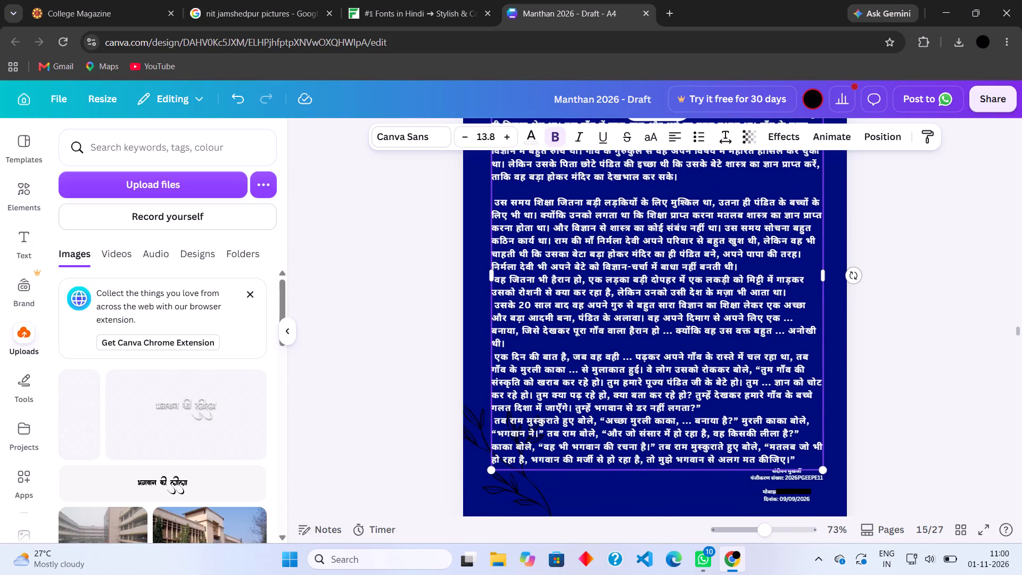
key(Return)
click(892, 328)
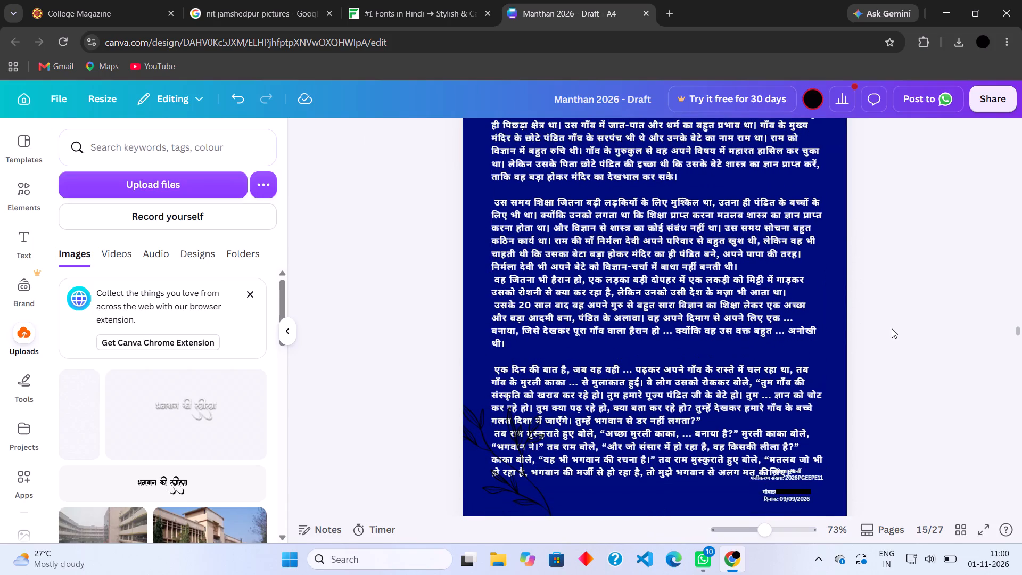
Move the author details block on page 15 left and down, just below the last line of the story.
scroll(892, 328, down, 1)
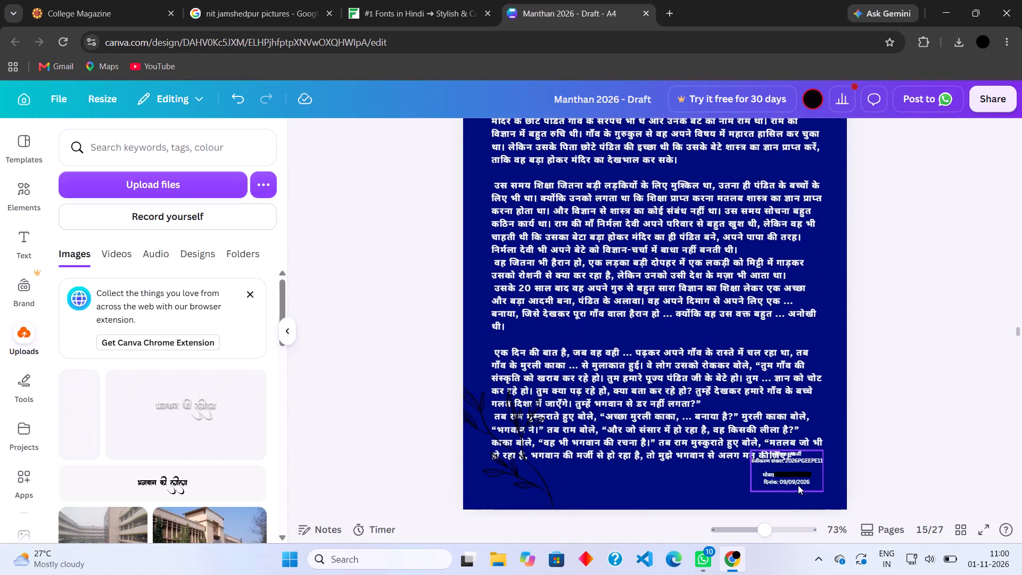
drag(790, 479, 747, 494)
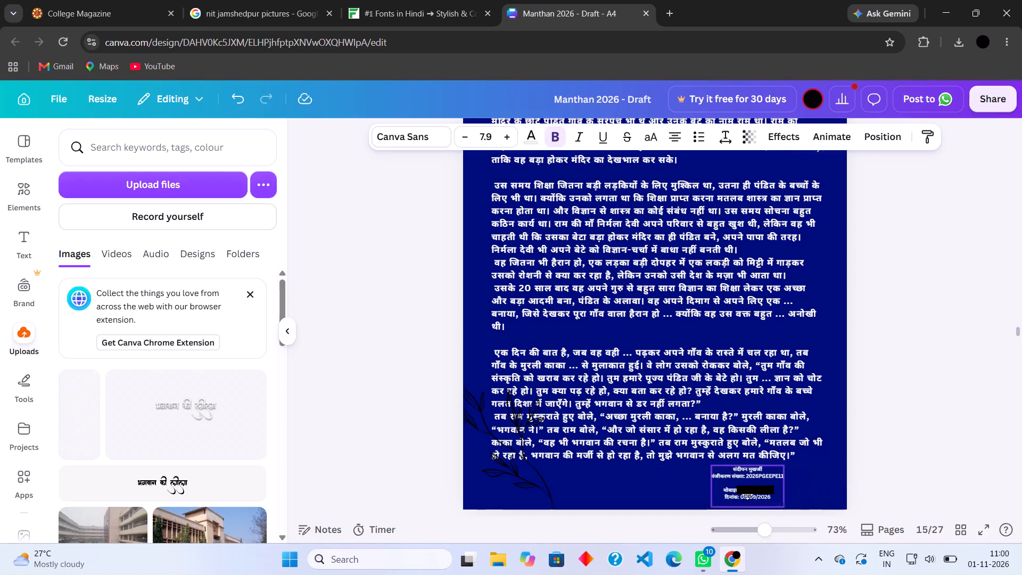
drag(747, 494, 744, 494)
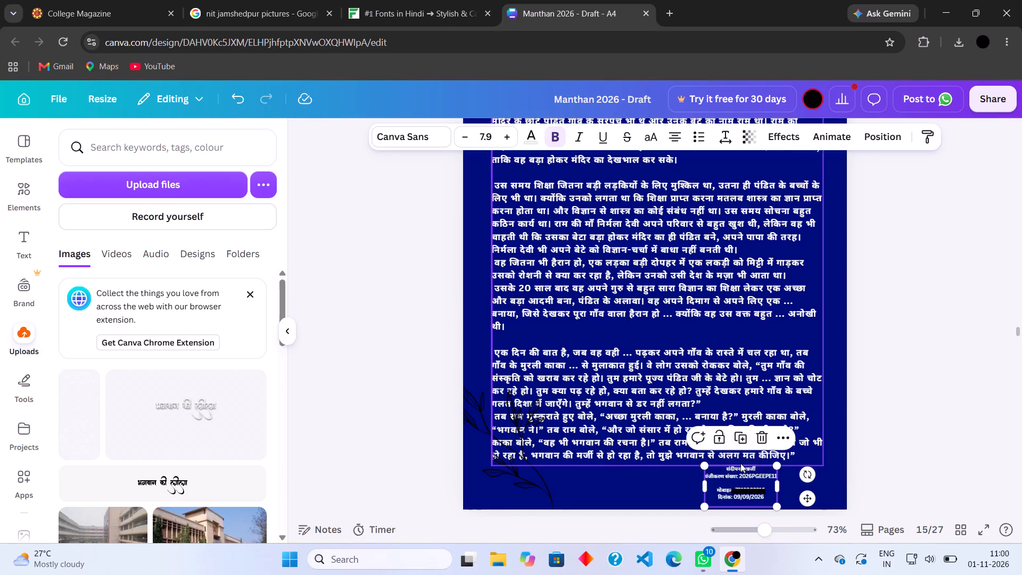
Copy the author details block and replace the story in the Fonts in Hindi compose box with it.
key(ctrl+c)
click(433, 4)
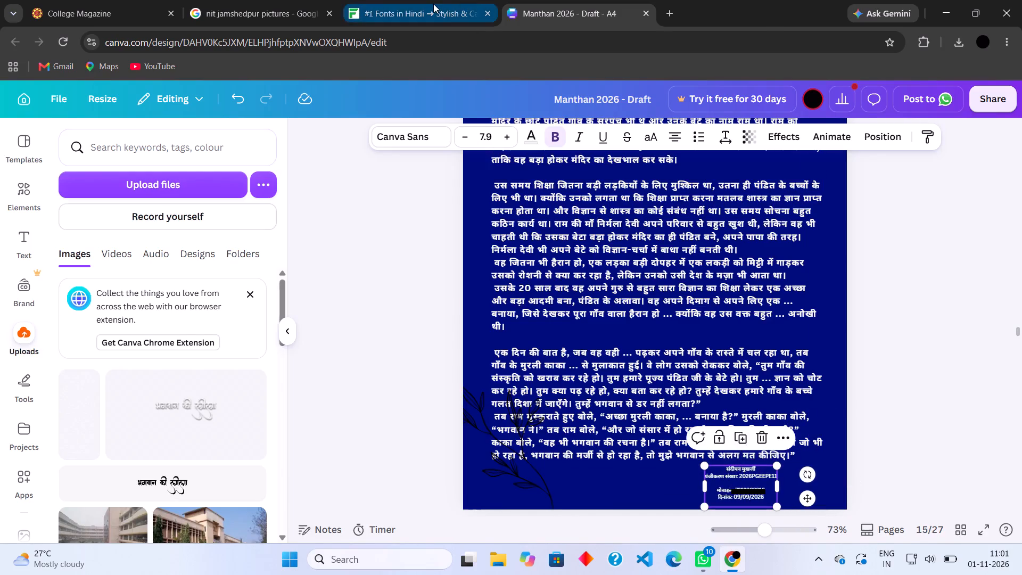
scroll(541, 268, up, 15)
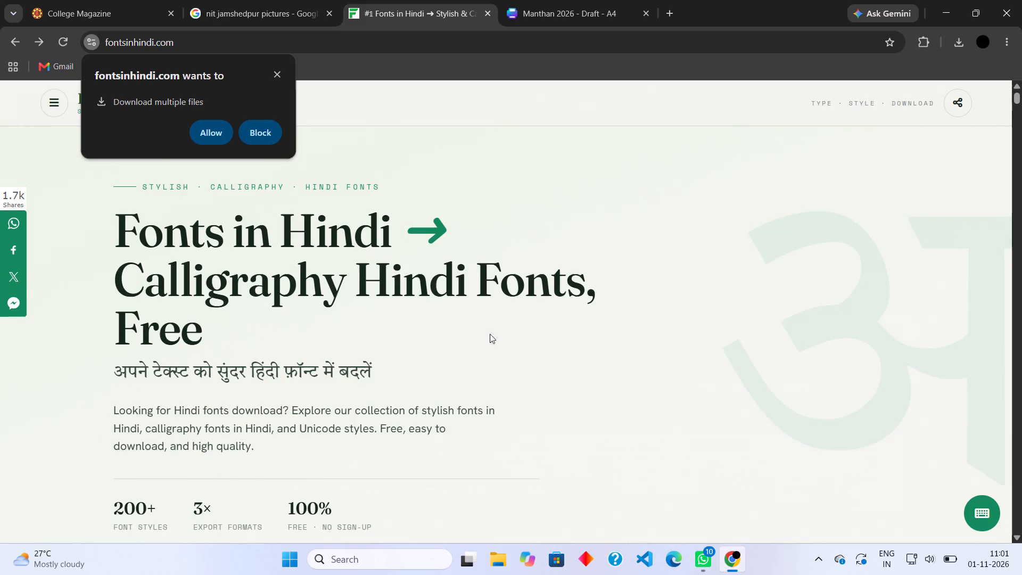
scroll(463, 396, down, 4)
click(497, 307)
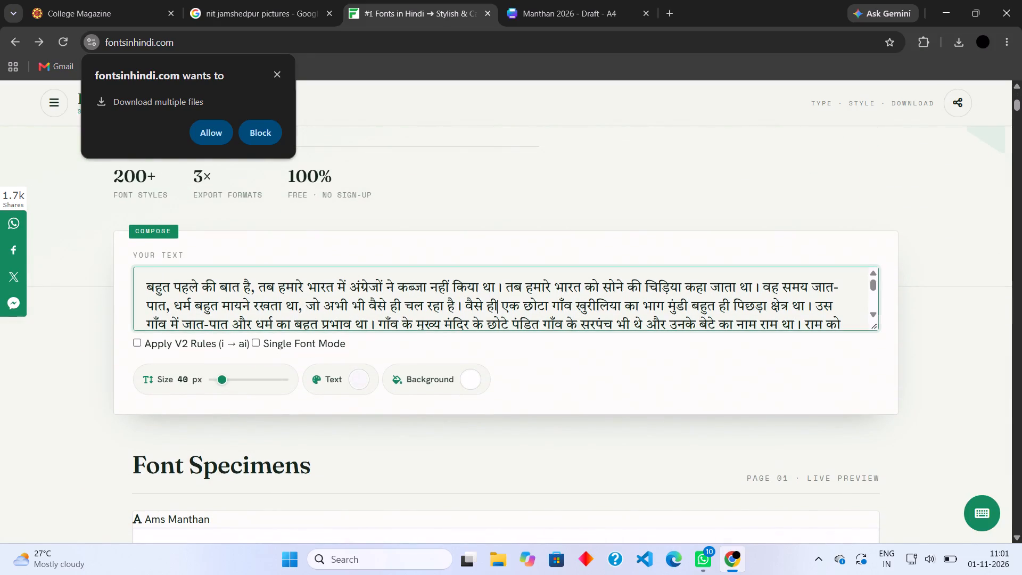
click(145, 284)
key(ctrl+a)
key(BackSpace)
key(ctrl+v)
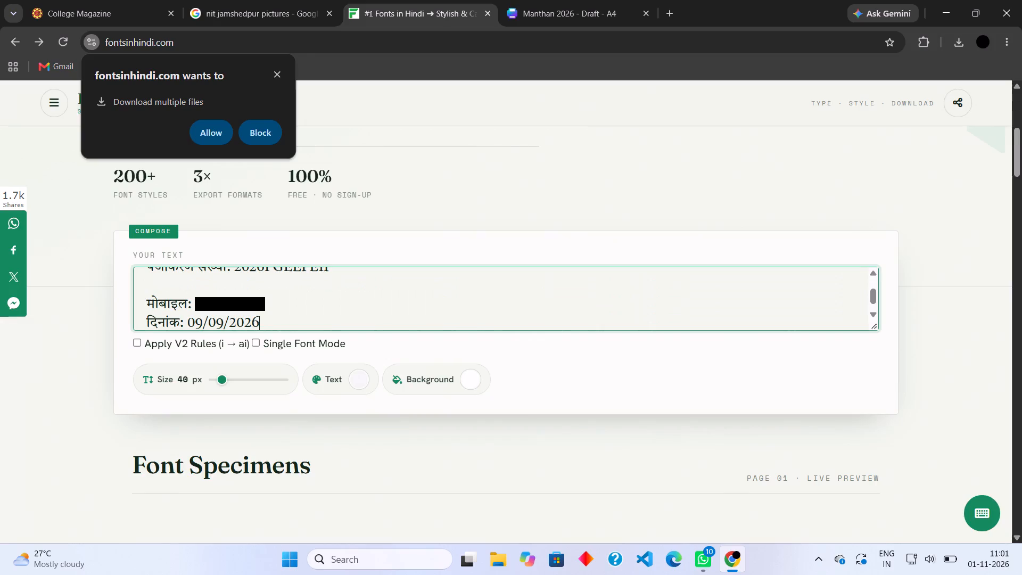
Delete the mobile number and date lines from the compose text, leaving only the author name and registration number lines.
scroll(145, 284, down, 4)
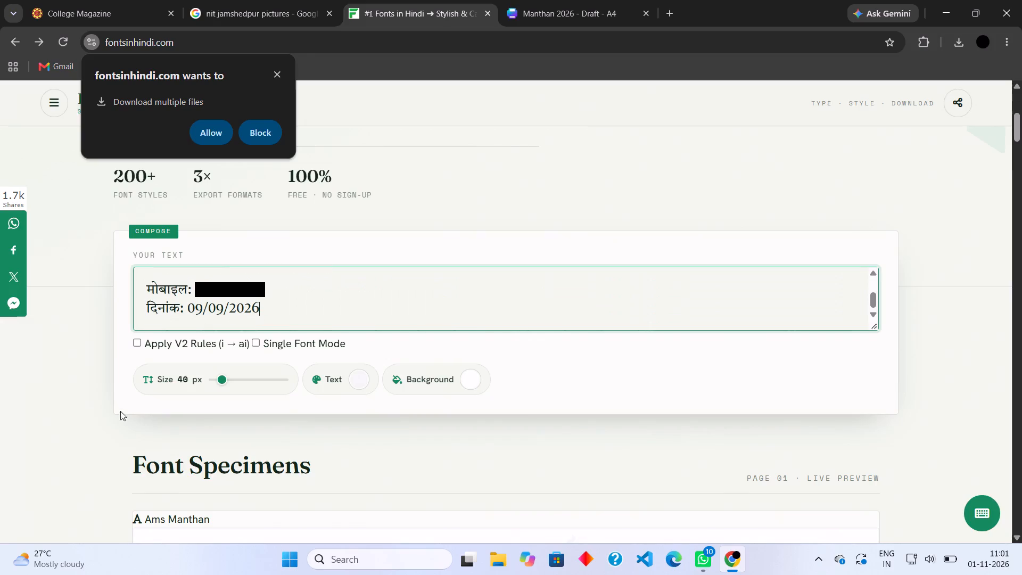
scroll(411, 415, down, 4)
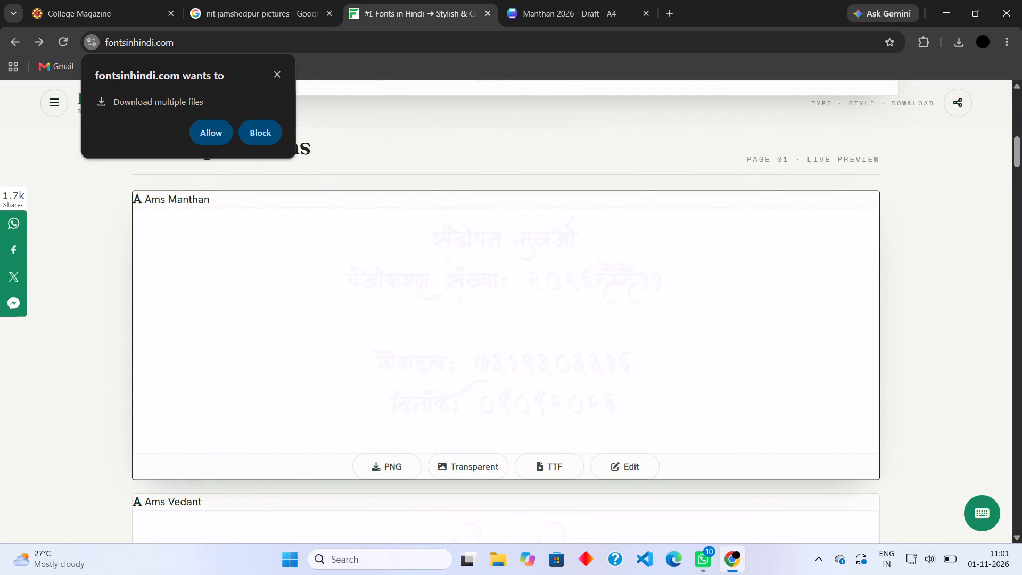
scroll(553, 407, down, 3)
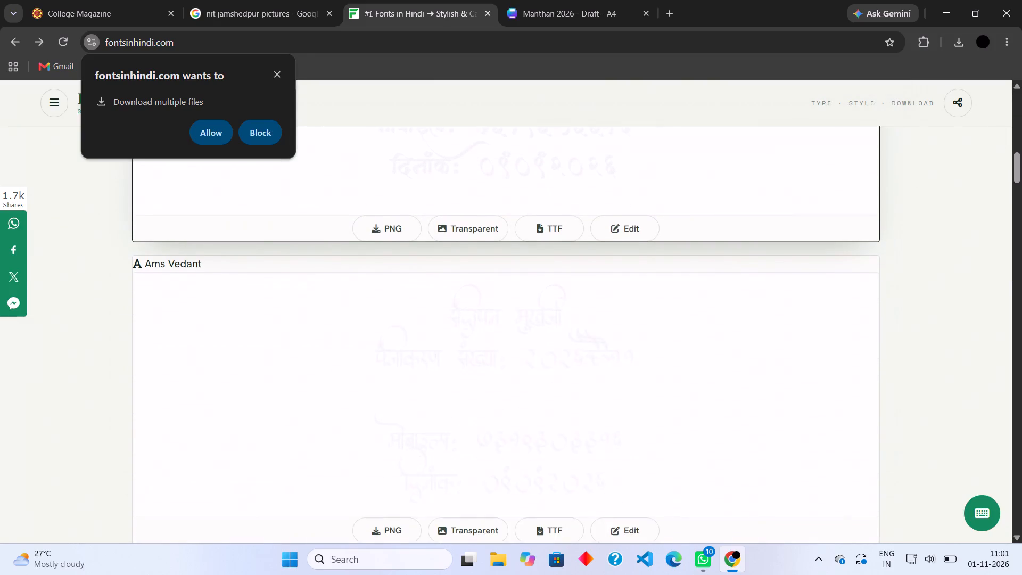
scroll(553, 407, down, 1)
scroll(553, 407, up, 3)
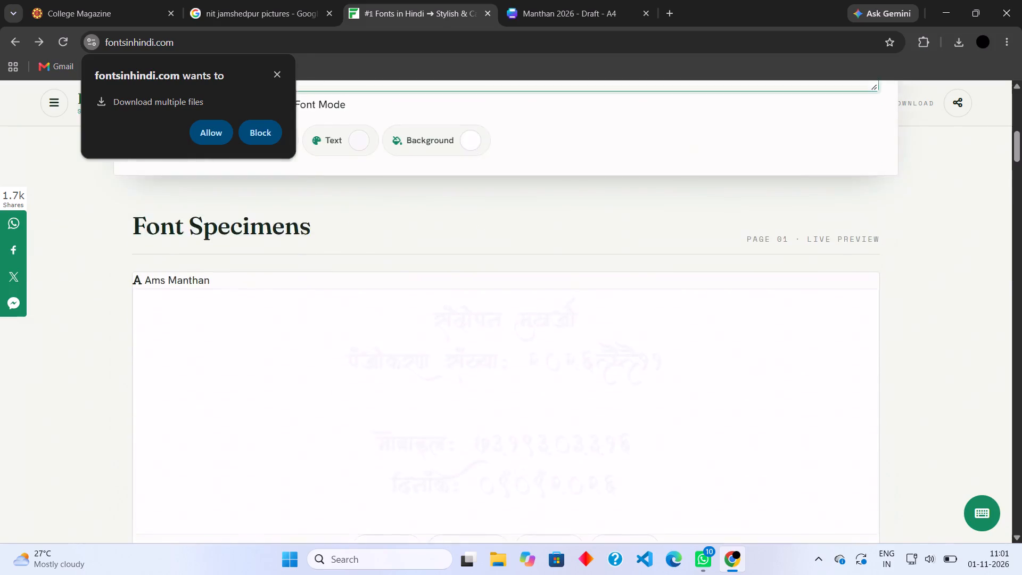
scroll(553, 407, up, 1)
scroll(263, 237, up, 1)
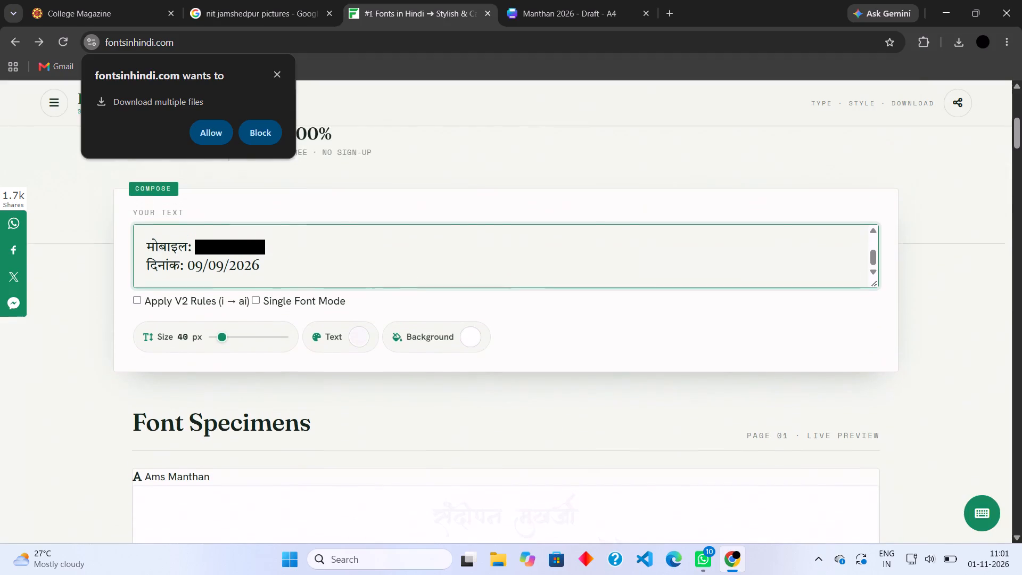
scroll(263, 237, up, 1)
drag(263, 282, 145, 258)
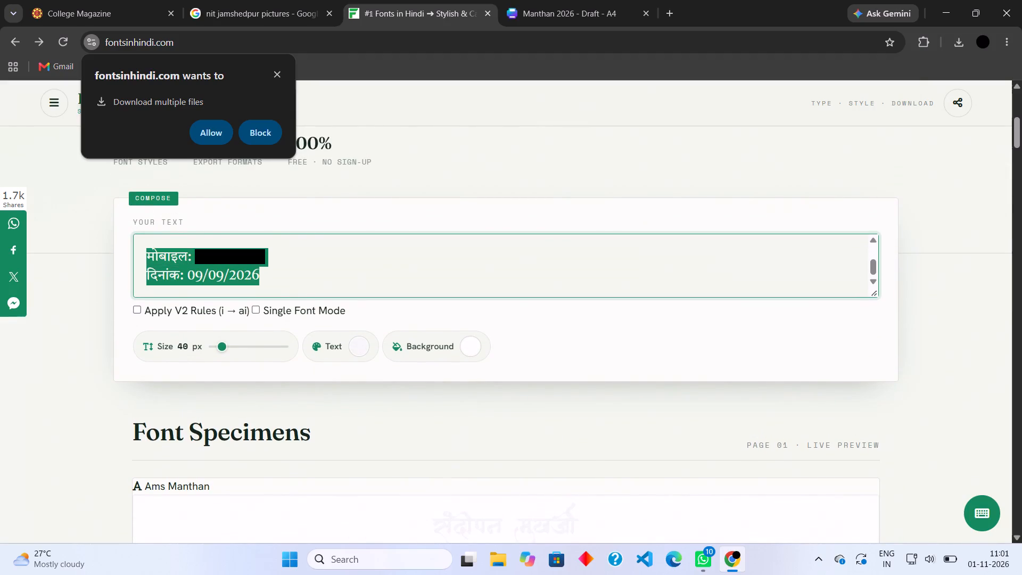
drag(145, 258, 145, 258)
key(BackSpace)
key(BackSpace)
key(BackSpace)
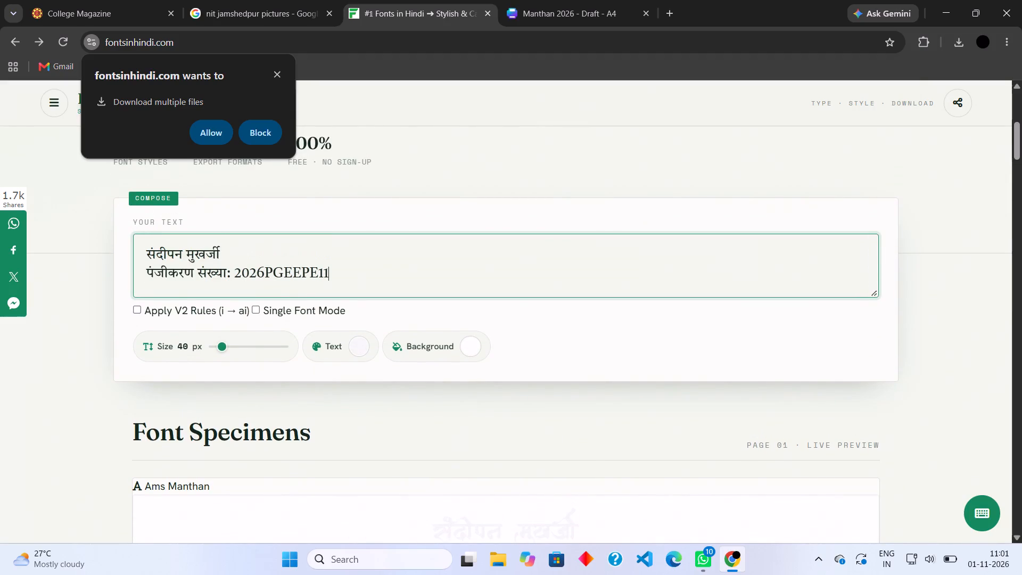
Download the author name and registration number in the Ams Aaditya font style as a transparent image.
scroll(145, 258, down, 8)
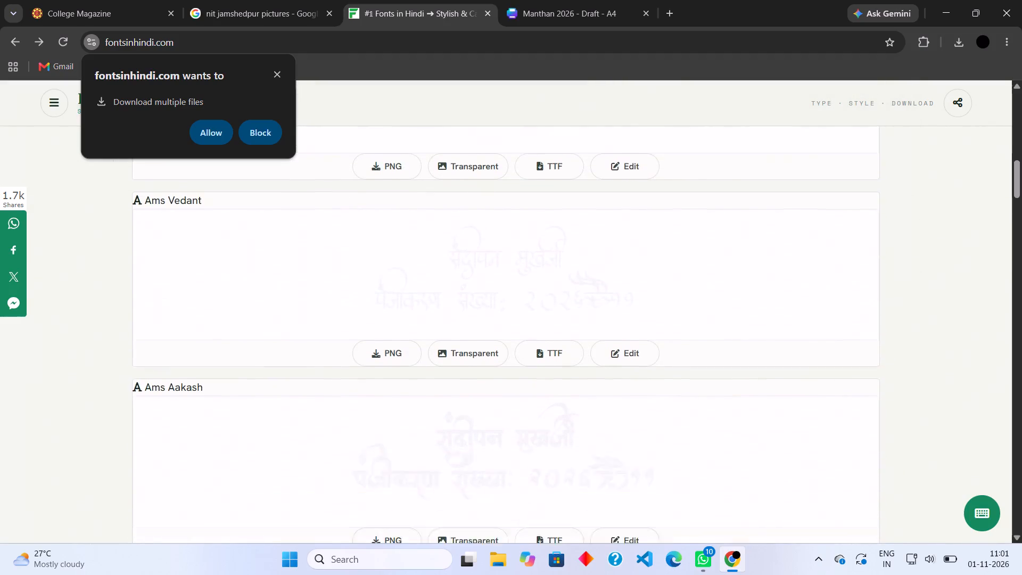
scroll(145, 258, down, 3)
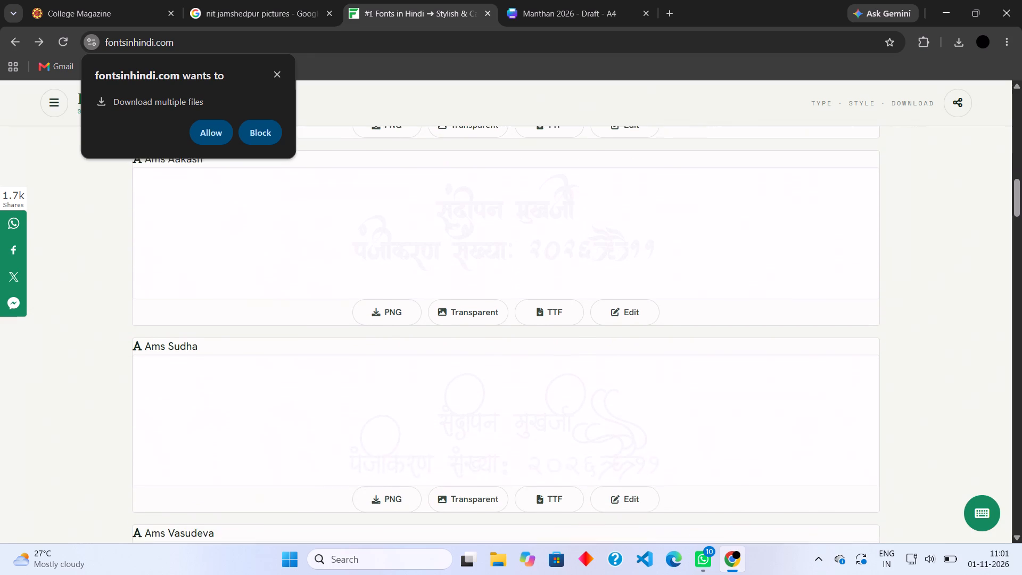
scroll(145, 258, down, 4)
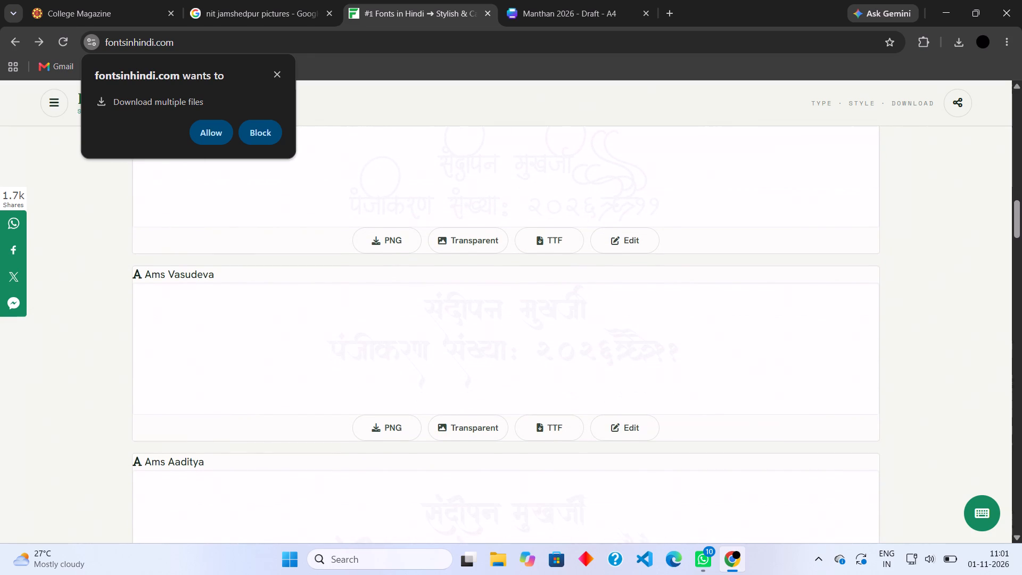
scroll(145, 258, down, 3)
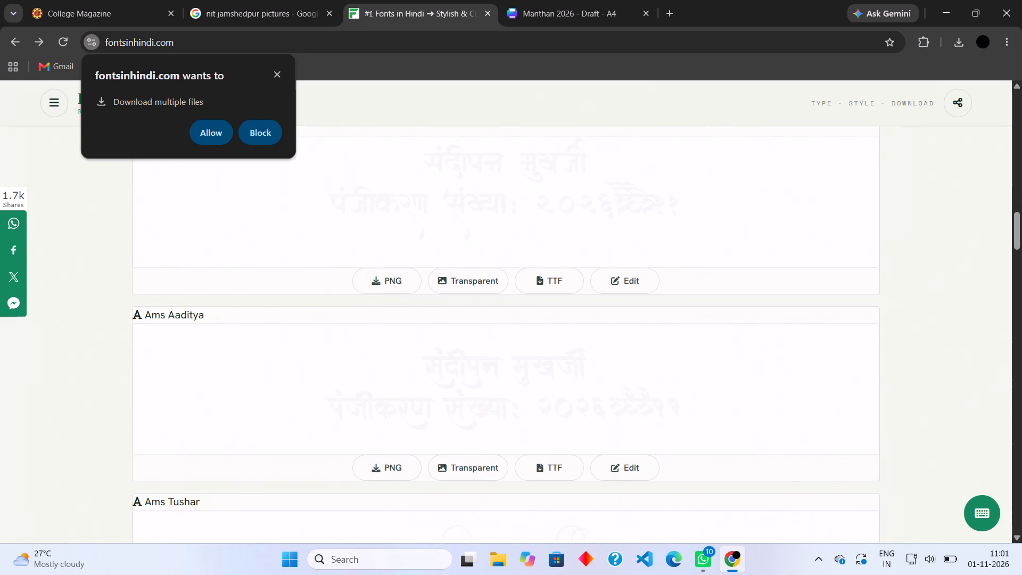
click(482, 465)
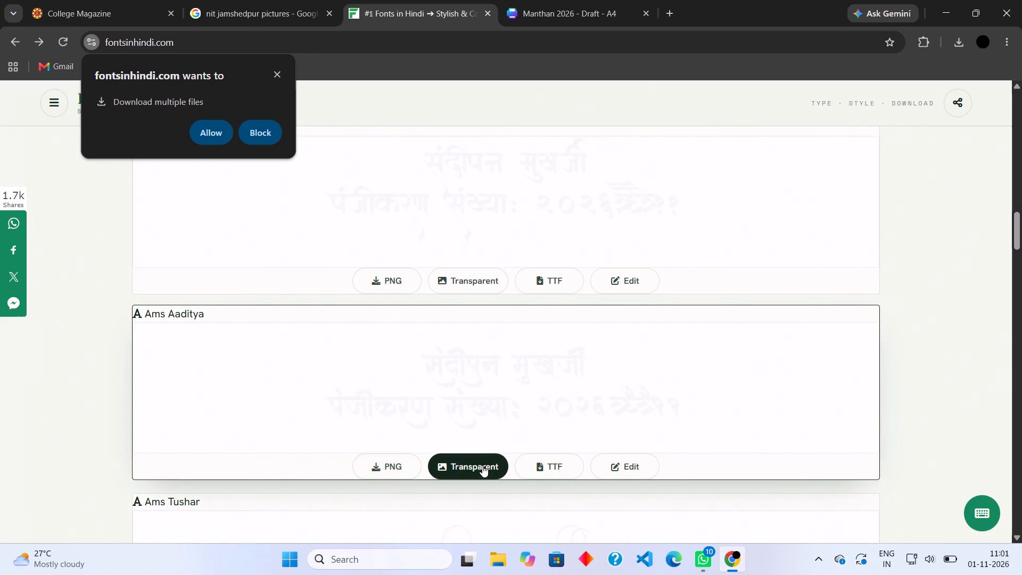
click(482, 465)
Examine the font specimens after Ams Aaditya, such as Ams Aasmi, Ams kashi and Ams Minar, for the author details.
scroll(482, 465, down, 4)
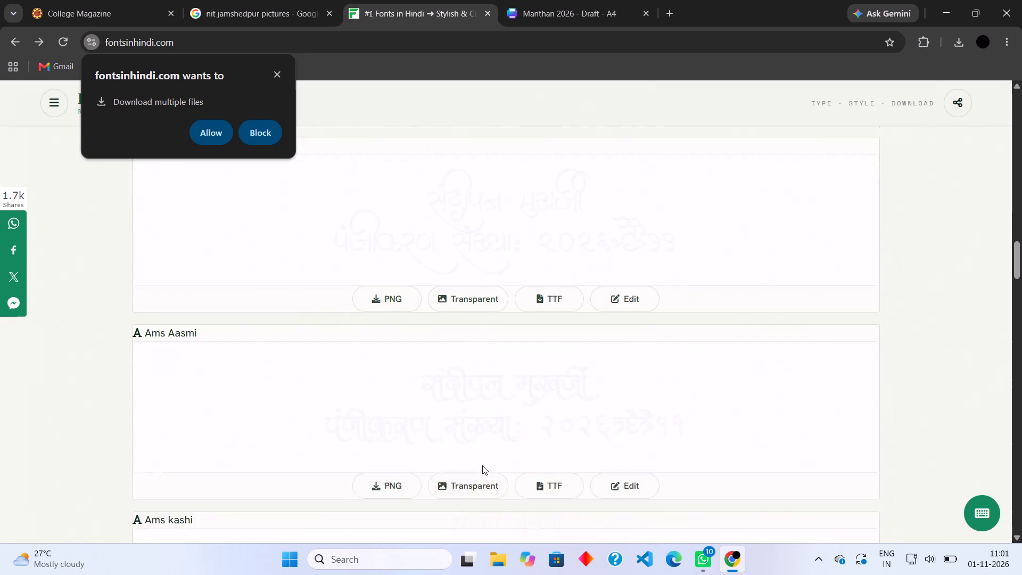
scroll(482, 465, down, 2)
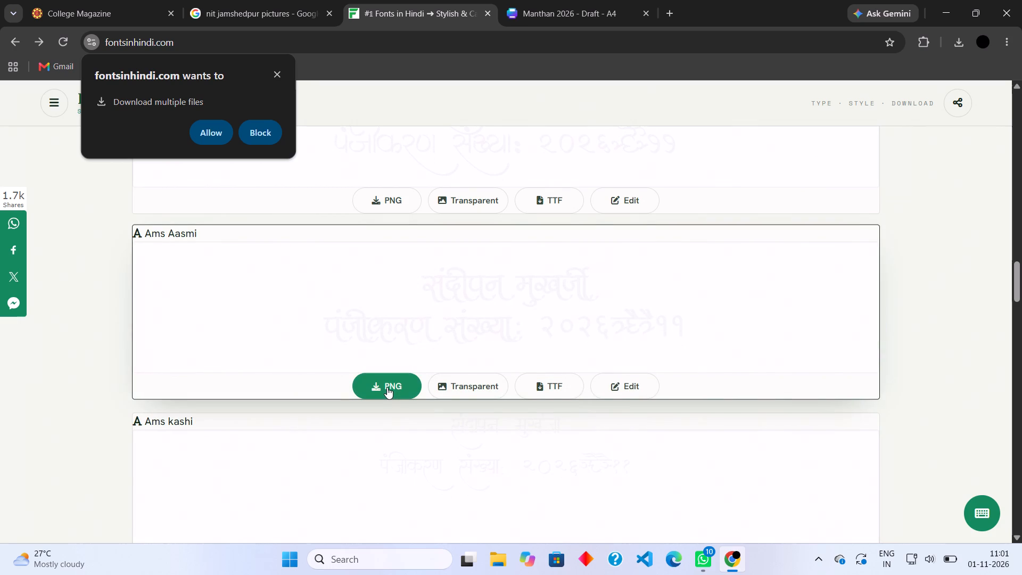
scroll(387, 387, down, 1)
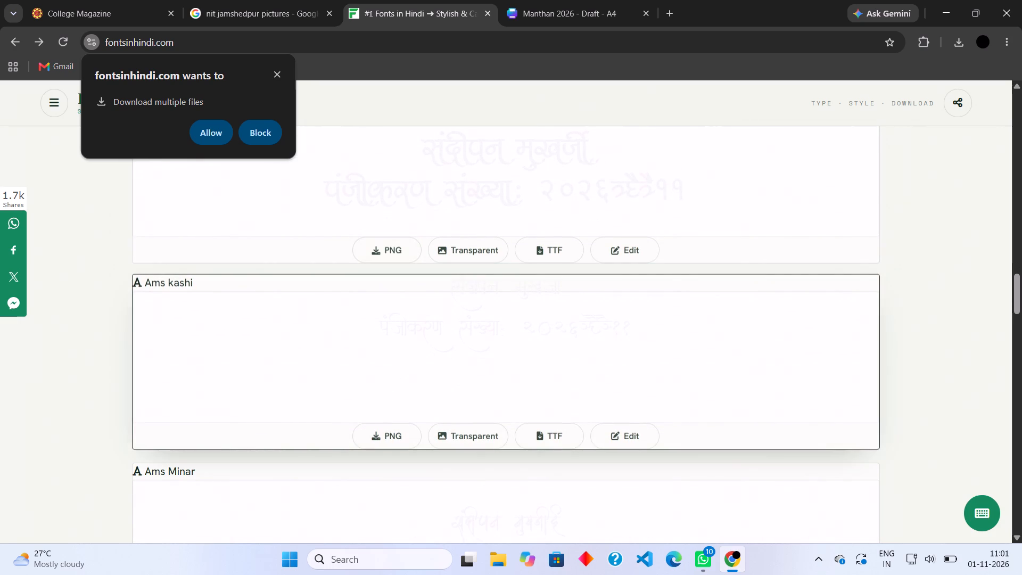
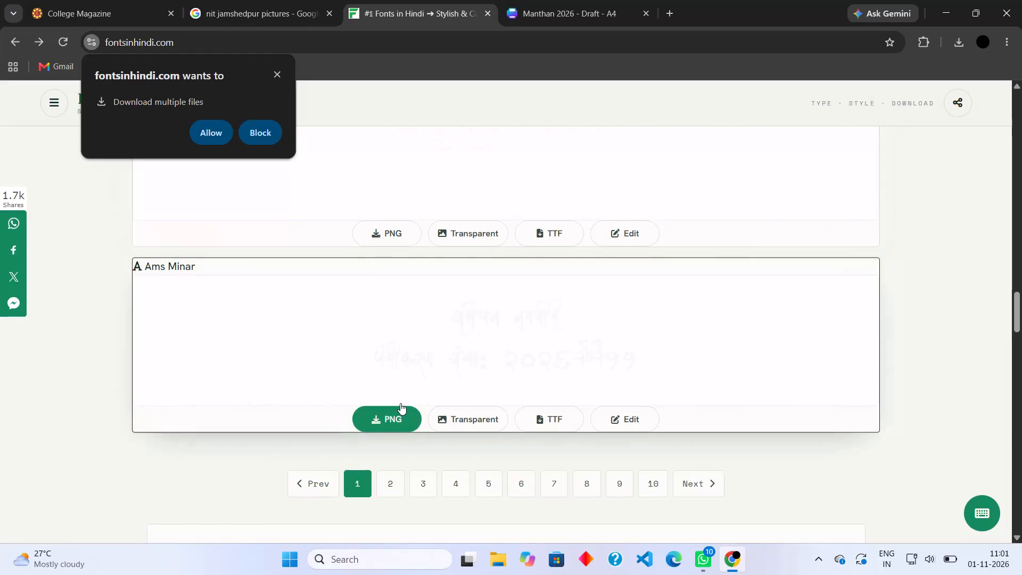
Delete the registration number value from the compose text, keeping the author name and the पंजीकरण संख्या: label.
scroll(400, 403, up, 6)
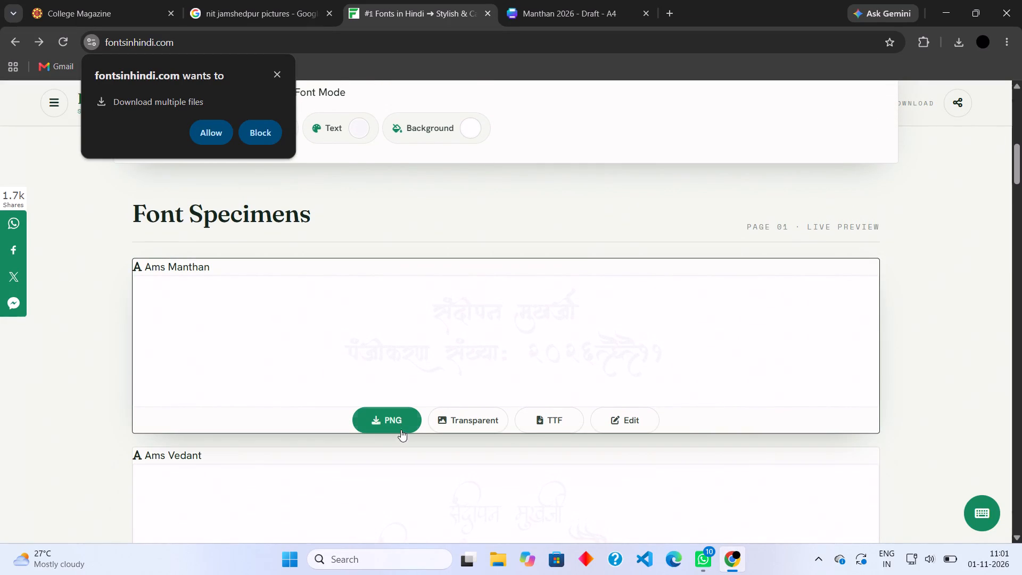
scroll(450, 332, up, 5)
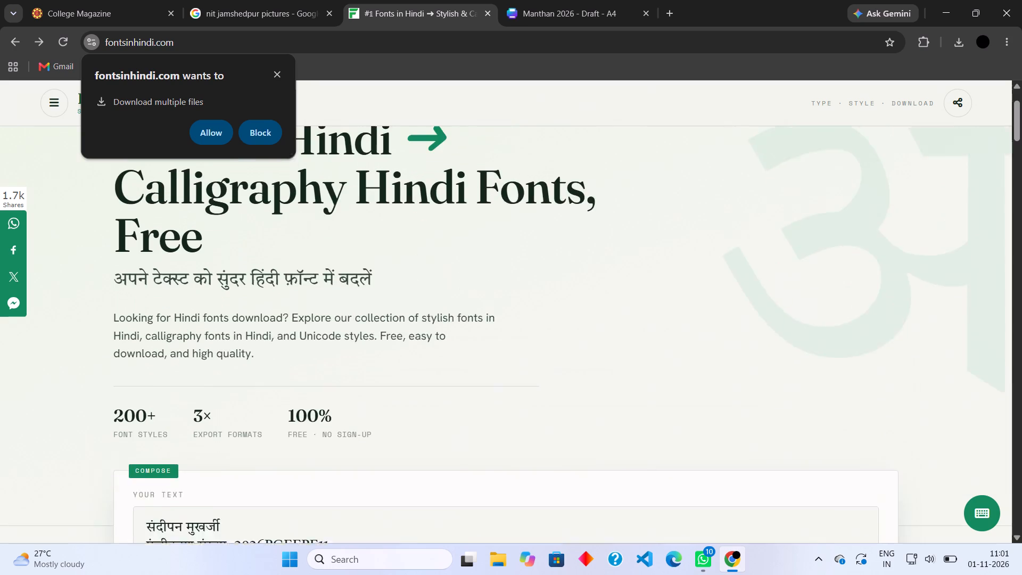
scroll(450, 332, down, 3)
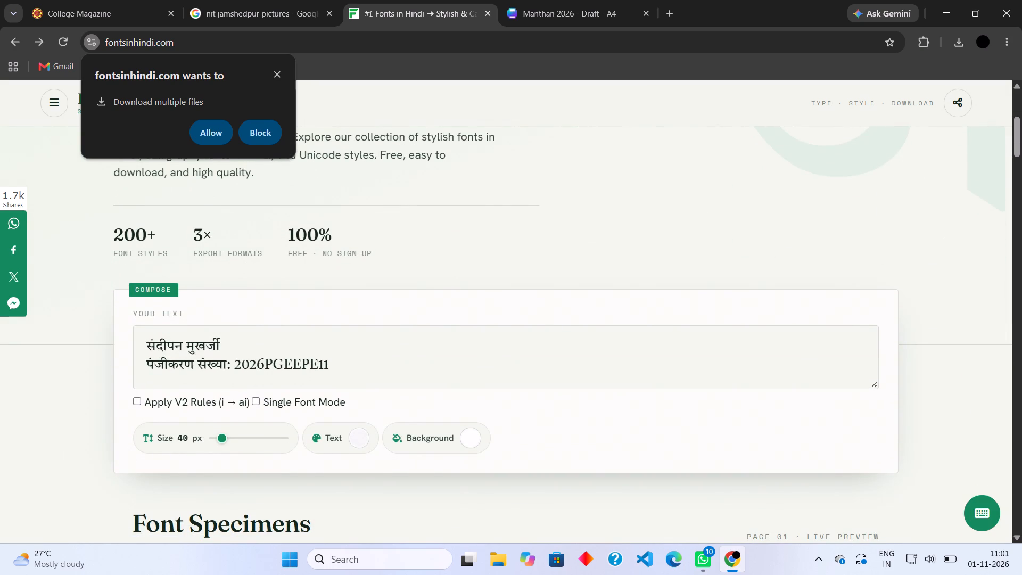
drag(329, 362, 236, 368)
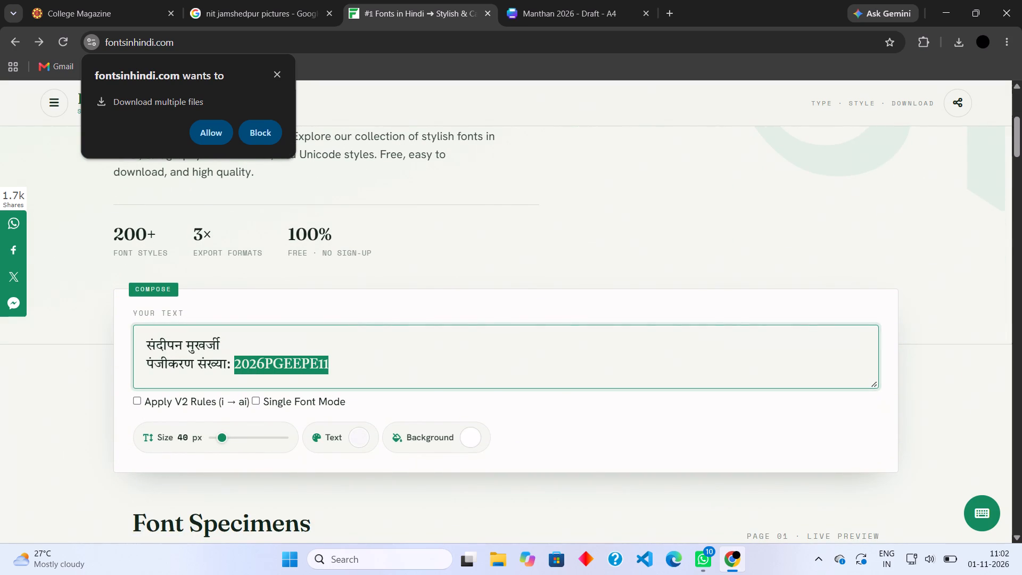
key(BackSpace)
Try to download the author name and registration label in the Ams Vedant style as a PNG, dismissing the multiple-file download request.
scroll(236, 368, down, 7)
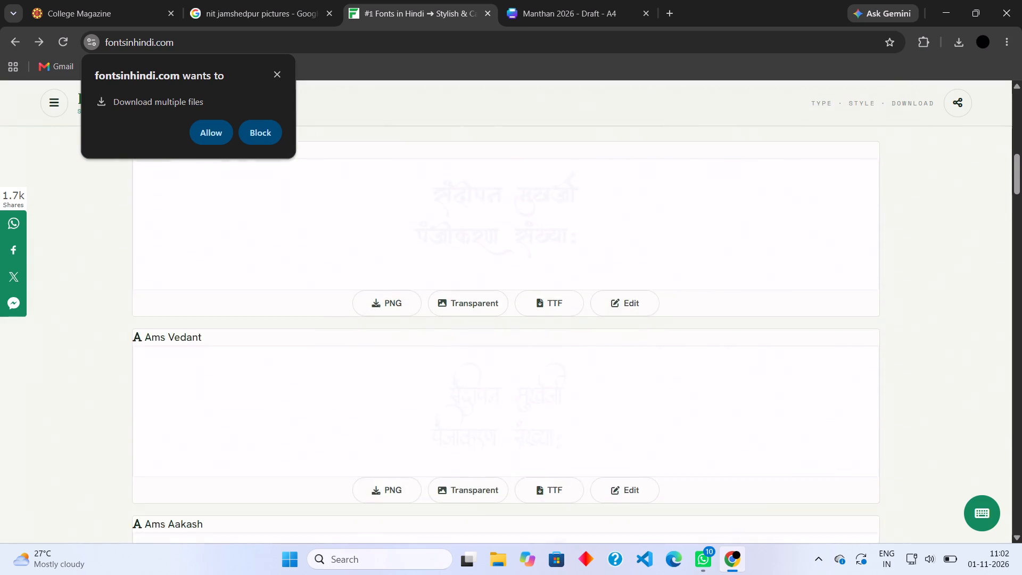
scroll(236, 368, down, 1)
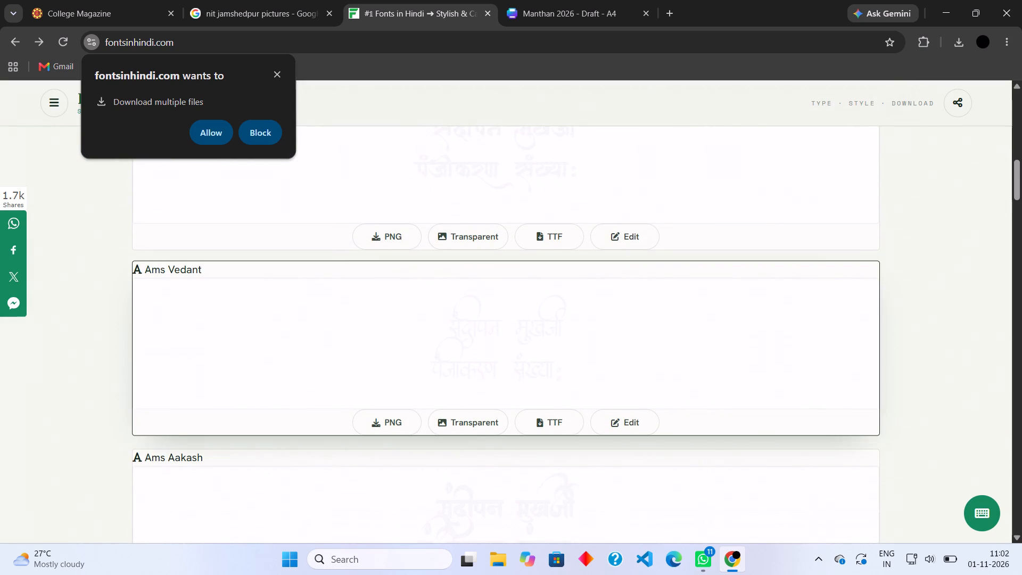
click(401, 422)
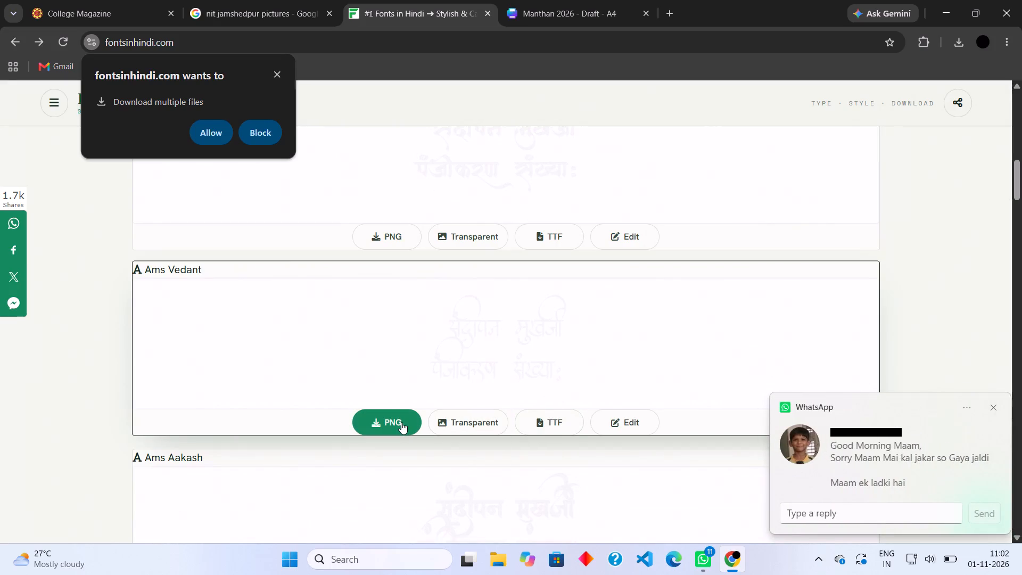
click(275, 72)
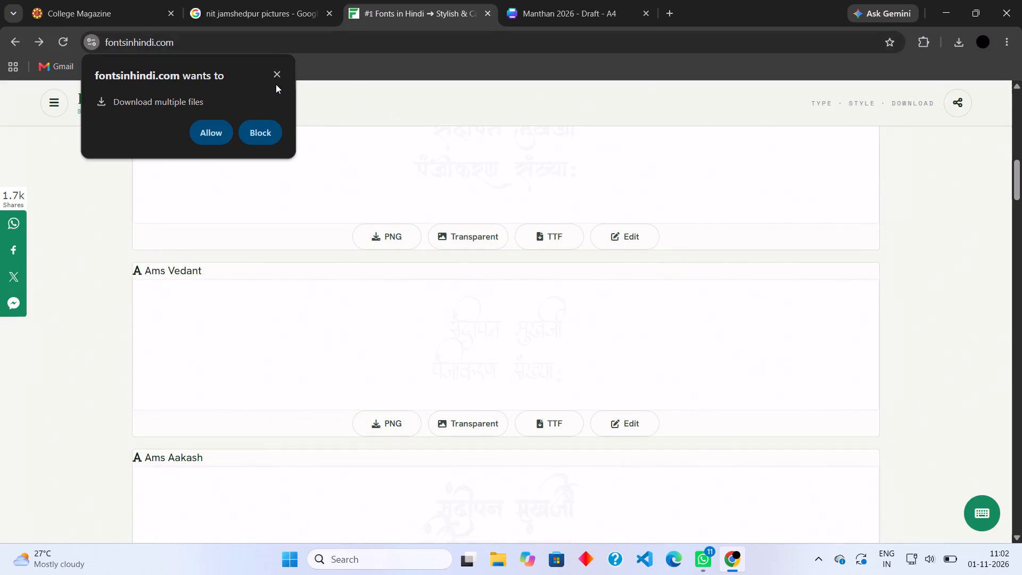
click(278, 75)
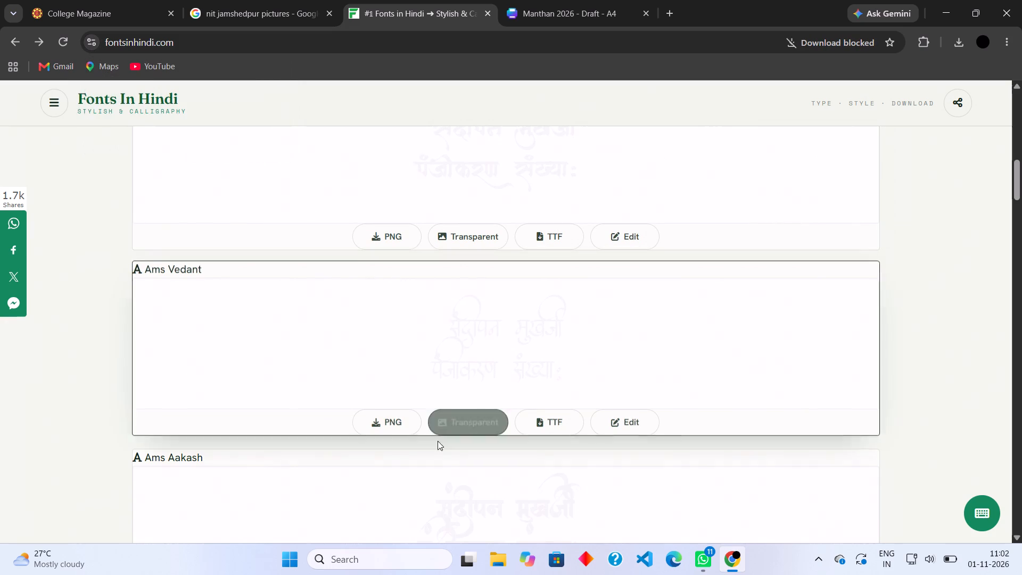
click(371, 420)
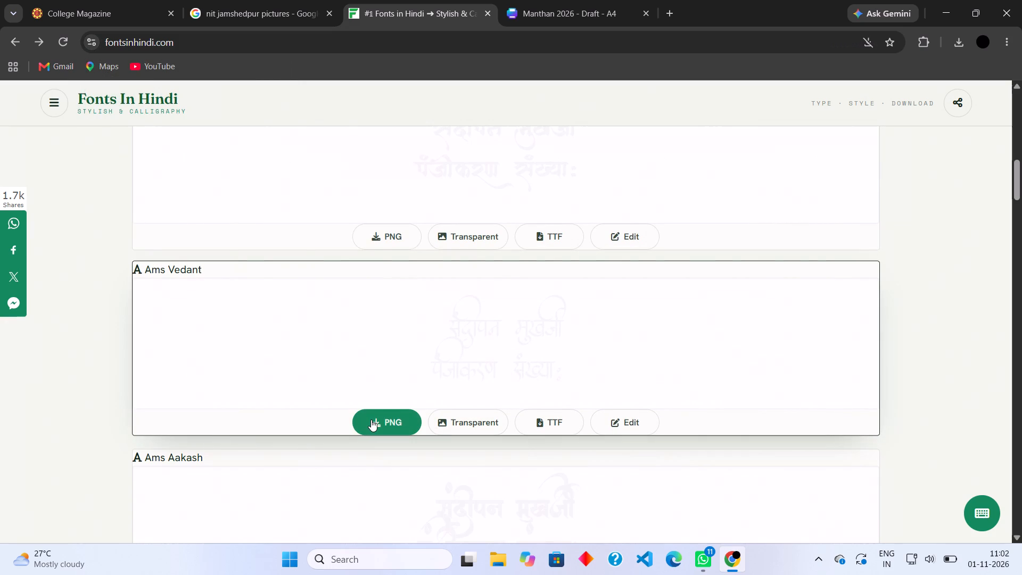
Open the blocked automatic-downloads settings for fontsinhindi.com.
click(868, 37)
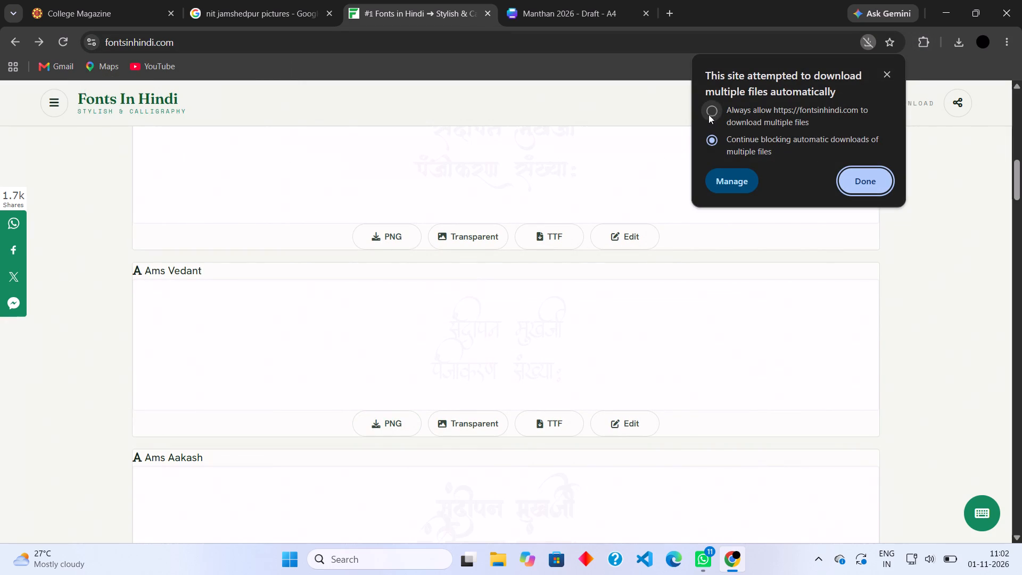
Allow fontsinhindi.com to always download multiple files.
click(711, 111)
click(877, 178)
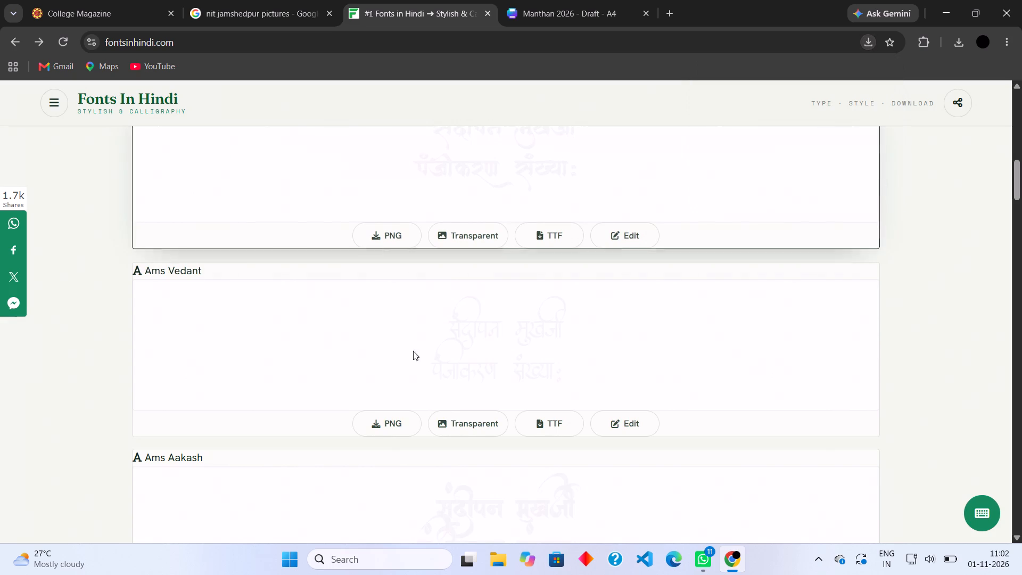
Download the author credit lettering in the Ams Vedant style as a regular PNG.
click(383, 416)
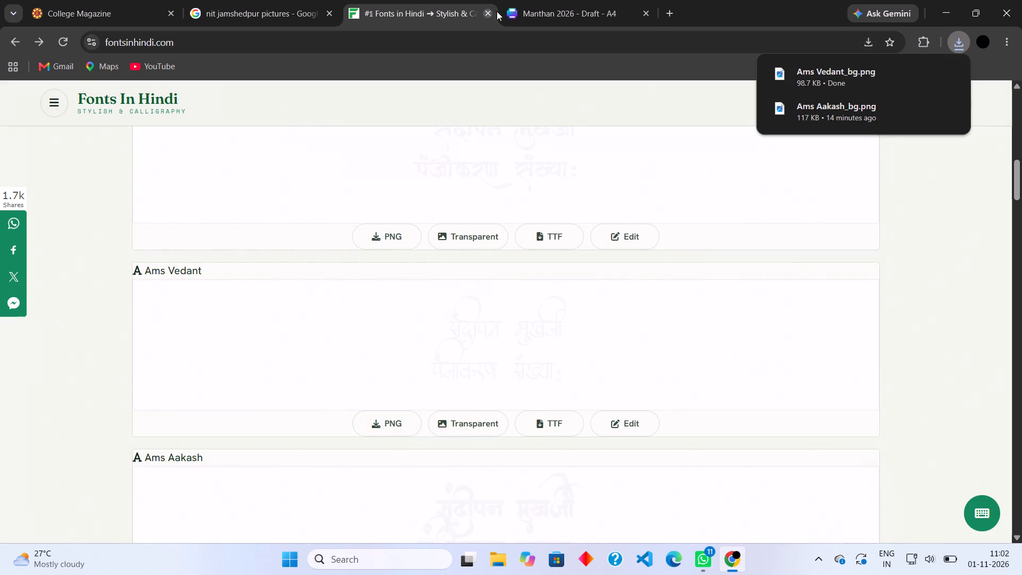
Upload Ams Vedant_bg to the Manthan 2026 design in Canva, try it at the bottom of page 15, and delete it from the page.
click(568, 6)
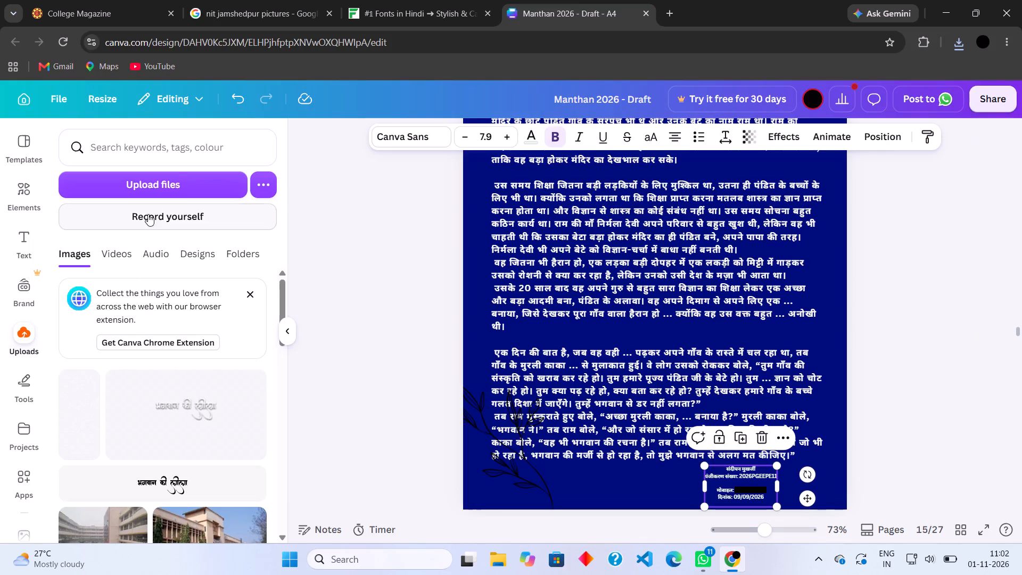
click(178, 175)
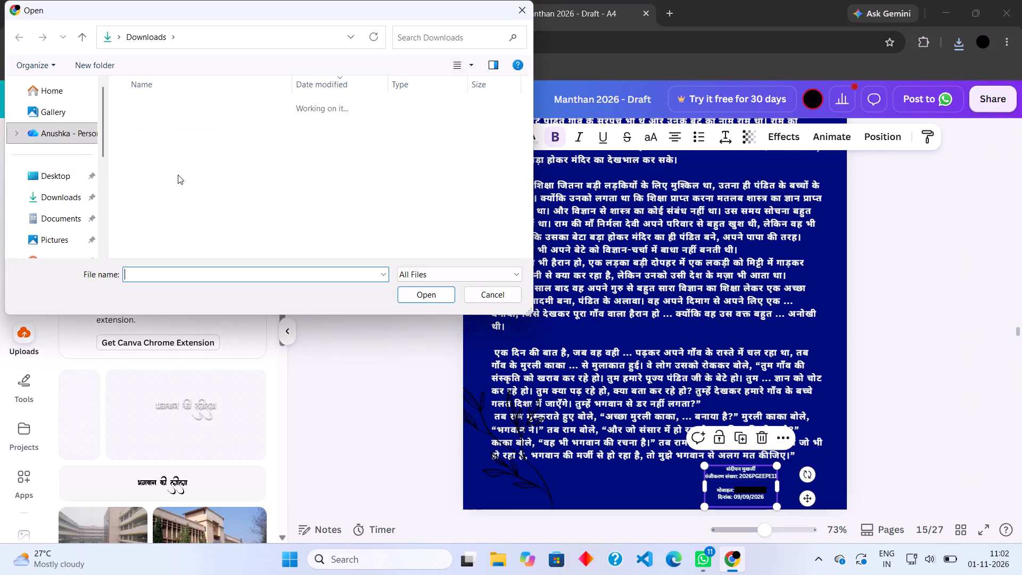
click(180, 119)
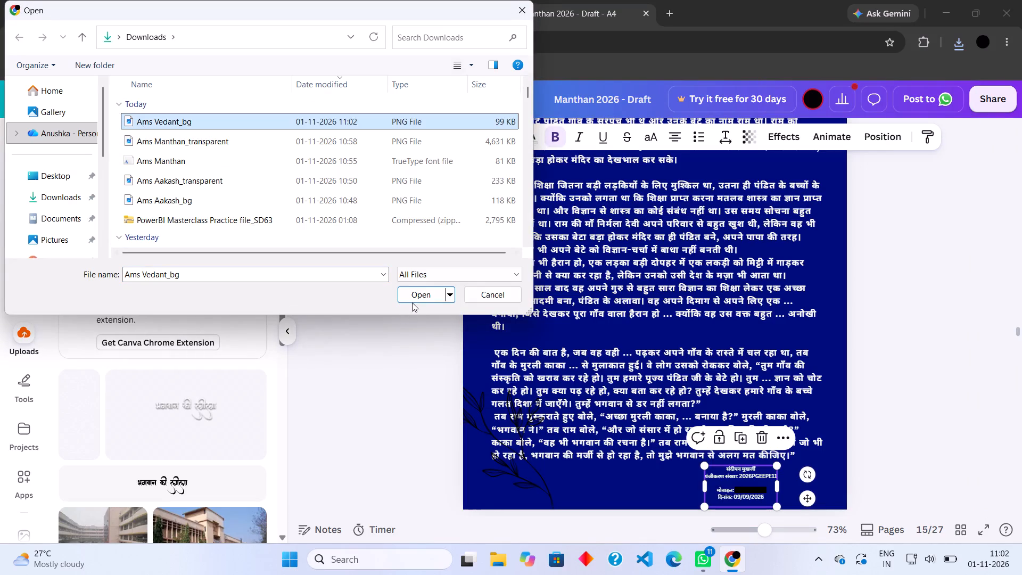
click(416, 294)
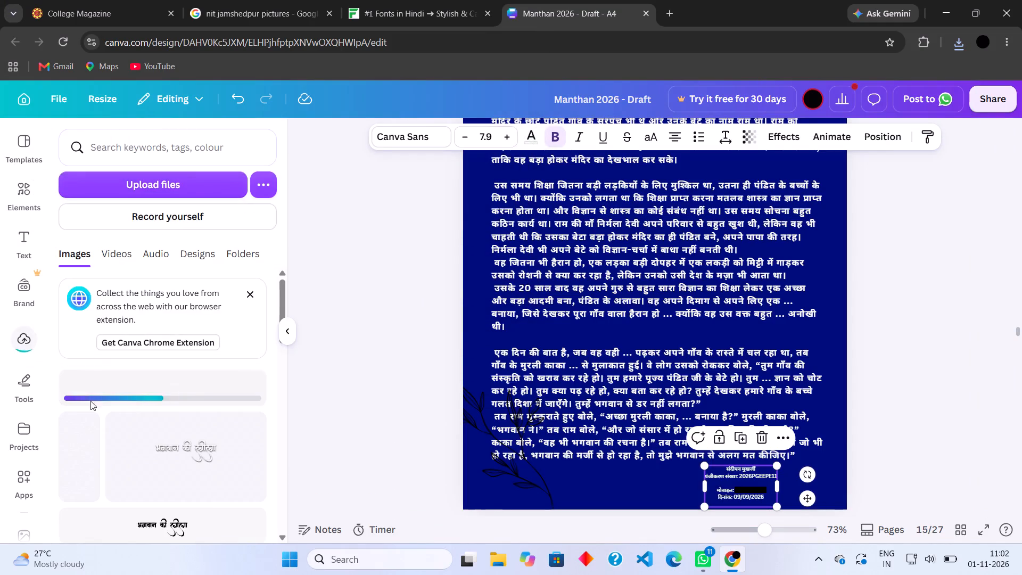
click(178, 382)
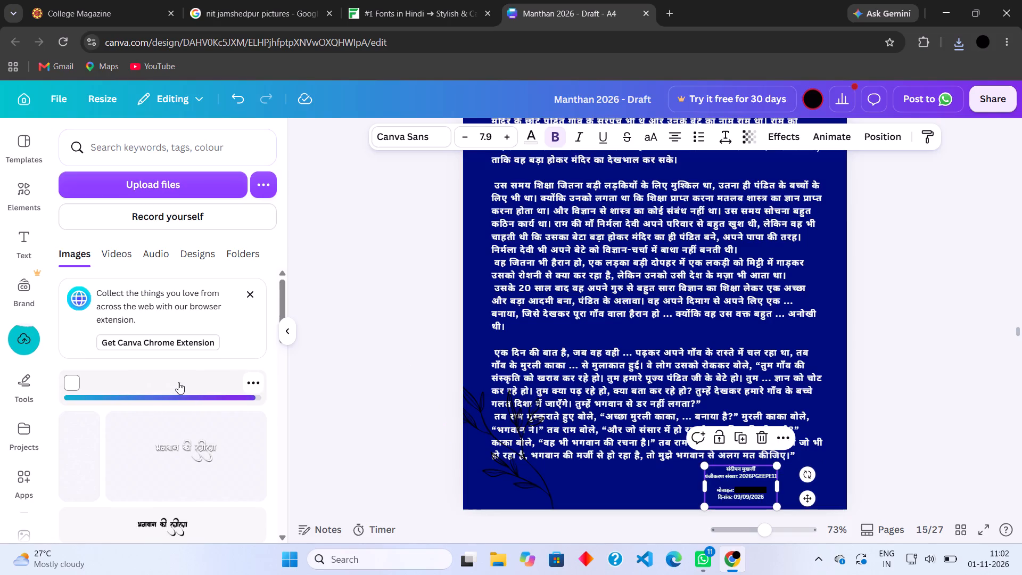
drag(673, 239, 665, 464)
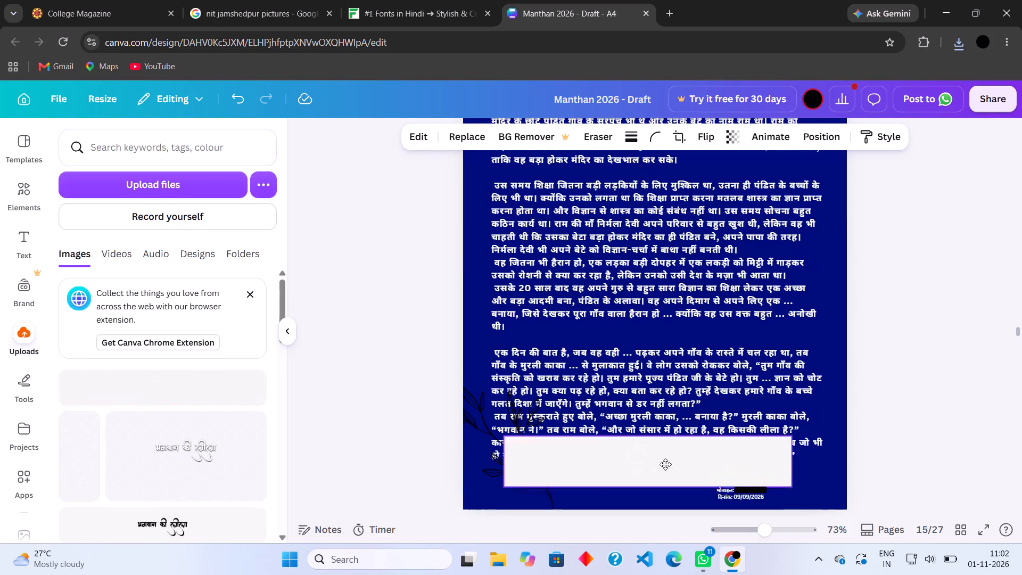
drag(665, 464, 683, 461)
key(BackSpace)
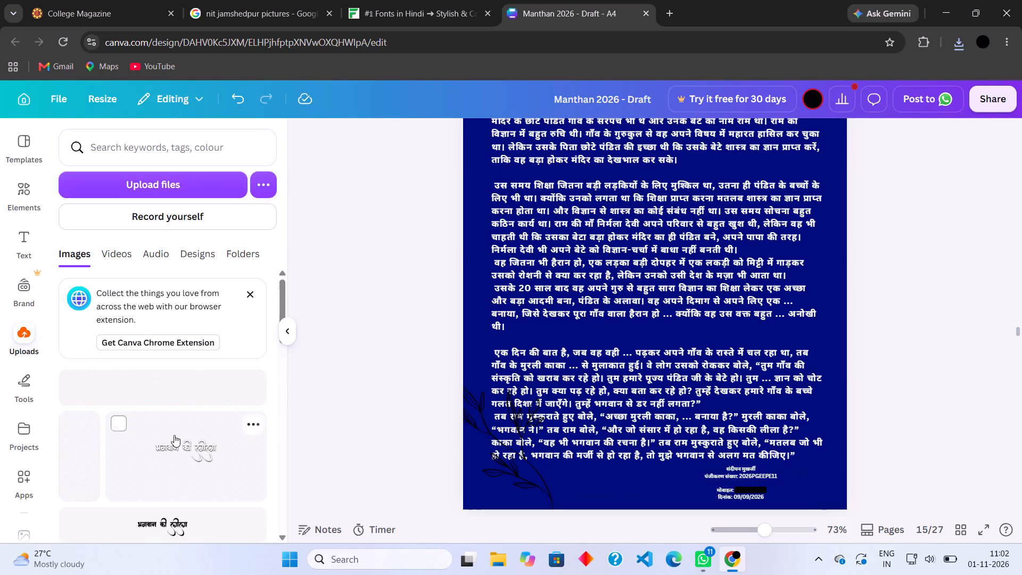
Switch back to the Fonts In Hindi site and download the Ams Vedant lettering as a transparent PNG.
click(408, 1)
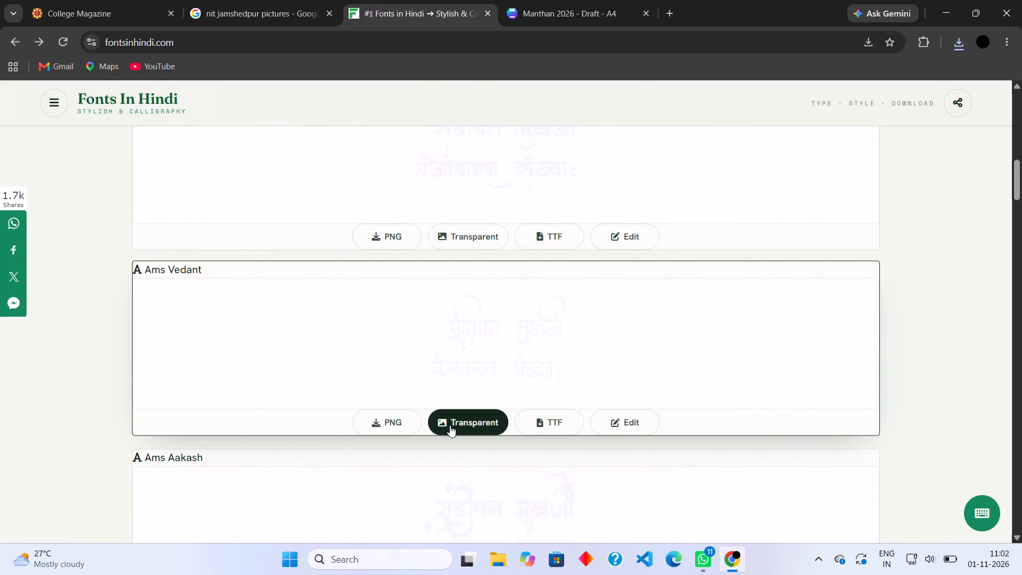
click(450, 425)
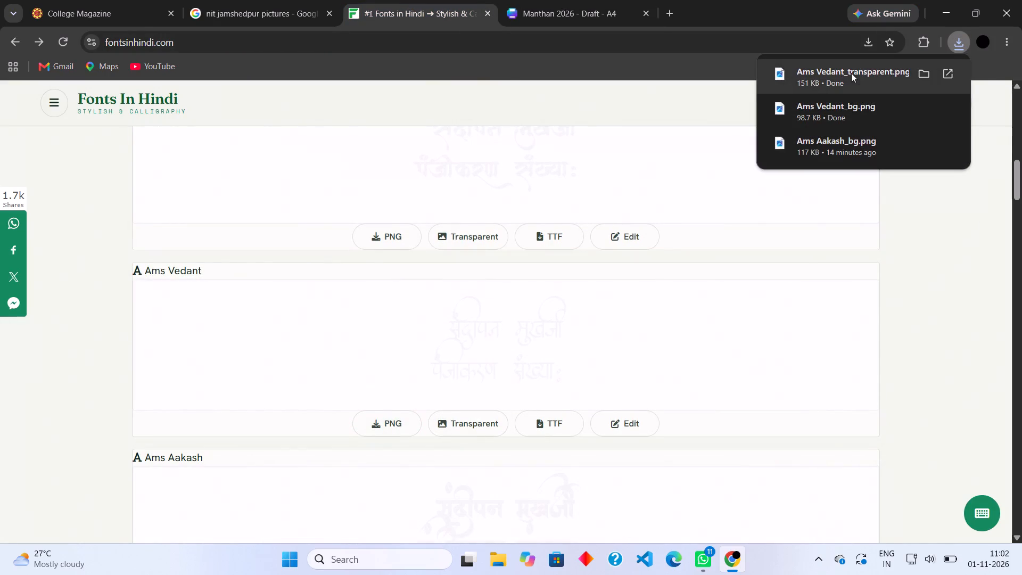
Return to the Manthan 2026 design, upload Ams Vedant_transparent, and add it to page 15.
click(604, 0)
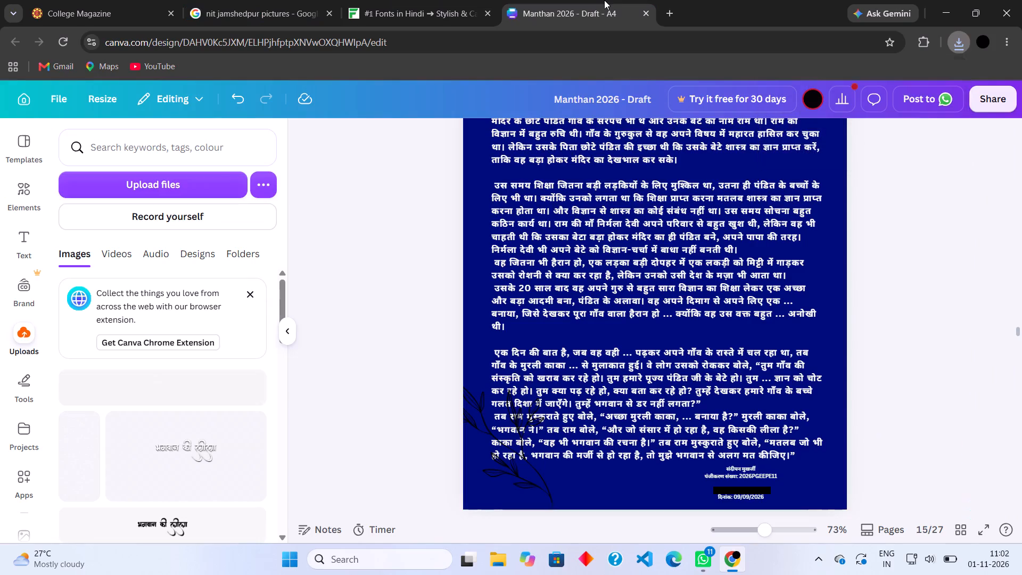
click(110, 184)
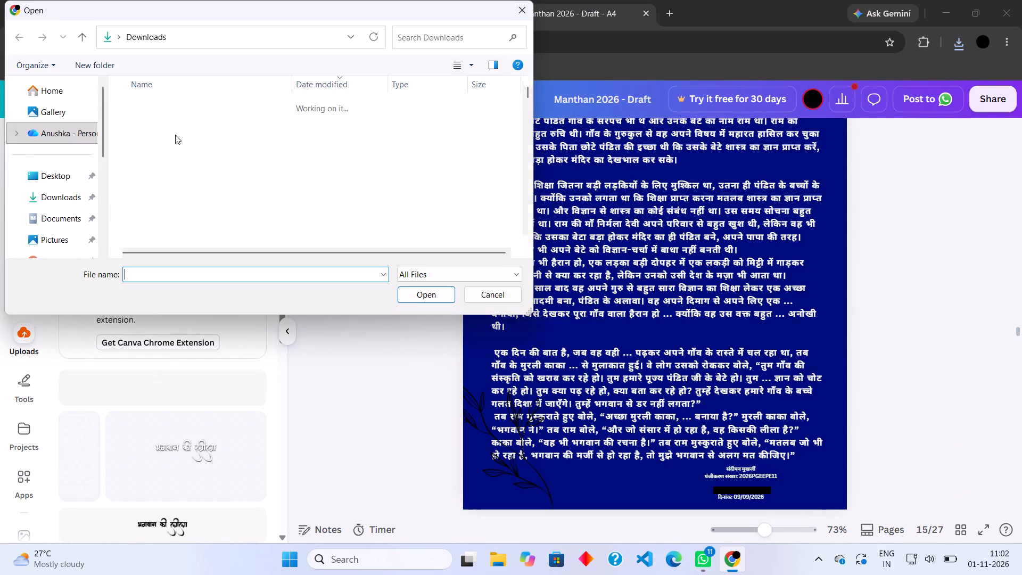
click(210, 117)
click(414, 295)
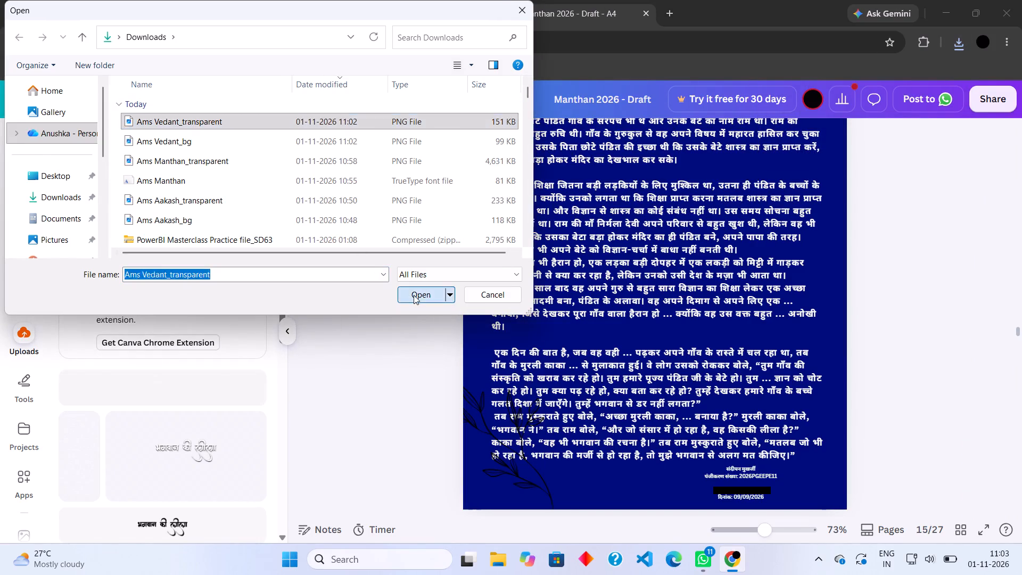
click(153, 381)
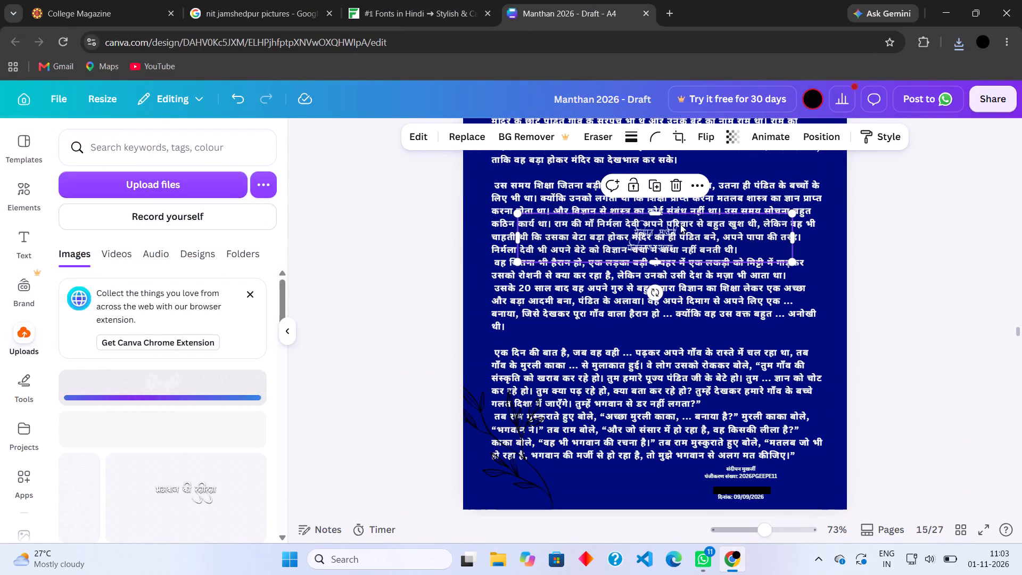
Place the lettering below the story text, crop its empty sides to a width of about 4, and enlarge it slightly.
drag(680, 224, 686, 464)
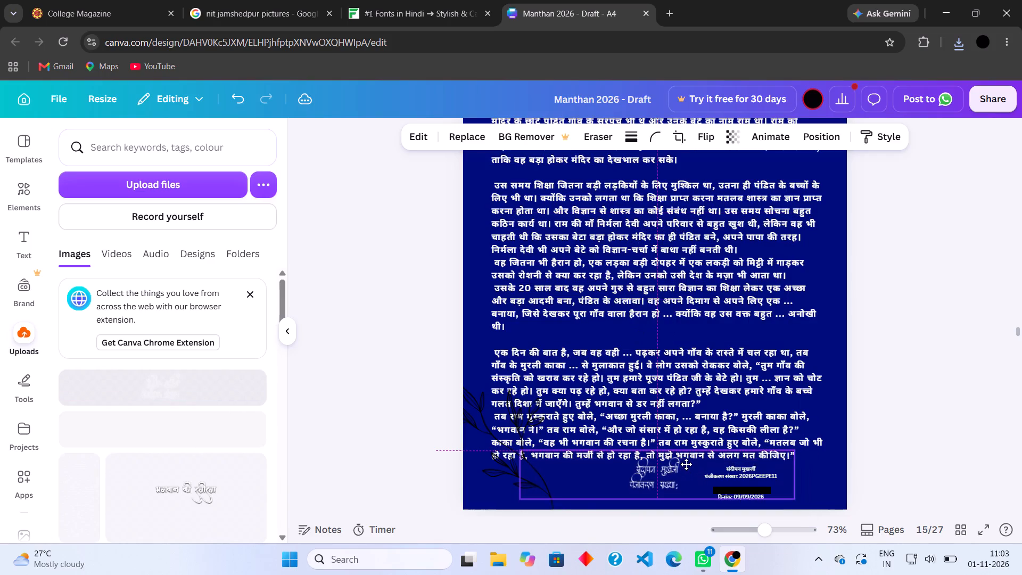
drag(686, 464, 686, 467)
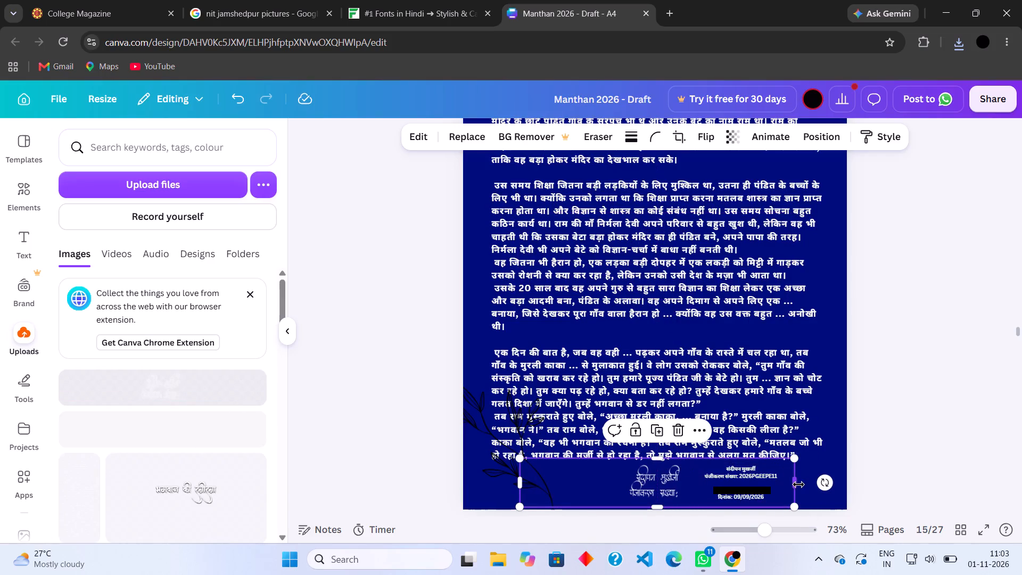
drag(798, 484, 694, 497)
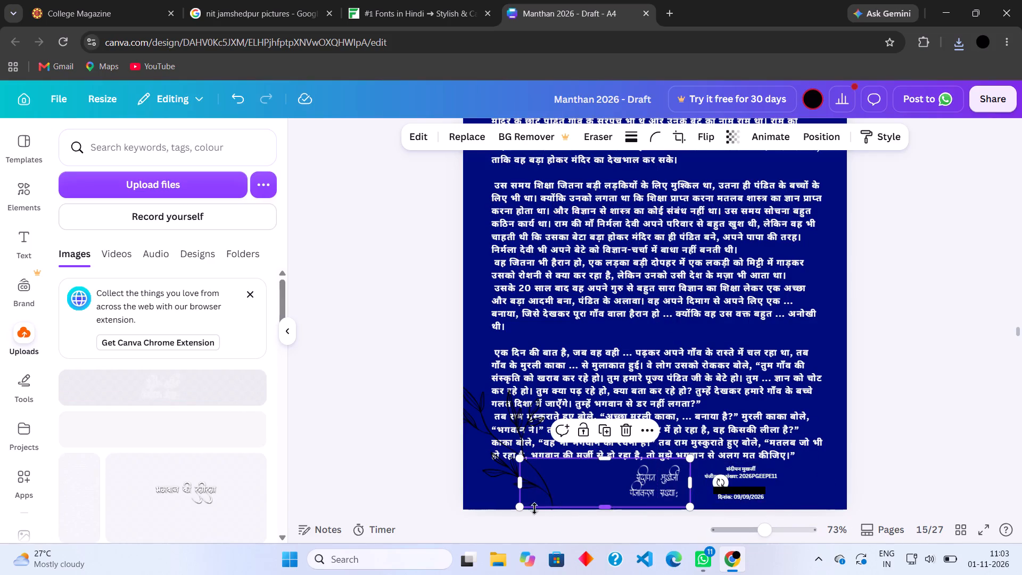
drag(518, 487, 616, 477)
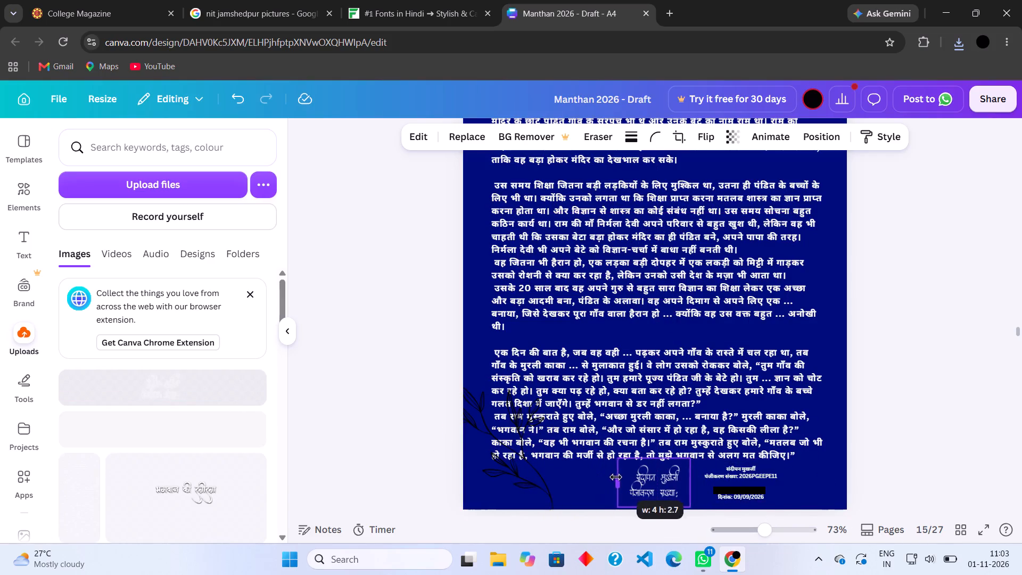
drag(616, 477, 619, 478)
drag(693, 456, 714, 451)
drag(682, 477, 681, 484)
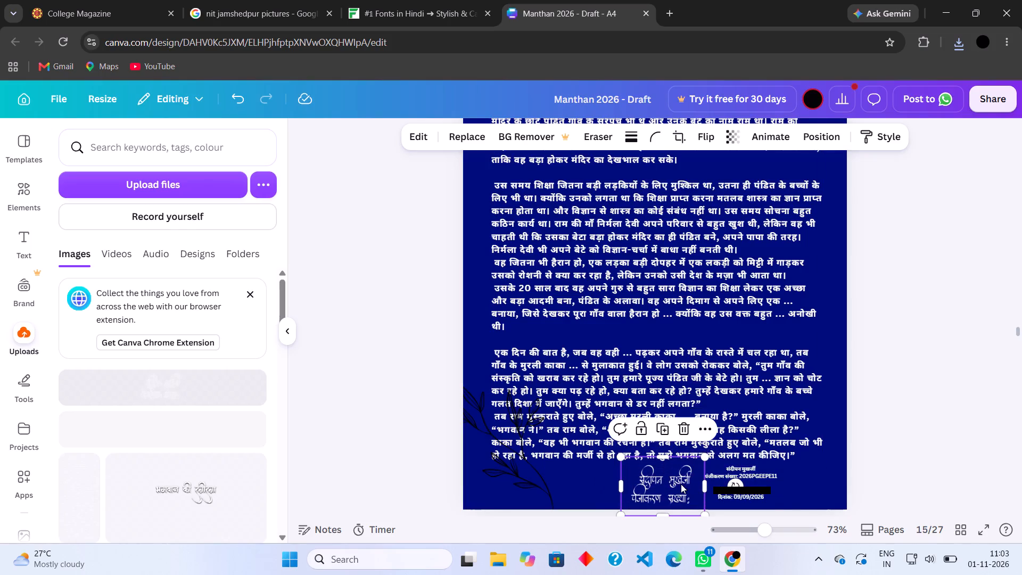
Delete the name, registration label, mobile and date lines from the small credit text box, leaving only the registration number.
click(755, 475)
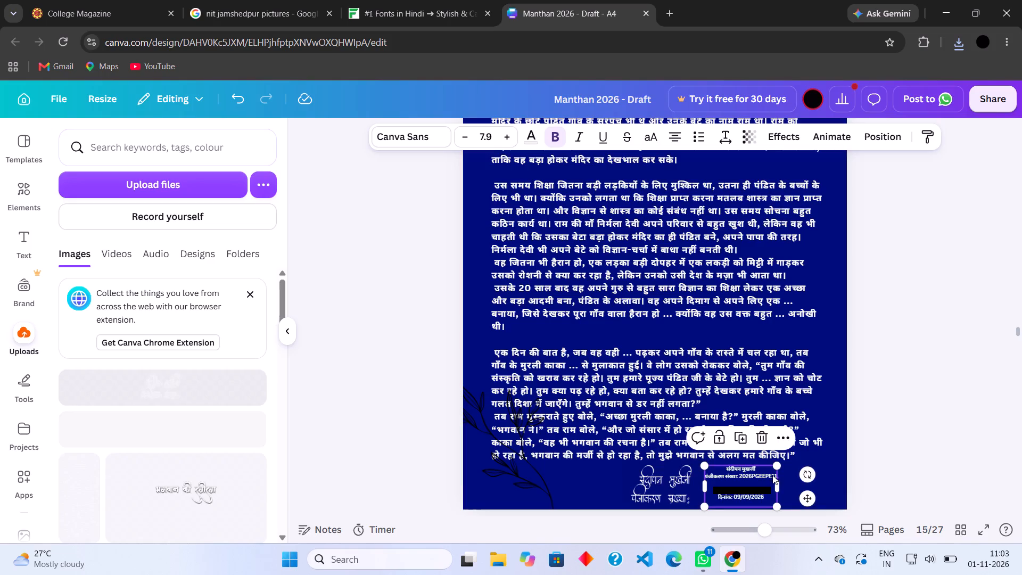
click(737, 479)
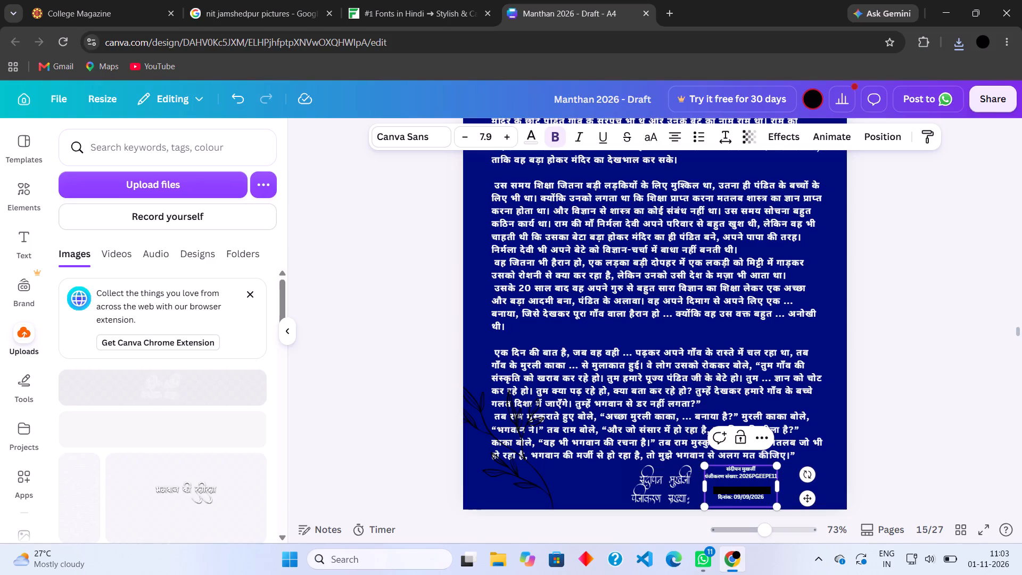
drag(738, 474, 720, 470)
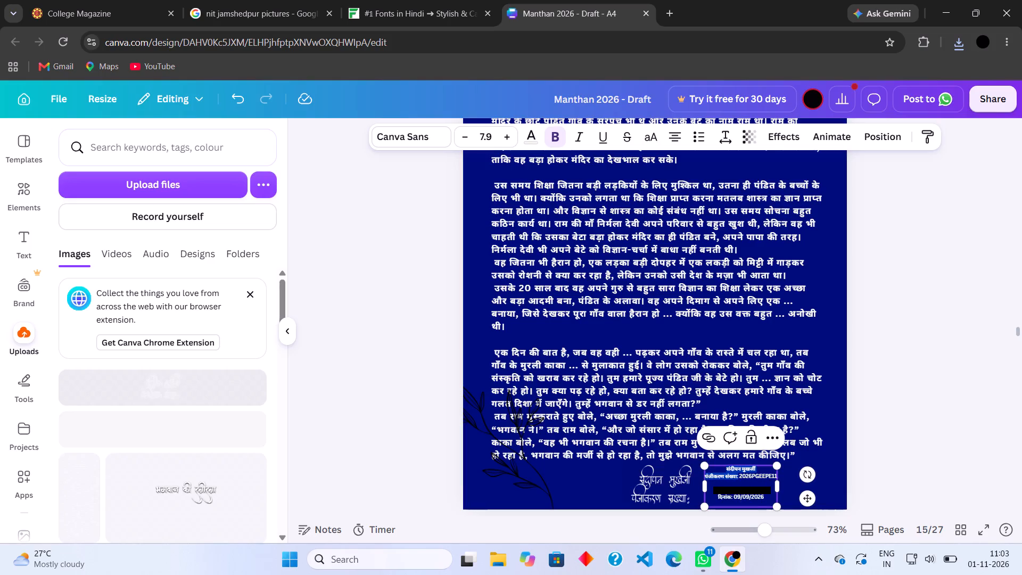
key(BackSpace)
drag(726, 480, 732, 495)
key(BackSpace)
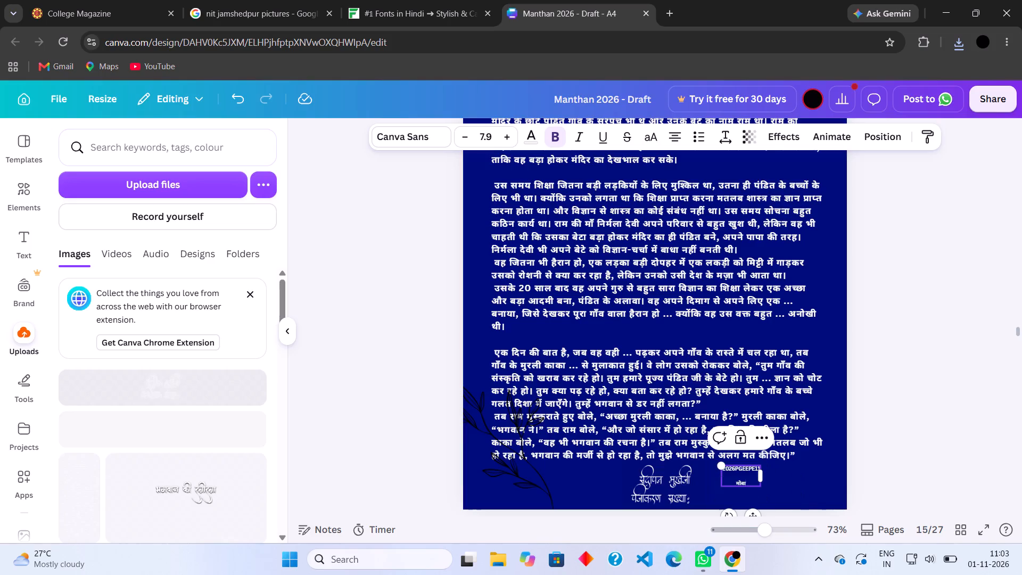
key(BackSpace)
key(BackSpace)
key(BackSpace)
key(BackSpace)
key(BackSpace)
key(BackSpace)
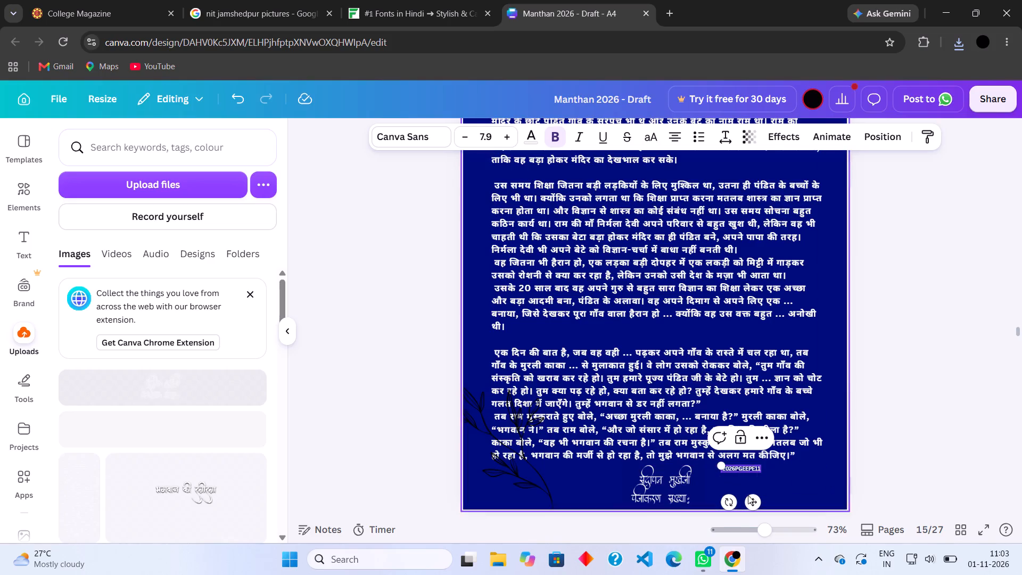
Enlarge the registration number to a font size of about 11.9 and place it directly after the calligraphic registration label.
drag(755, 500, 729, 530)
drag(697, 496, 679, 487)
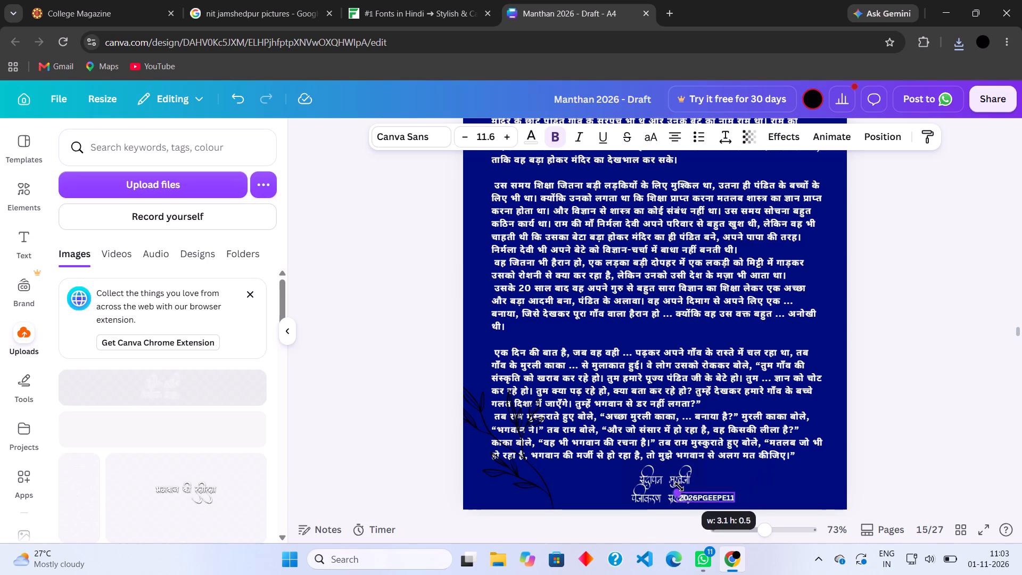
drag(679, 487, 679, 487)
drag(721, 495, 735, 492)
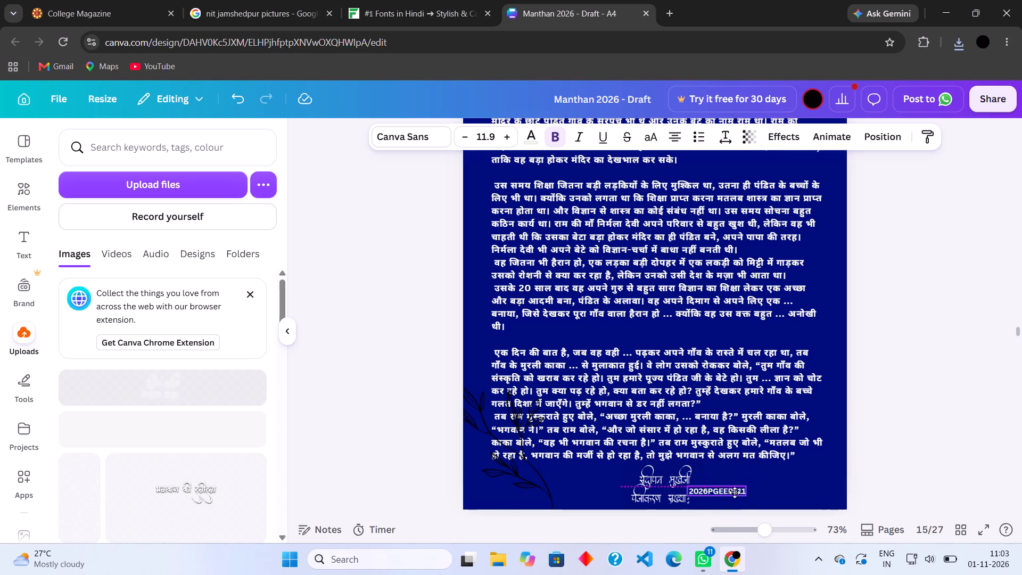
drag(735, 492, 738, 497)
click(881, 464)
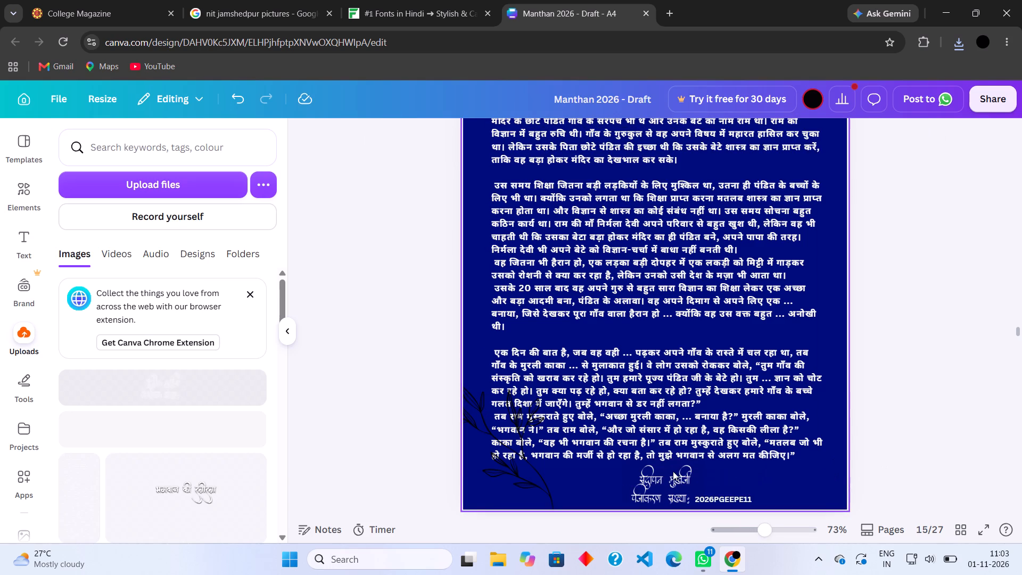
click(888, 417)
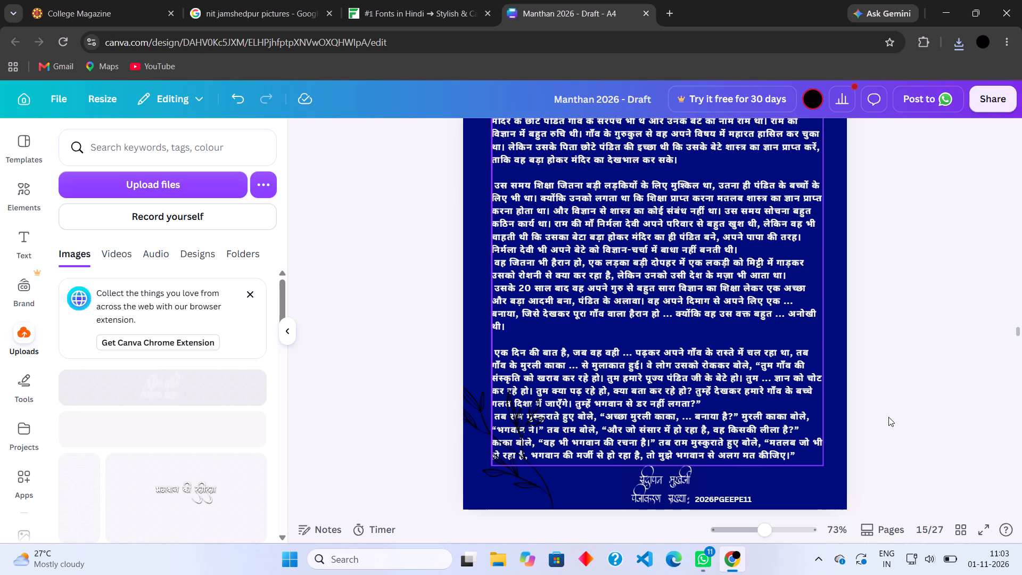
Review the finished layout of page 15 from title to author credit, and look over the sports pages before it.
scroll(888, 417, up, 2)
scroll(888, 417, right, 1)
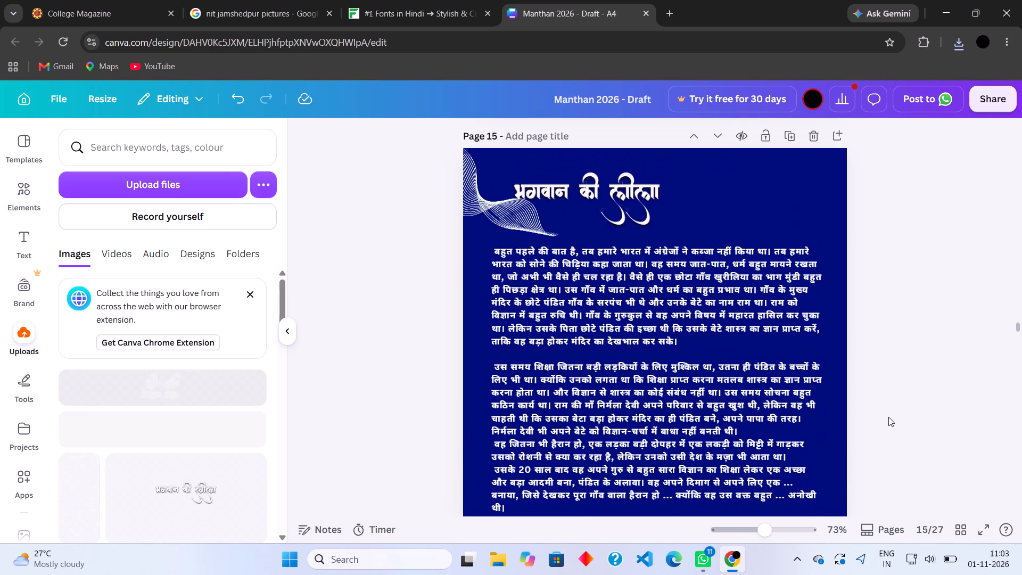
scroll(888, 417, right, 2)
scroll(888, 417, down, 1)
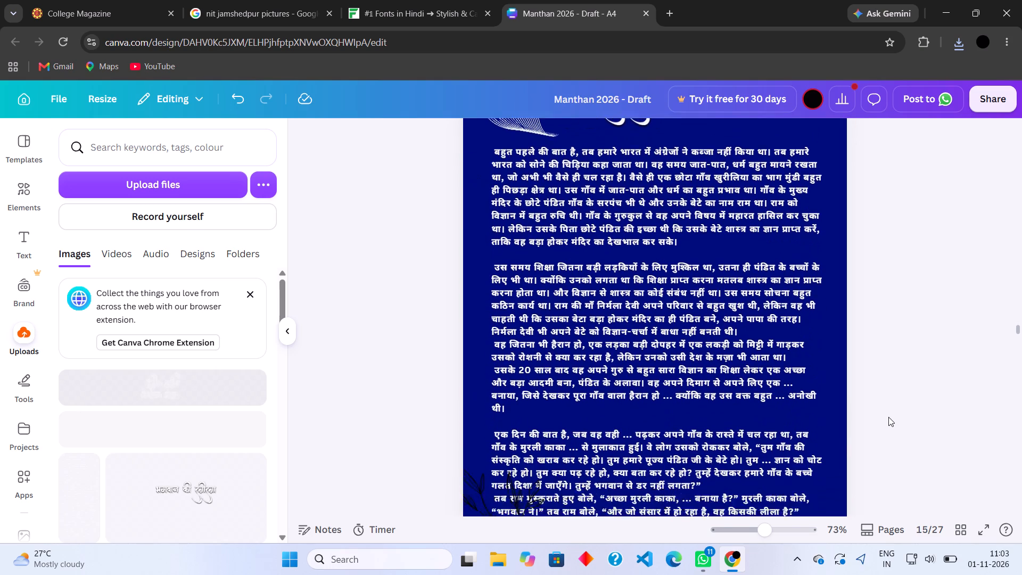
scroll(888, 417, down, 5)
scroll(888, 417, up, 4)
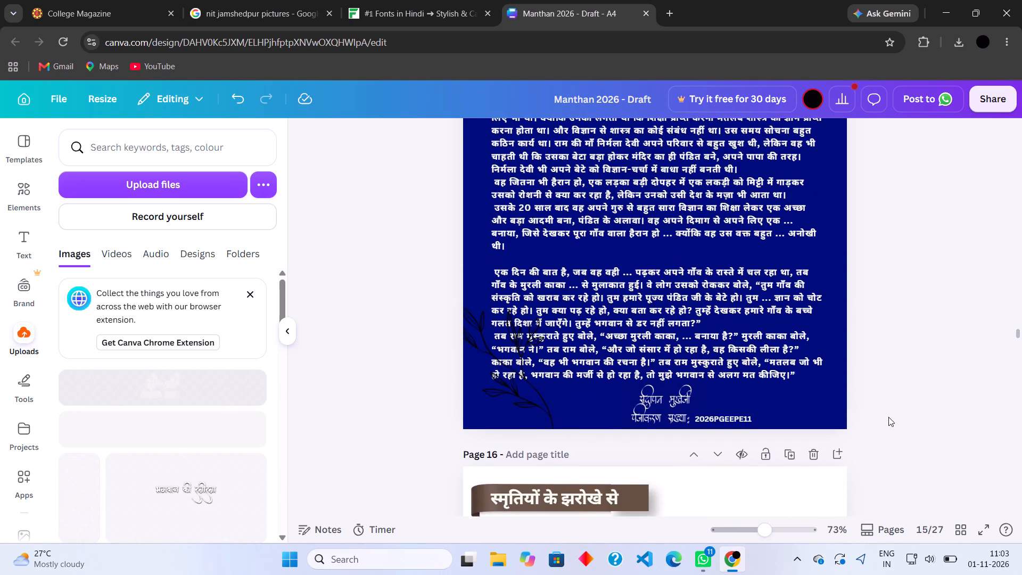
scroll(888, 417, up, 6)
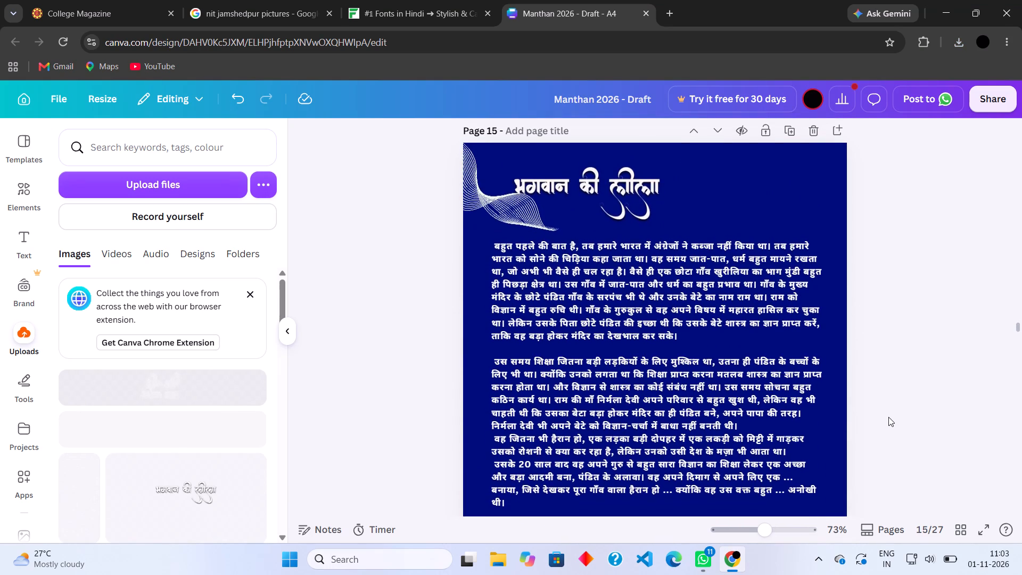
scroll(888, 417, up, 1)
scroll(888, 417, down, 1)
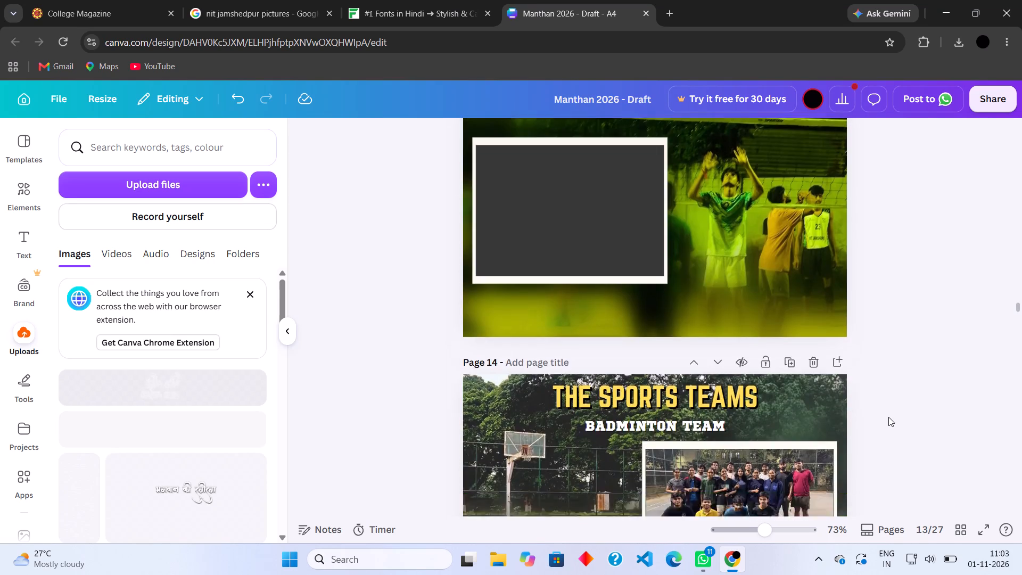
Look over the top of the page 15 story and the pages before it, back to the contents on page 7.
scroll(888, 417, down, 1)
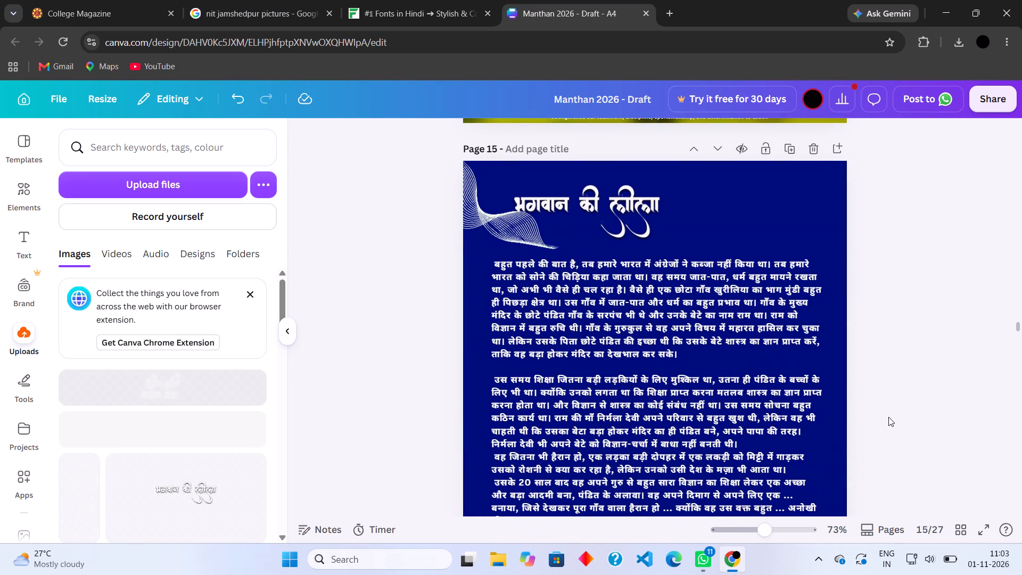
scroll(904, 309, down, 1)
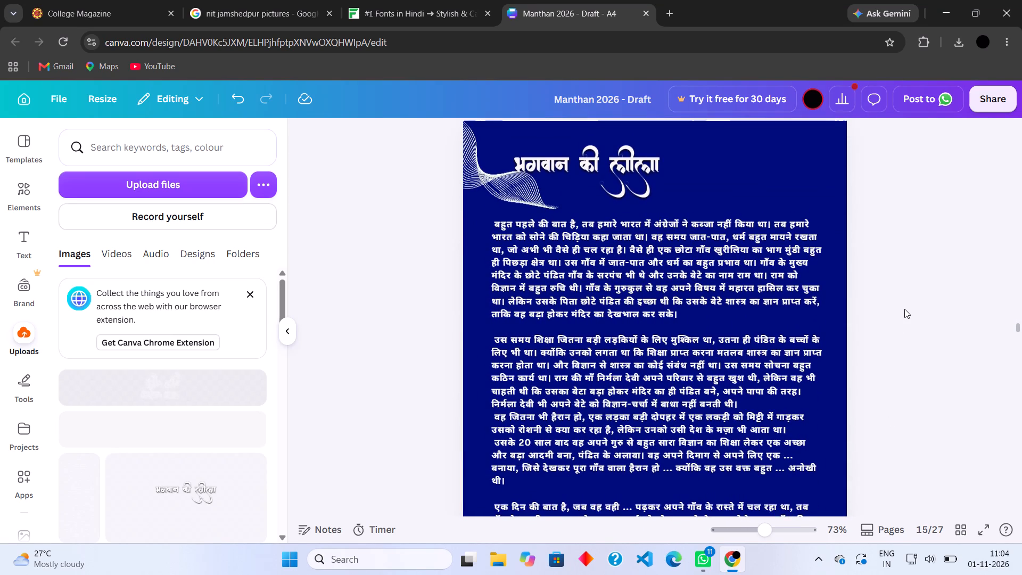
scroll(904, 309, up, 14)
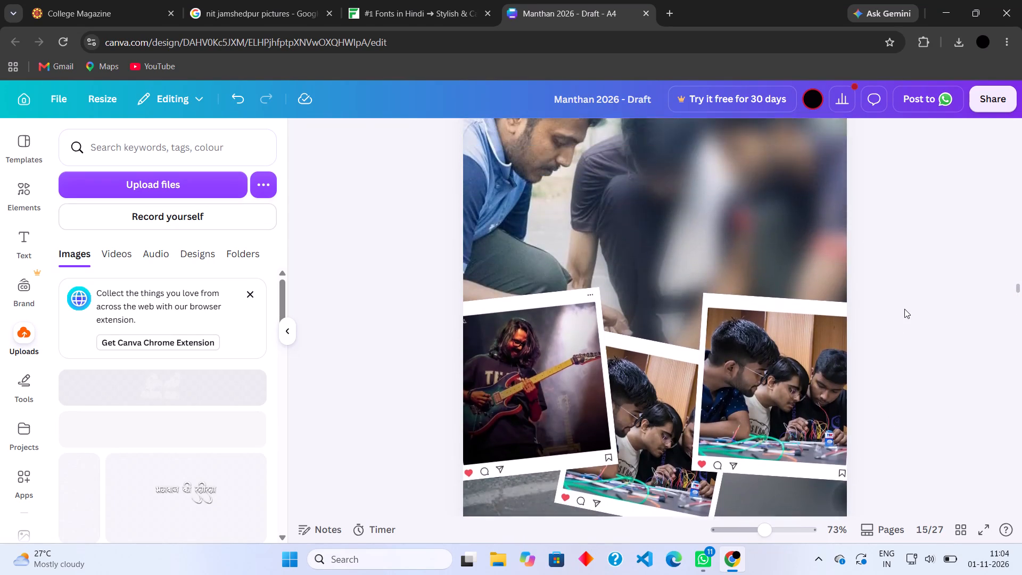
scroll(904, 309, up, 12)
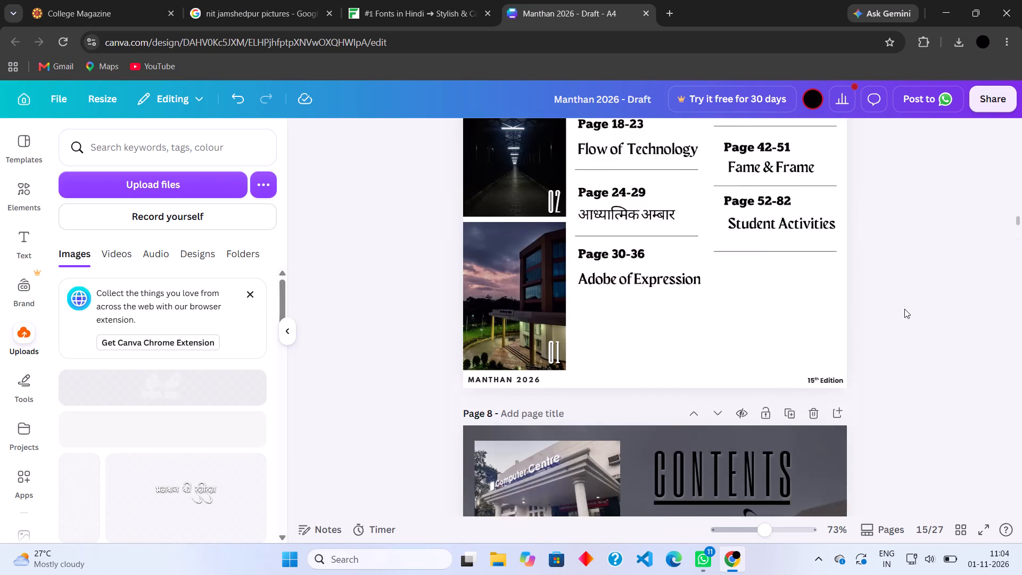
Examine the contents layouts on pages 7 and 8 and the fest, sports and Hindi story pages up to page 18.
scroll(904, 309, down, 2)
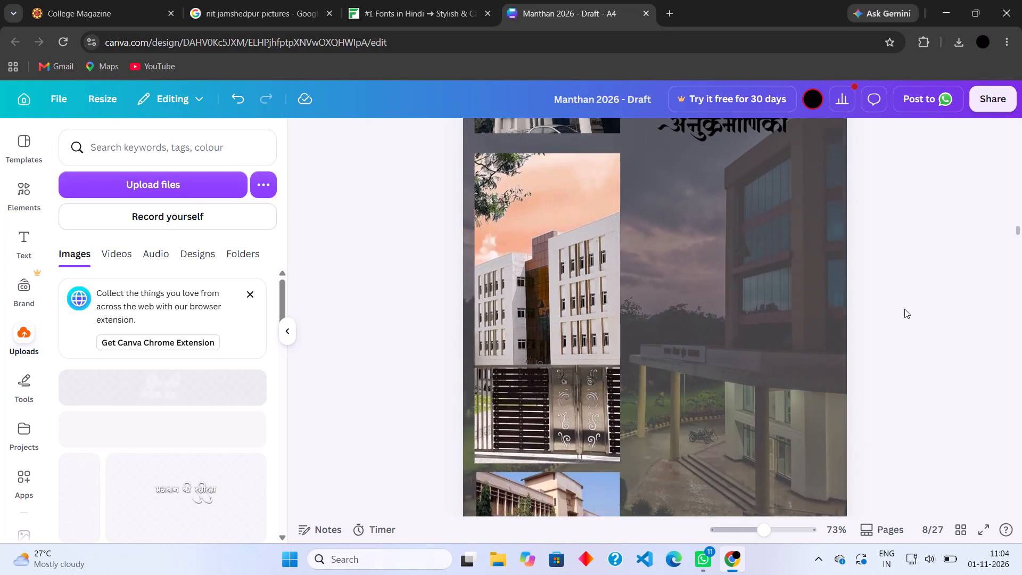
scroll(904, 309, down, 1)
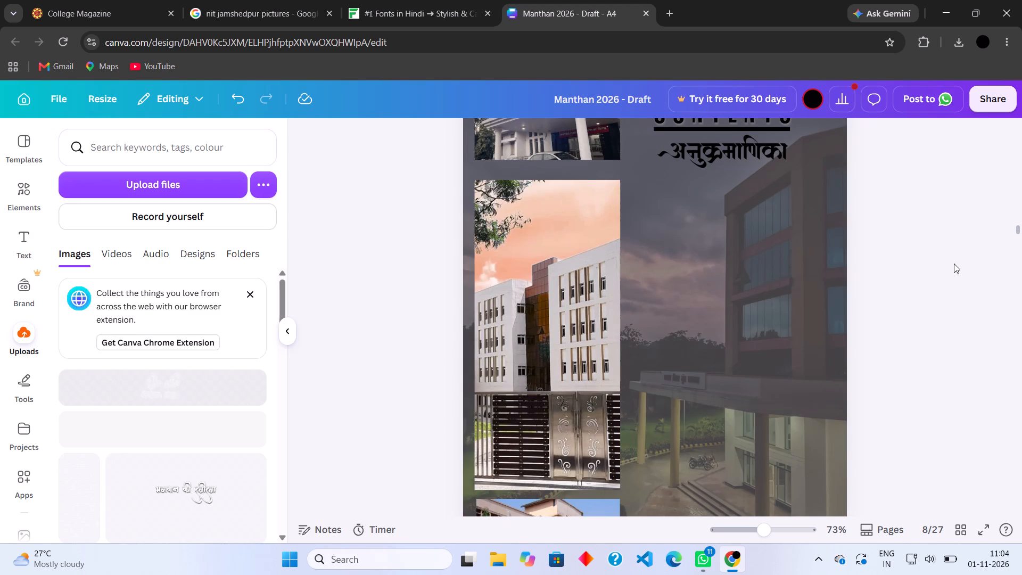
scroll(953, 262, up, 1)
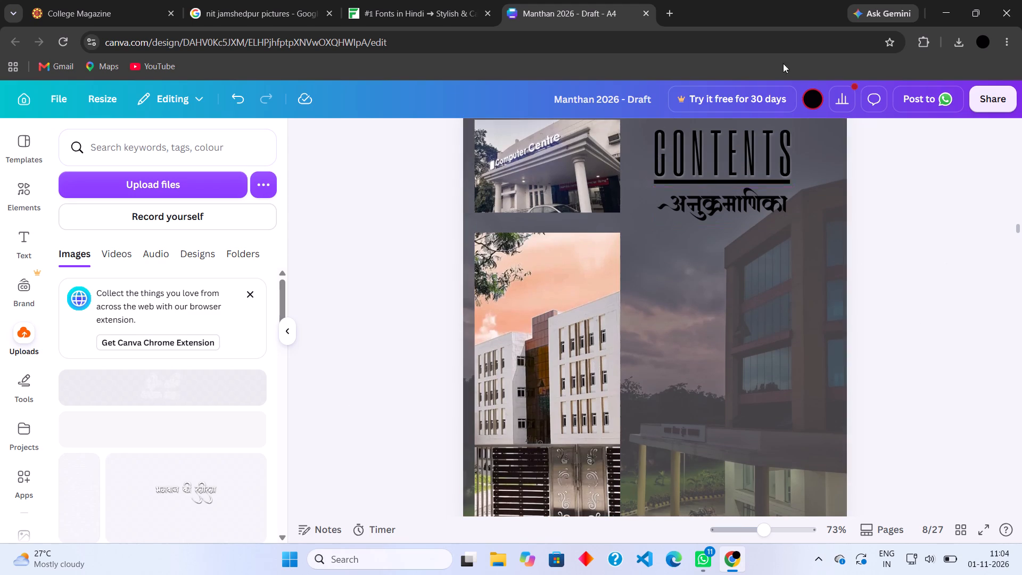
scroll(912, 351, up, 4)
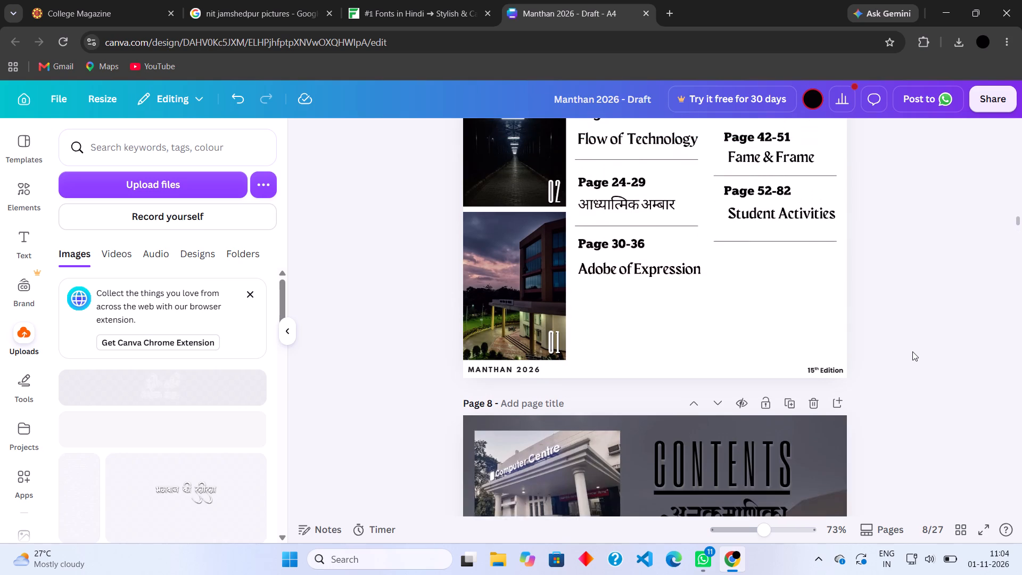
scroll(912, 351, up, 2)
scroll(912, 351, down, 2)
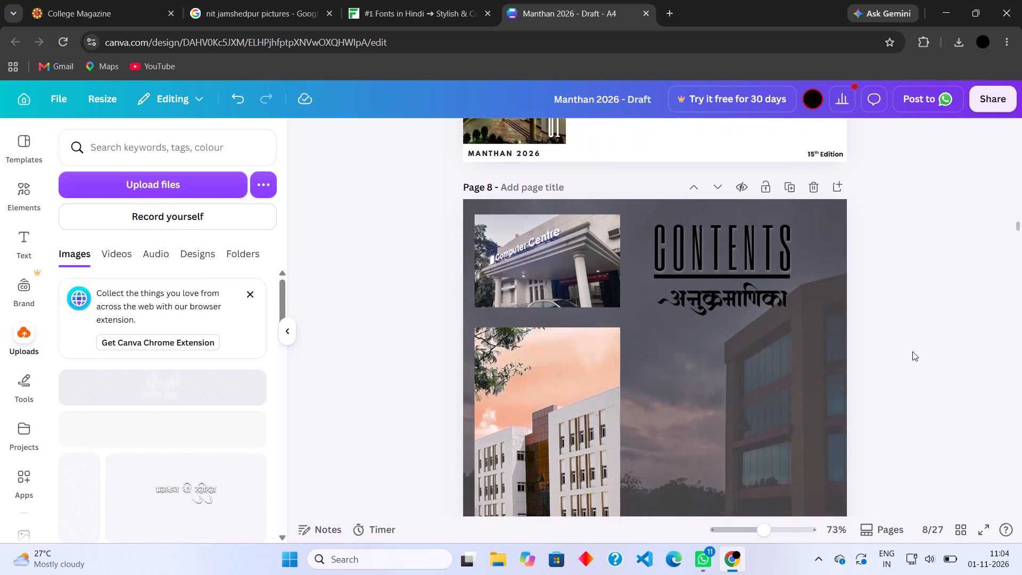
scroll(912, 351, down, 1)
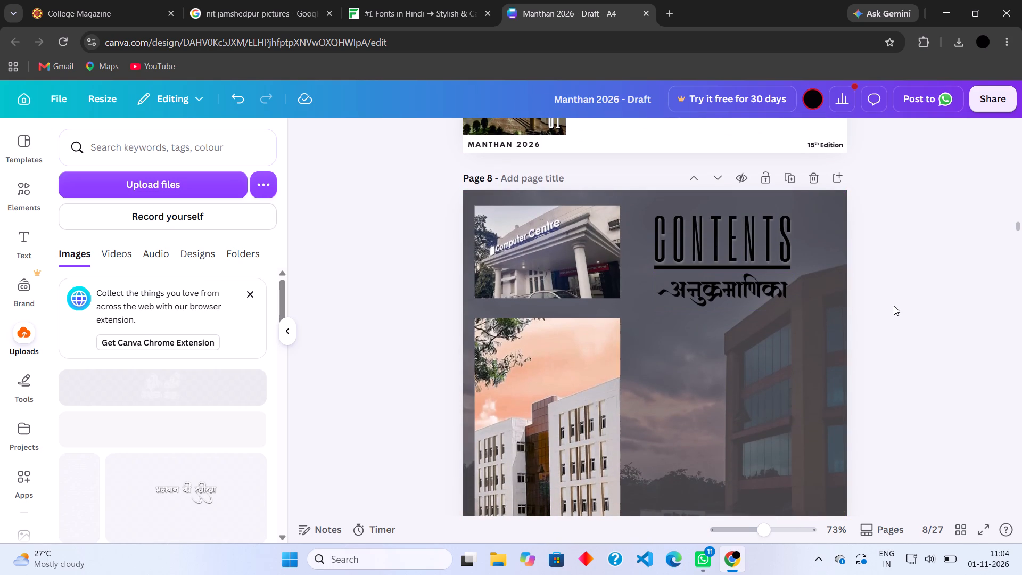
scroll(894, 306, down, 8)
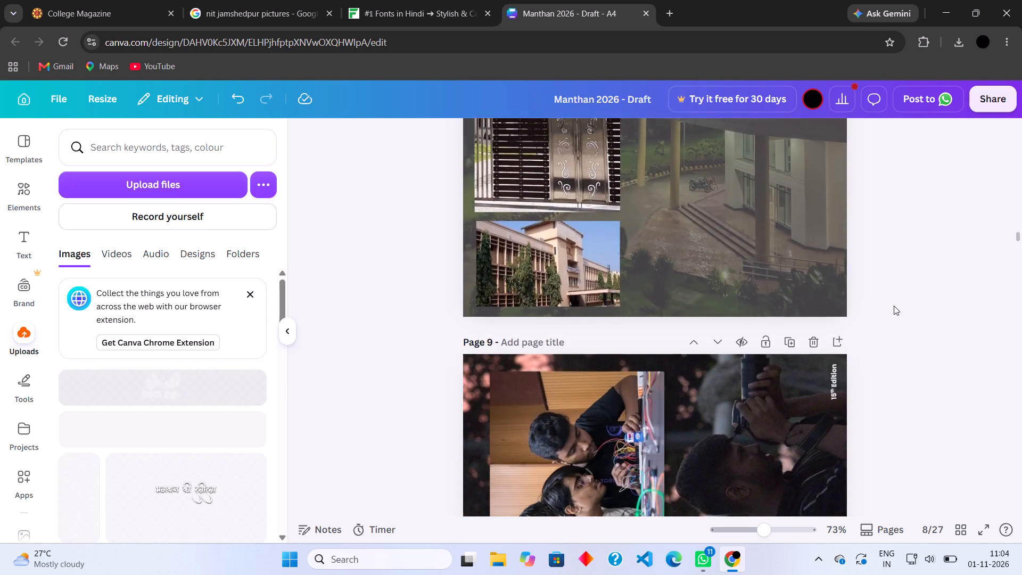
scroll(894, 306, down, 18)
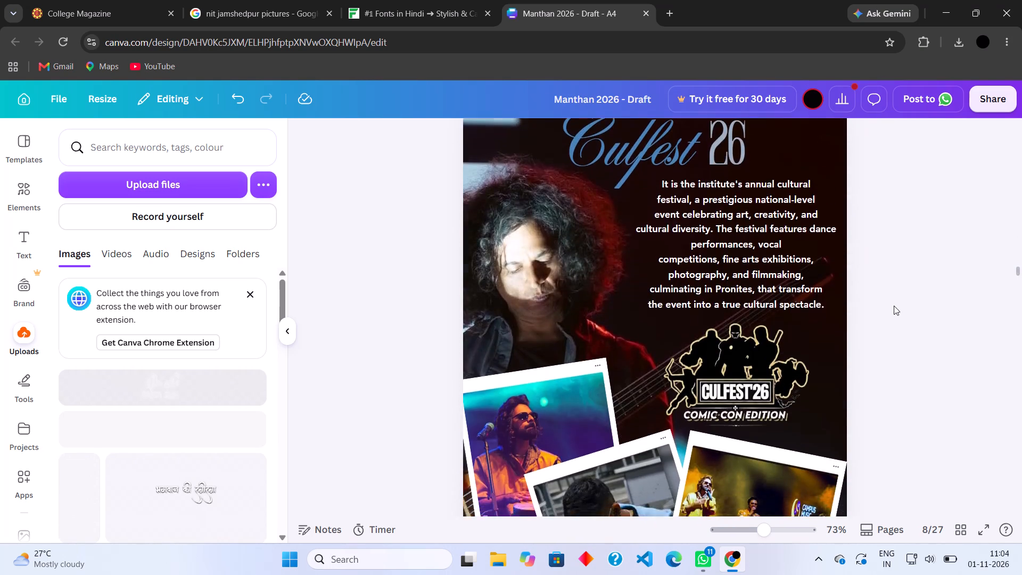
scroll(894, 306, down, 13)
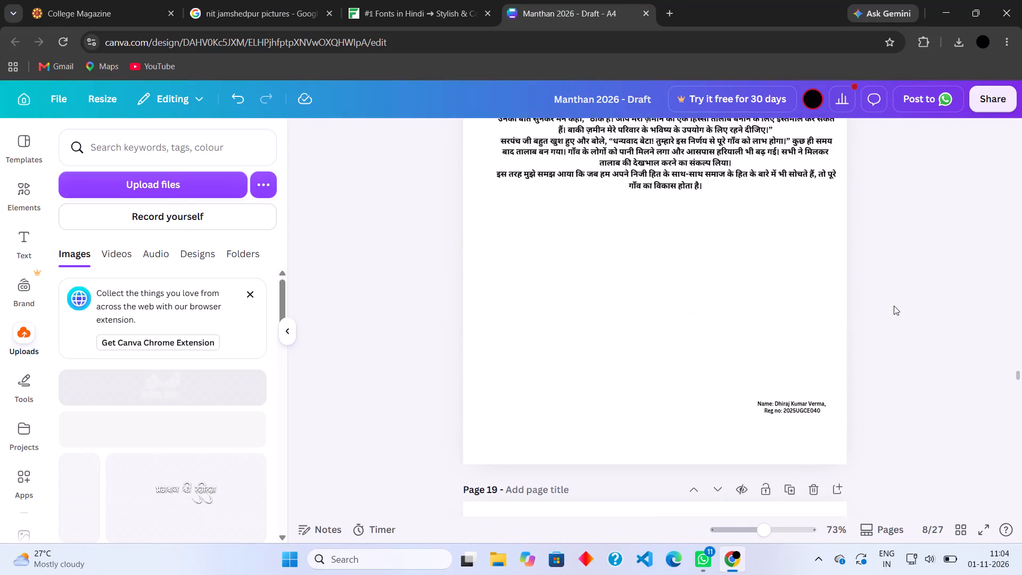
Review the story on page 15 from its calligraphic title to the author credit, including the collaborator's changes to the body text.
scroll(894, 306, up, 12)
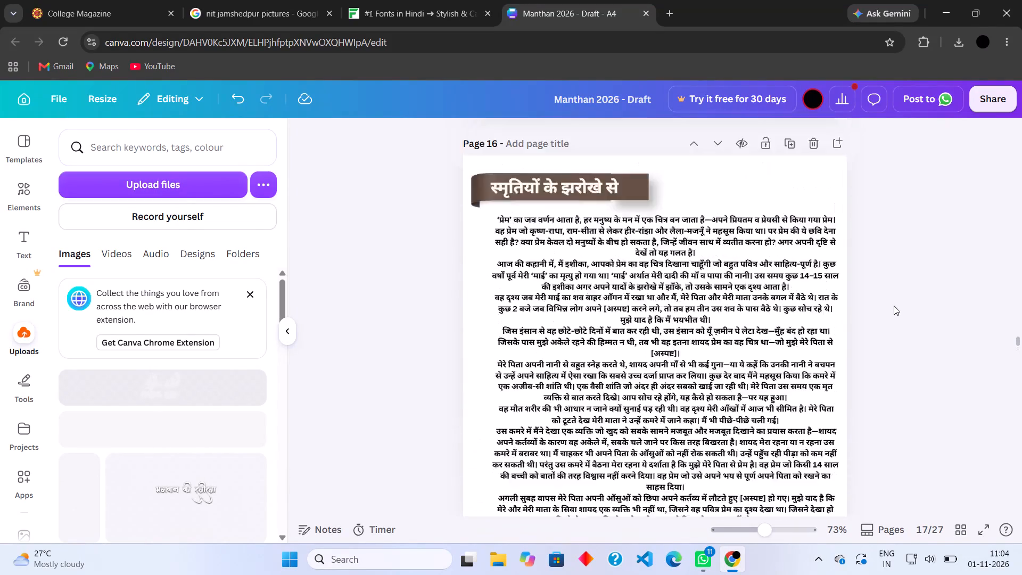
scroll(894, 306, up, 7)
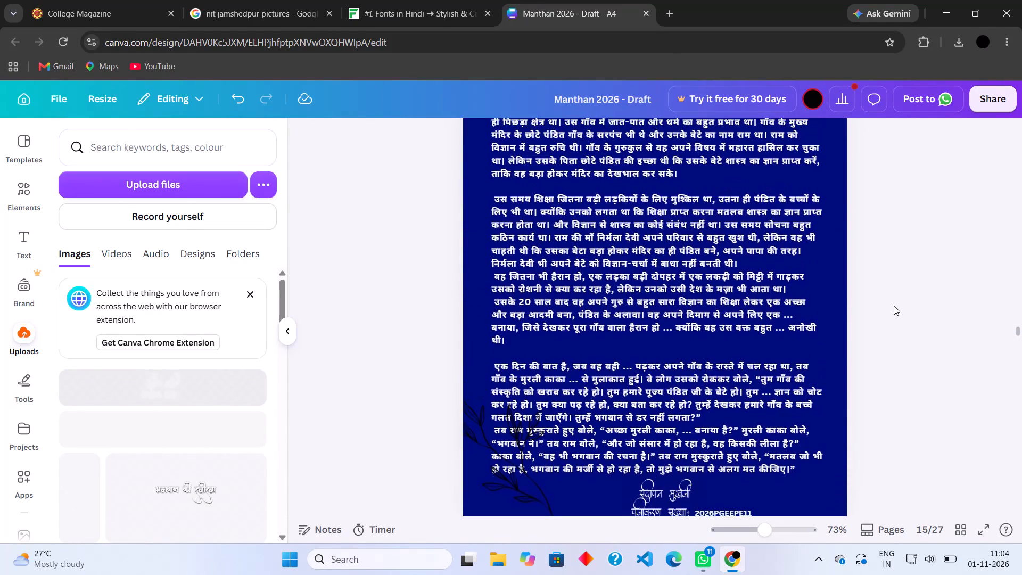
scroll(894, 306, up, 3)
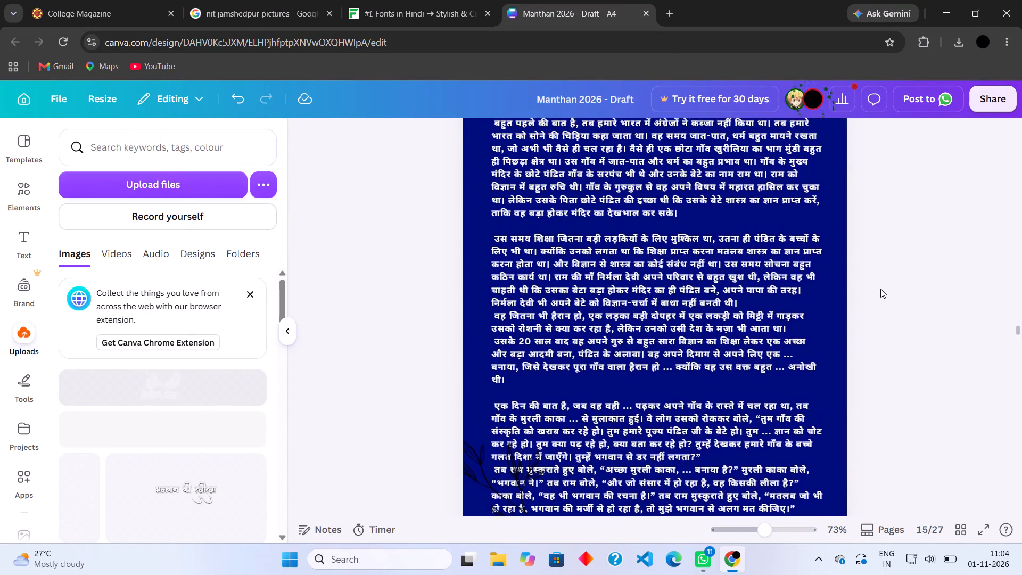
scroll(880, 289, up, 1)
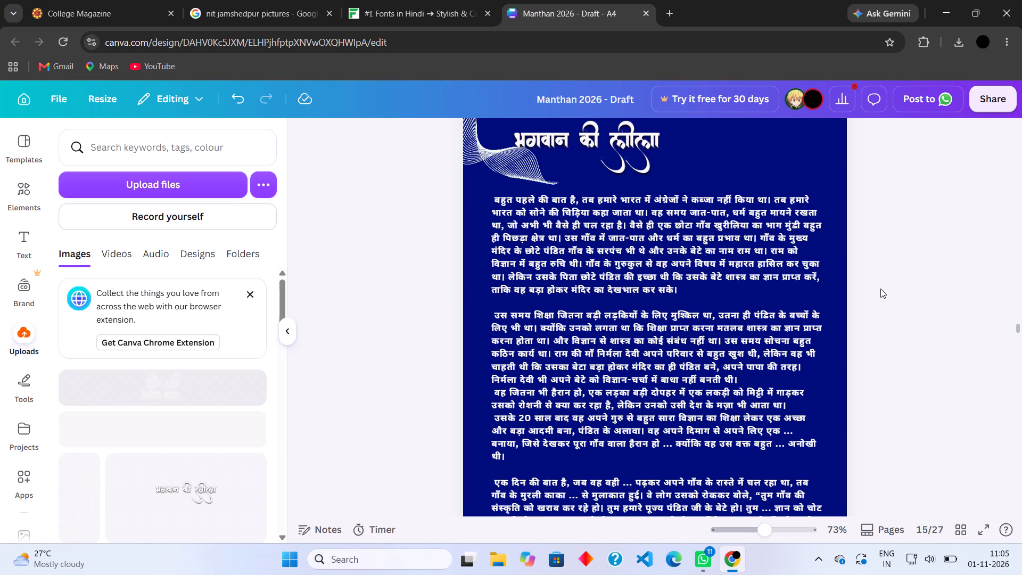
scroll(880, 289, up, 1)
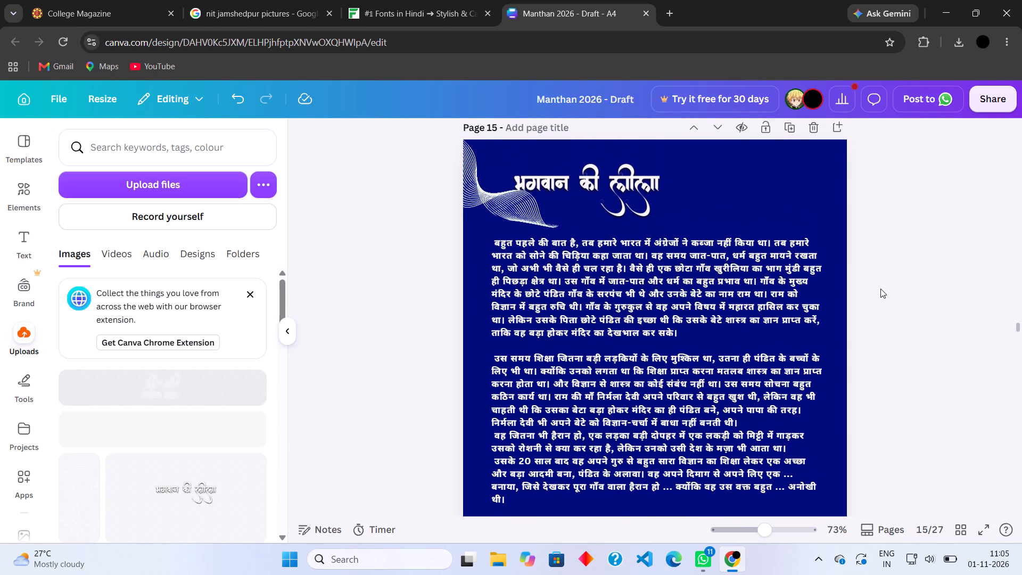
click(432, 264)
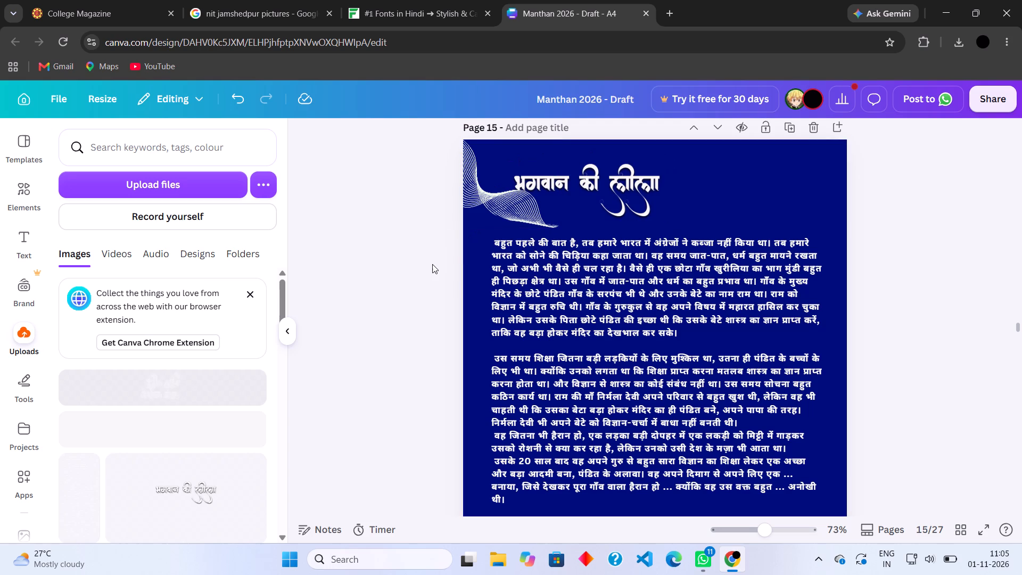
scroll(432, 264, down, 3)
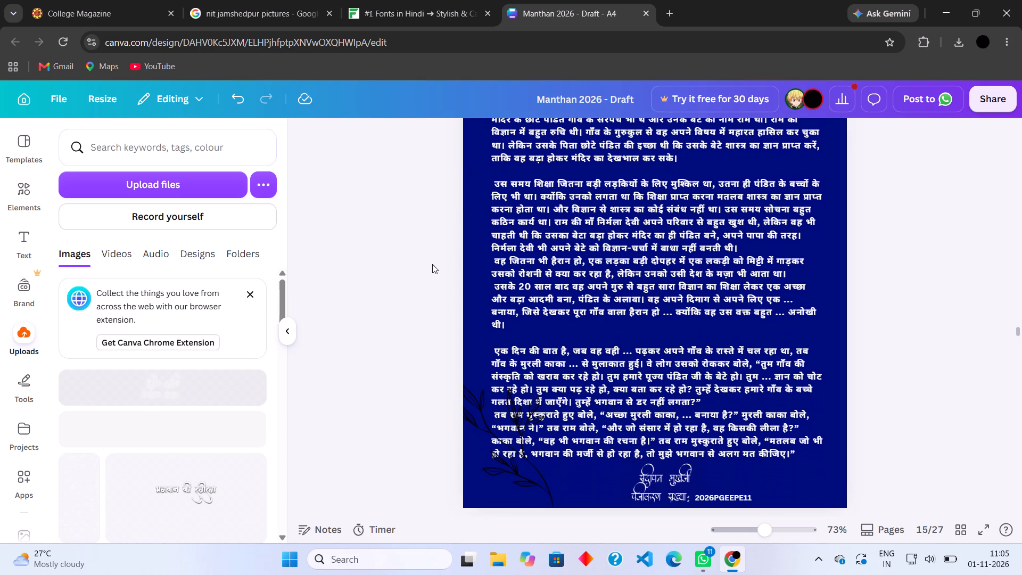
scroll(432, 264, down, 2)
scroll(432, 264, up, 1)
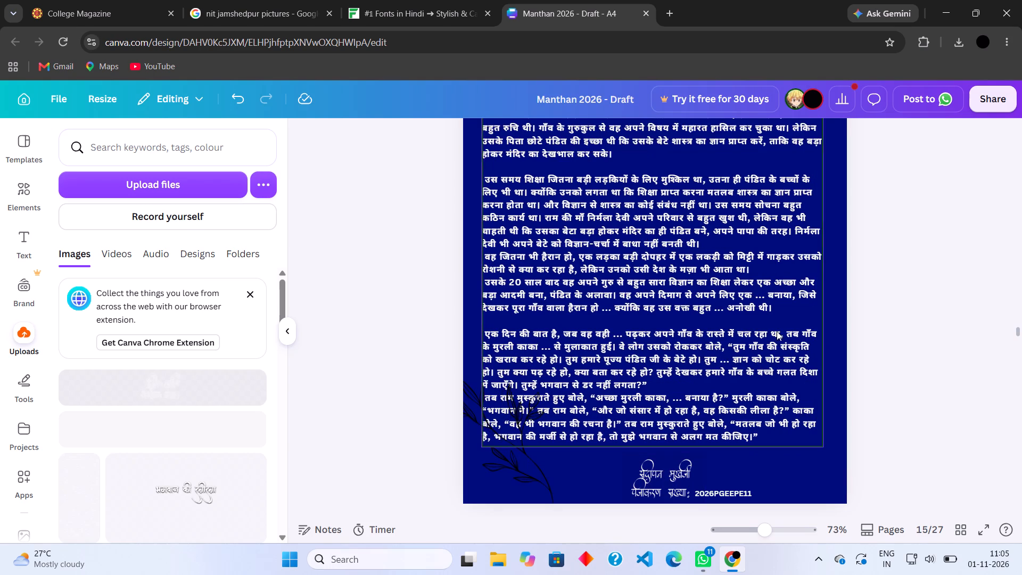
scroll(677, 294, up, 1)
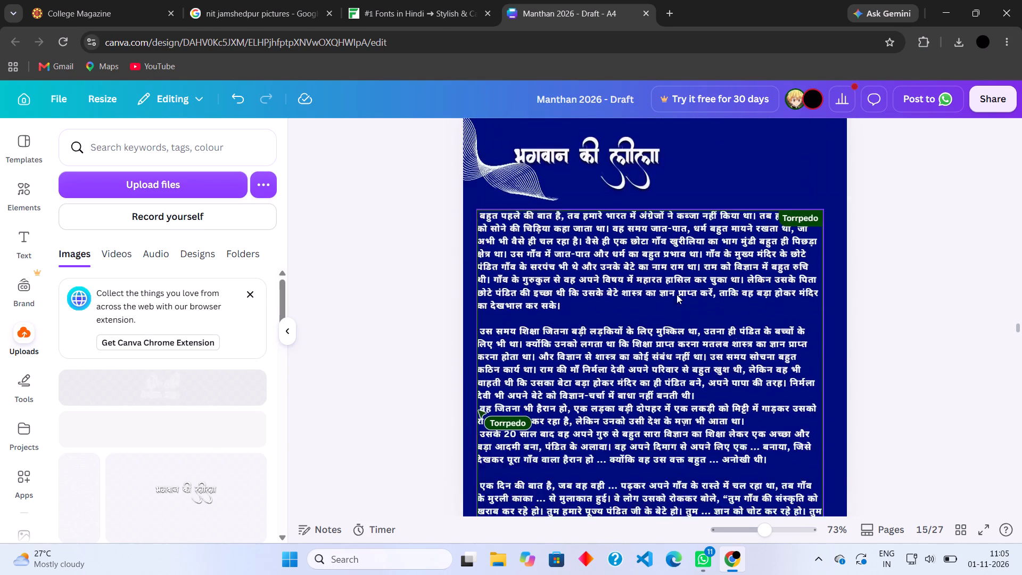
scroll(677, 294, up, 1)
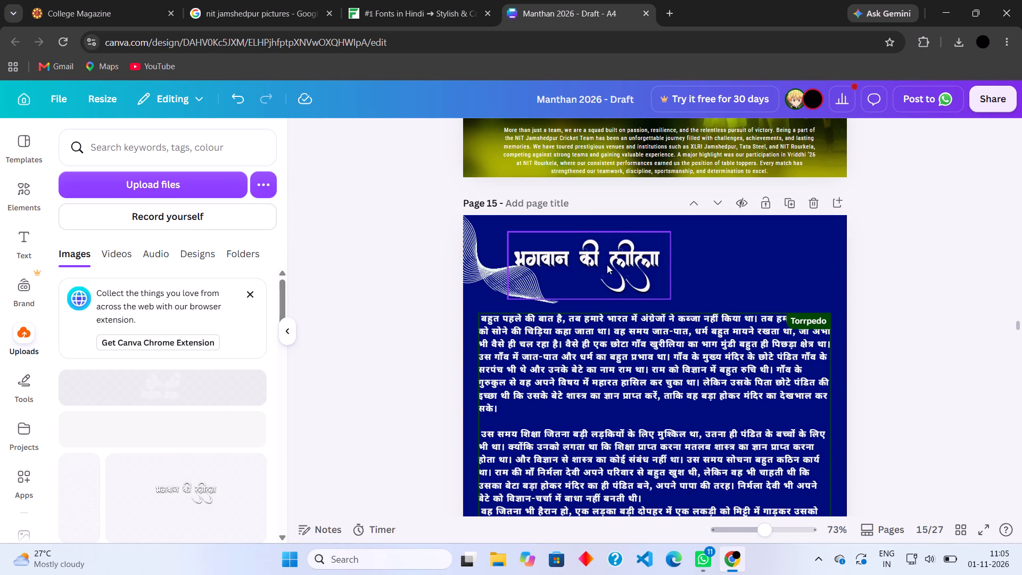
scroll(607, 265, down, 6)
scroll(607, 265, up, 1)
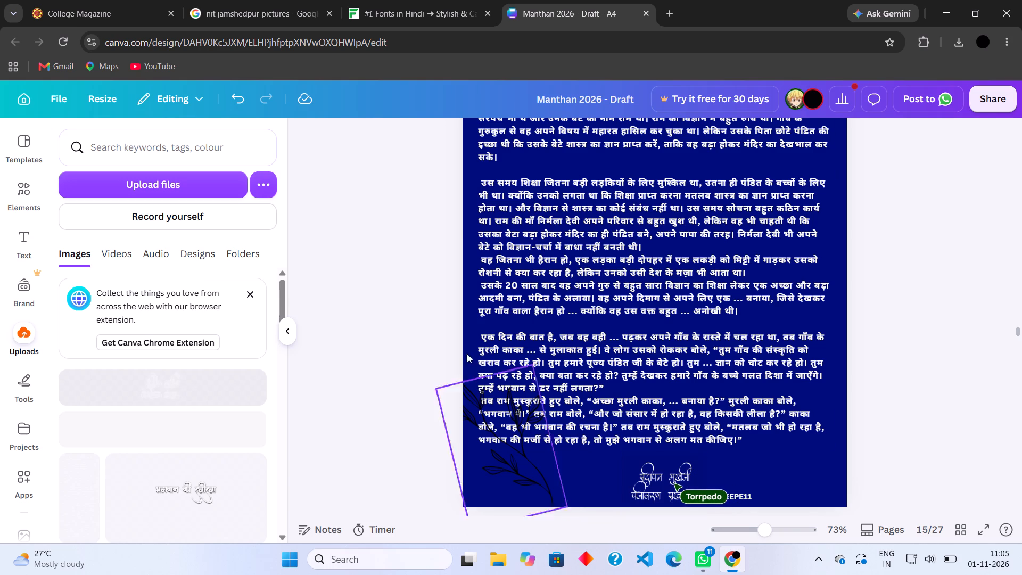
Switch to the open Hindi fonts website.
click(440, 19)
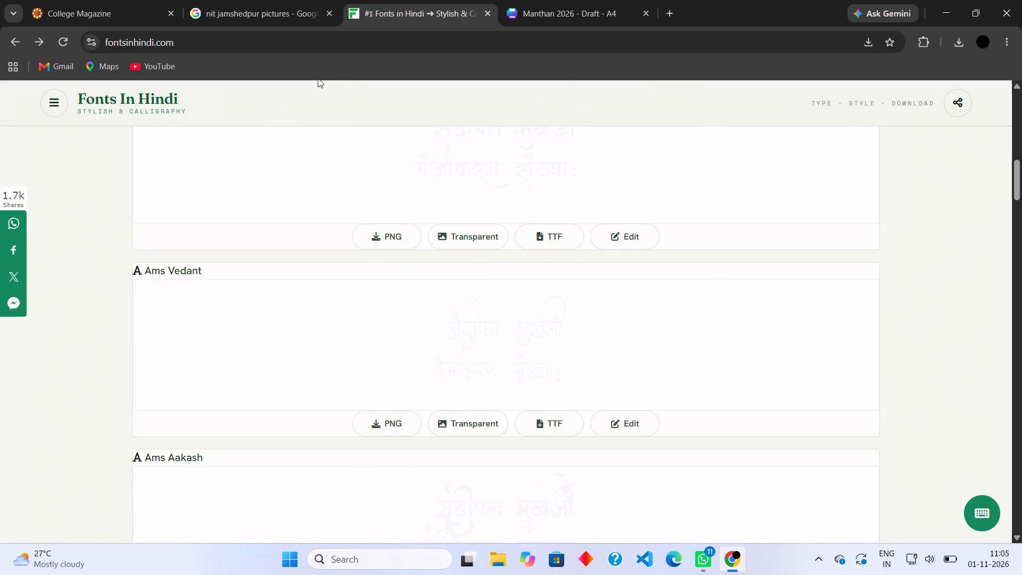
Return from the Hindi fonts website to the web search results and search for "hindi font style.com" instead.
scroll(318, 78, up, 13)
scroll(491, 165, up, 7)
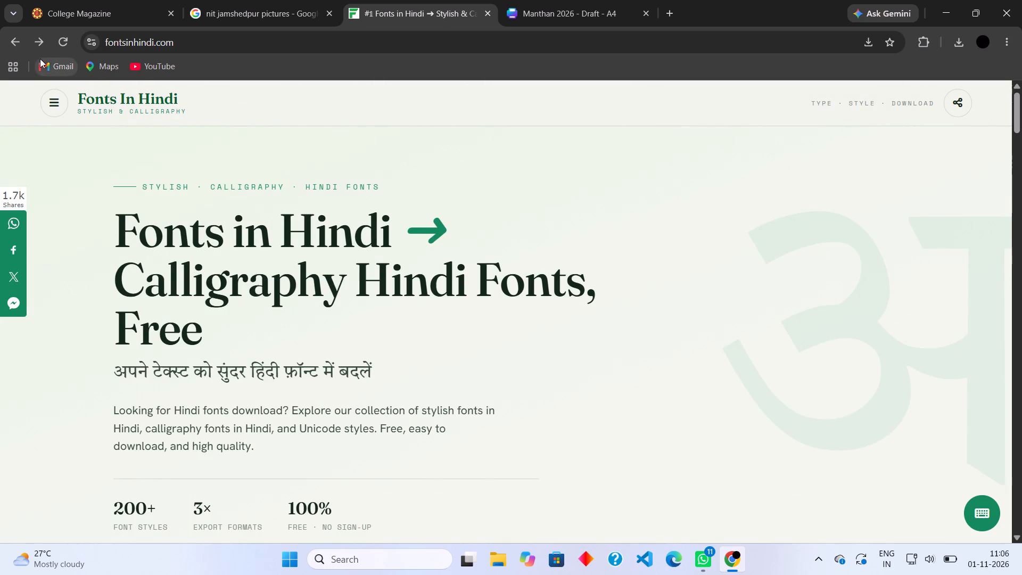
click(7, 42)
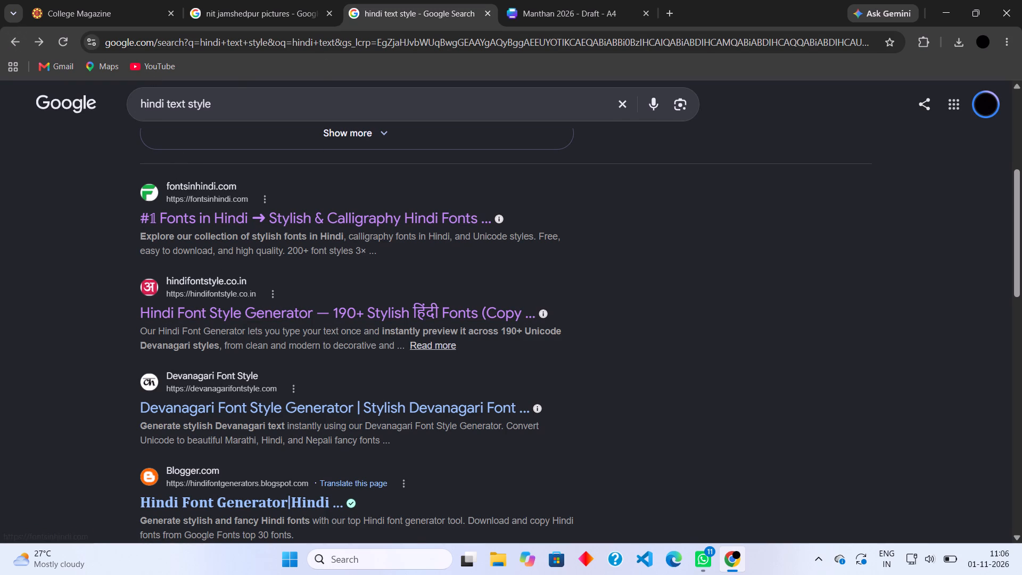
drag(233, 95, 135, 103)
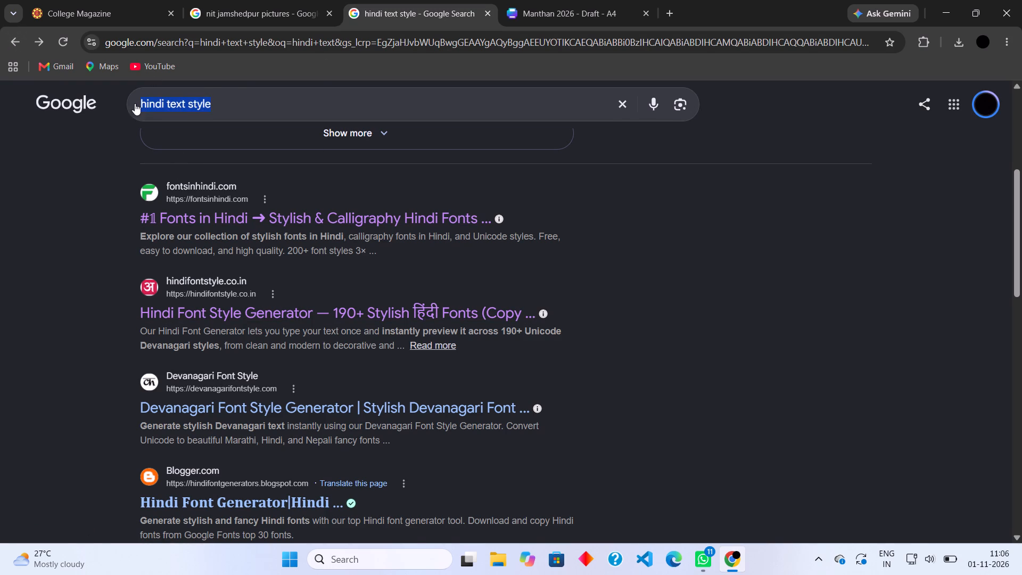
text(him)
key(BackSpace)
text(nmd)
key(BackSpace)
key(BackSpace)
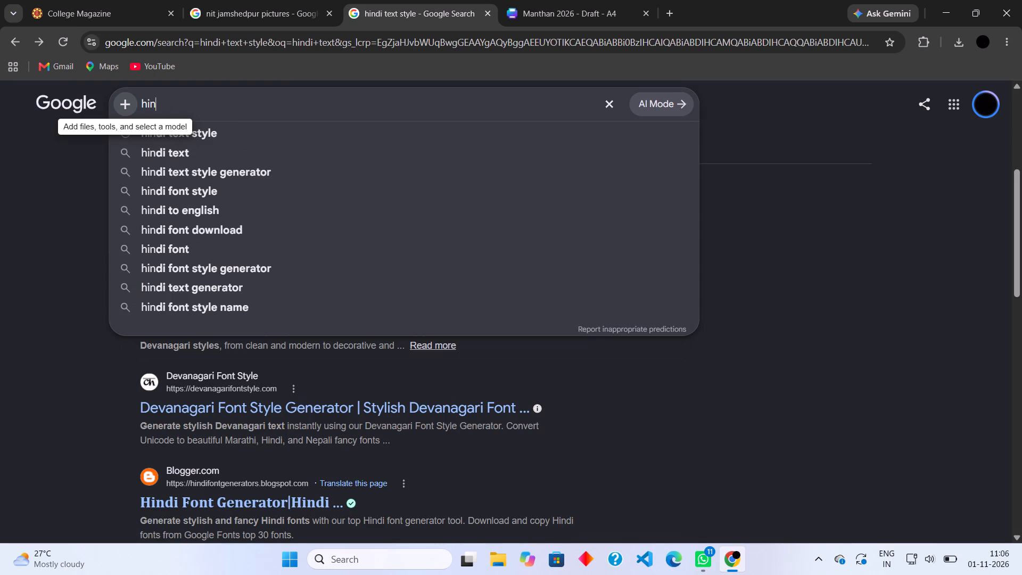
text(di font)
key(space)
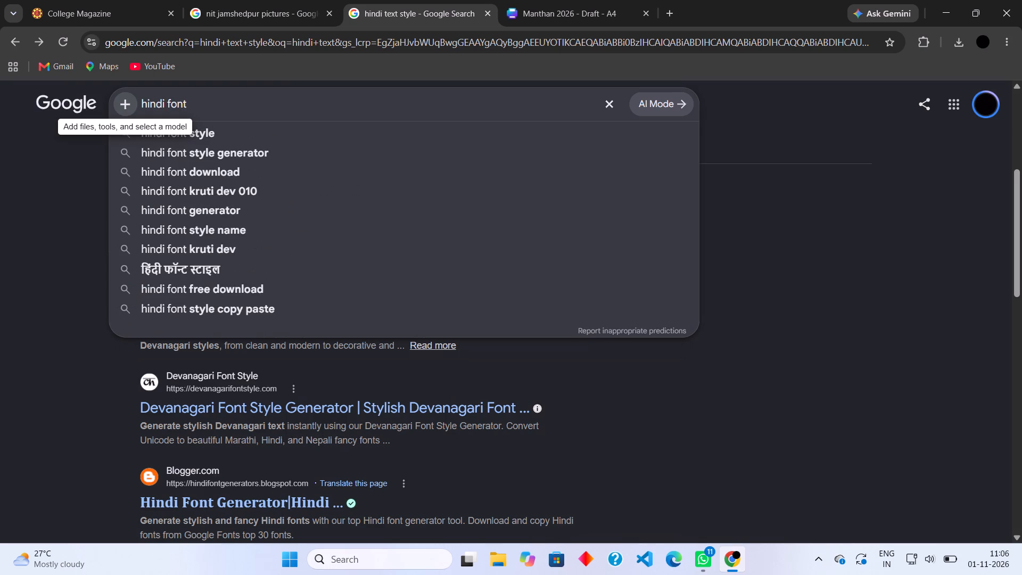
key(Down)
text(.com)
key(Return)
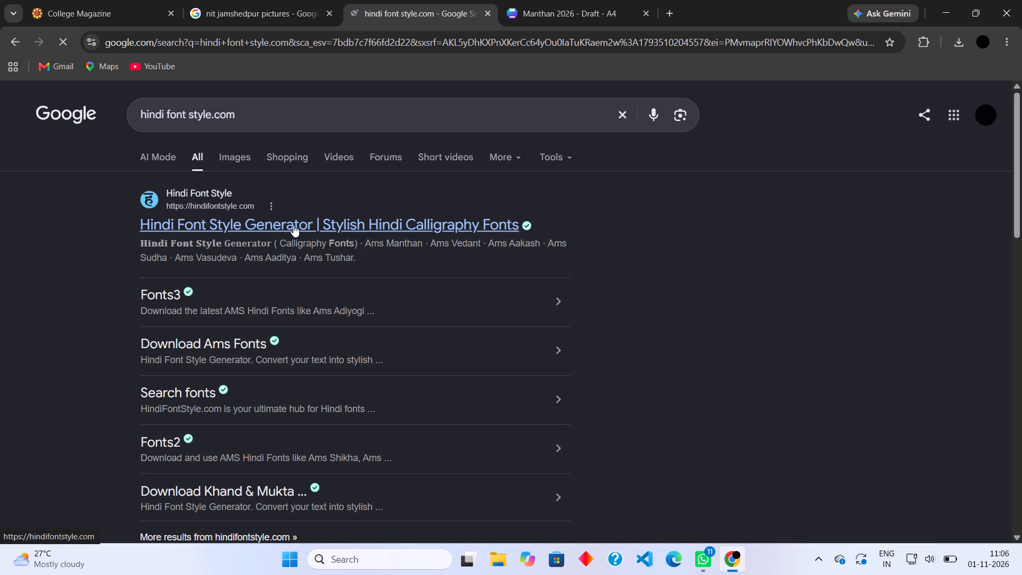
Switch back to the Manthan 2026 design in Canva and look over the Hindi story on page 15.
click(530, 3)
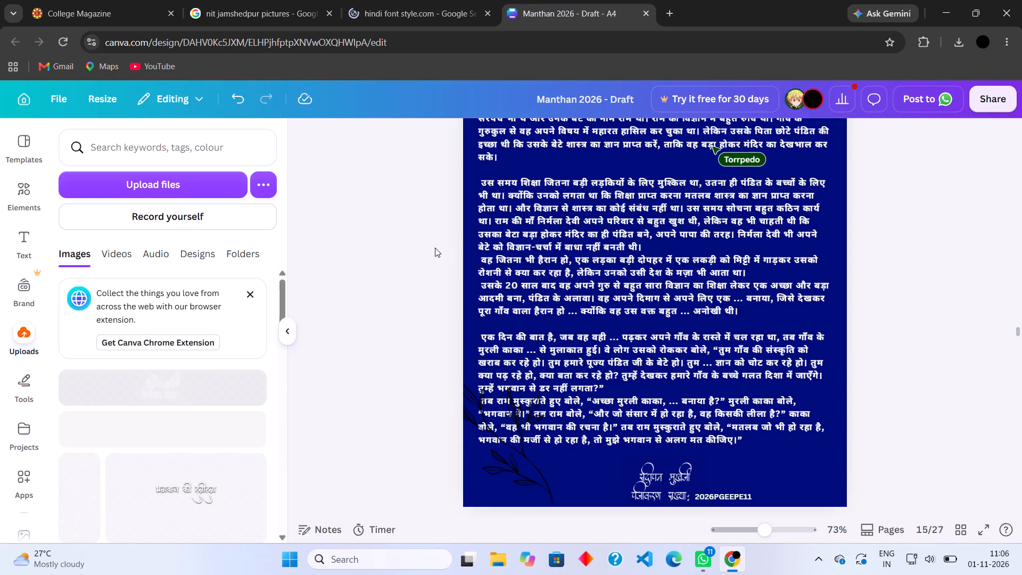
click(435, 248)
scroll(435, 248, up, 2)
scroll(435, 248, down, 1)
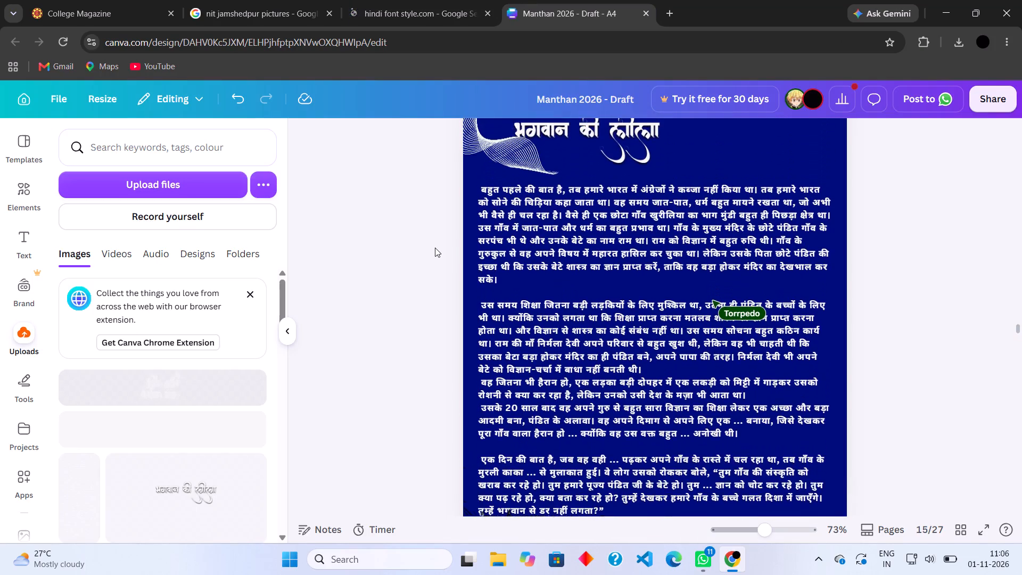
Look through the magazine from page 15 to page 27, checking the remaining articles' headings, text and author credits.
scroll(435, 248, down, 1)
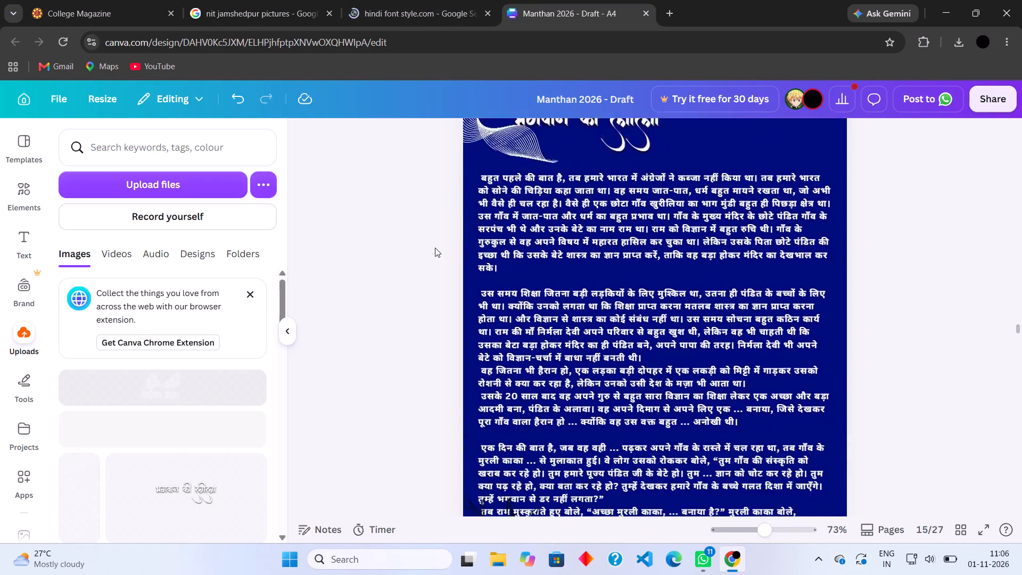
scroll(435, 248, down, 6)
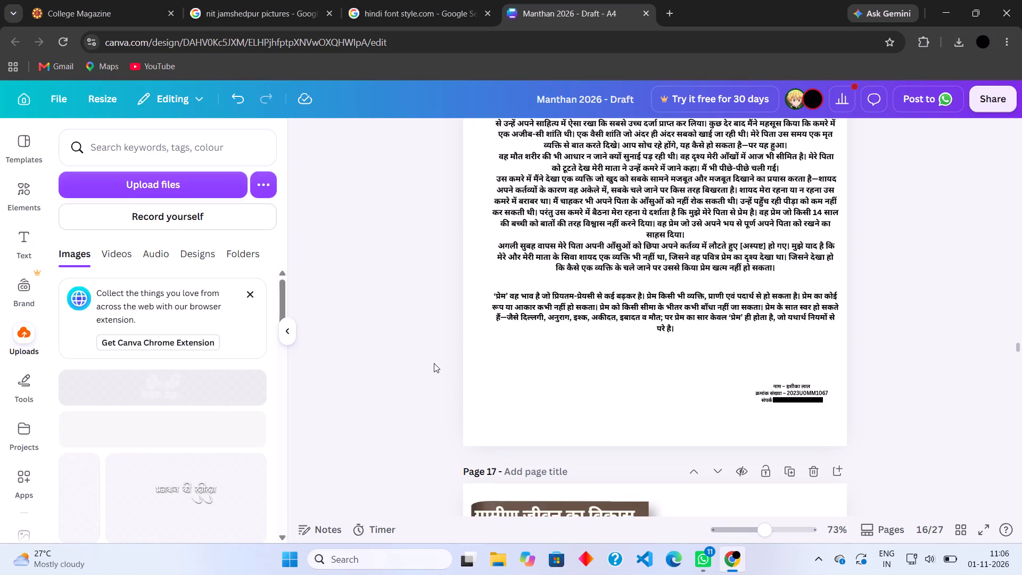
scroll(434, 363, down, 5)
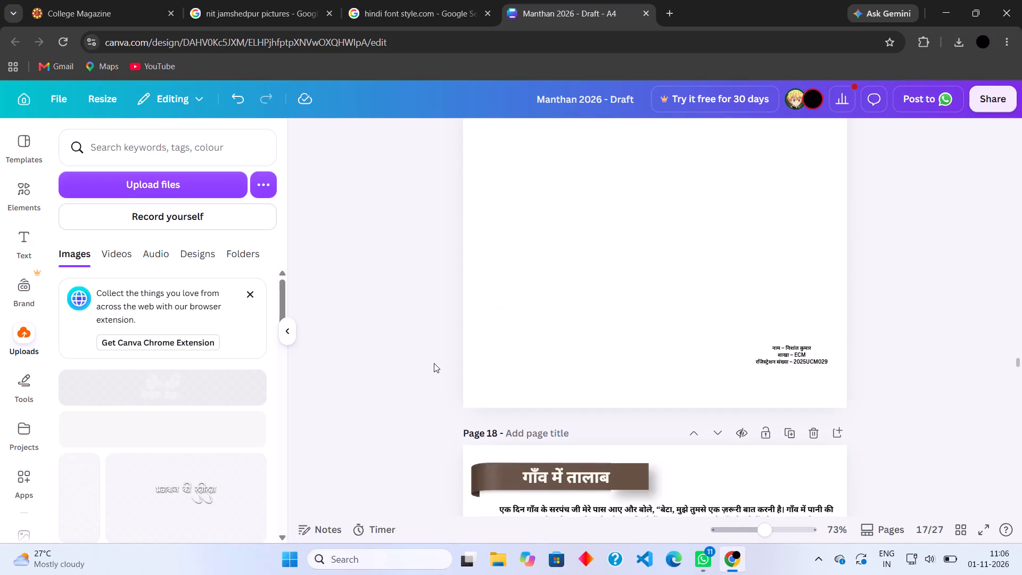
scroll(434, 363, down, 9)
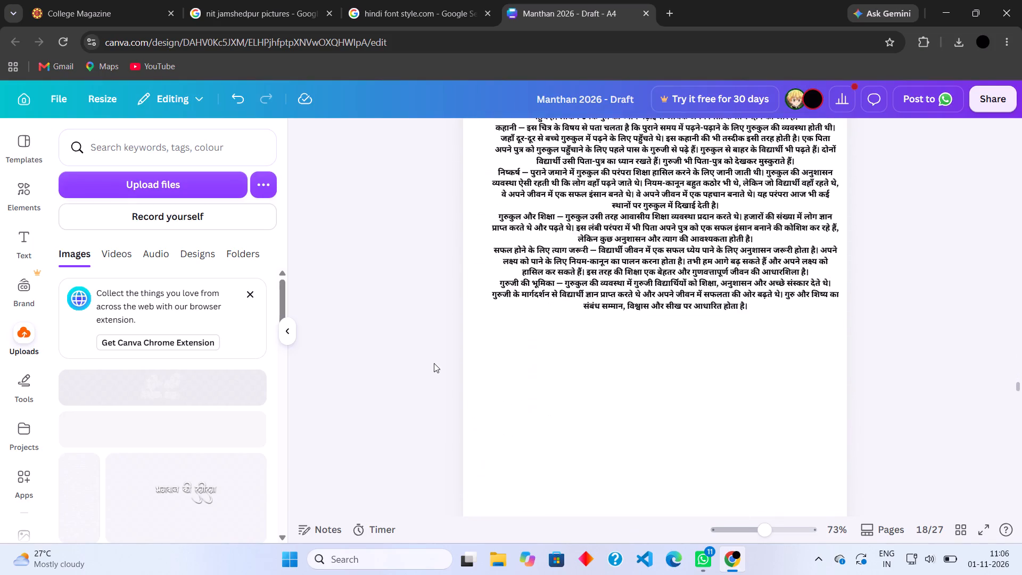
scroll(434, 363, down, 4)
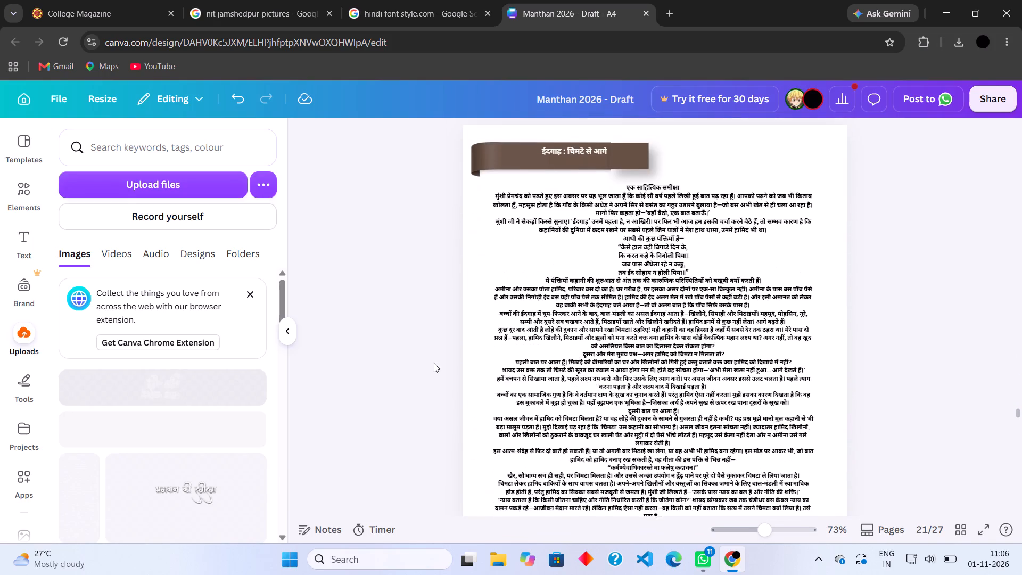
scroll(434, 363, down, 8)
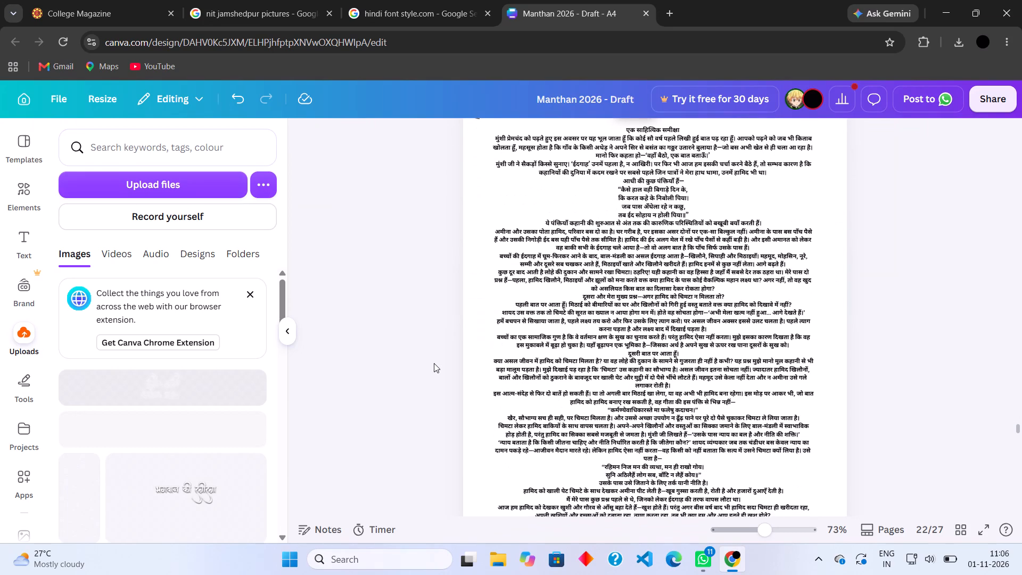
scroll(434, 363, down, 5)
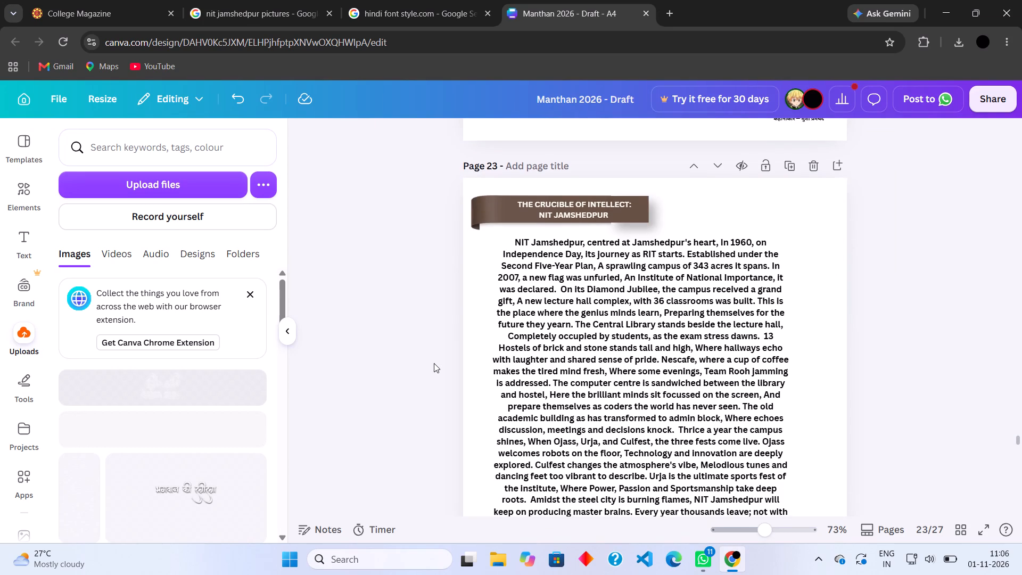
scroll(434, 363, down, 11)
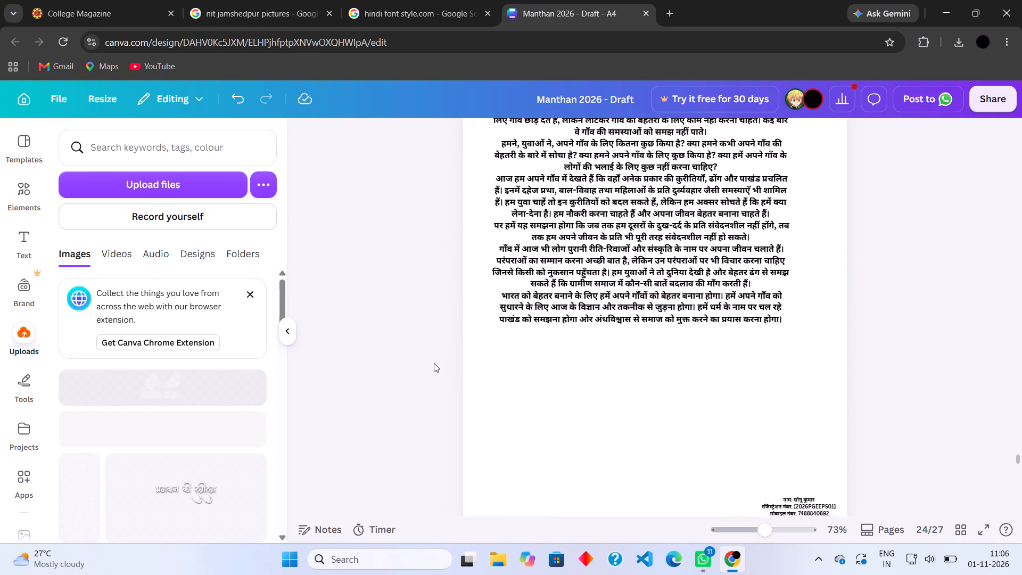
scroll(434, 363, down, 6)
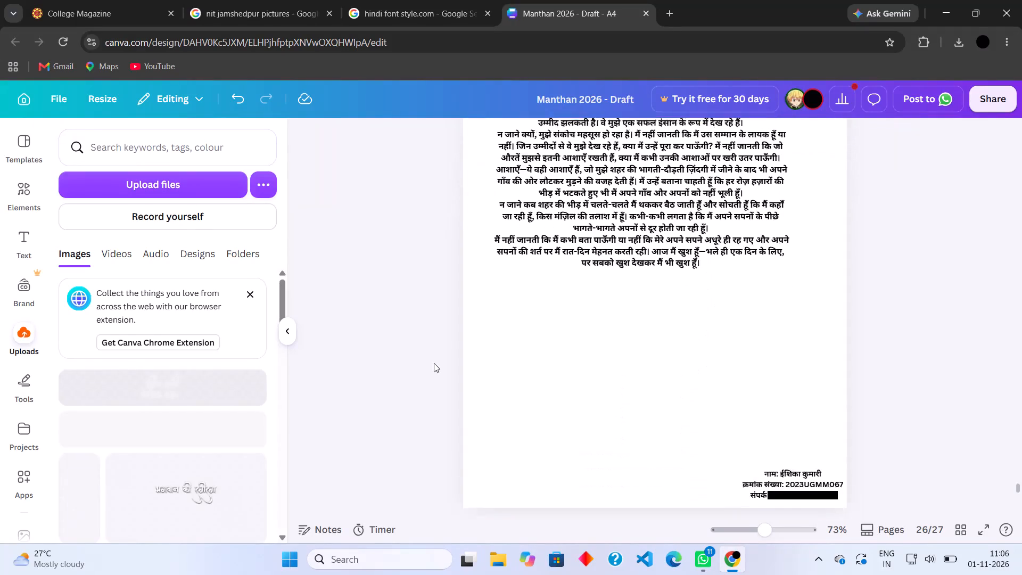
scroll(434, 363, down, 2)
scroll(434, 363, up, 3)
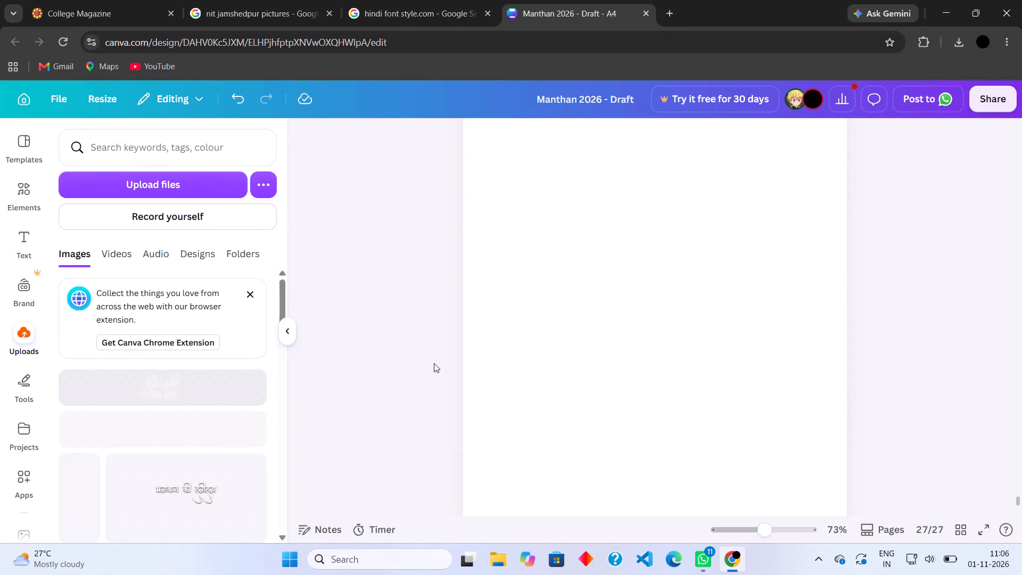
Go back from page 27 to page 15 and review the Hindi story's calligraphic title, body text width and author credit.
scroll(434, 363, up, 18)
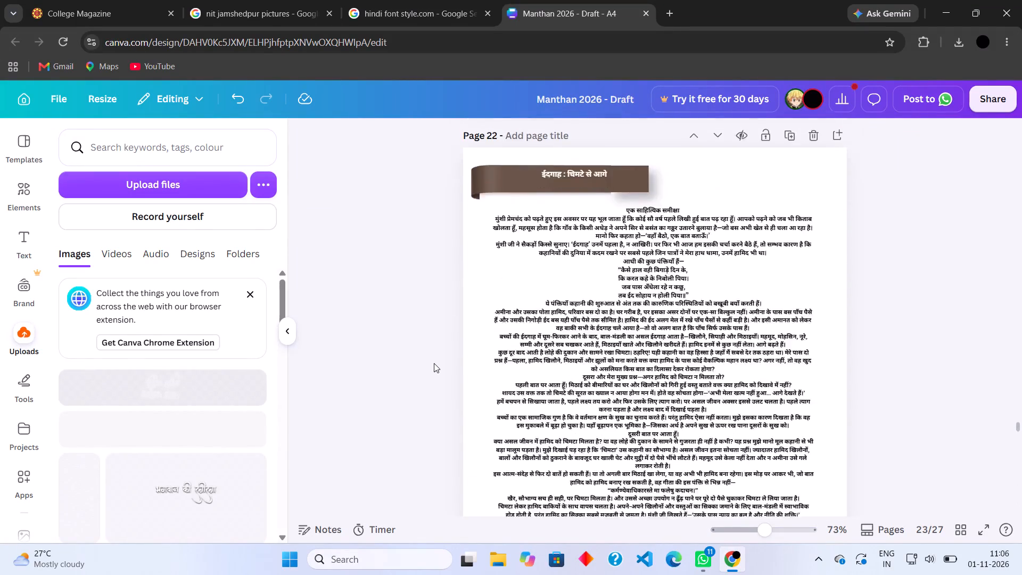
scroll(434, 363, up, 13)
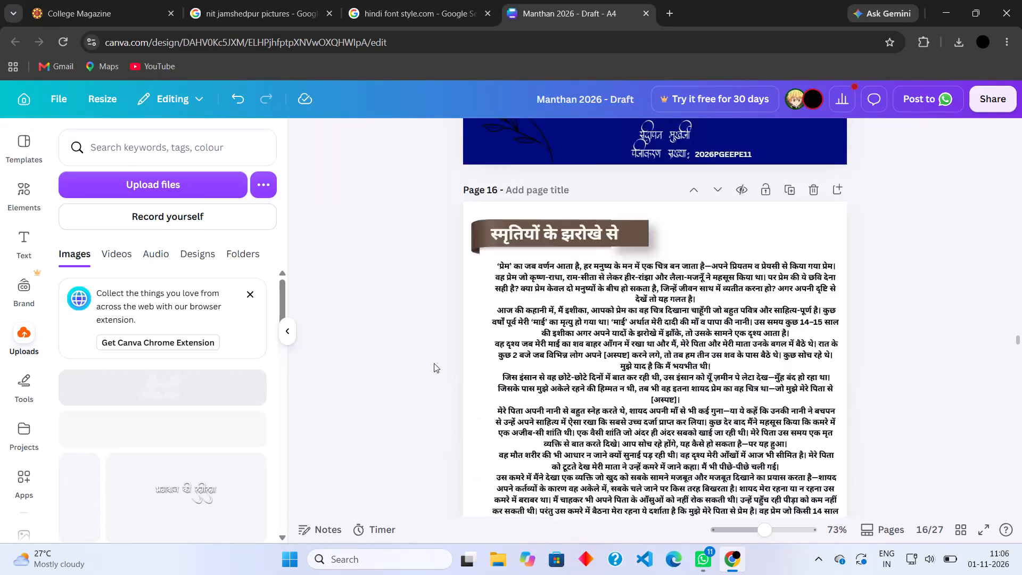
scroll(434, 363, up, 2)
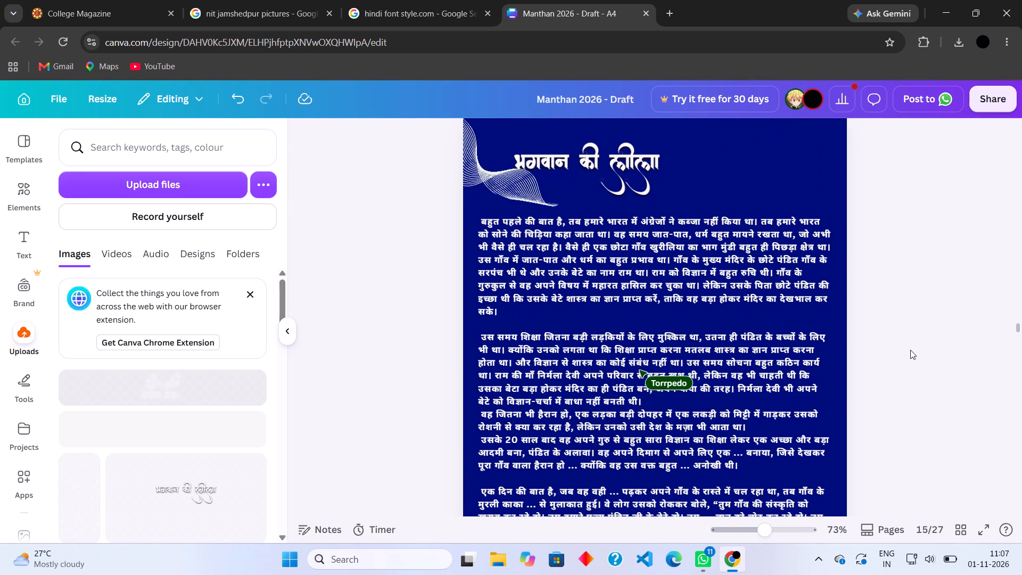
scroll(829, 239, up, 1)
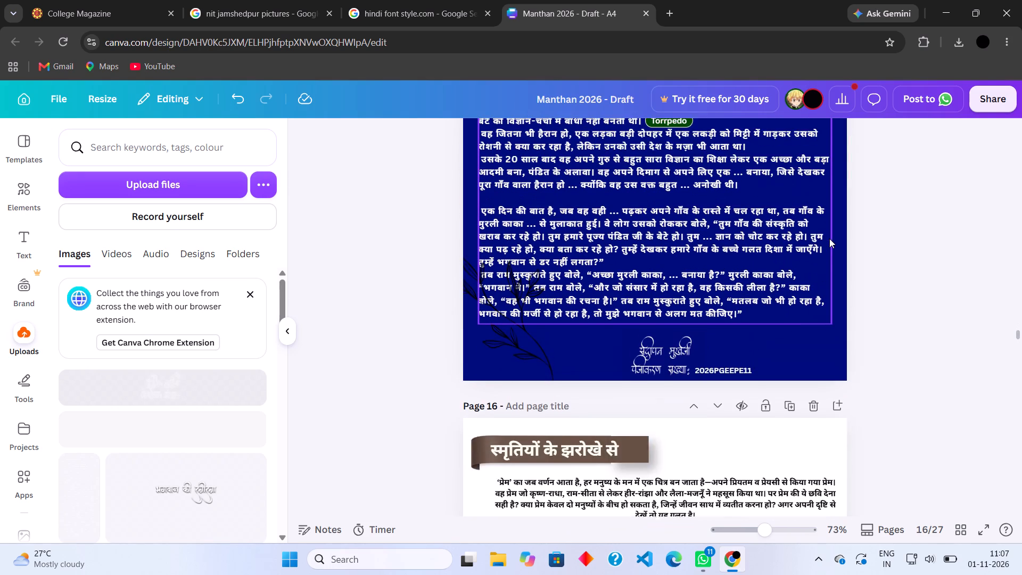
scroll(829, 239, up, 1)
scroll(746, 426, up, 1)
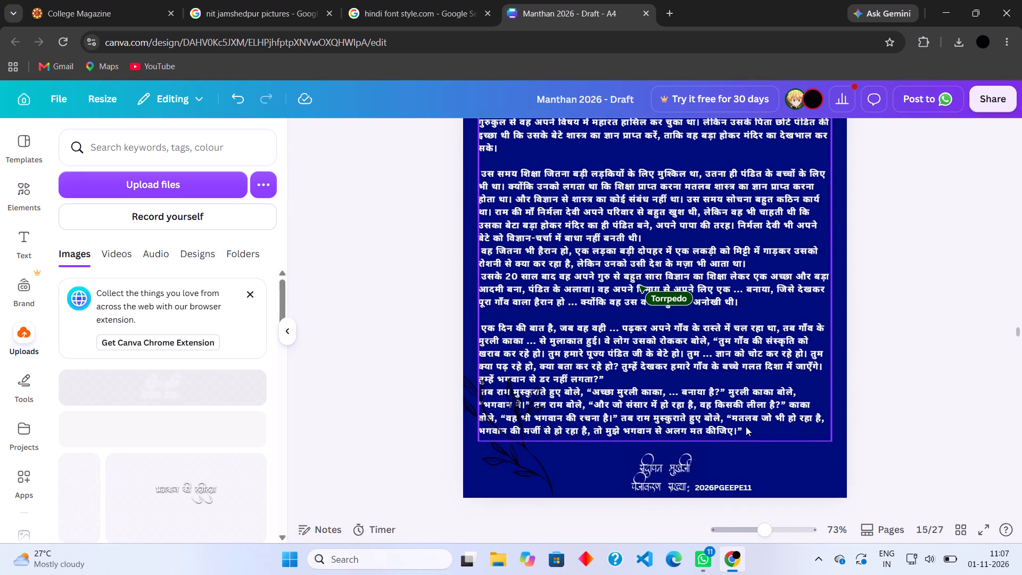
scroll(746, 426, up, 1)
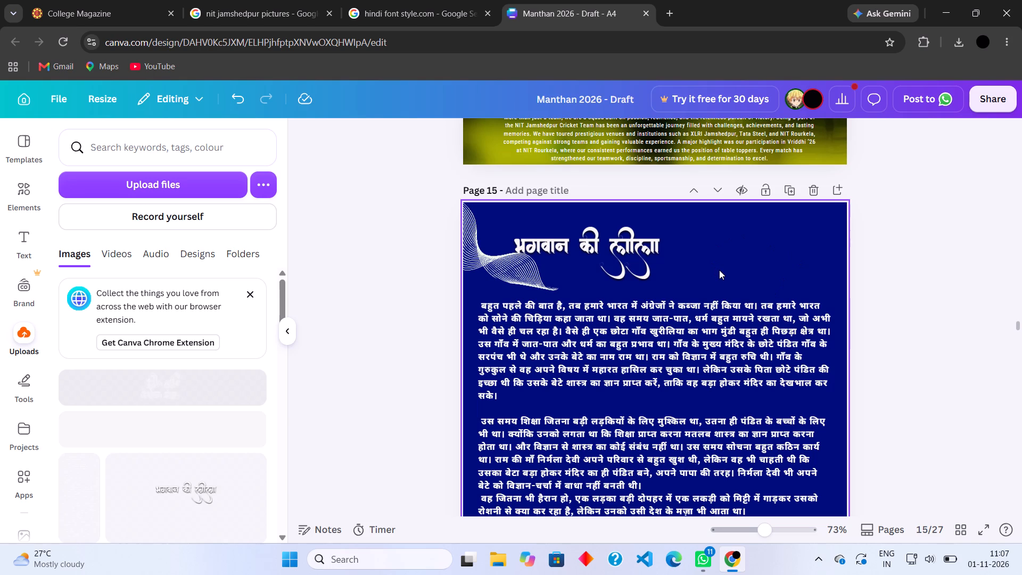
scroll(719, 270, down, 2)
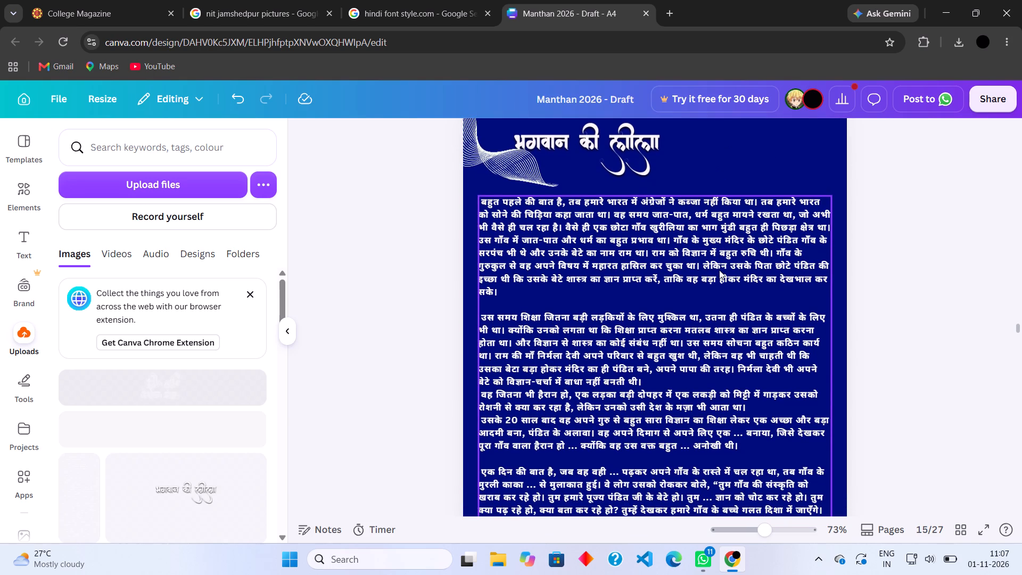
scroll(719, 270, down, 1)
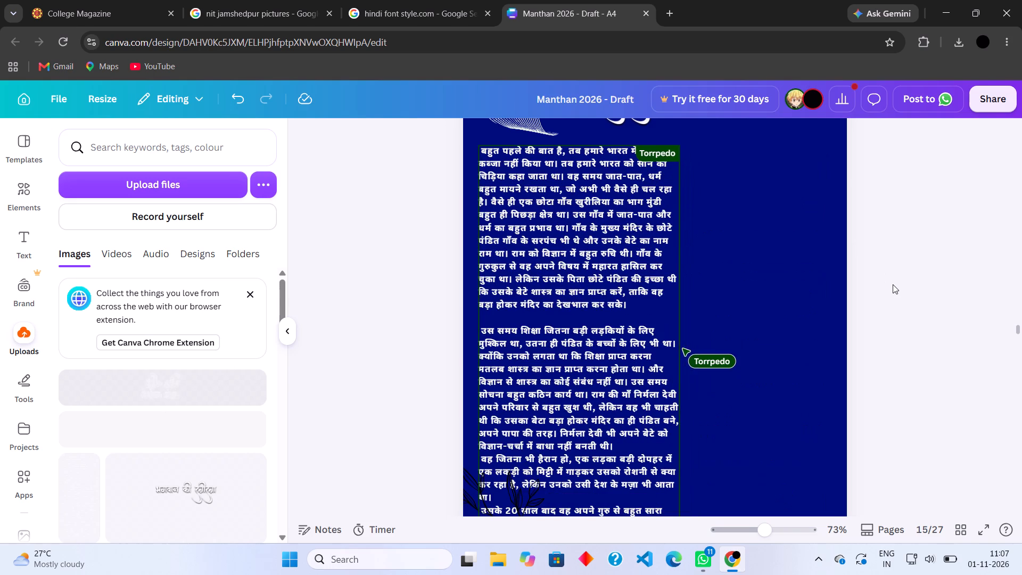
scroll(893, 284, up, 1)
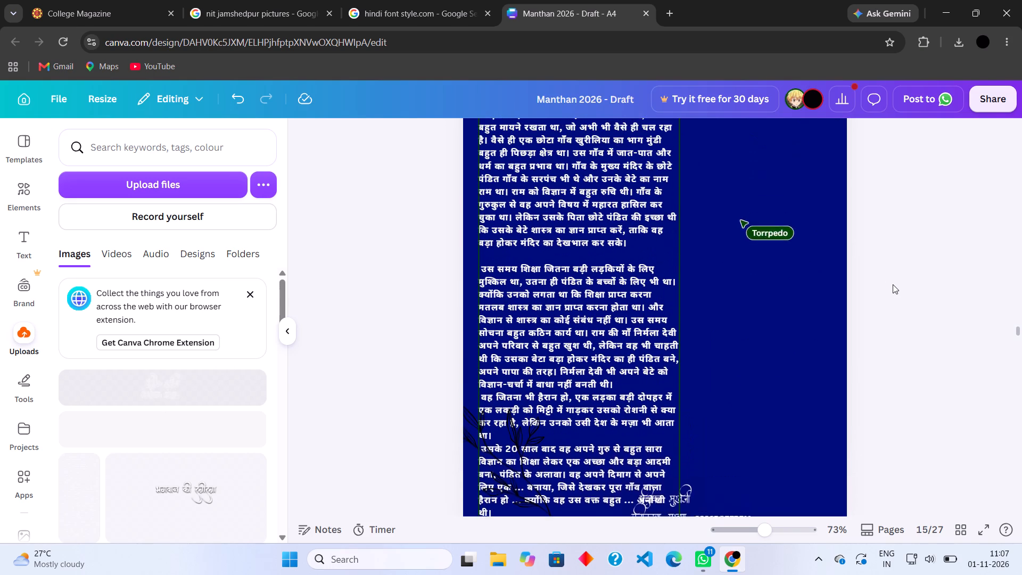
scroll(893, 284, up, 1)
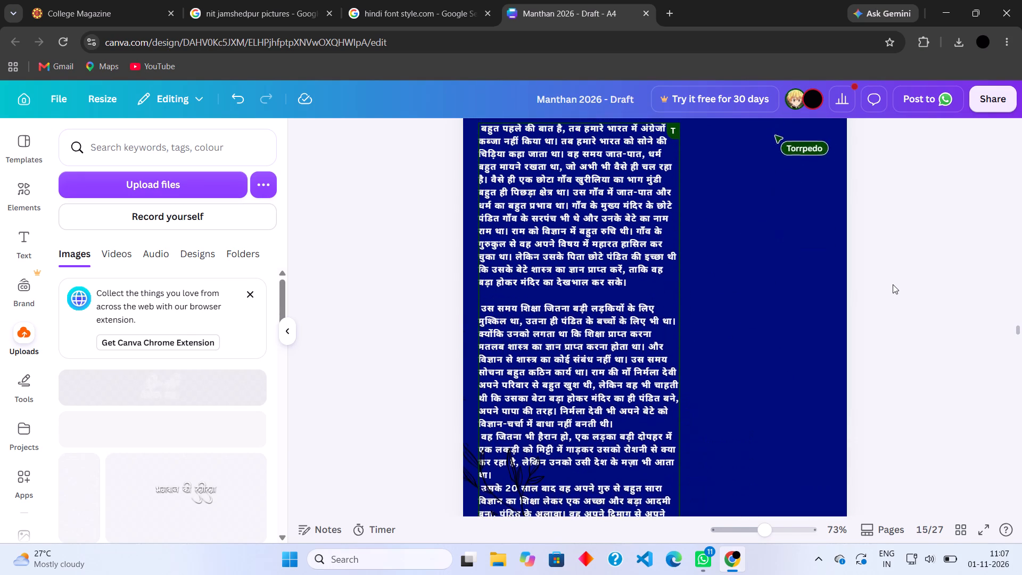
scroll(893, 284, up, 2)
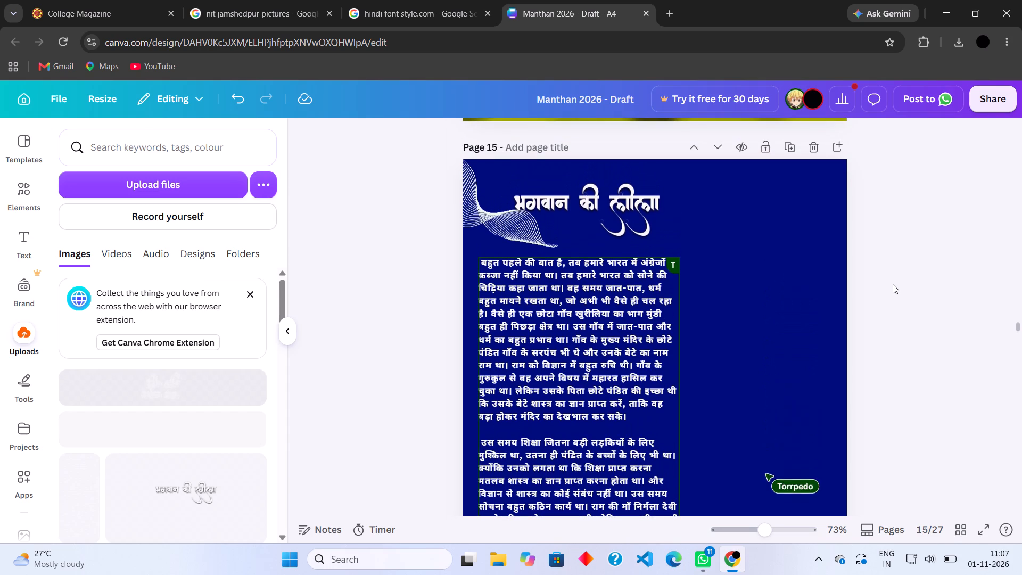
scroll(893, 284, up, 1)
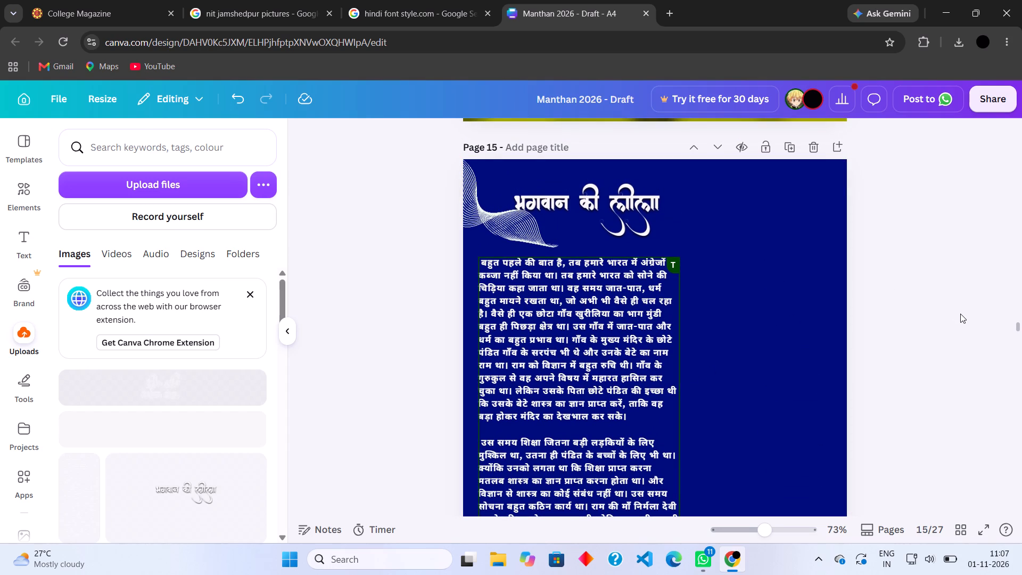
scroll(960, 314, up, 3)
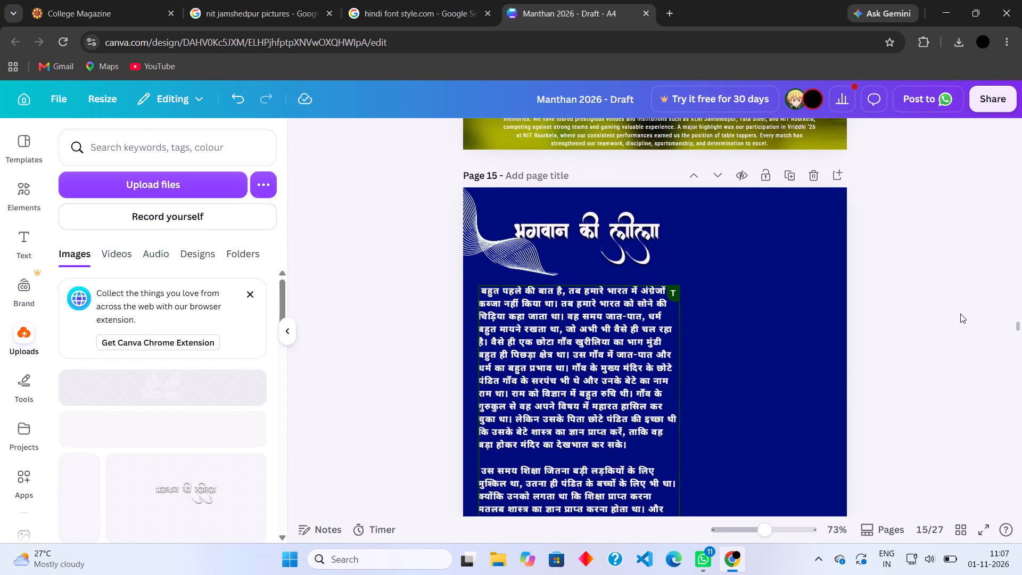
Look back through the sports and fest pages to the contents list on page 7.
scroll(960, 314, up, 10)
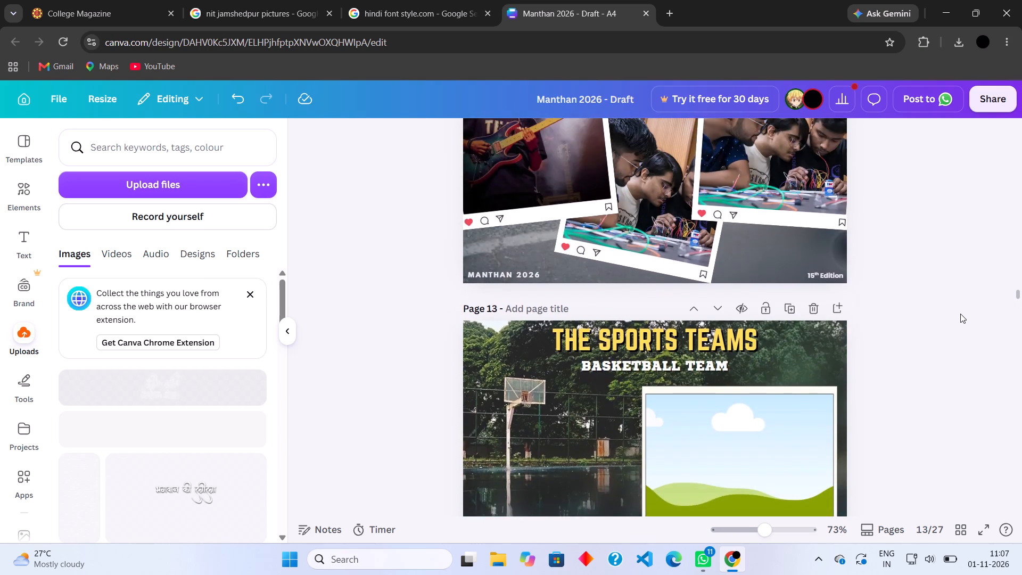
scroll(960, 314, up, 10)
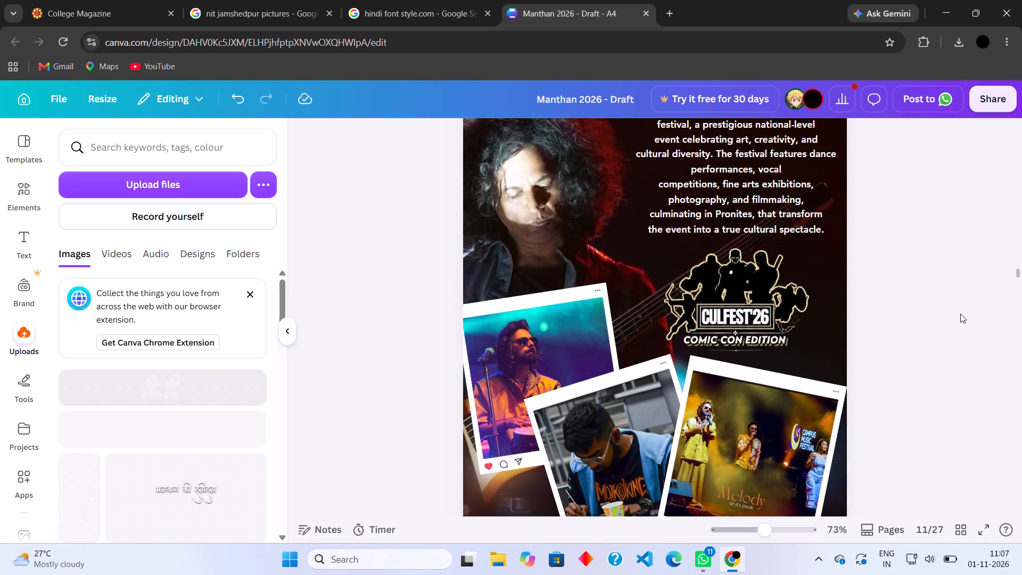
scroll(960, 314, up, 12)
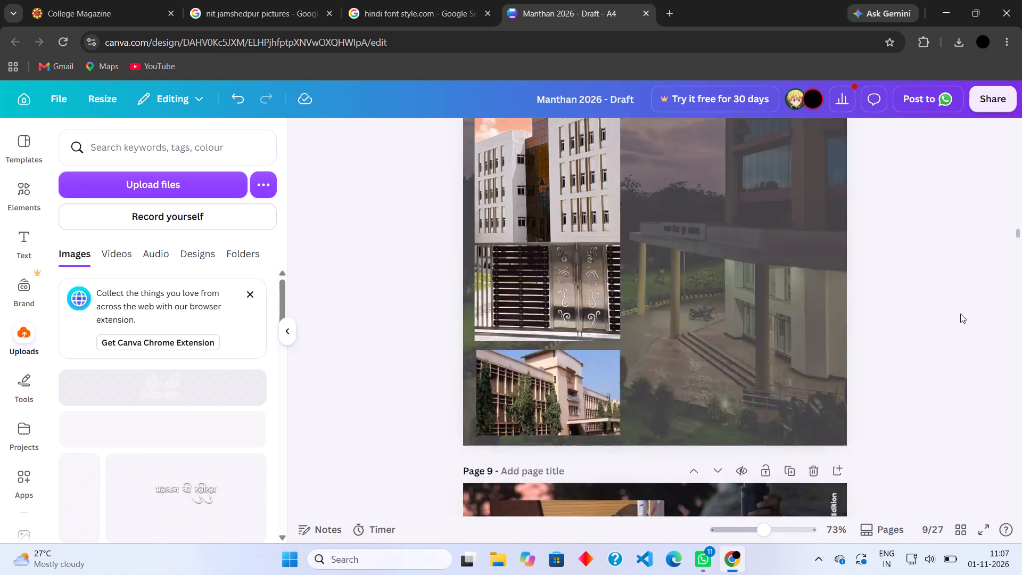
scroll(960, 314, up, 4)
scroll(960, 314, down, 3)
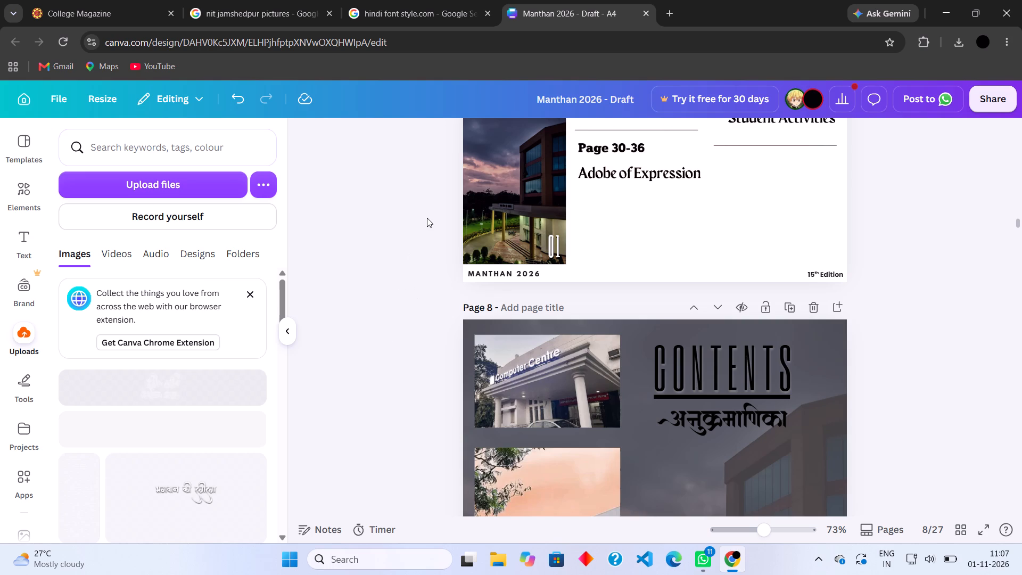
scroll(427, 218, up, 5)
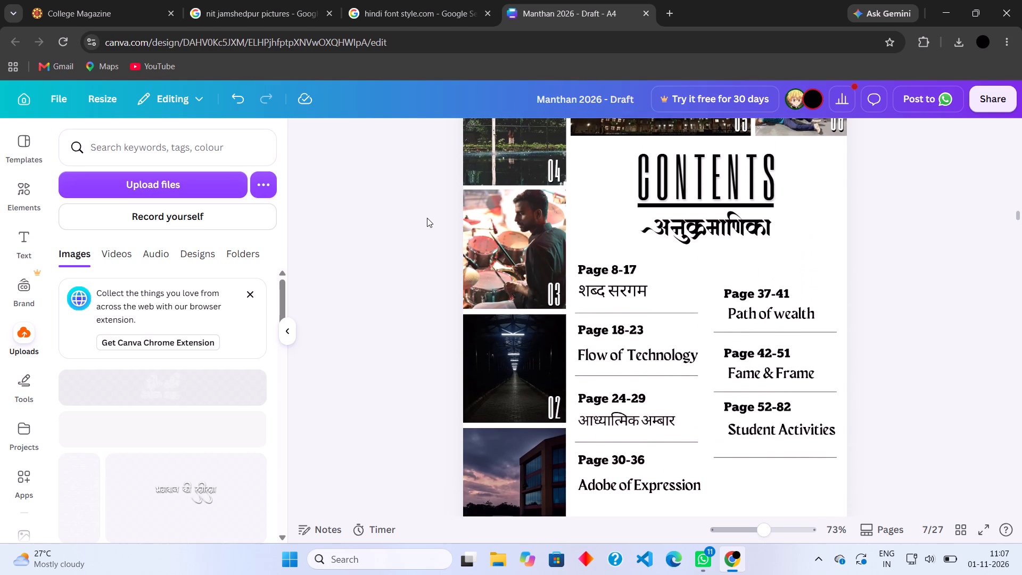
scroll(427, 218, up, 1)
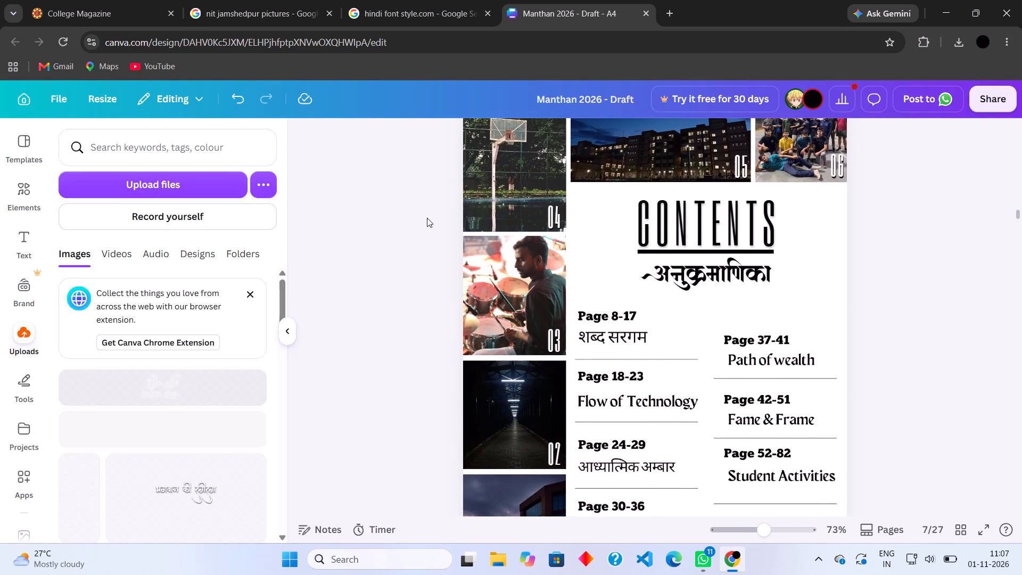
Compare the contents layouts on pages 7 and 8, examining their headings, campus photos, background and section list.
scroll(427, 218, down, 9)
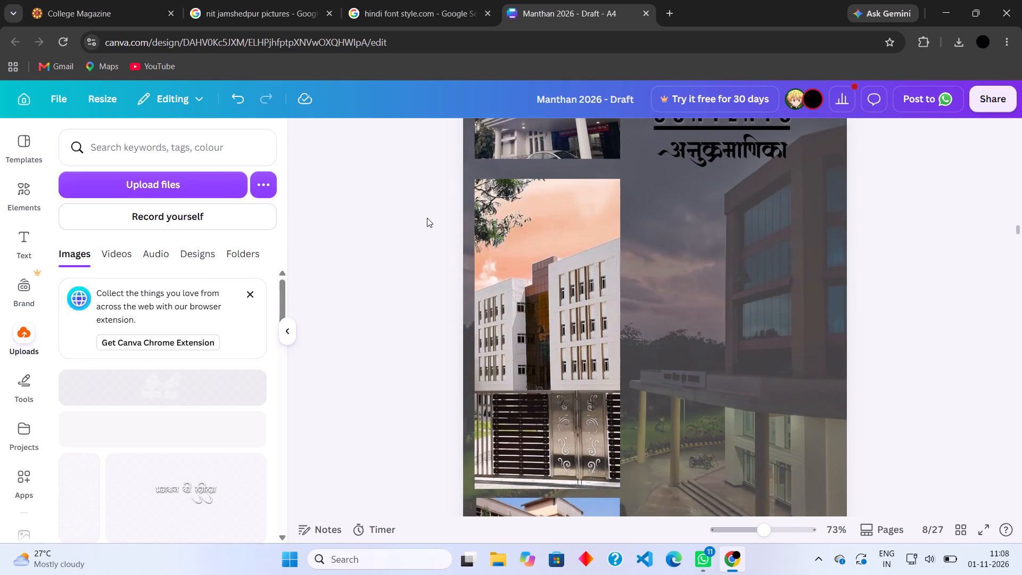
scroll(427, 218, up, 1)
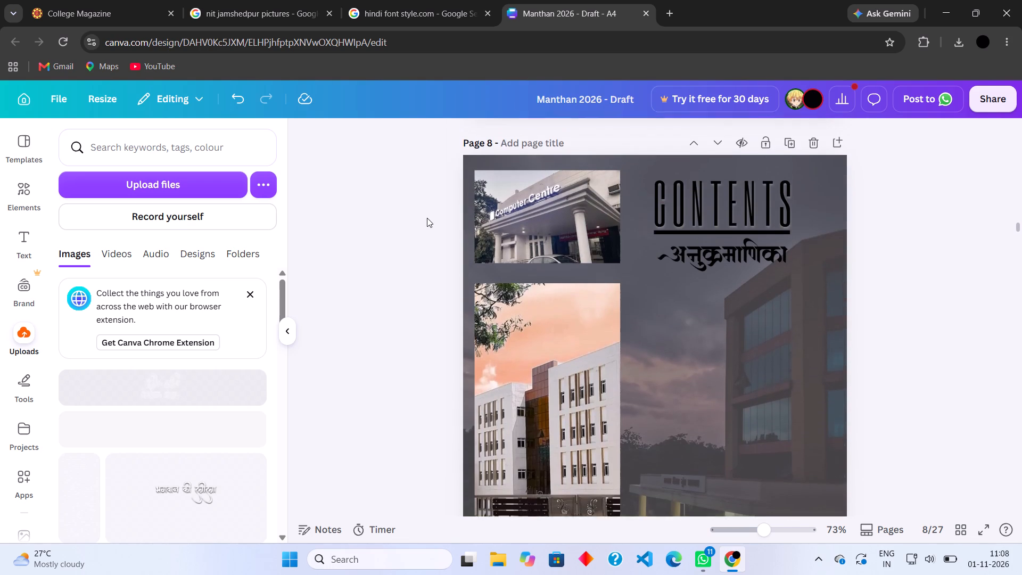
scroll(427, 218, up, 1)
scroll(427, 218, down, 3)
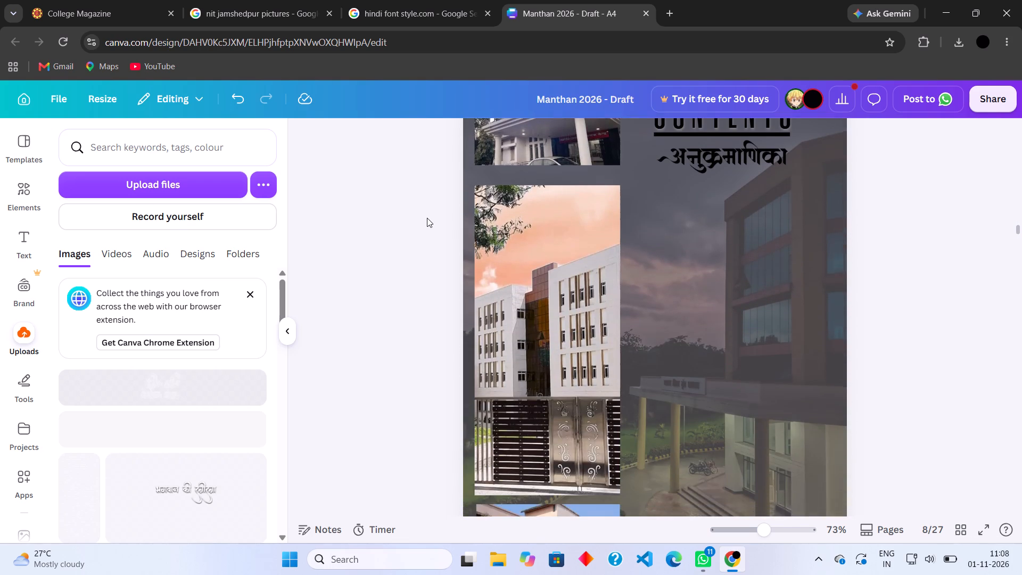
scroll(427, 218, down, 3)
scroll(427, 218, up, 1)
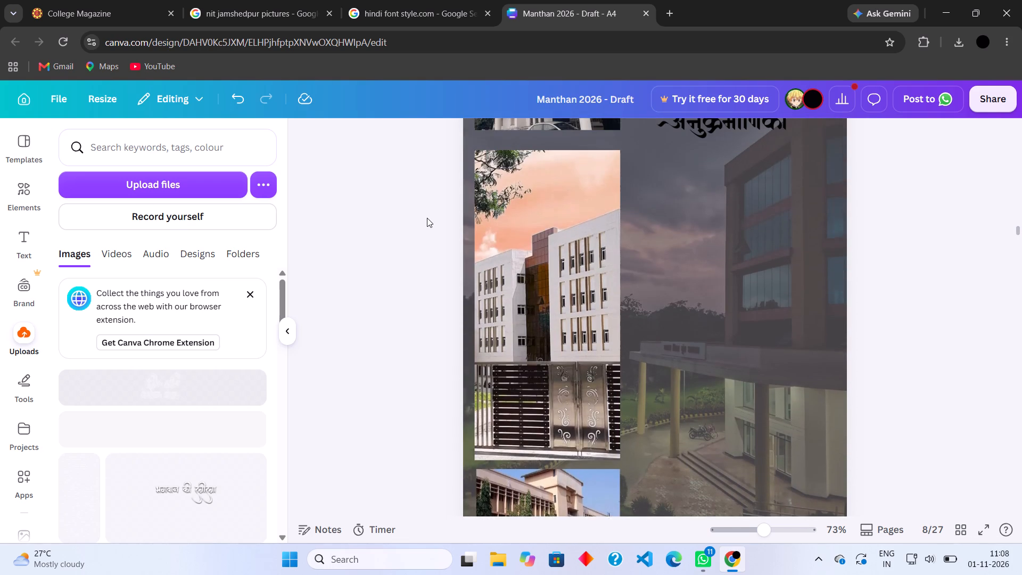
scroll(427, 218, up, 8)
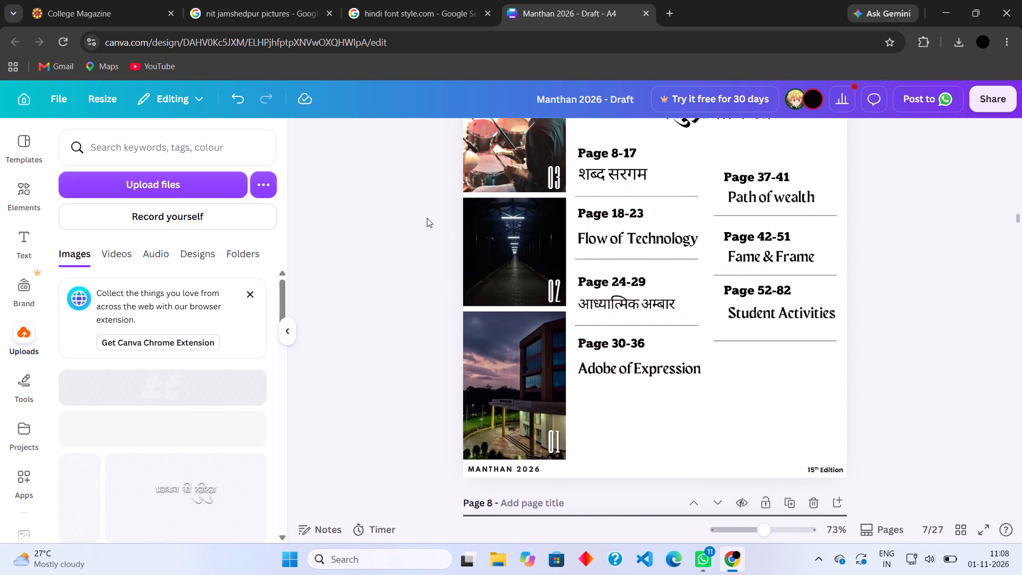
scroll(427, 218, up, 2)
scroll(427, 218, down, 1)
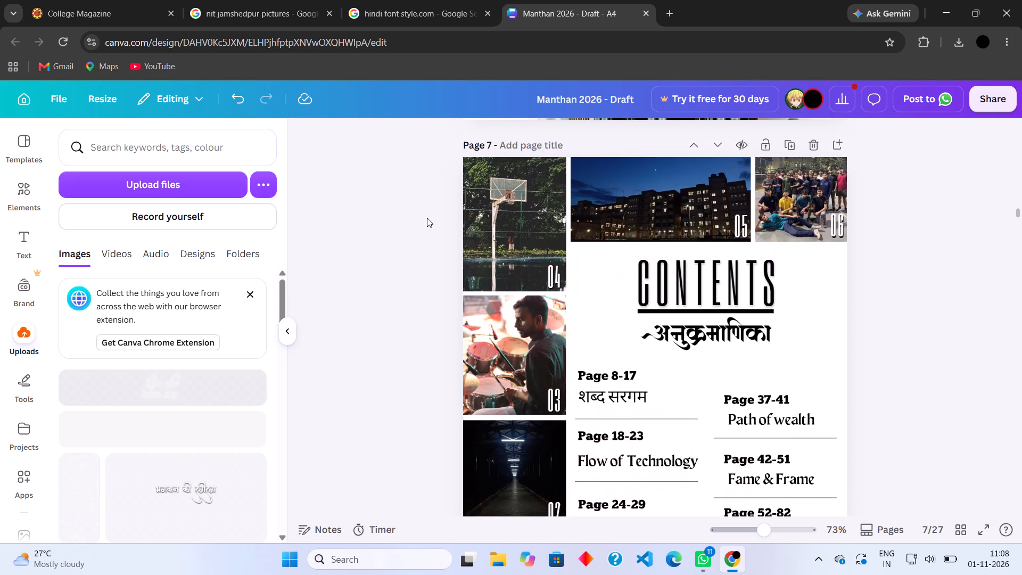
scroll(427, 218, down, 8)
scroll(427, 218, up, 1)
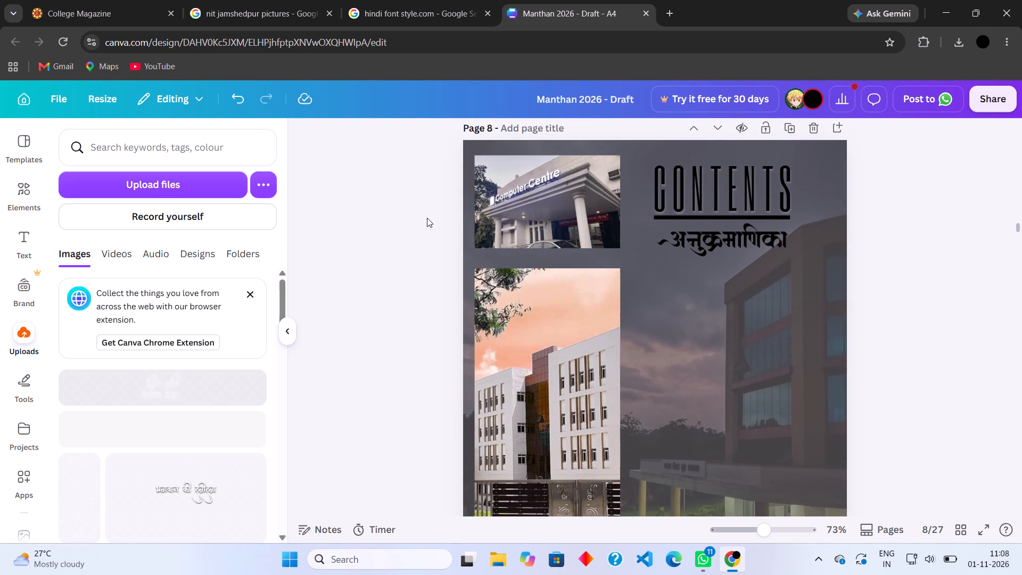
scroll(427, 218, up, 1)
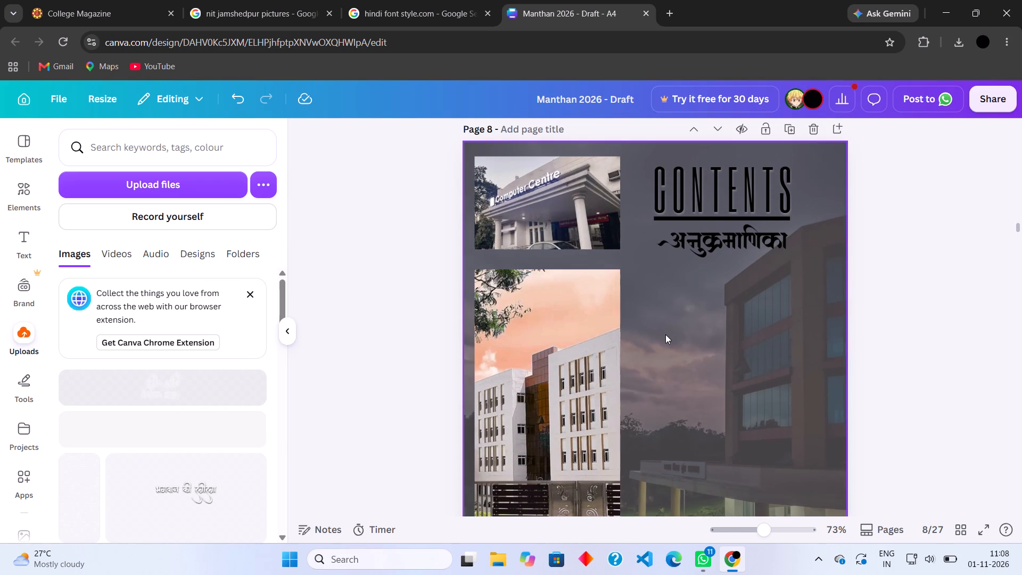
scroll(665, 334, down, 3)
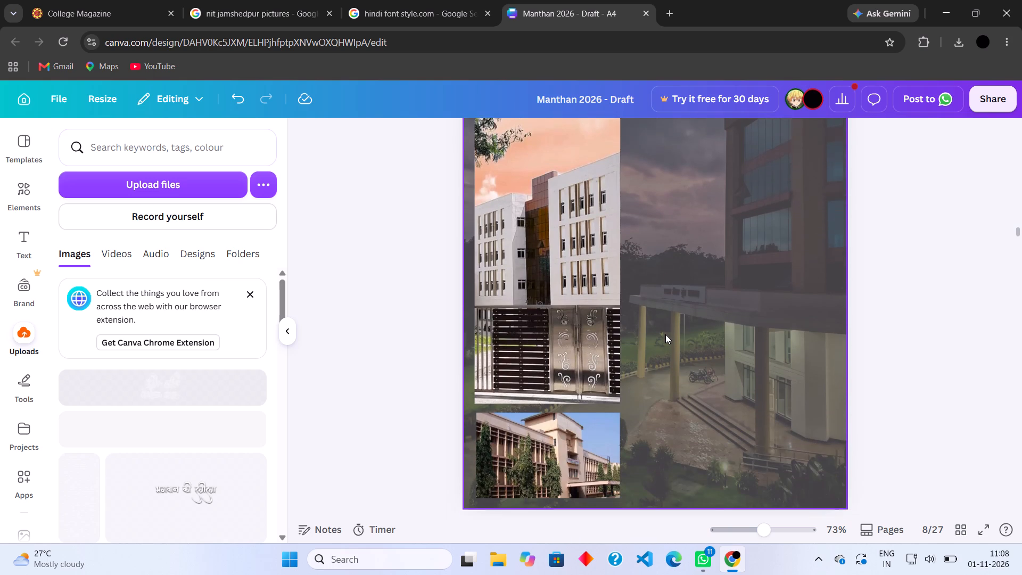
scroll(665, 334, down, 1)
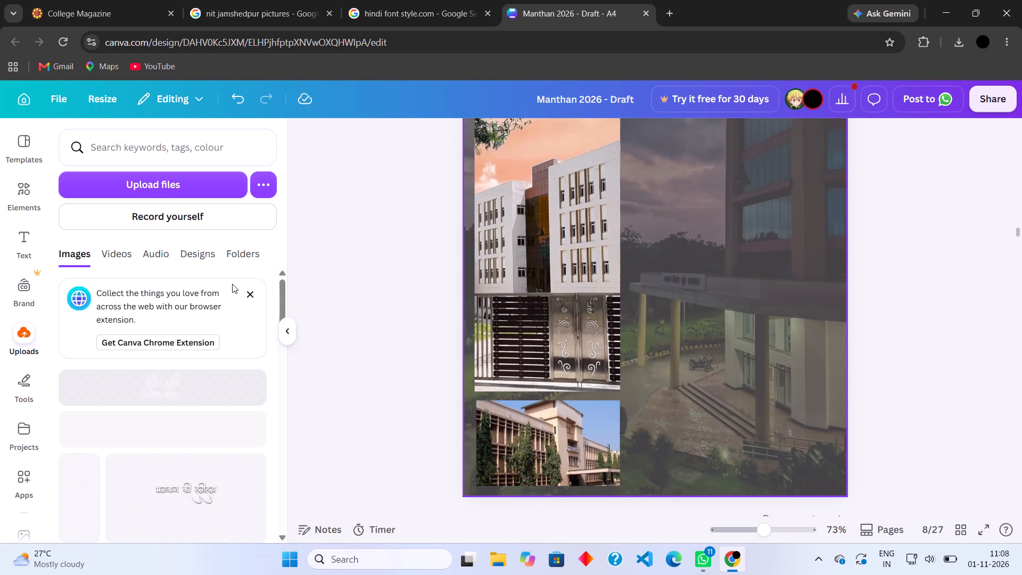
Dismiss the Canva Chrome Extension offer shown above the uploaded images.
click(254, 294)
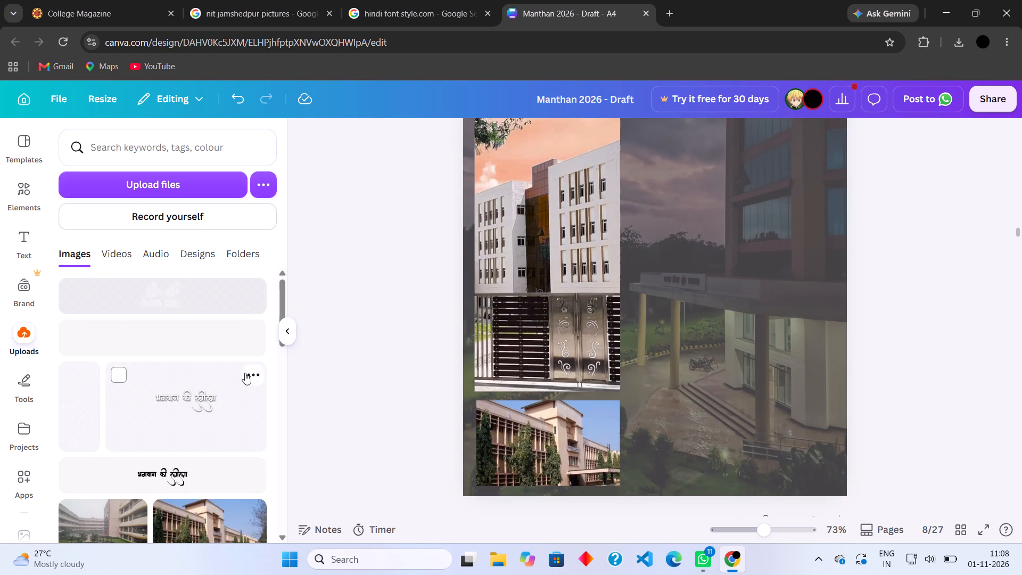
Move the uploaded Ams Aakash and Ams Vedant Hindi title images, both transparent and background versions, to Trash.
click(250, 373)
click(321, 513)
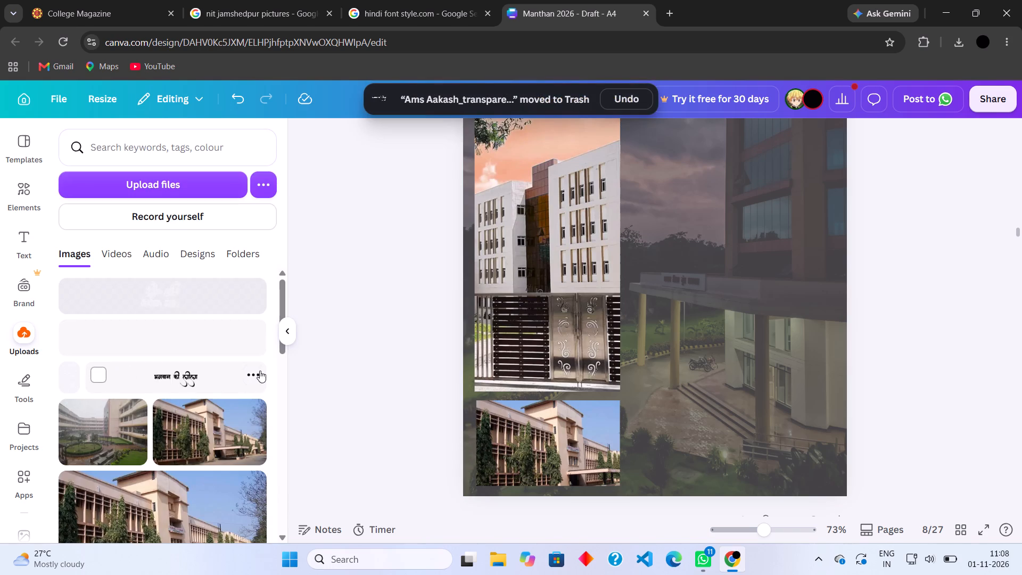
click(260, 371)
click(327, 516)
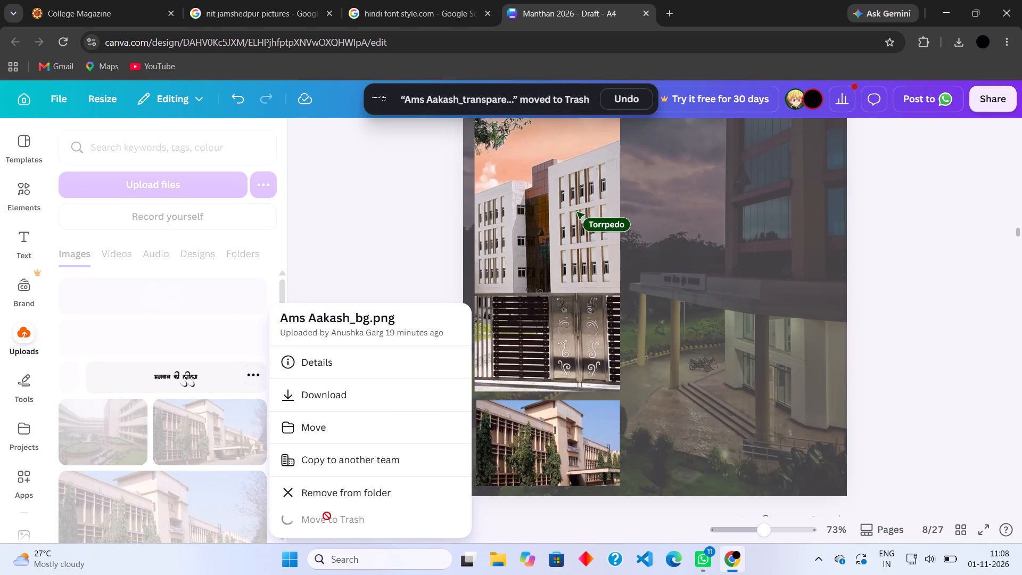
click(253, 325)
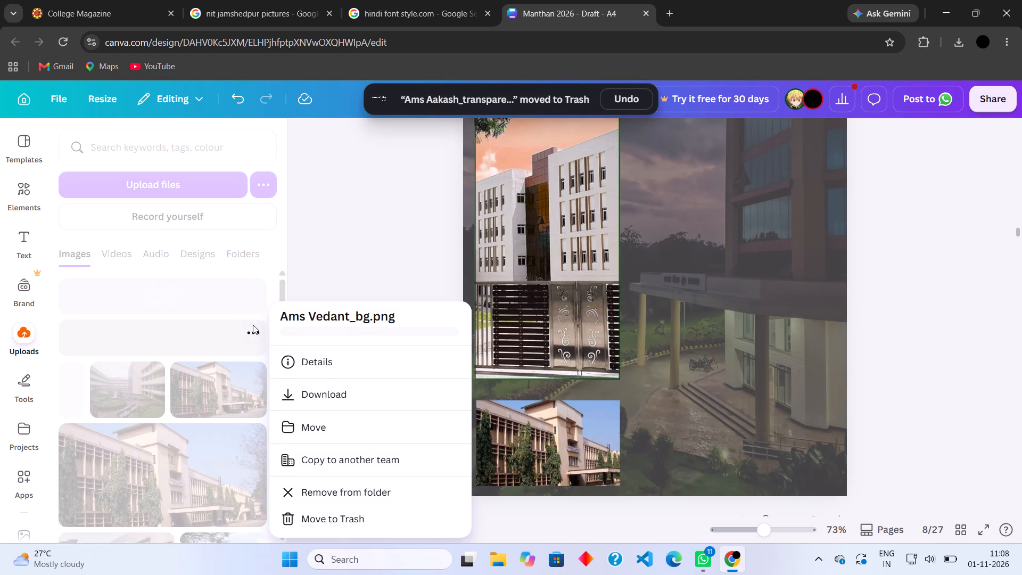
click(311, 519)
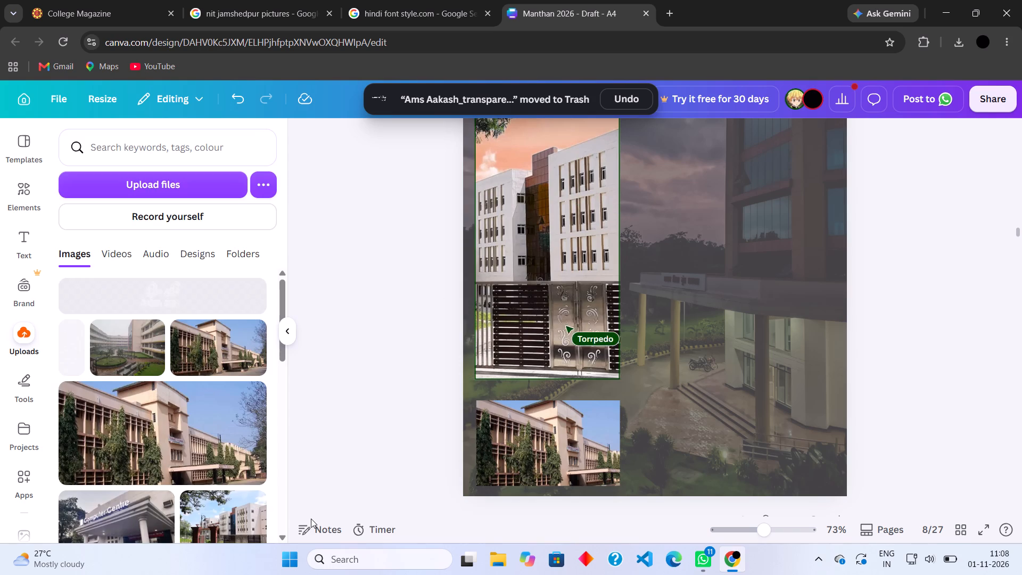
click(256, 286)
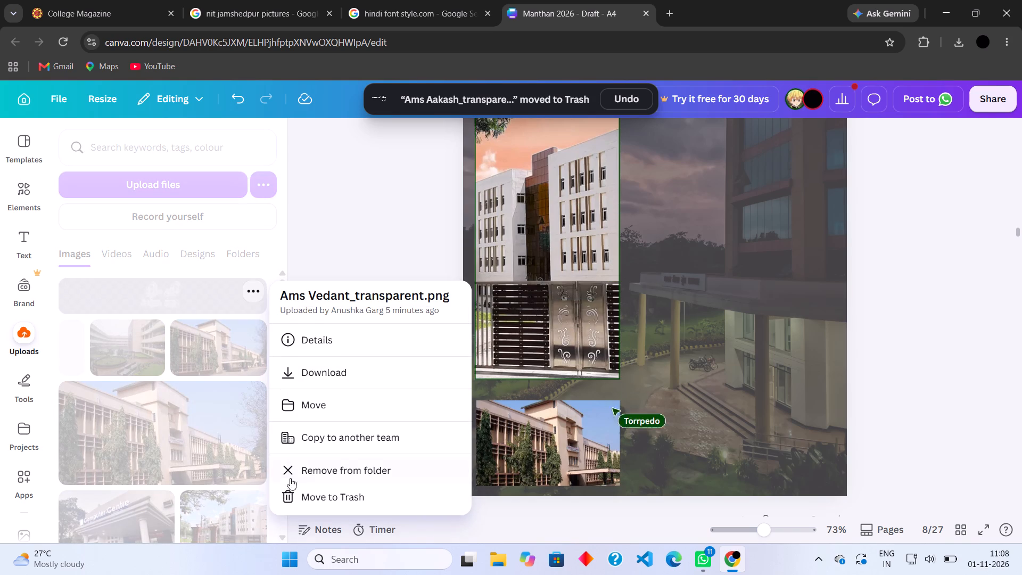
click(314, 494)
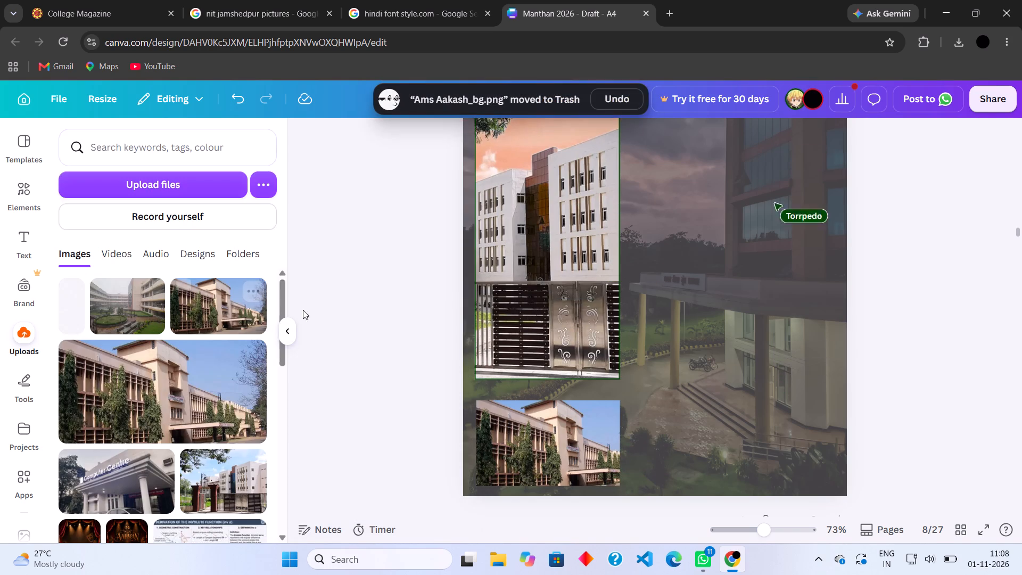
click(318, 313)
scroll(318, 313, up, 1)
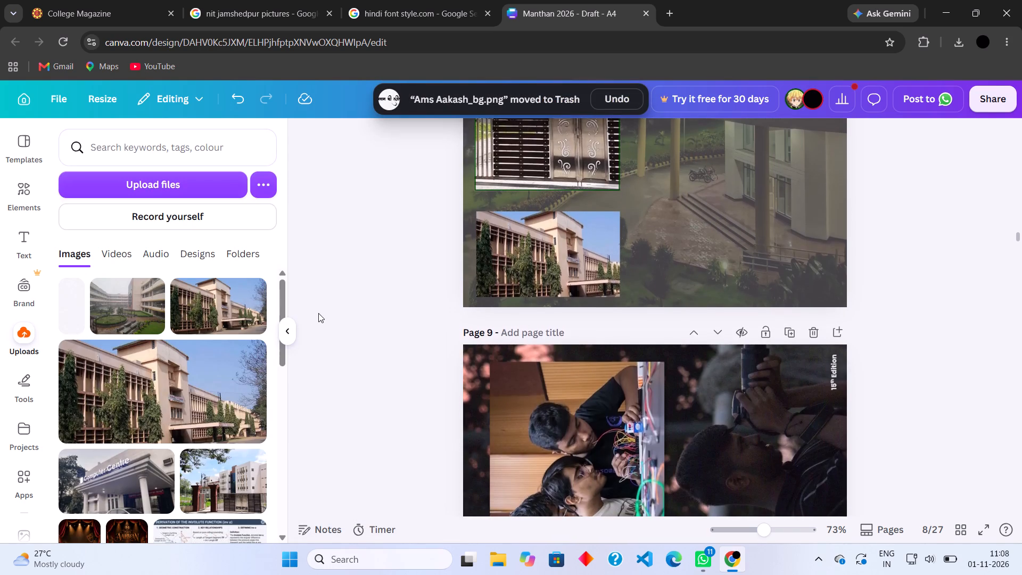
scroll(318, 313, up, 2)
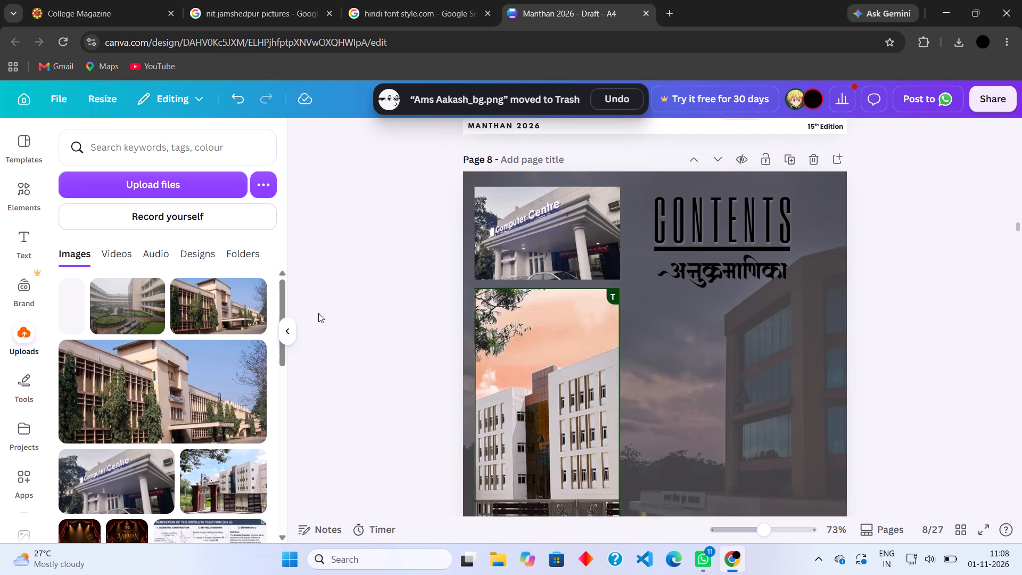
scroll(318, 313, down, 17)
scroll(318, 313, down, 7)
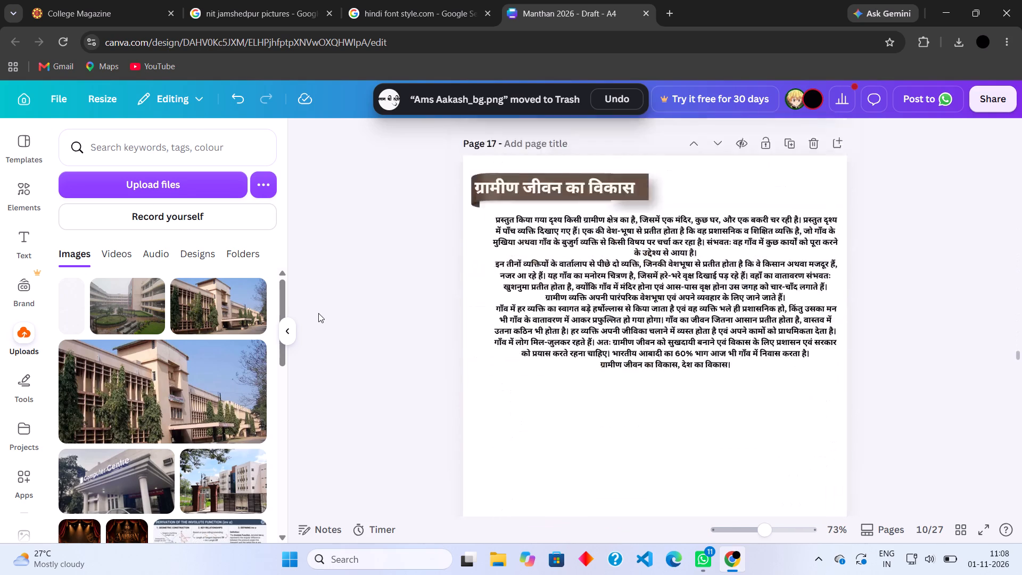
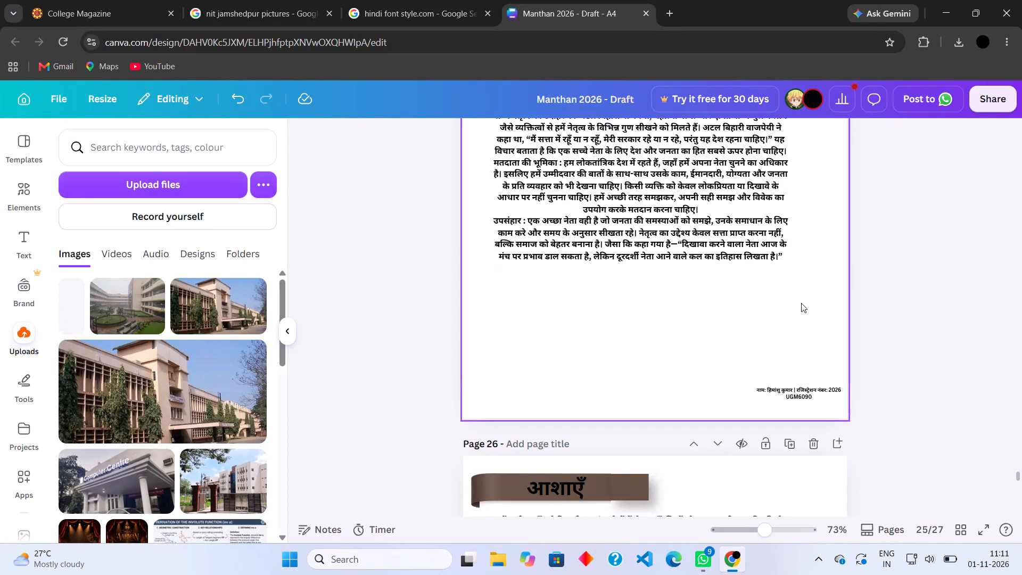
Look back through the Hindi pages to page 15, examining the भगवान की लीला title, story text and author credit.
scroll(801, 303, up, 16)
scroll(801, 303, up, 5)
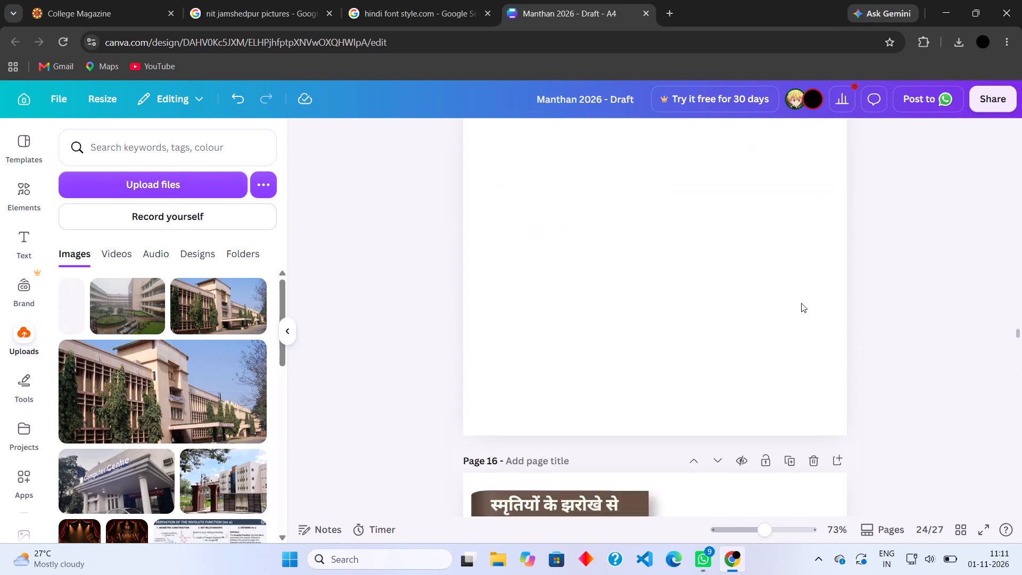
scroll(801, 303, right, 1)
scroll(801, 303, up, 1)
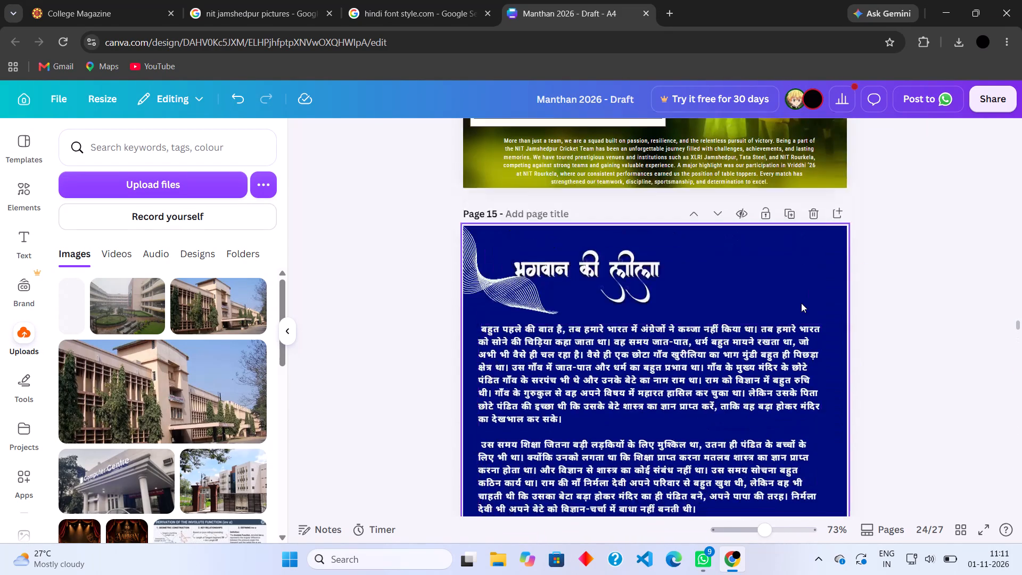
scroll(801, 303, down, 1)
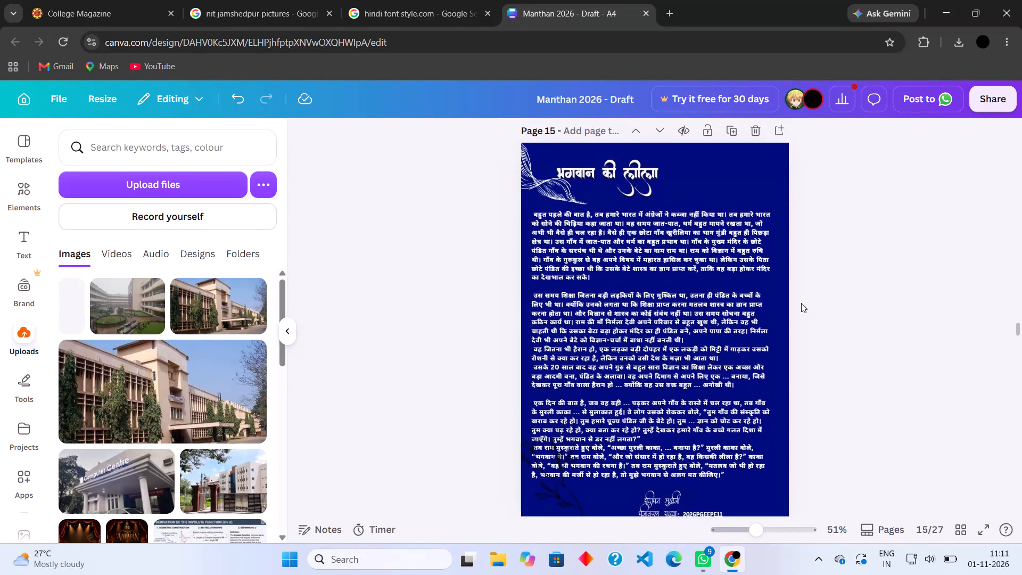
scroll(801, 303, down, 1)
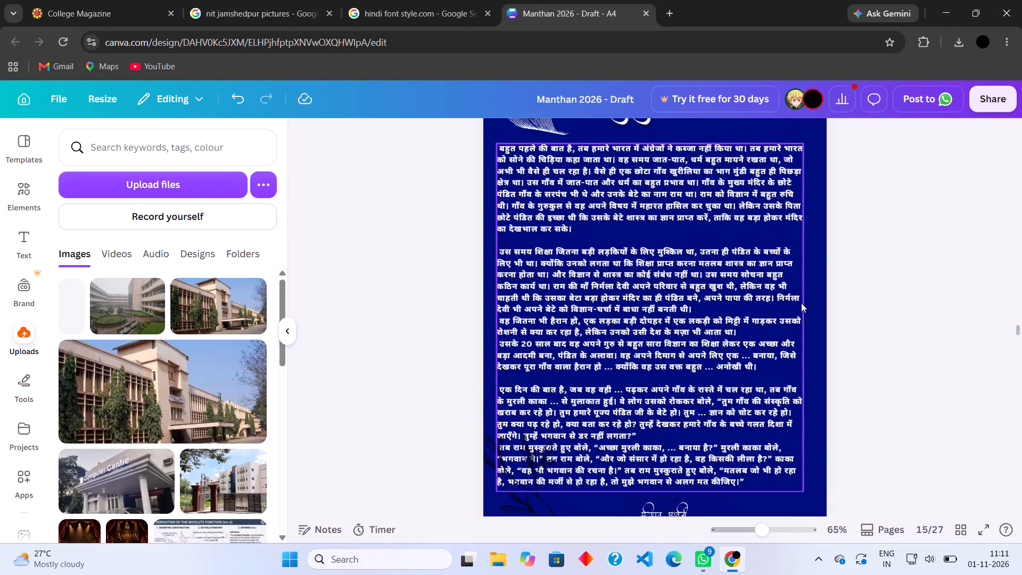
scroll(801, 303, down, 1)
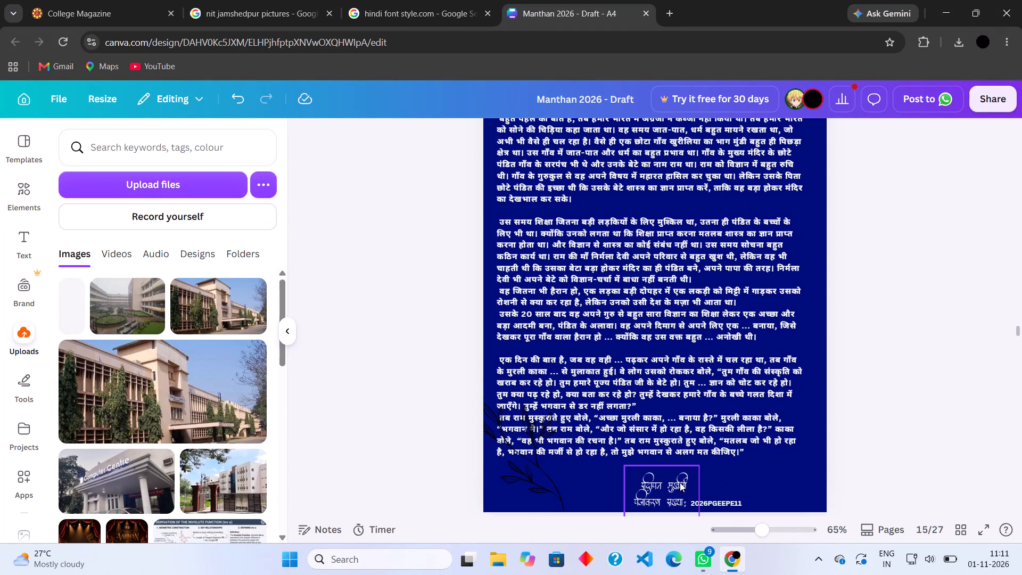
scroll(680, 482, up, 4)
scroll(680, 482, down, 1)
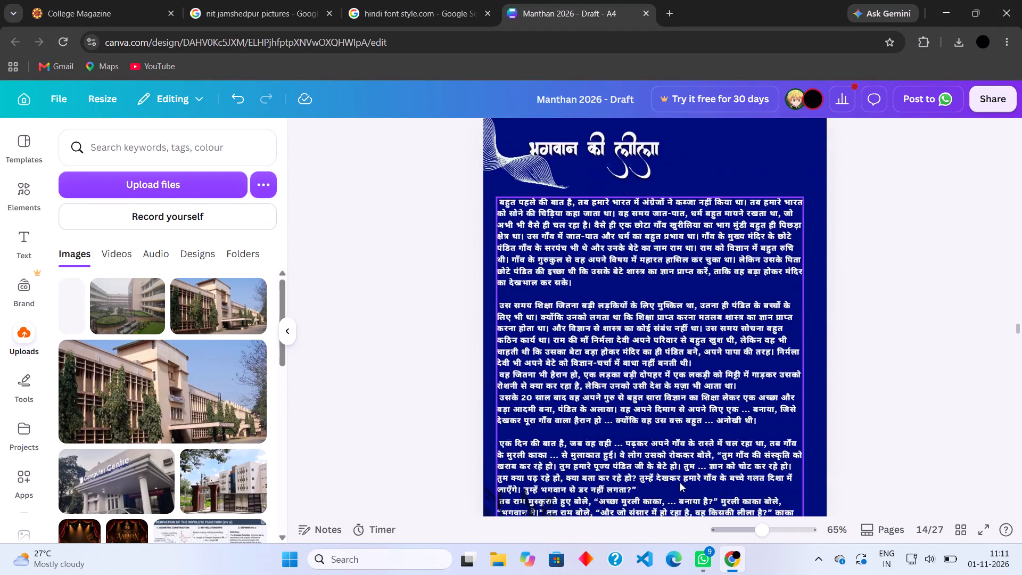
scroll(680, 482, down, 1)
scroll(680, 482, up, 1)
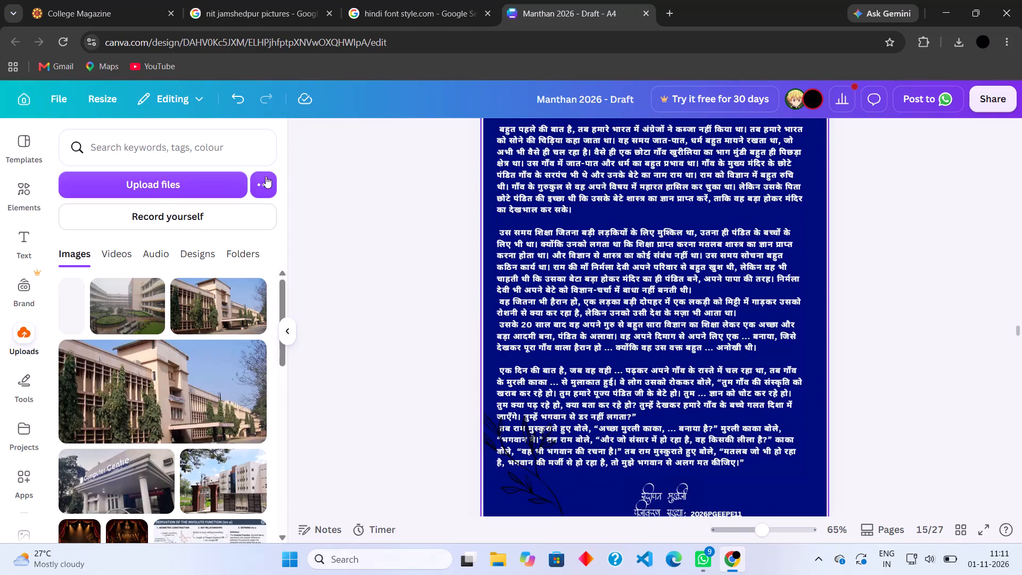
Undo the recent author-credit edits on page 15 back to before the decorative-font name and registration text, and redo one undone change.
double_click(238, 106)
click(238, 106)
click(238, 106)
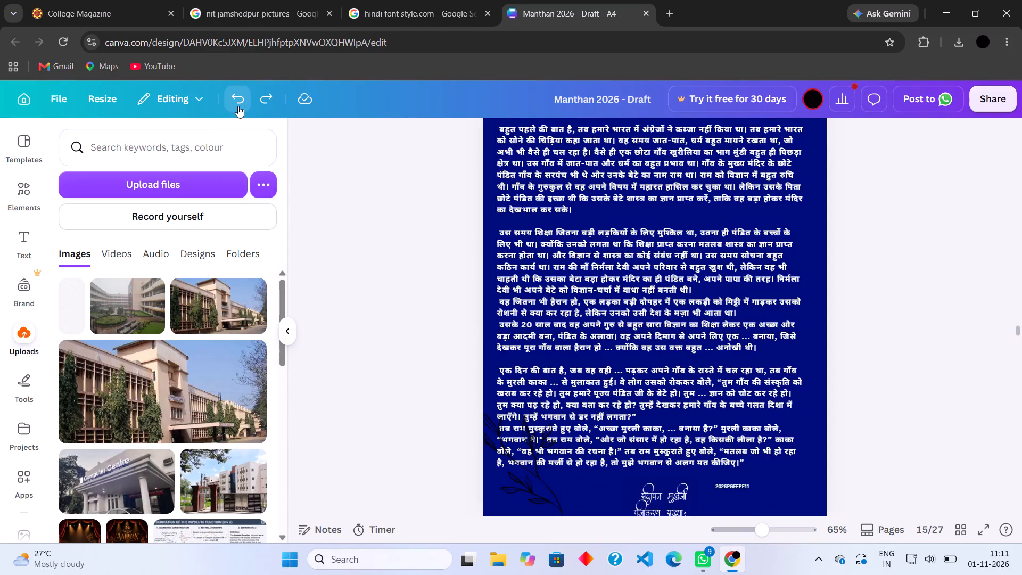
triple_click(238, 106)
click(238, 106)
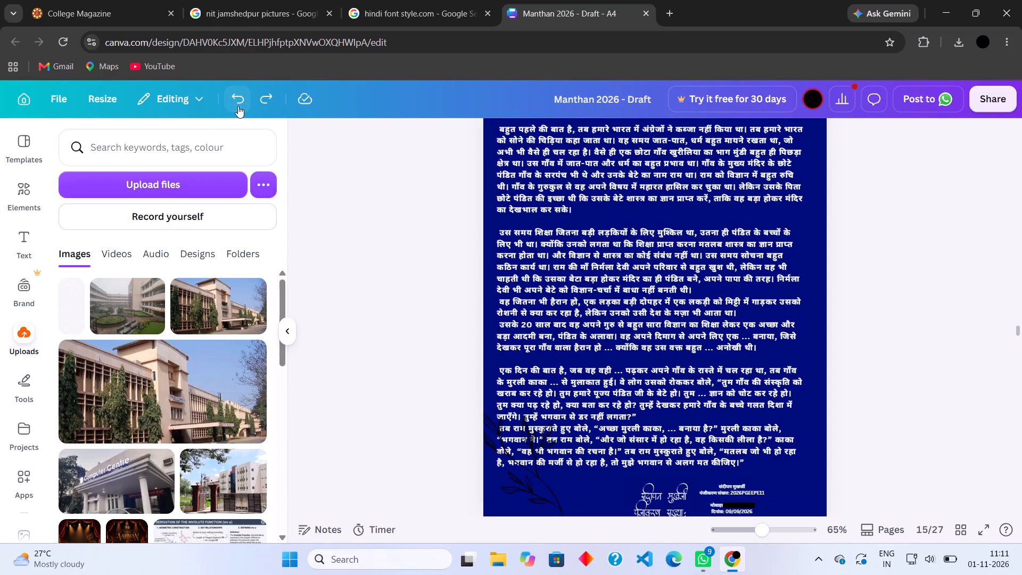
click(238, 106)
click(238, 106)
click(238, 106)
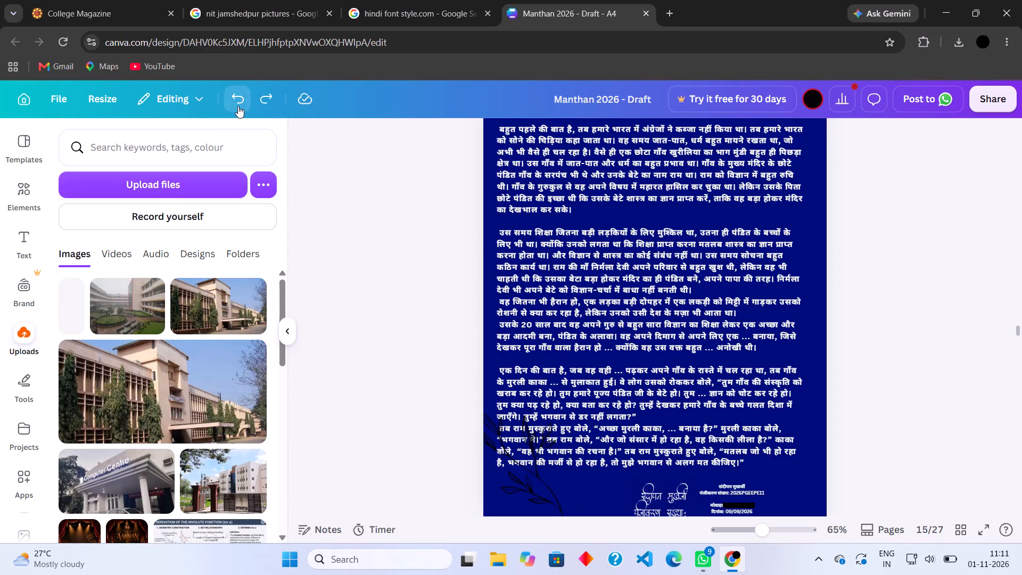
click(238, 106)
triple_click(238, 106)
click(238, 106)
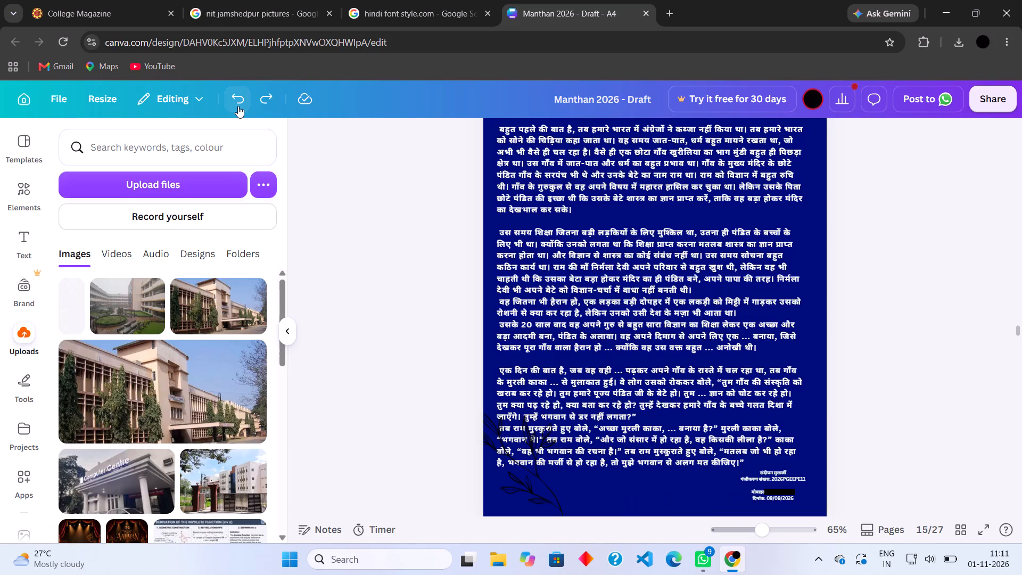
click(238, 106)
click(267, 99)
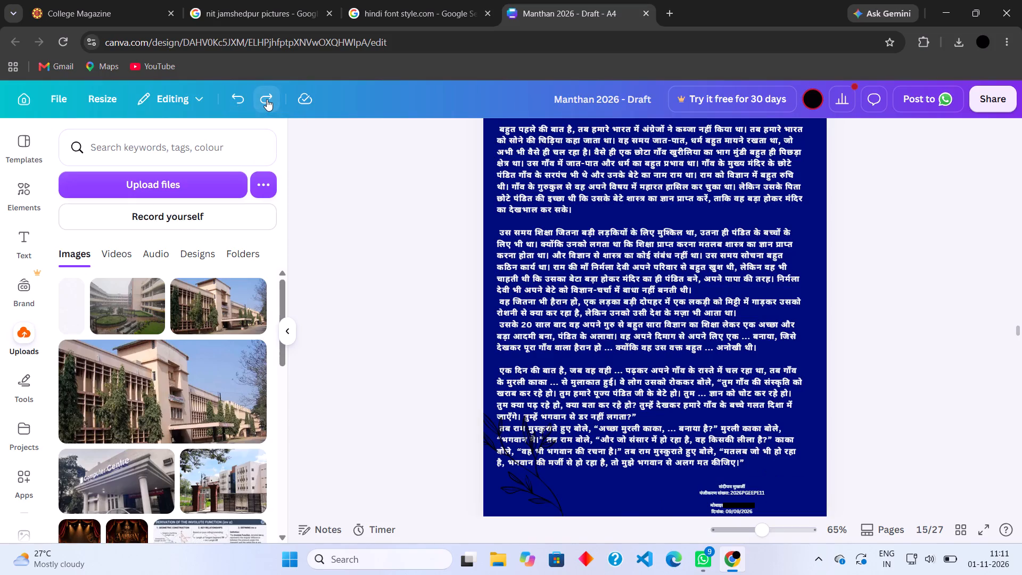
scroll(805, 294, right, 1)
click(937, 316)
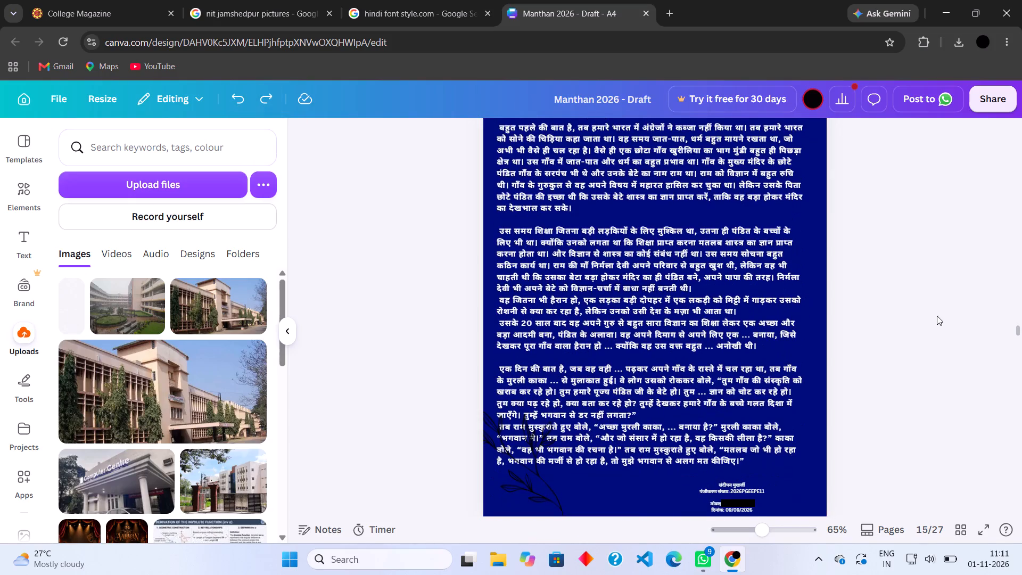
Move the author credit block on page 15 closer to the page's bottom-right corner, below the story text.
drag(746, 488, 777, 472)
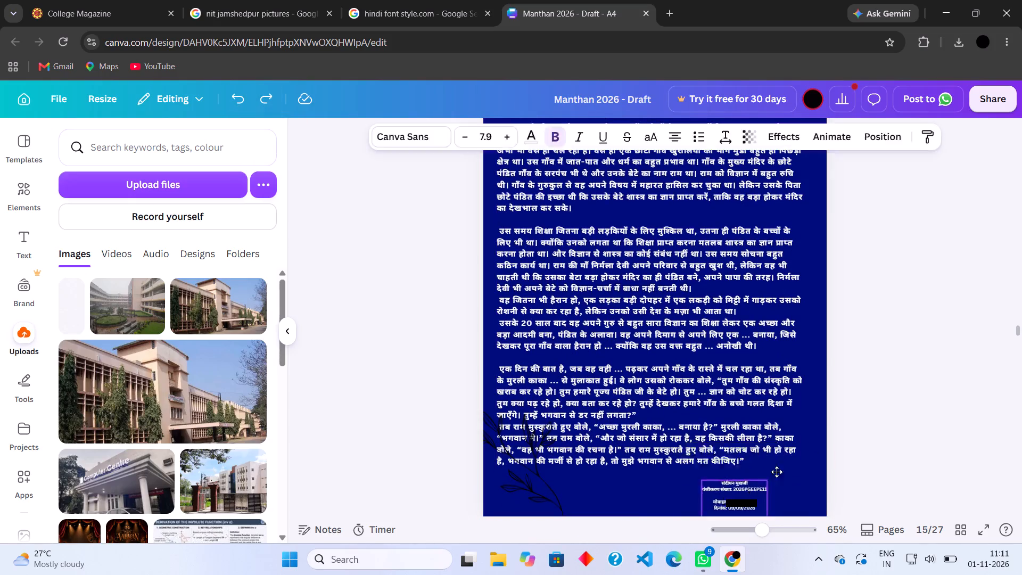
drag(777, 472, 795, 476)
Try a half-page-wide column for the story text on page 15, and settle on a box slightly narrower than the original.
scroll(891, 297, up, 1)
click(723, 305)
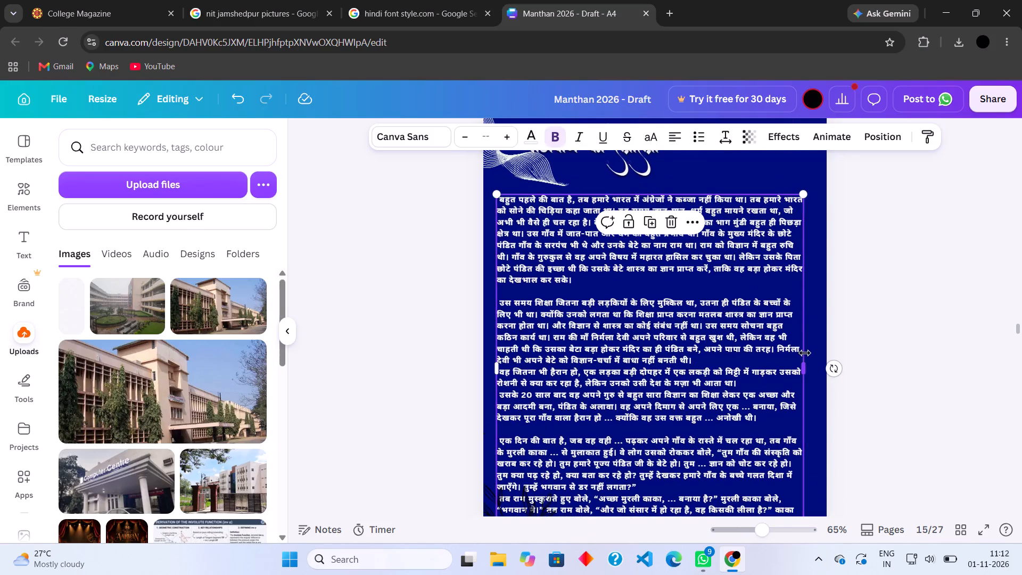
drag(806, 369, 690, 381)
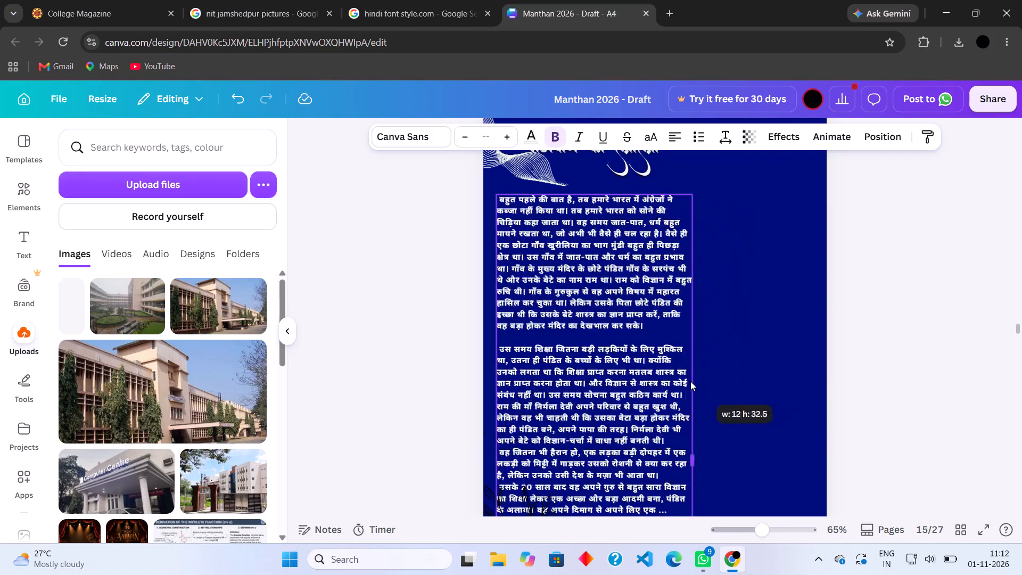
drag(690, 381, 680, 378)
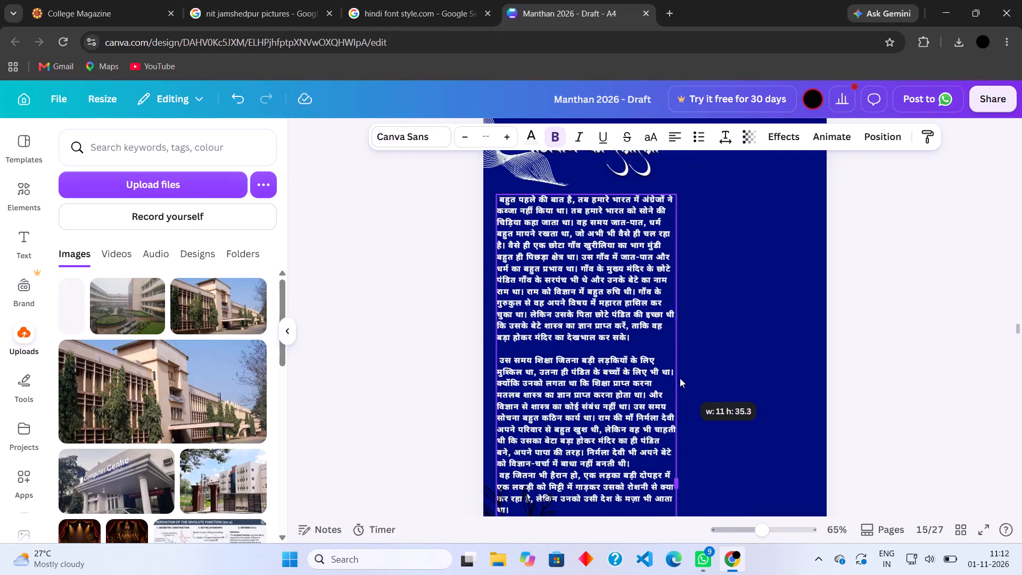
drag(680, 378, 677, 379)
scroll(677, 379, down, 1)
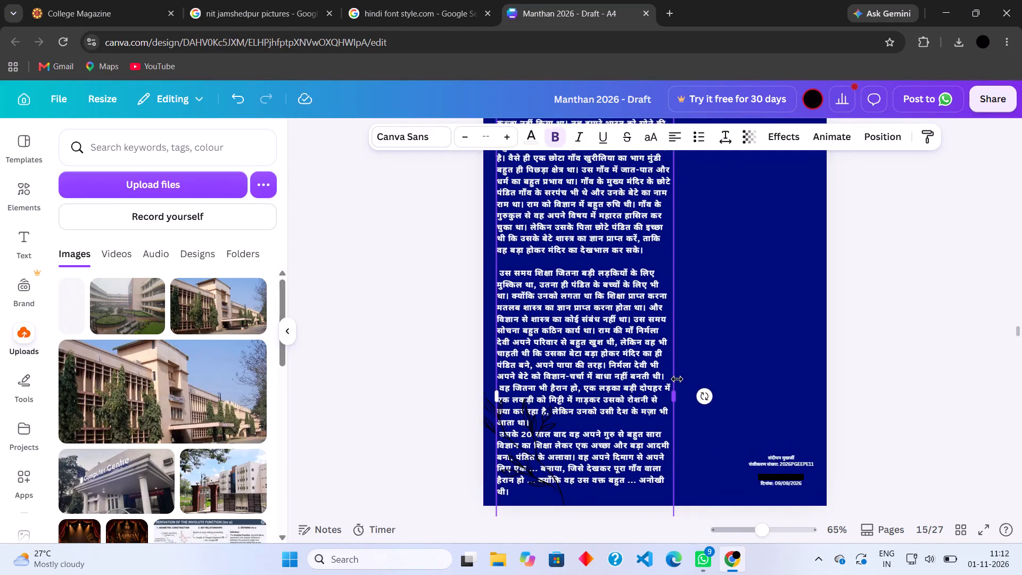
scroll(677, 379, down, 1)
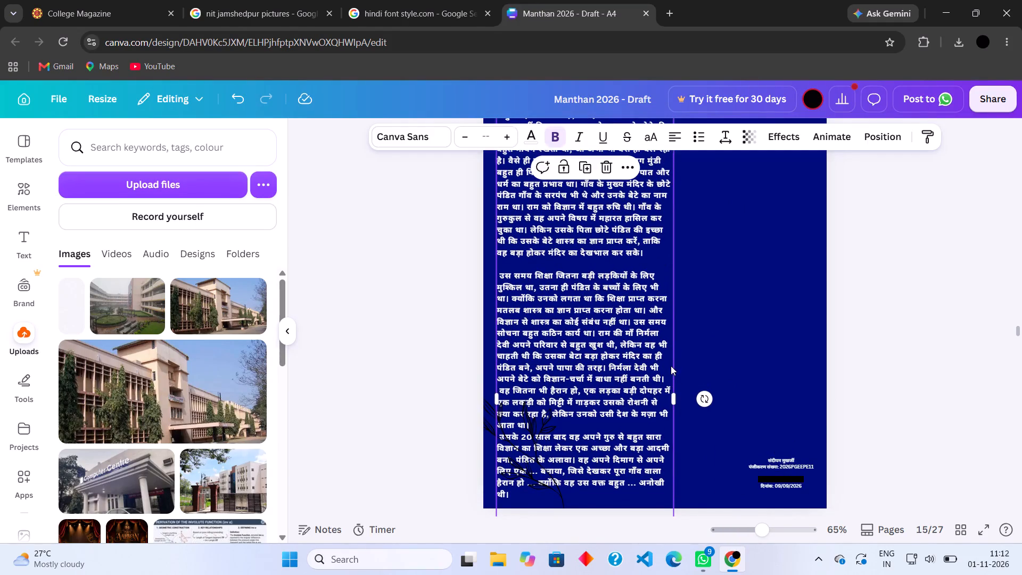
drag(674, 396, 807, 361)
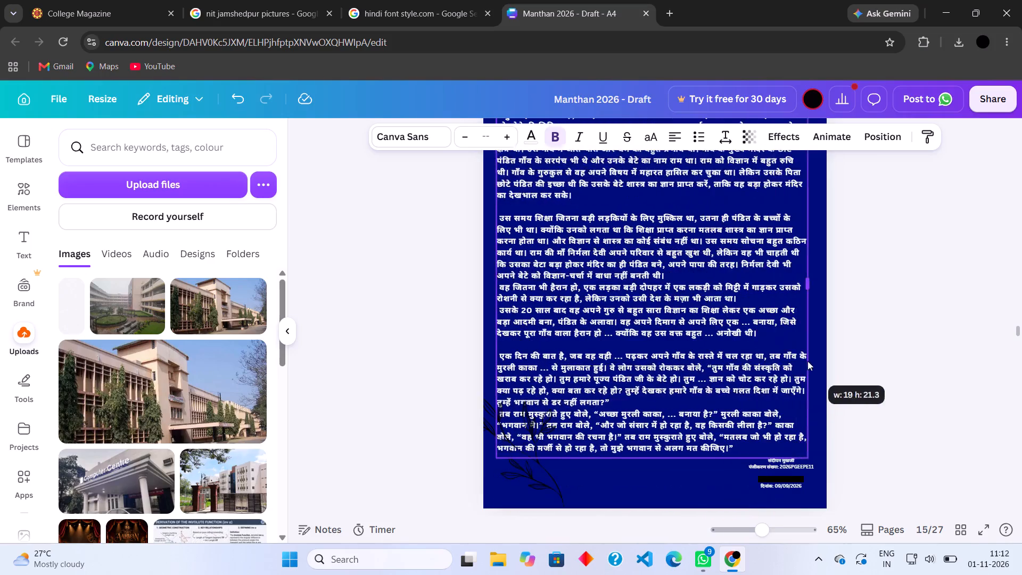
drag(807, 361, 793, 371)
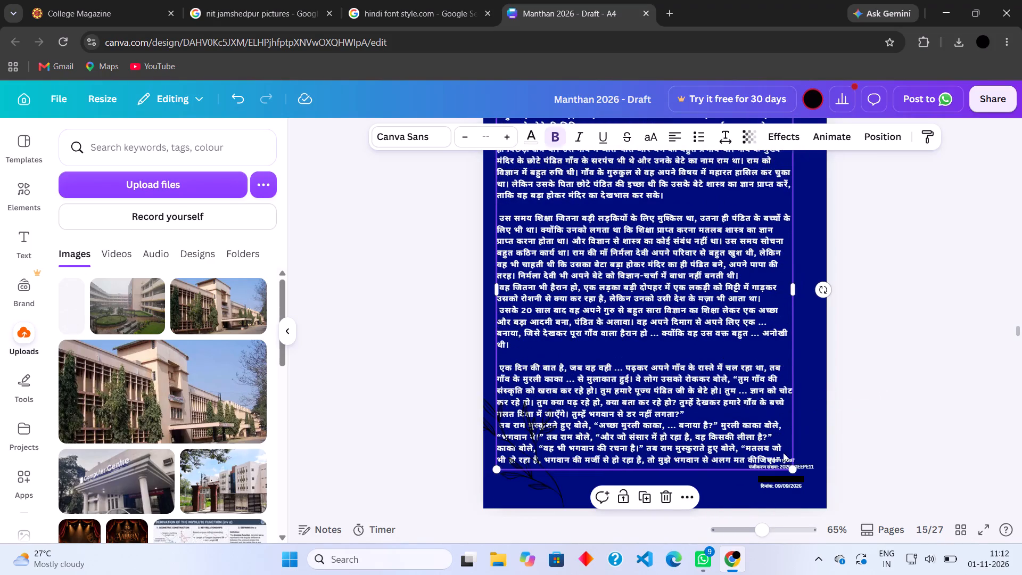
Move the story's closing passage, starting at "एक दिन की बात है", from page 15 to a new page added directly after it.
click(500, 357)
scroll(500, 243, down, 1)
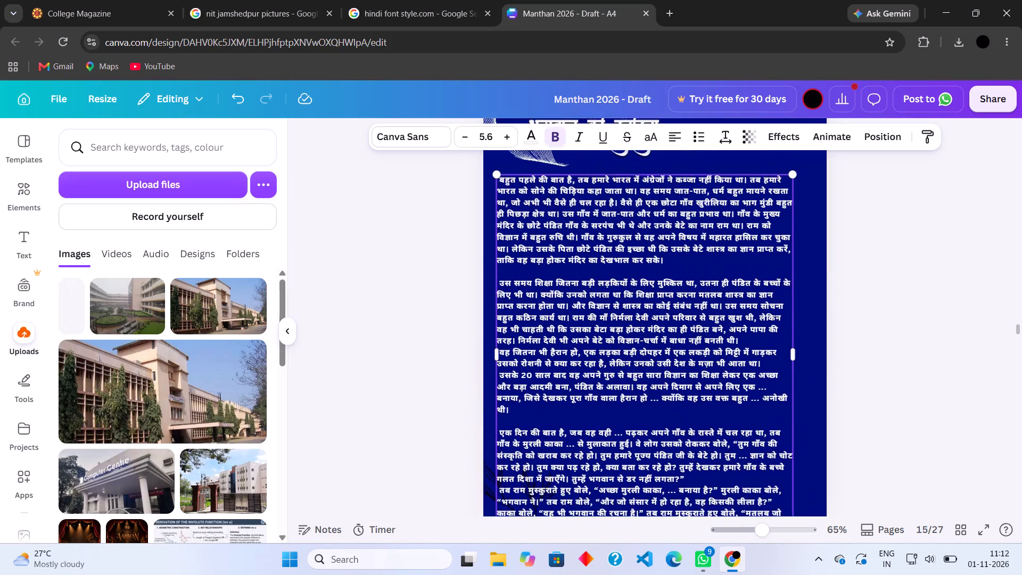
scroll(500, 243, down, 1)
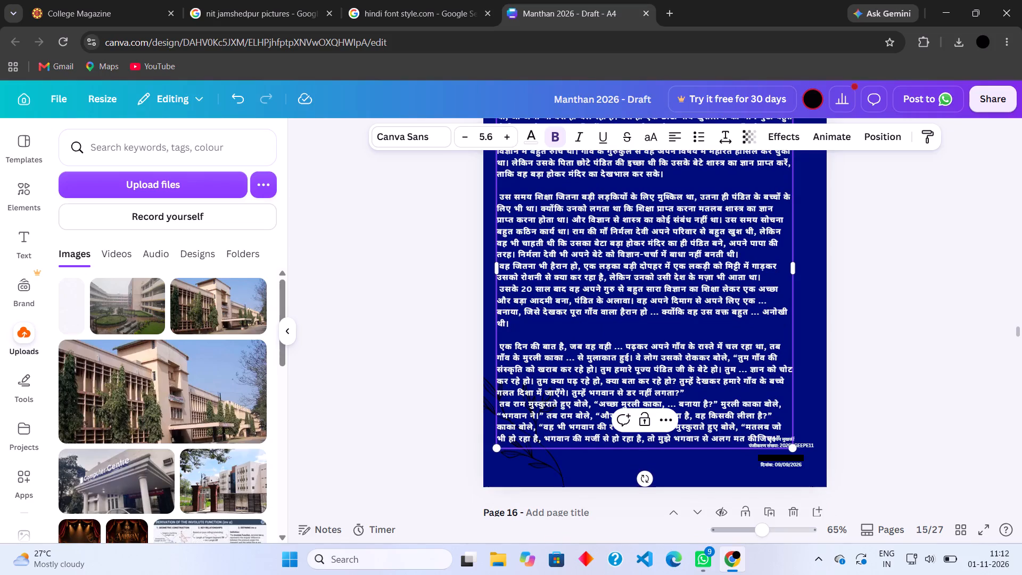
drag(499, 339, 779, 441)
key(ctrl+x)
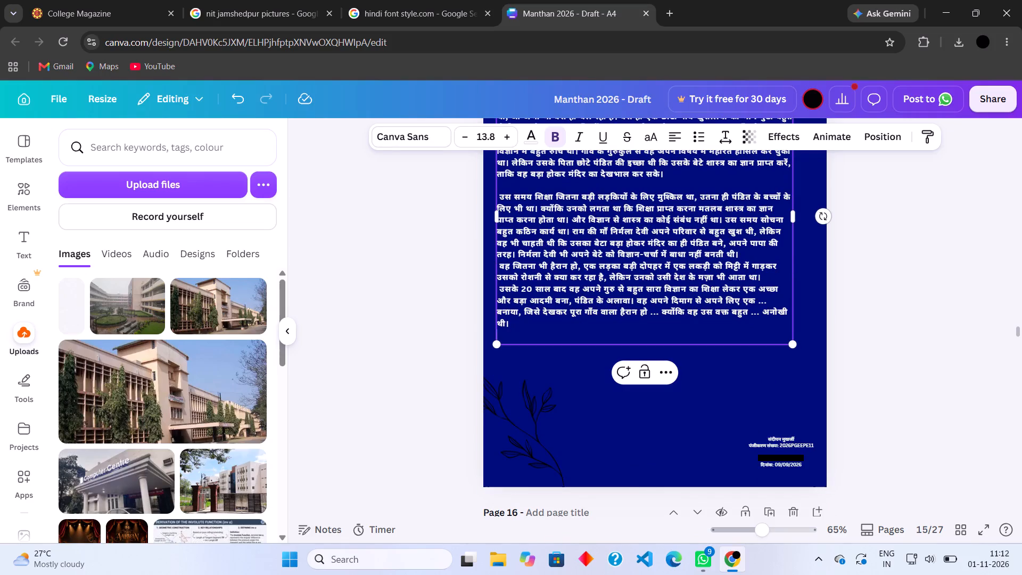
scroll(814, 403, down, 1)
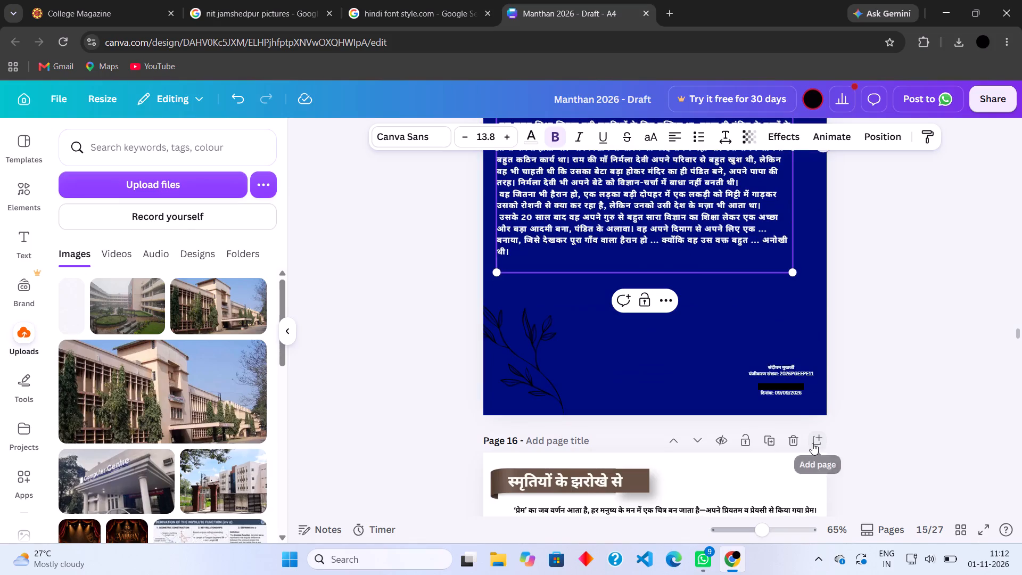
scroll(856, 326, up, 4)
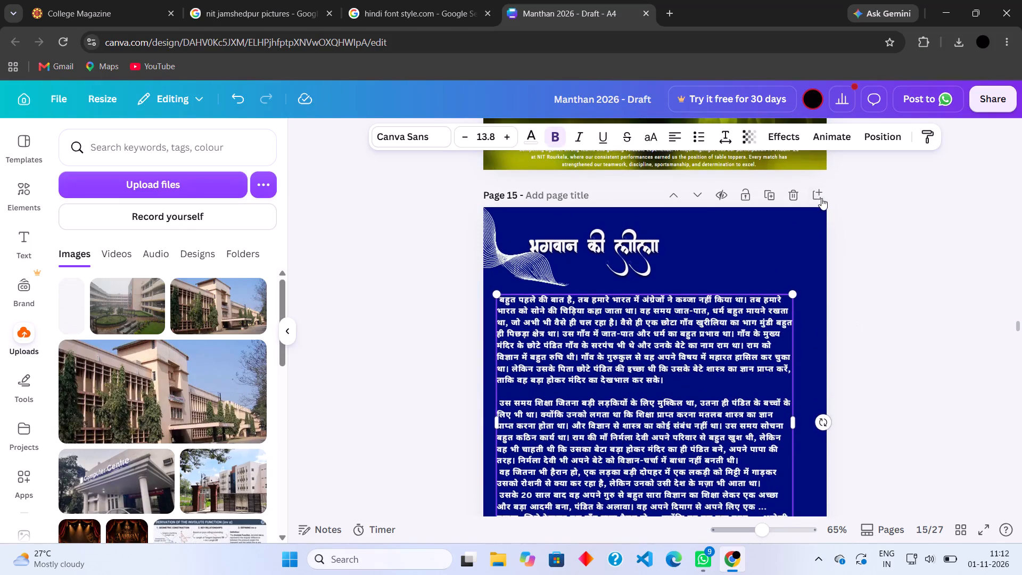
click(820, 195)
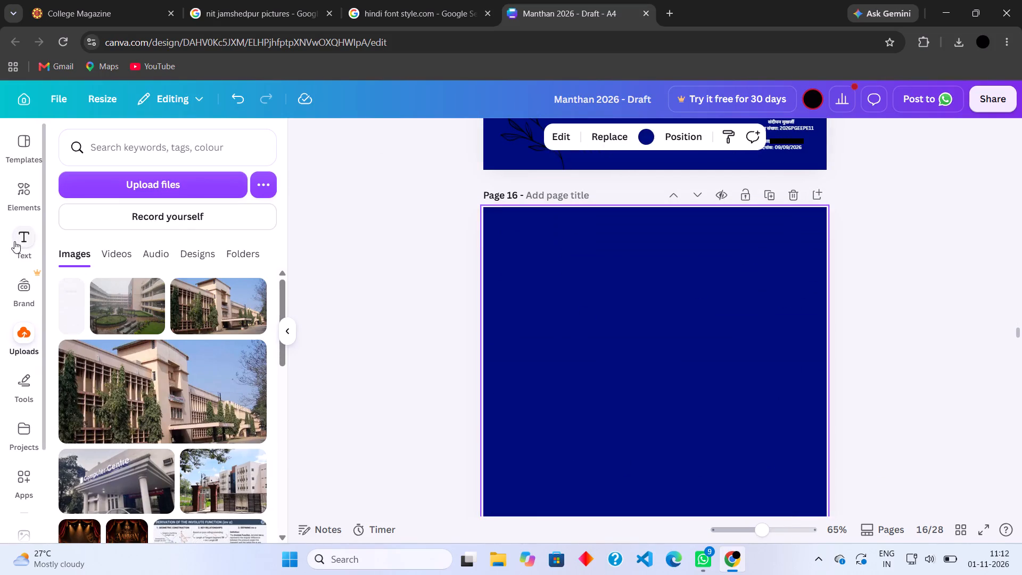
scroll(544, 391, down, 1)
click(641, 364)
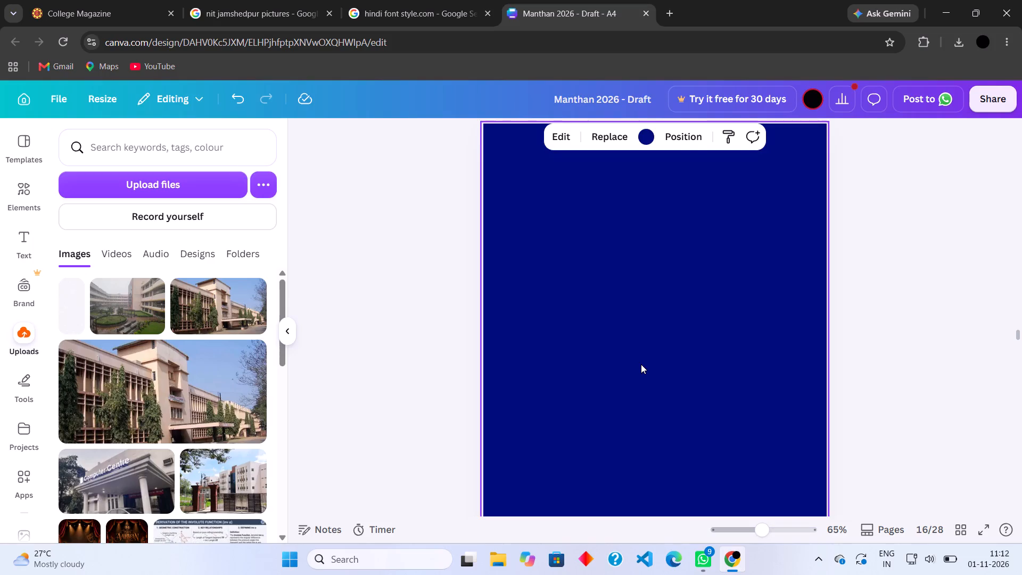
key(ctrl+v)
click(971, 269)
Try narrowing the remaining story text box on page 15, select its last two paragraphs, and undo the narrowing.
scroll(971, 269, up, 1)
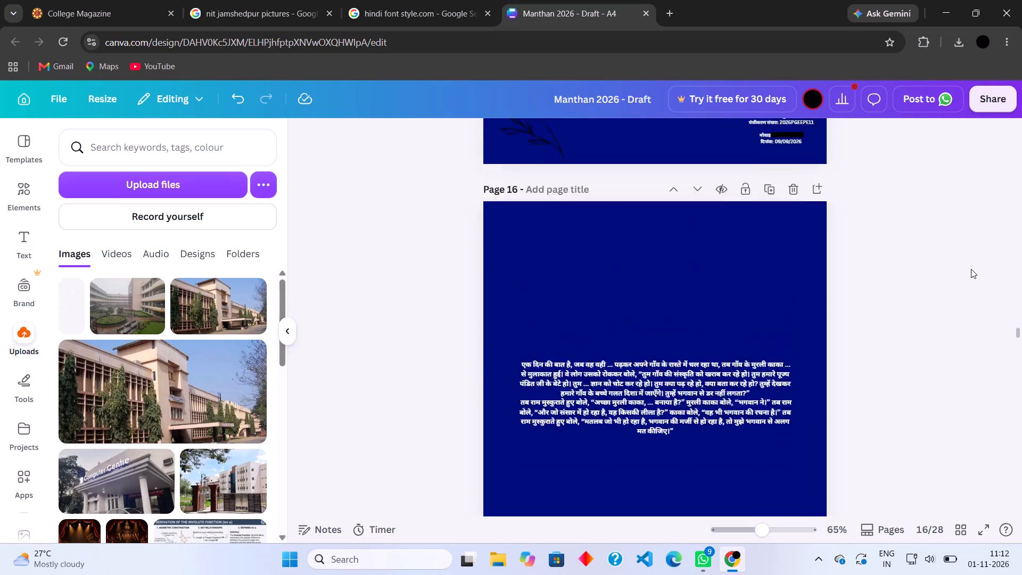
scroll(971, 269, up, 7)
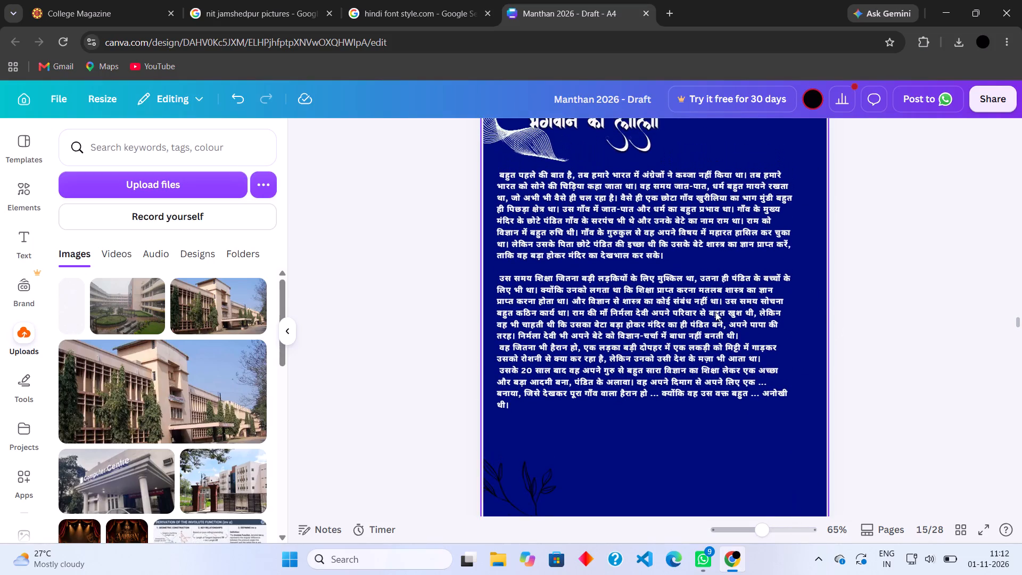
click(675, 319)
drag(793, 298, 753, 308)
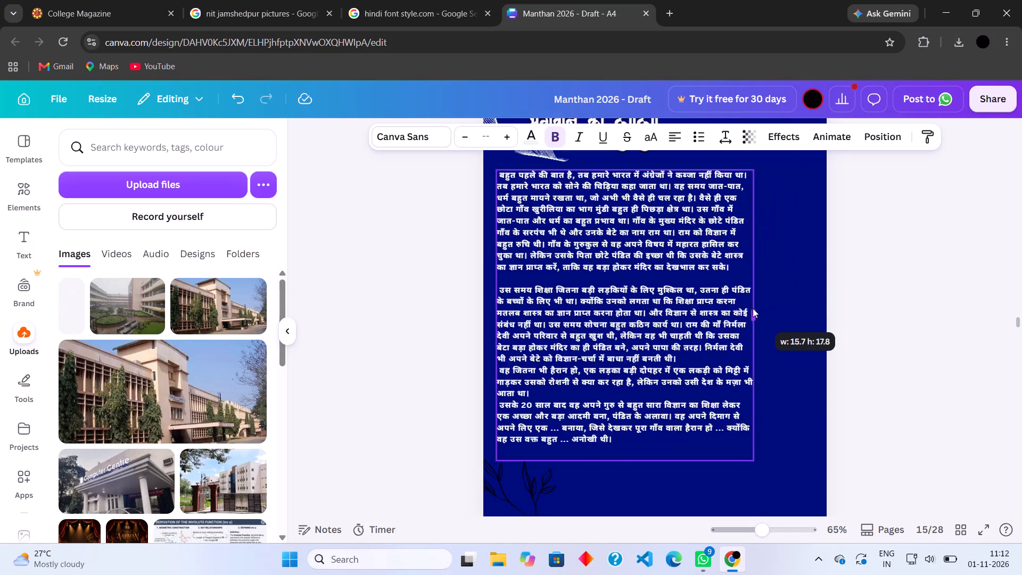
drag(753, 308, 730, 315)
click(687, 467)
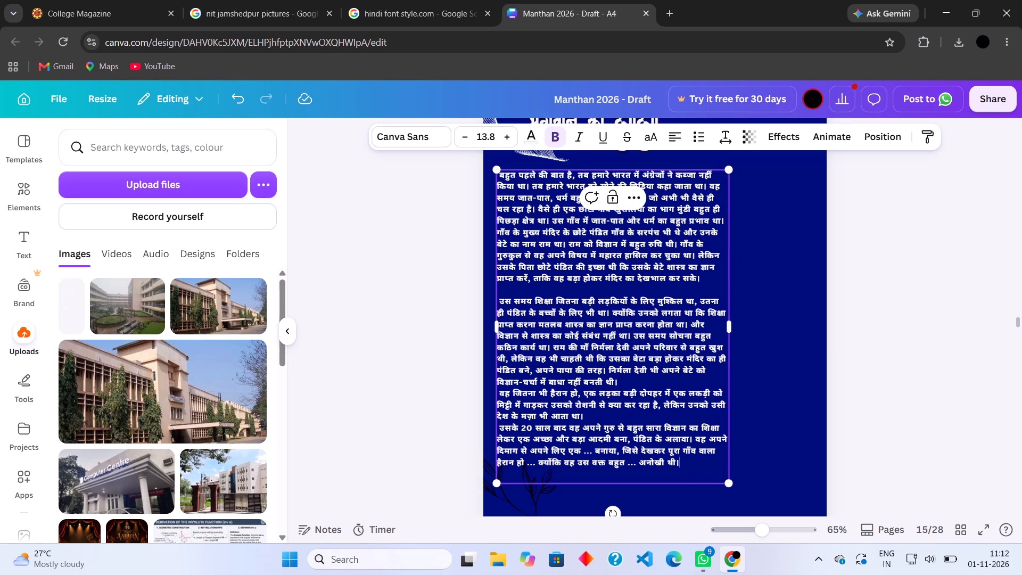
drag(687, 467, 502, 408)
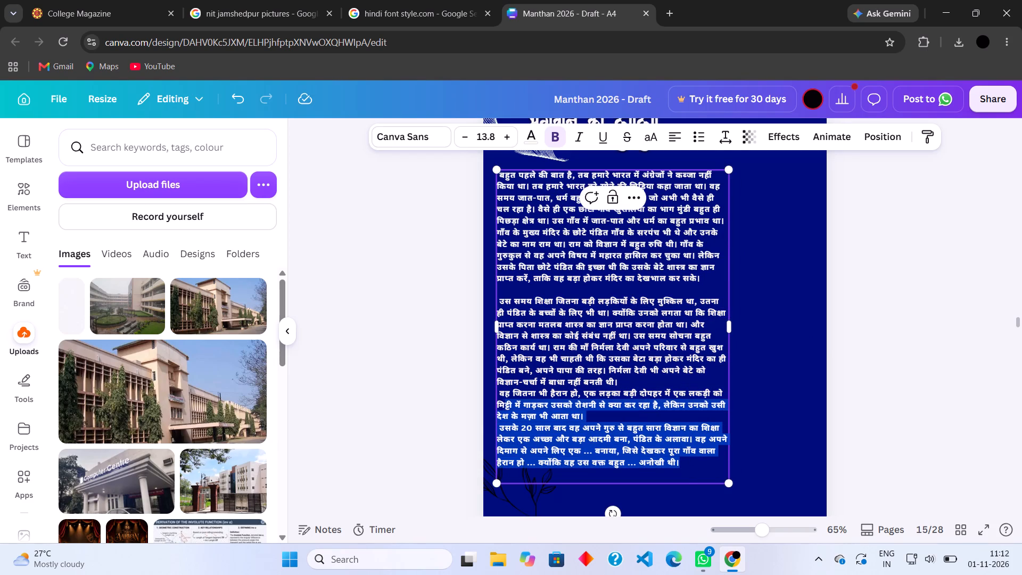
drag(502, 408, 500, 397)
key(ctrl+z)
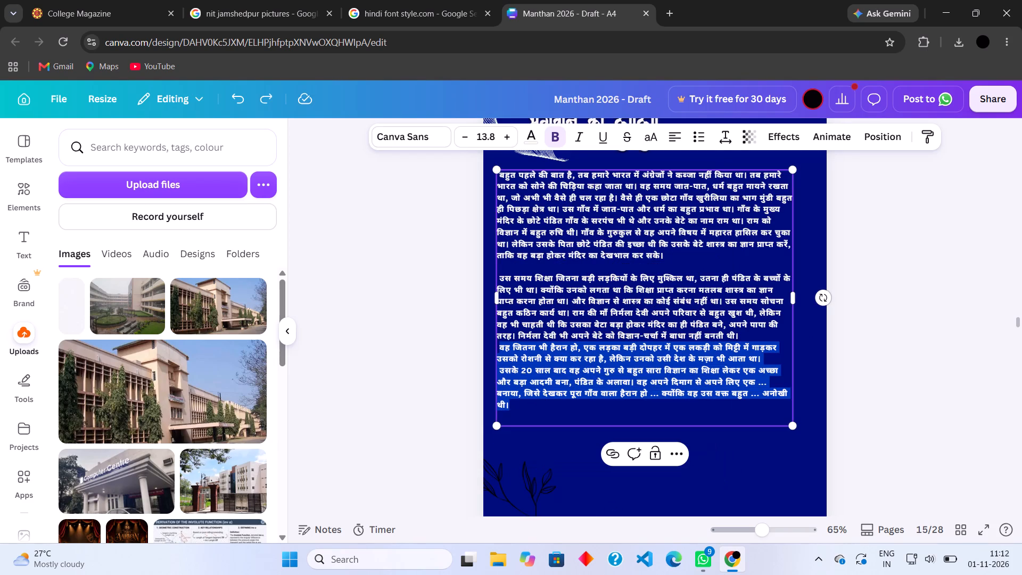
Undo the earlier story split, page addition and column-width changes until the full story text is back in one box on page 15.
click(243, 103)
click(243, 103)
click(243, 103)
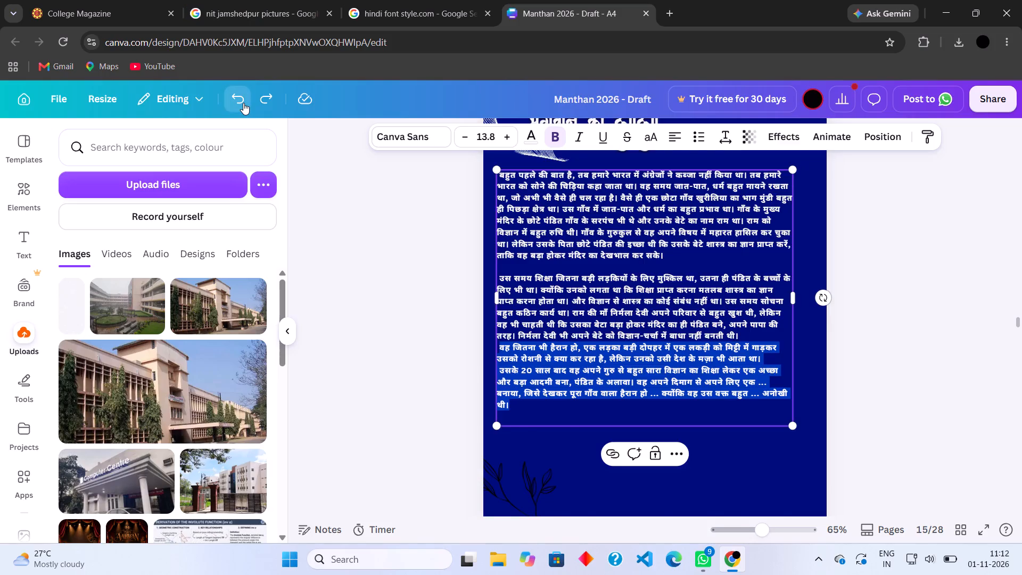
scroll(617, 412, down, 3)
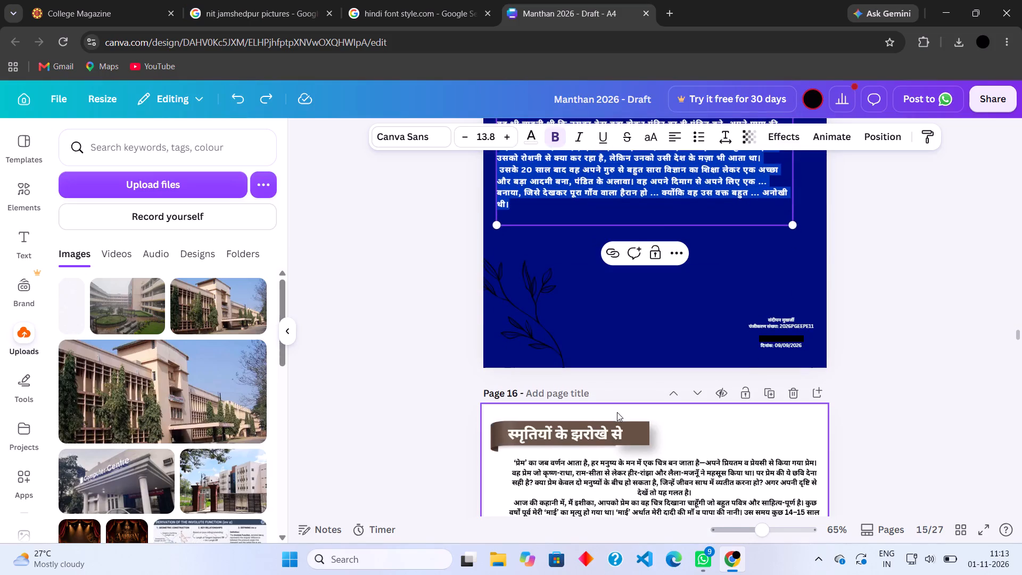
scroll(617, 412, up, 2)
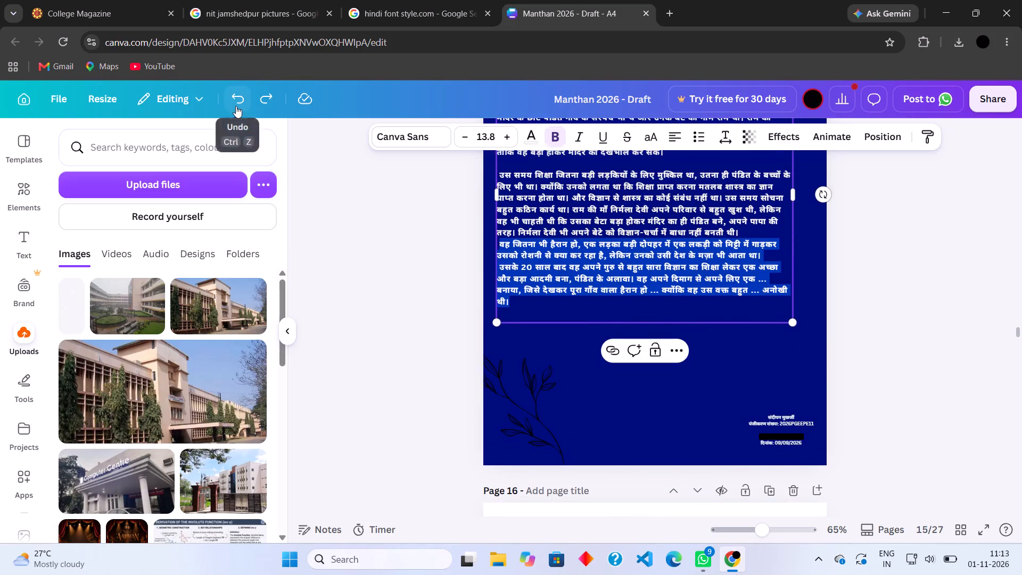
click(236, 106)
click(236, 106)
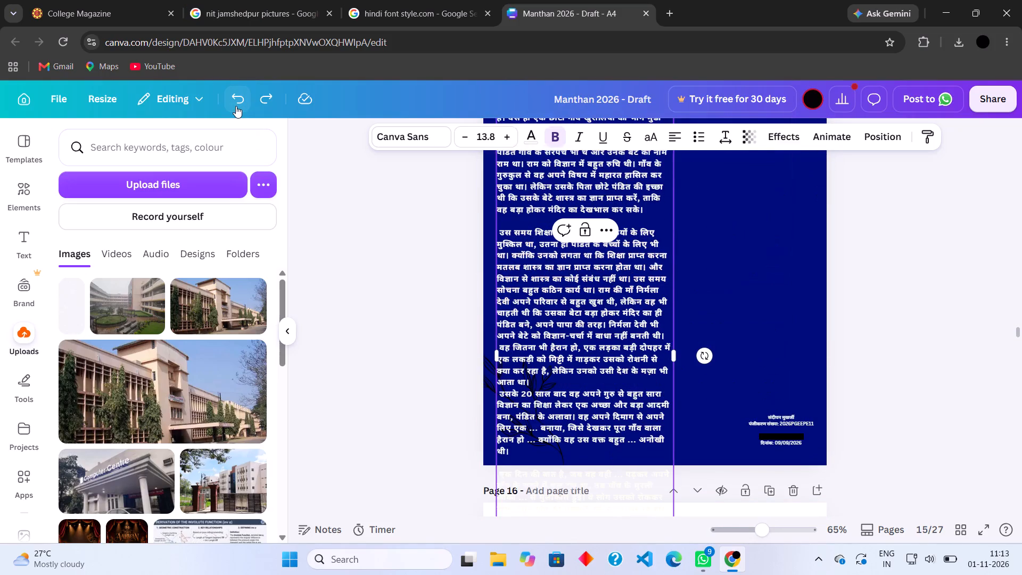
click(236, 106)
scroll(662, 305, right, 1)
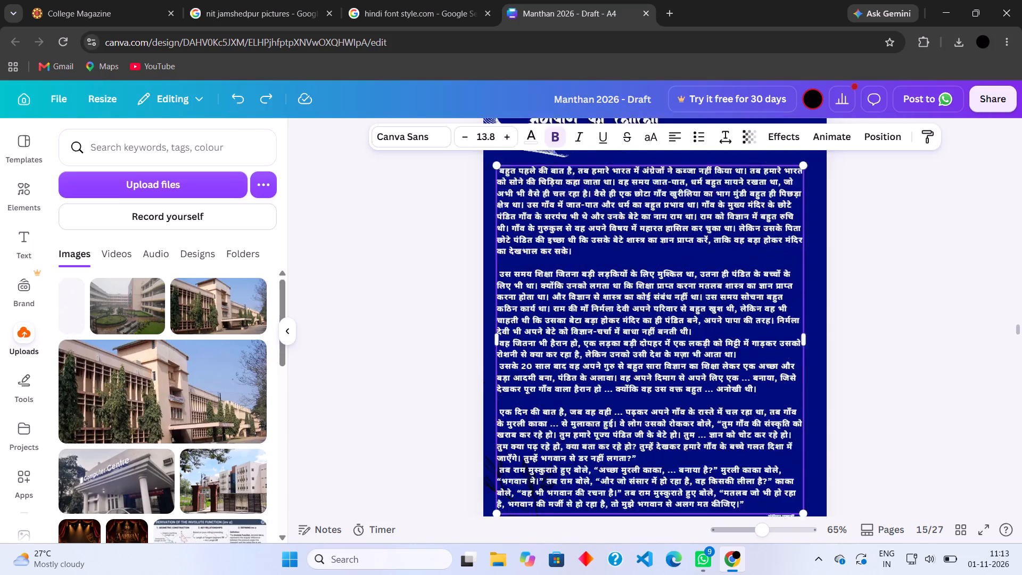
scroll(662, 305, right, 1)
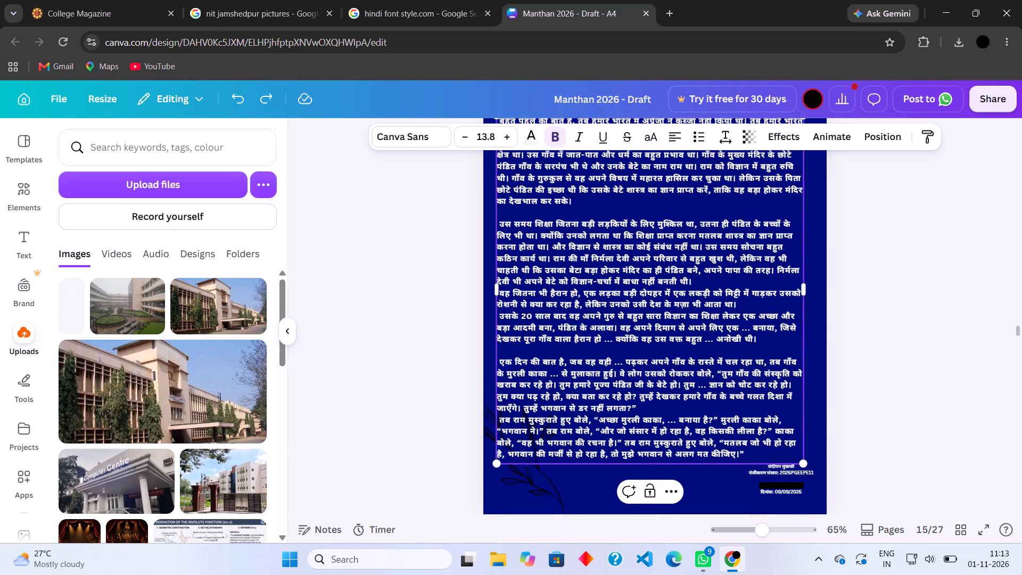
Move the story text from "वह जितना भी हैरान हो" to its end off page 15 onto a new page added directly after it.
drag(746, 453, 497, 296)
key(ctrl+x)
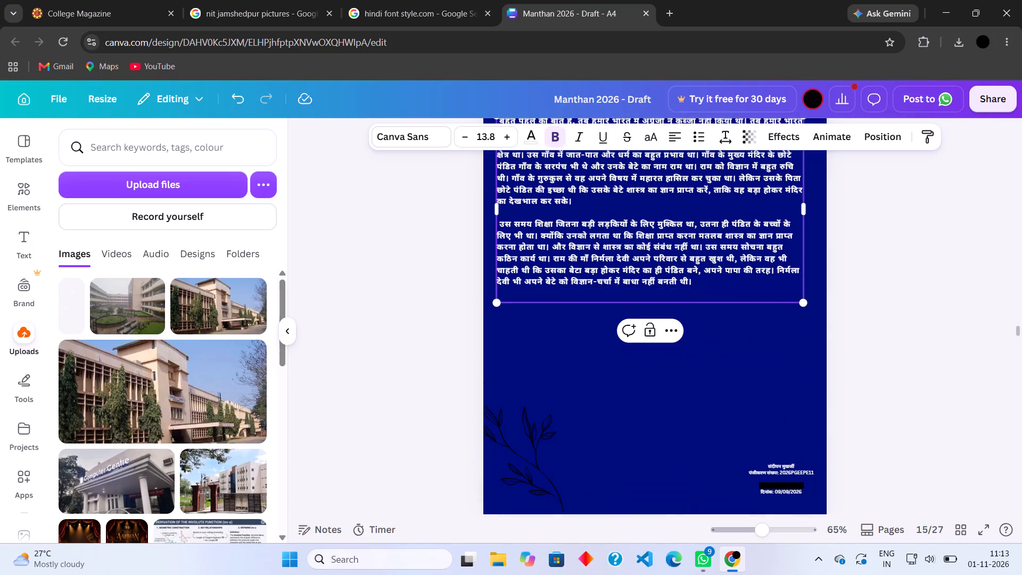
scroll(622, 285, up, 2)
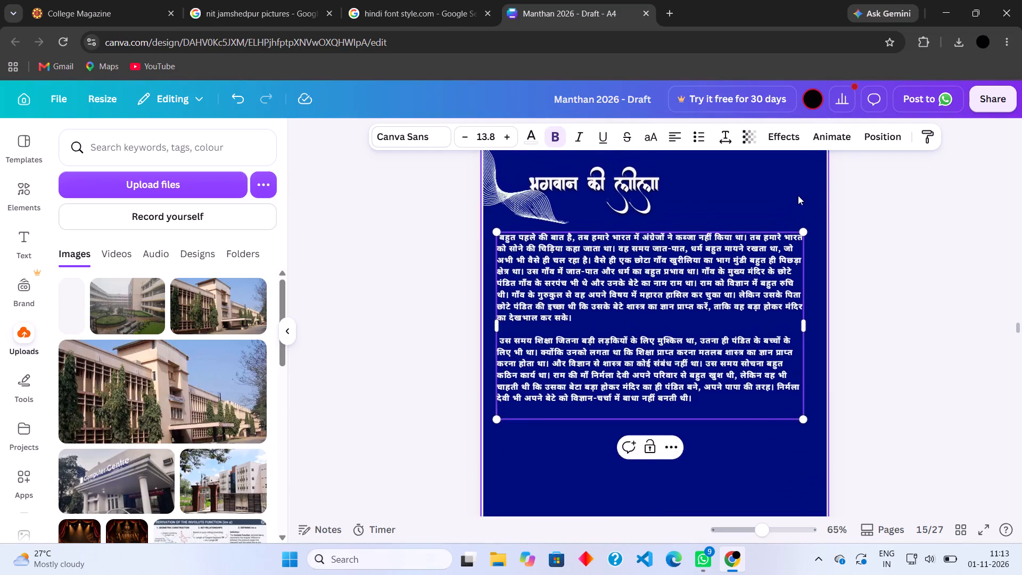
scroll(798, 195, up, 1)
click(808, 192)
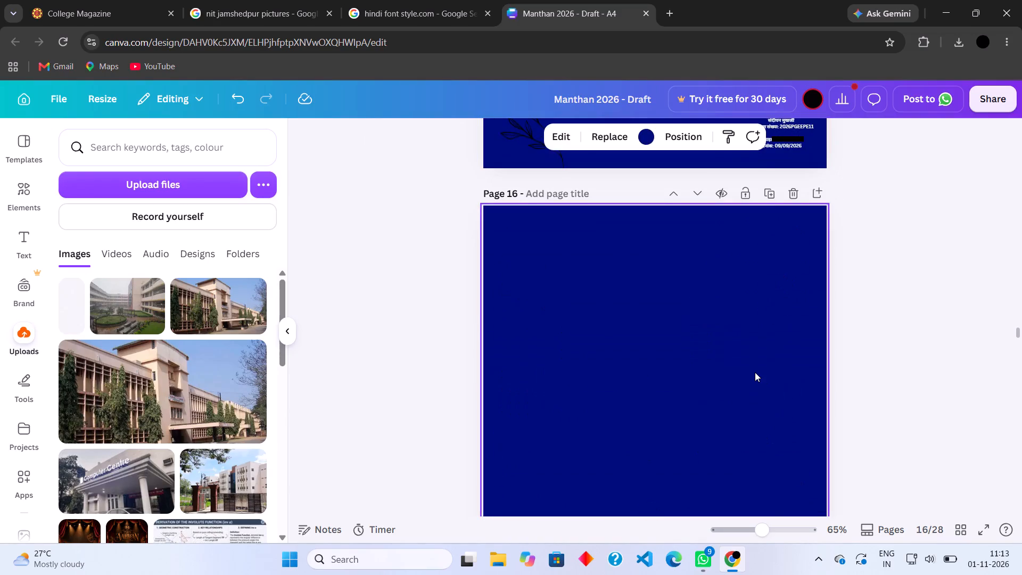
scroll(755, 372, down, 1)
key(ctrl+v)
scroll(755, 372, up, 3)
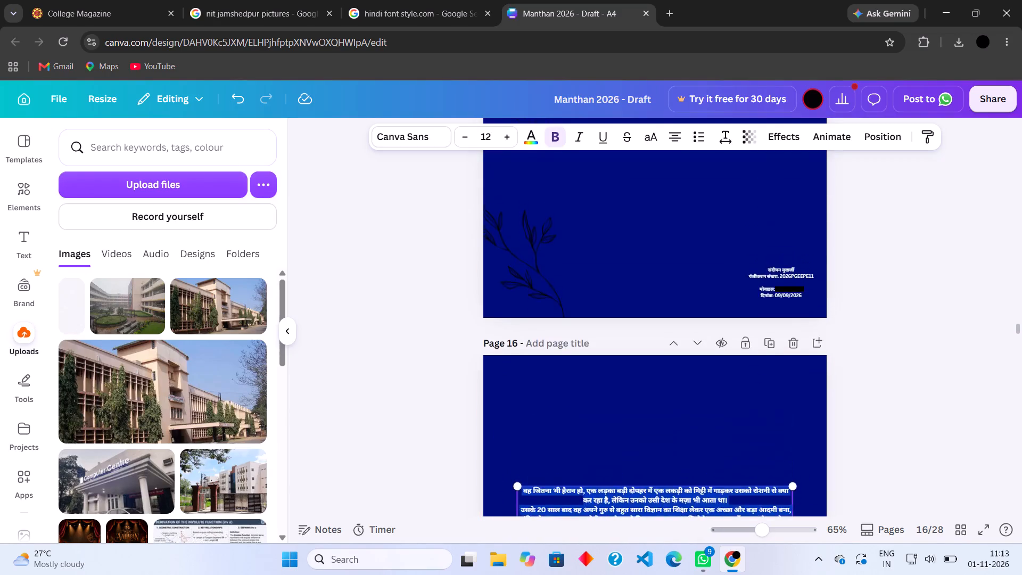
Narrow the remaining story text on page 15 to a column about half the page wide and shift it slightly down.
scroll(755, 372, up, 4)
click(788, 340)
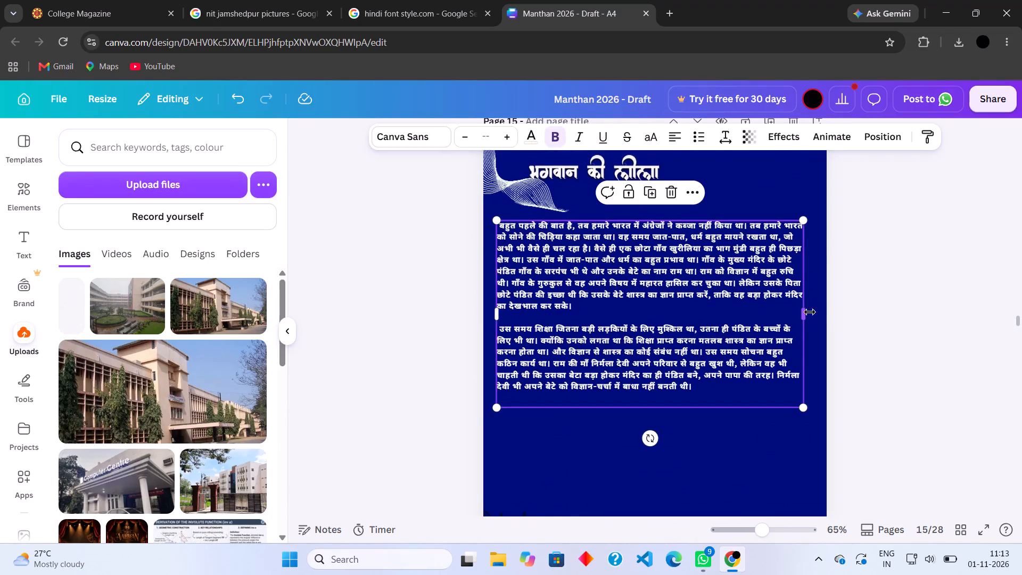
drag(807, 316, 663, 336)
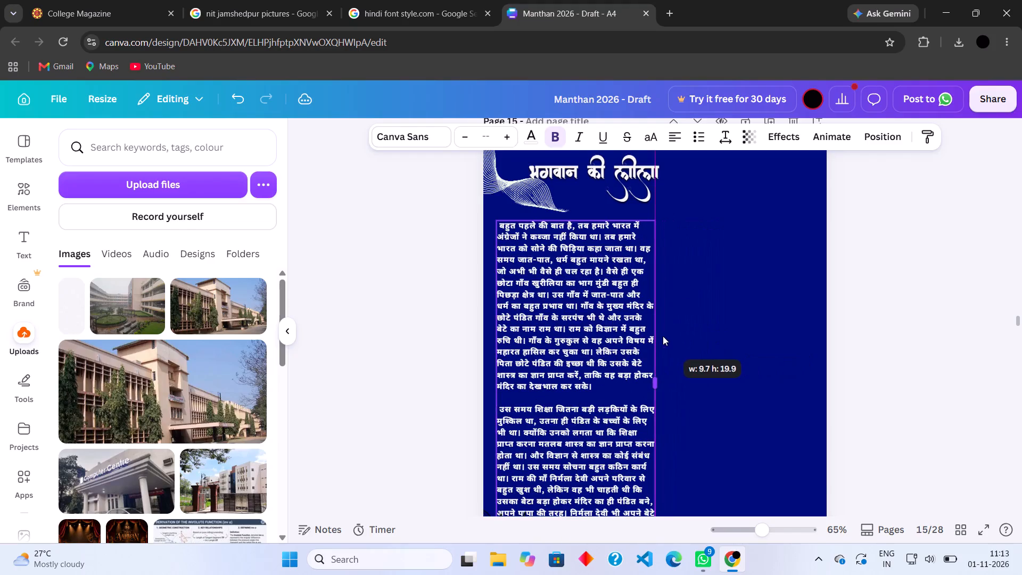
drag(663, 336, 663, 336)
scroll(663, 336, down, 1)
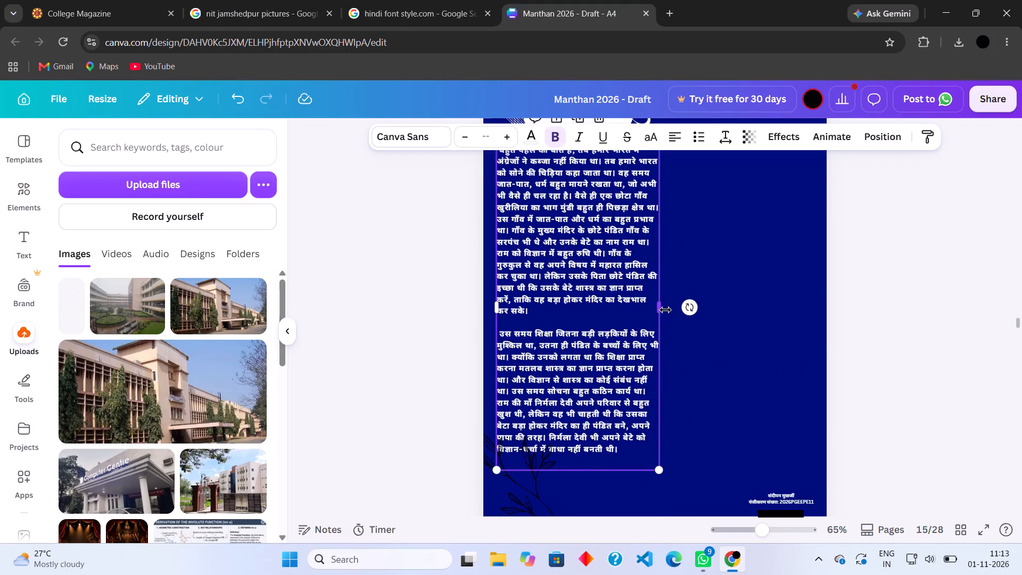
drag(663, 306, 671, 306)
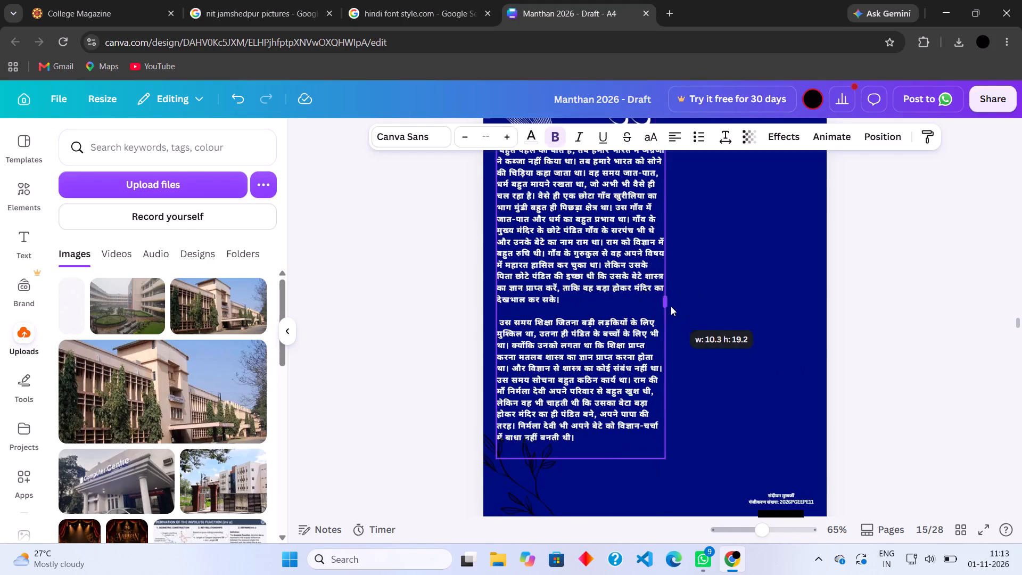
drag(671, 306, 671, 307)
drag(636, 301, 636, 328)
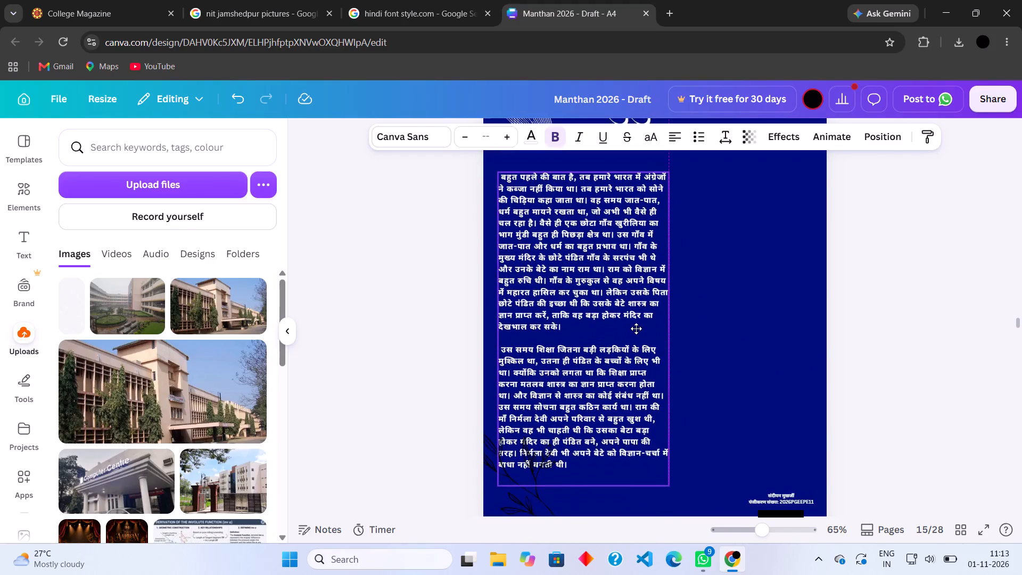
drag(636, 328, 636, 319)
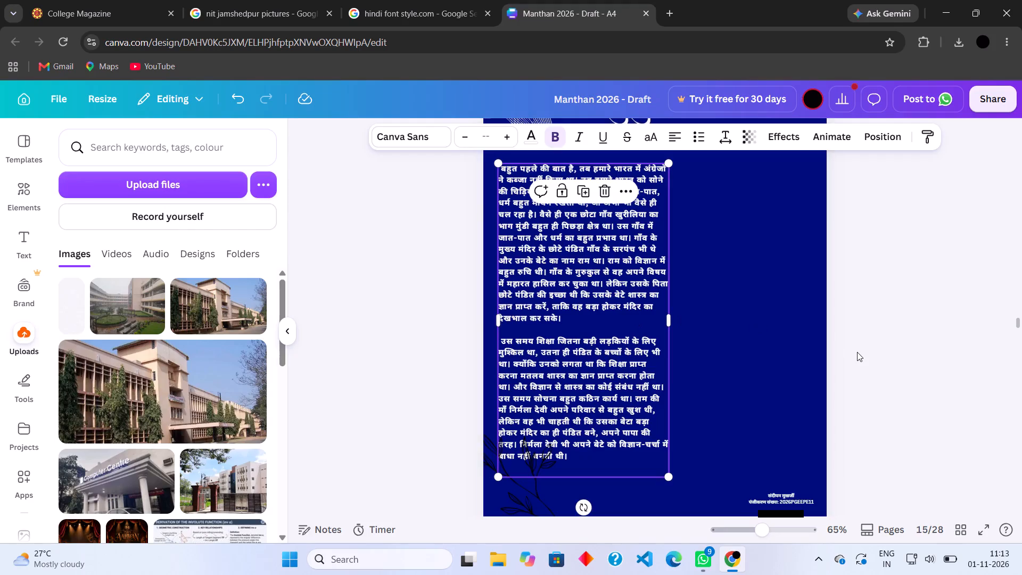
click(857, 352)
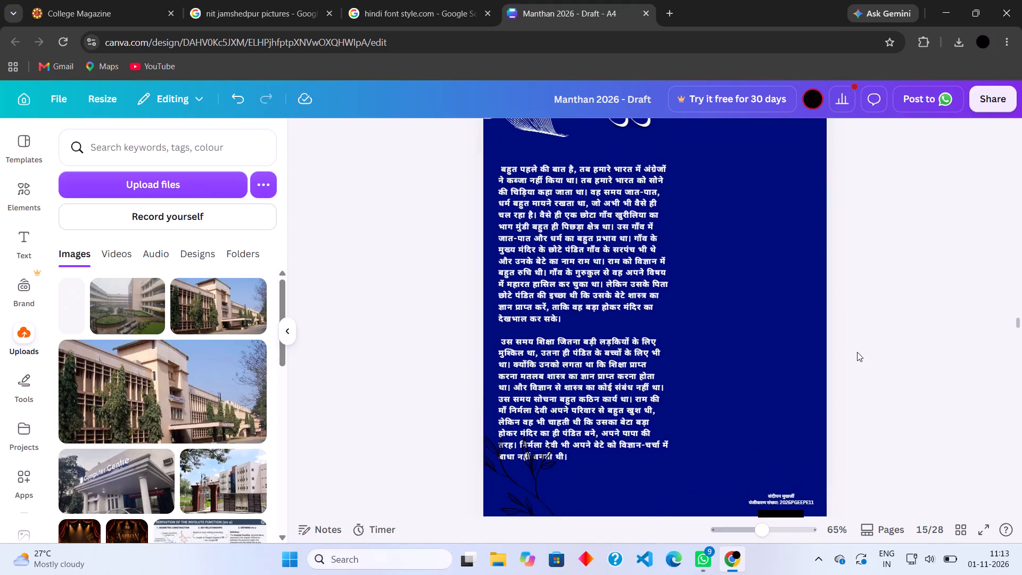
Nudge the leafy branch graphic in page 15's bottom-left corner slightly up and send it backward behind the story text.
scroll(857, 352, up, 1)
scroll(857, 352, down, 1)
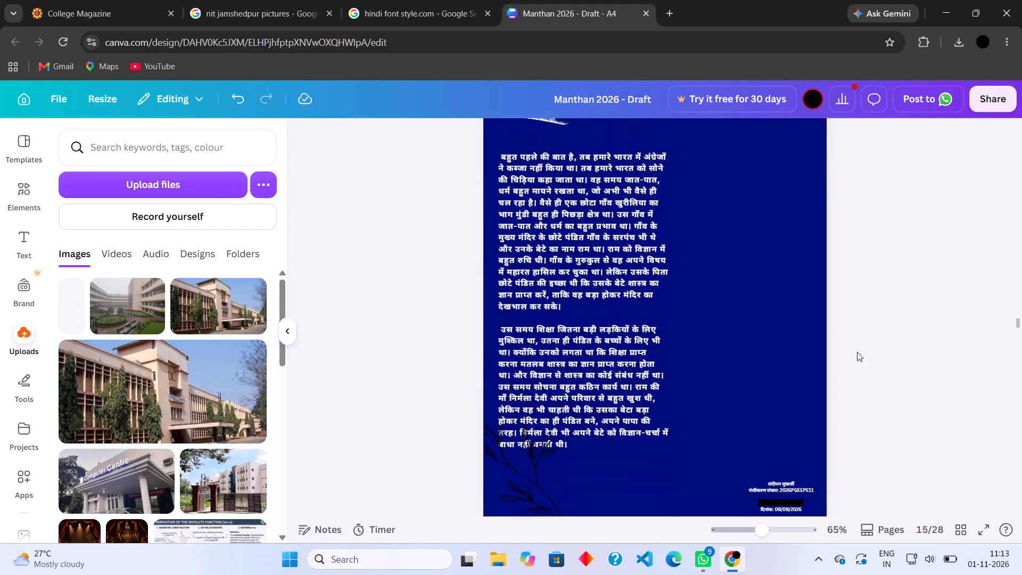
scroll(857, 352, down, 1)
drag(531, 486, 541, 503)
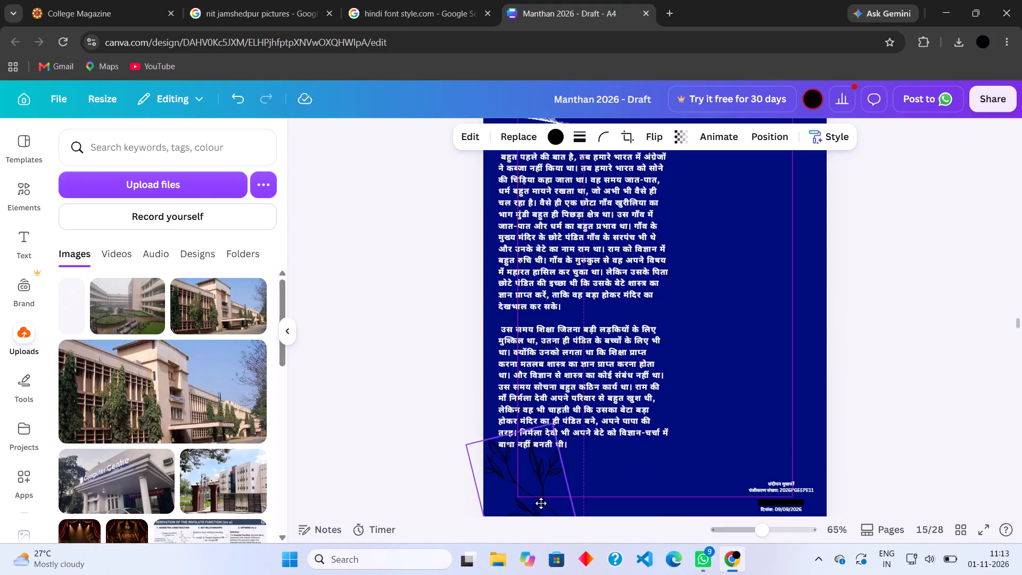
drag(541, 503, 539, 470)
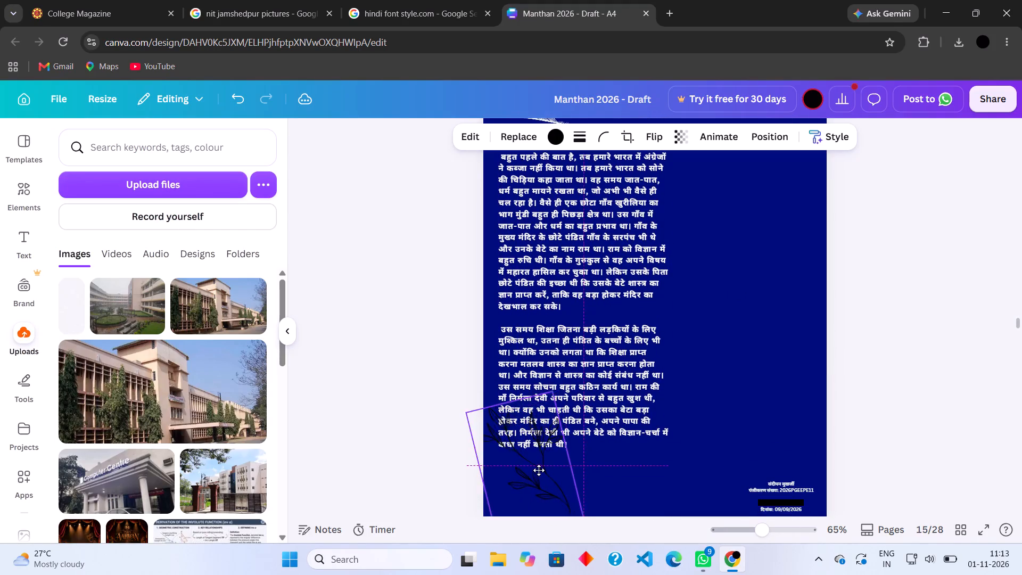
drag(539, 470, 537, 477)
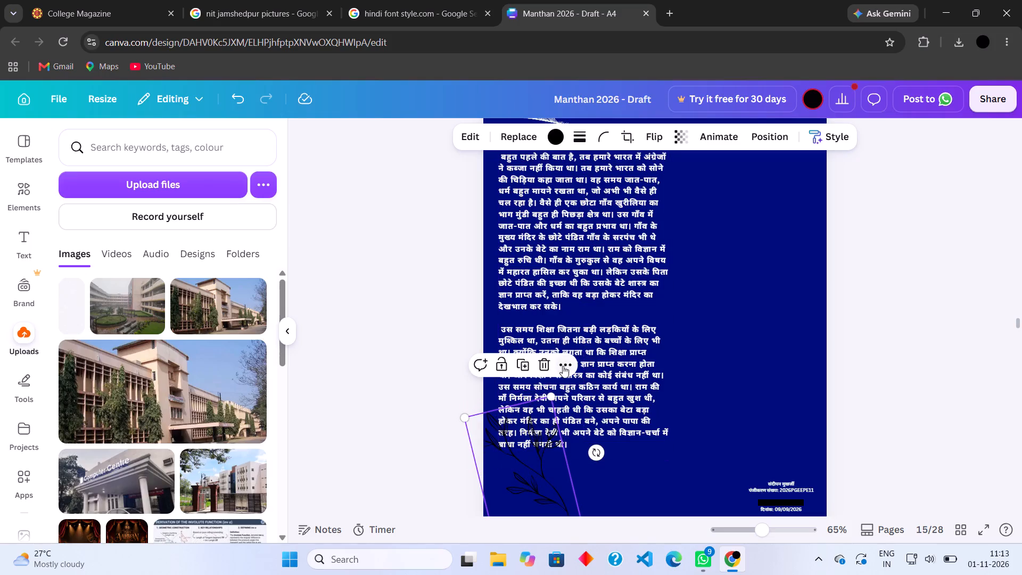
click(563, 366)
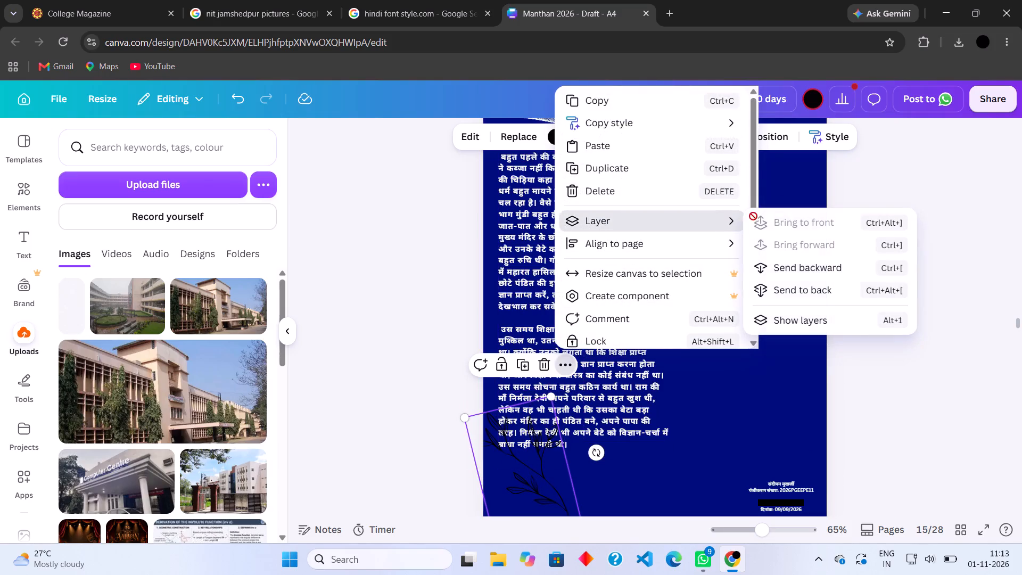
click(806, 269)
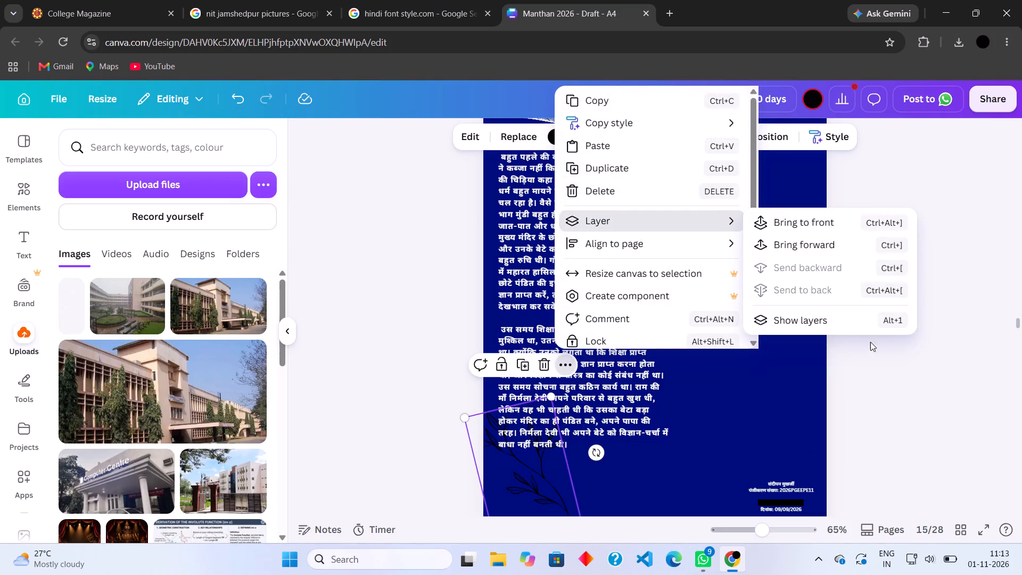
click(917, 418)
Narrow the story text box on page 16 from its left side to about half the page width.
scroll(645, 311, down, 1)
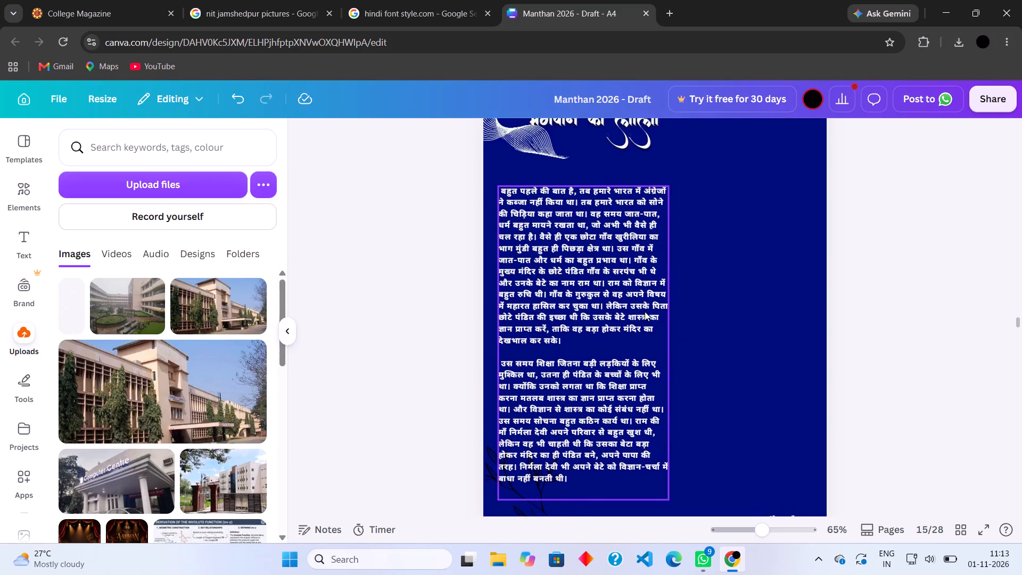
scroll(645, 311, down, 3)
scroll(645, 311, up, 4)
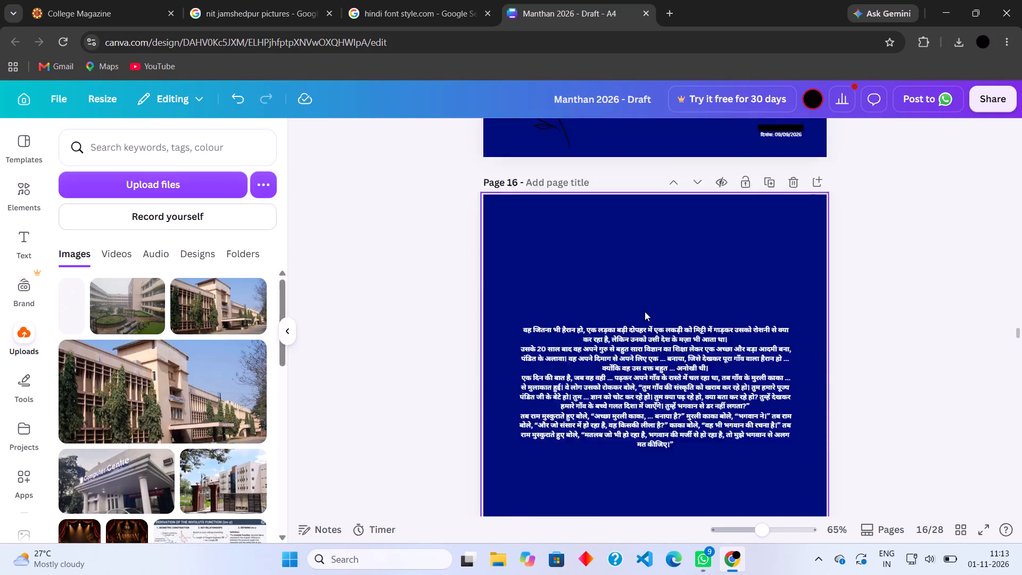
scroll(645, 311, up, 1)
scroll(645, 311, down, 2)
scroll(645, 311, up, 1)
click(645, 311)
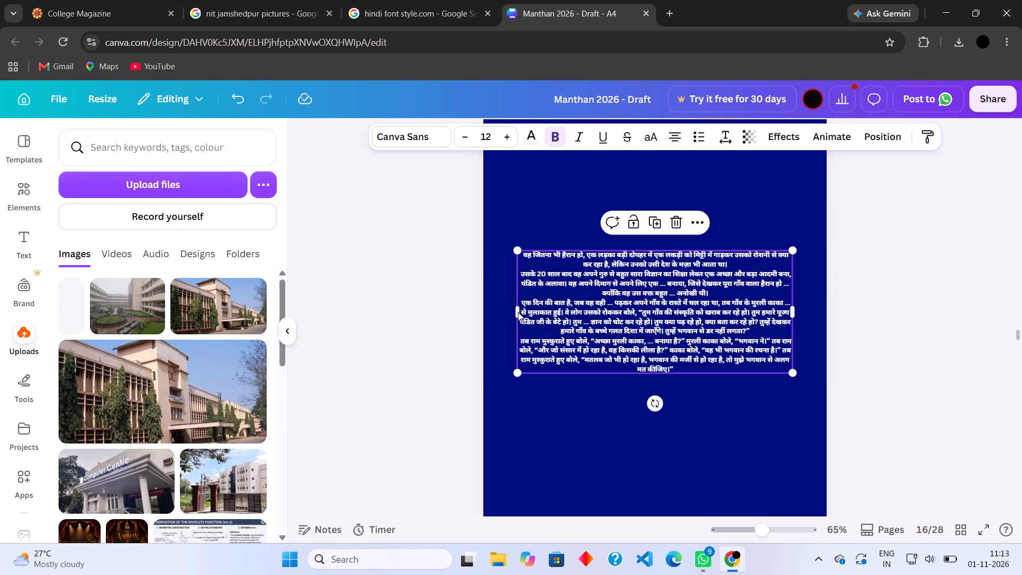
drag(515, 312, 633, 316)
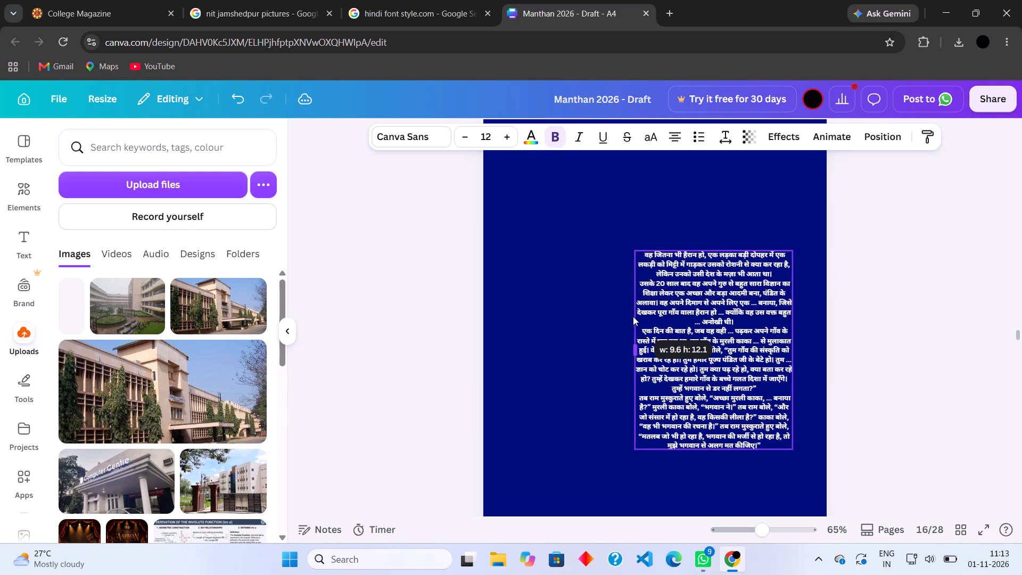
drag(633, 316, 619, 319)
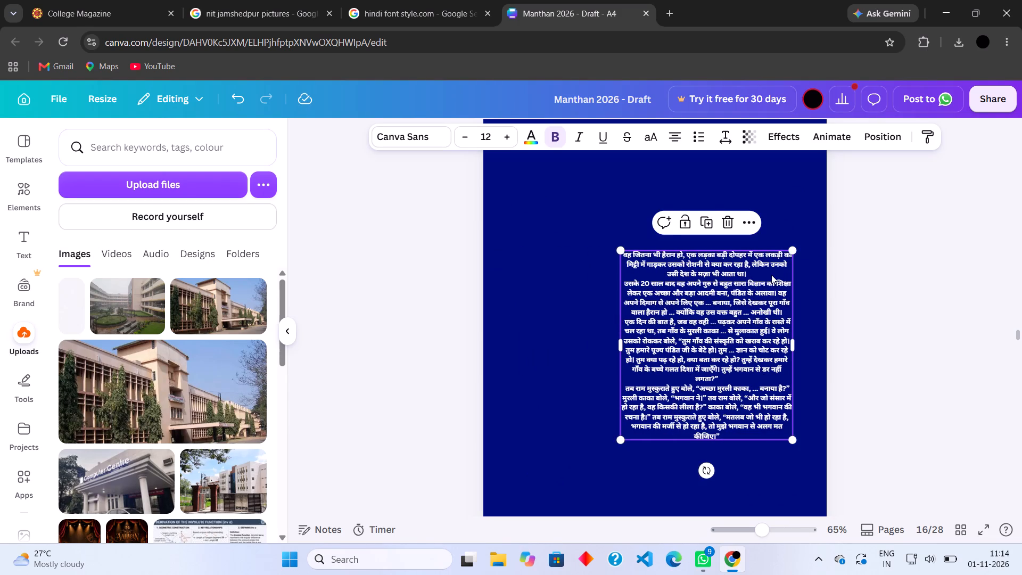
Insert blank lines on page 16 before the paragraphs starting "उसके 20 साल बाद", "एक दिन की बात है" and "तब राम मुस्कुराते हुए बोले".
click(771, 275)
click(771, 275)
key(Return)
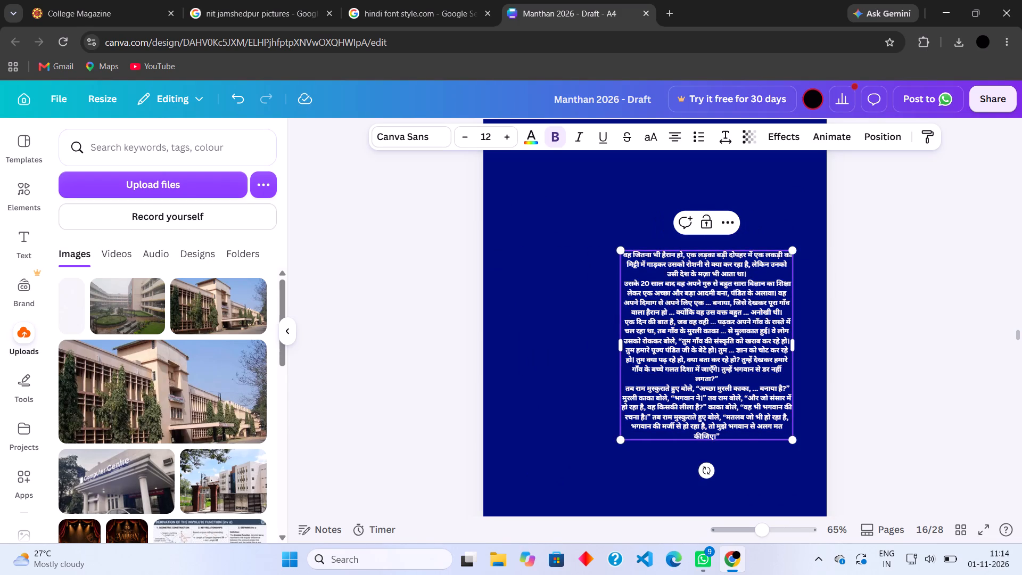
click(787, 324)
key(Return)
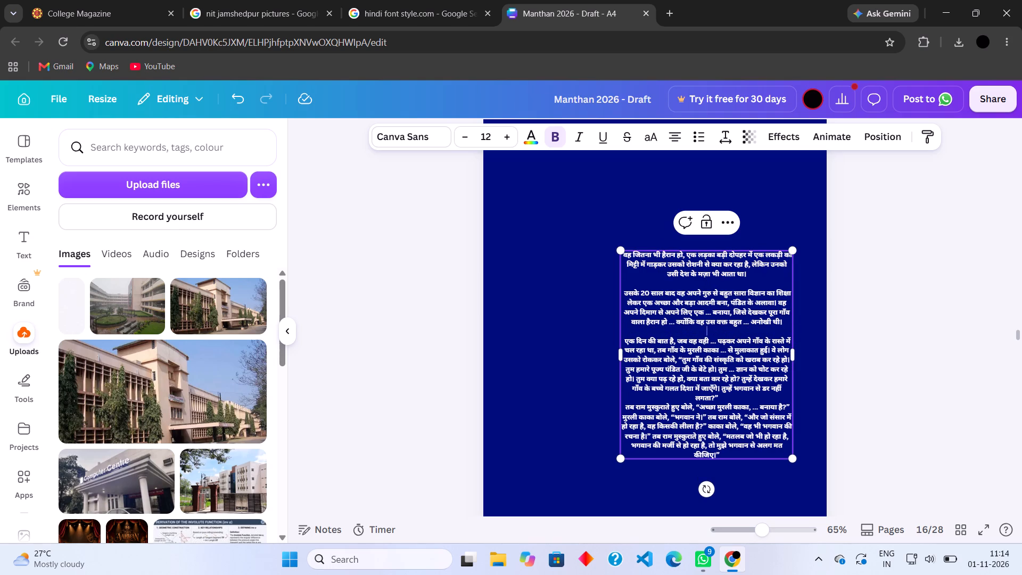
click(745, 399)
key(Return)
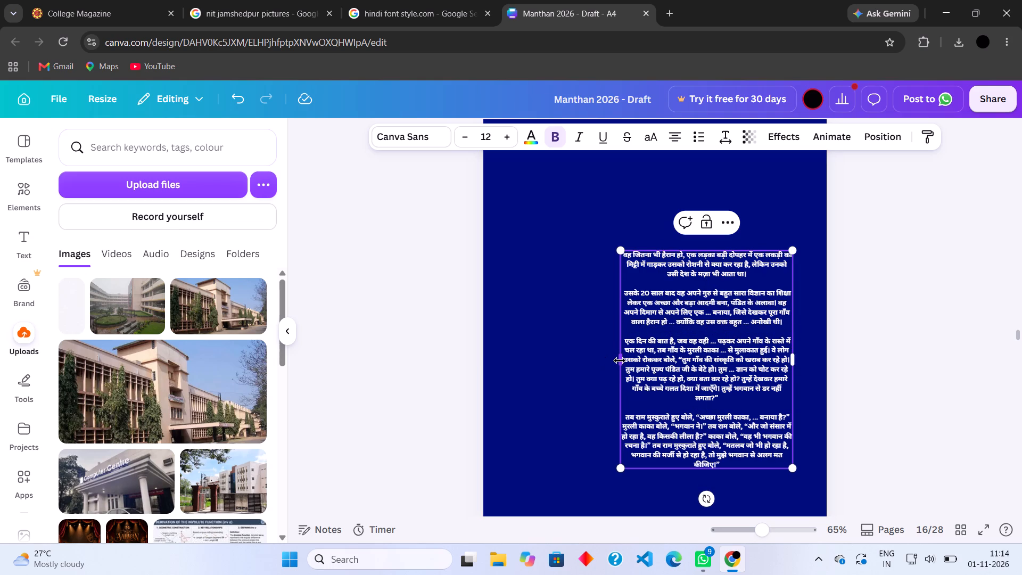
Narrow page 16's story column a little more from its left side and move it up within the page's right half.
drag(620, 360, 647, 356)
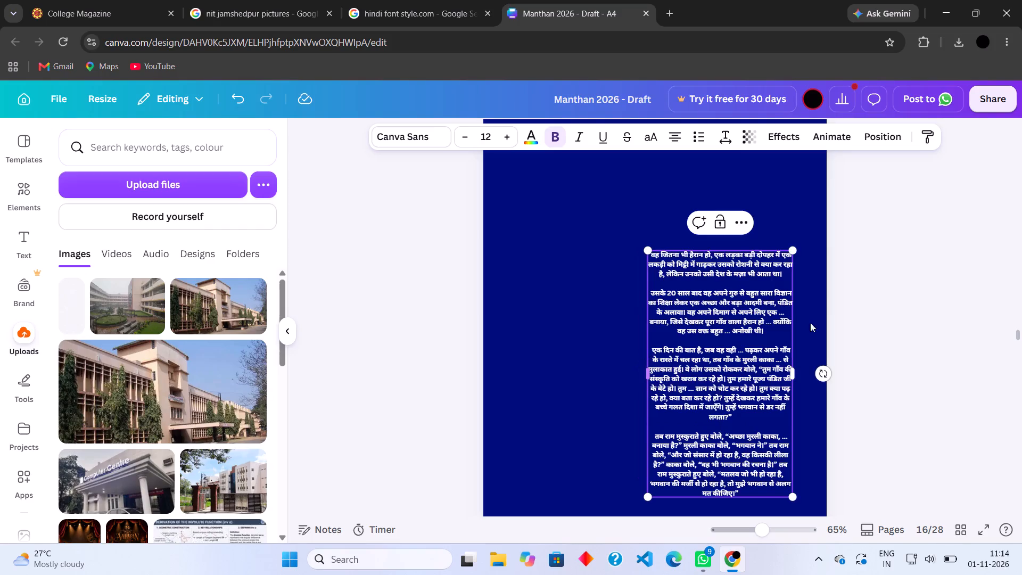
click(821, 322)
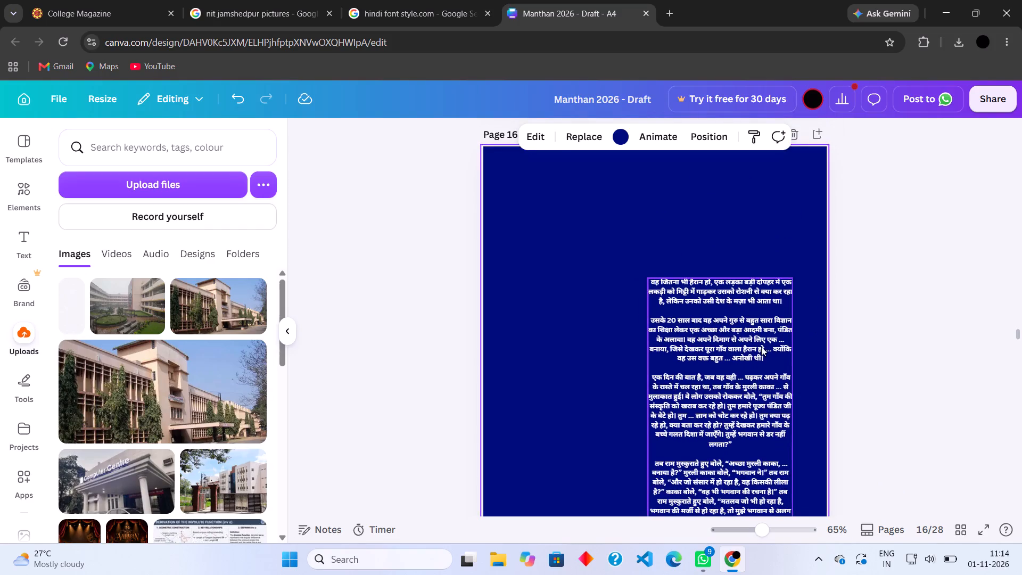
drag(761, 347, 768, 282)
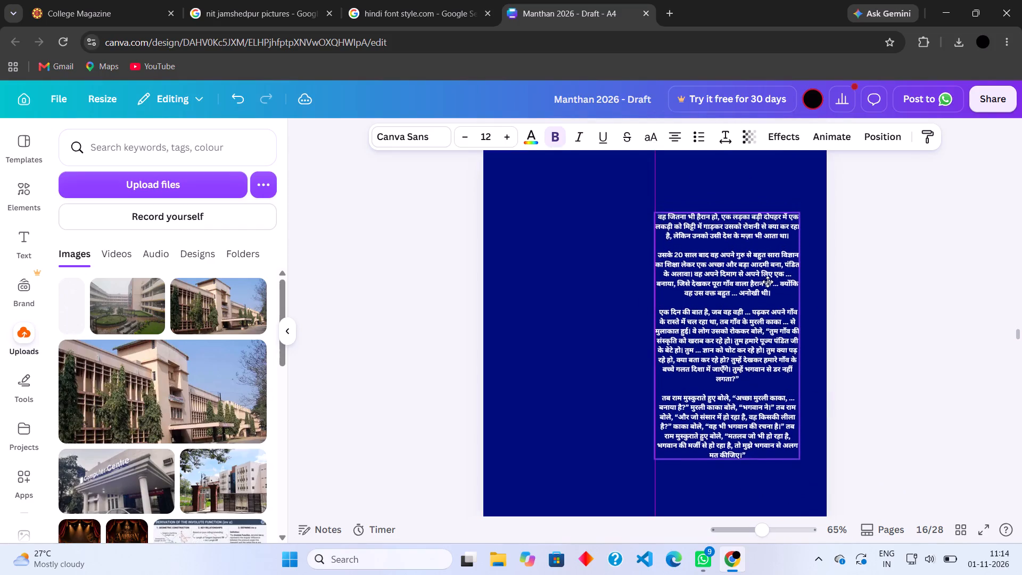
drag(768, 282, 772, 259)
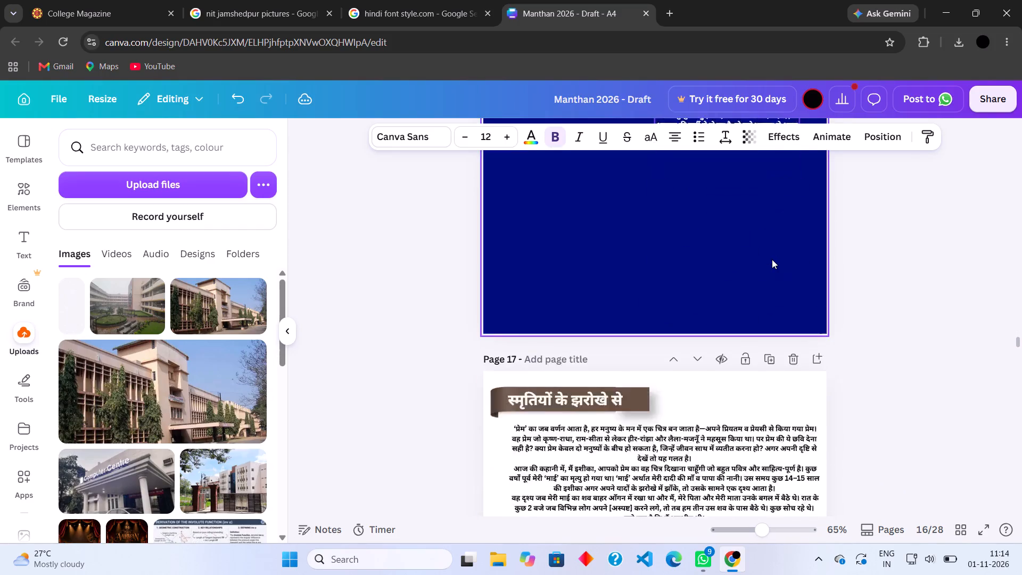
Narrow page 16's story text box slightly from its left side to a width of about 8.5.
scroll(772, 259, up, 1)
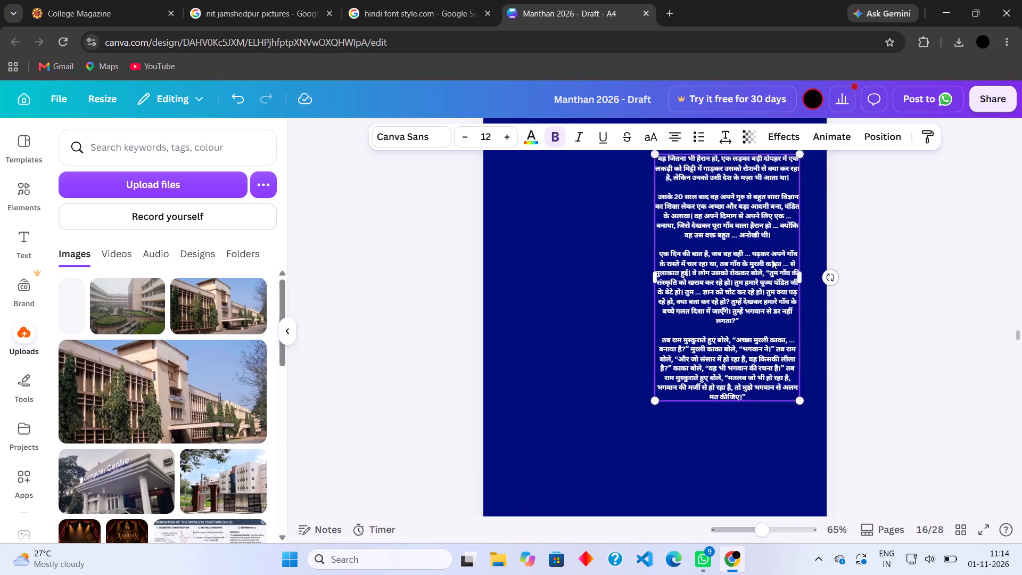
scroll(772, 259, up, 1)
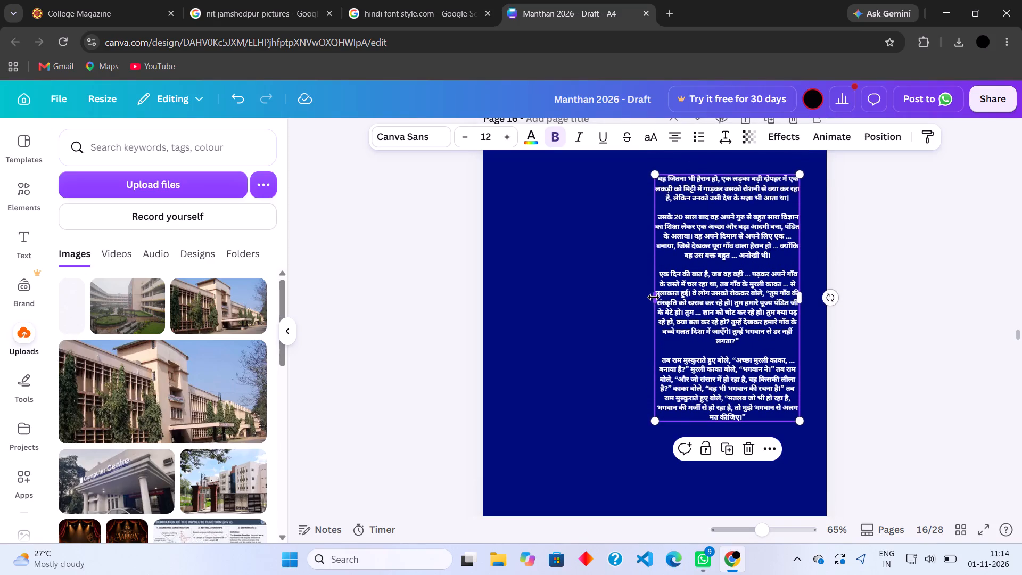
click(654, 297)
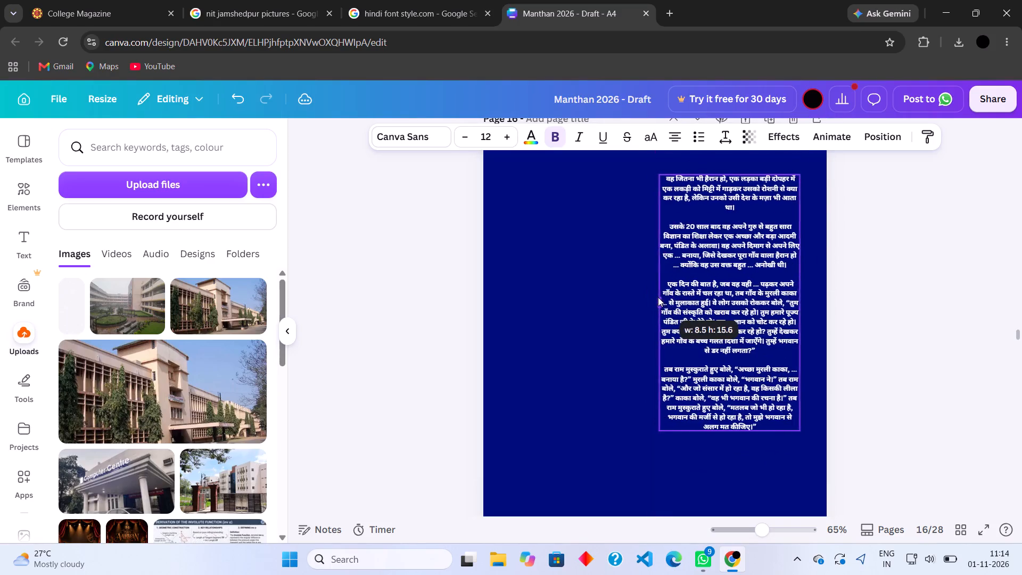
click(854, 288)
Search Google Images for "bhagwan ki leela pictures" and browse the results for artwork suiting the भगवान की लीला story.
scroll(854, 288, up, 2)
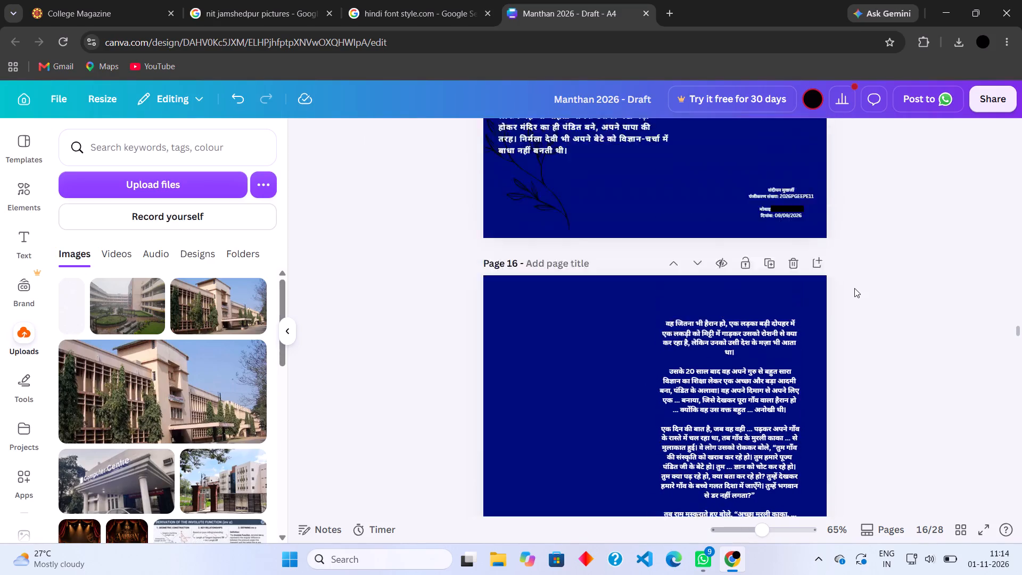
scroll(854, 288, up, 6)
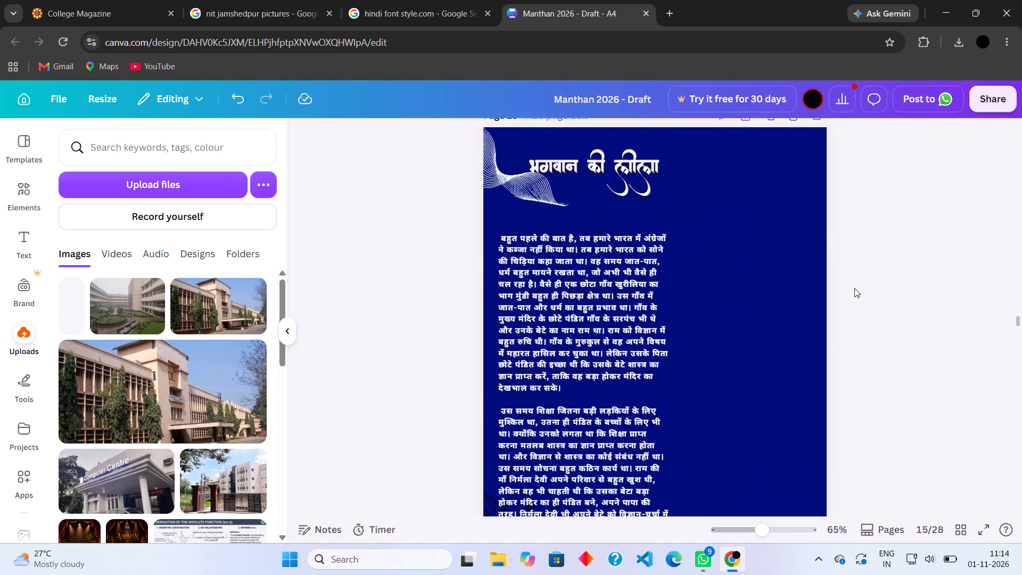
scroll(854, 288, up, 1)
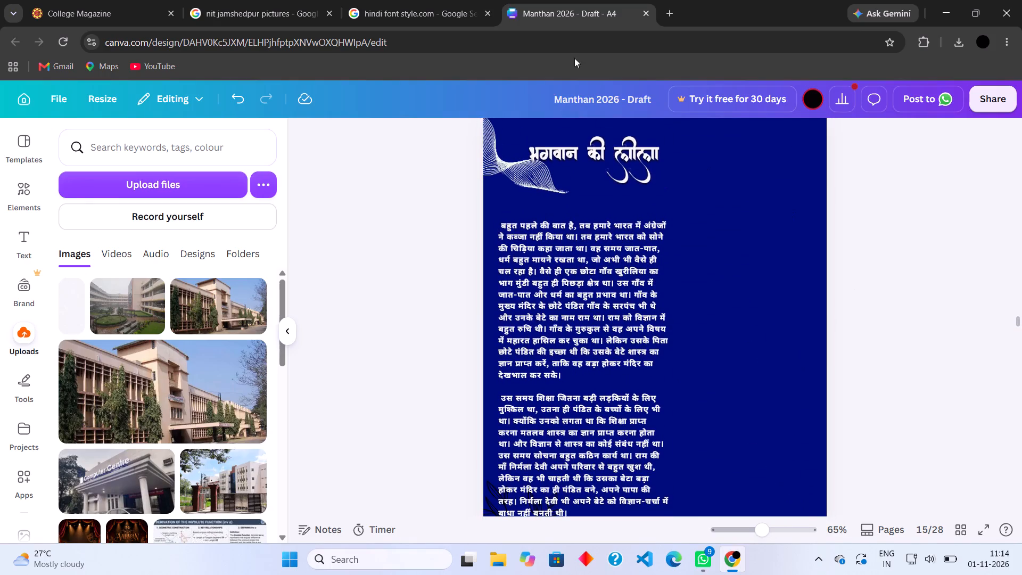
click(240, 13)
click(285, 33)
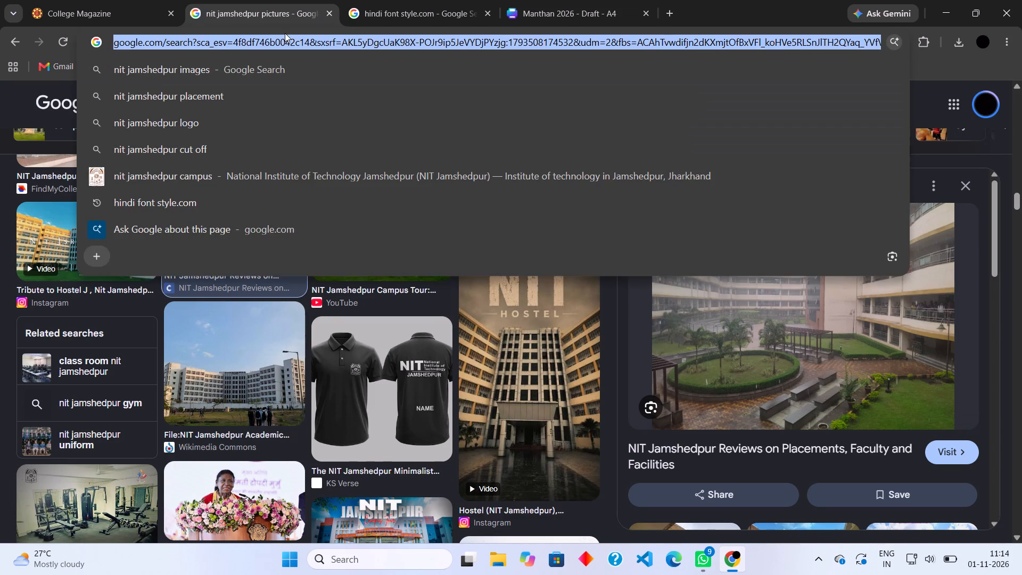
text(bhagwan)
key(space)
text(ki)
key(space)
text(leela)
key(space)
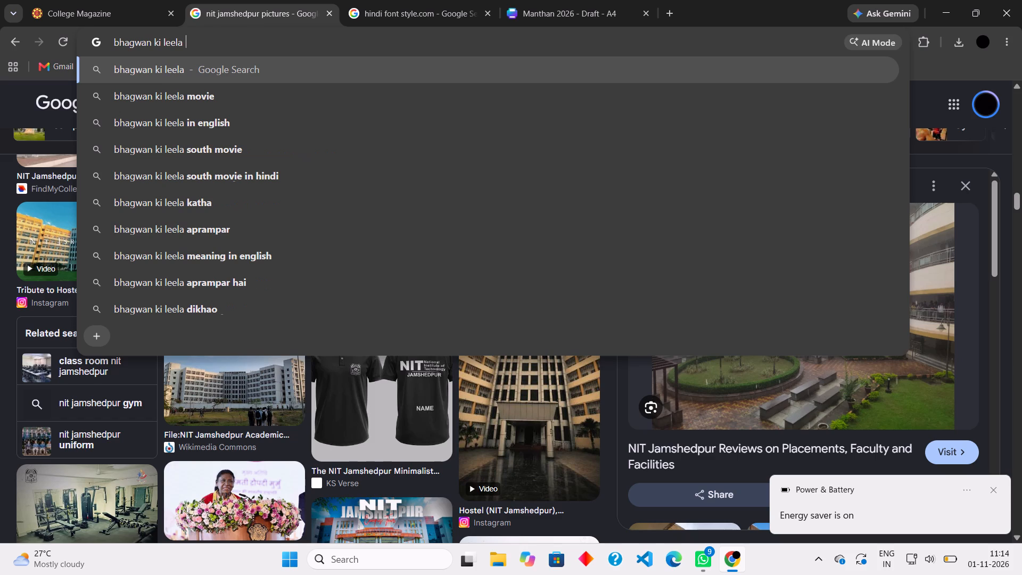
text(pictures)
key(Return)
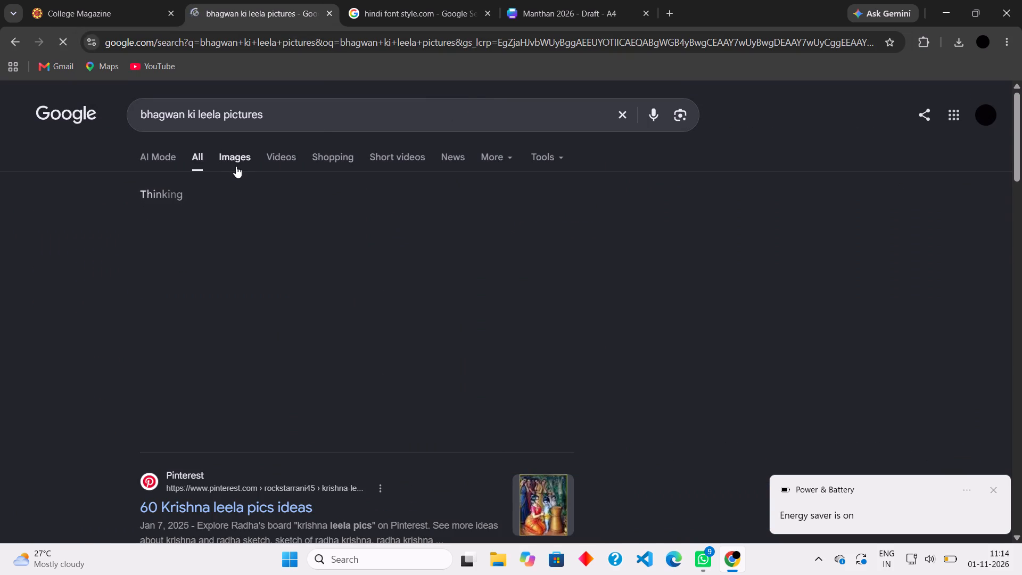
click(241, 160)
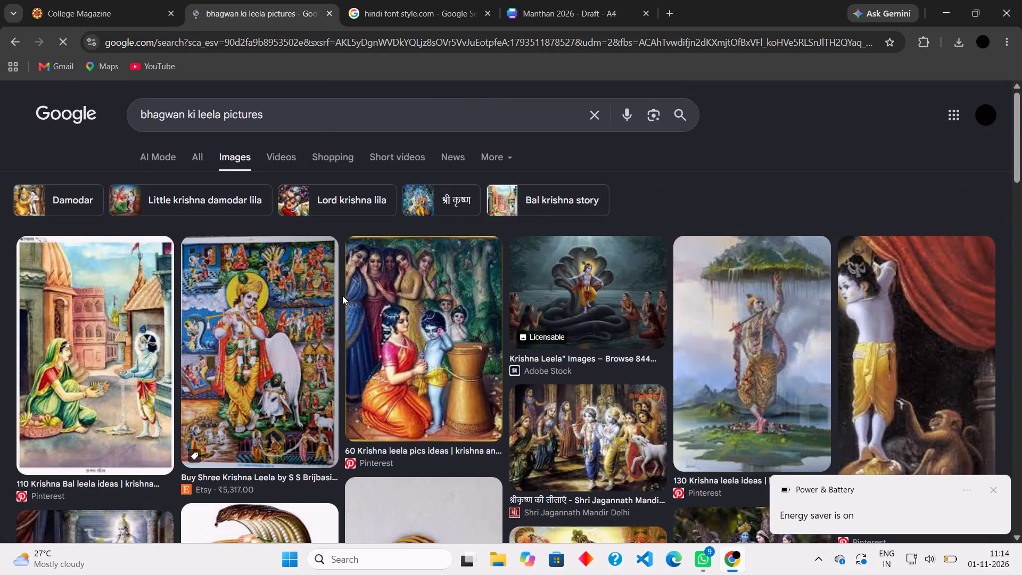
scroll(527, 320, down, 4)
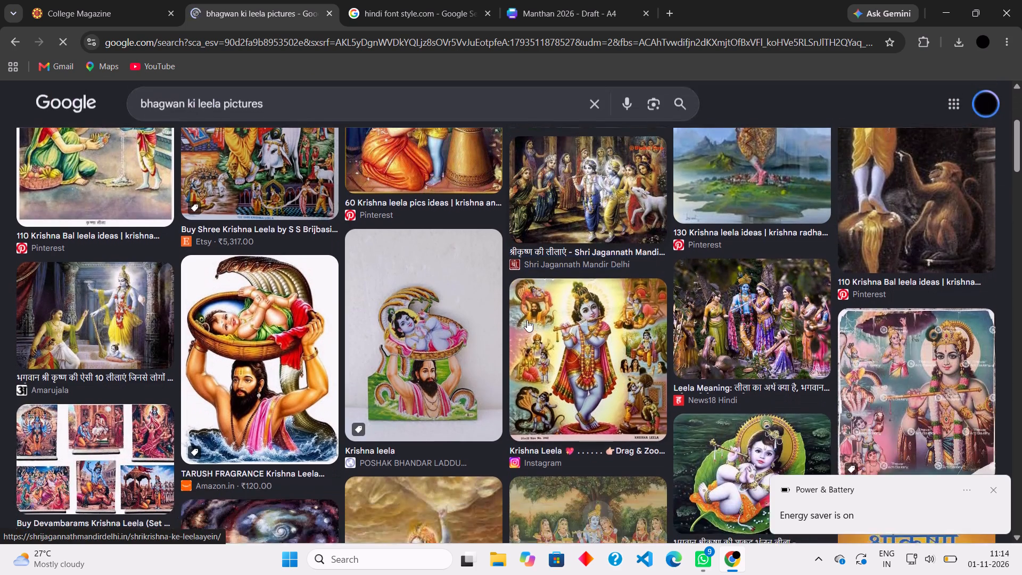
scroll(527, 320, down, 4)
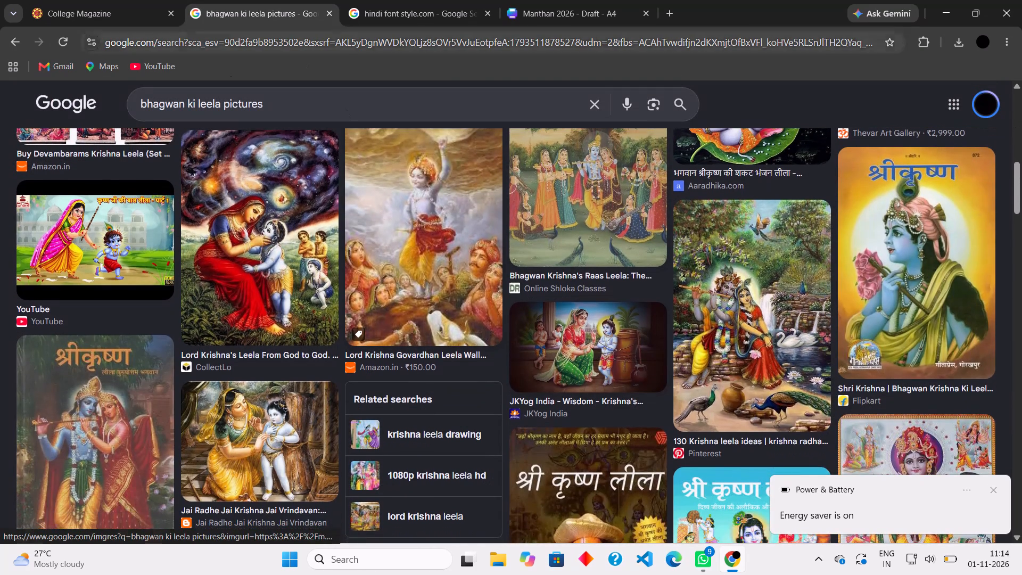
Change the image search to "bhagwan ki graphic pictures" and browse the results for a suitable illustration.
drag(285, 96, 201, 100)
key(BackSpace)
key(BackSpace)
text(graphic)
key(space)
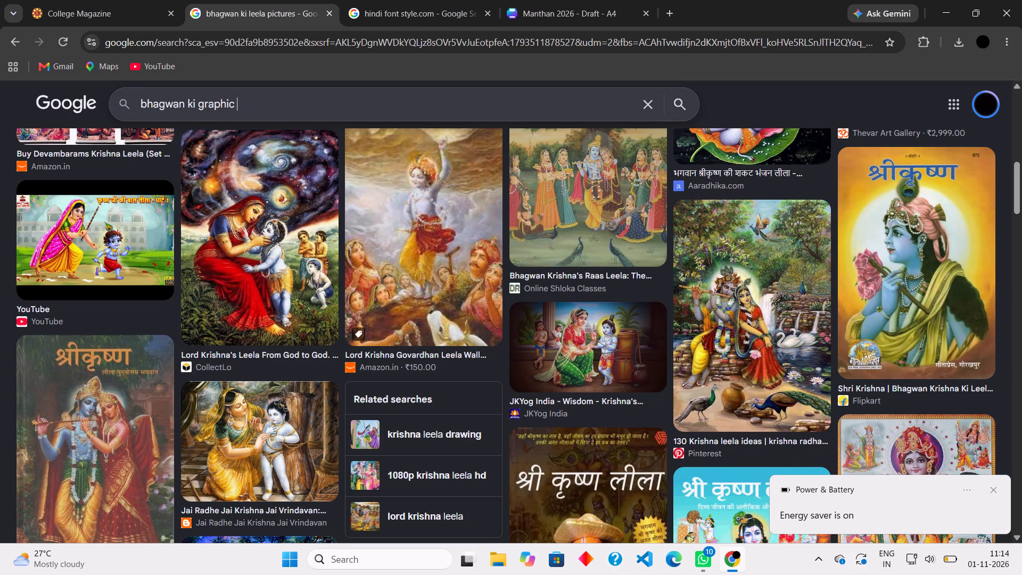
text(pictures)
key(Return)
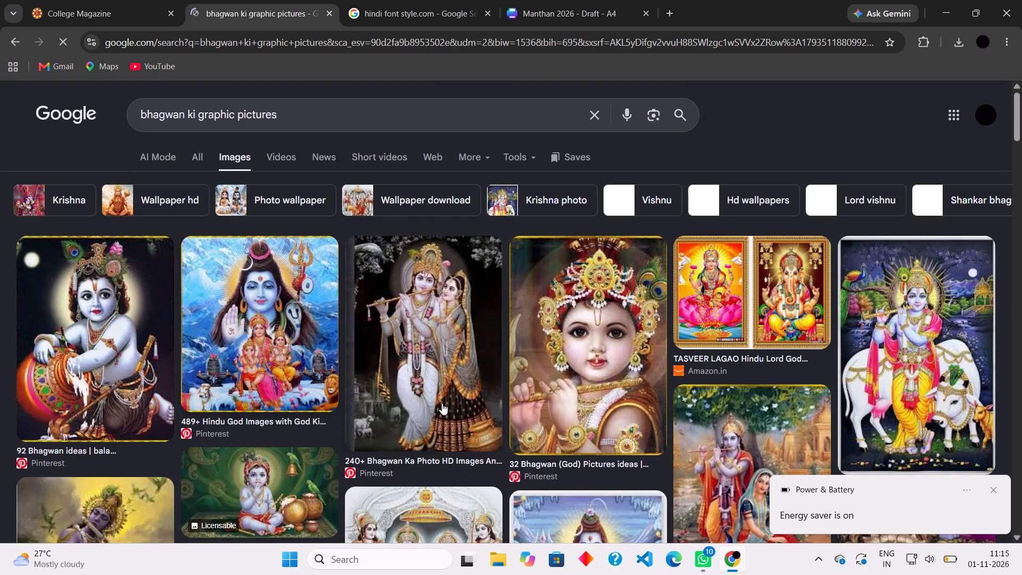
scroll(459, 413, down, 10)
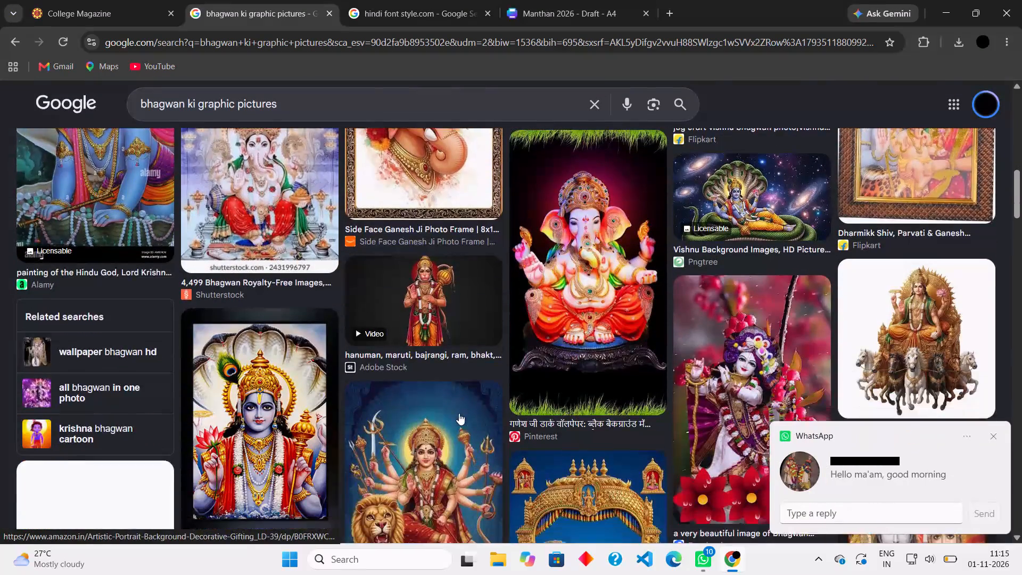
scroll(459, 413, down, 3)
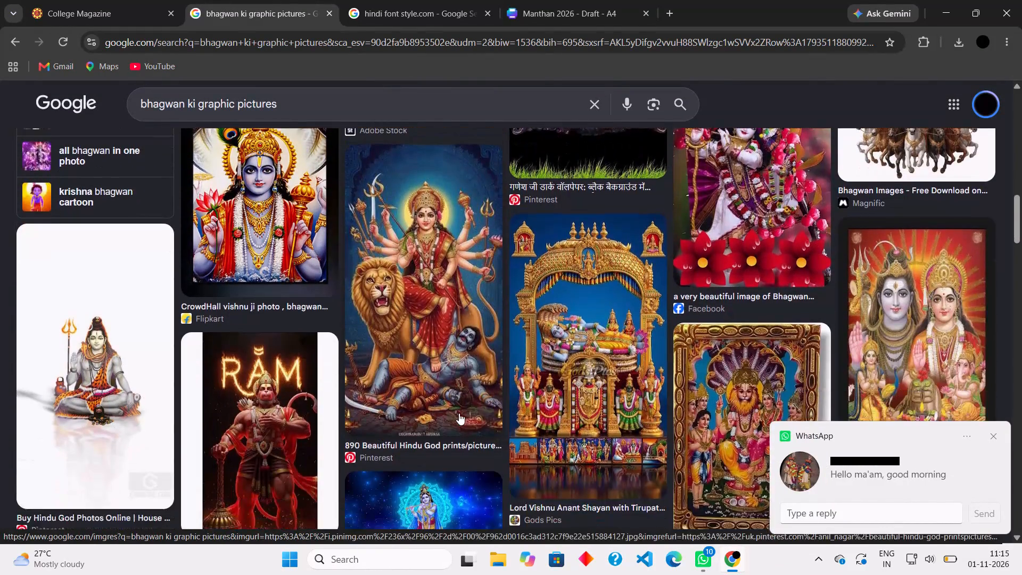
scroll(459, 413, down, 9)
scroll(459, 413, up, 1)
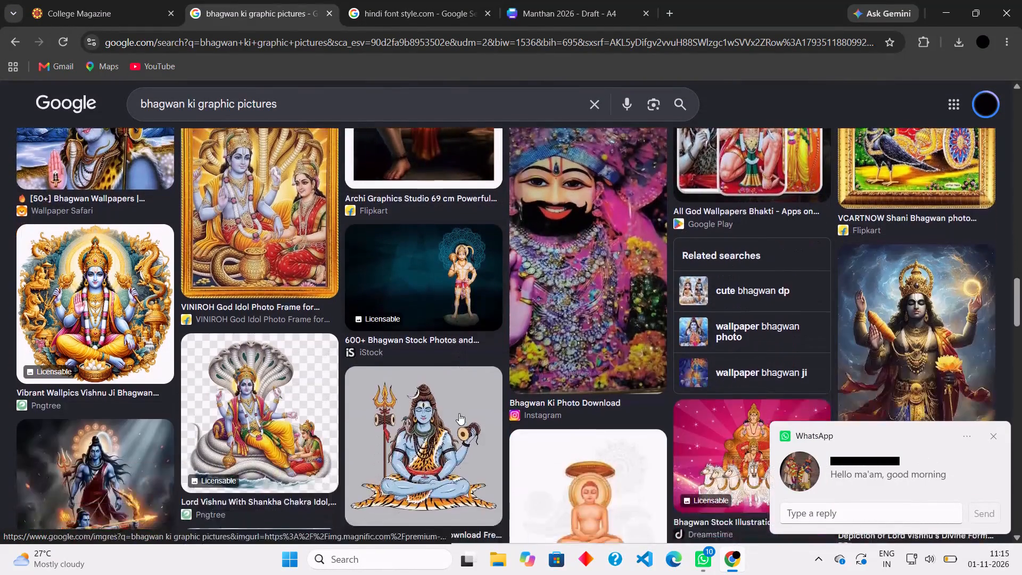
scroll(459, 413, up, 1)
Switch to the reference College Magazine PDF and examine the artwork and layout of the dark blue Hindi pages from page 41 to 43.
click(98, 6)
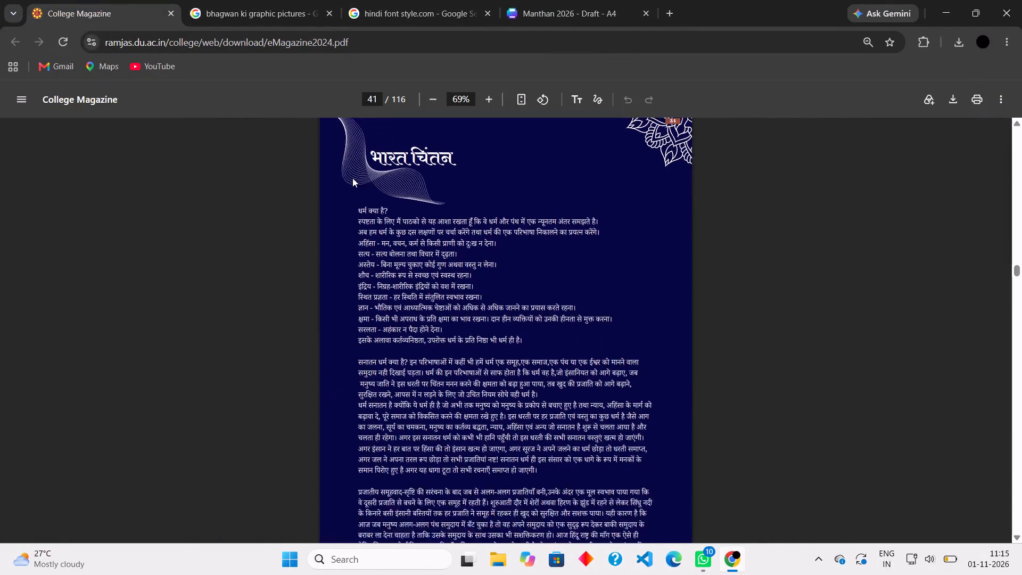
scroll(352, 178, down, 10)
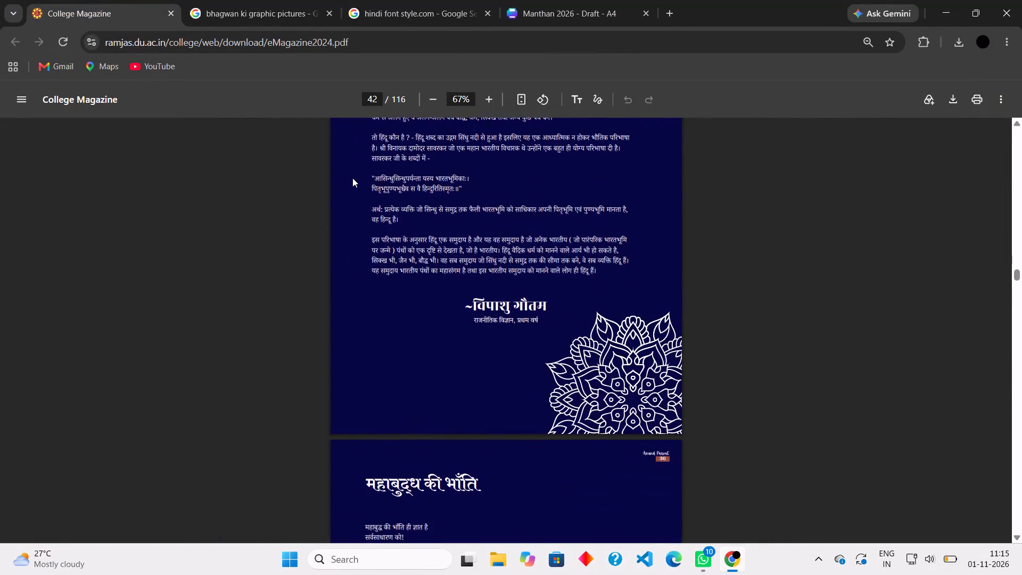
scroll(352, 178, down, 2)
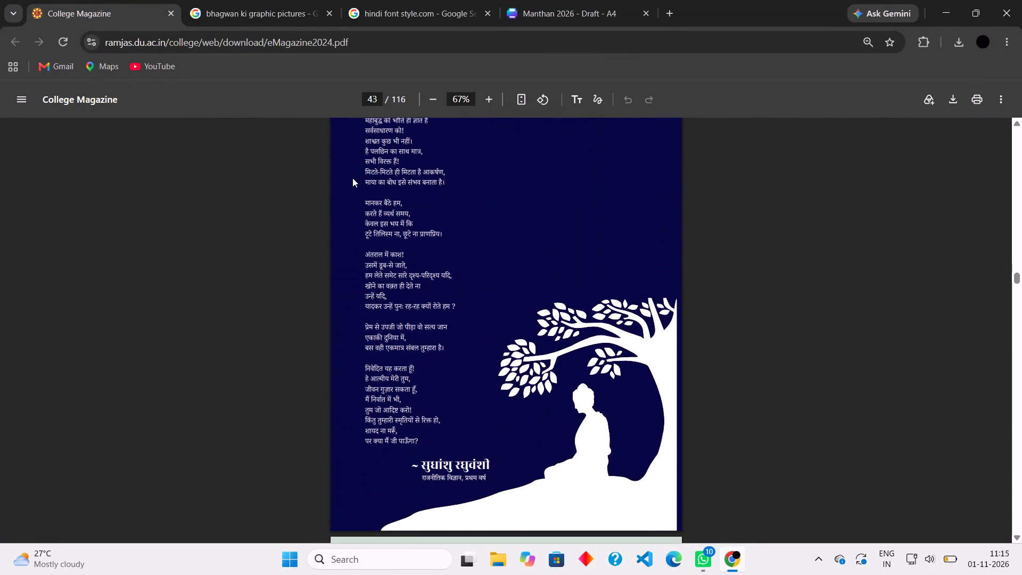
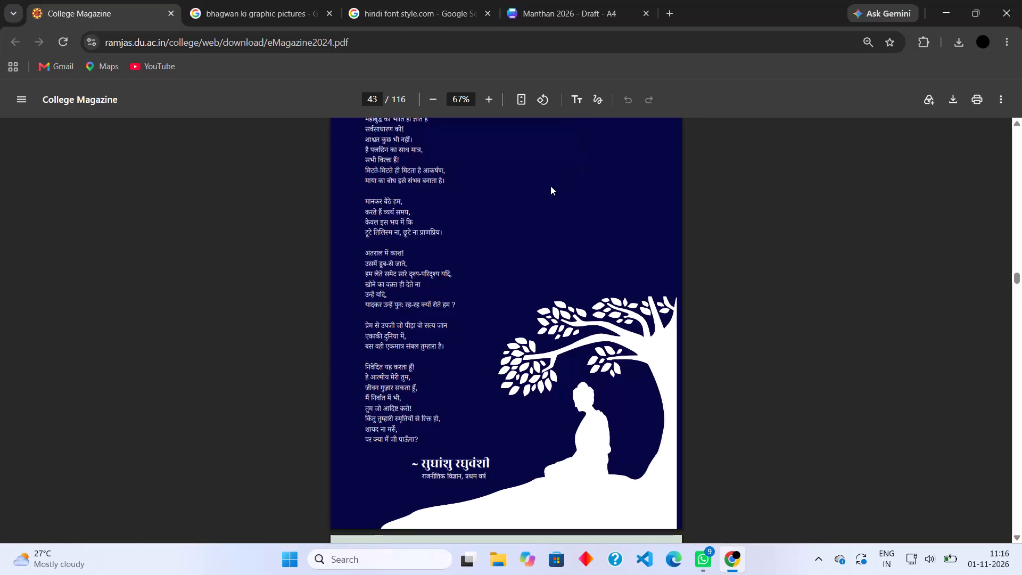
Switch to the Manthan 2026 draft and move the author and registration details text box from the end of page 15 onto page 16.
scroll(550, 186, up, 3)
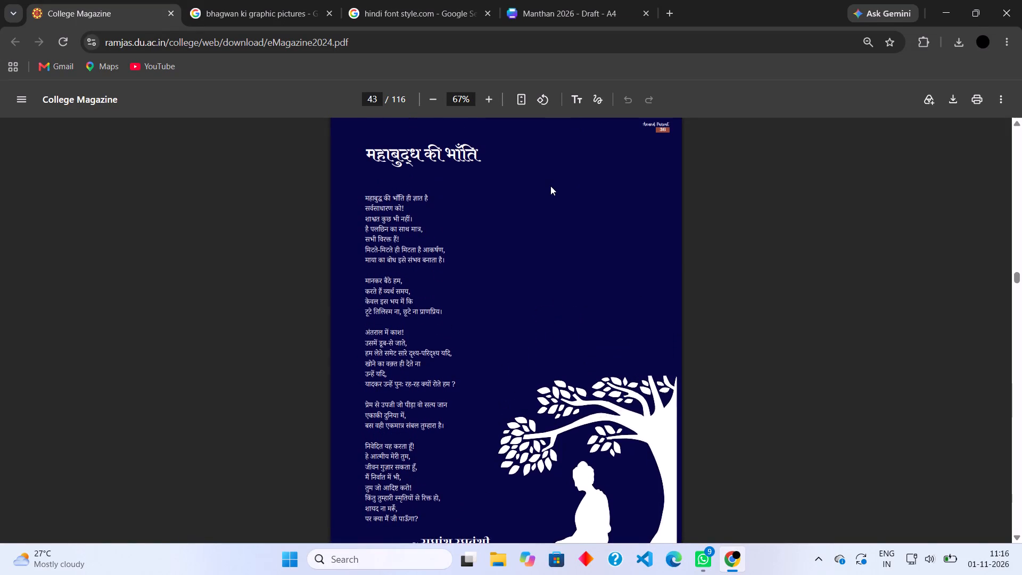
scroll(550, 186, up, 3)
click(569, 2)
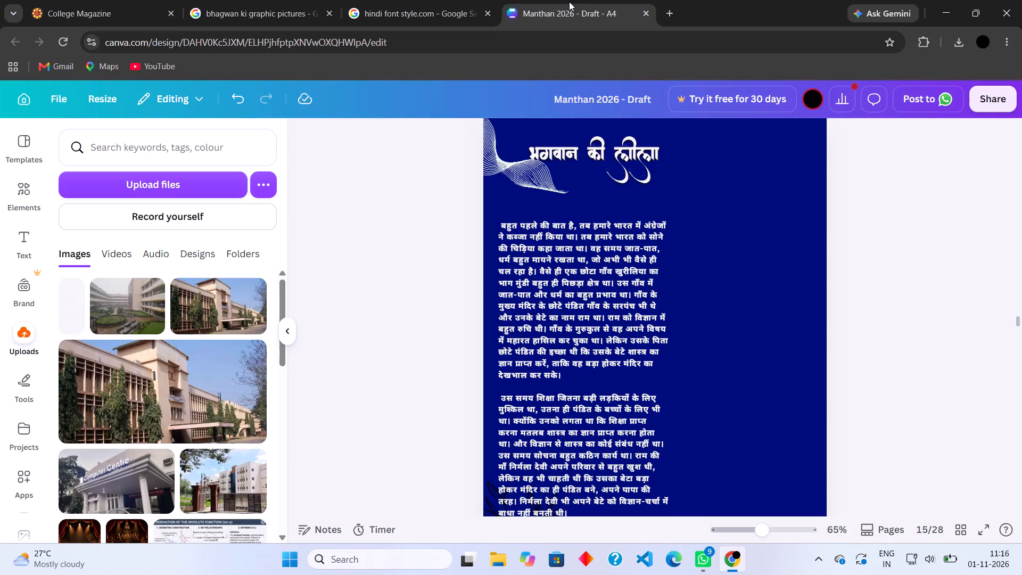
scroll(799, 300, down, 4)
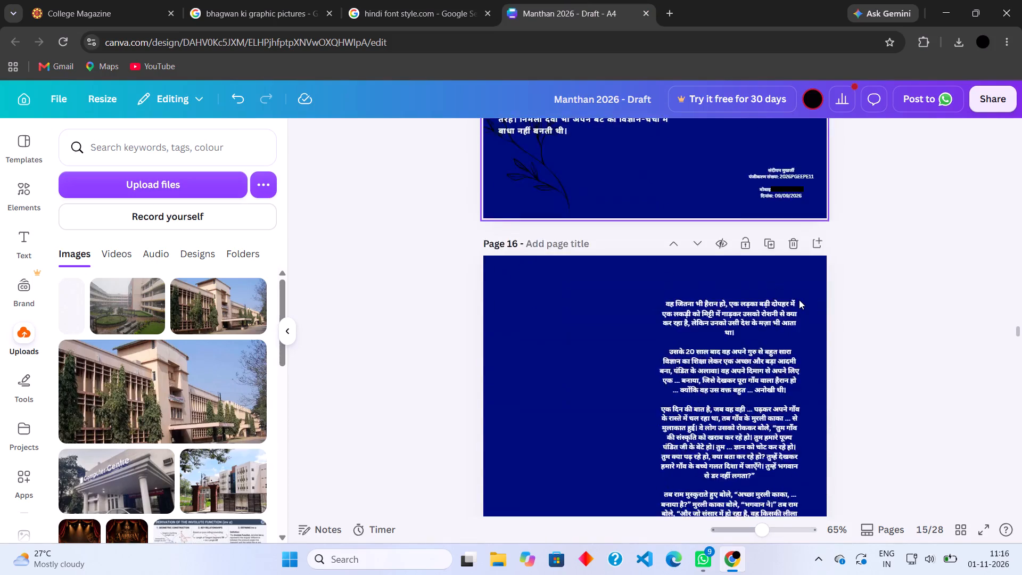
scroll(799, 300, down, 1)
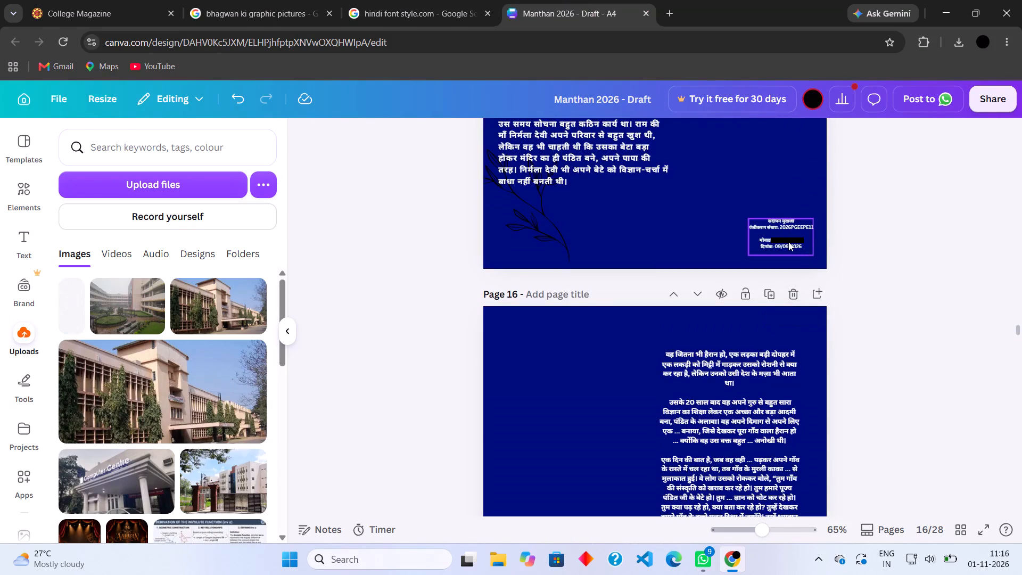
click(788, 242)
key(ctrl+x)
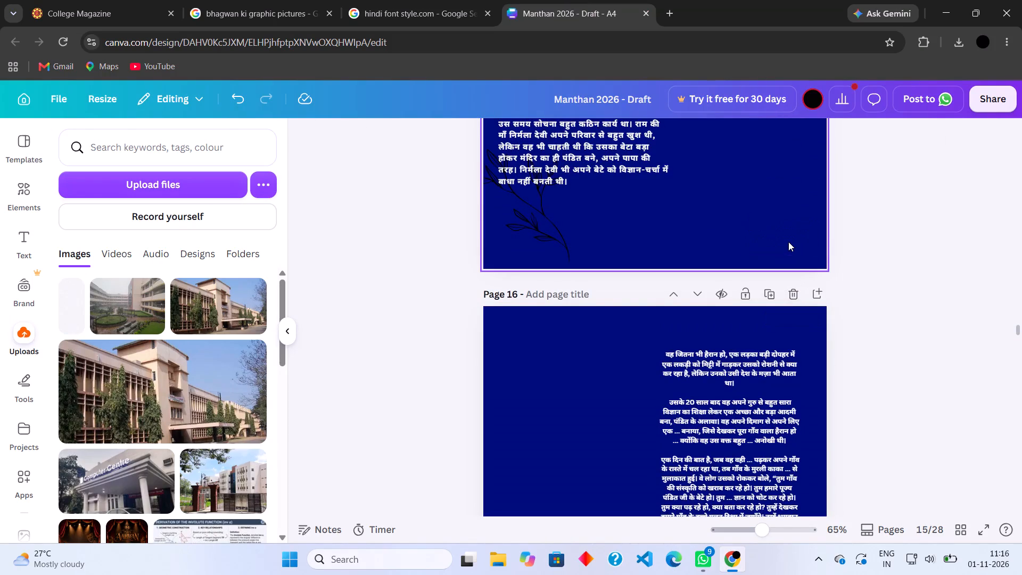
scroll(788, 242, down, 4)
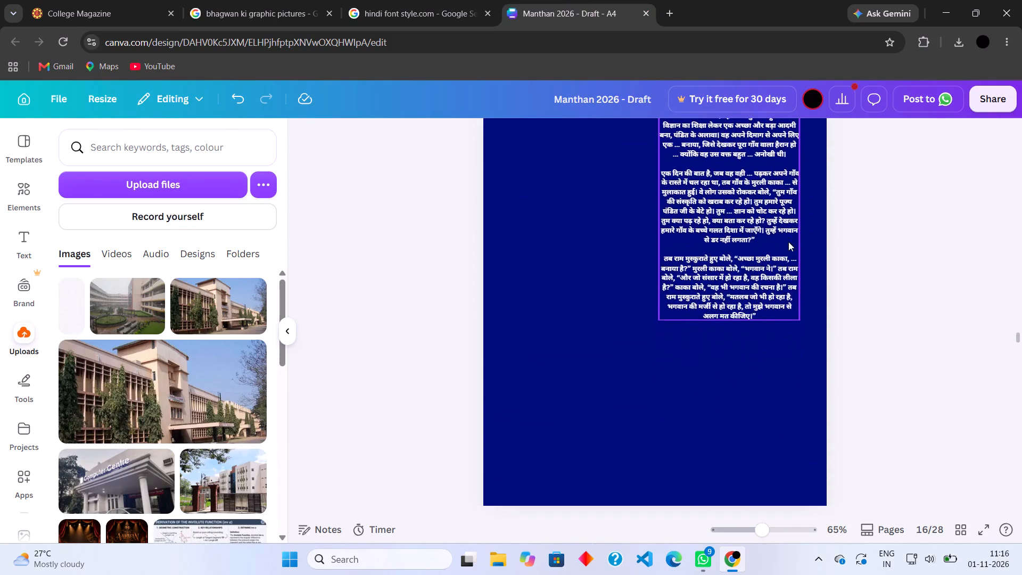
Paste the copied author-details text box with registration number and date into the lower-right corner of page 16.
scroll(788, 242, down, 2)
click(712, 351)
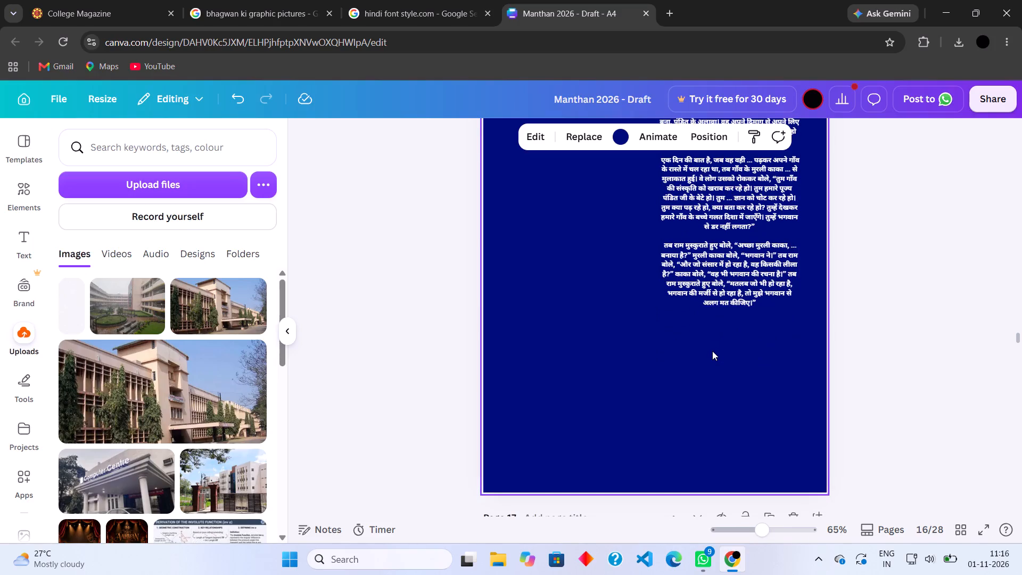
key(ctrl+v)
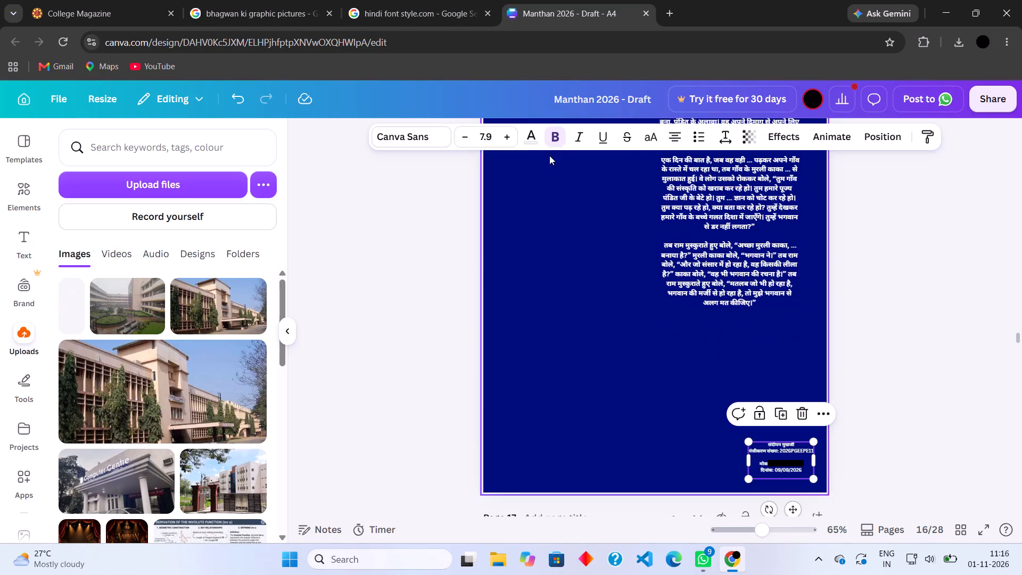
Open the Hindi Font Style Generator website from the "hindi font style.com" search results.
click(427, 2)
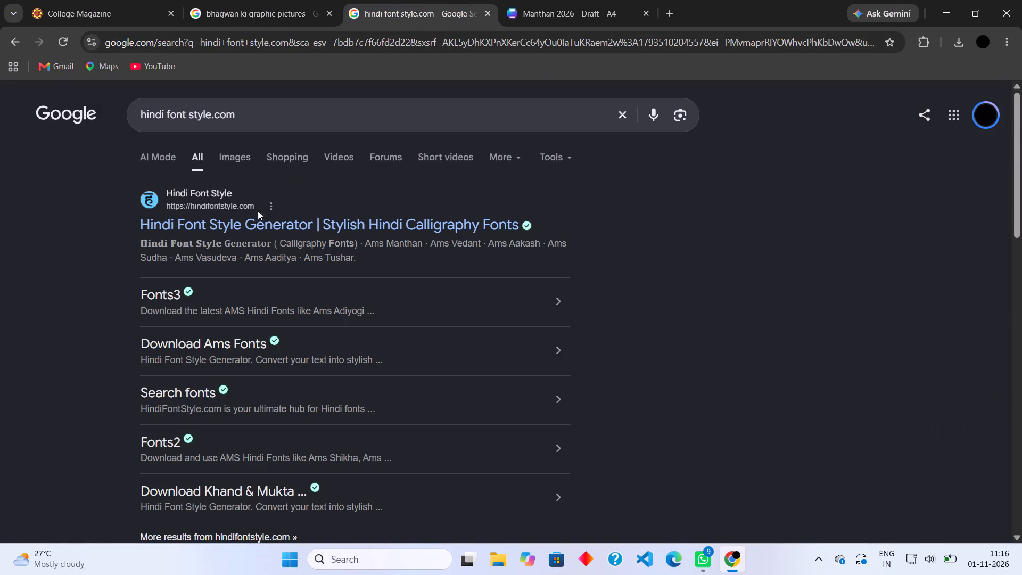
click(249, 218)
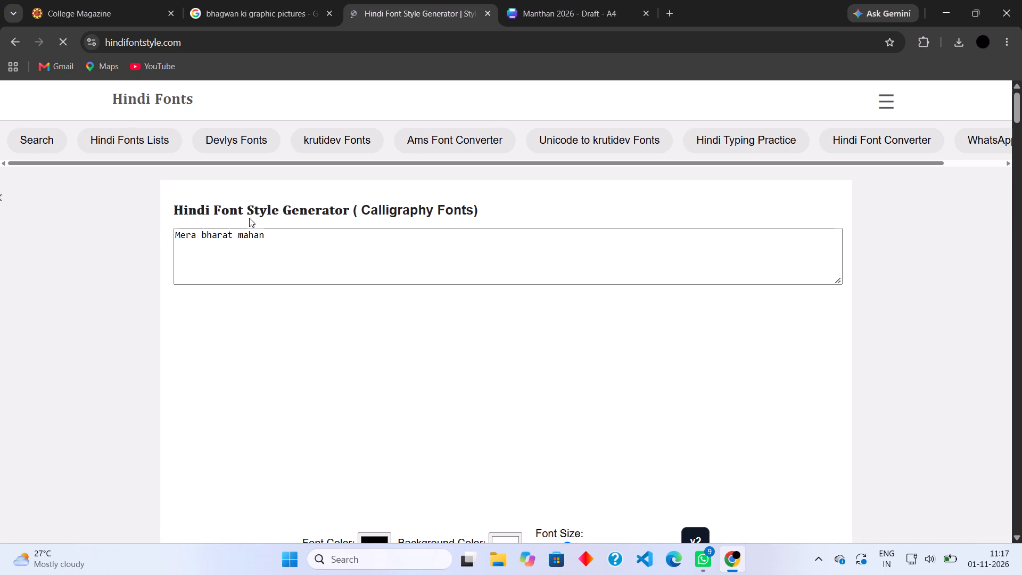
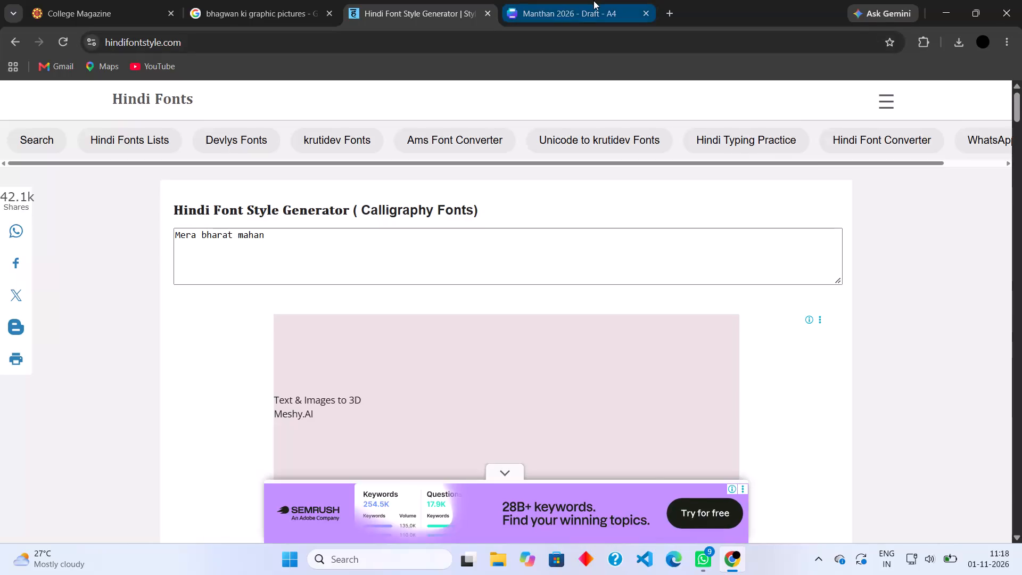
Clear the sample text "Mera bharat mahan" from the Hindi Font Style Generator's input box.
click(594, 1)
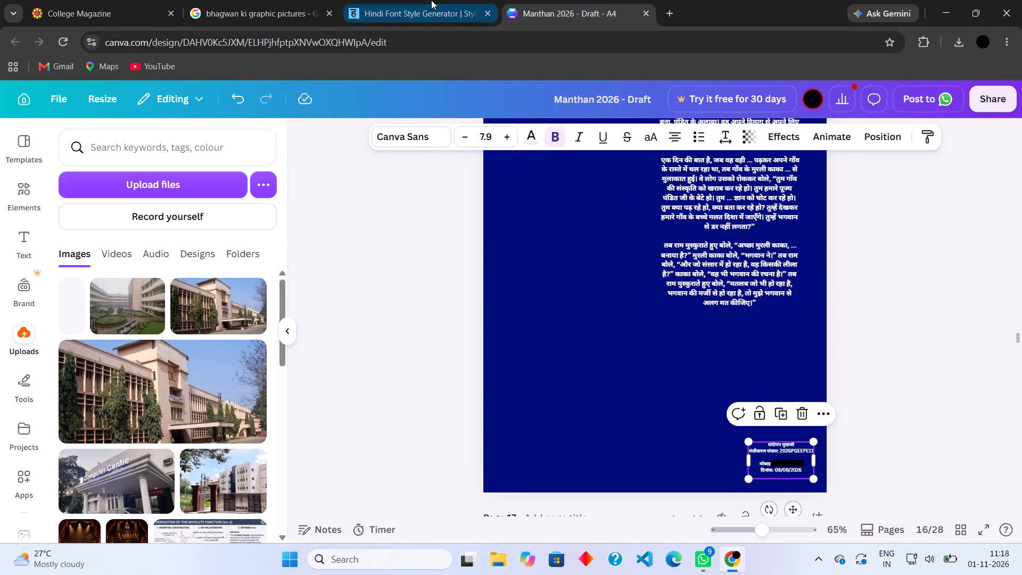
click(425, 0)
click(351, 247)
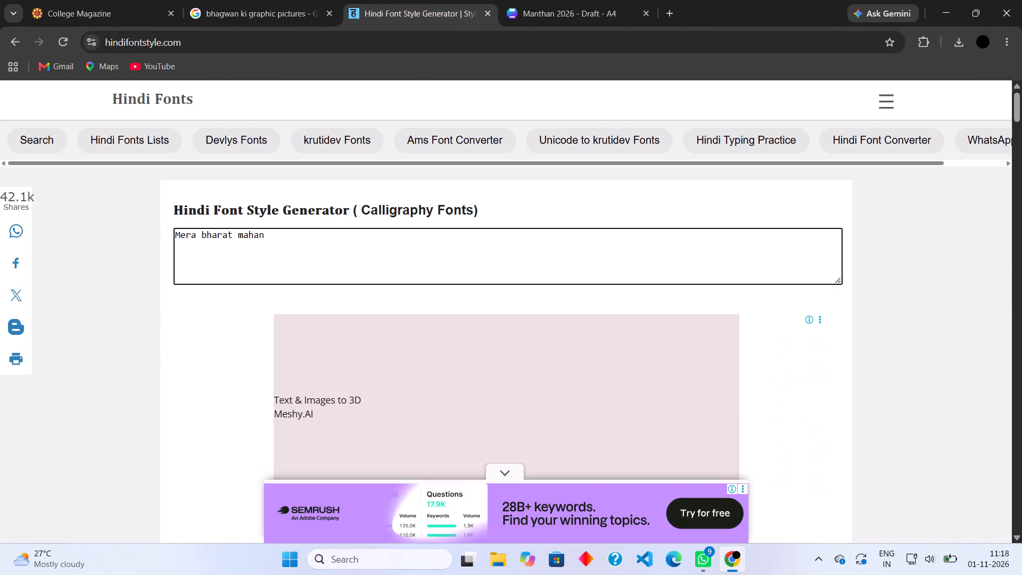
key(BackSpace)
key(BackSpace)
key(BackSpace)
key(BackSpace)
key(BackSpace)
key(BackSpace)
key(BackSpace)
key(BackSpace)
key(BackSpace)
key(BackSpace)
key(BackSpace)
key(BackSpace)
key(BackSpace)
key(BackSpace)
key(BackSpace)
key(BackSpace)
key(BackSpace)
key(BackSpace)
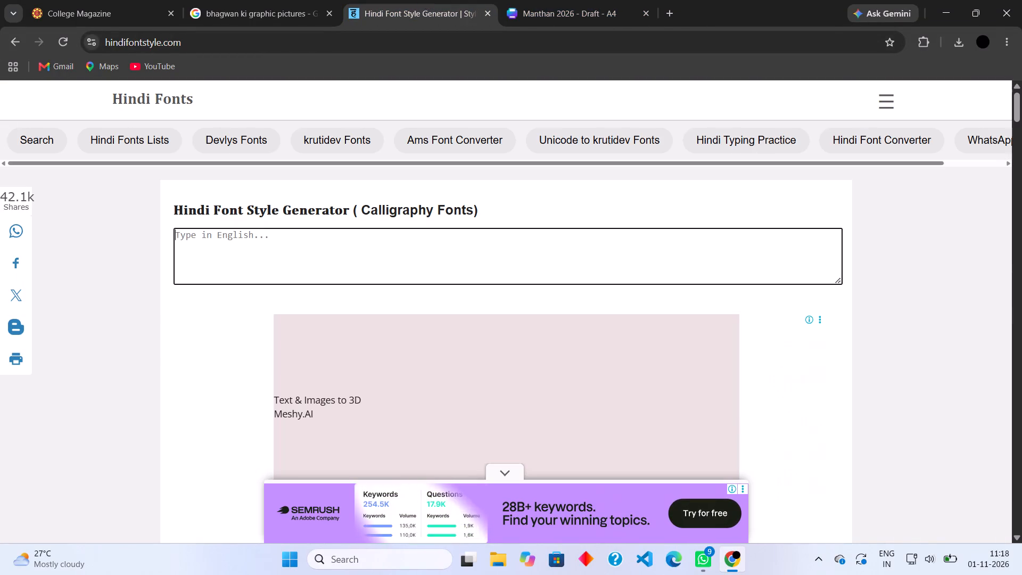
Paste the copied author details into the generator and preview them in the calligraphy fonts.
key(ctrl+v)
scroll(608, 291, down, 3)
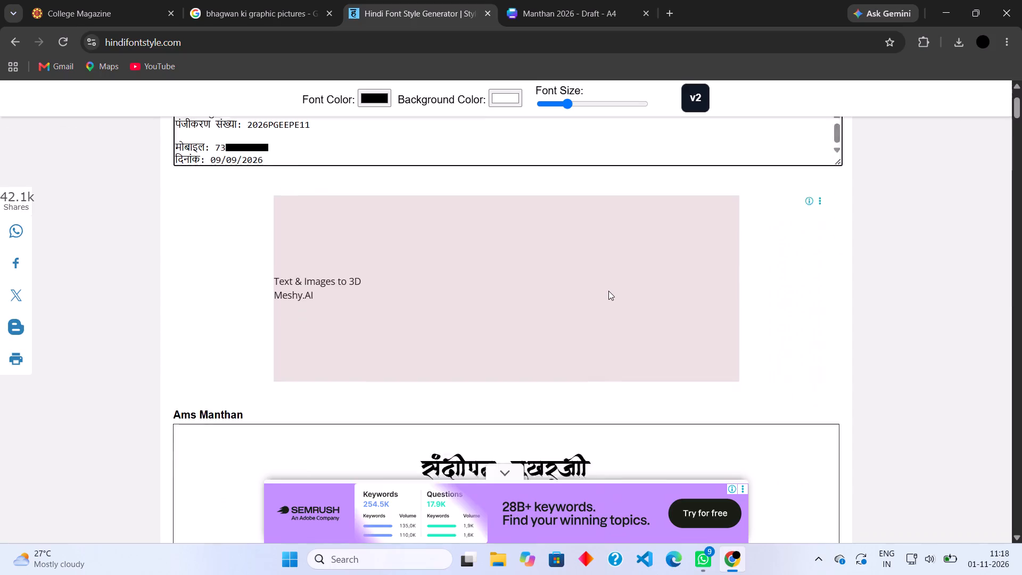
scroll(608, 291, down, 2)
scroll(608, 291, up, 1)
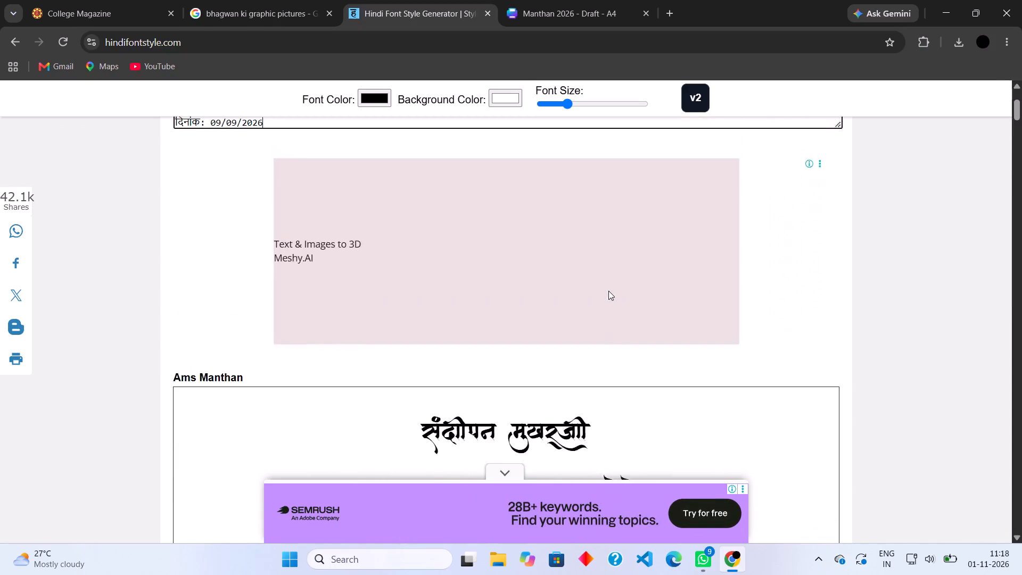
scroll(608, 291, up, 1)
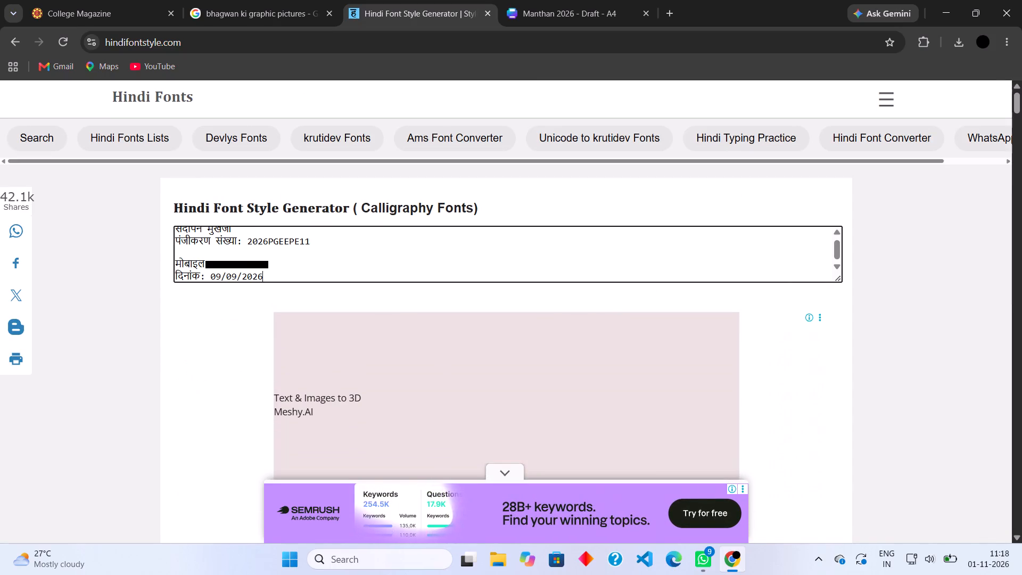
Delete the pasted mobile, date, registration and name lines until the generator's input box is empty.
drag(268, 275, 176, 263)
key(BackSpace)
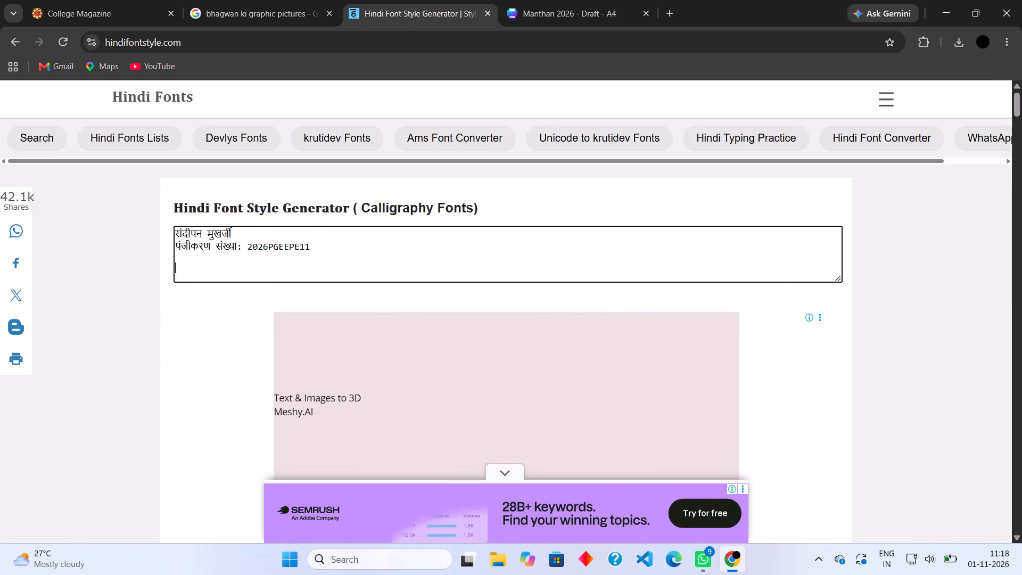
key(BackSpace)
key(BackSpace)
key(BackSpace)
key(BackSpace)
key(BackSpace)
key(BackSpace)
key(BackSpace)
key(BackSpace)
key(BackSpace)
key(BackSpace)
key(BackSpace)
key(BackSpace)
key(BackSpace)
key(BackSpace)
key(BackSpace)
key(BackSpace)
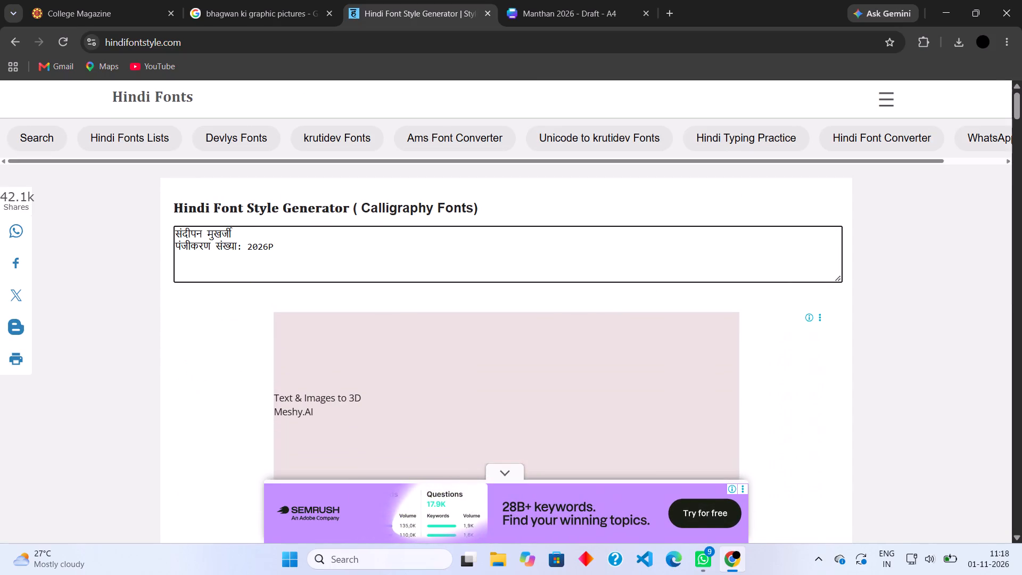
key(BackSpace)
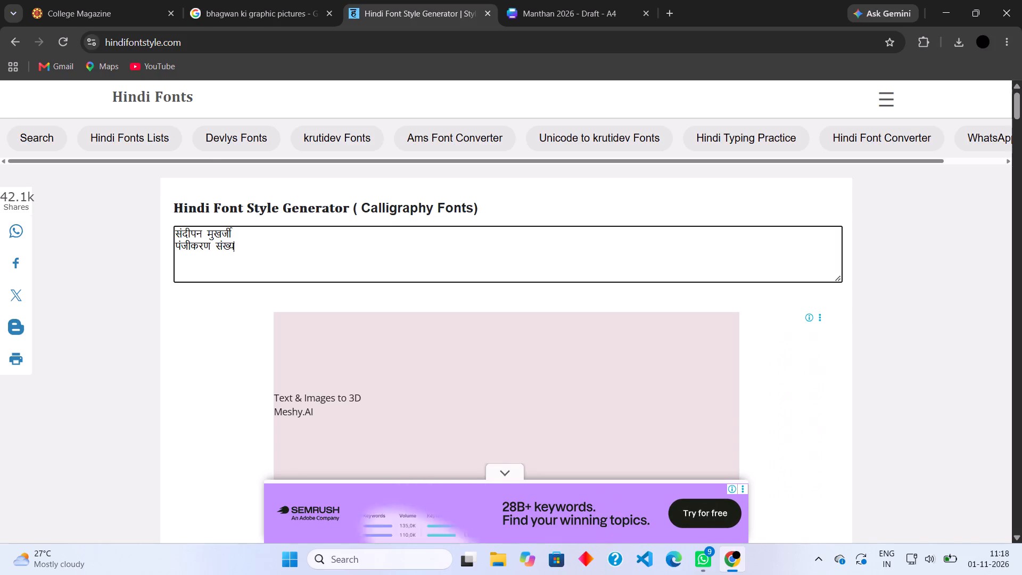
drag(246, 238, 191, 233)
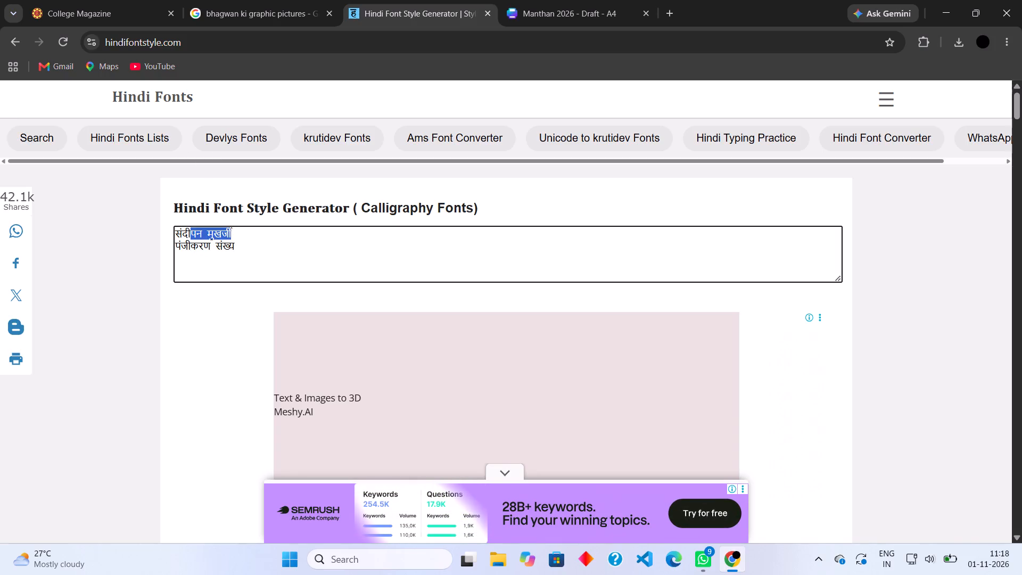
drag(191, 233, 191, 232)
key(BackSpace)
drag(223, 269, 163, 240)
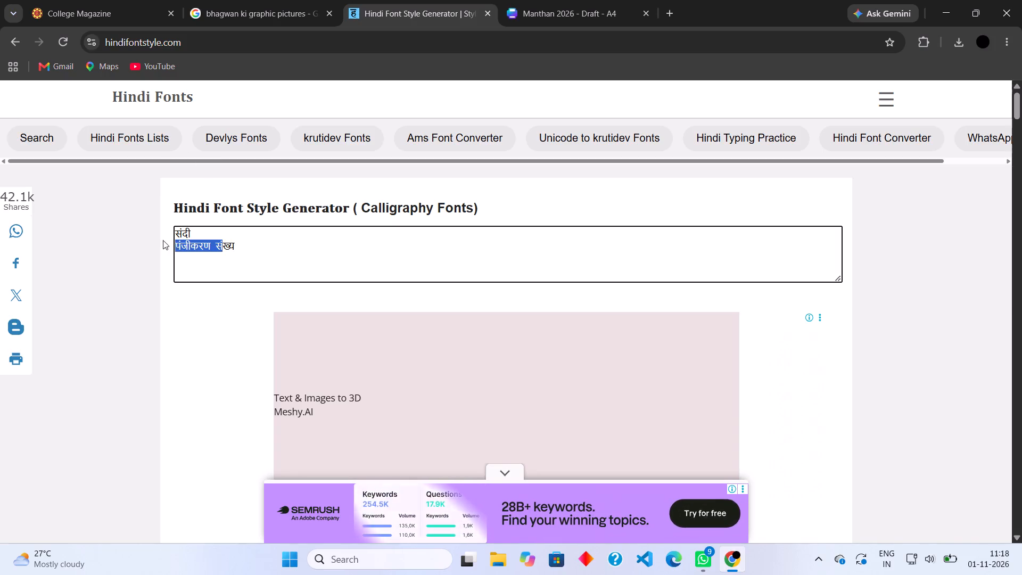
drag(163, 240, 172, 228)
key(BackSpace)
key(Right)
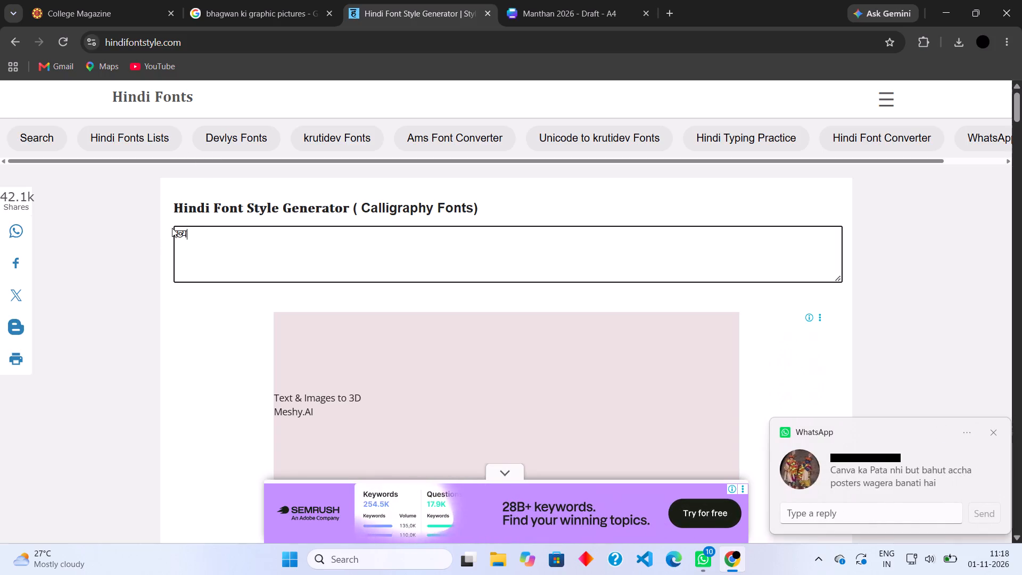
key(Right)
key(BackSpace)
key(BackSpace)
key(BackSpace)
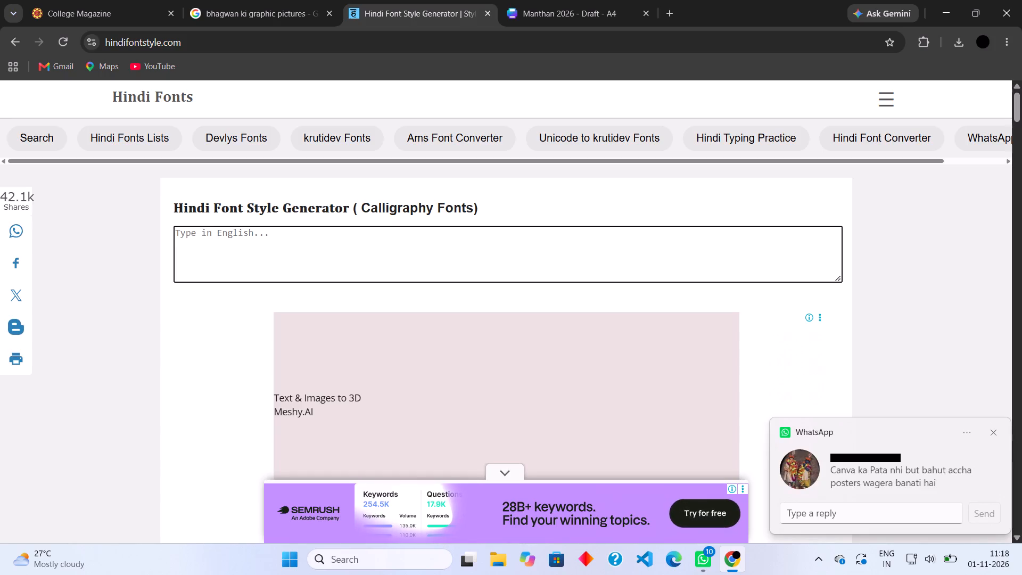
Paste the author details again and remove the mobile, date and registration number, keeping the name and the पंजीकरण संख्या: label.
key(ctrl+v)
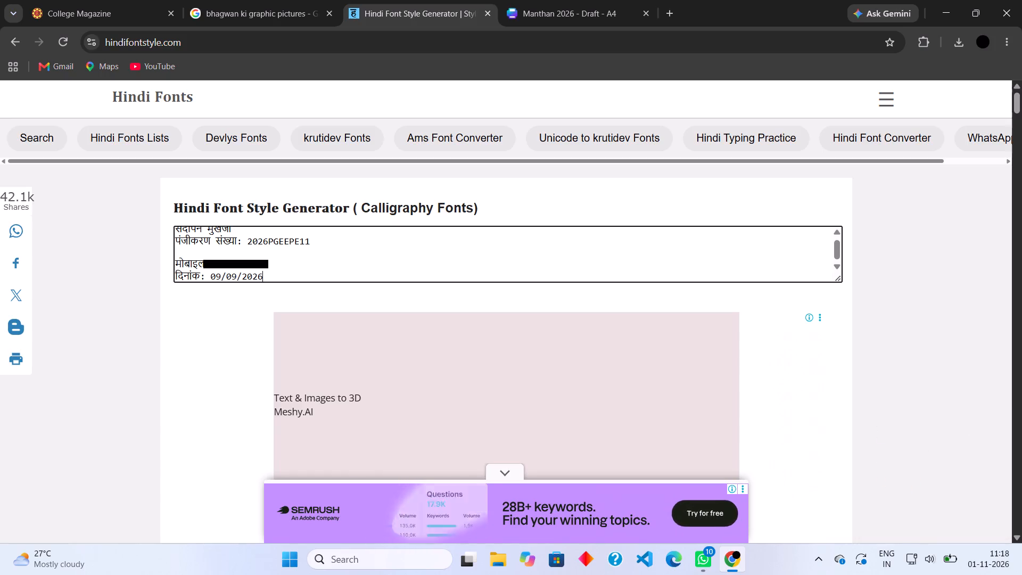
drag(262, 275, 173, 260)
key(BackSpace)
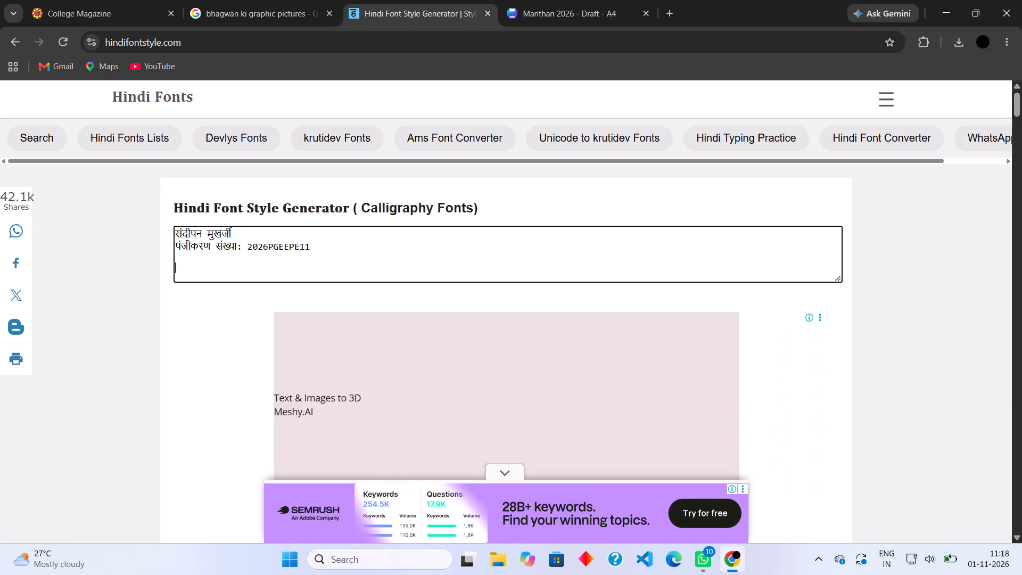
key(BackSpace)
key(BackSpace)
key(BackSpace)
key(BackSpace)
key(BackSpace)
key(BackSpace)
key(BackSpace)
key(BackSpace)
key(BackSpace)
key(BackSpace)
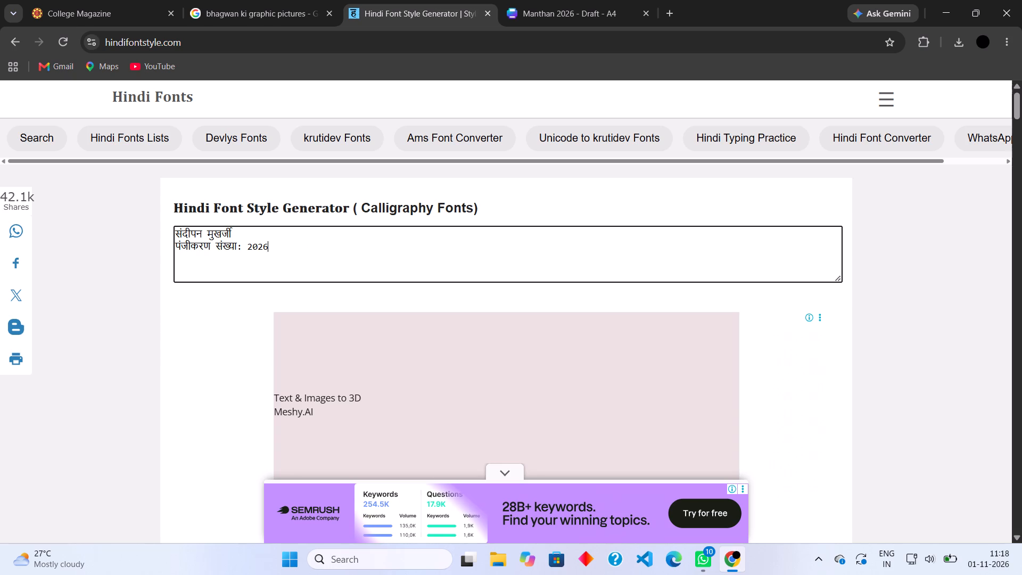
key(BackSpace)
key(BackSpace)
key(BackSpace)
key(BackSpace)
key(BackSpace)
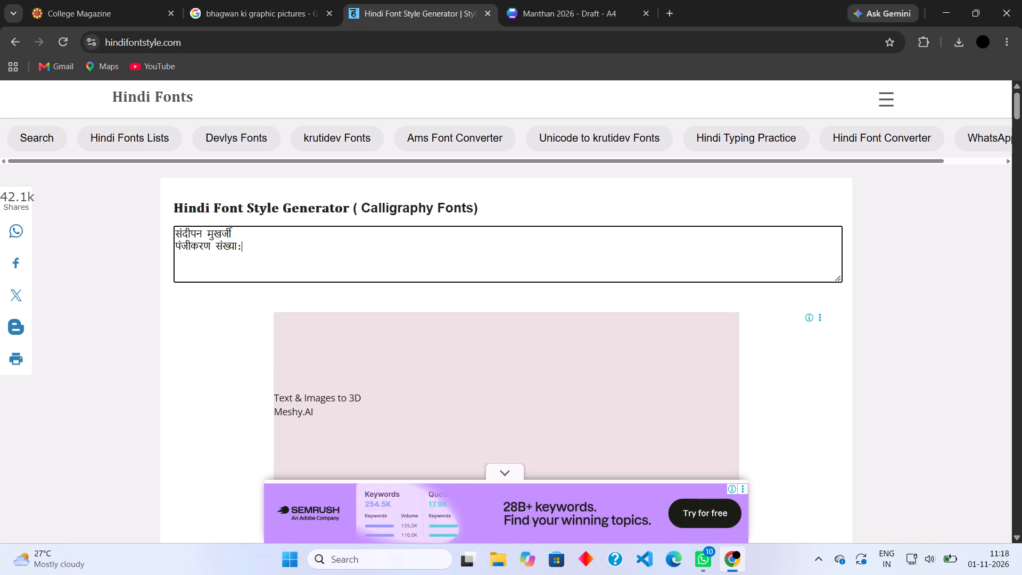
Delete the पंजीकरण संख्या: line so the generator's text holds only the author's name.
scroll(543, 335, down, 6)
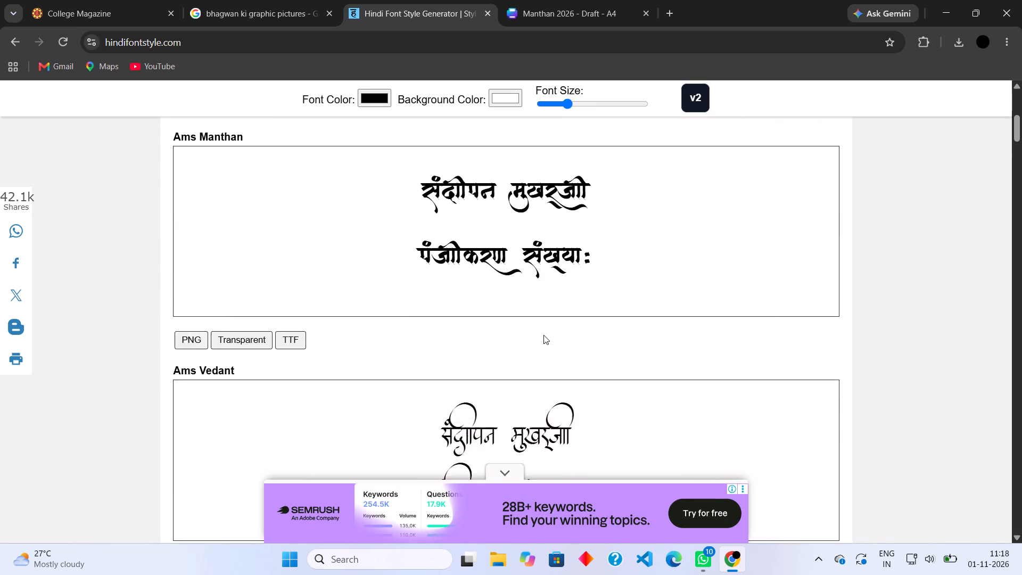
scroll(543, 335, down, 3)
scroll(543, 335, up, 1)
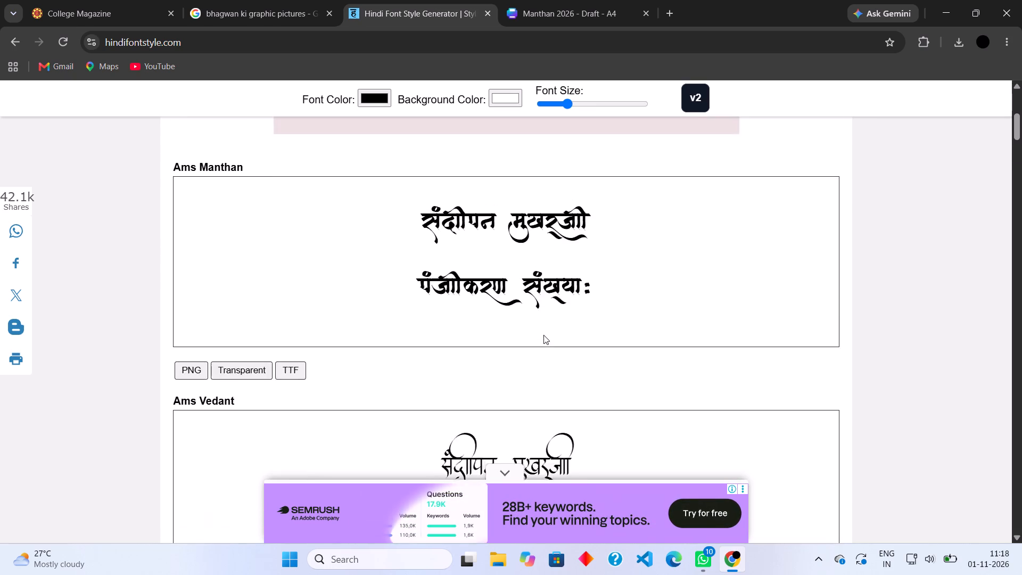
scroll(543, 335, up, 2)
drag(248, 245, 175, 250)
key(BackSpace)
key(BackSpace)
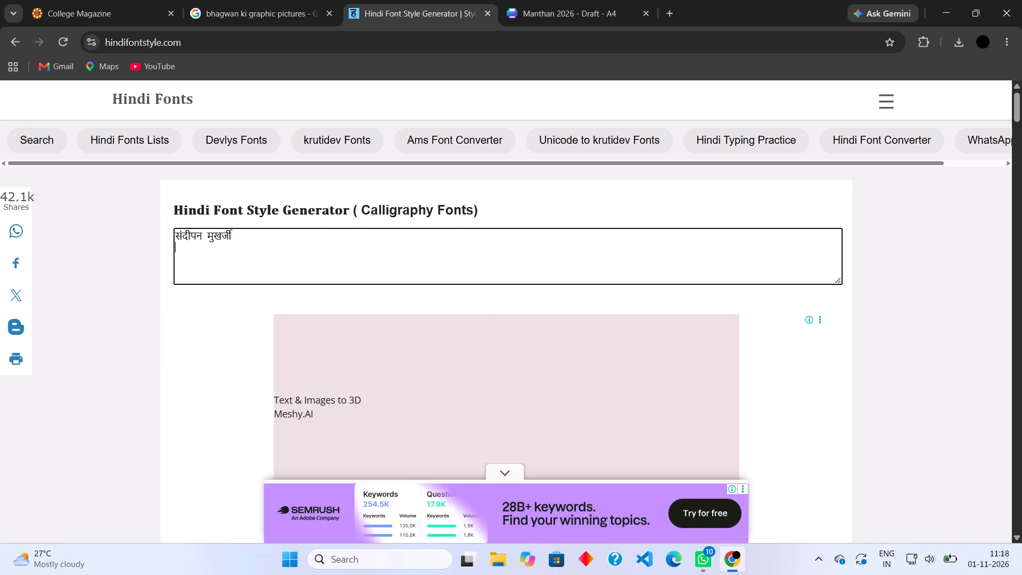
Compare the author's name across the calligraphy font previews on the first results page, from Ams Manthan to Ams Minar.
scroll(438, 340, down, 4)
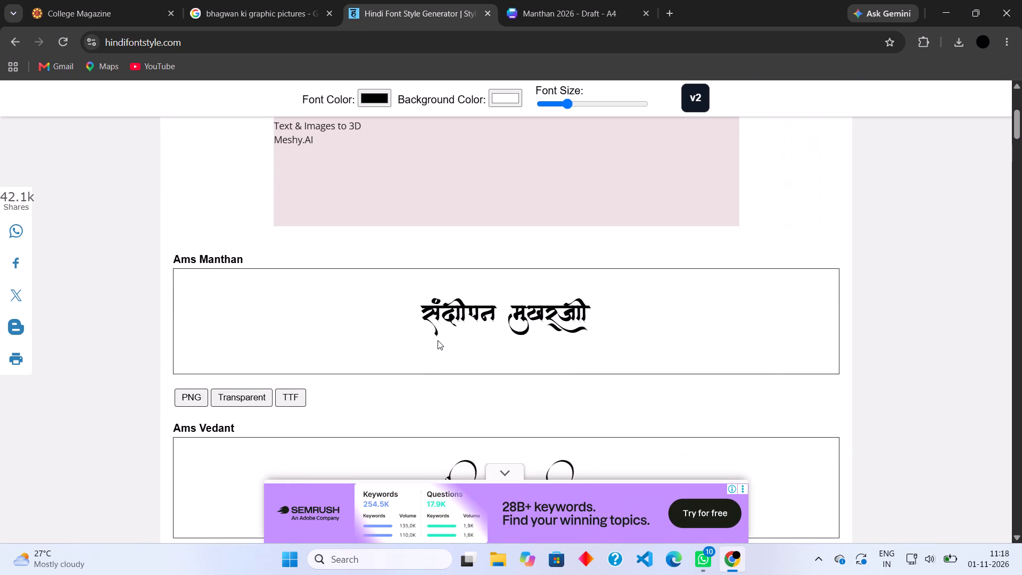
scroll(438, 340, down, 1)
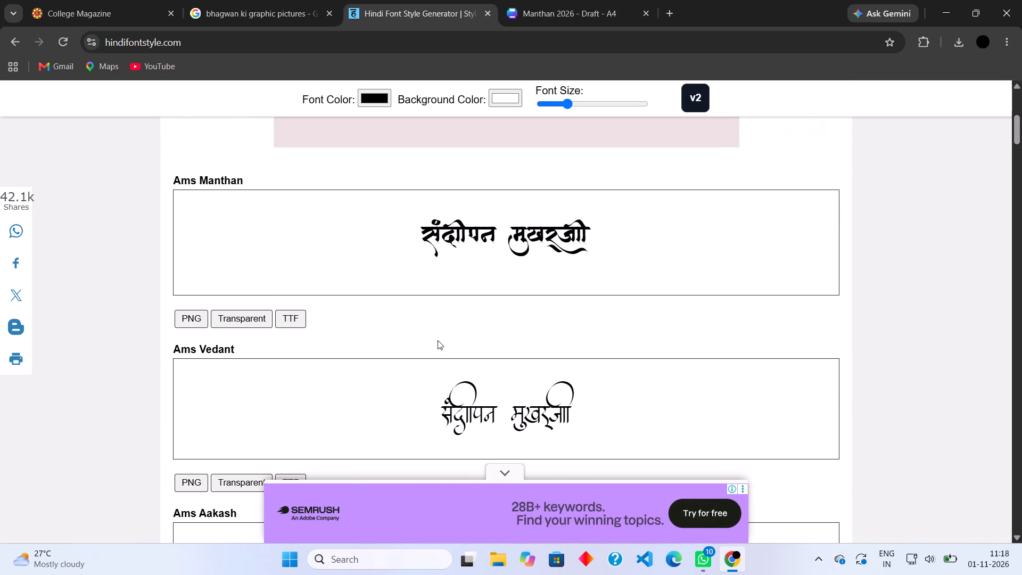
scroll(438, 340, down, 2)
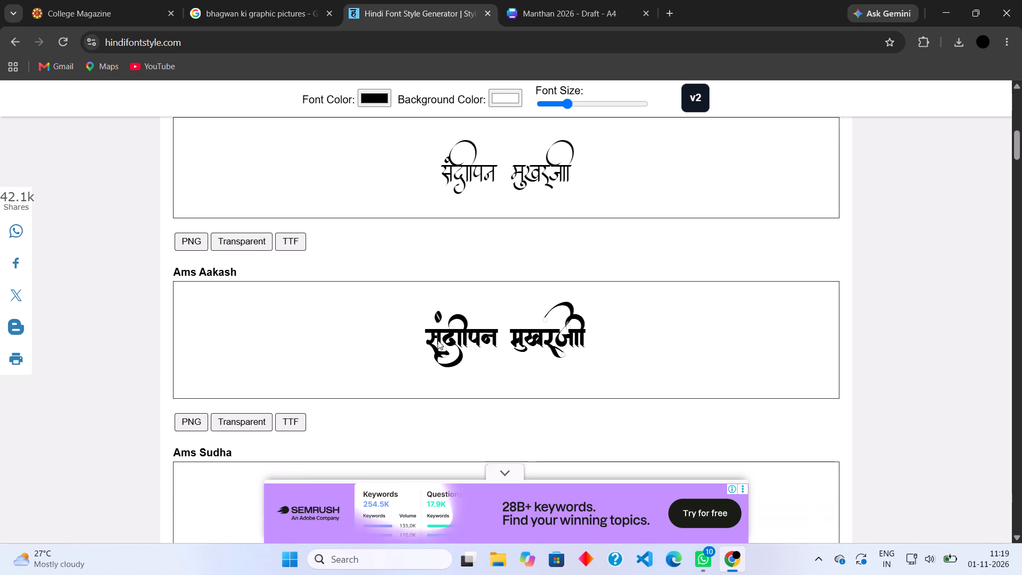
scroll(438, 340, down, 4)
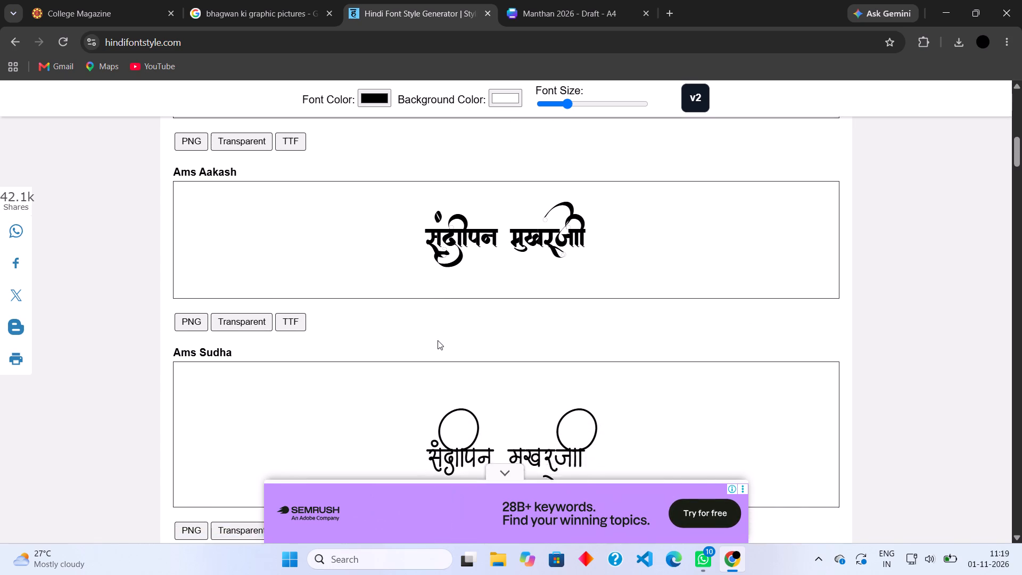
scroll(438, 340, down, 5)
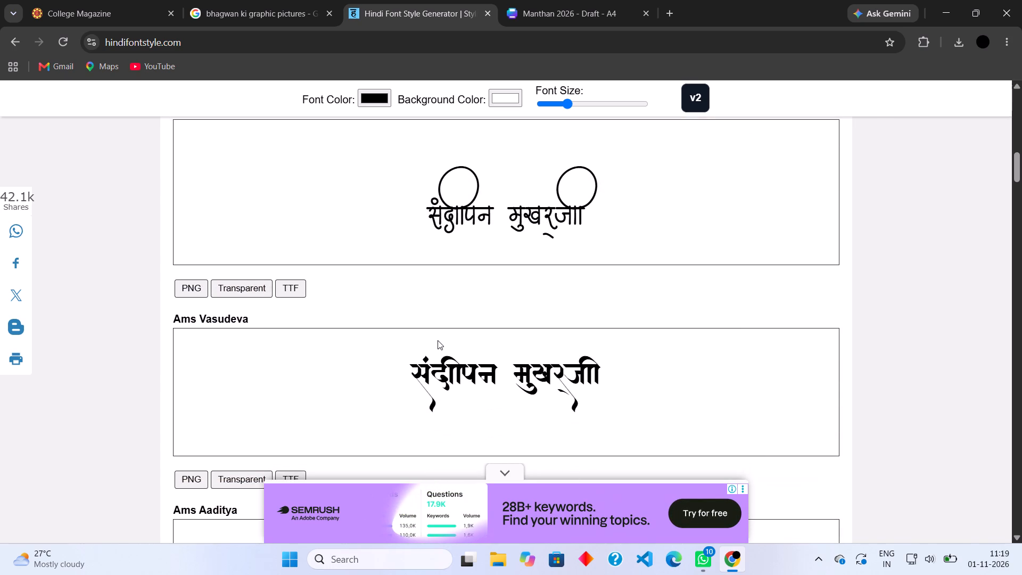
scroll(438, 340, down, 4)
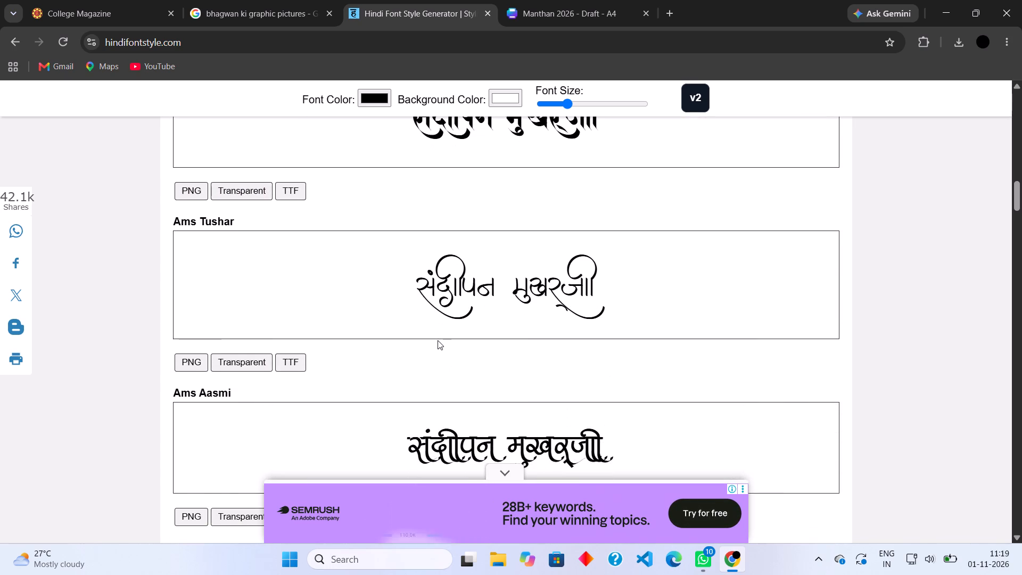
scroll(438, 340, down, 3)
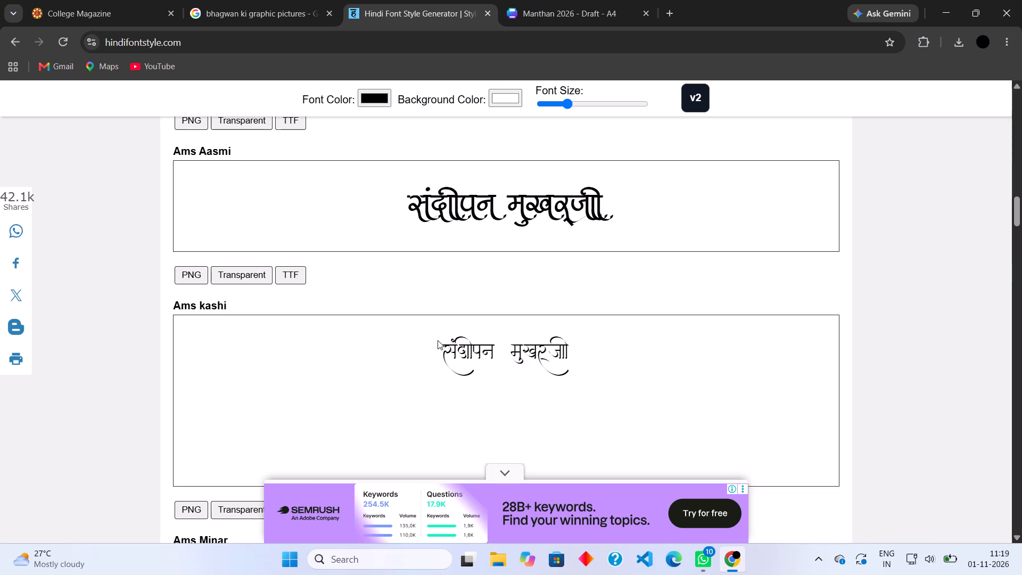
scroll(438, 340, down, 5)
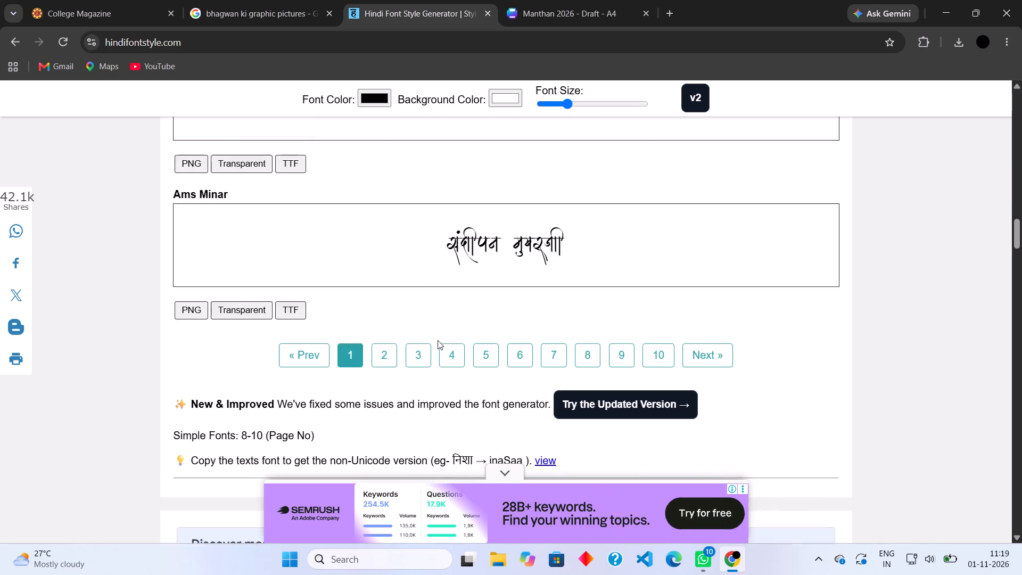
scroll(438, 340, up, 3)
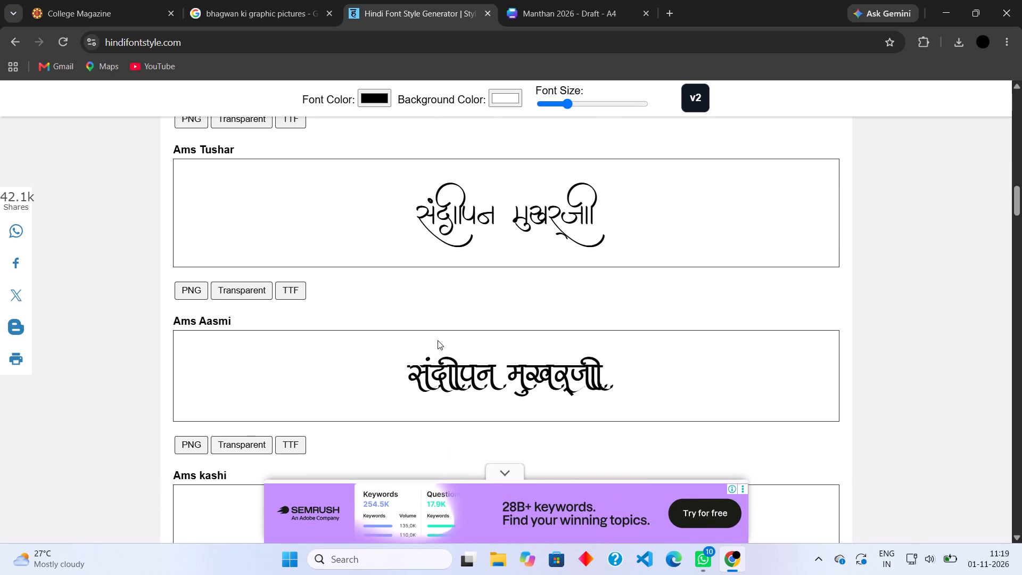
scroll(438, 340, up, 6)
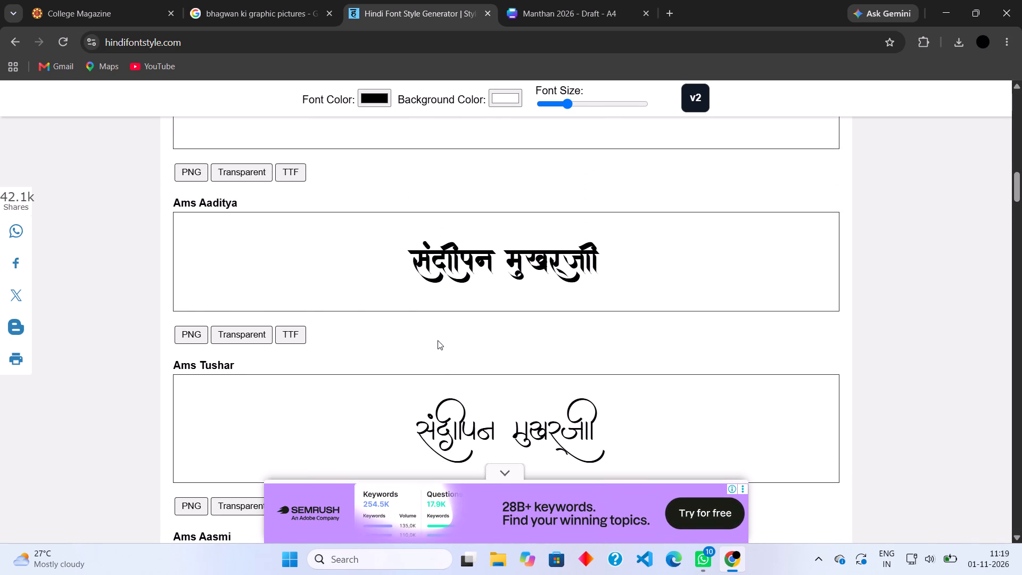
Download the Ams Aaditya rendering of the author's name as a transparent image.
click(238, 331)
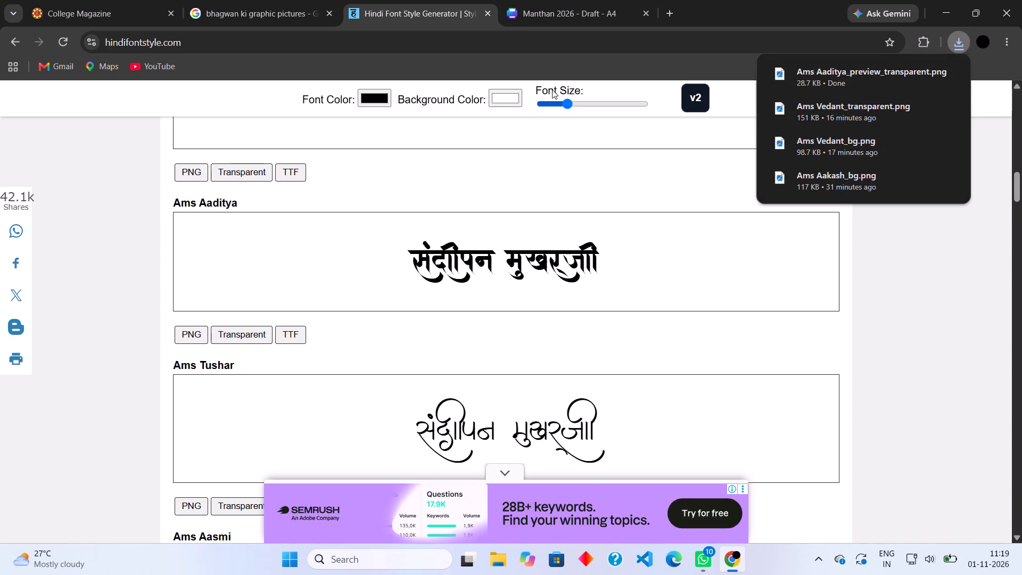
Switch to the Manthan 2026 design in Canva and upload the Ams Aaditya_preview_transparent image from Downloads.
click(548, 0)
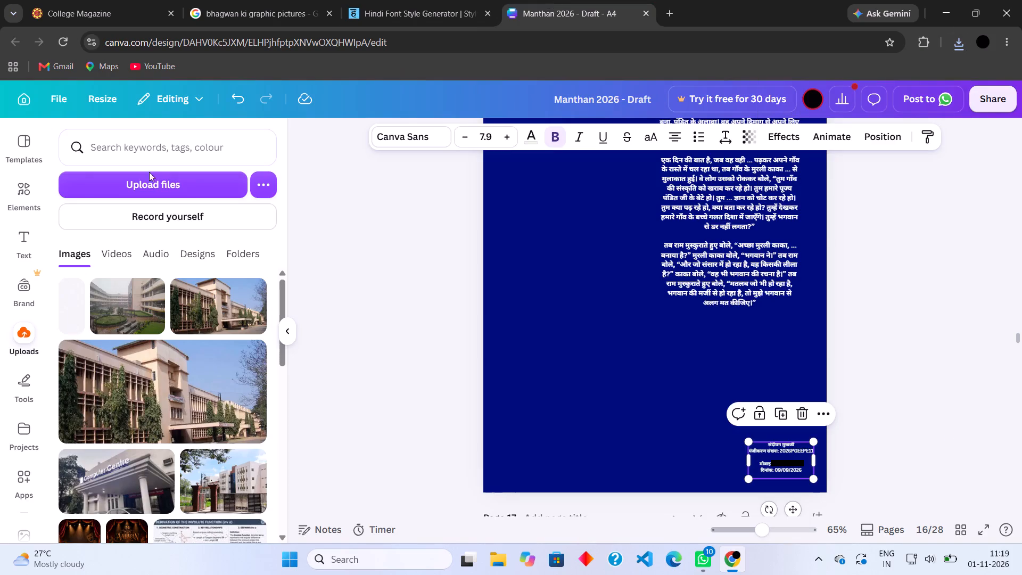
click(141, 183)
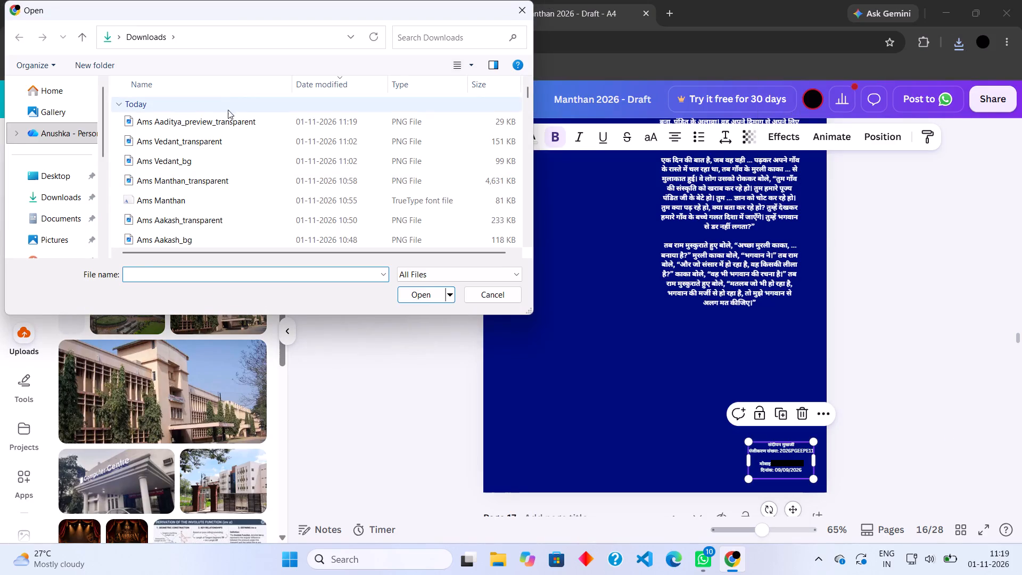
click(217, 119)
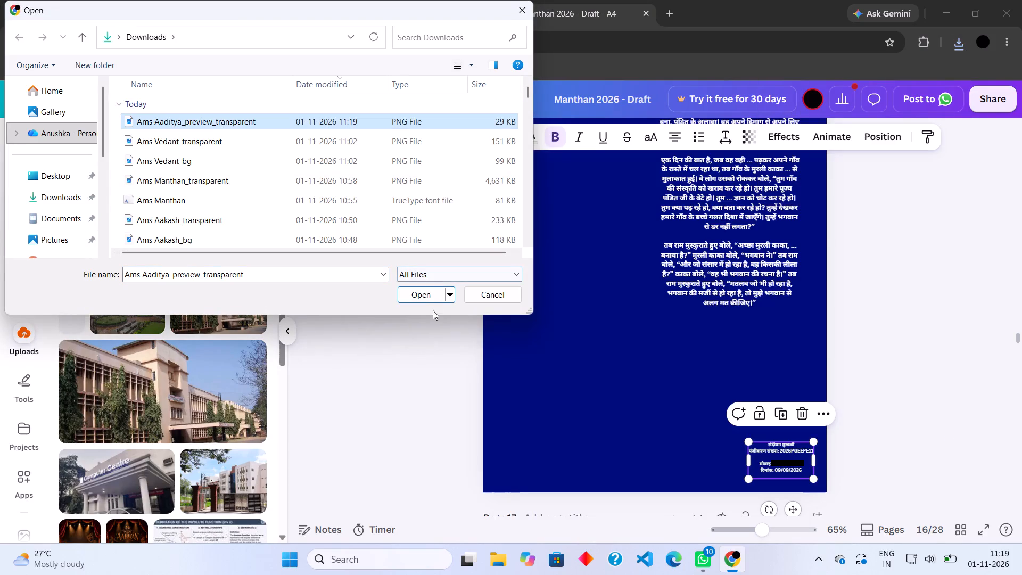
click(430, 293)
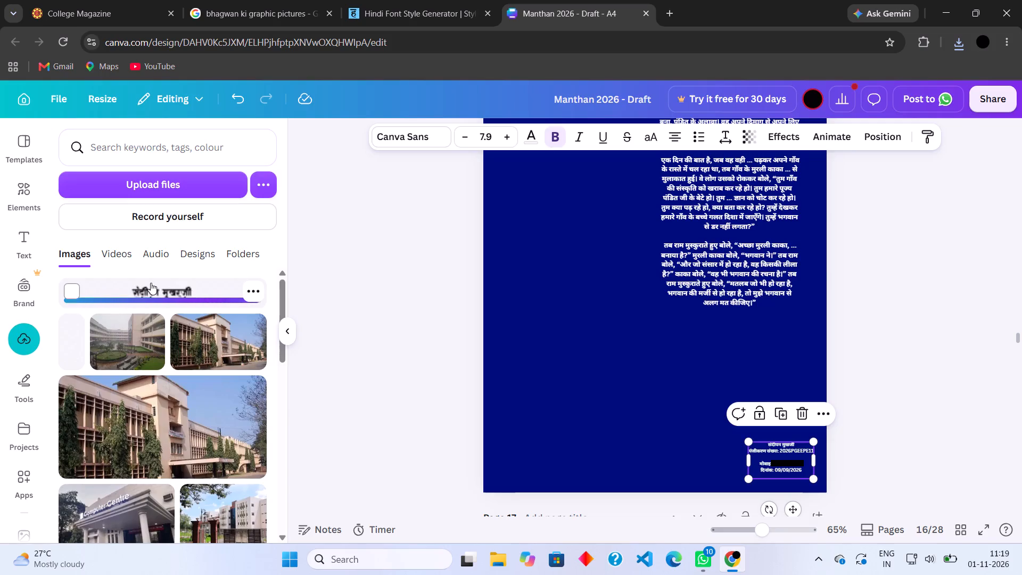
Switch to the Hindi Font Style Generator and set the font colour of the previews to white.
click(447, 5)
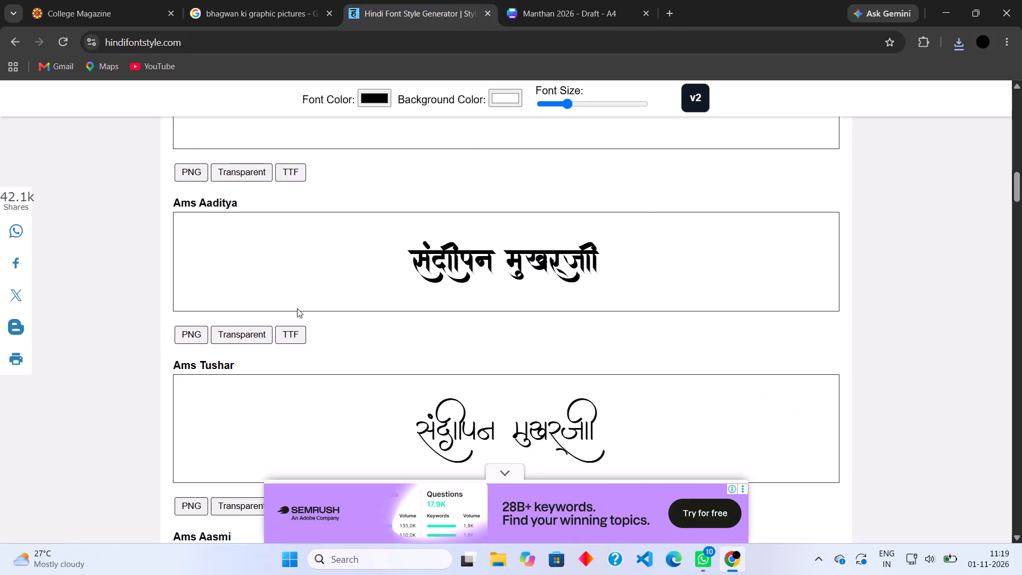
scroll(430, 273, up, 7)
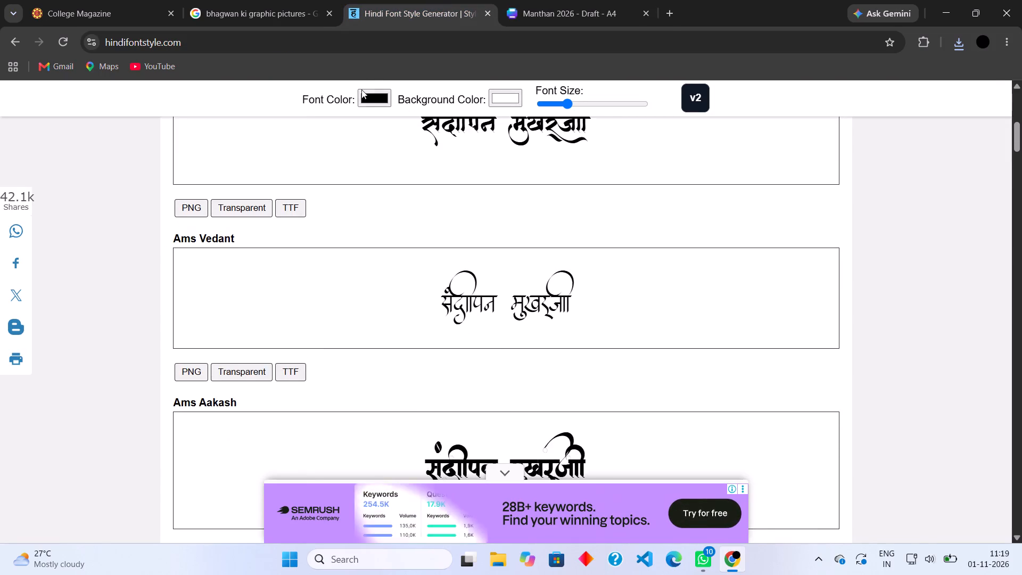
click(370, 94)
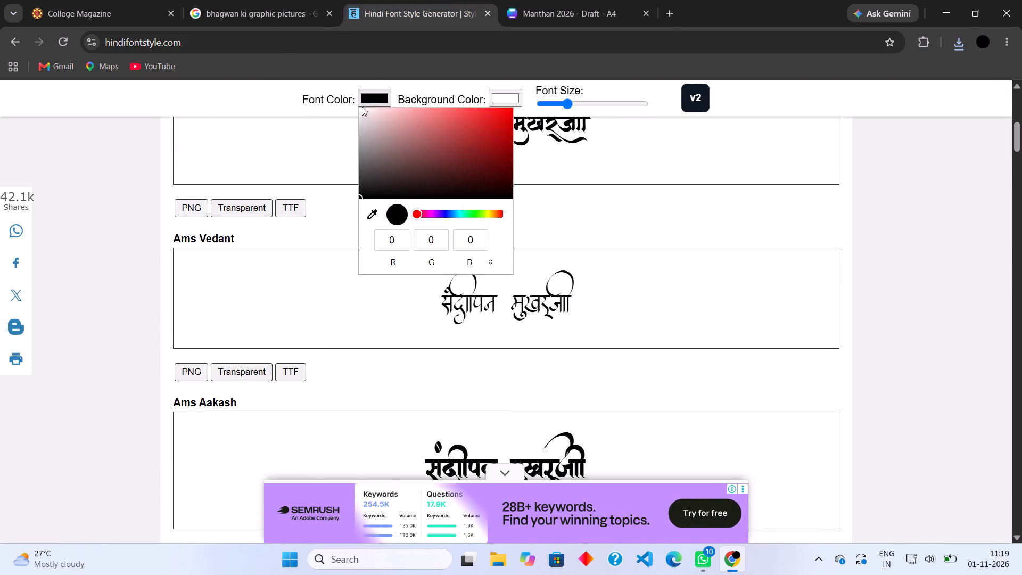
click(361, 109)
scroll(487, 402, down, 5)
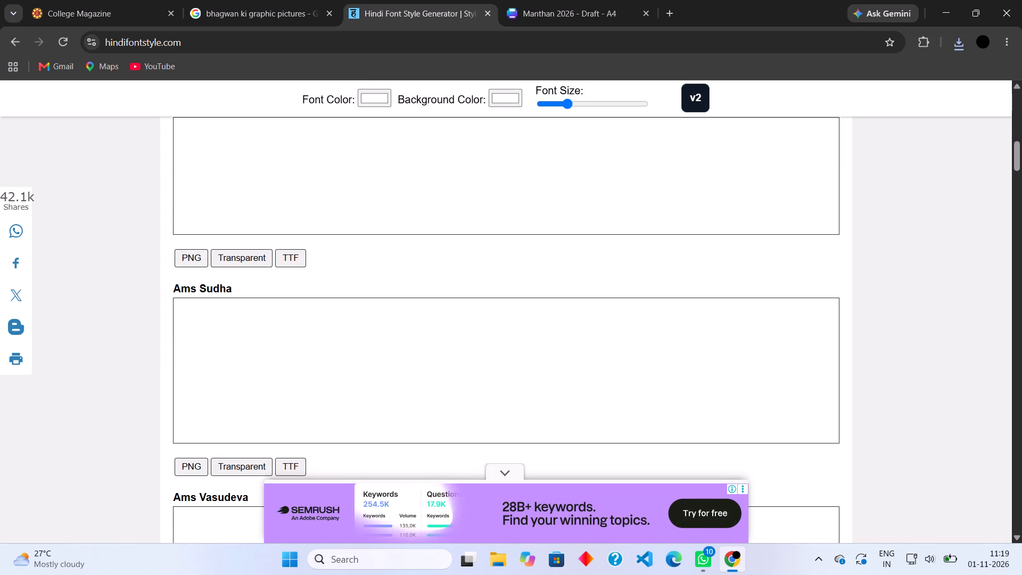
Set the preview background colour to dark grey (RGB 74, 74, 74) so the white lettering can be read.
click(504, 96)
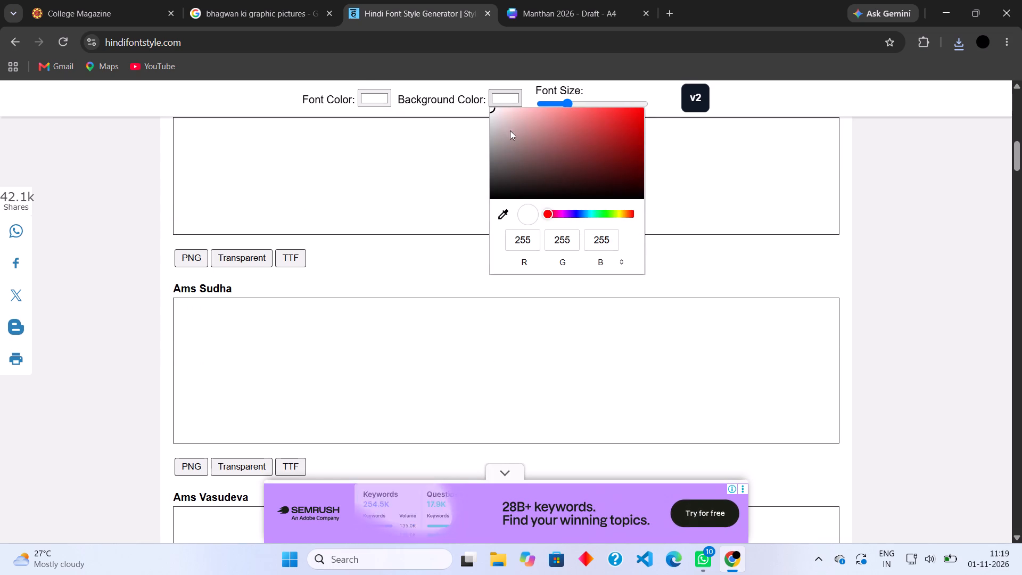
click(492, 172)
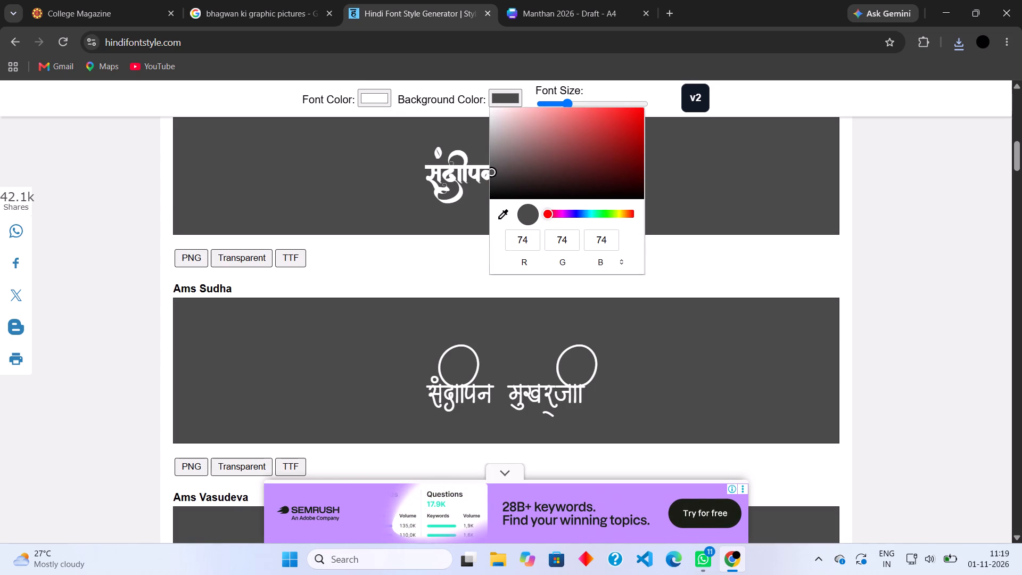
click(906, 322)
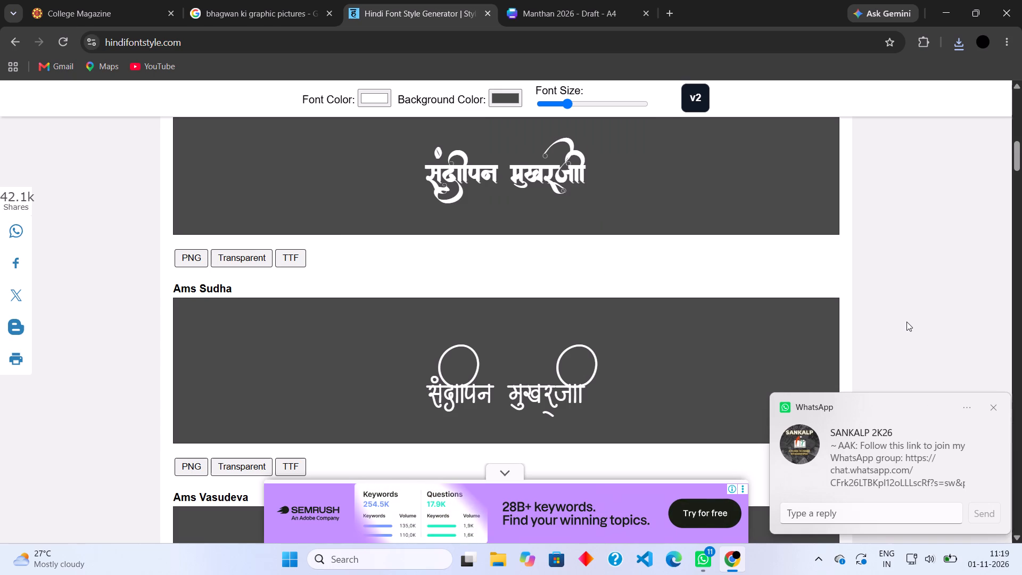
Compare the white lettering of the author's name across the font previews from Ams Vasudeva back to Ams Manthan.
scroll(906, 322, down, 3)
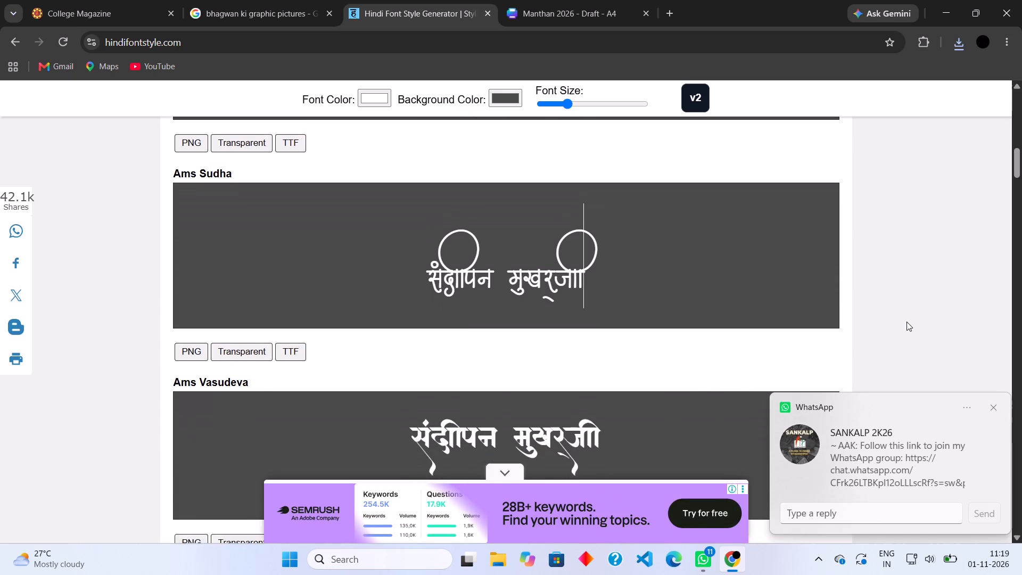
scroll(906, 322, down, 1)
scroll(906, 322, up, 1)
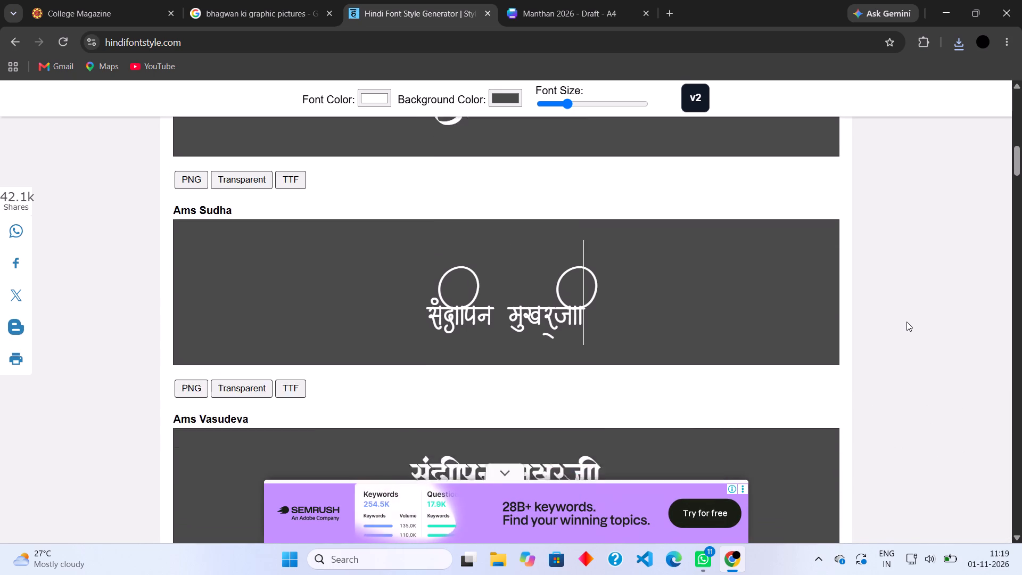
scroll(906, 322, up, 2)
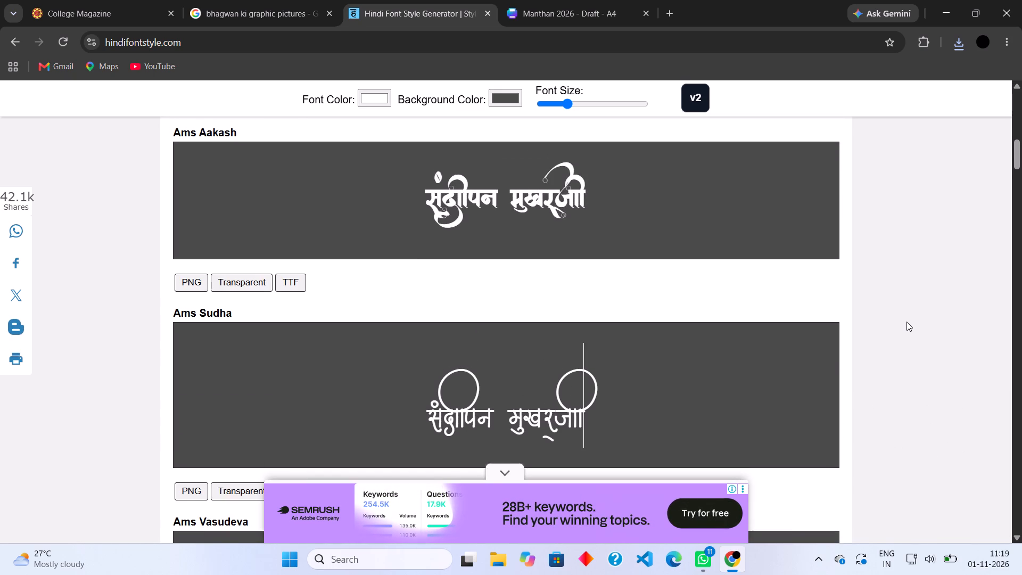
scroll(906, 322, up, 3)
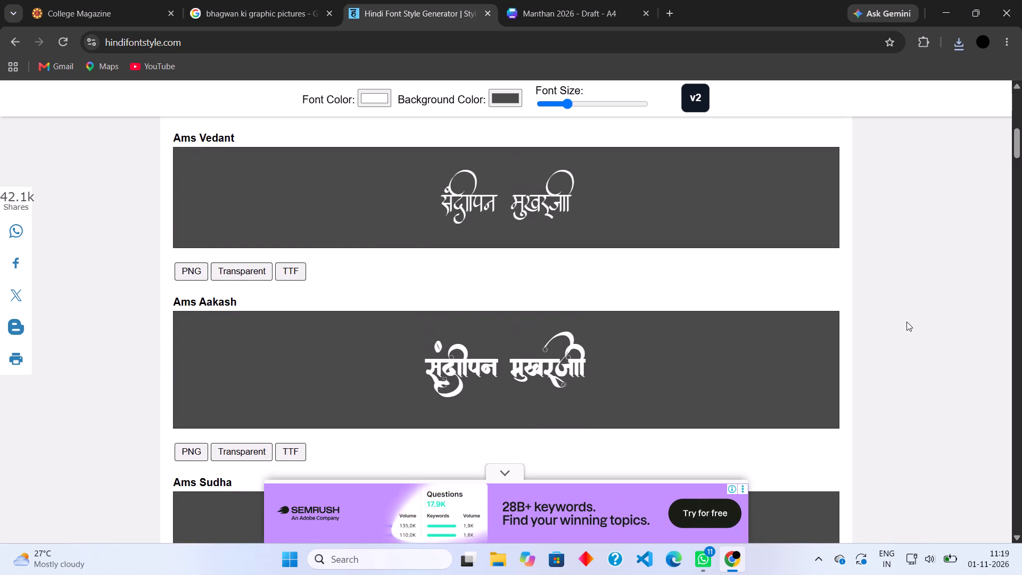
scroll(906, 322, up, 3)
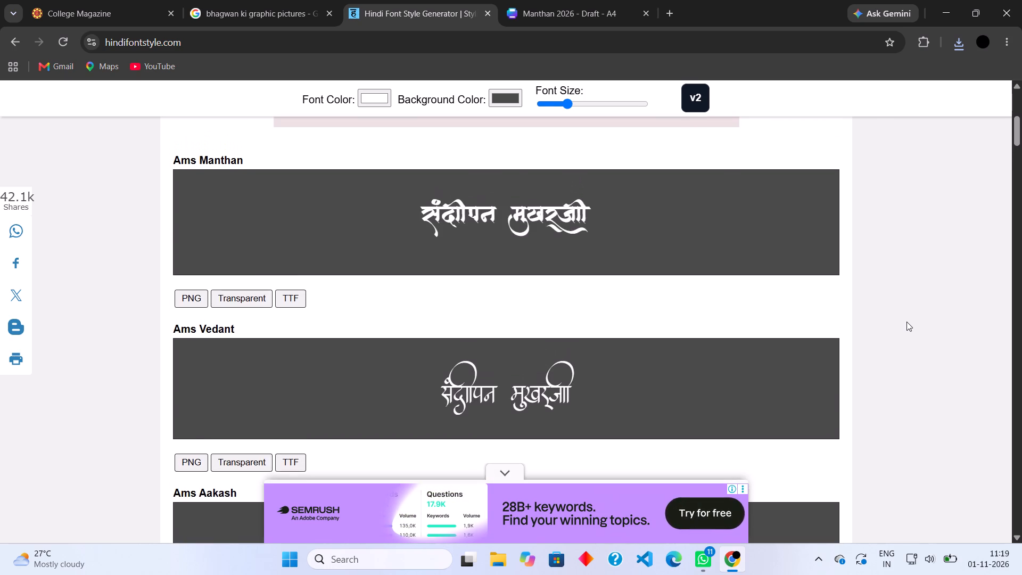
scroll(906, 322, up, 2)
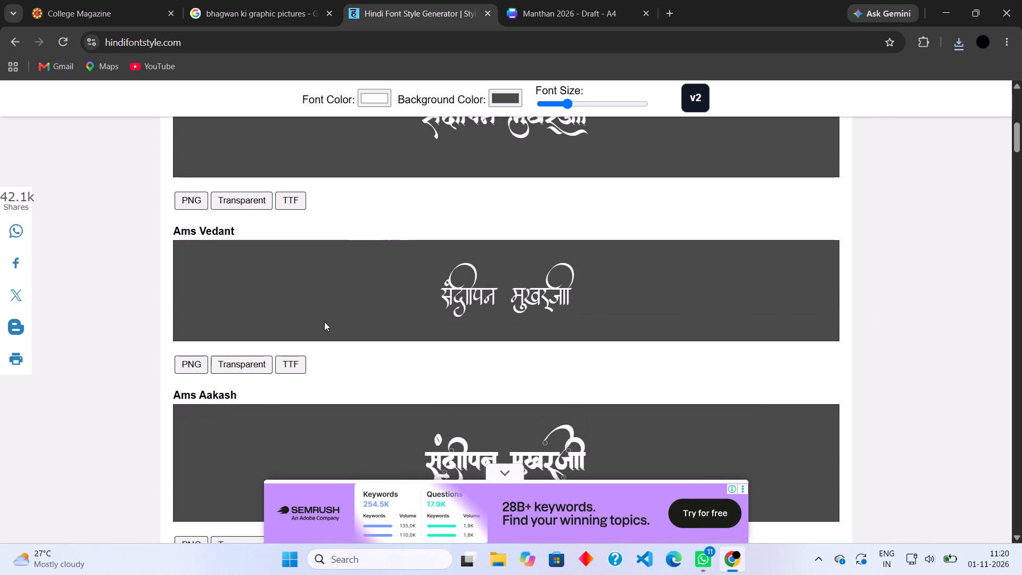
Set the background colour to near-white (RGB 252, 252, 252) and download the Ams Vedant rendering as a transparent image.
click(494, 100)
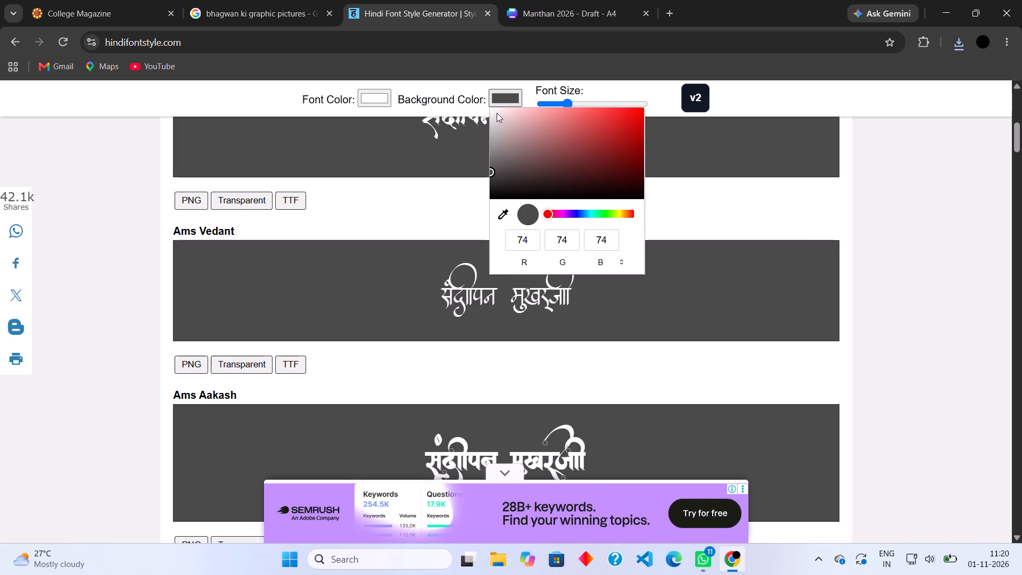
click(491, 109)
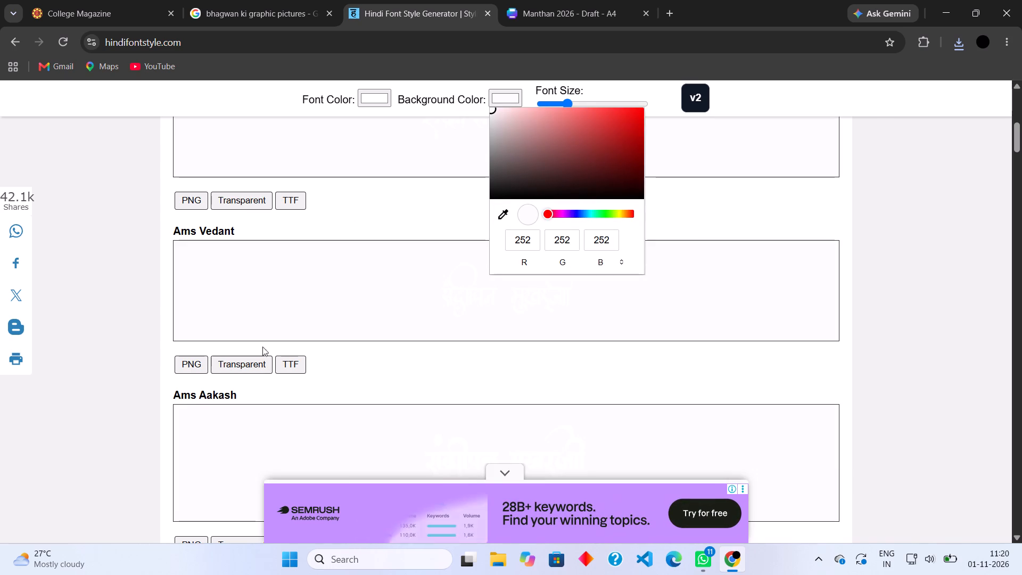
click(239, 367)
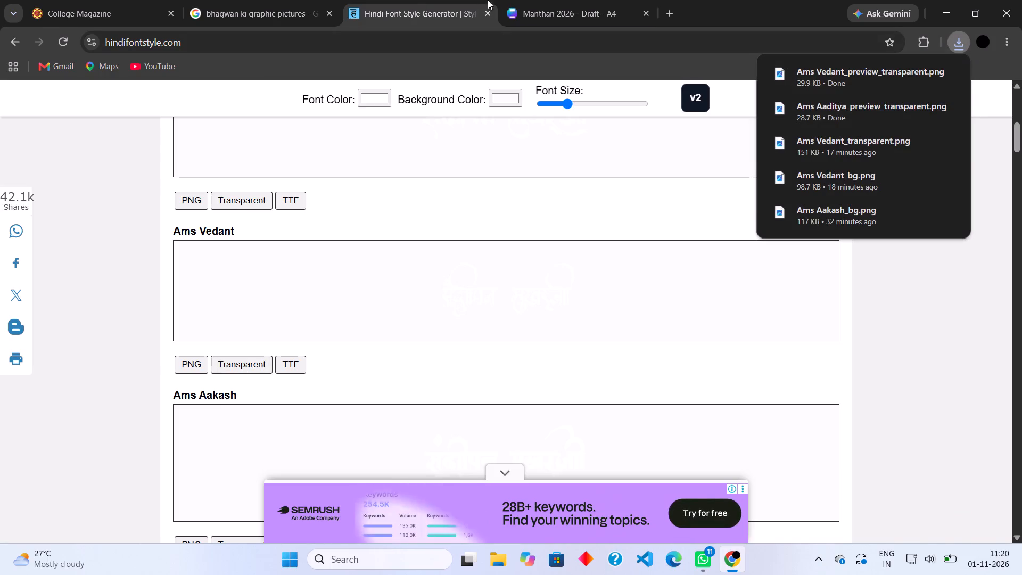
Switch to the Manthan 2026 design in Canva and upload the Ams Vedant_preview_transparent image from Downloads.
click(516, 0)
click(136, 183)
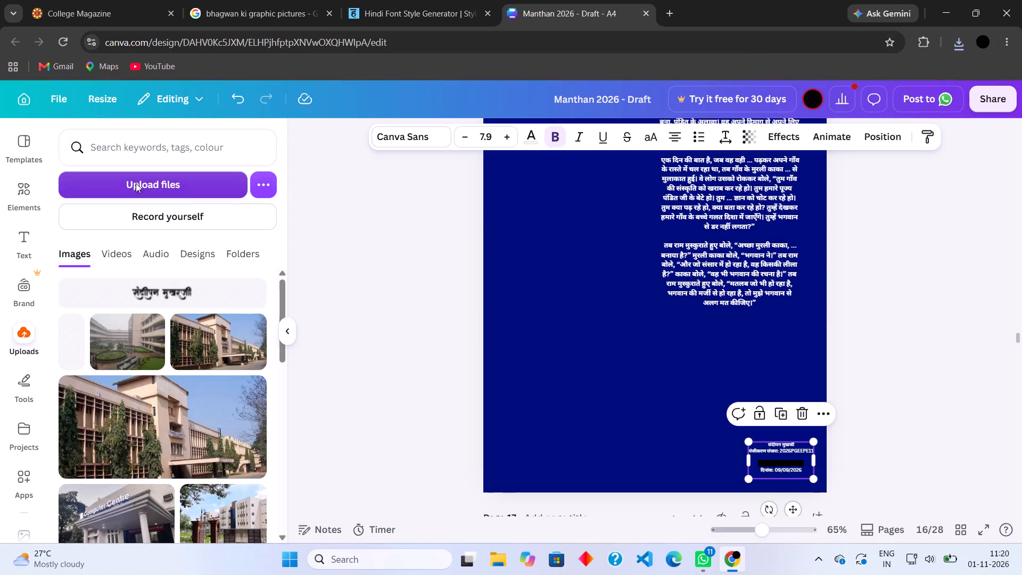
click(250, 122)
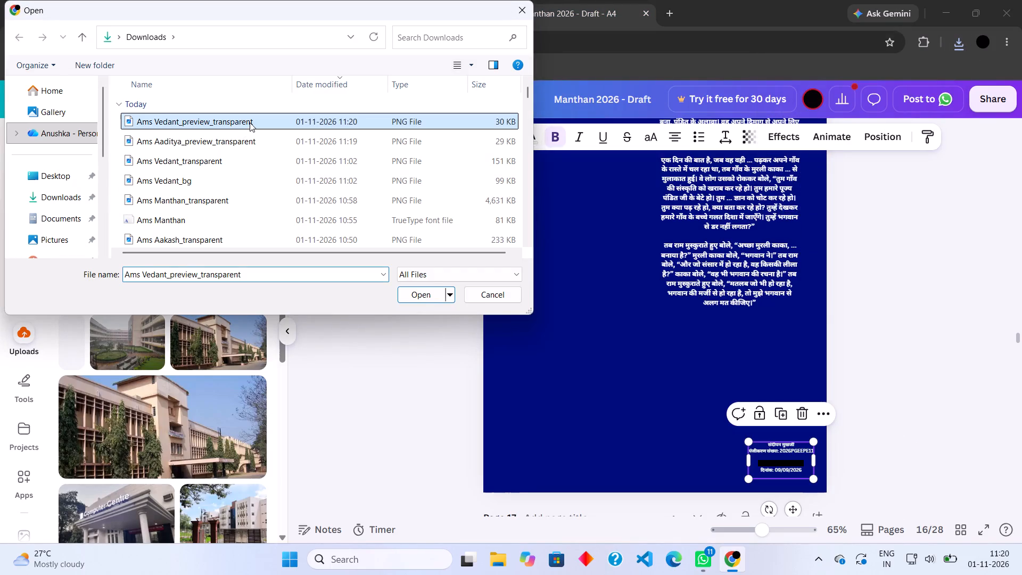
click(416, 300)
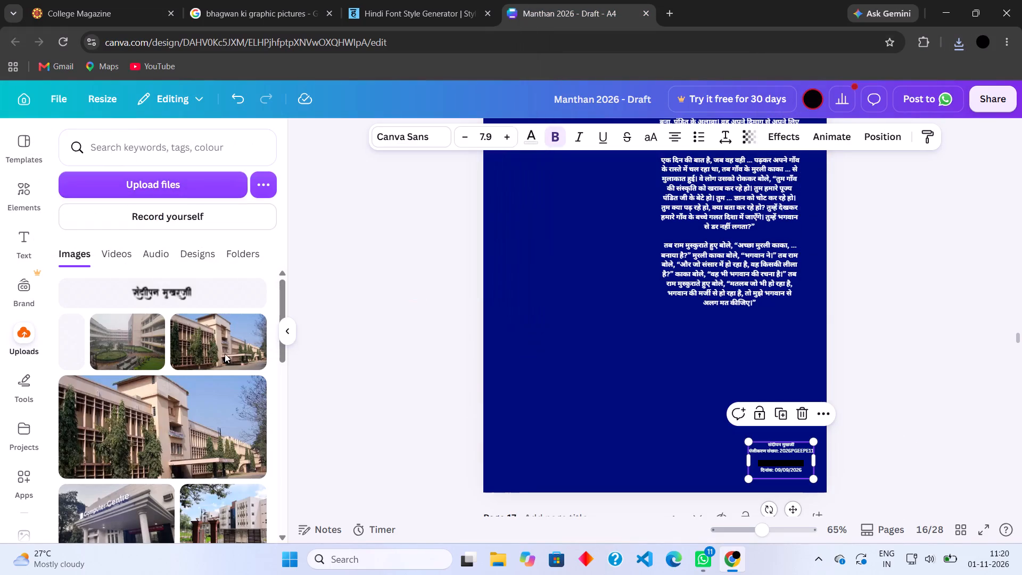
Place the white Ams Vedant name image in the empty area of page 16 and crop its blank sides close to the lettering.
click(177, 289)
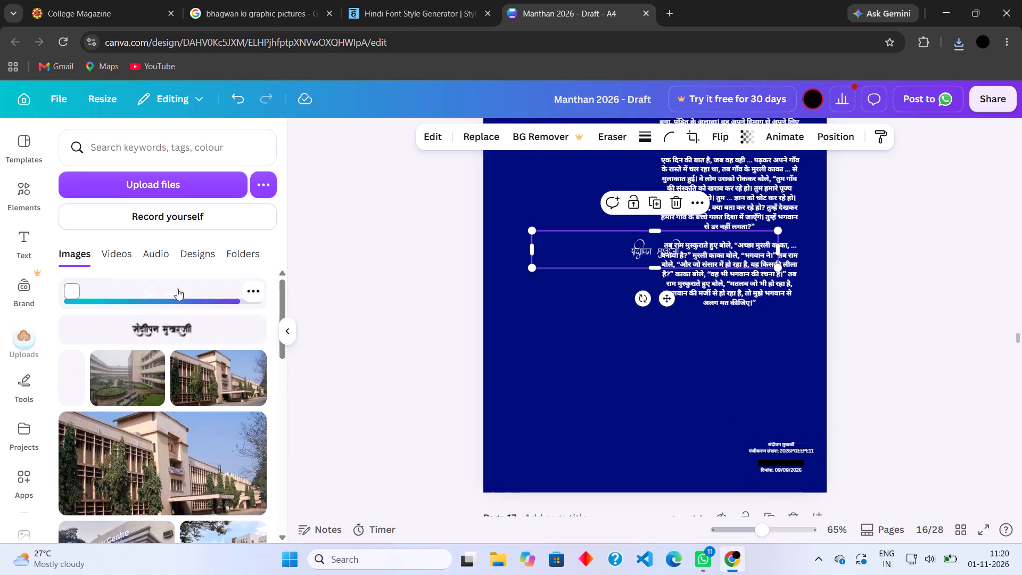
drag(620, 254, 607, 398)
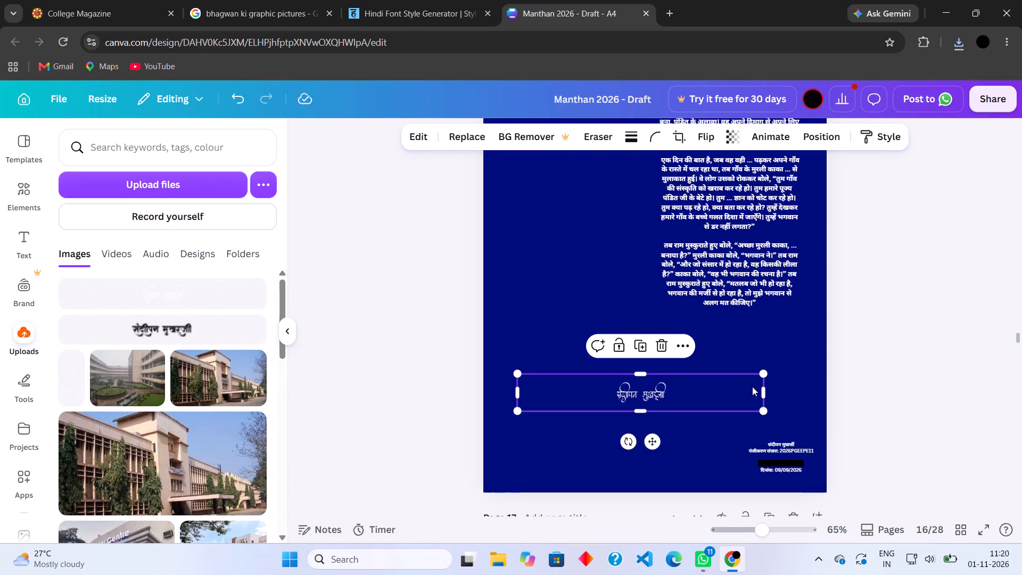
drag(762, 391, 672, 399)
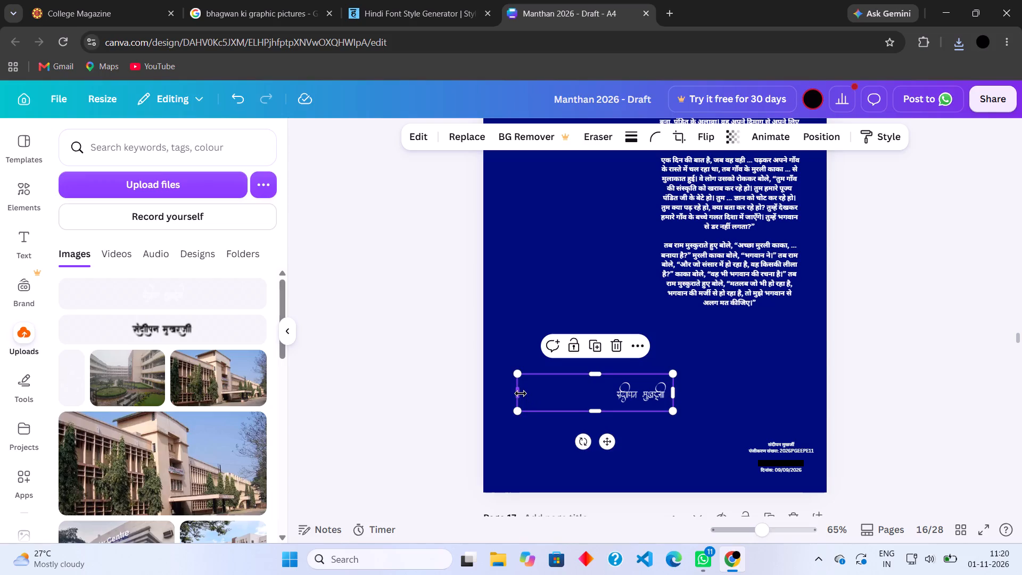
drag(521, 393, 615, 392)
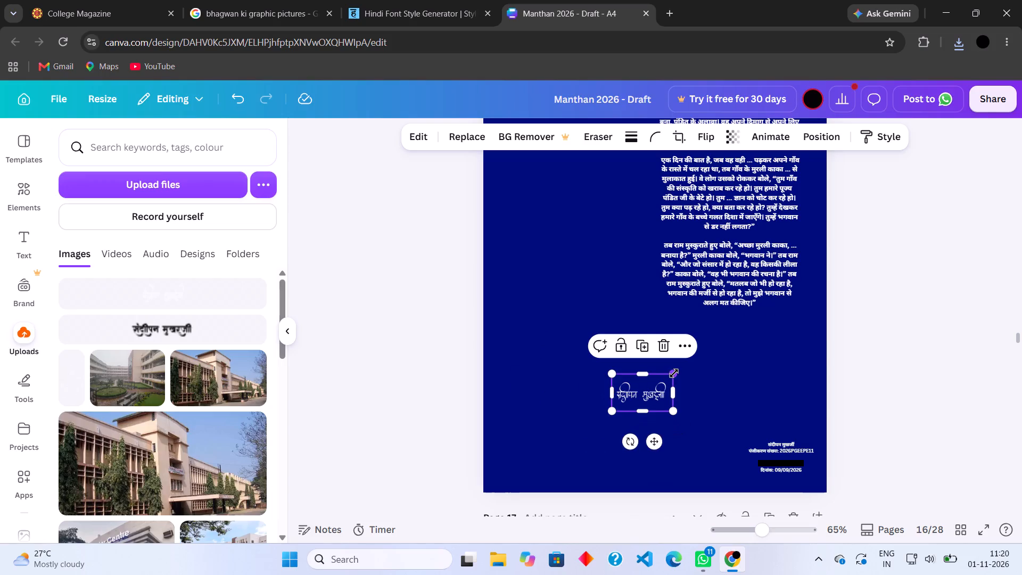
Resize the cropped name image and position it just below the story's last line, its outer edge aligned with the author details text.
drag(674, 373, 723, 349)
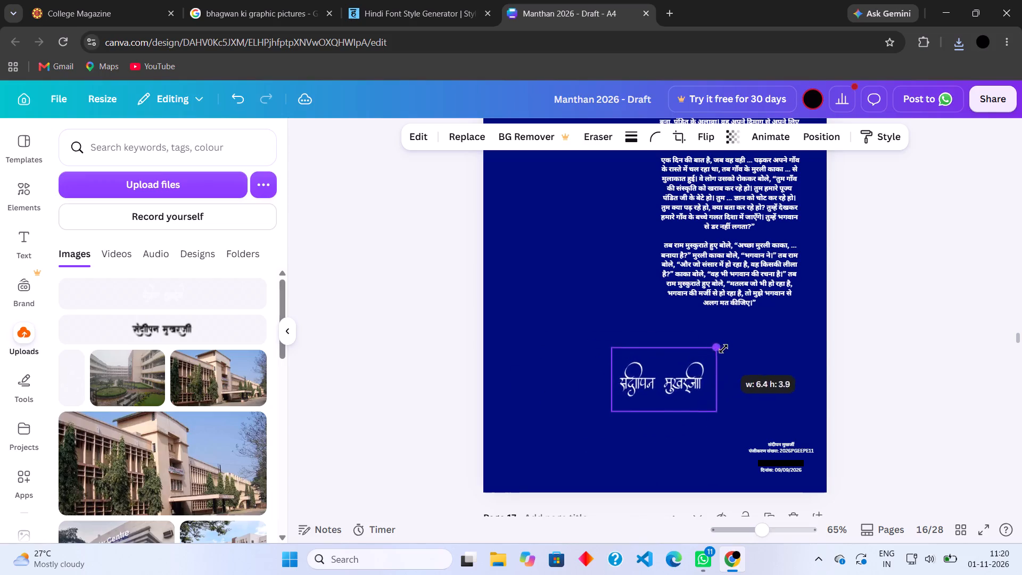
drag(723, 349, 721, 350)
drag(675, 382, 667, 395)
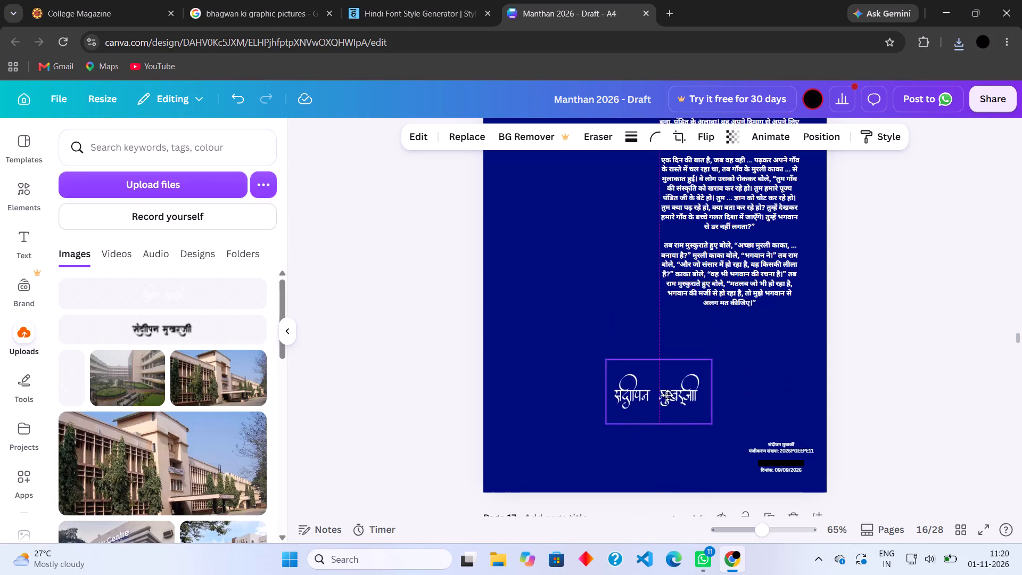
drag(667, 395, 663, 400)
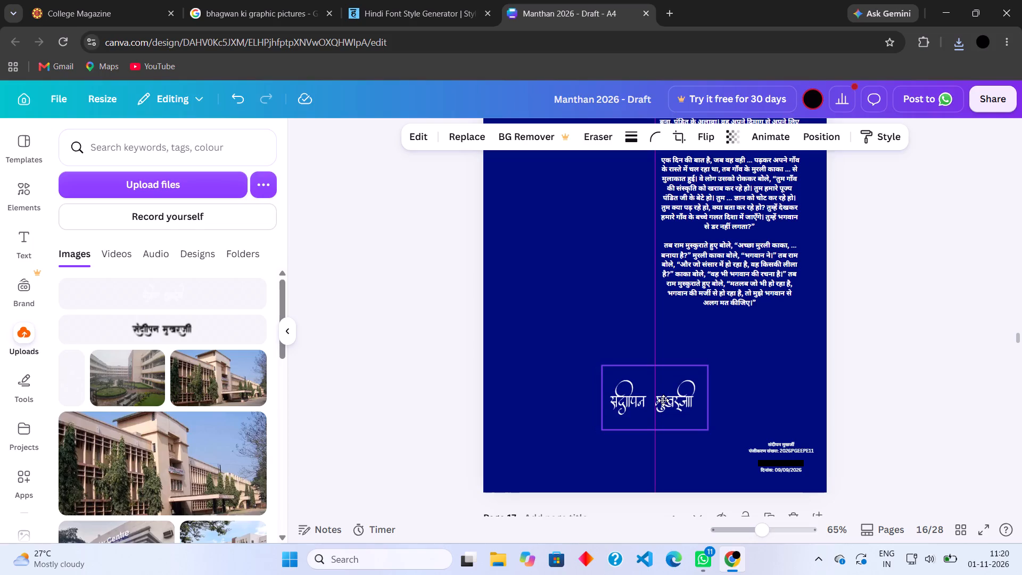
drag(663, 400, 782, 336)
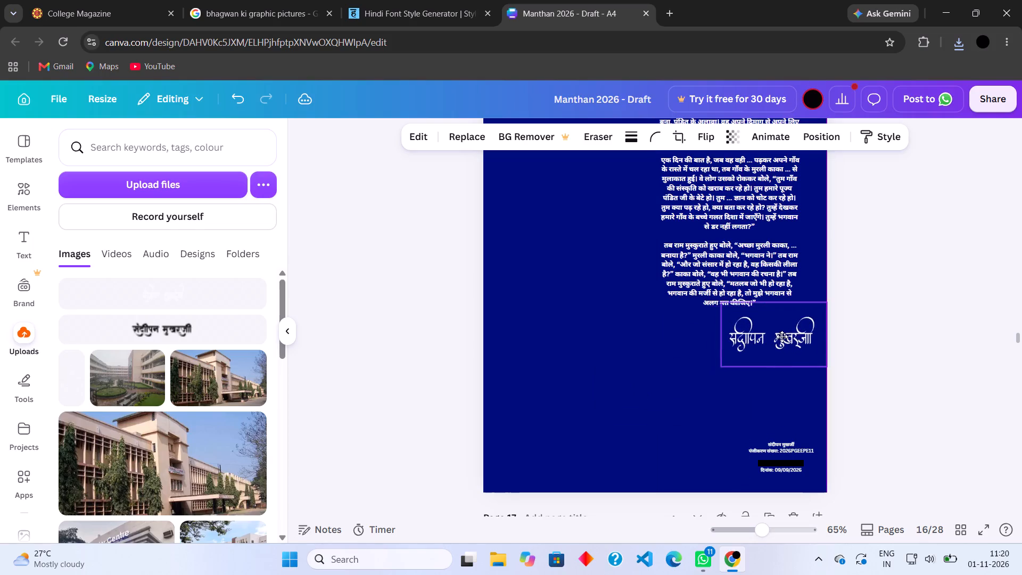
drag(782, 336, 779, 337)
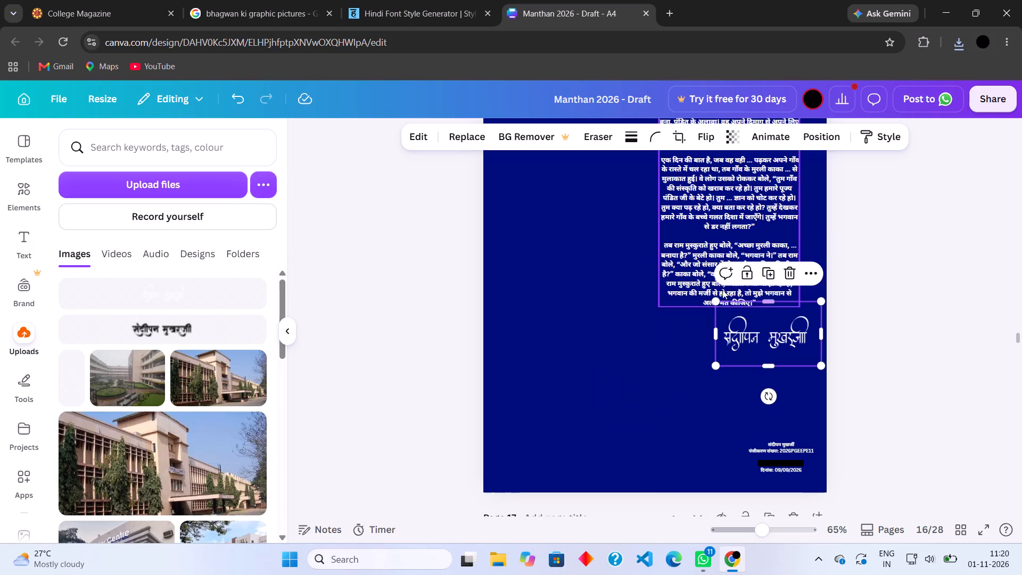
drag(716, 303, 739, 311)
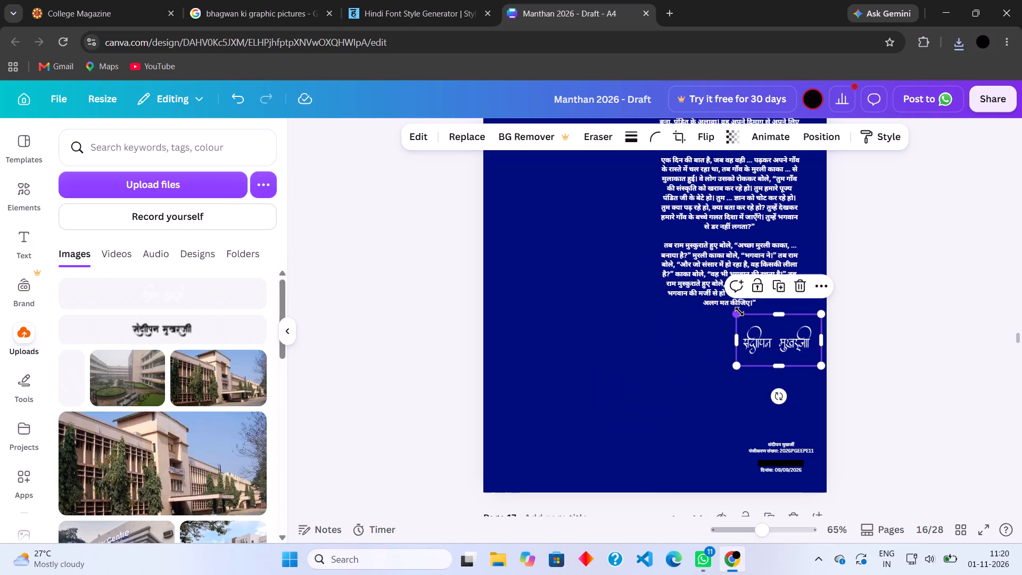
drag(776, 342, 768, 336)
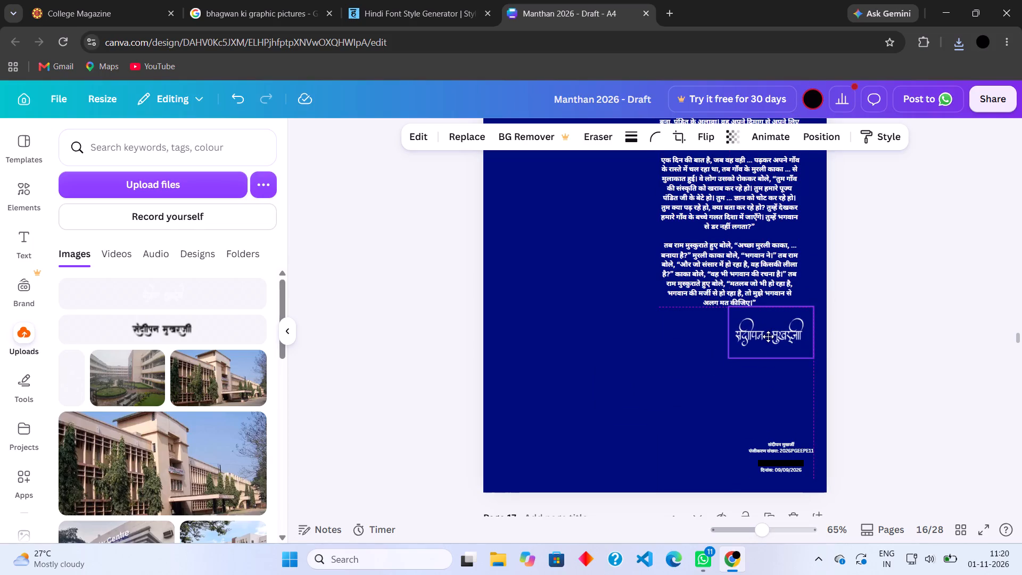
drag(768, 336, 768, 337)
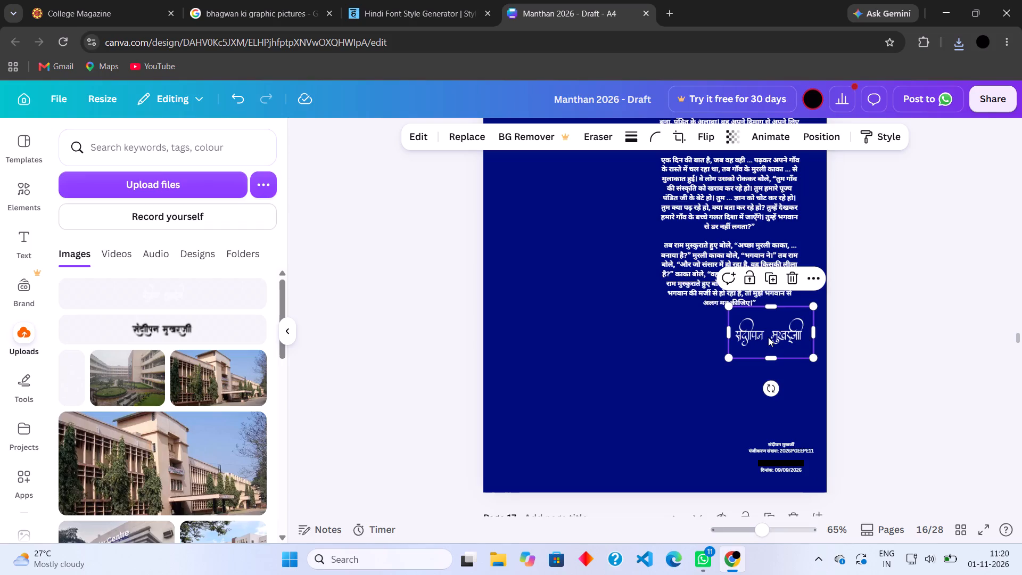
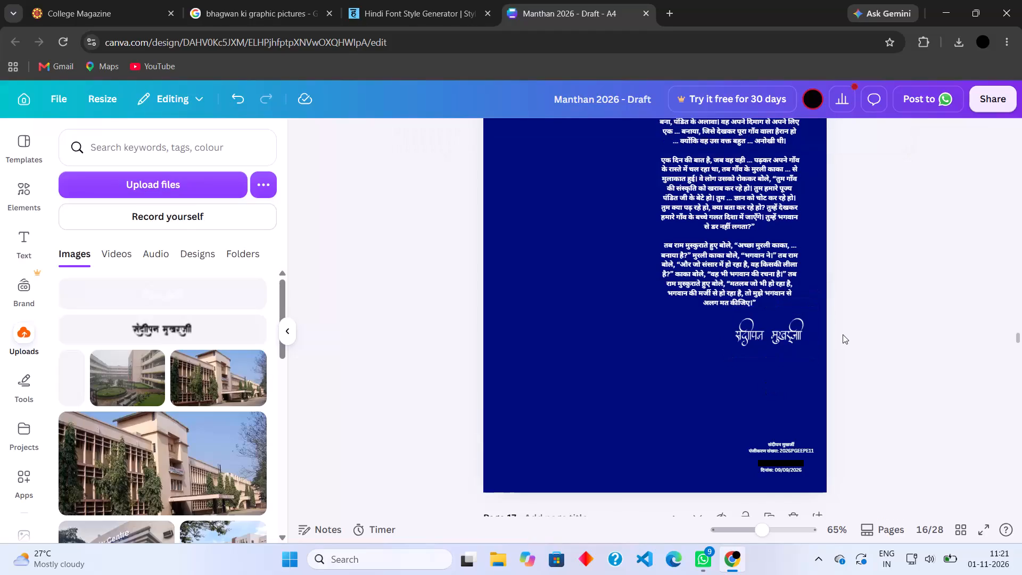
Switch to the Hindi font style generator and replace its input text with the copied author details.
scroll(843, 334, right, 1)
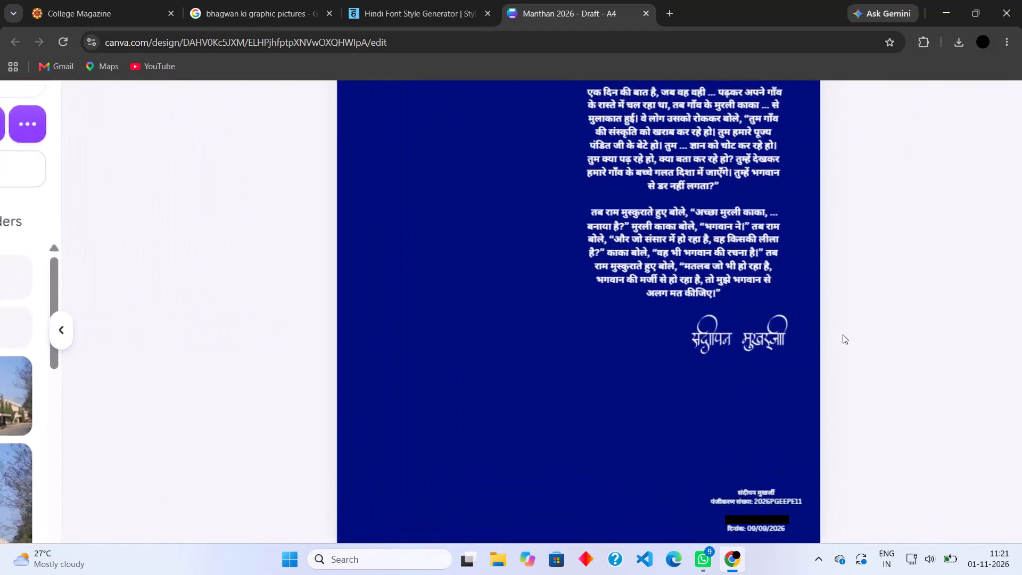
scroll(843, 334, right, 1)
scroll(843, 334, down, 1)
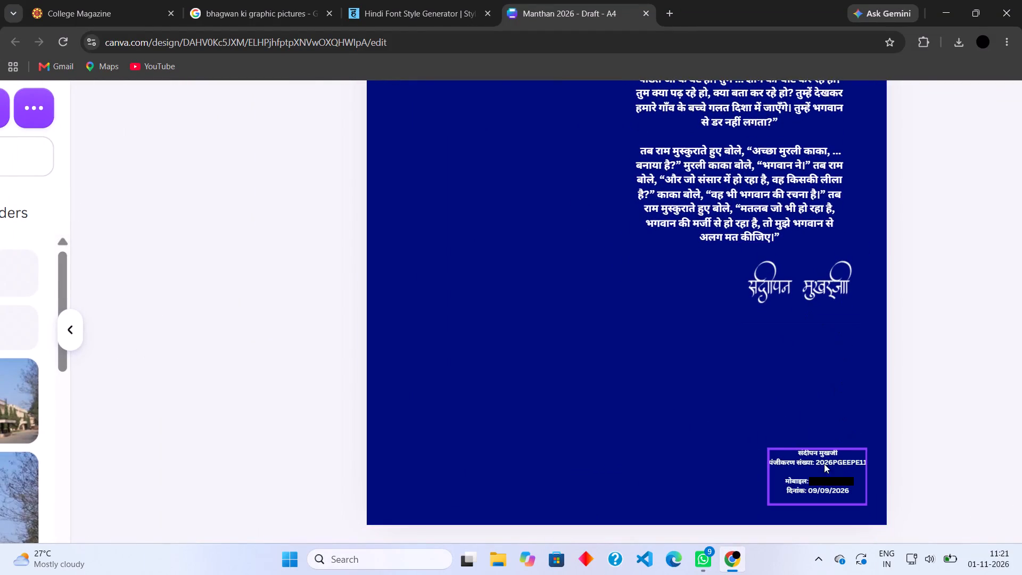
click(432, 4)
scroll(286, 155, up, 4)
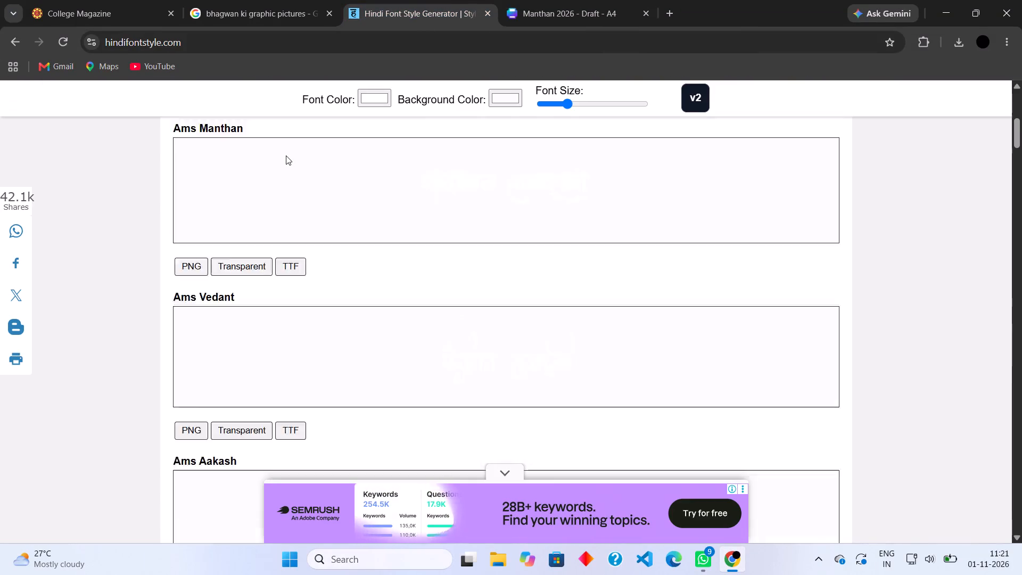
scroll(286, 155, up, 4)
drag(241, 237, 220, 236)
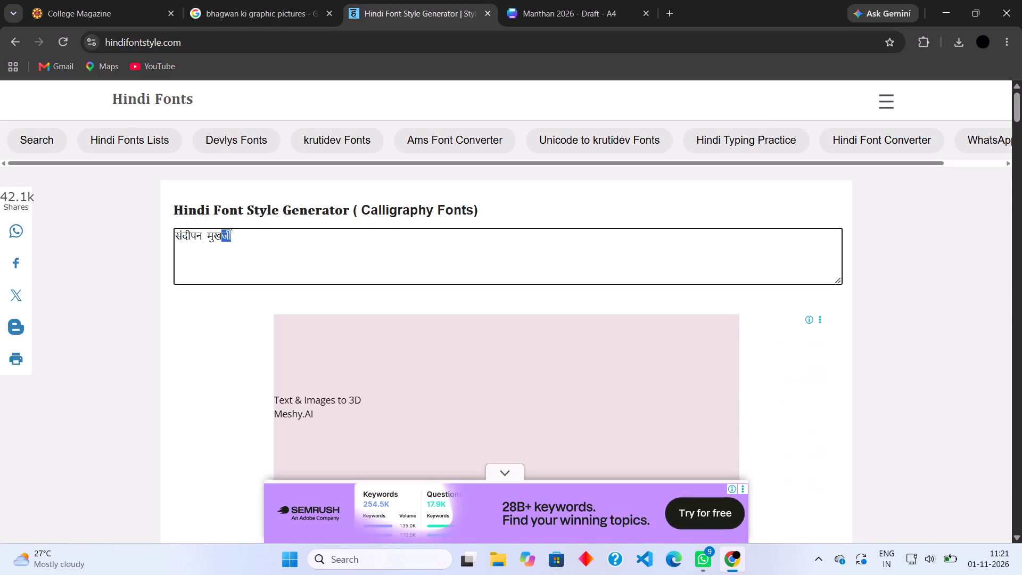
drag(220, 236, 172, 237)
key(ctrl+v)
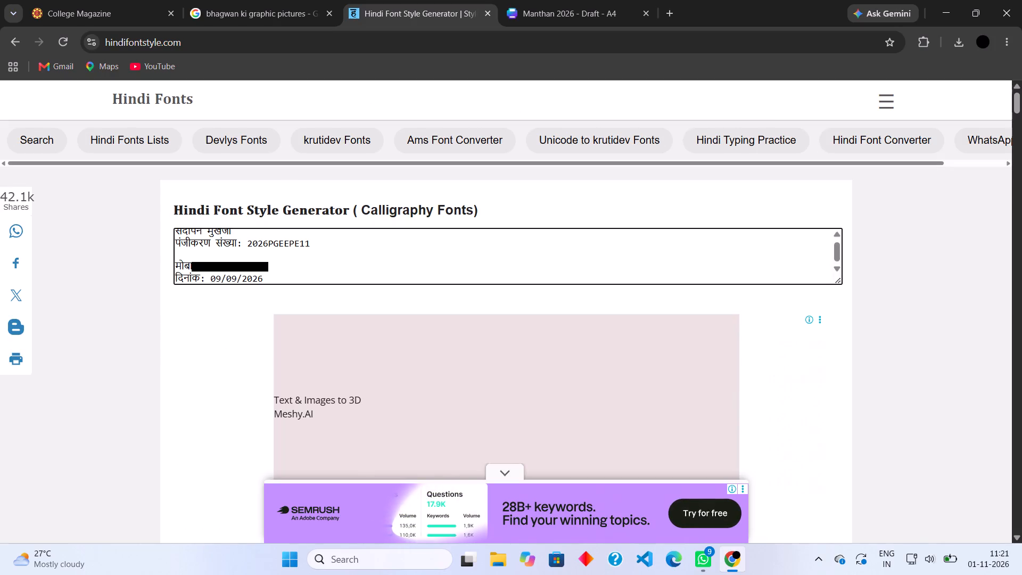
Trim the pasted author details in the text box down to only the label पंजीकरण संख्या:.
drag(249, 241, 314, 242)
key(BackSpace)
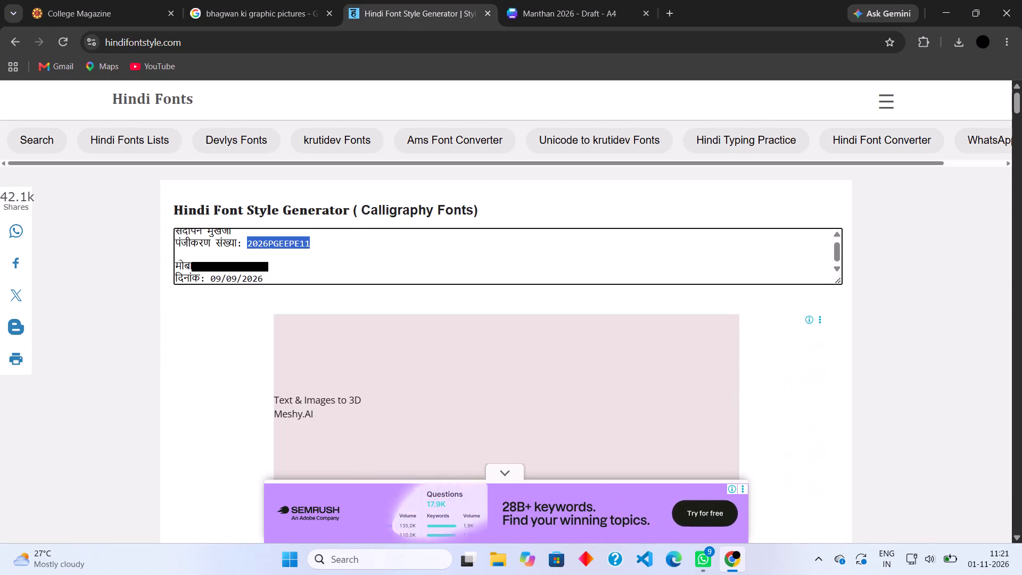
key(BackSpace)
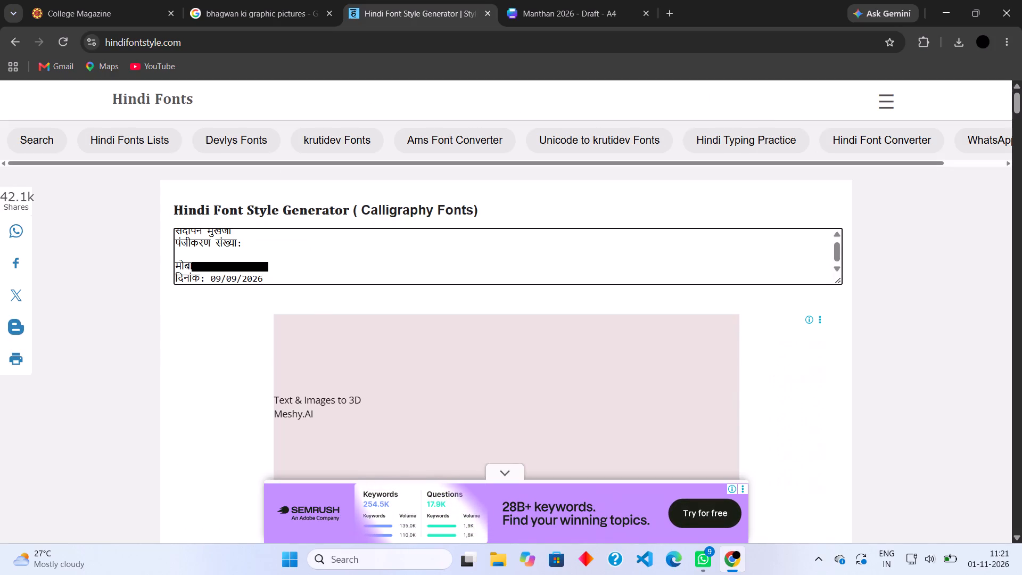
drag(265, 279, 176, 261)
key(BackSpace)
key(BackSpace)
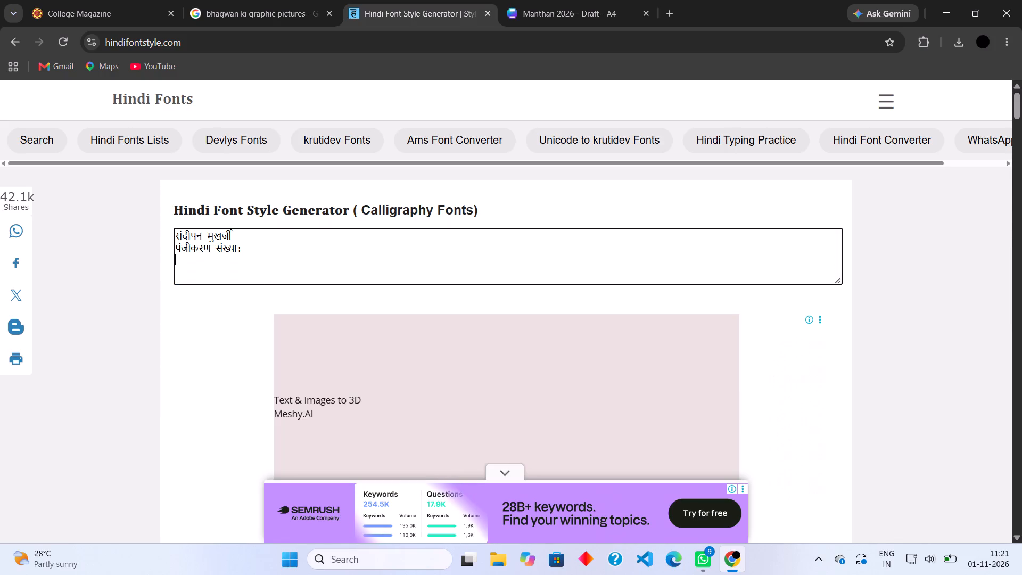
key(BackSpace)
drag(240, 236, 170, 235)
key(BackSpace)
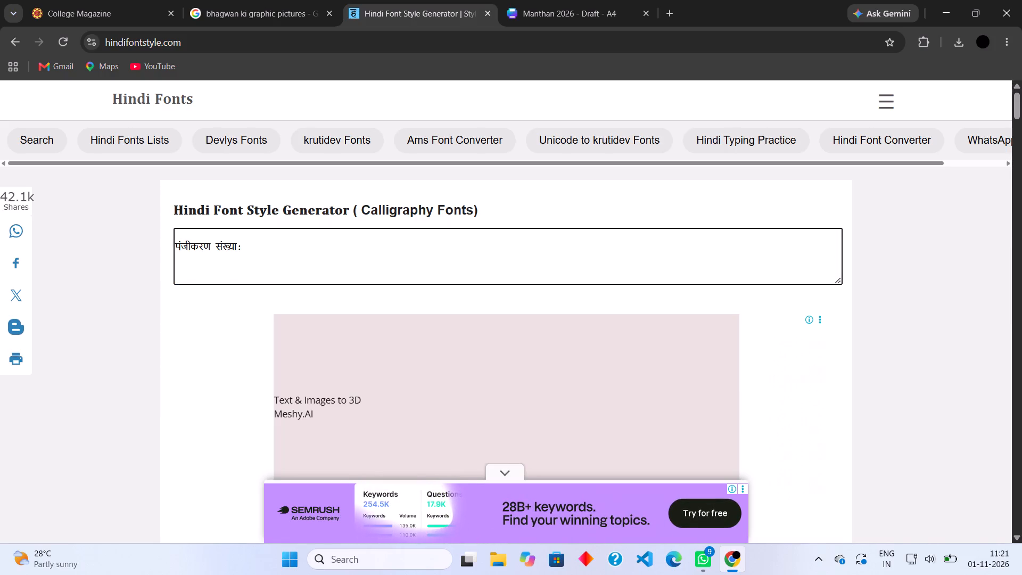
key(Down)
key(BackSpace)
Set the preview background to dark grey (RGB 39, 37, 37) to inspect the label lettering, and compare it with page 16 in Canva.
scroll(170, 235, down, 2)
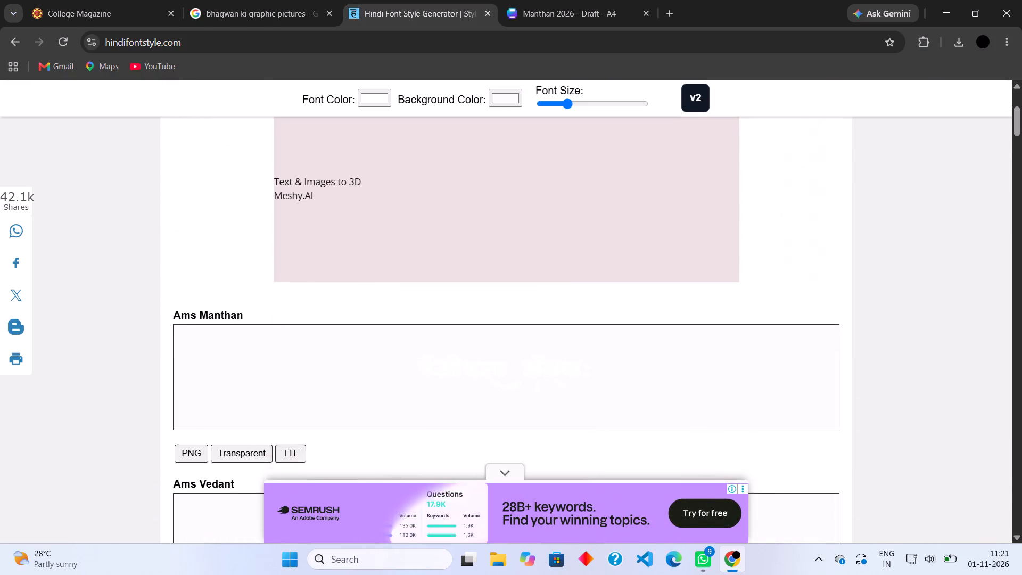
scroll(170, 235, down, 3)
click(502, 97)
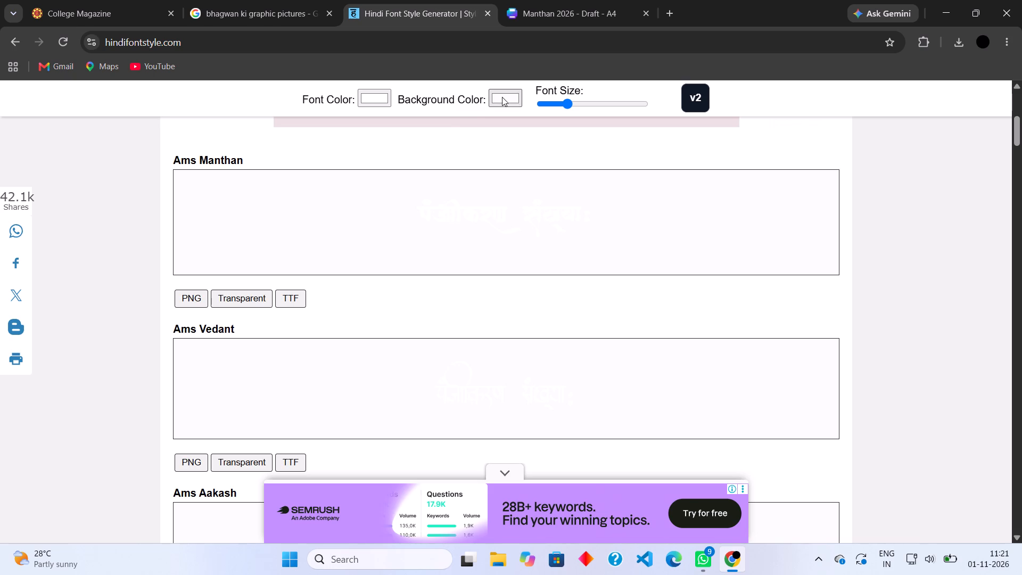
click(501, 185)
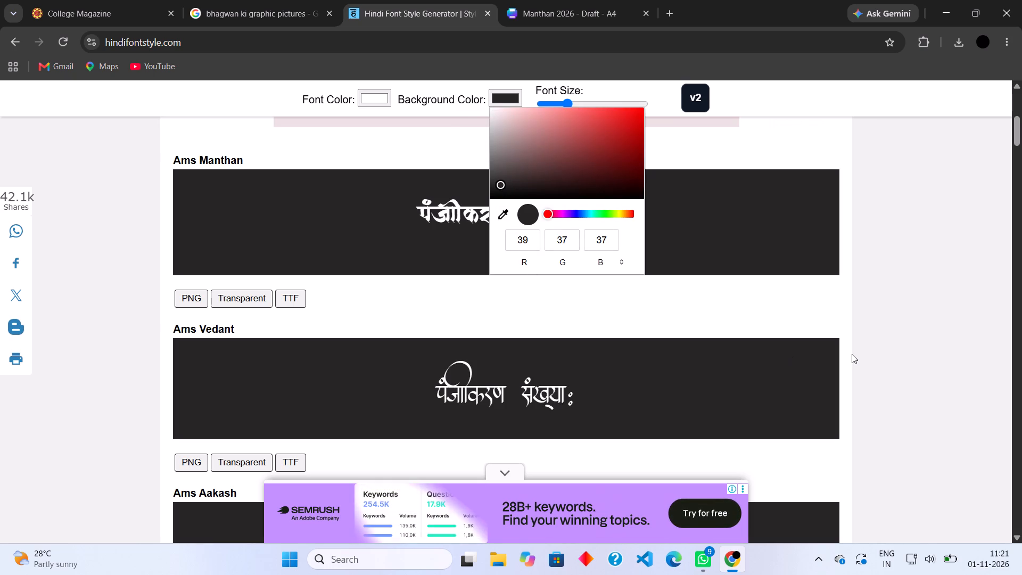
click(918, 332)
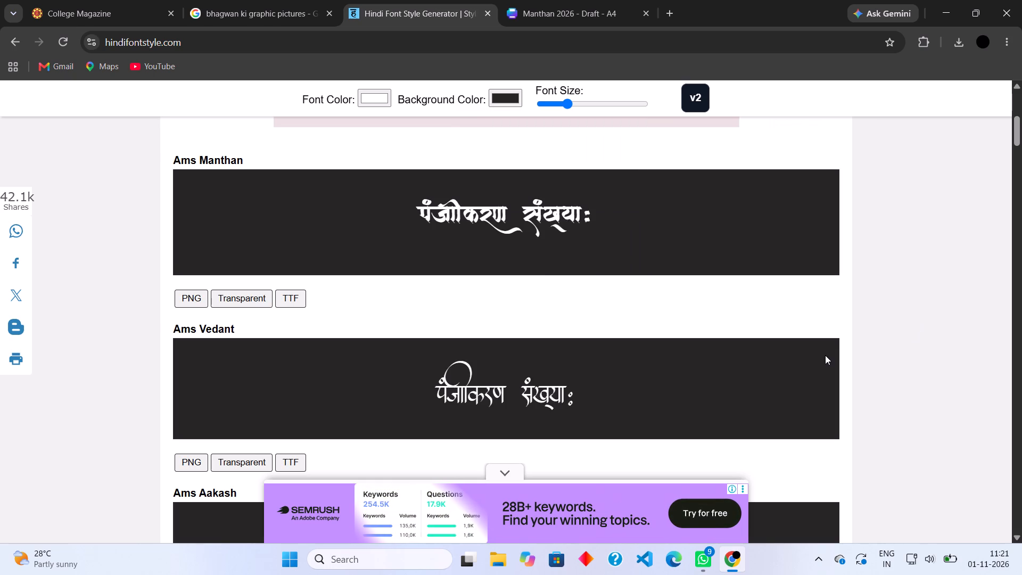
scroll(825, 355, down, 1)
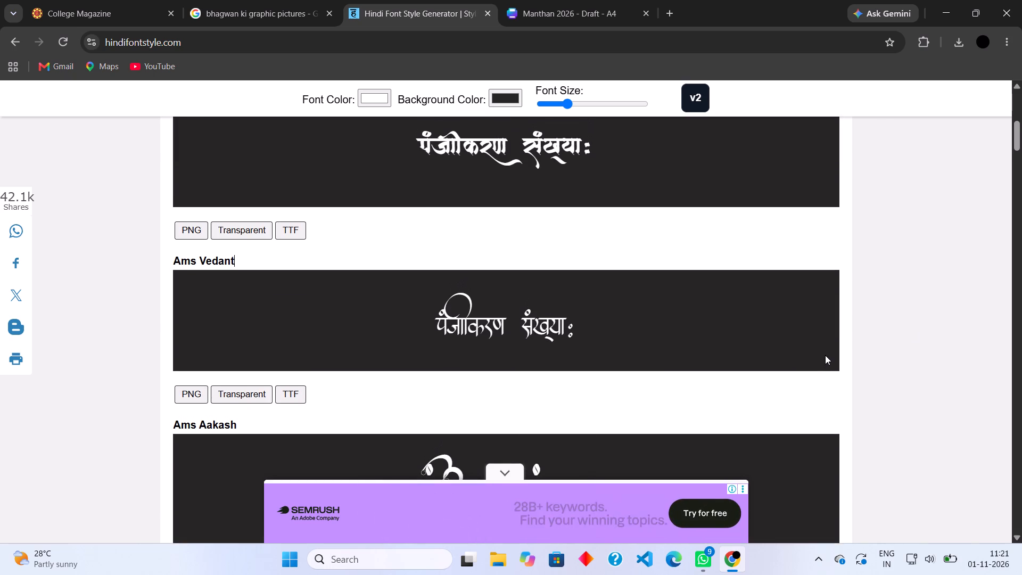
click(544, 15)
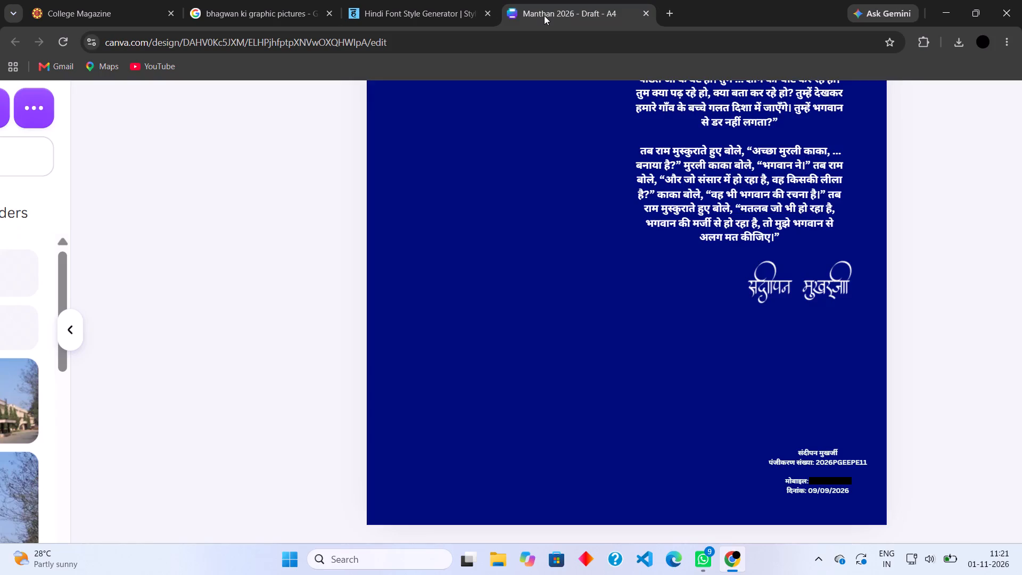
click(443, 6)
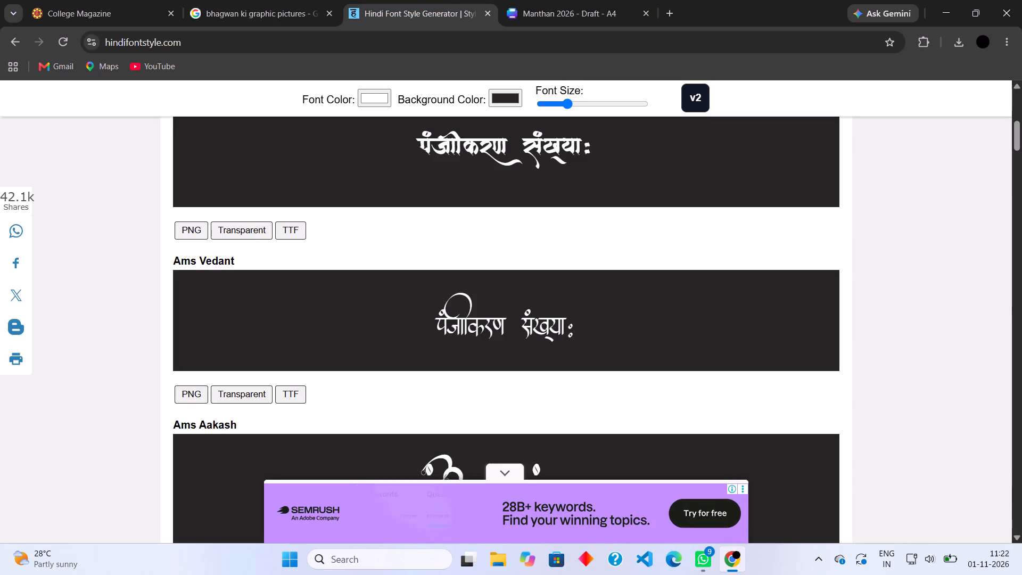
Set the background colour to near-white and download the Ams Vedant rendering of पंजीकरण संख्या: as a transparent image.
click(505, 97)
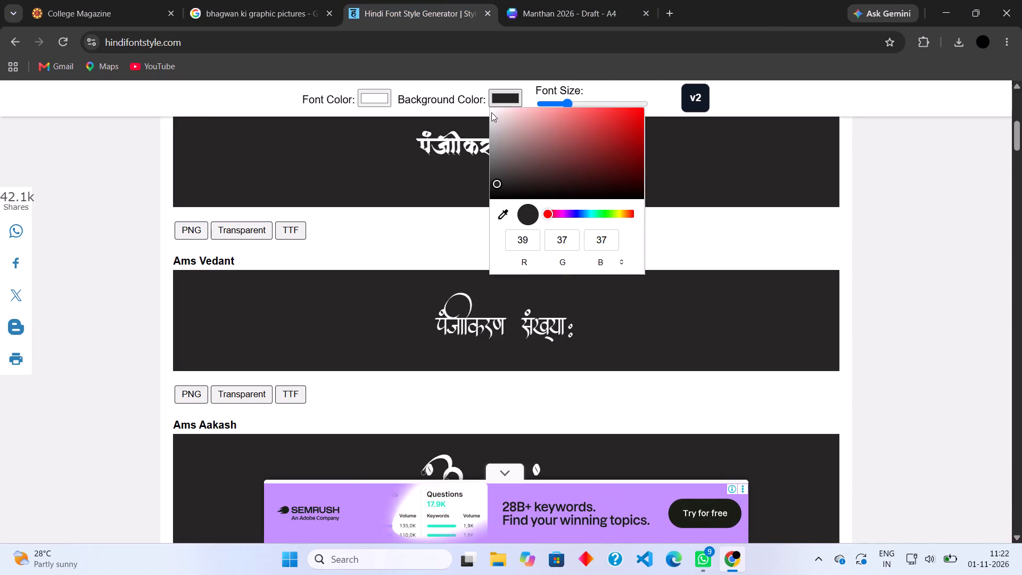
click(491, 109)
click(225, 392)
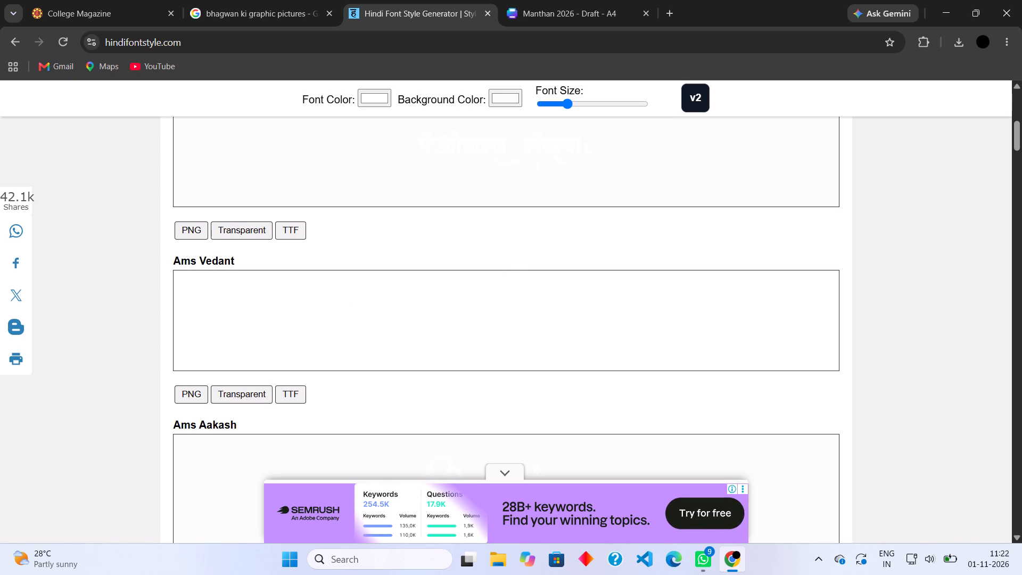
click(239, 395)
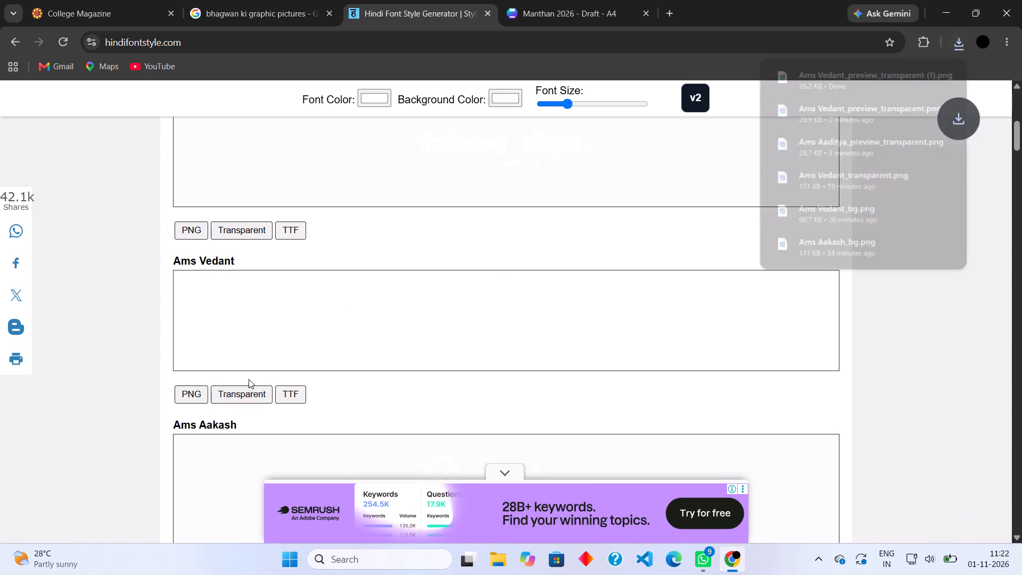
Switch to the Manthan 2026 design in Canva and upload the Ams Vedant_preview_transparent (1) image from Downloads.
click(559, 0)
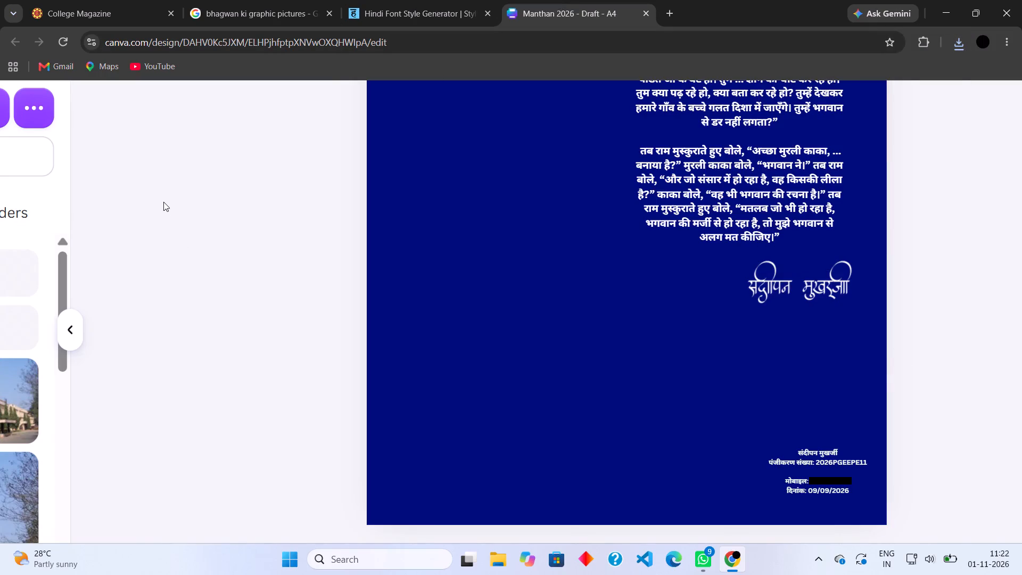
scroll(163, 202, right, 2)
click(117, 119)
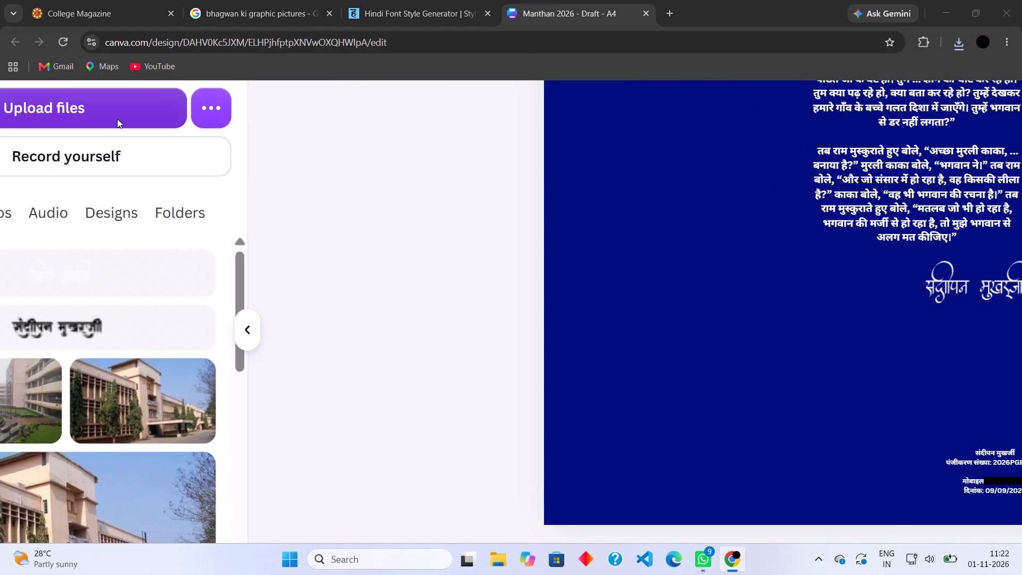
ctrl+scroll(117, 119, down, 1)
click(207, 104)
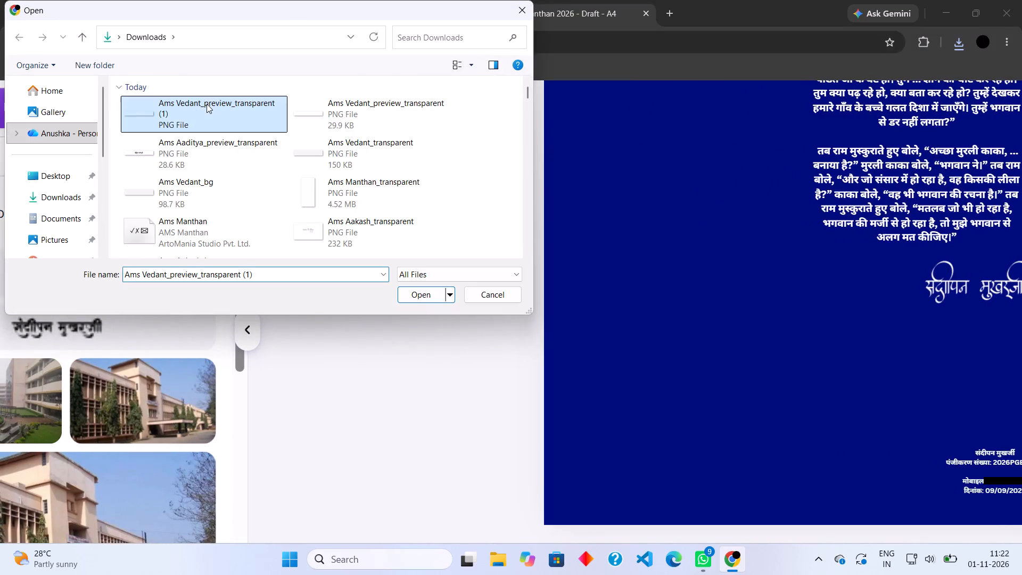
click(408, 291)
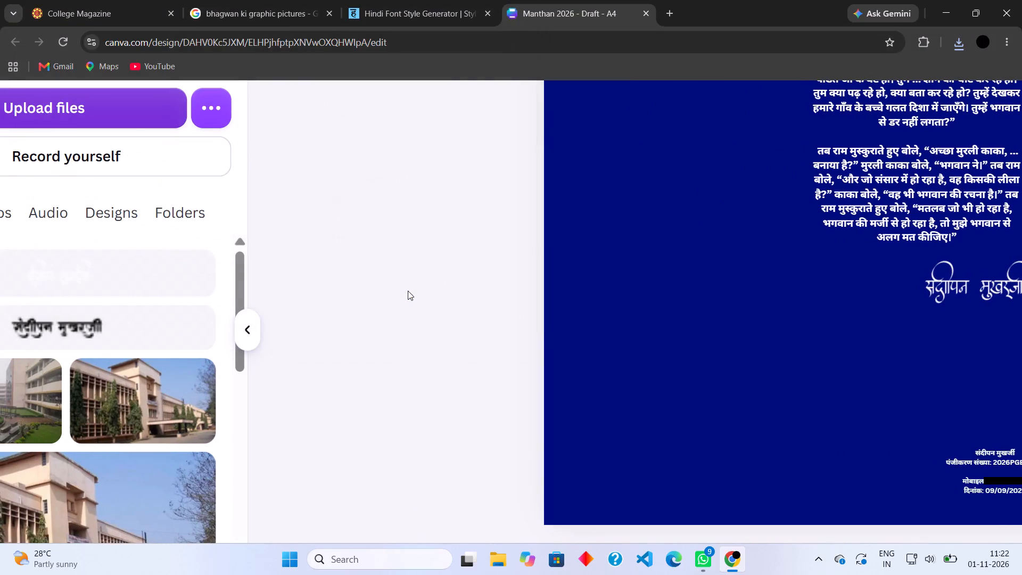
Place the white पंजीकरण संख्या: image in the empty area of page 16 and crop its blank sides close to the lettering.
click(201, 287)
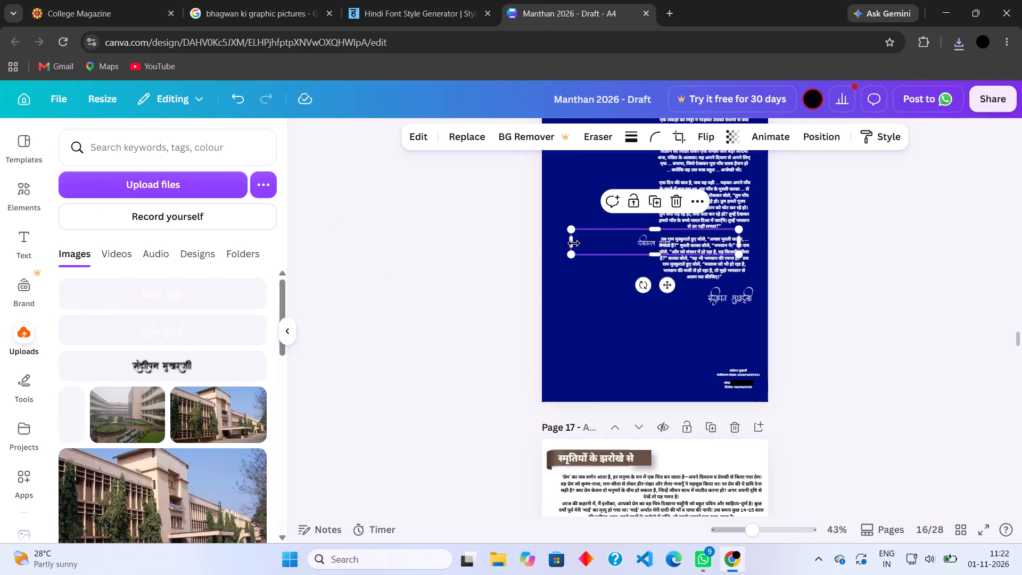
drag(572, 240, 631, 233)
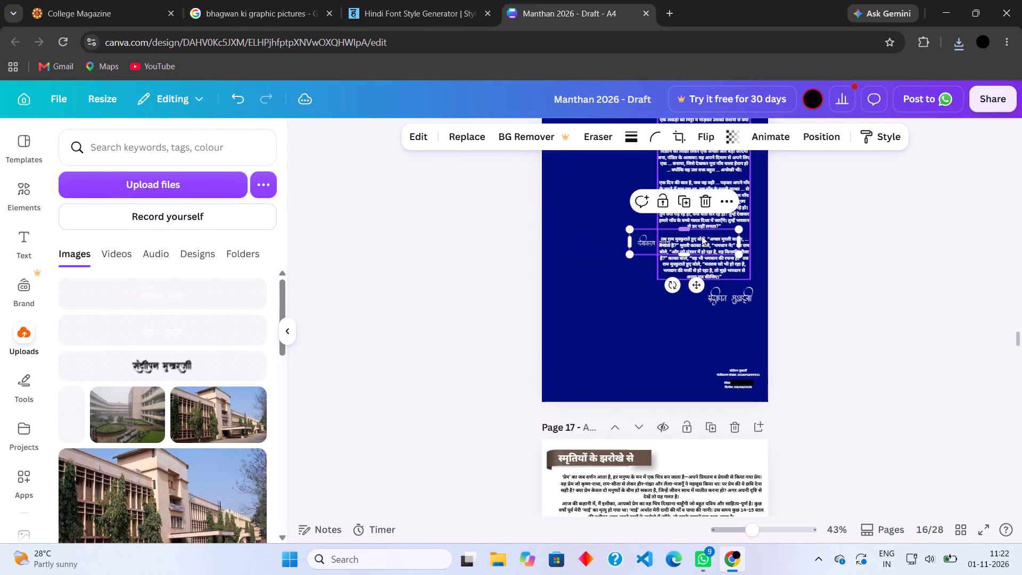
drag(702, 236, 682, 316)
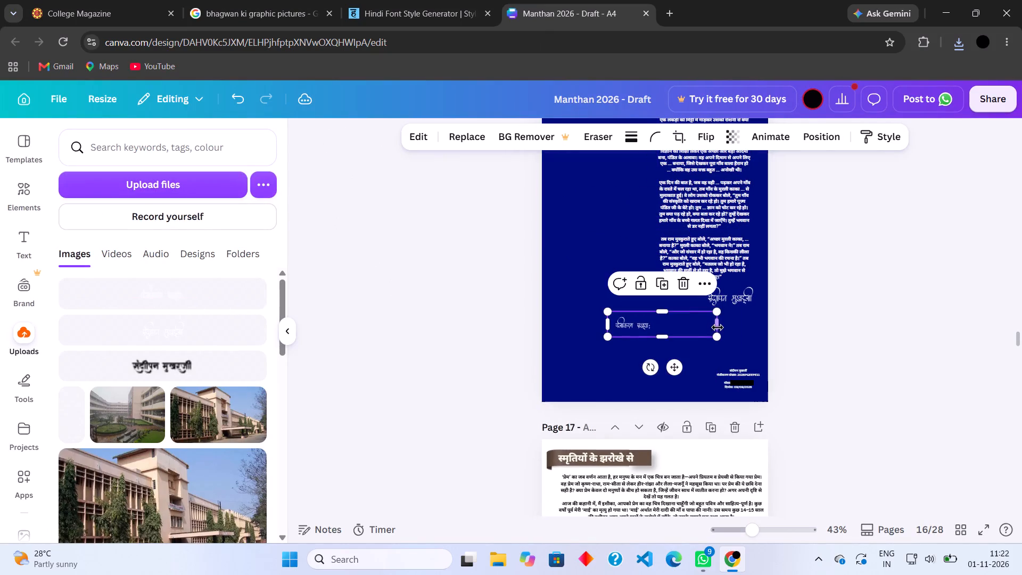
drag(719, 328, 661, 337)
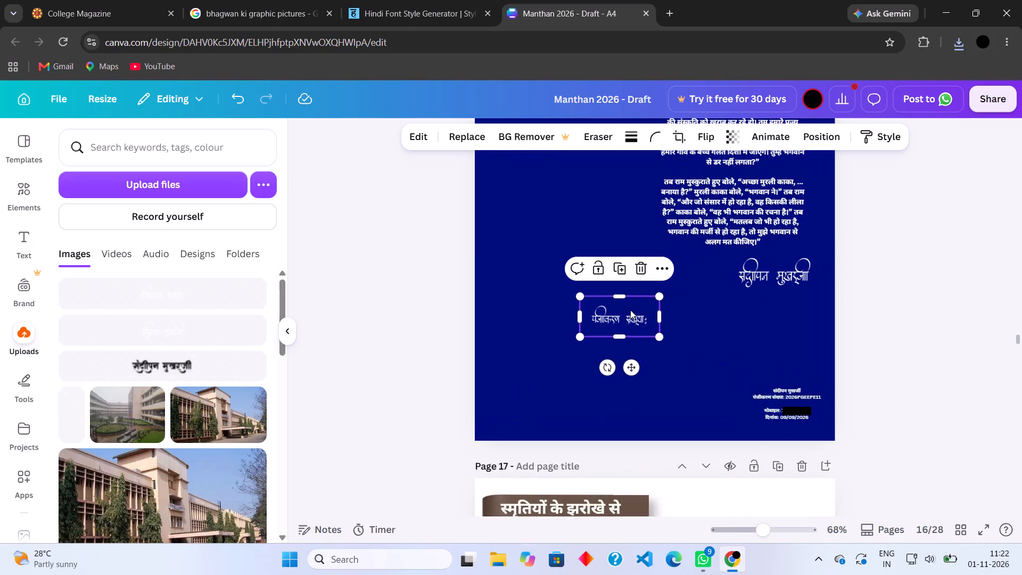
Shrink the cropped पंजीकरण संख्या: image and position it directly beneath the stylised author name.
drag(630, 310, 770, 303)
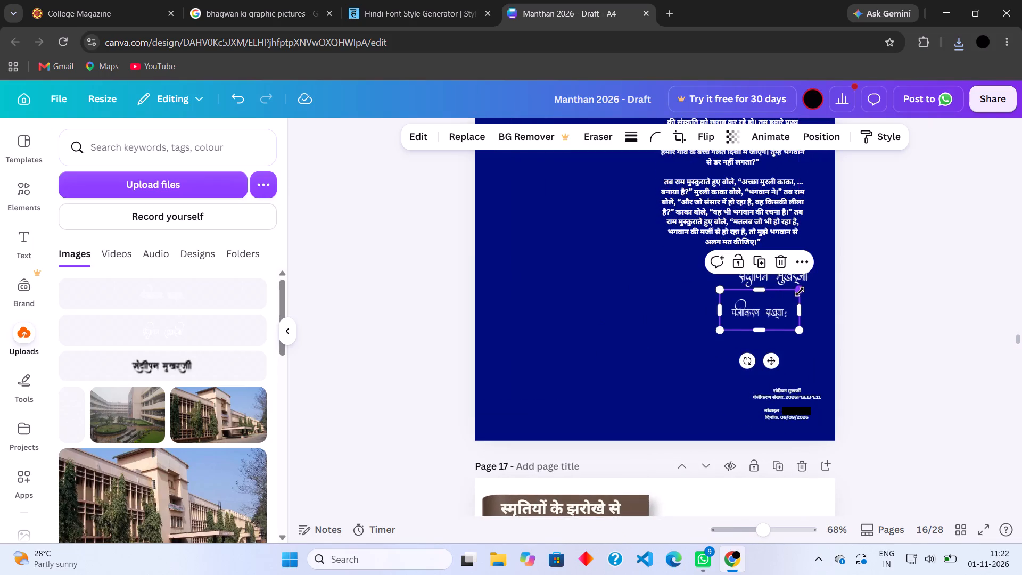
drag(800, 292, 792, 299)
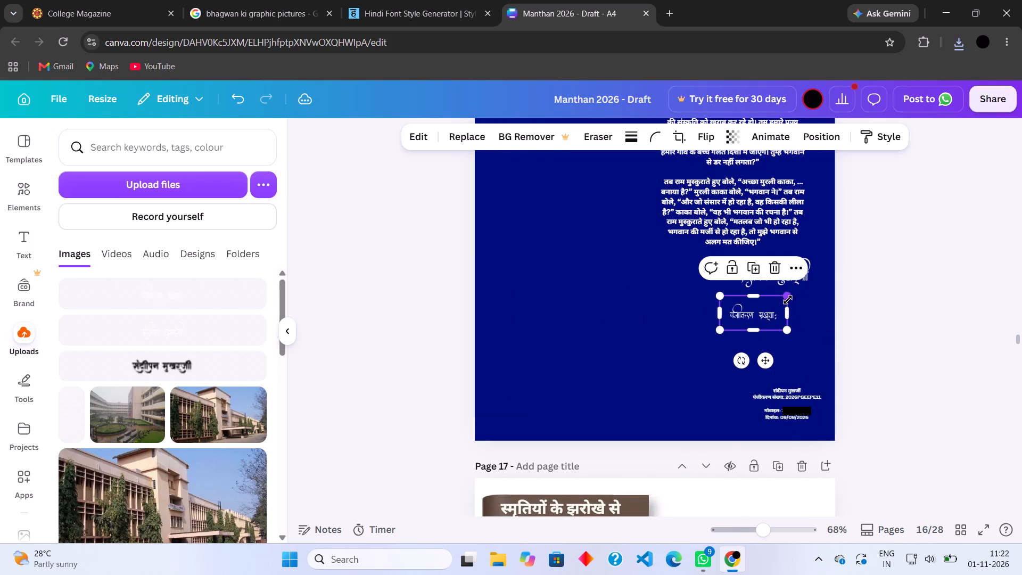
drag(756, 314, 753, 302)
Delete the name, registration label, mobile and date from the author details text on page 16, keeping only the registration number.
click(813, 410)
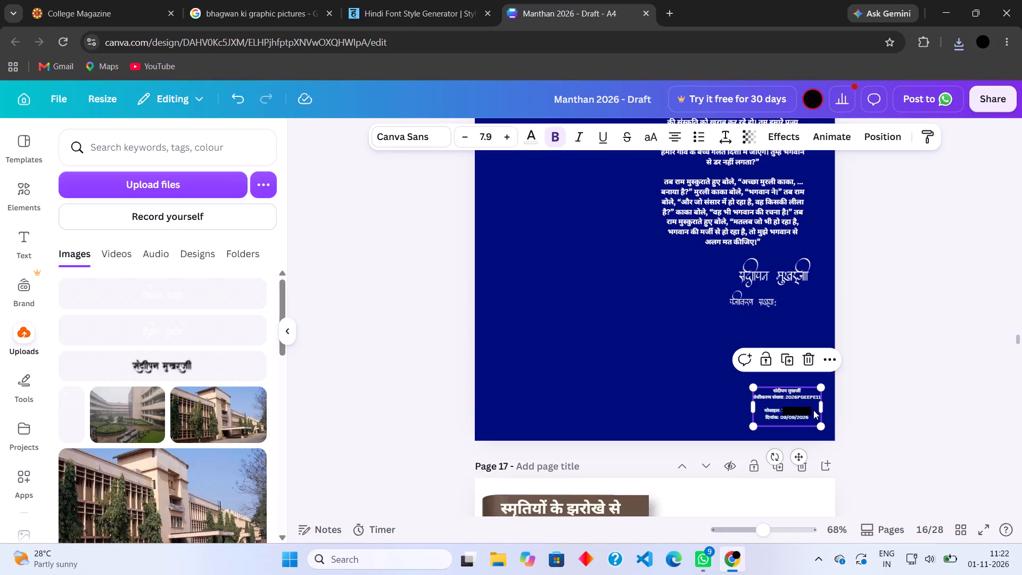
click(811, 417)
double_click(811, 417)
drag(811, 417, 767, 411)
key(BackSpace)
key(BackSpace)
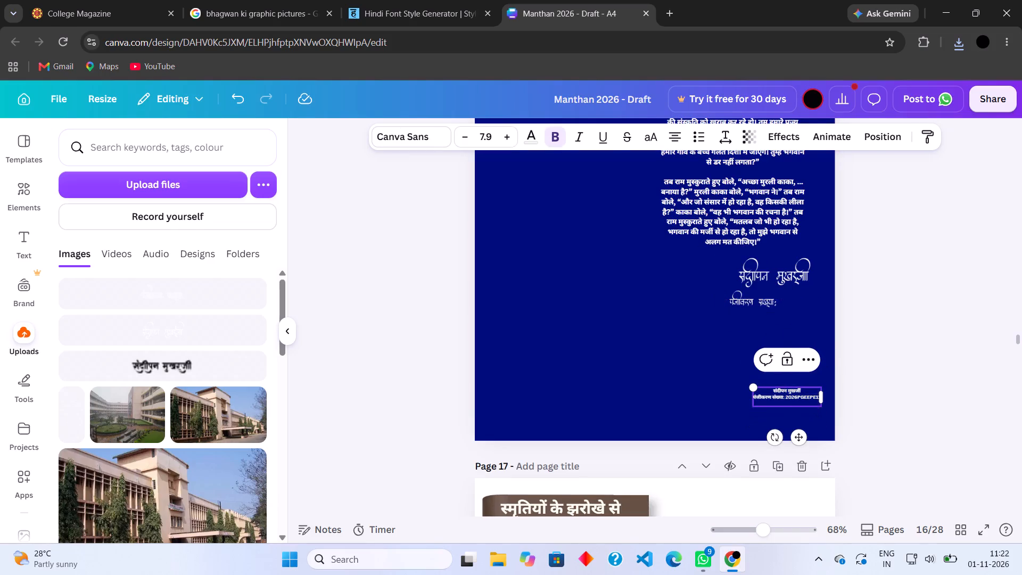
key(BackSpace)
drag(786, 397, 771, 391)
key(BackSpace)
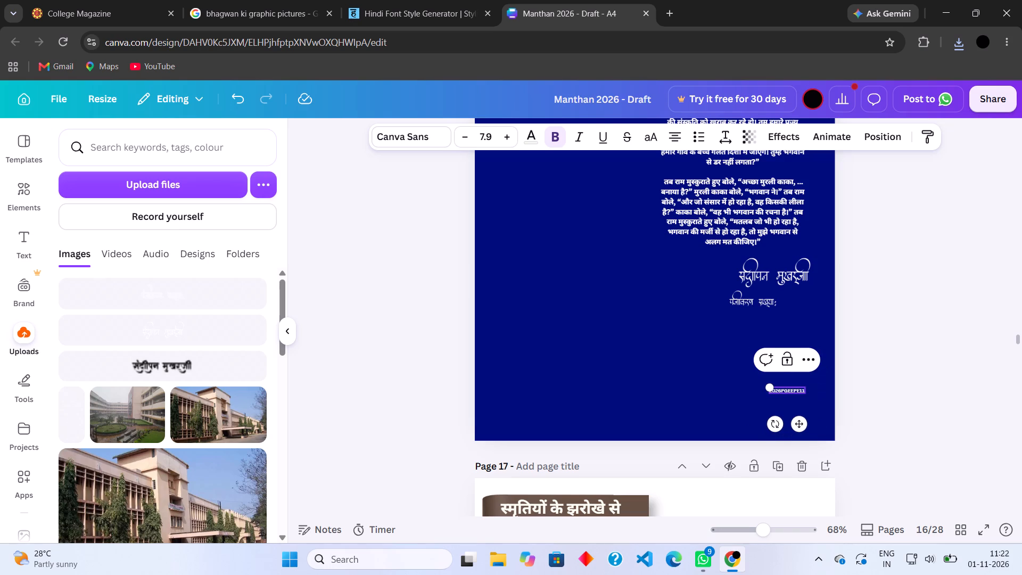
click(864, 369)
Enlarge the registration number on page 16 to font size 11.3 and place it right after the पंजीकरण संख्या: label.
drag(784, 390, 793, 351)
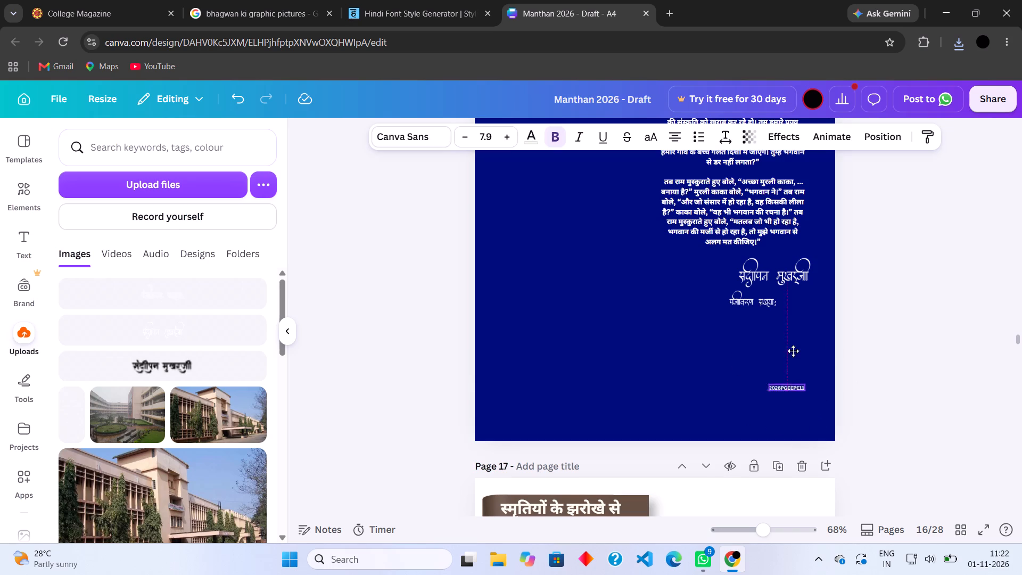
drag(793, 351, 798, 306)
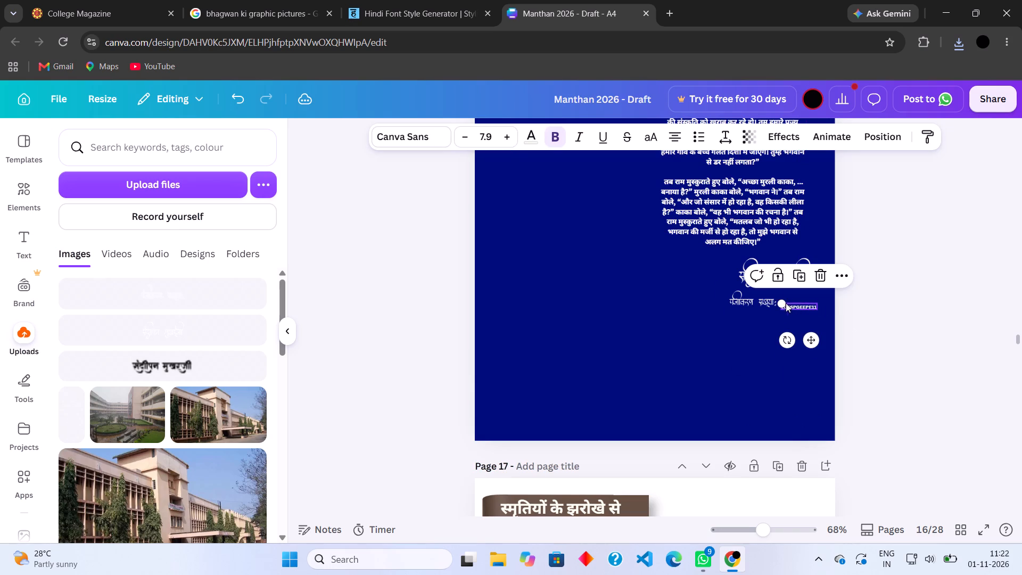
drag(783, 302, 769, 293)
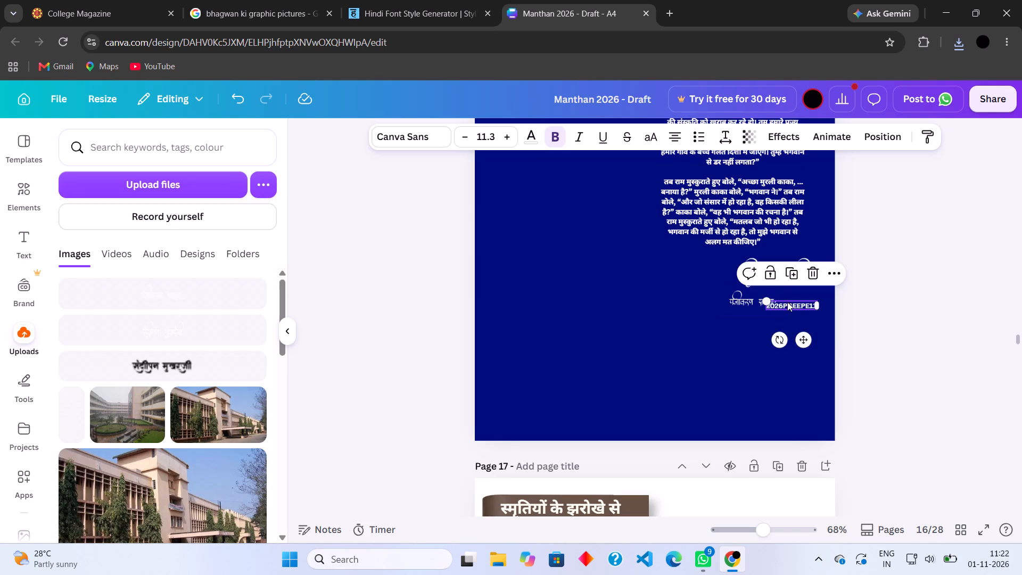
drag(790, 305, 803, 301)
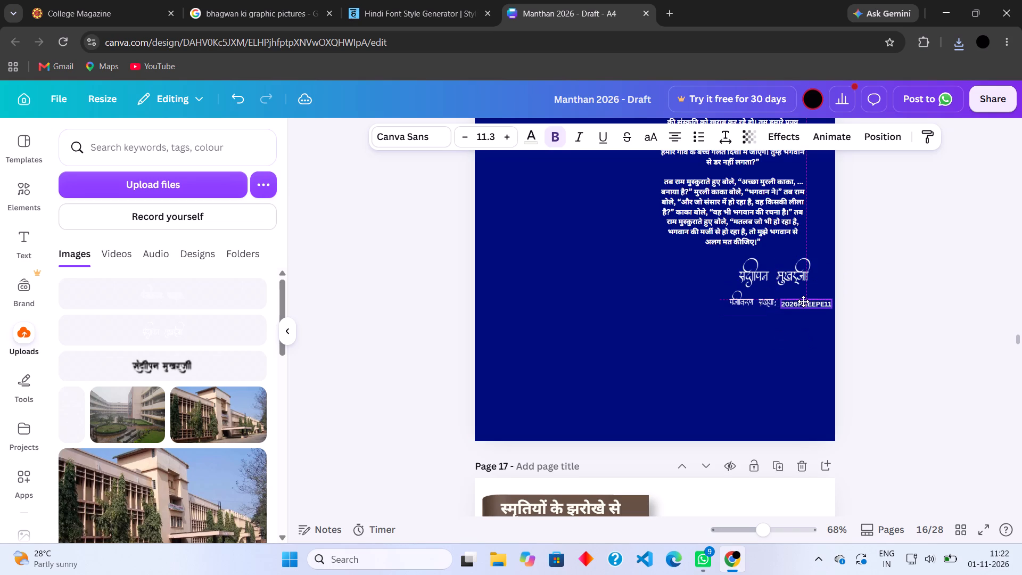
drag(803, 301, 803, 300)
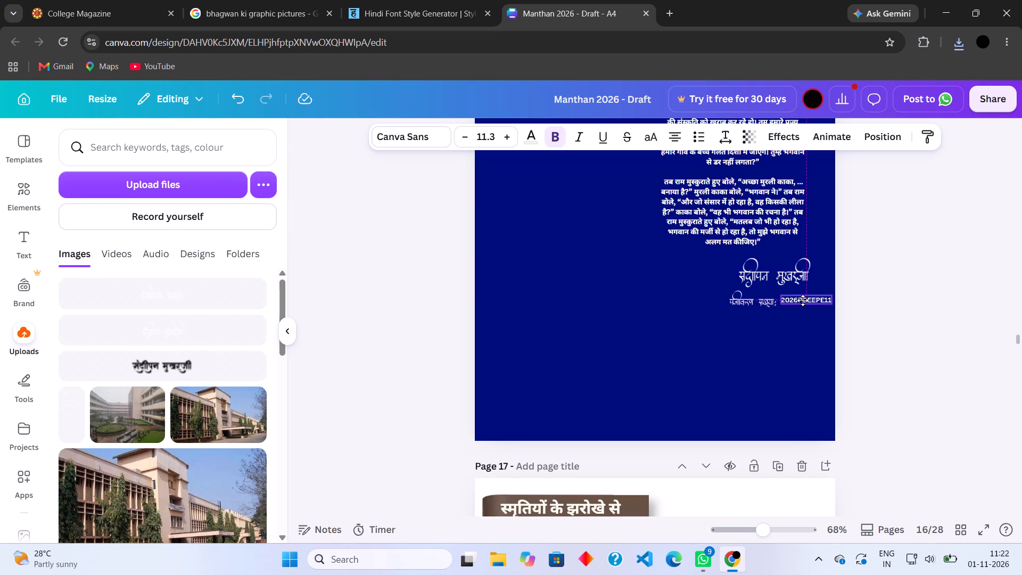
drag(803, 300, 804, 301)
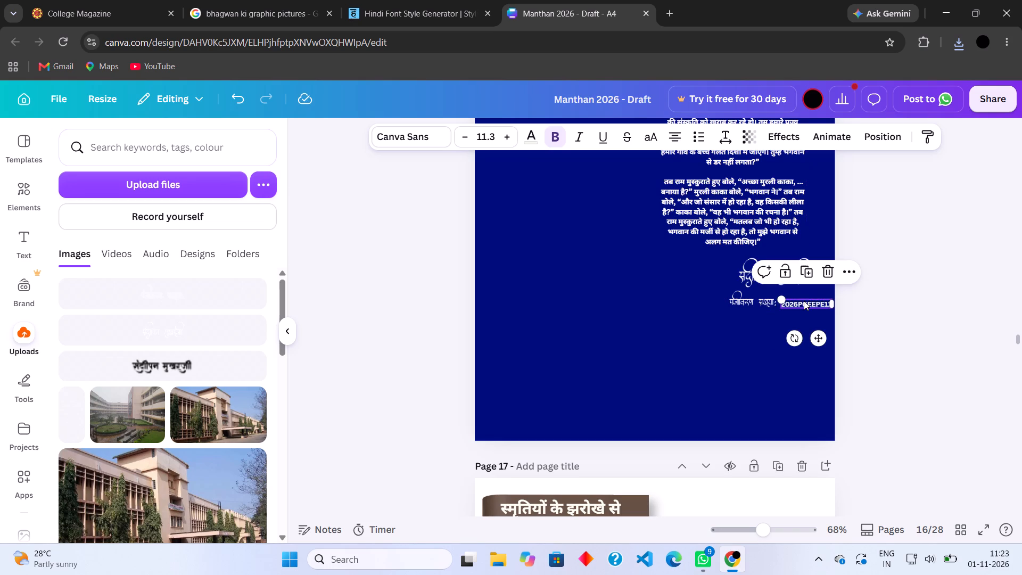
Fine-tune the पंजीकरण संख्या: label and registration number so they sit level on one line just beneath the stylised author name.
click(756, 300)
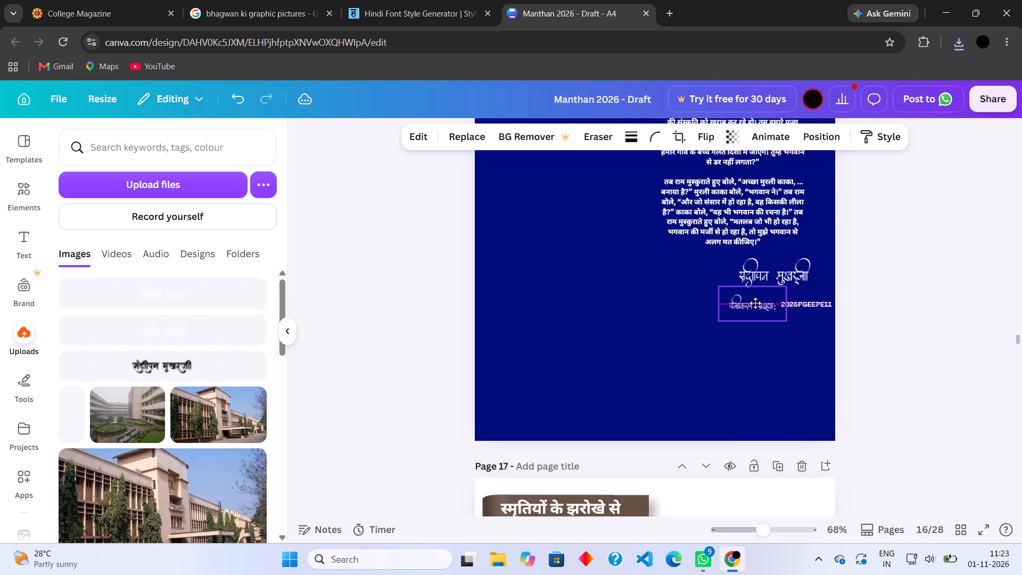
click(825, 301)
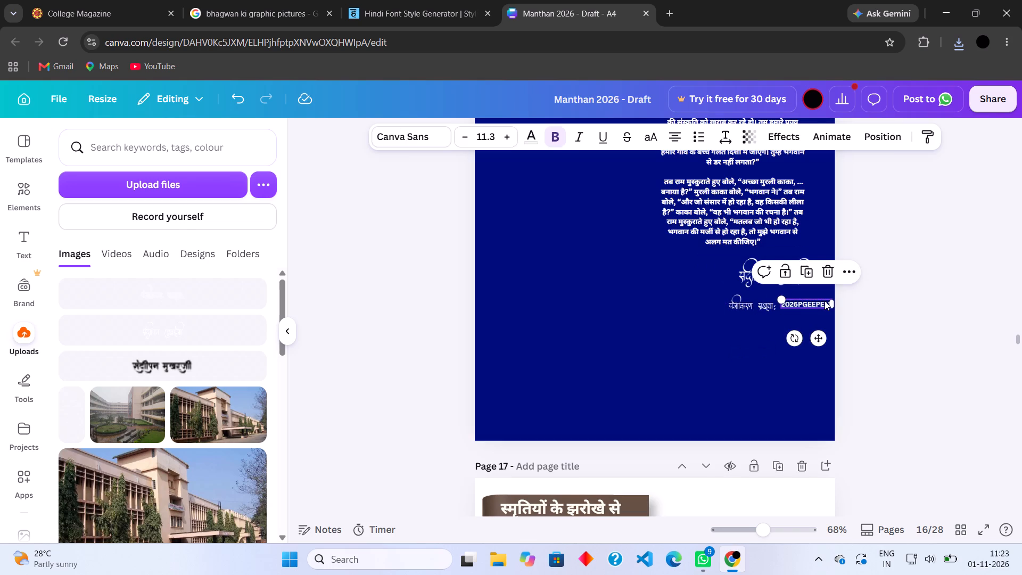
click(807, 301)
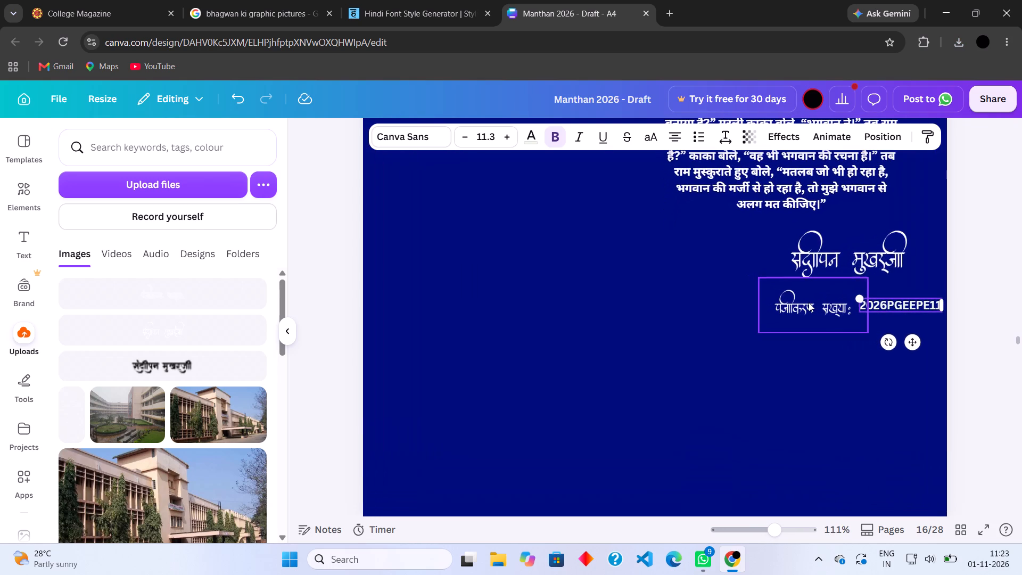
scroll(809, 302, left, 2)
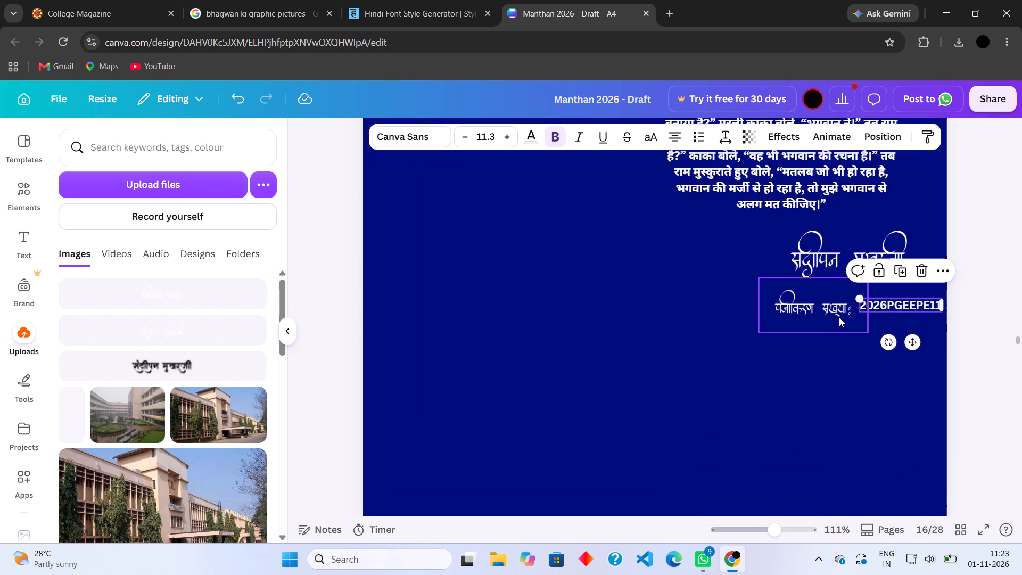
drag(825, 312, 830, 298)
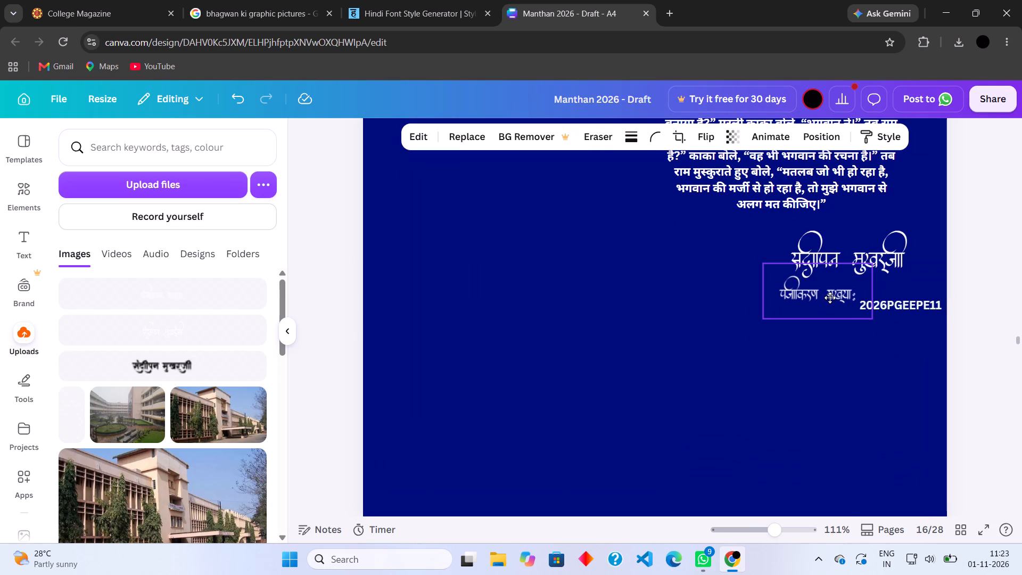
drag(830, 298, 830, 299)
drag(893, 309, 894, 300)
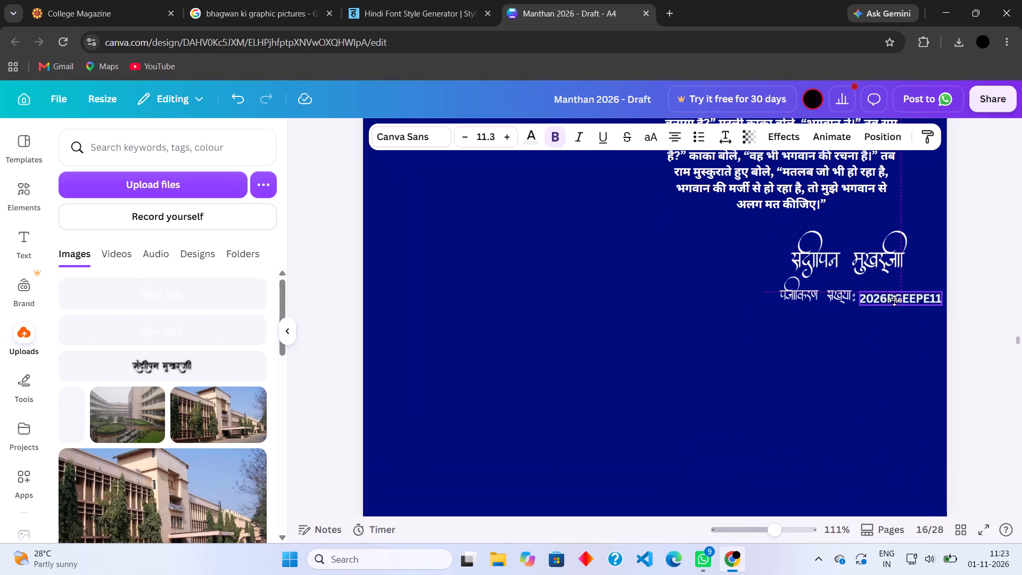
drag(894, 300, 895, 300)
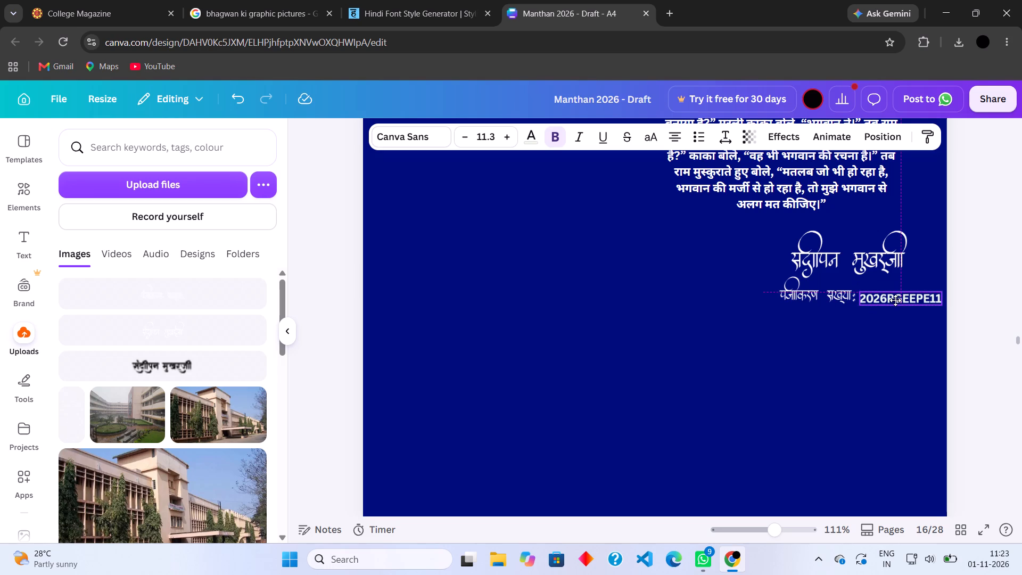
drag(895, 300, 896, 300)
click(896, 300)
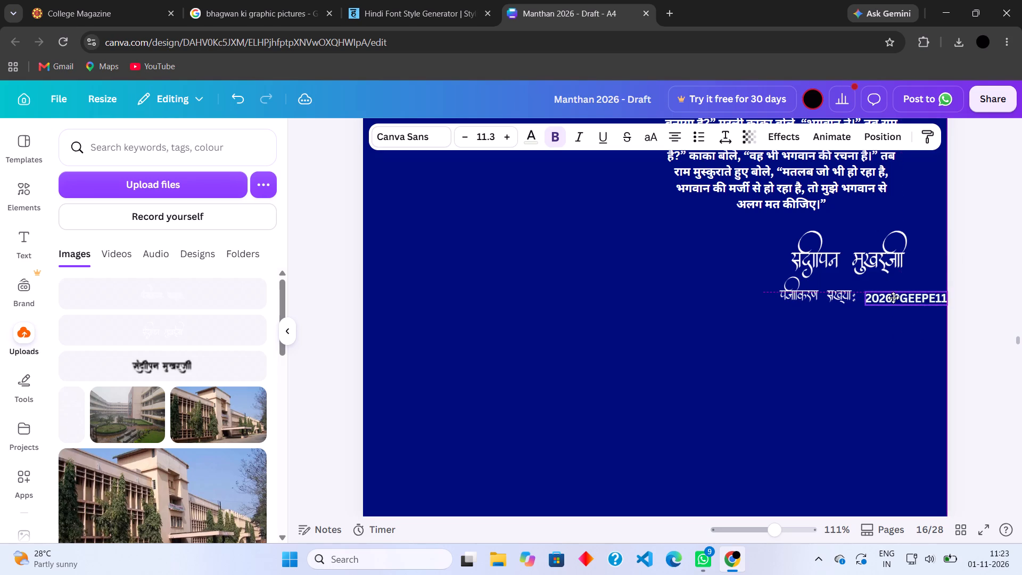
click(944, 286)
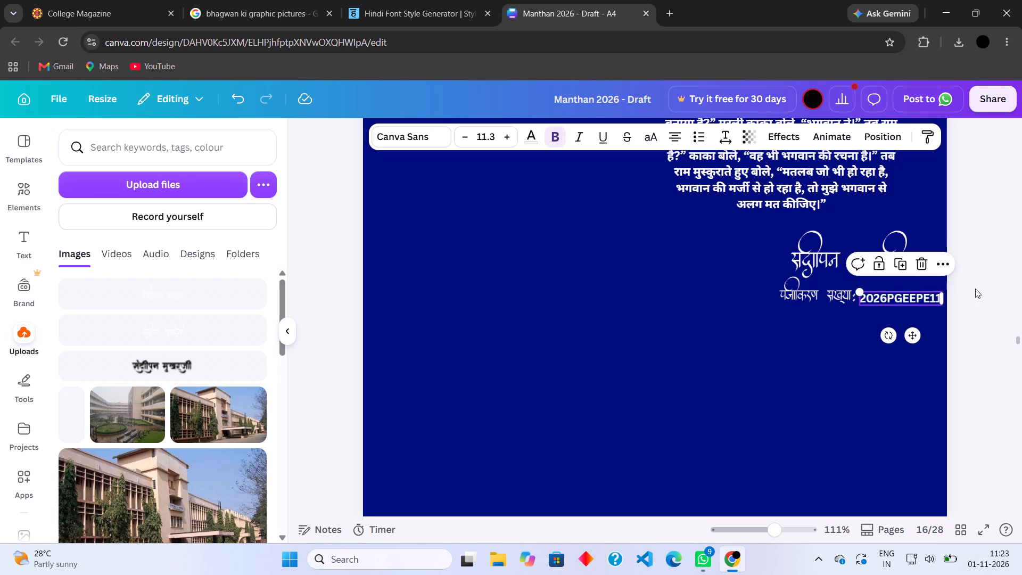
click(975, 289)
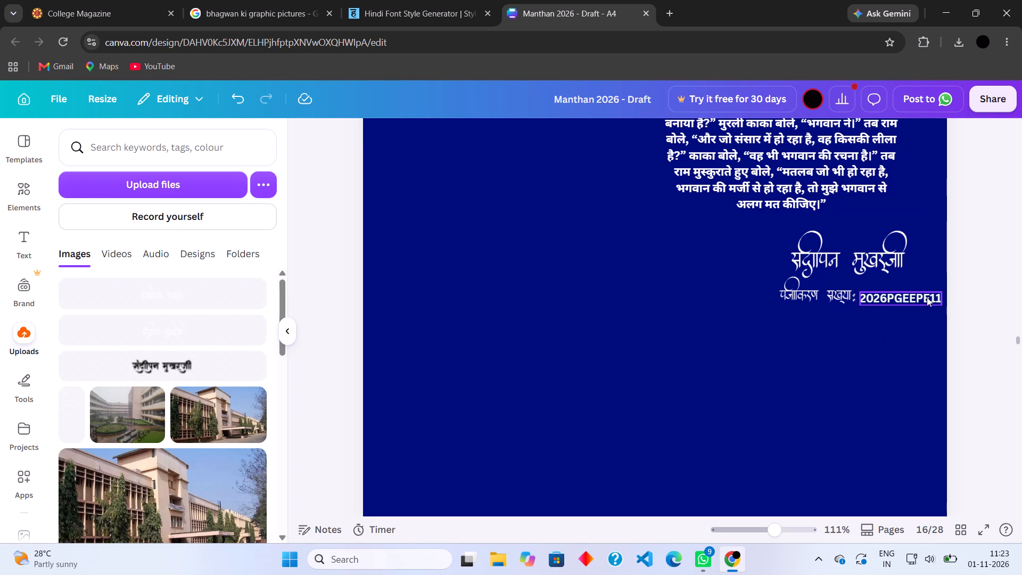
click(894, 299)
key(Up)
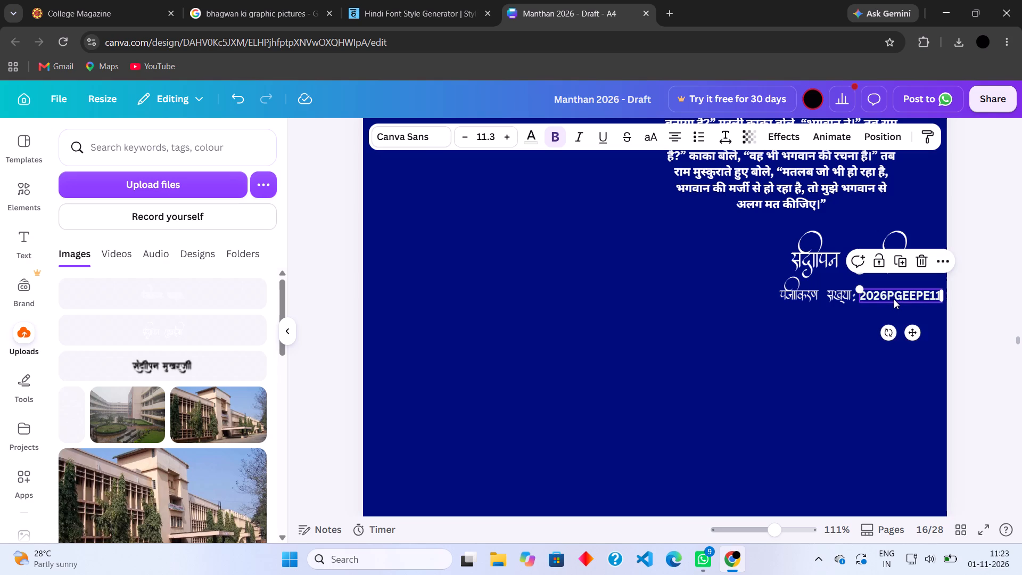
click(955, 291)
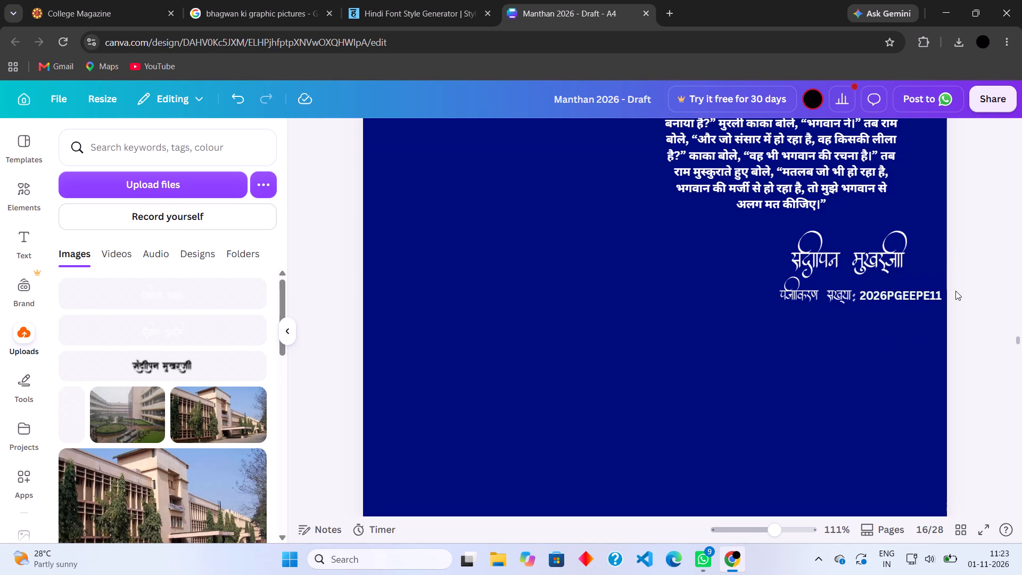
Review the finished भगवान की लीला story on pages 15 and 16 against the स्मृतियों के झरोखे से page that follows.
scroll(955, 291, up, 2)
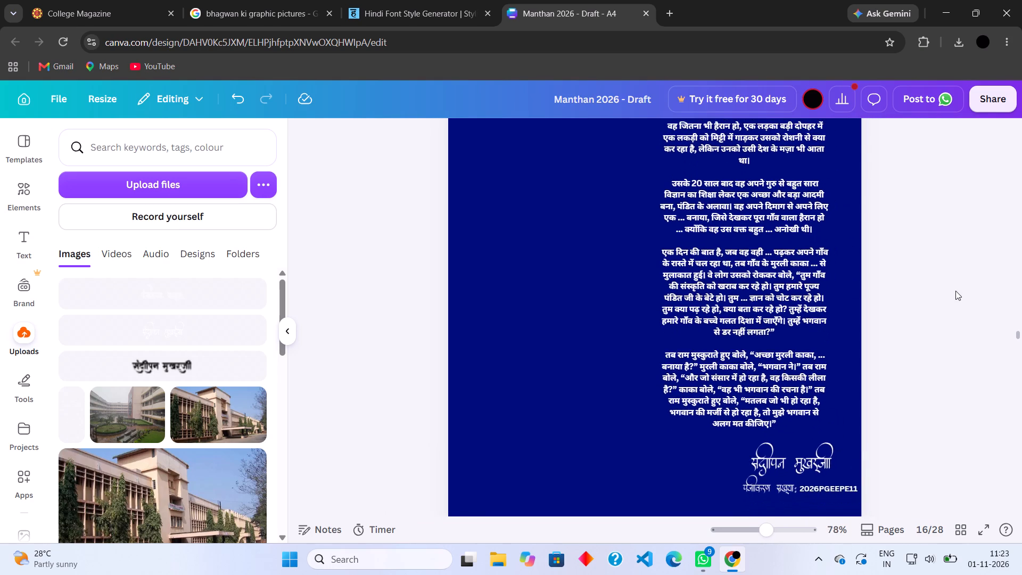
scroll(955, 291, up, 4)
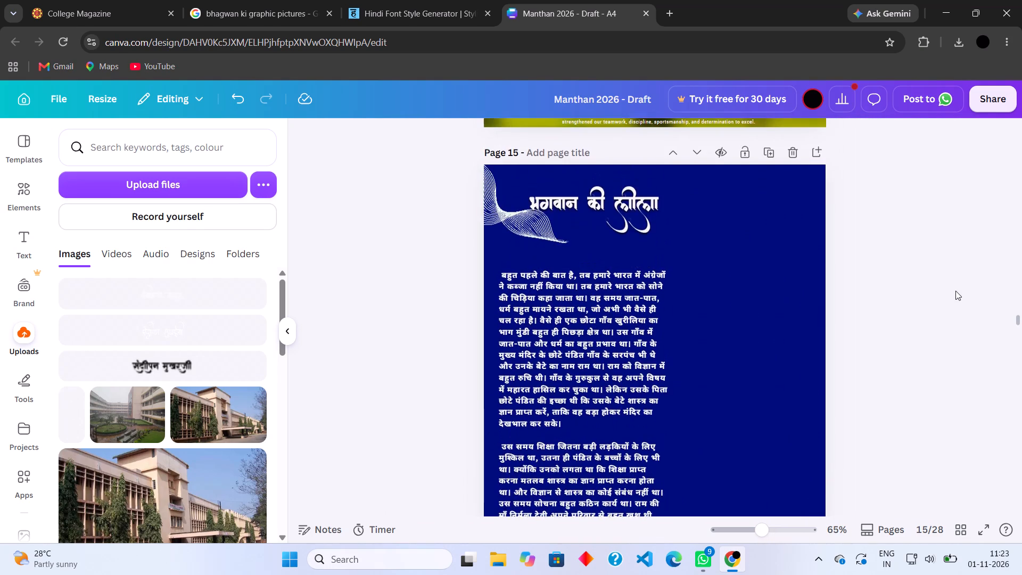
scroll(955, 291, down, 2)
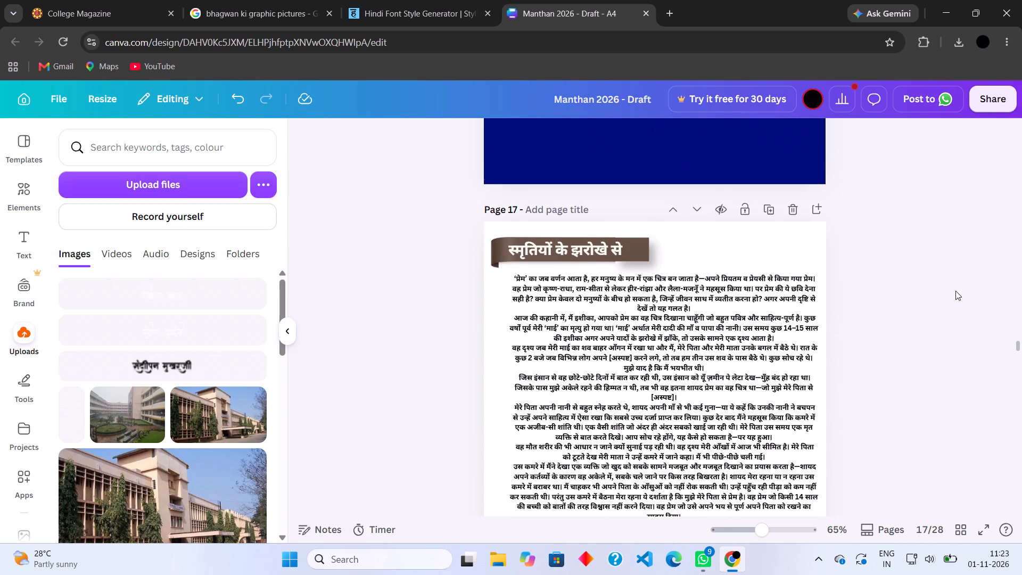
scroll(955, 291, down, 2)
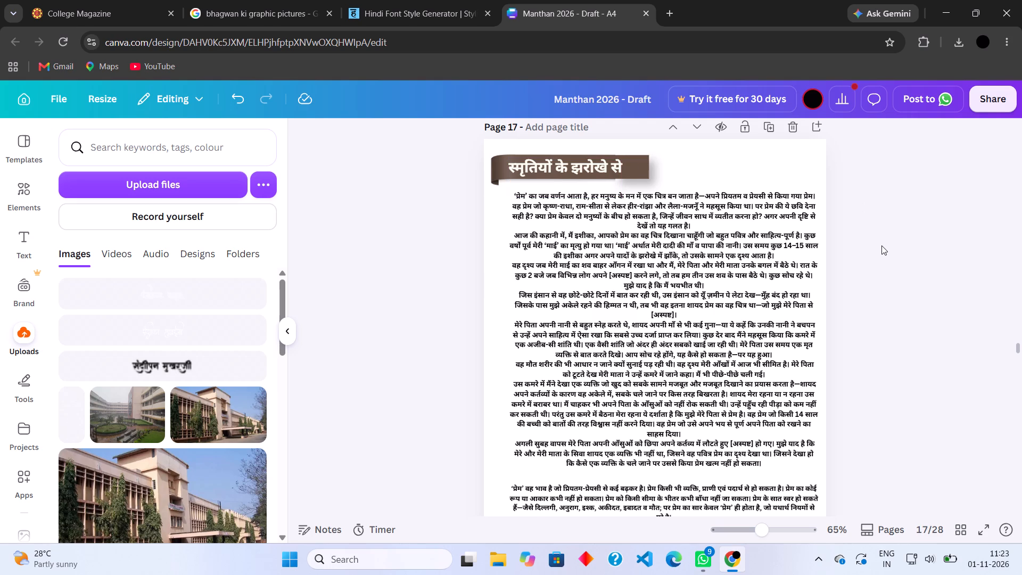
scroll(881, 245, up, 11)
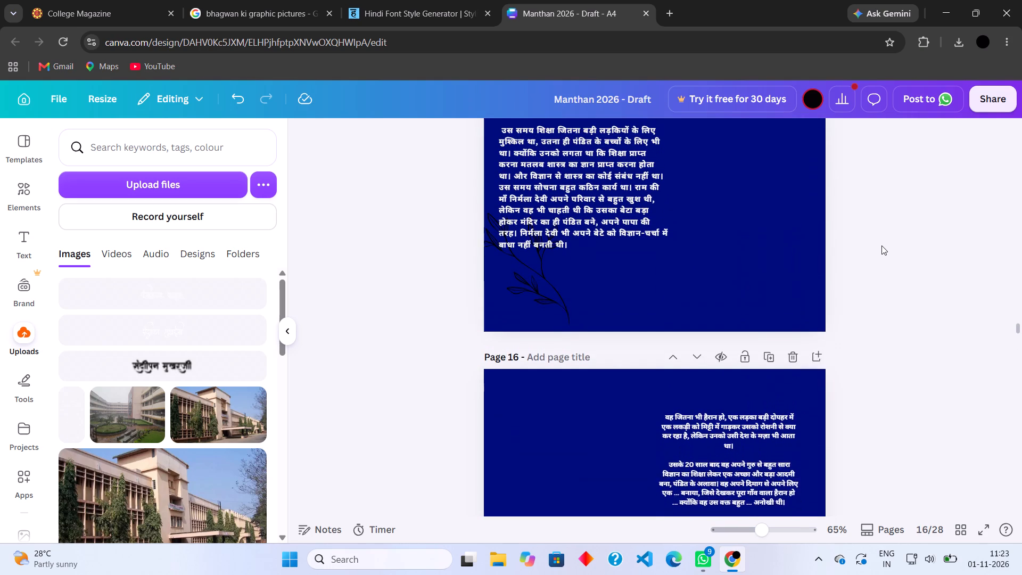
scroll(881, 245, up, 6)
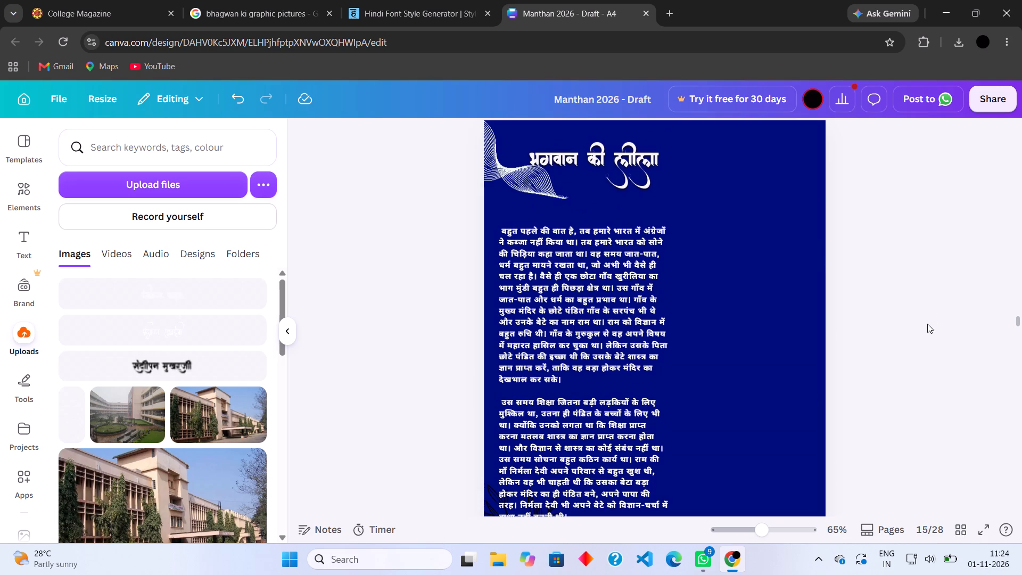
scroll(927, 324, down, 8)
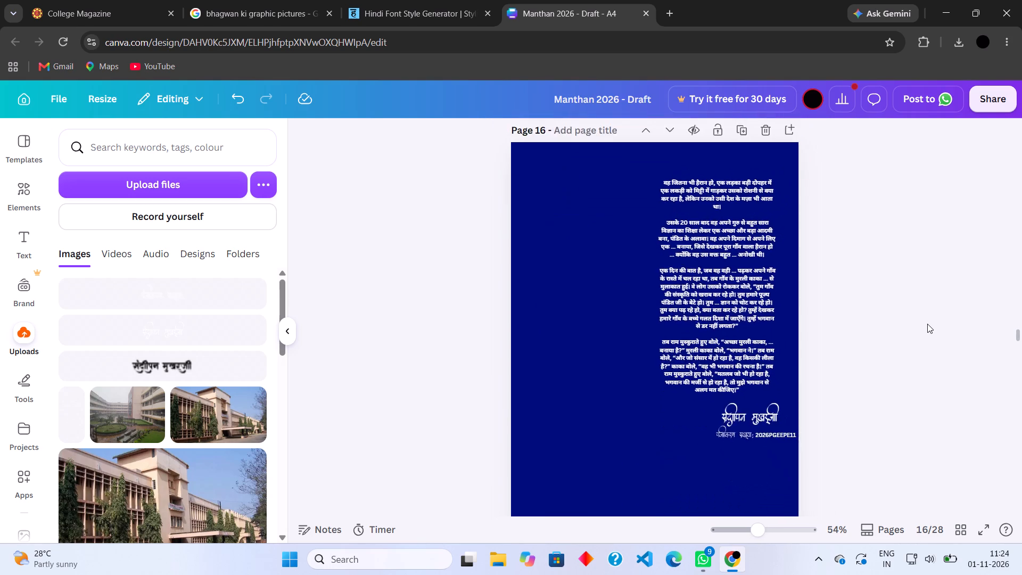
Delete the blank page 28 at the end of the magazine.
scroll(927, 324, down, 14)
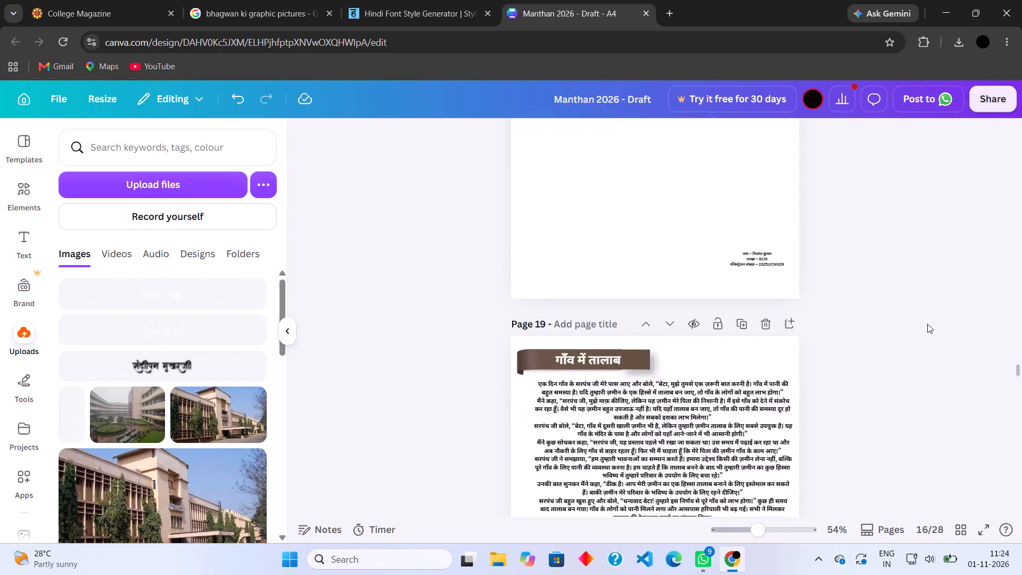
scroll(927, 324, down, 15)
scroll(927, 324, up, 3)
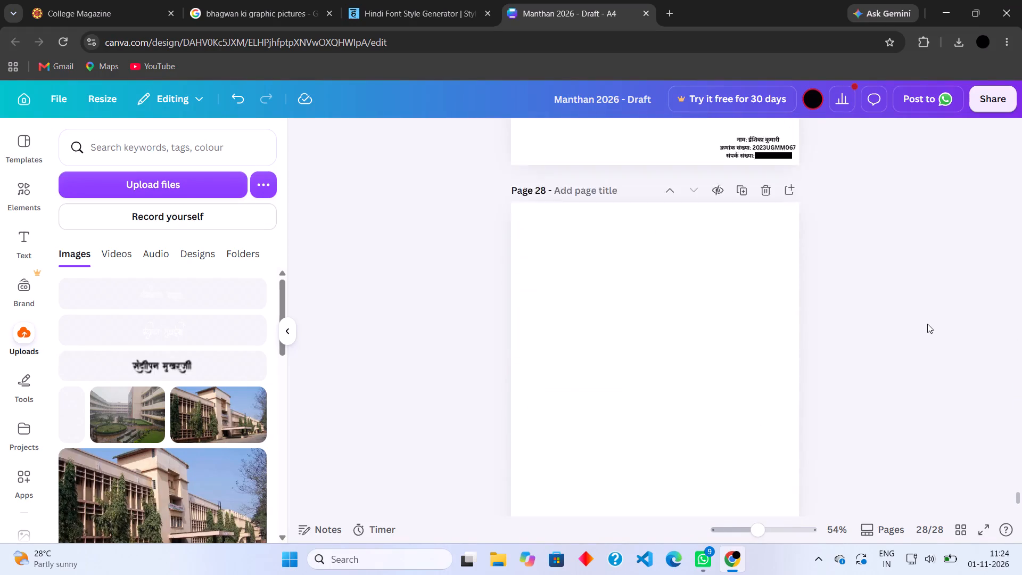
scroll(927, 324, up, 2)
click(763, 305)
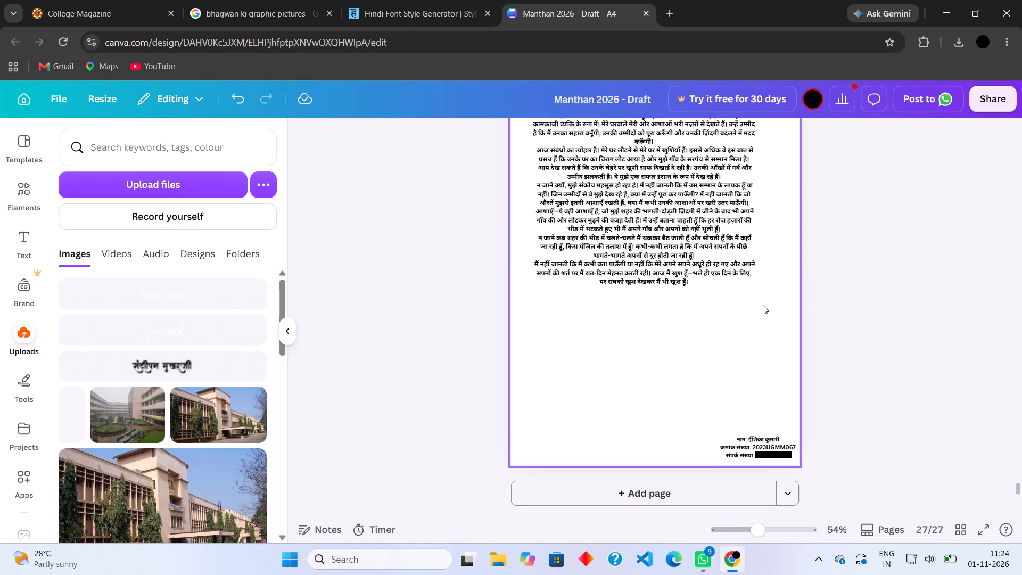
Look back through the remaining story pages from page 27 to भगवान की लीला, ending at स्मृतियों के झरोखे से on page 17.
scroll(763, 305, up, 15)
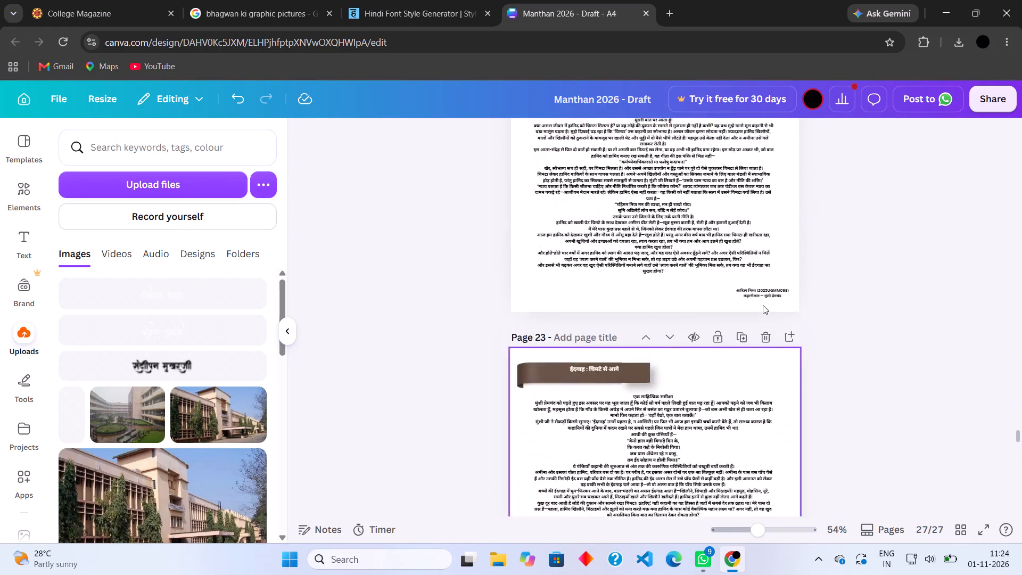
scroll(763, 305, up, 11)
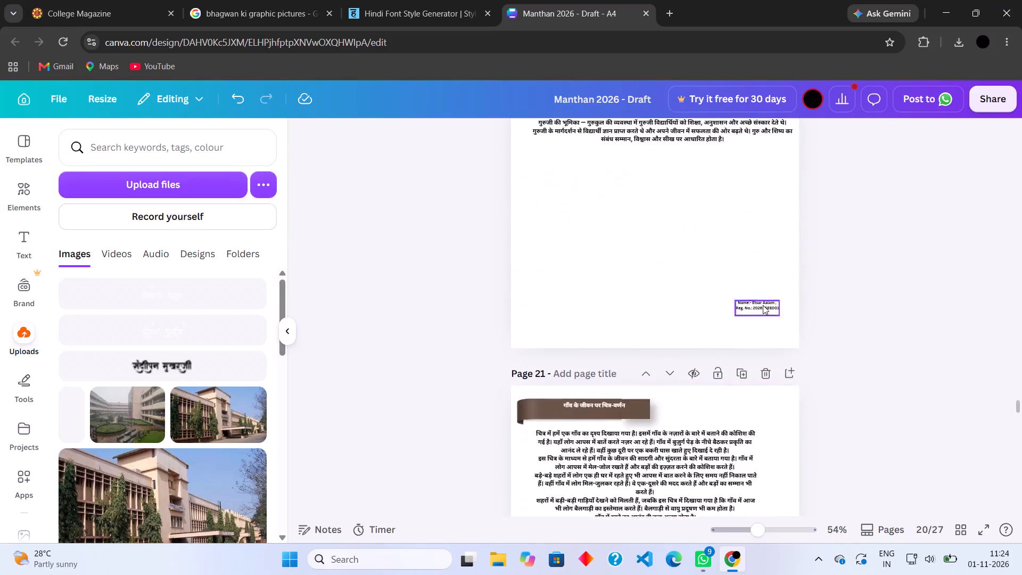
scroll(763, 305, up, 8)
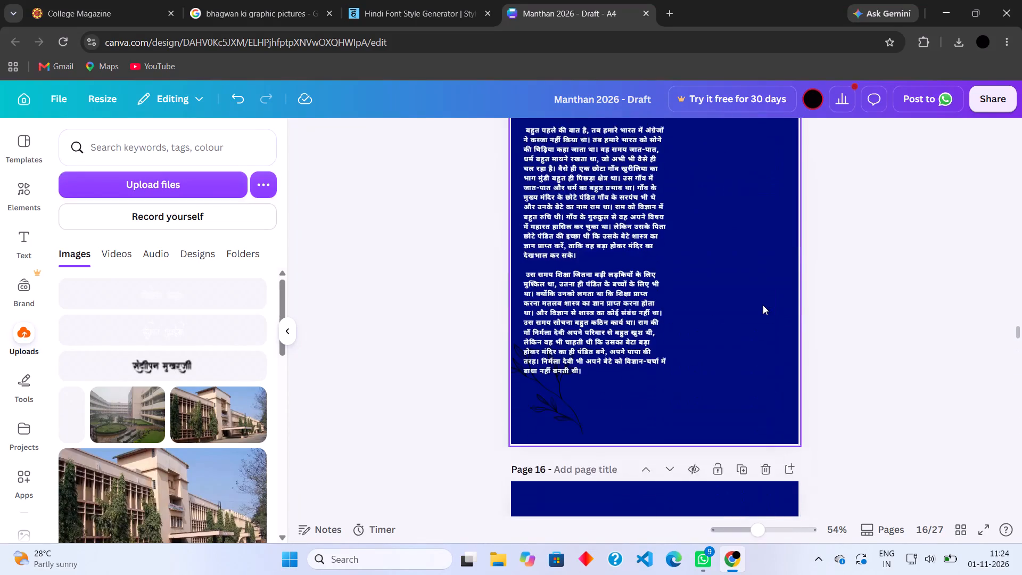
scroll(763, 305, up, 1)
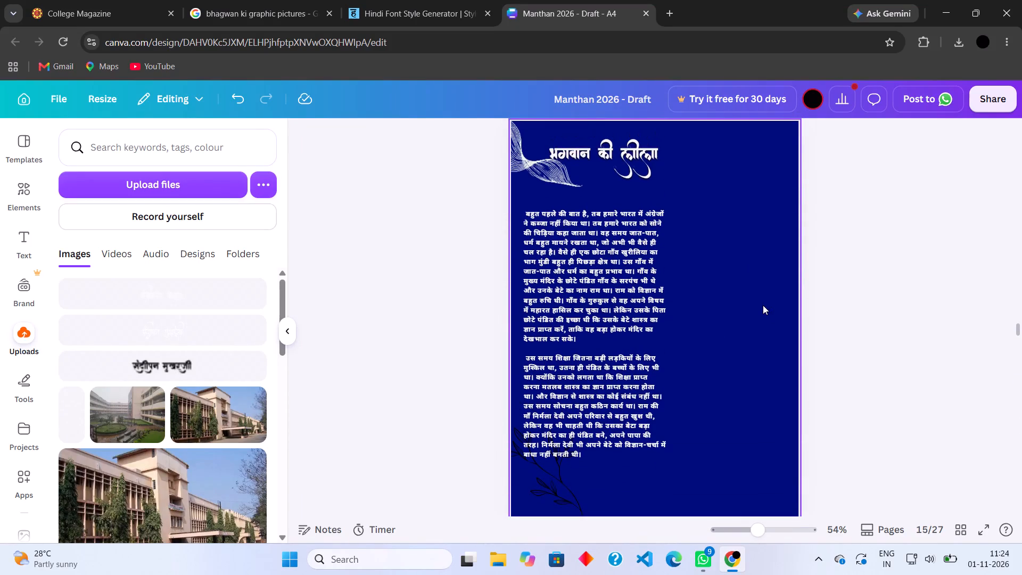
scroll(763, 305, up, 1)
click(892, 291)
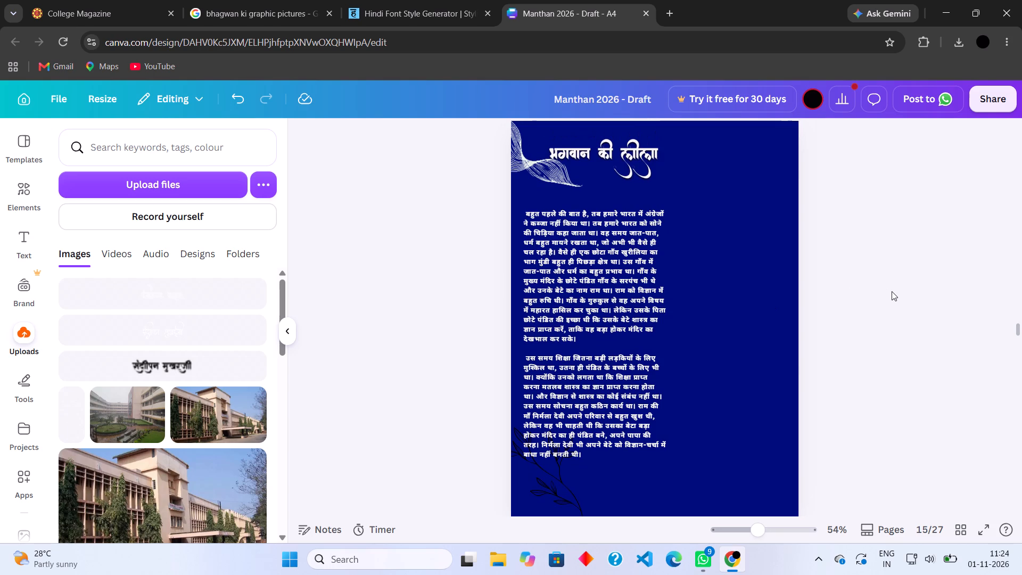
scroll(892, 291, down, 3)
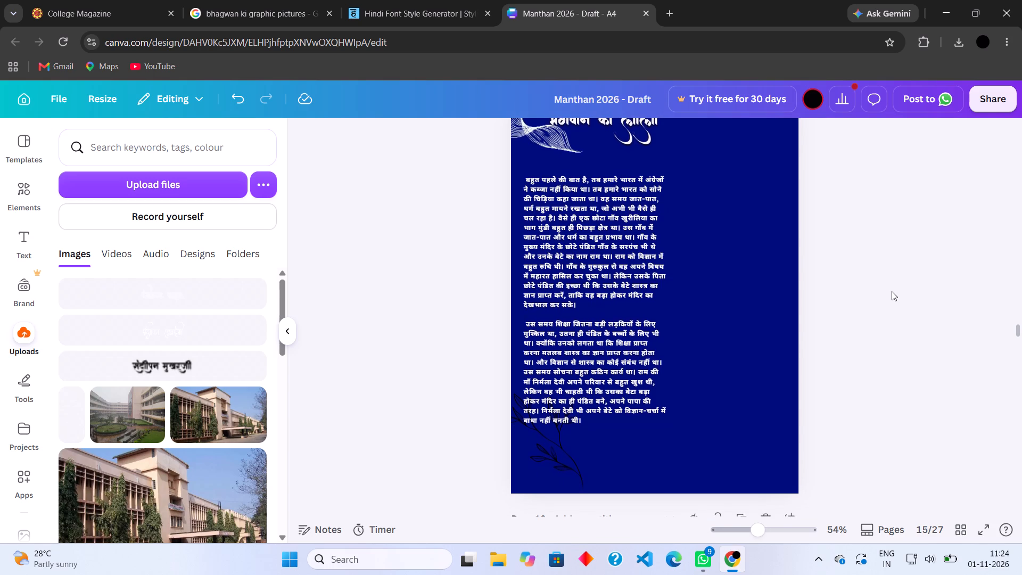
scroll(892, 291, down, 6)
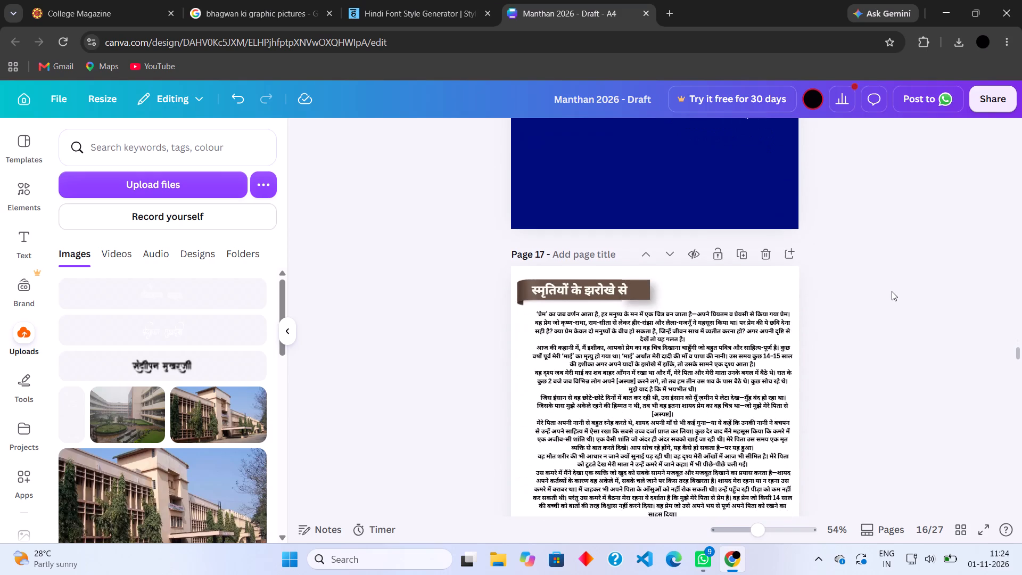
Duplicate page 16, the second page of the भगवान की लीला story.
scroll(892, 291, down, 1)
scroll(680, 375, down, 1)
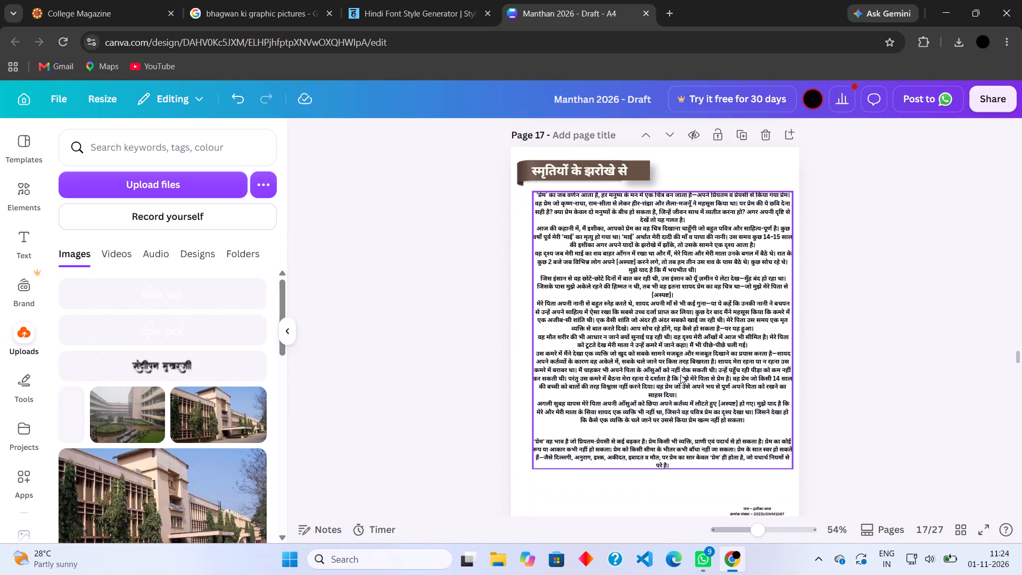
scroll(680, 375, down, 1)
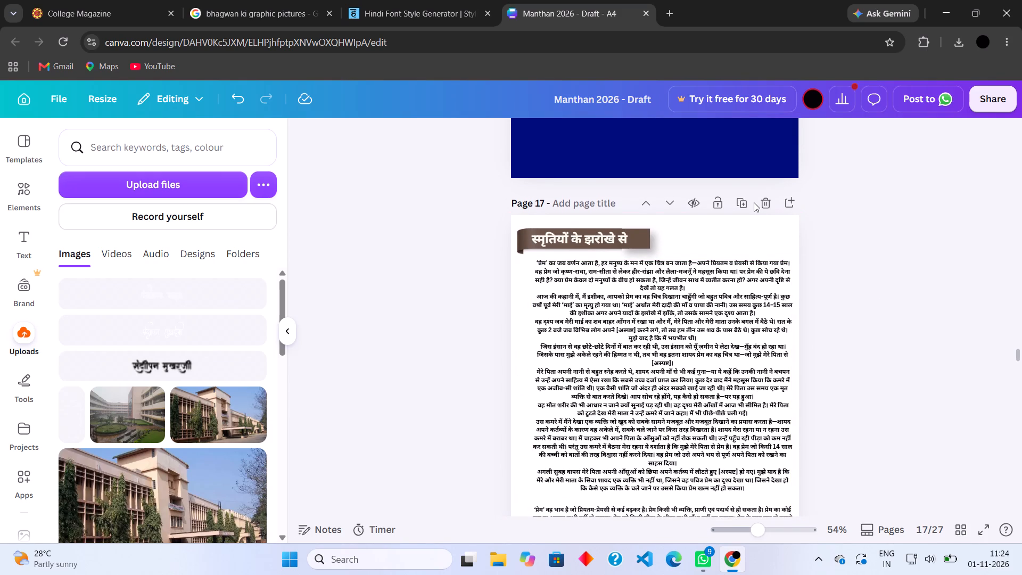
scroll(754, 202, up, 6)
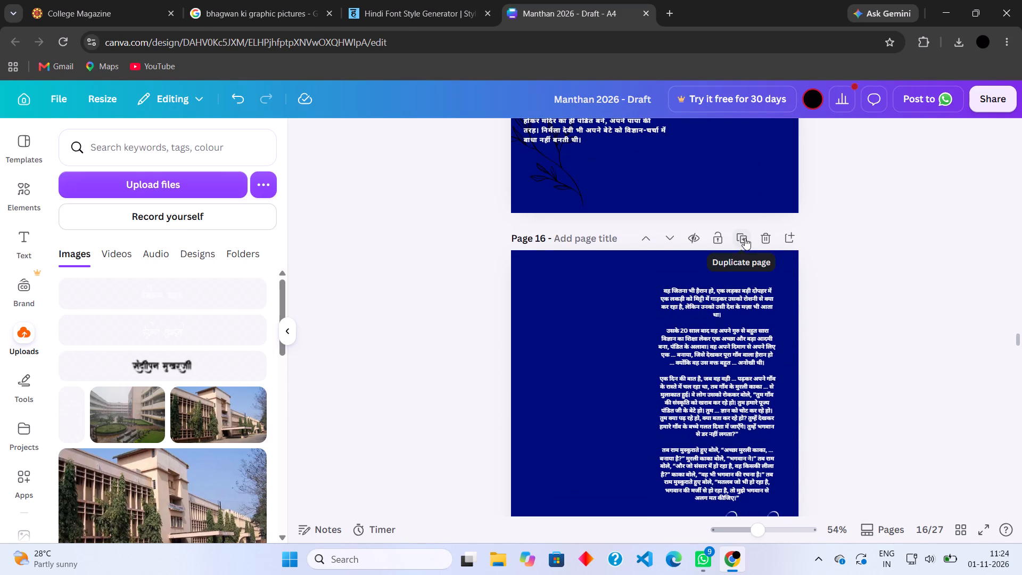
click(745, 238)
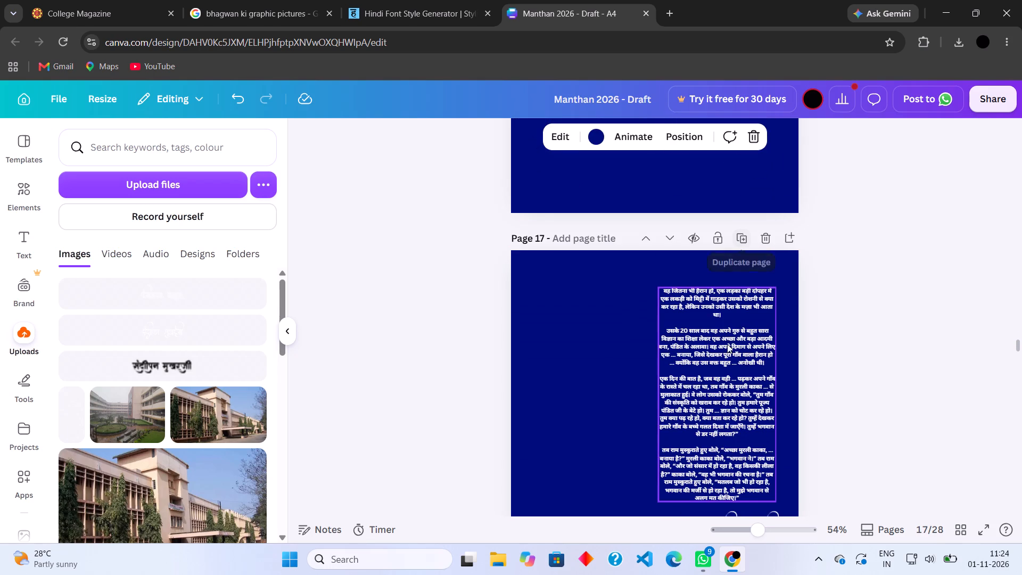
On the duplicated page 17, move the story text block to the page's left margin and slightly lower.
scroll(727, 350, down, 1)
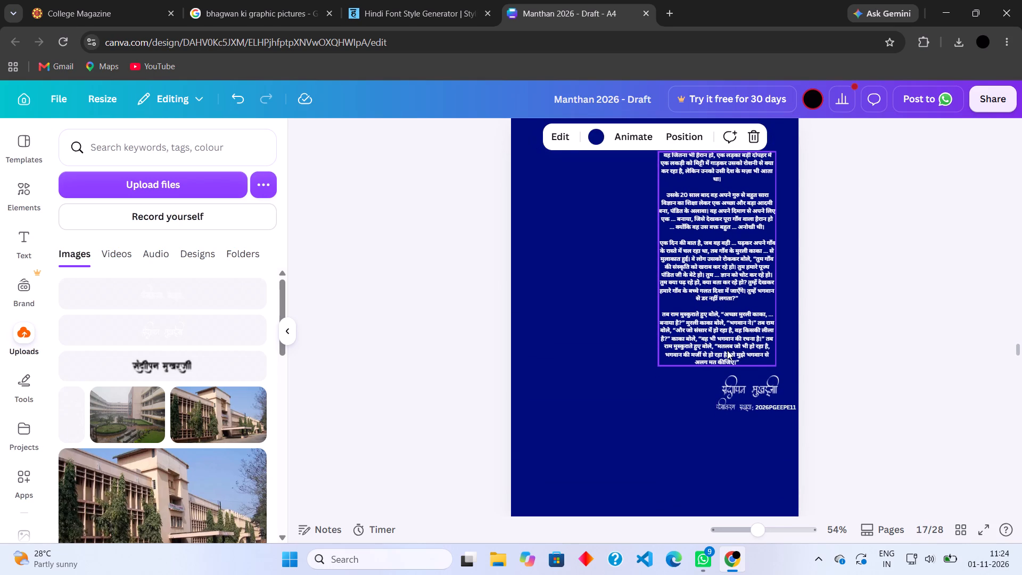
scroll(727, 350, down, 1)
click(738, 322)
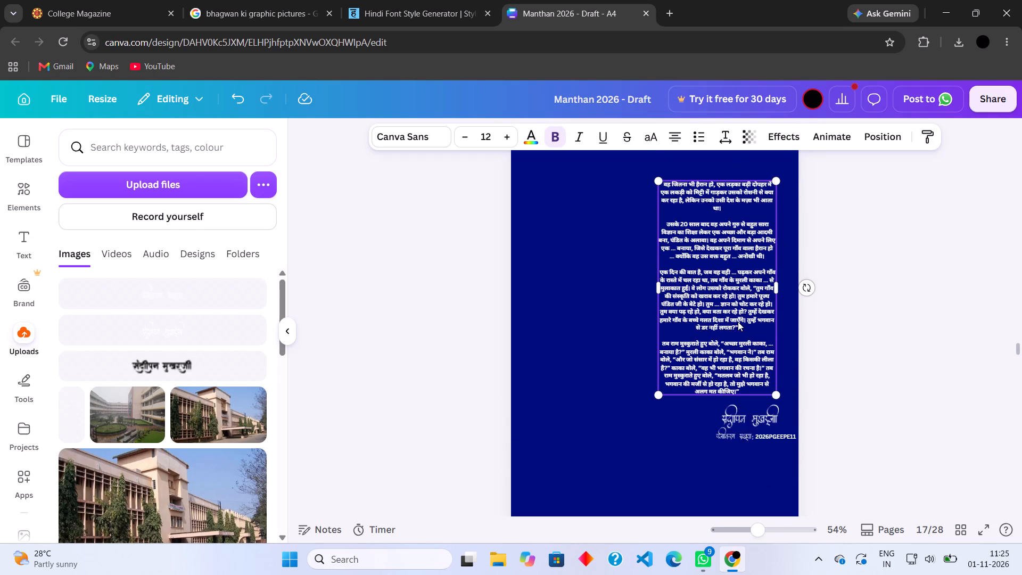
drag(724, 285, 609, 326)
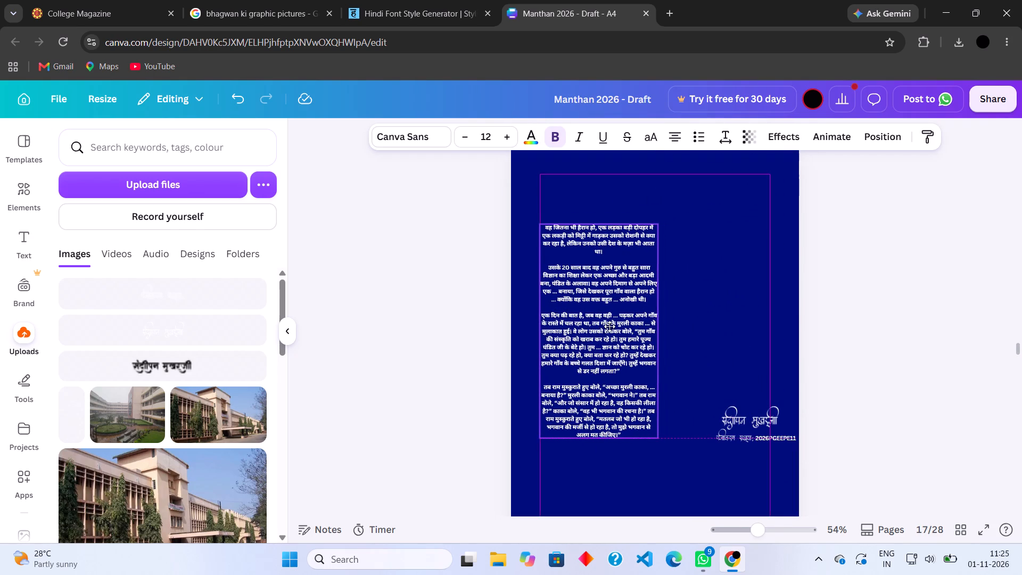
Delete the stylised author name, the पंजीकरण संख्या: label and the registration number from page 17.
click(747, 409)
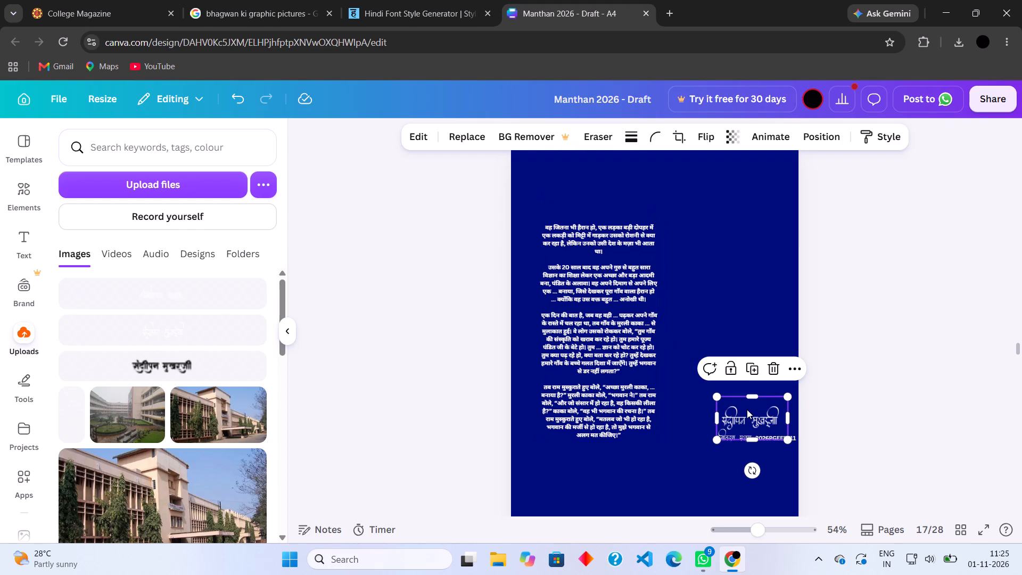
key(BackSpace)
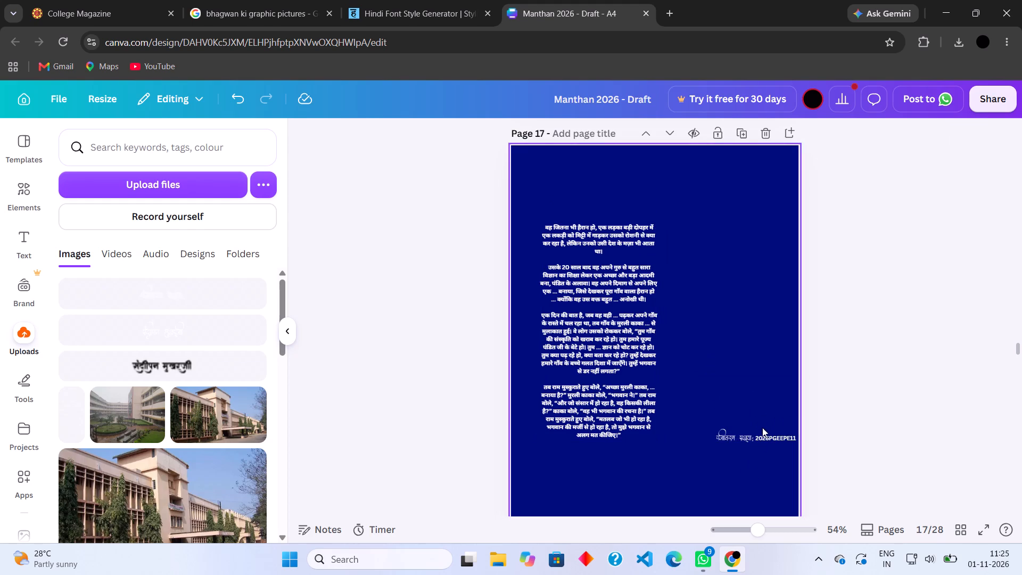
click(762, 432)
key(BackSpace)
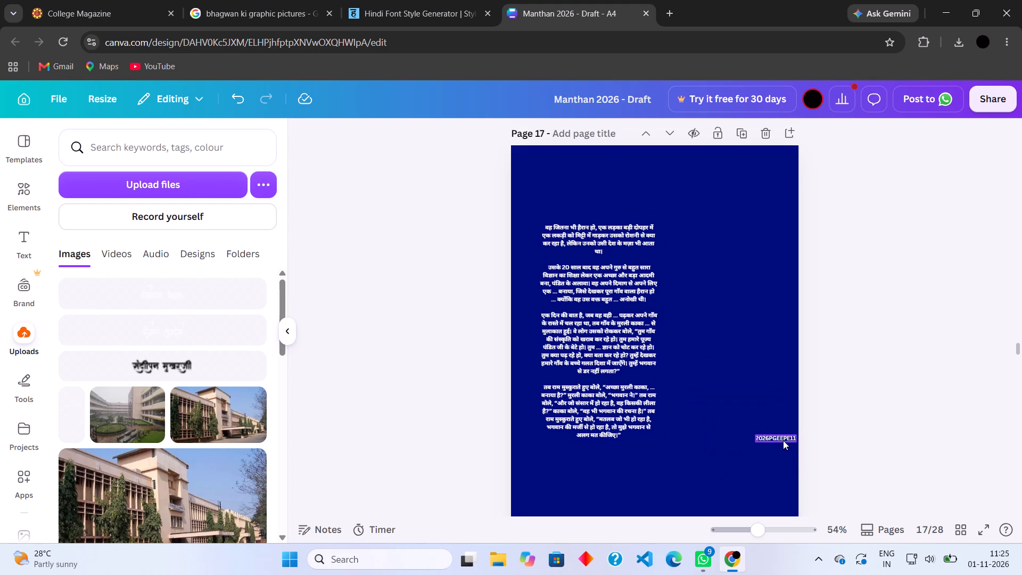
click(783, 440)
key(BackSpace)
Copy the स्मृतियों के झरोखे से heading from page 18 into the Hindi Font Style Generator, allowing multiple downloads and replacing the existing text.
scroll(783, 440, down, 3)
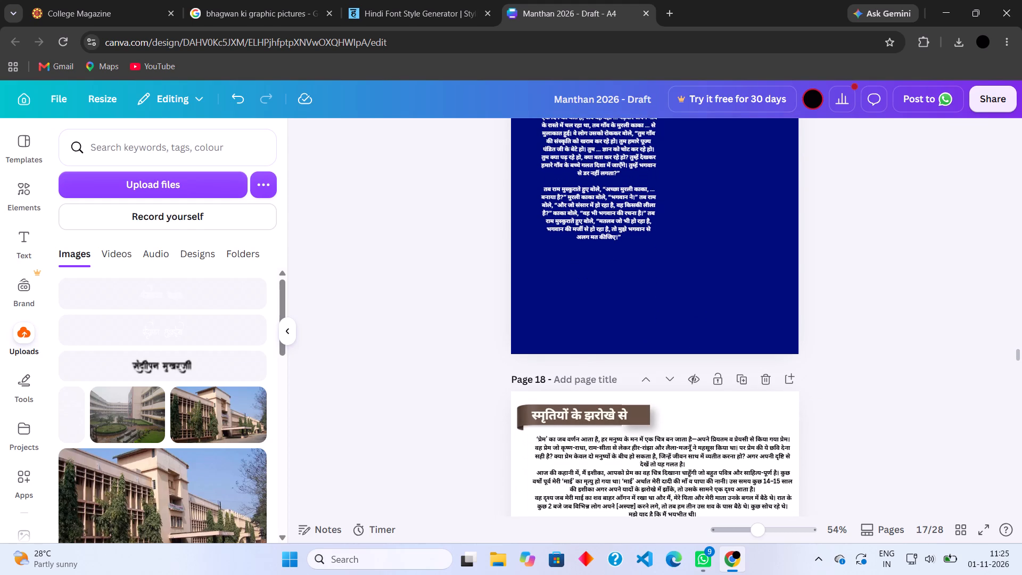
click(594, 414)
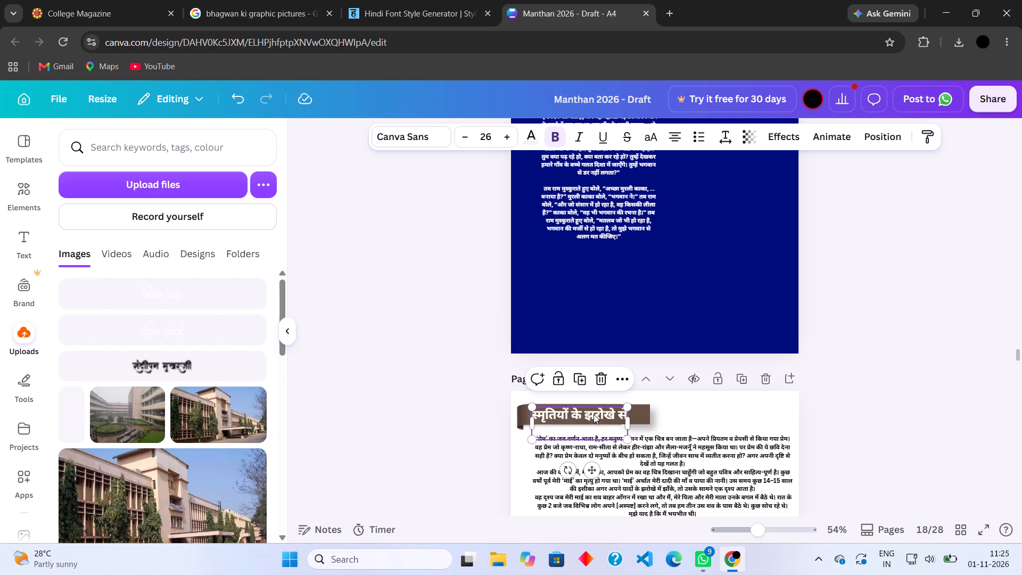
key(ctrl+c)
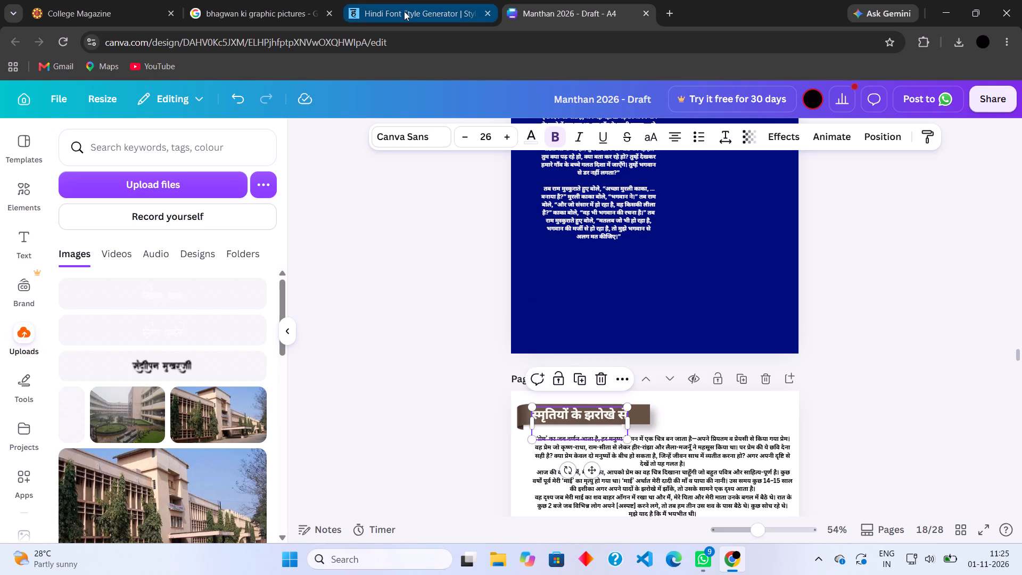
click(403, 12)
scroll(405, 187, up, 8)
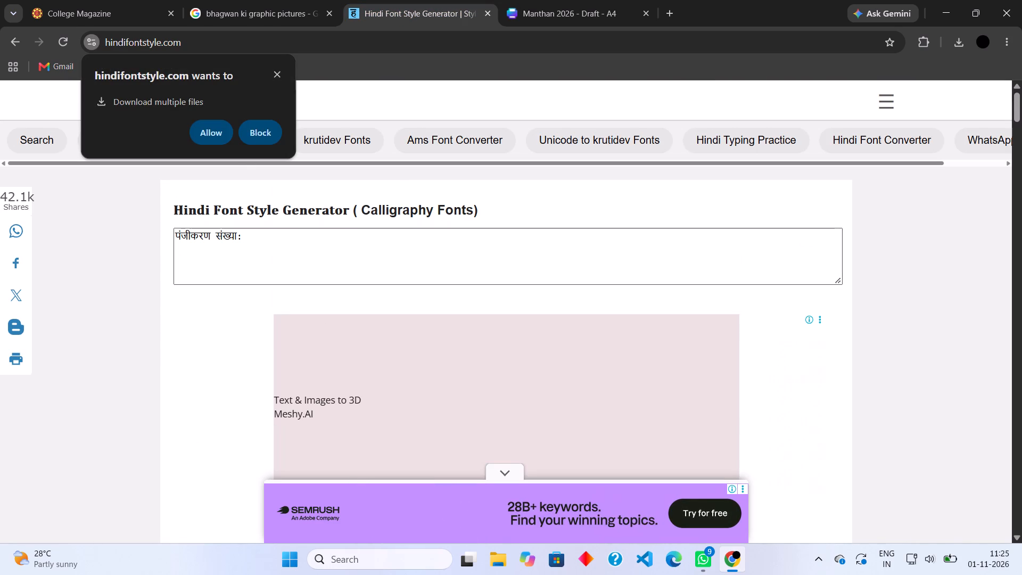
click(221, 133)
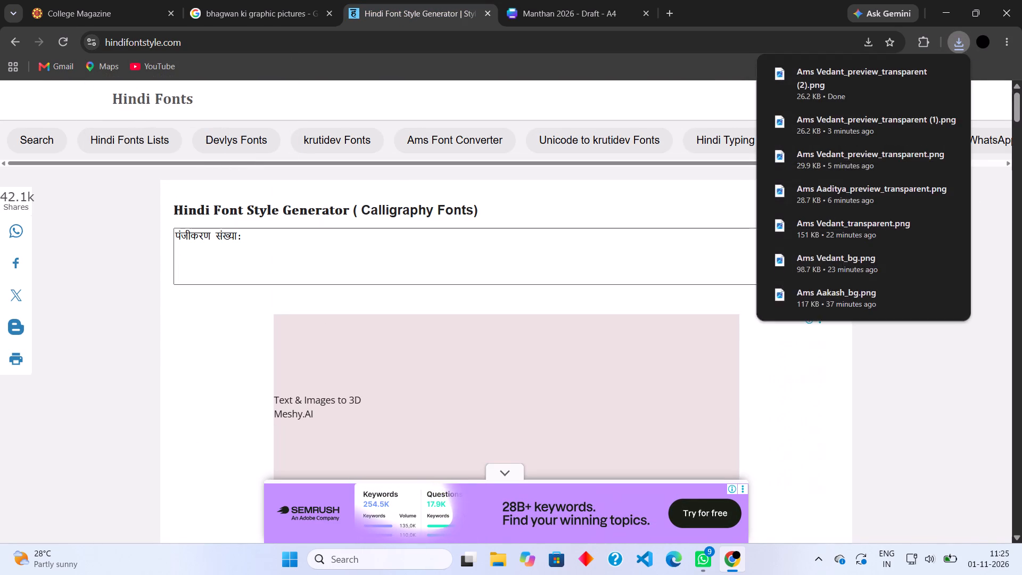
drag(245, 231, 167, 234)
key(ctrl+v)
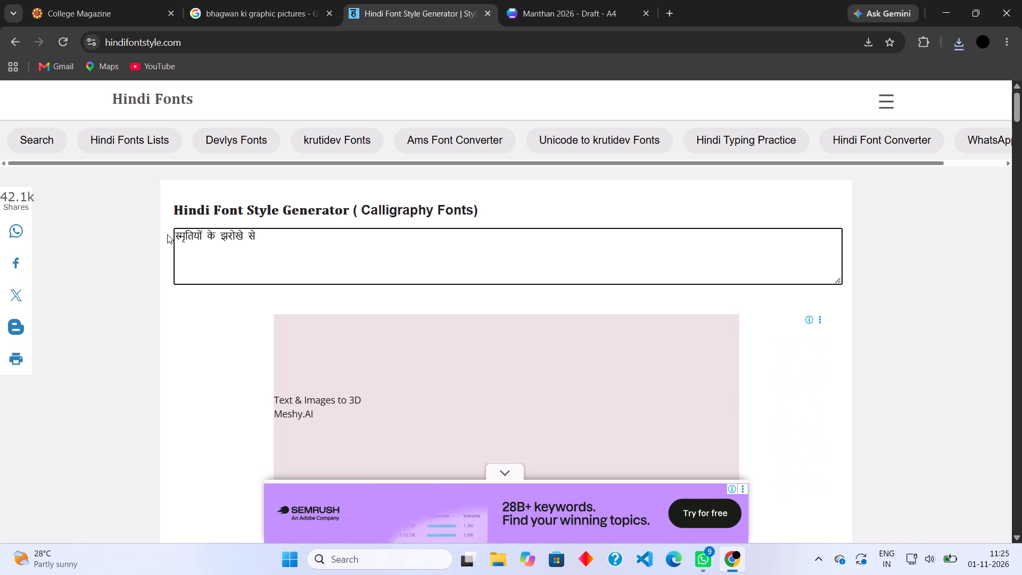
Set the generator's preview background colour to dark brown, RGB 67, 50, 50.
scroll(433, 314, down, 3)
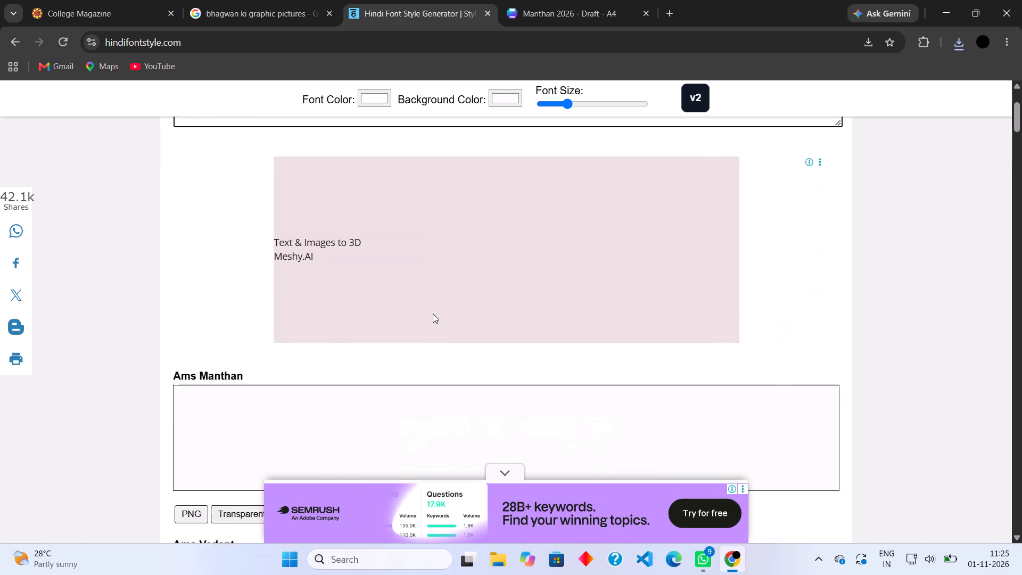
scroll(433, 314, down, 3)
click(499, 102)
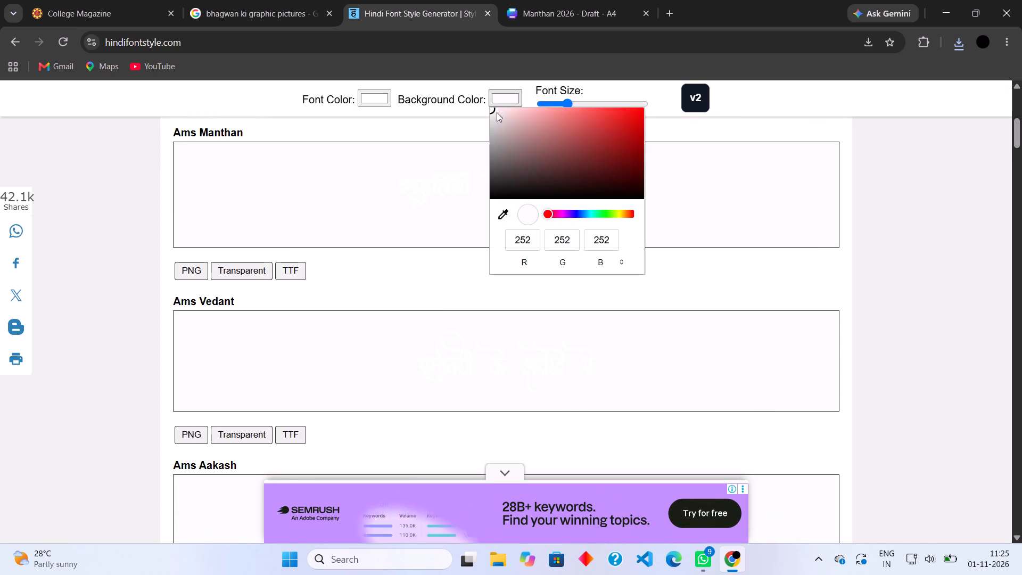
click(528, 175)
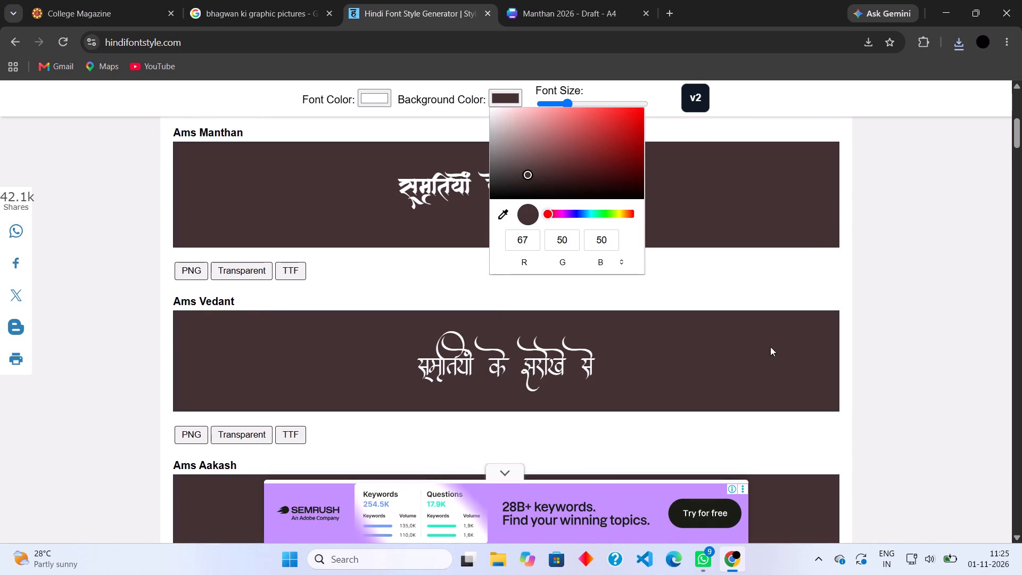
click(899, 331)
Switch to the Canva magazine and review the भगवान की लीला heading and story layout on pages 15 to 17.
click(530, 0)
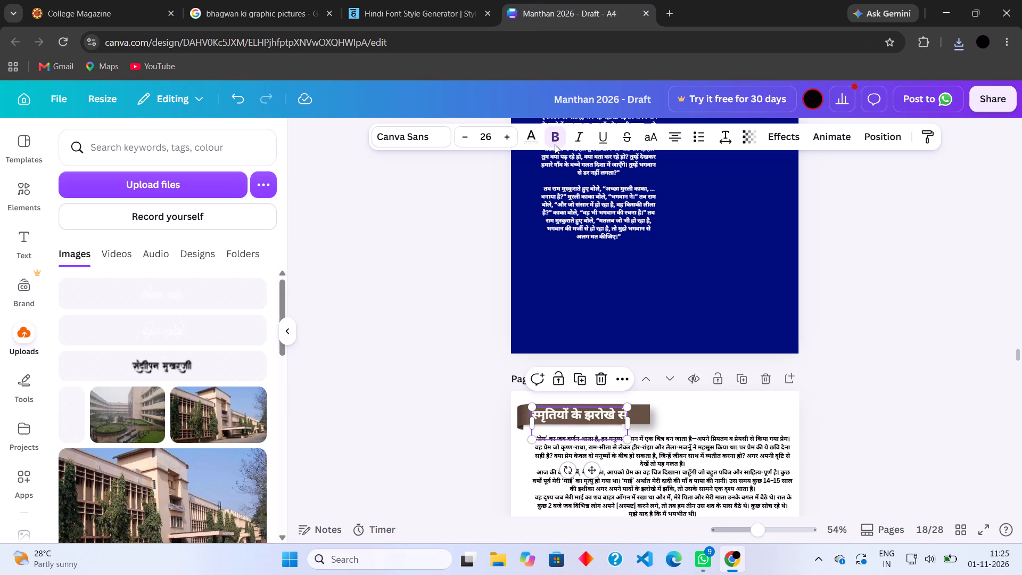
scroll(586, 226, up, 10)
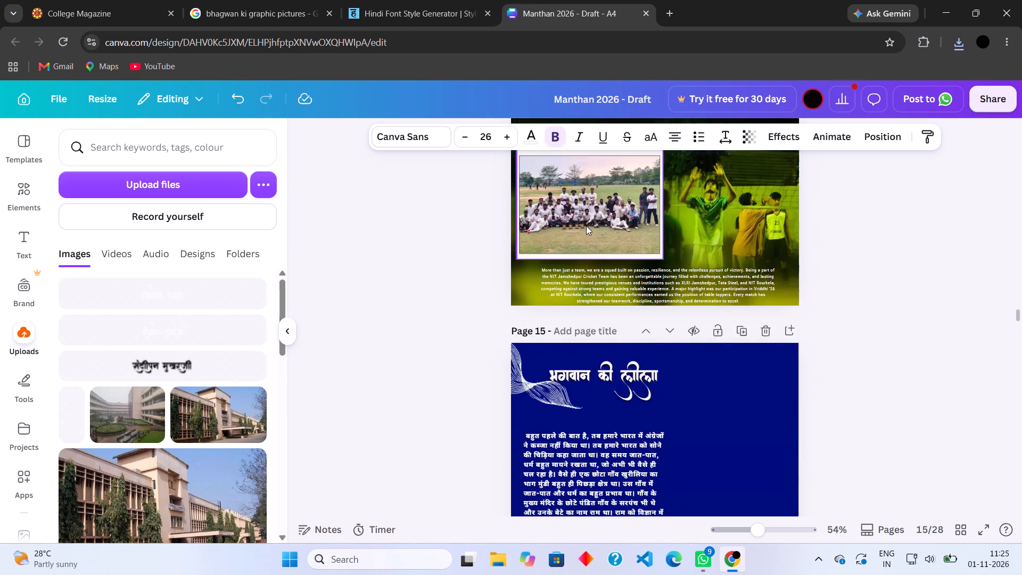
scroll(586, 226, up, 1)
scroll(586, 226, down, 7)
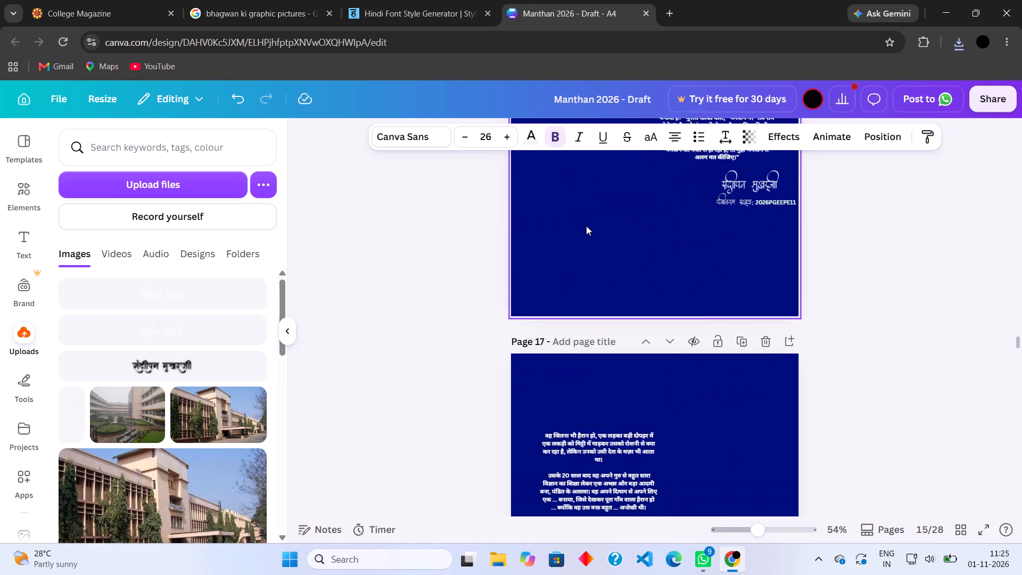
scroll(586, 226, down, 3)
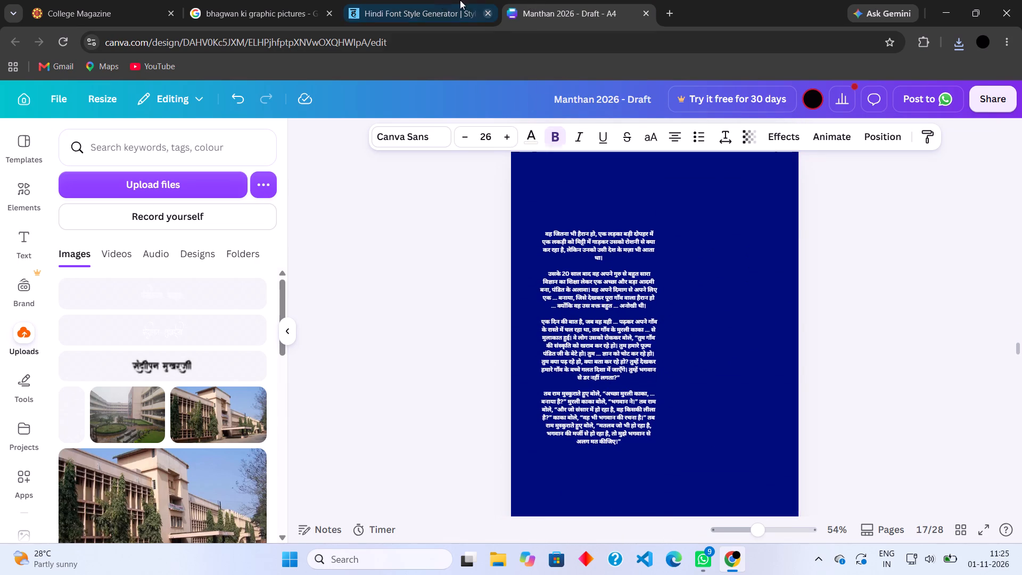
Back in the Hindi Font Style Generator, compare the calligraphy styles for the स्मृतियों के झरोखे से heading.
click(439, 0)
scroll(599, 418, down, 5)
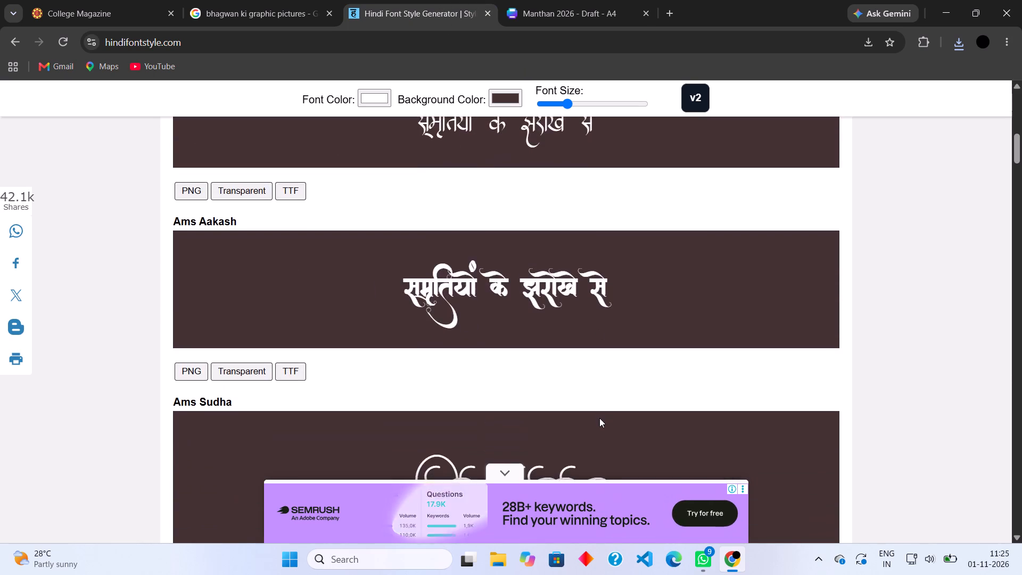
scroll(599, 418, down, 7)
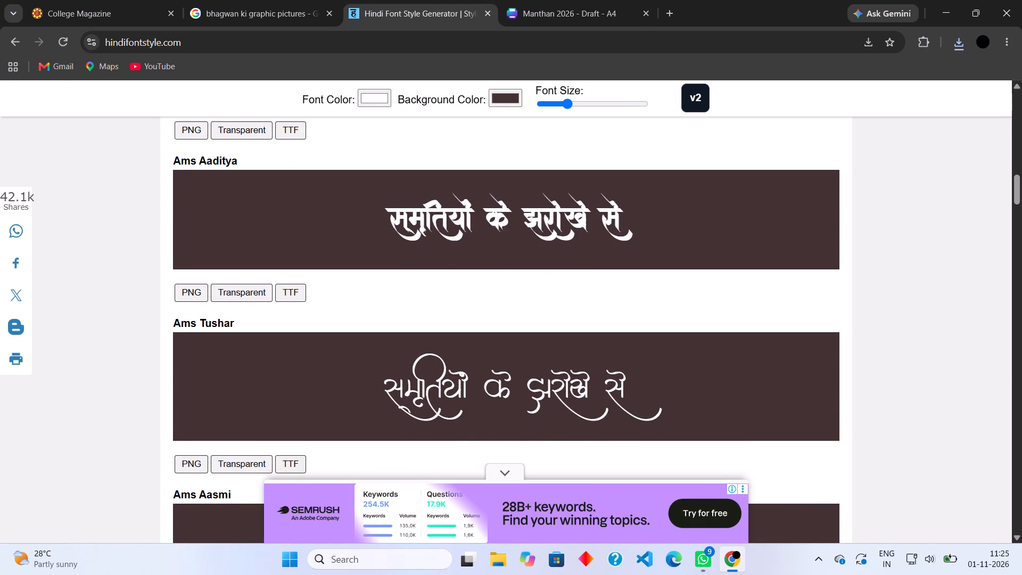
scroll(548, 248, down, 4)
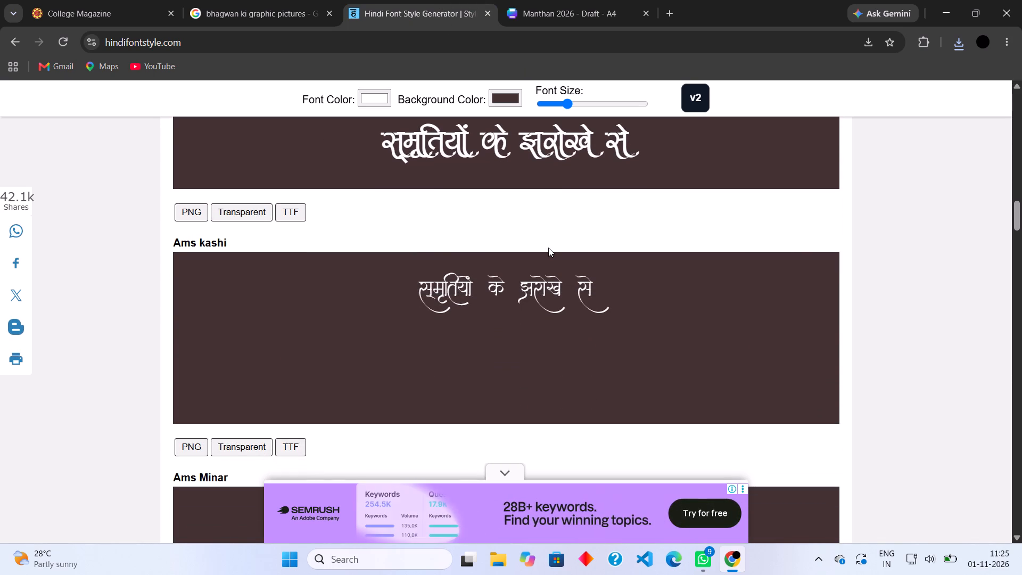
scroll(548, 248, down, 1)
scroll(548, 248, up, 1)
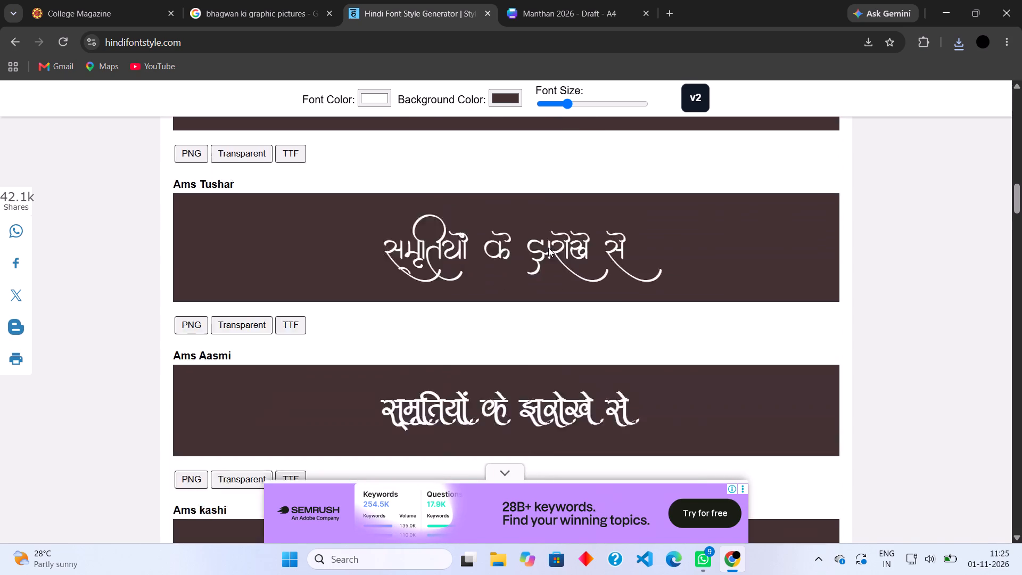
scroll(548, 248, up, 9)
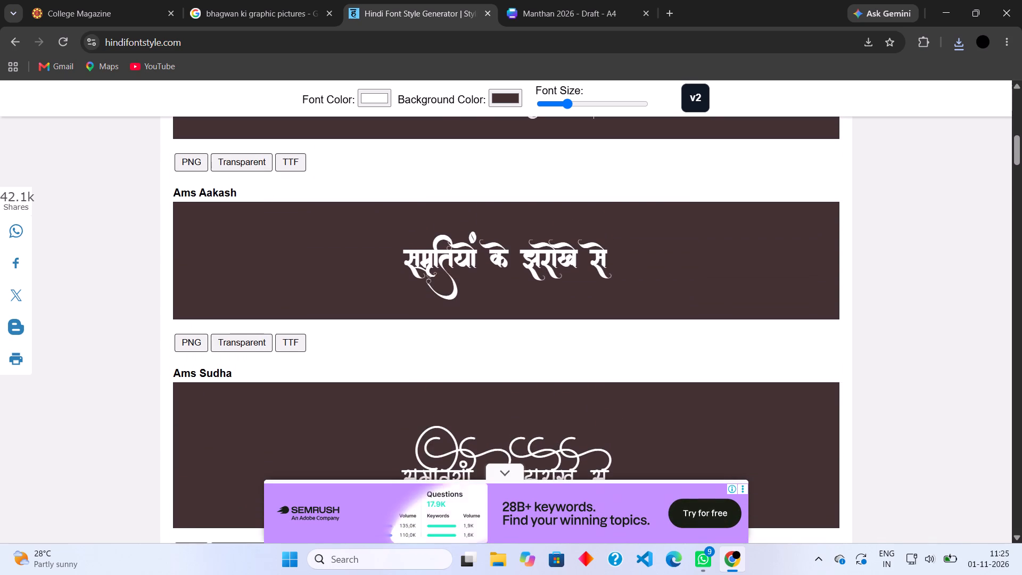
scroll(548, 248, up, 4)
scroll(548, 248, right, 1)
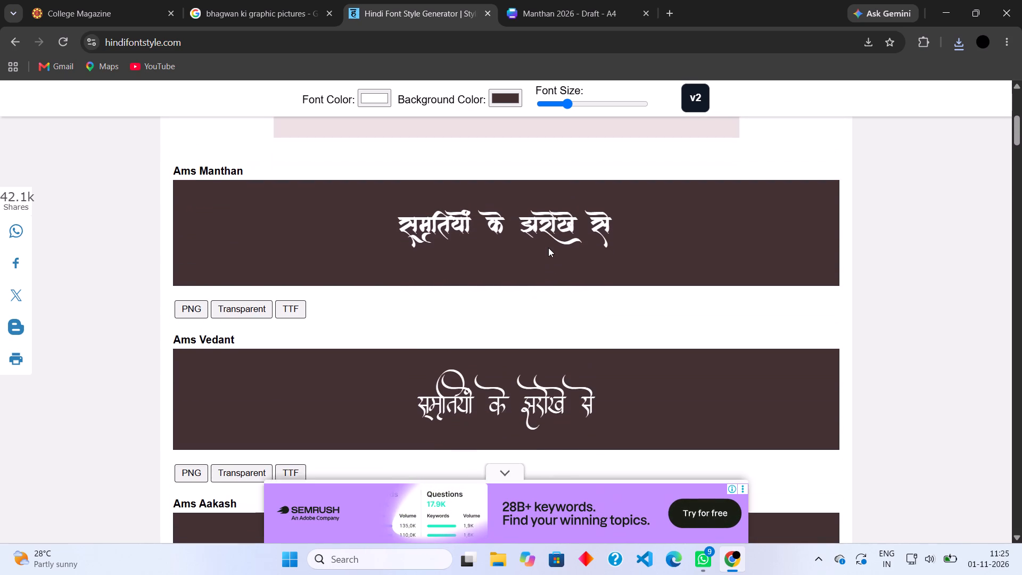
scroll(548, 248, right, 1)
scroll(548, 248, down, 2)
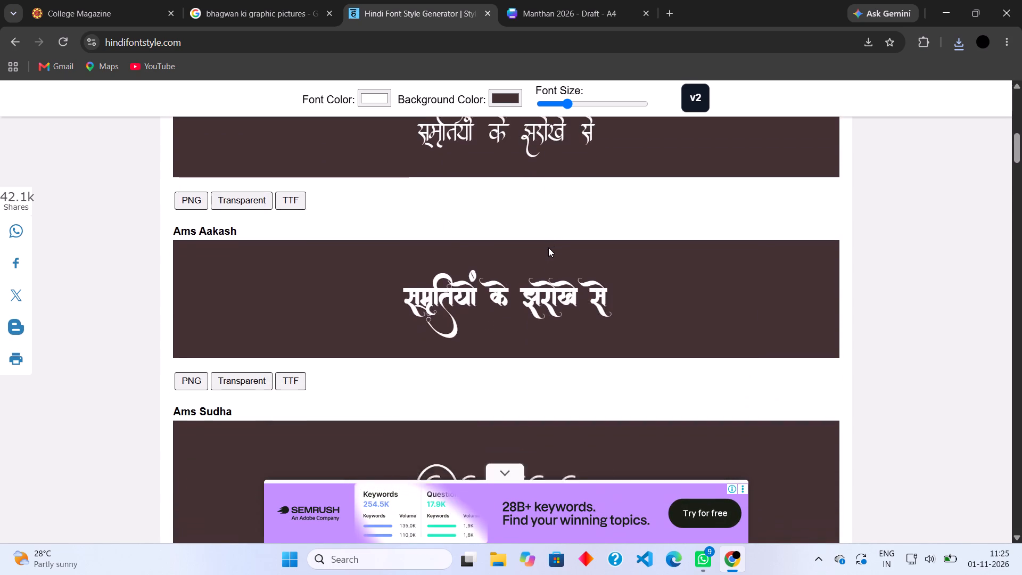
scroll(548, 248, down, 4)
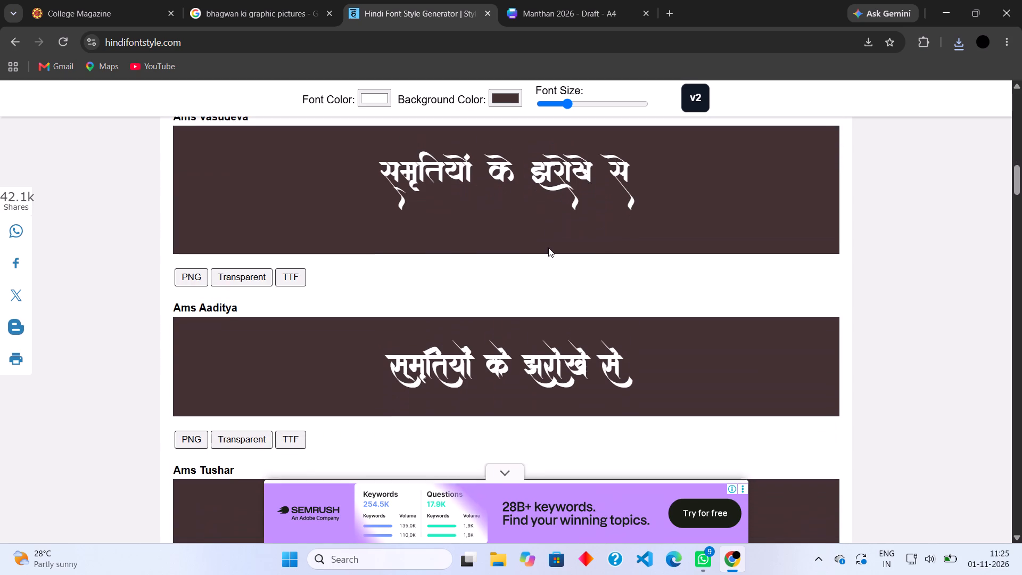
scroll(548, 248, down, 2)
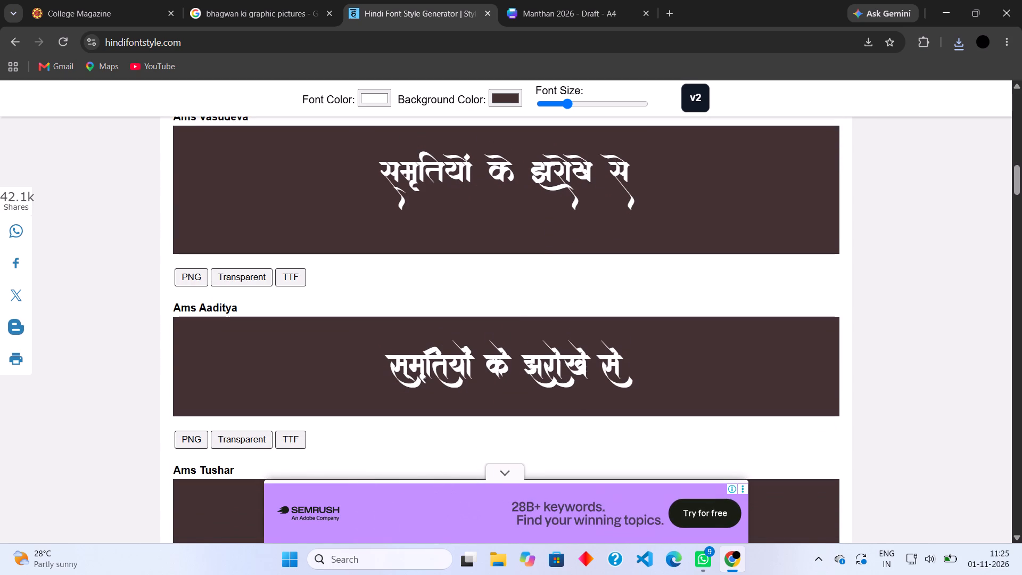
scroll(604, 360, down, 1)
Set the background colour to white, RGB 255, 255, 255, and download the Ams Aaditya heading as a transparent image.
click(499, 100)
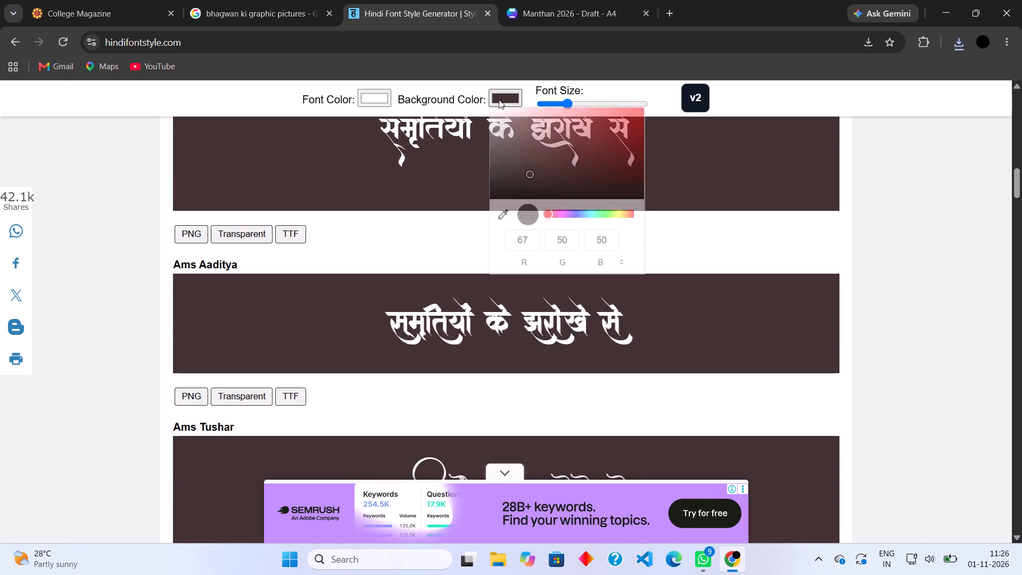
click(492, 109)
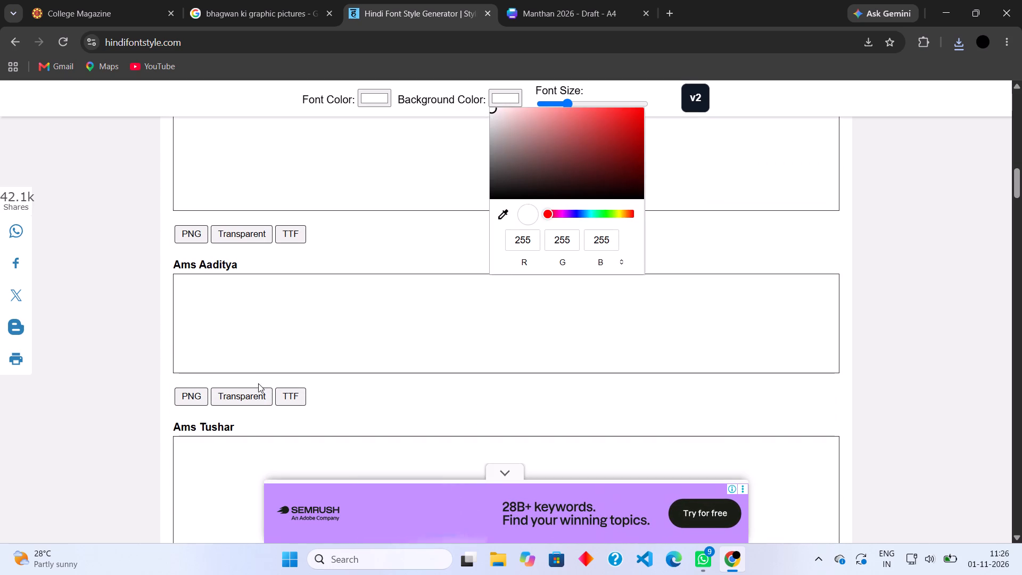
click(244, 393)
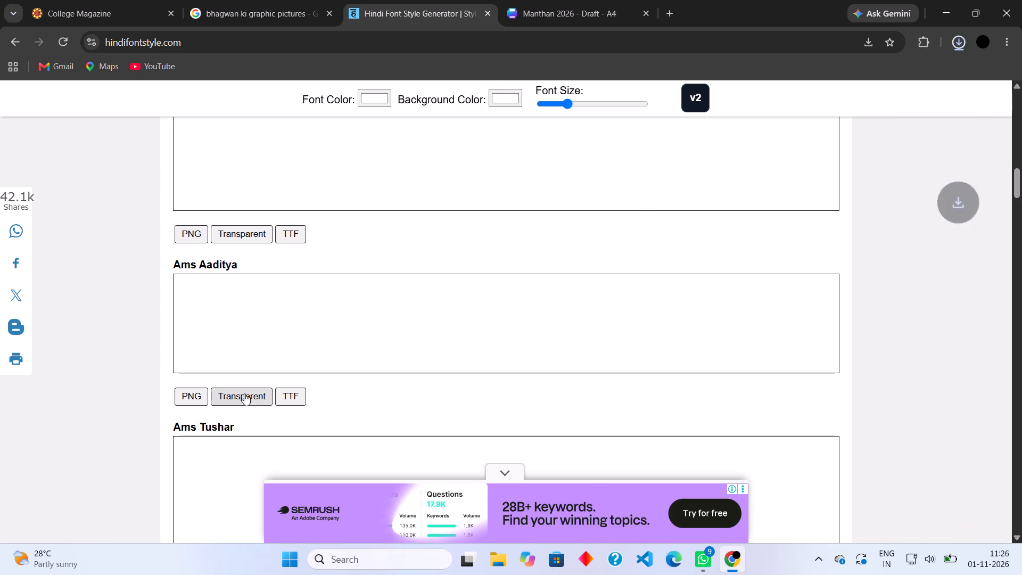
Switch to the Canva magazine, upload Ams Aaditya_preview_transparent (1).png and place it above the story text on page 17.
click(545, 2)
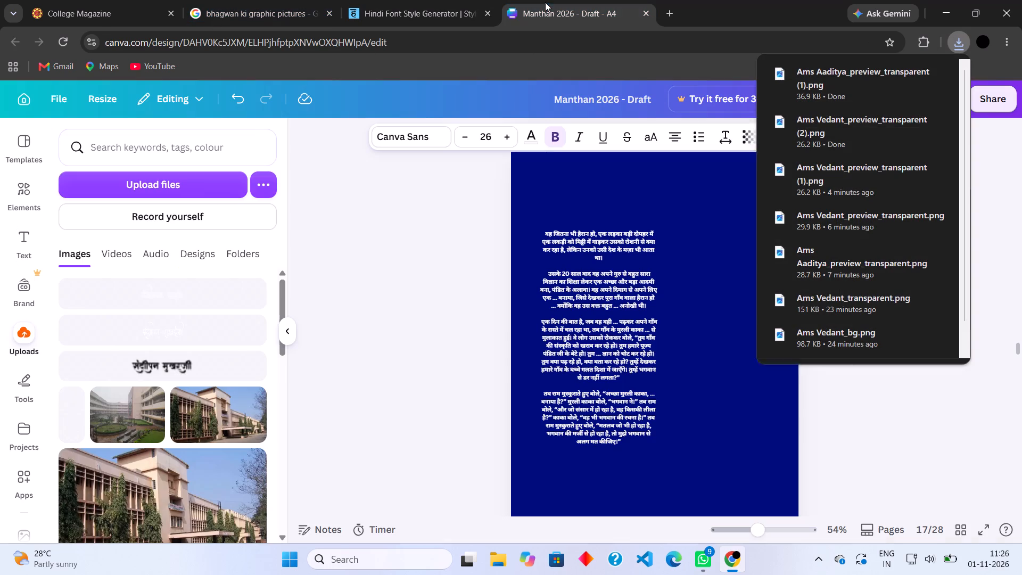
click(187, 186)
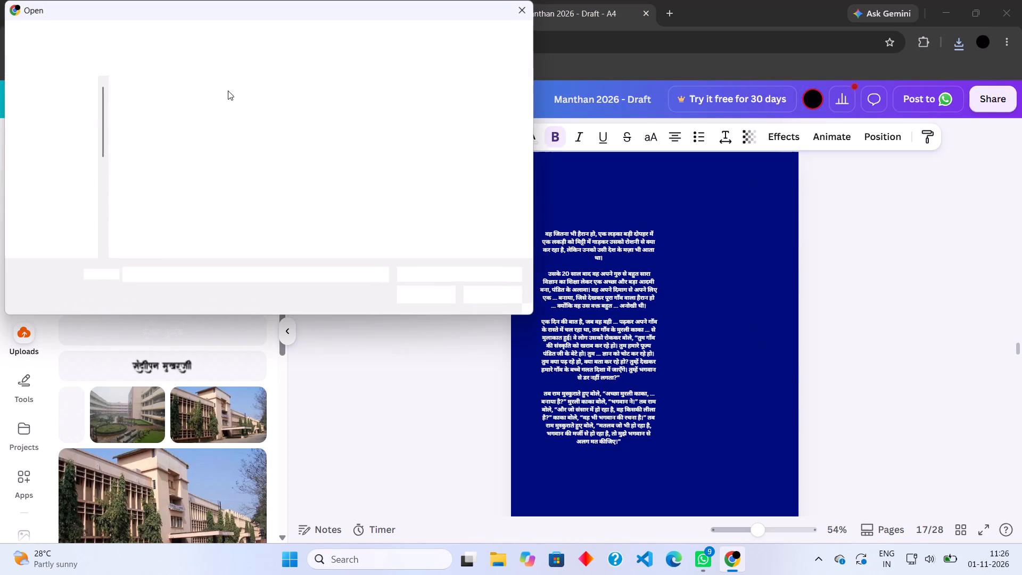
click(232, 105)
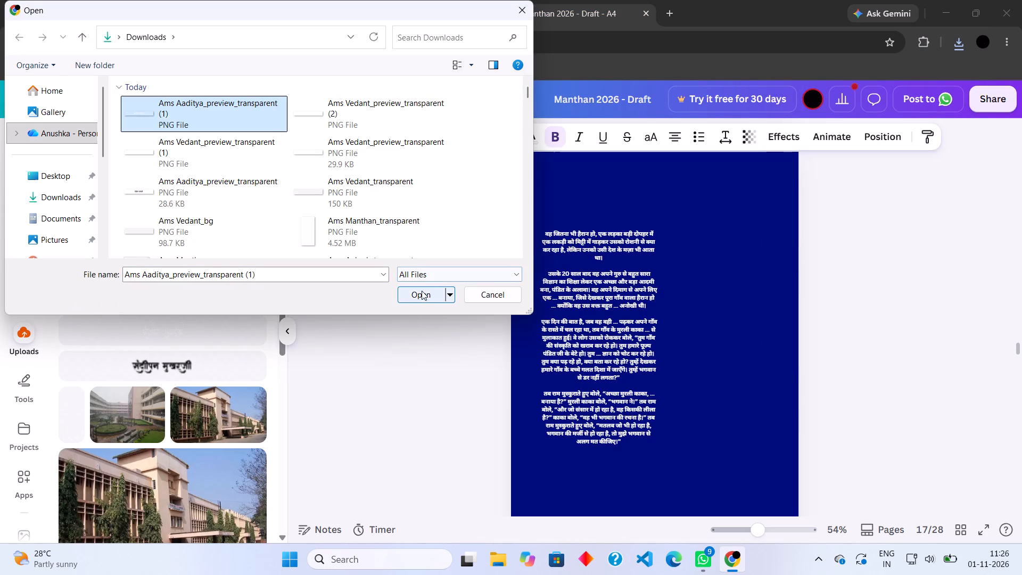
click(422, 291)
click(137, 287)
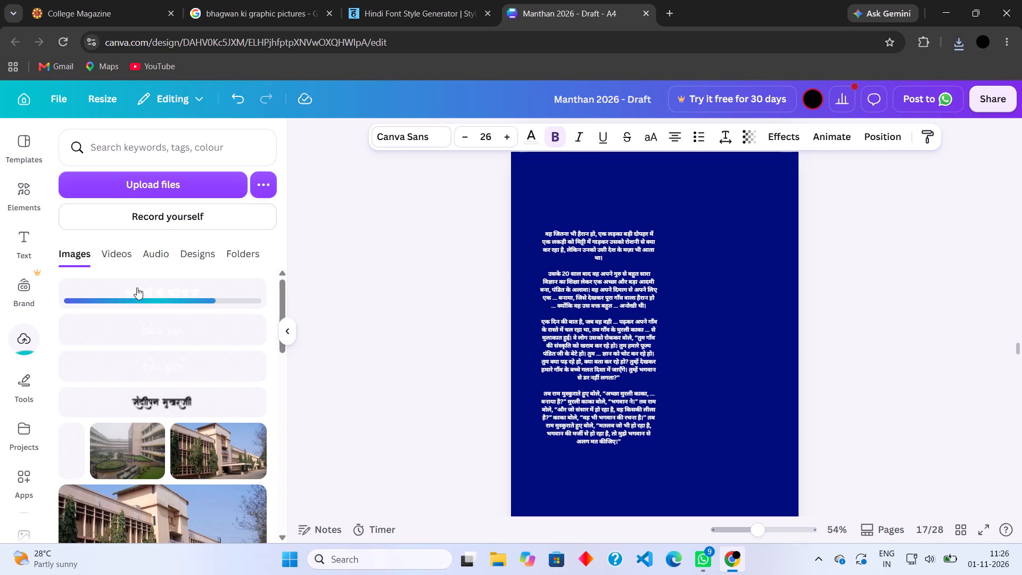
drag(698, 364, 699, 351)
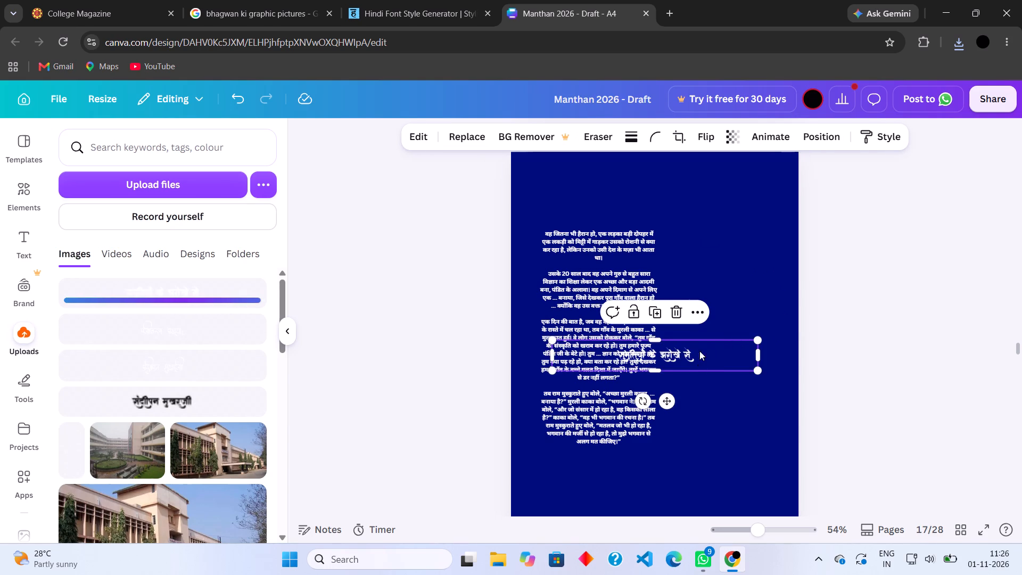
drag(699, 351, 683, 203)
Crop the empty sides of the स्मृतियों के झरोखे से heading image, enlarge it and position it near page 17's upper-left margin.
drag(541, 194, 582, 189)
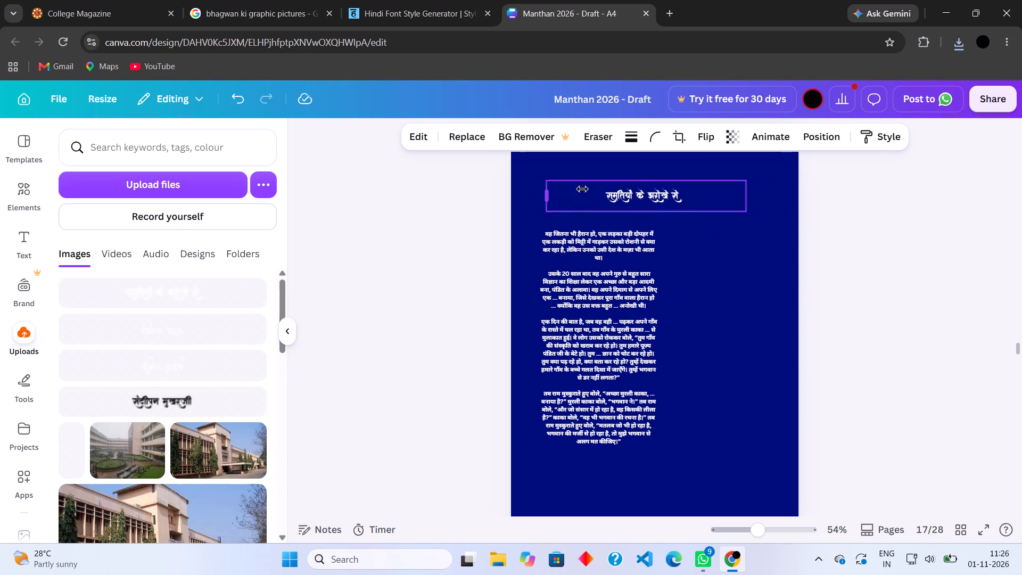
drag(582, 189, 600, 188)
drag(746, 191, 688, 194)
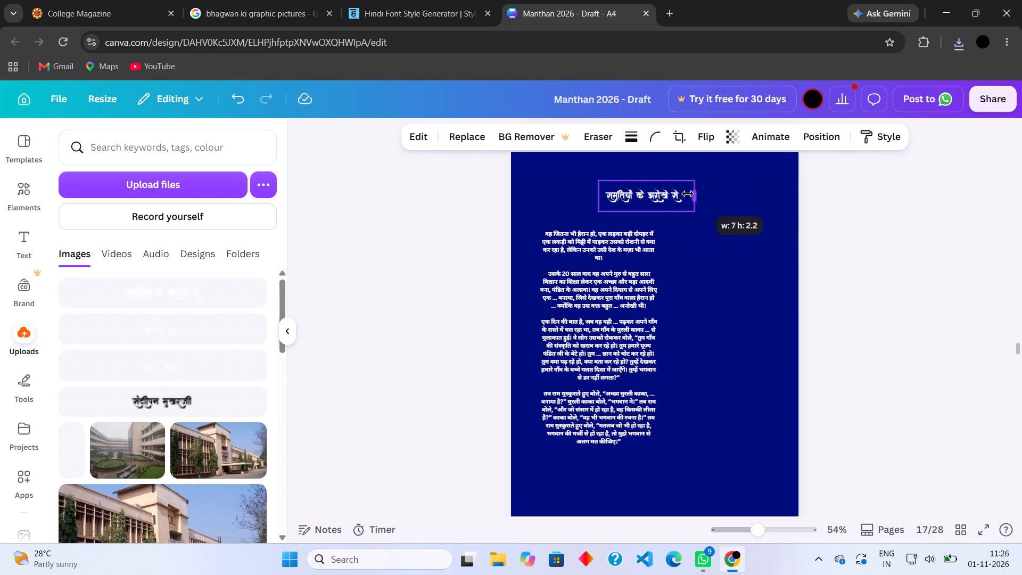
drag(688, 194, 688, 194)
drag(649, 195, 590, 195)
drag(628, 181, 639, 176)
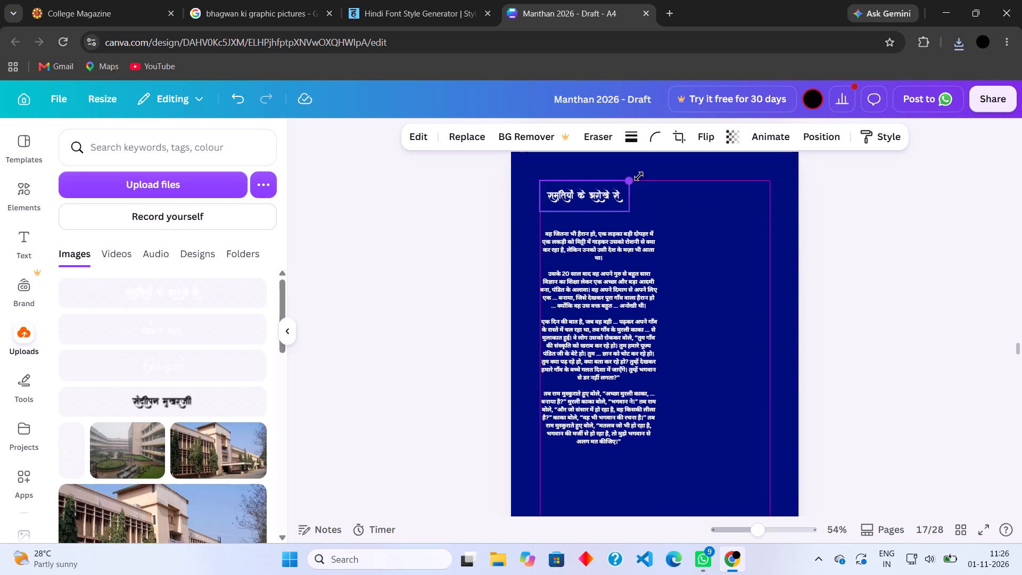
drag(639, 176, 682, 158)
drag(625, 194, 629, 187)
Copy the white wavy-line ornament from page 15 and paste it into the top-left corner of page 17.
scroll(629, 187, up, 3)
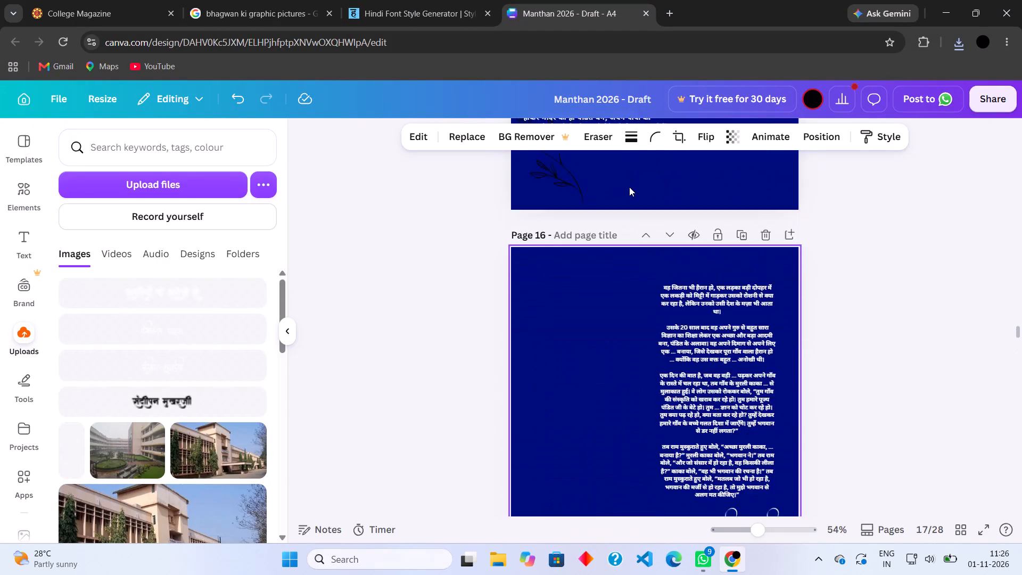
scroll(629, 187, up, 6)
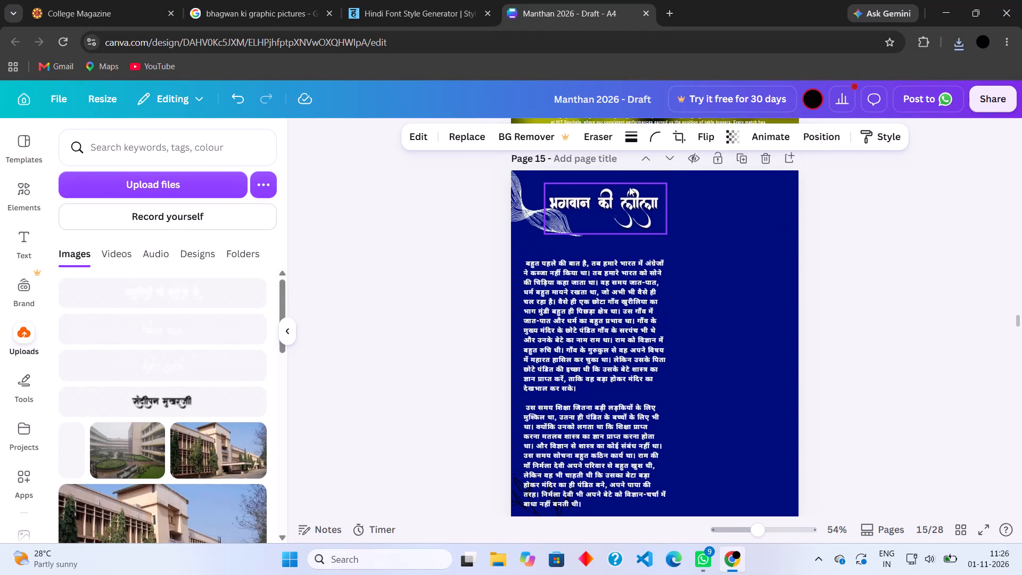
click(529, 206)
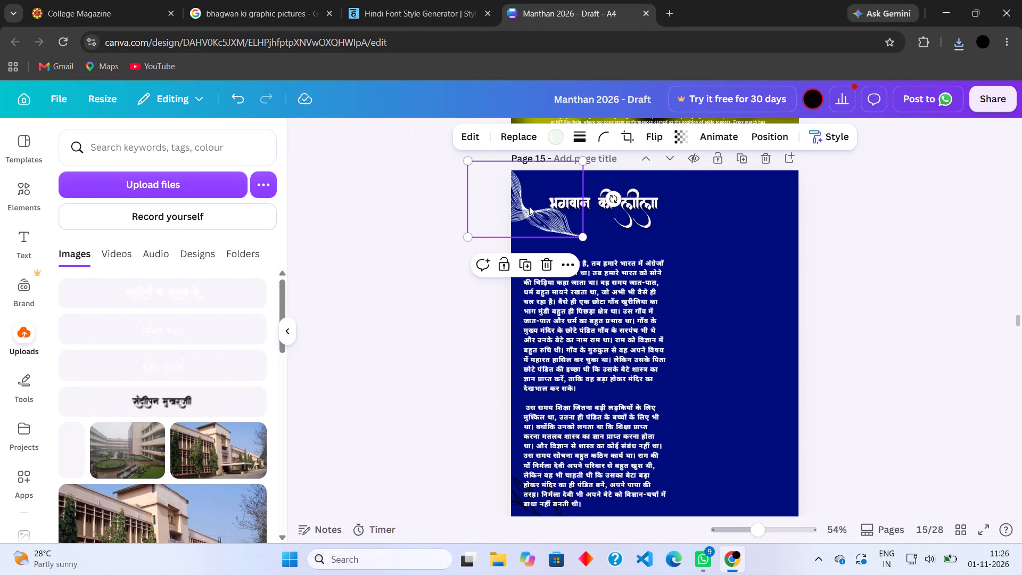
key(ctrl+c)
scroll(529, 206, down, 5)
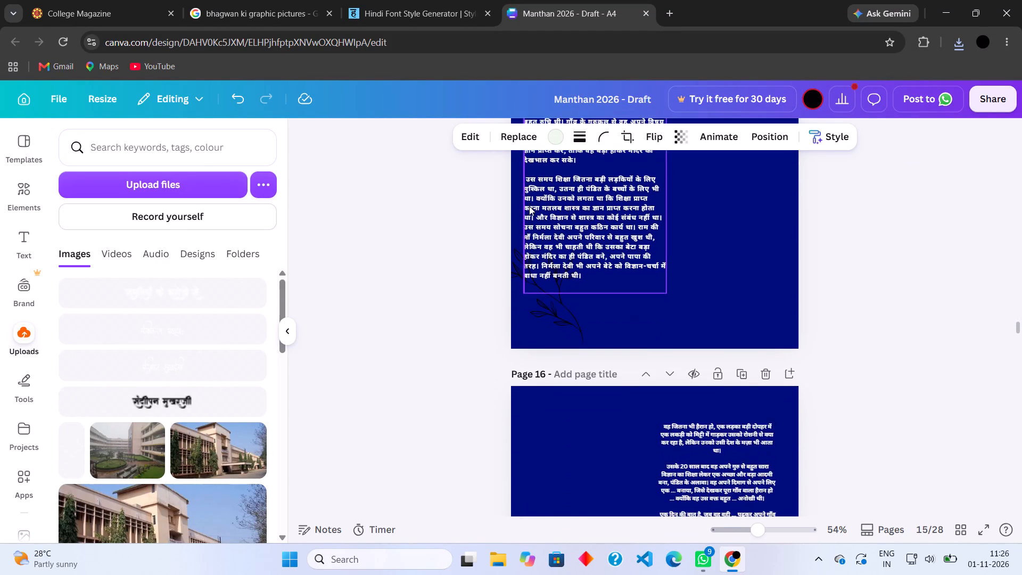
scroll(529, 206, down, 8)
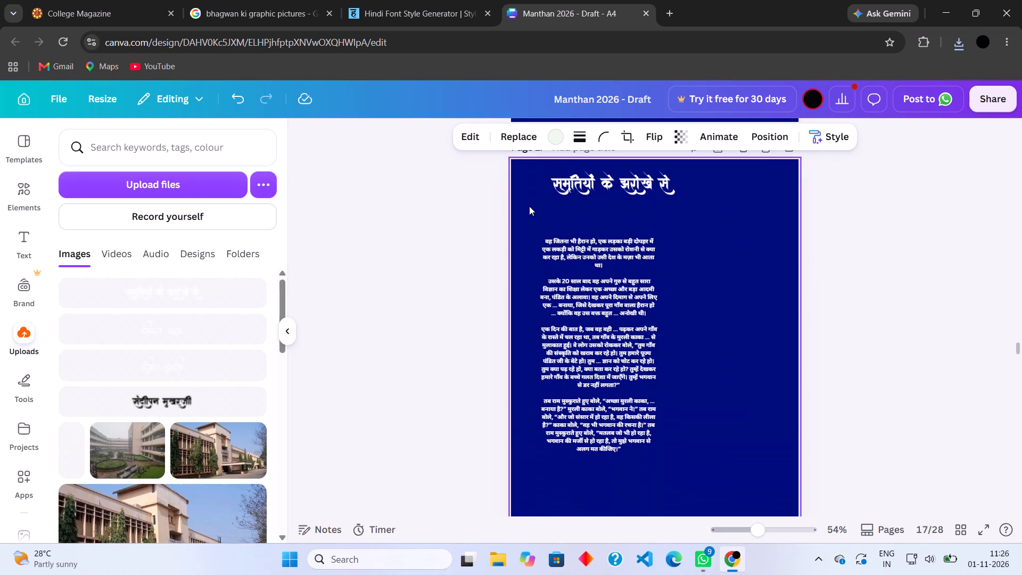
scroll(529, 206, down, 1)
key(ctrl+v)
click(539, 198)
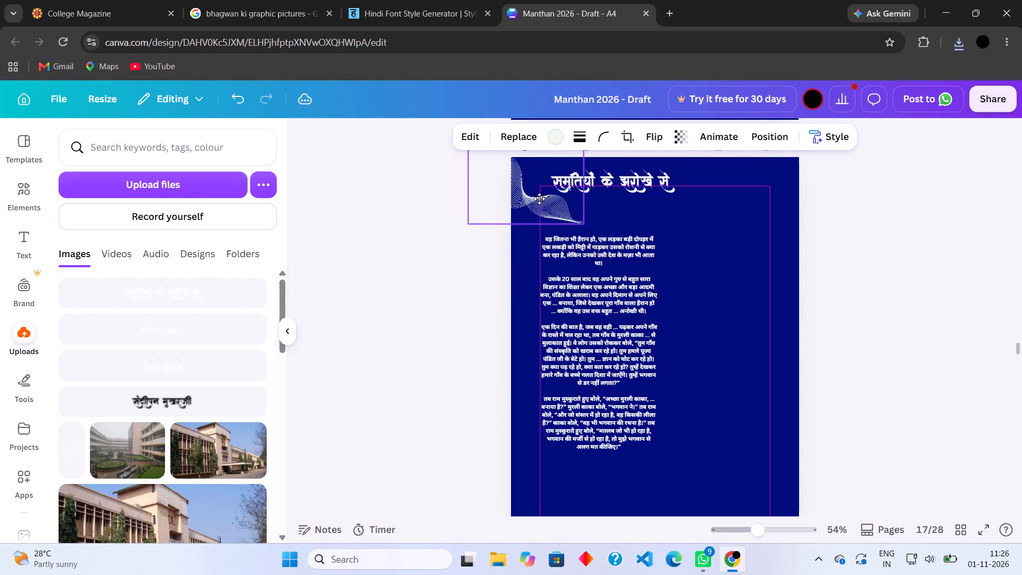
Move page 17's स्मृतियों के झरोखे से heading further right, clear of the wavy-line ornament.
drag(638, 180, 662, 180)
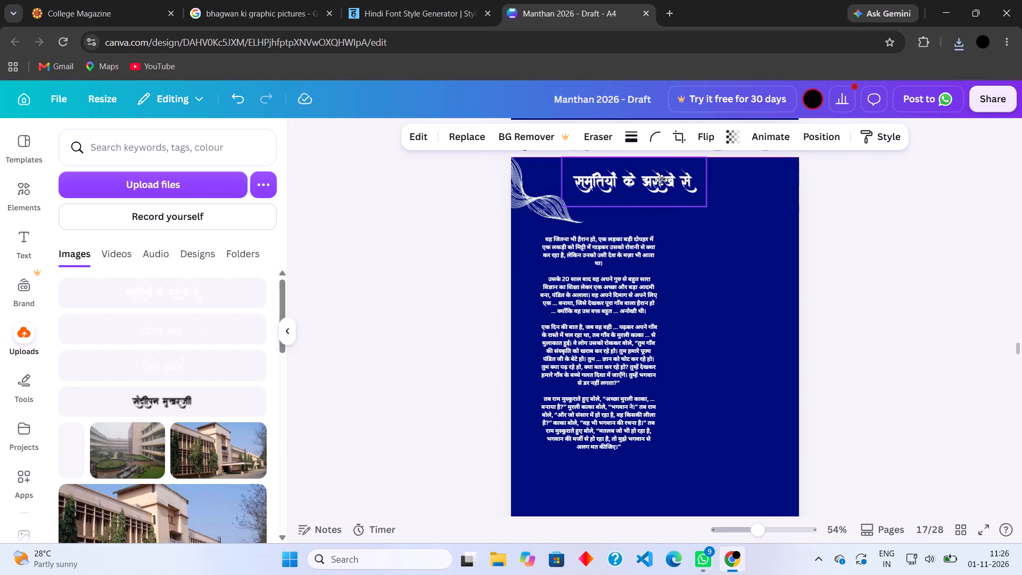
drag(662, 180, 672, 179)
Move page 15's भगवान की लीला heading to the right, clear of its wavy-line ornament.
scroll(672, 179, up, 7)
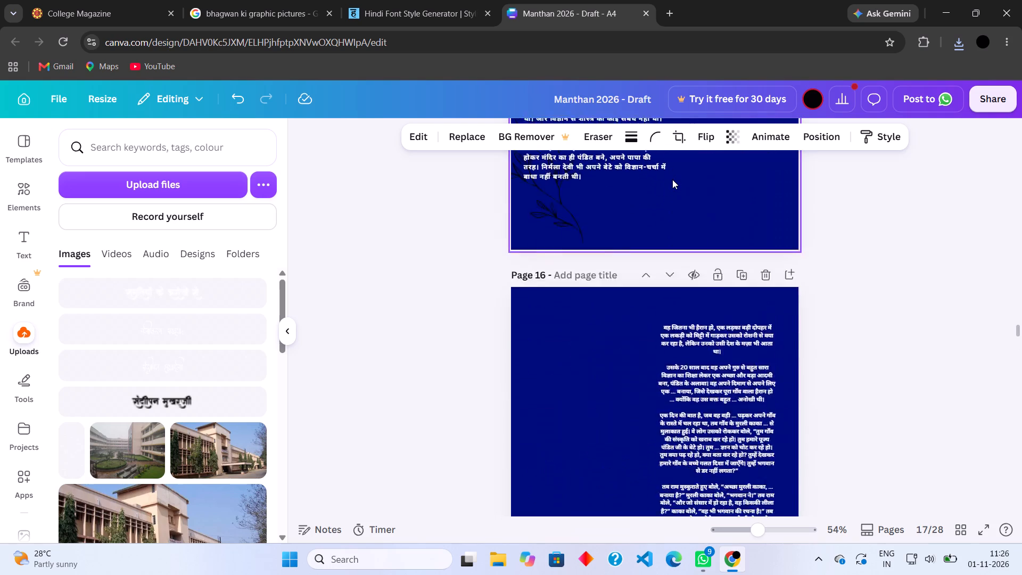
scroll(672, 179, up, 4)
drag(631, 192, 671, 187)
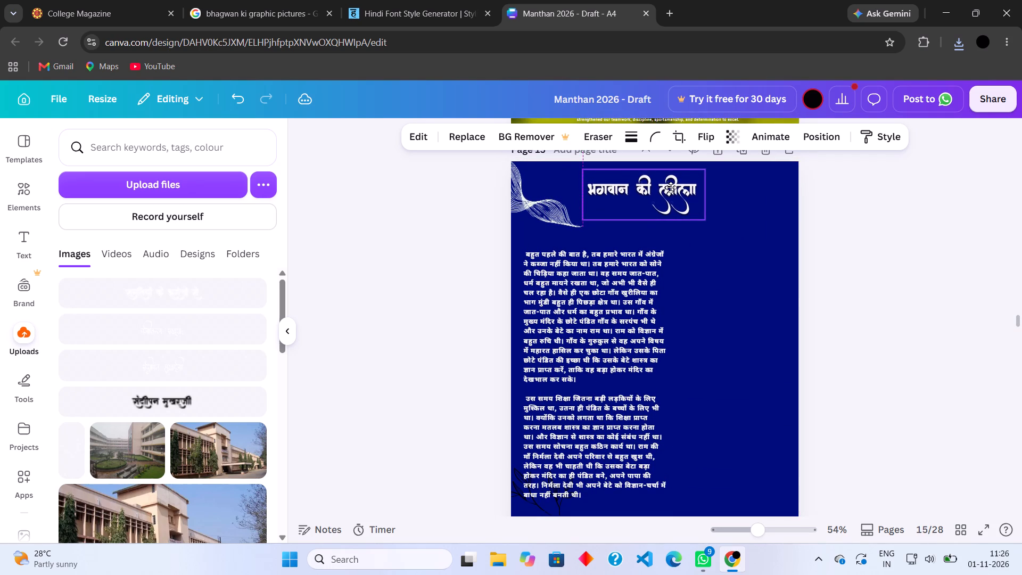
drag(671, 187, 674, 187)
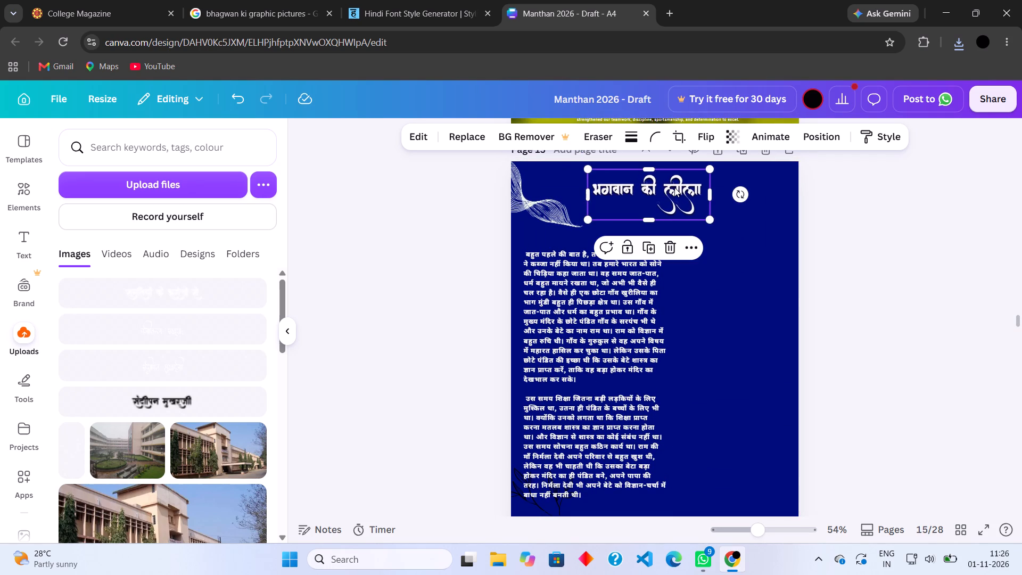
click(868, 217)
Enlarge the स्मृतियों के झरोखे से heading on page 17 slightly toward its lower-right corner.
scroll(868, 217, down, 7)
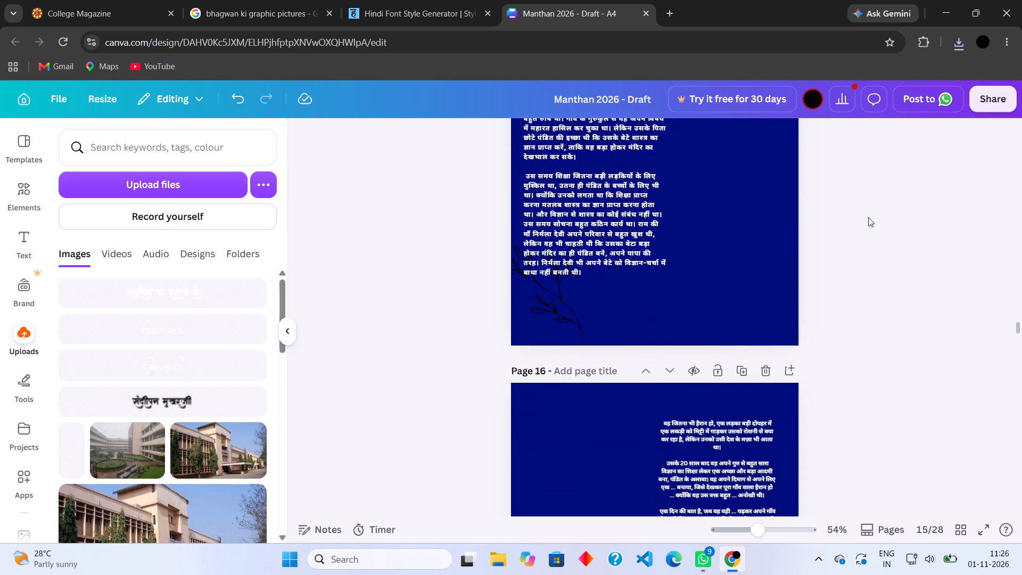
scroll(868, 217, down, 7)
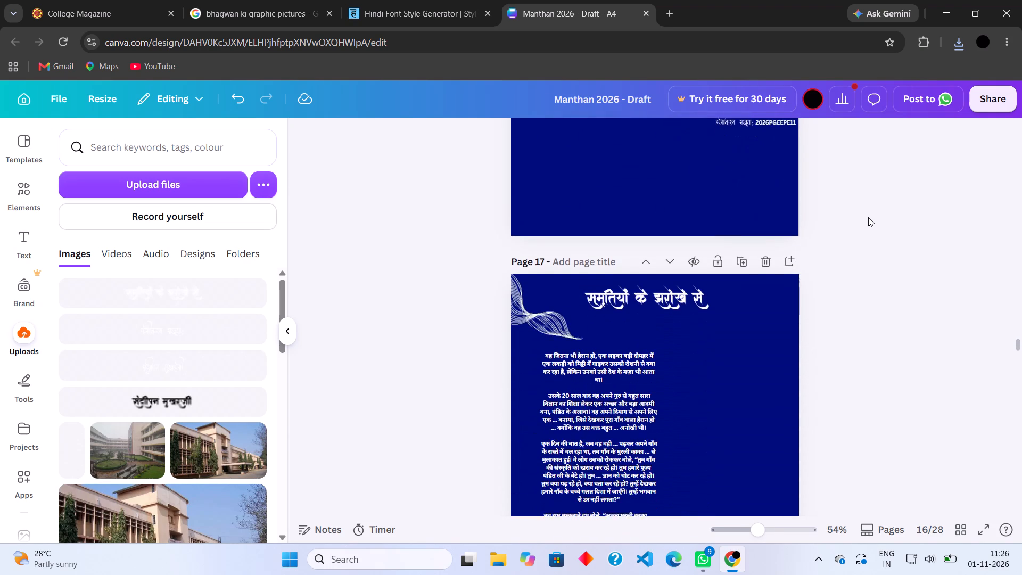
scroll(868, 217, down, 2)
click(689, 240)
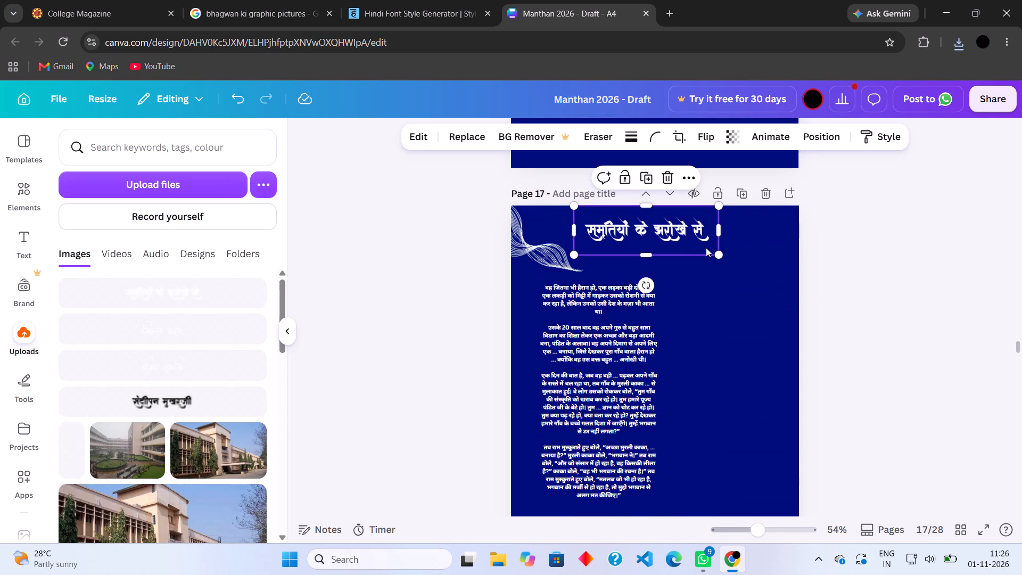
drag(723, 256, 742, 264)
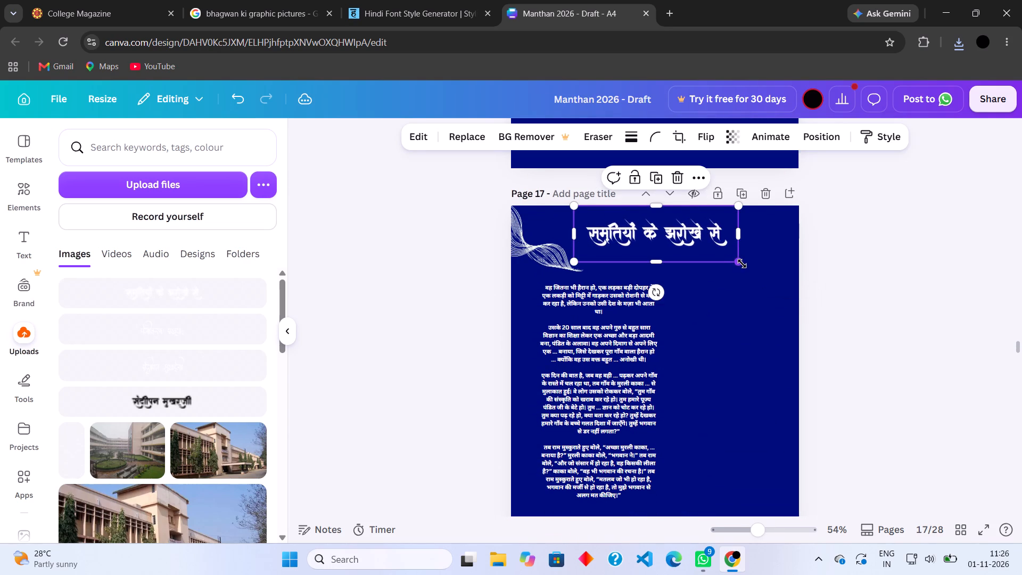
click(875, 226)
Move the story's opening paragraphs, through the first [अस्पष्ट]। before मेरे पिता अपनी नानी, from page 18 into page 17's text box, replacing its text.
scroll(875, 226, down, 2)
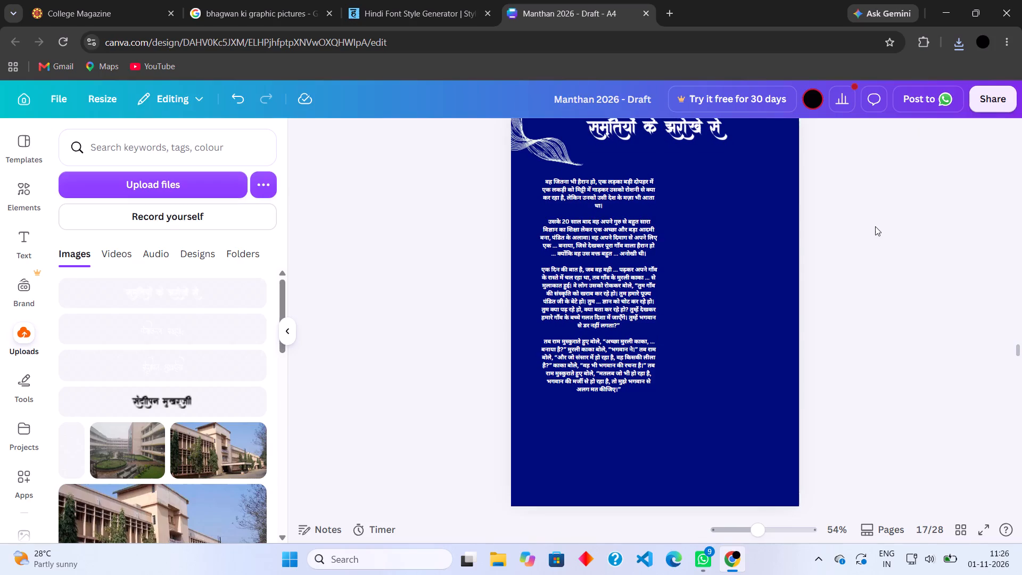
scroll(875, 226, down, 4)
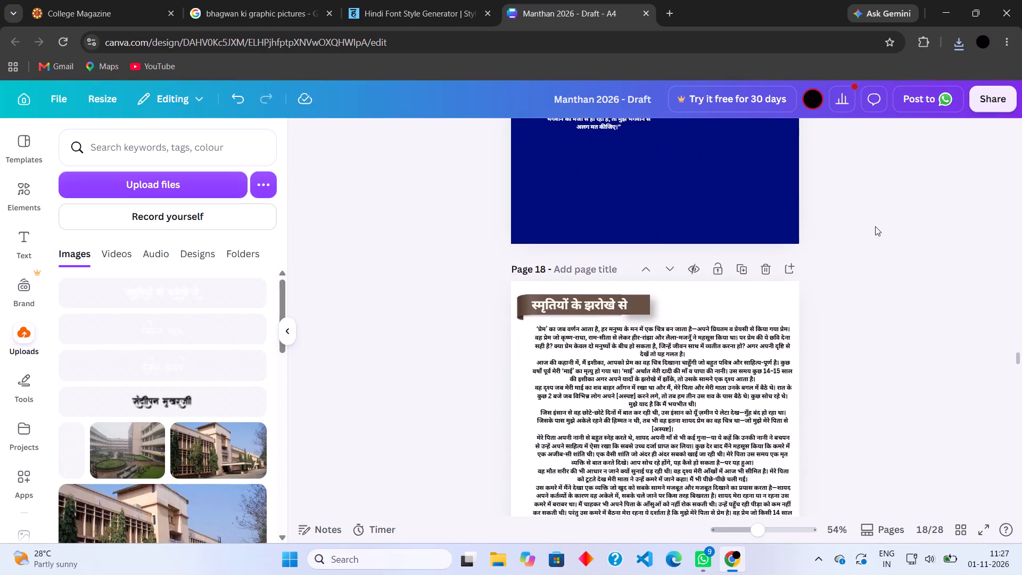
scroll(875, 226, down, 2)
click(687, 275)
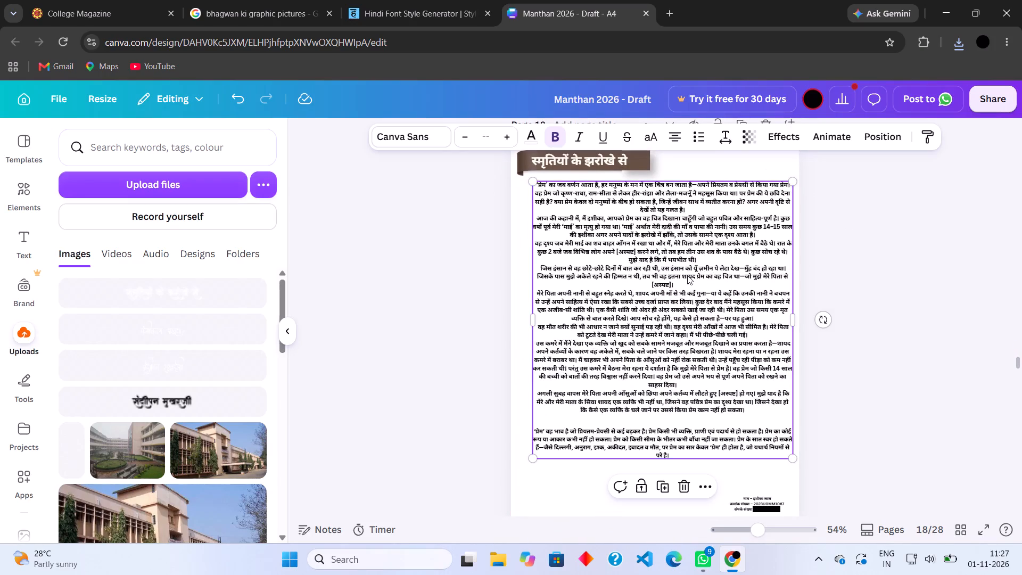
click(682, 286)
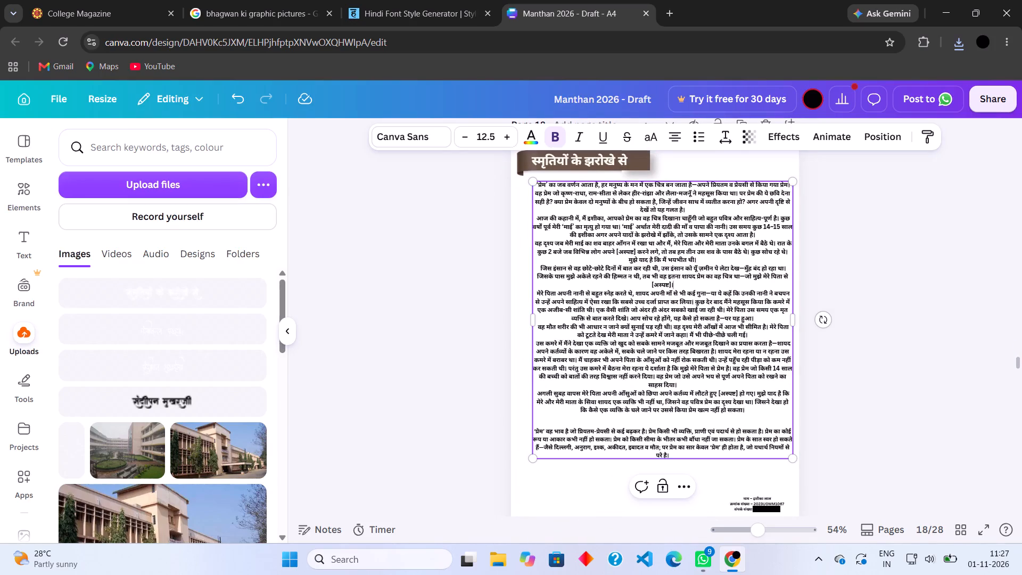
drag(682, 286, 533, 182)
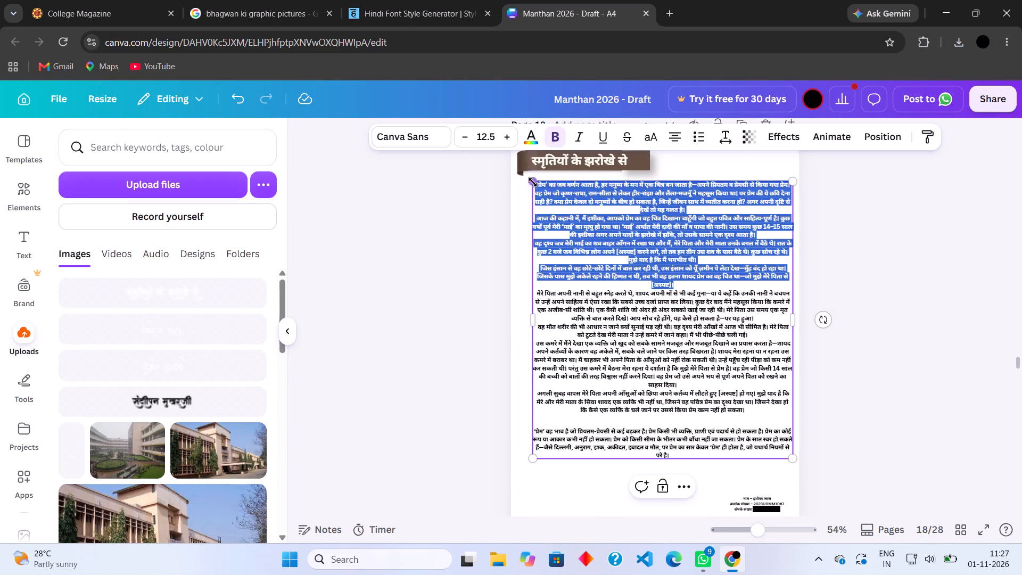
drag(533, 182, 533, 184)
key(ctrl+x)
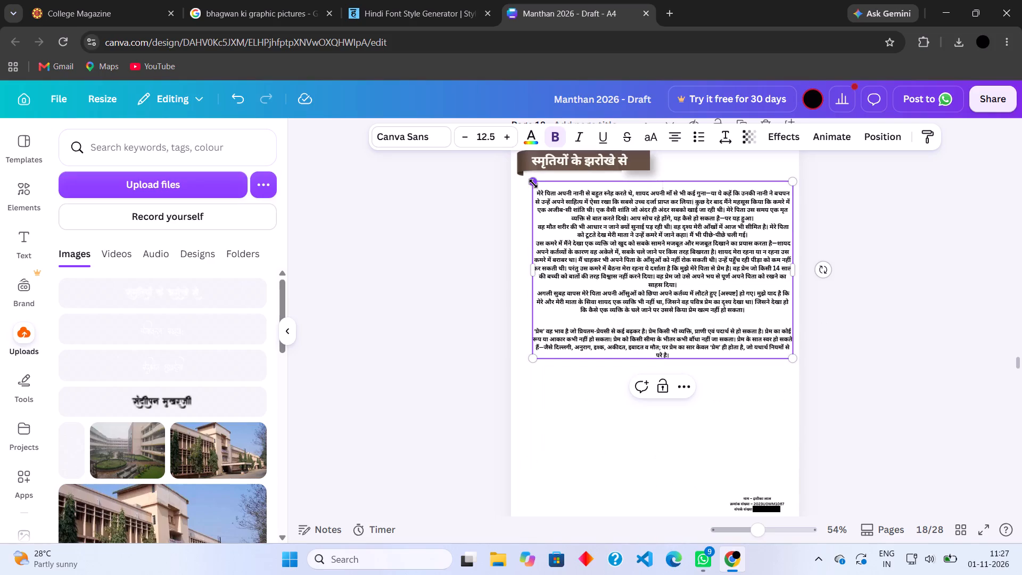
scroll(558, 222, up, 5)
double_click(558, 222)
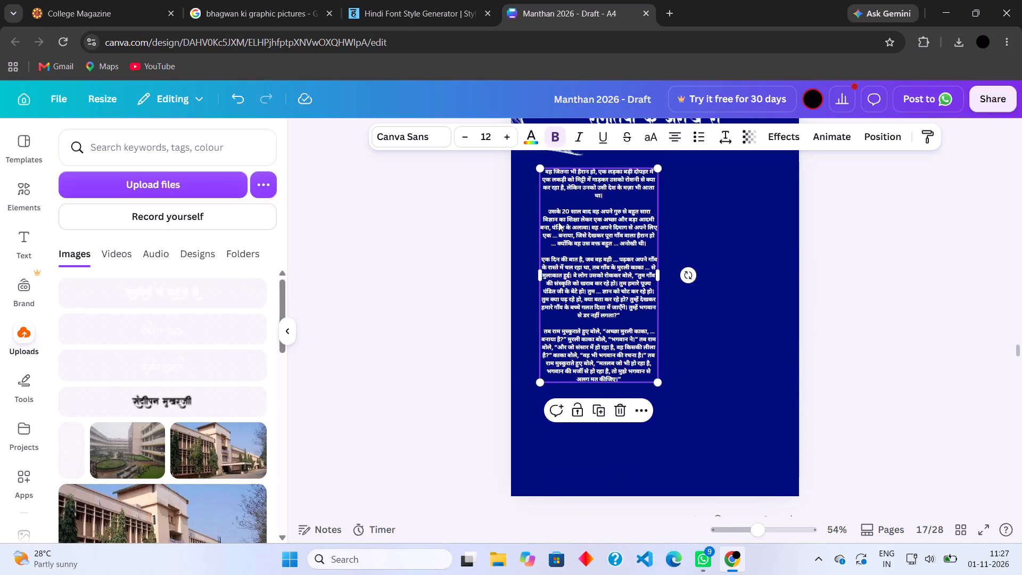
key(ctrl+v)
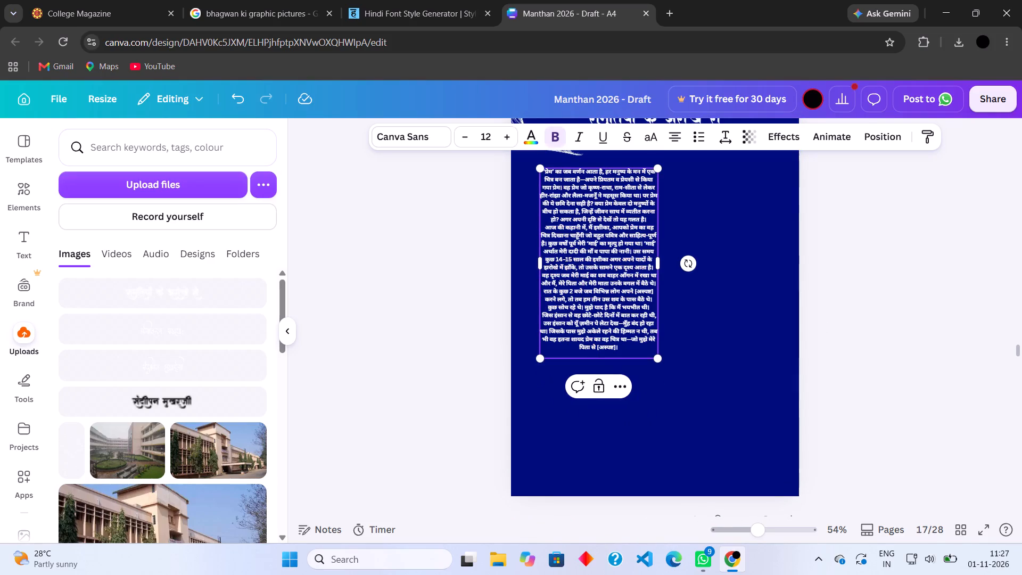
Widen page 17's story text box and scale it up to a font size of 15.8.
drag(663, 266, 676, 264)
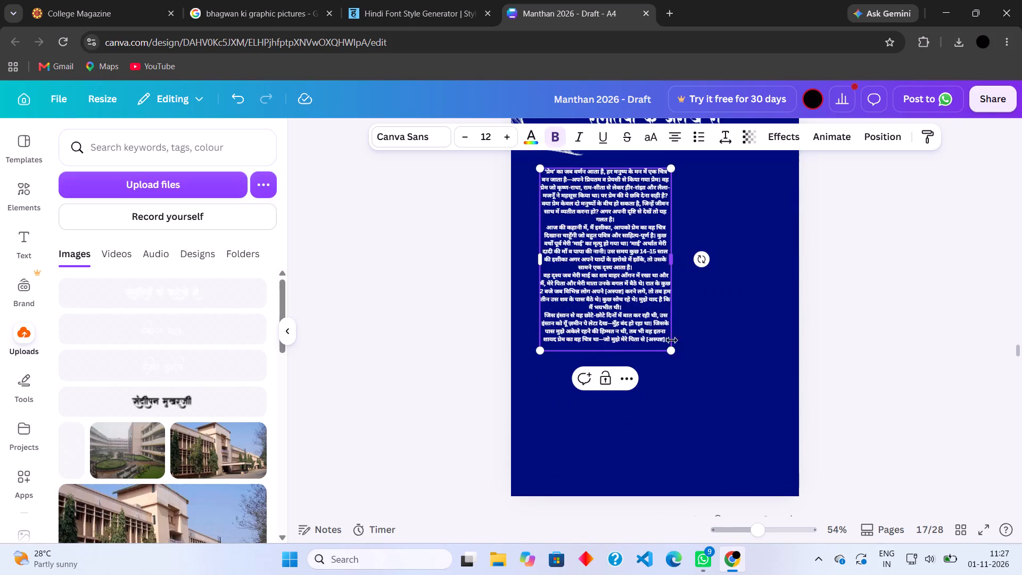
drag(673, 353, 723, 404)
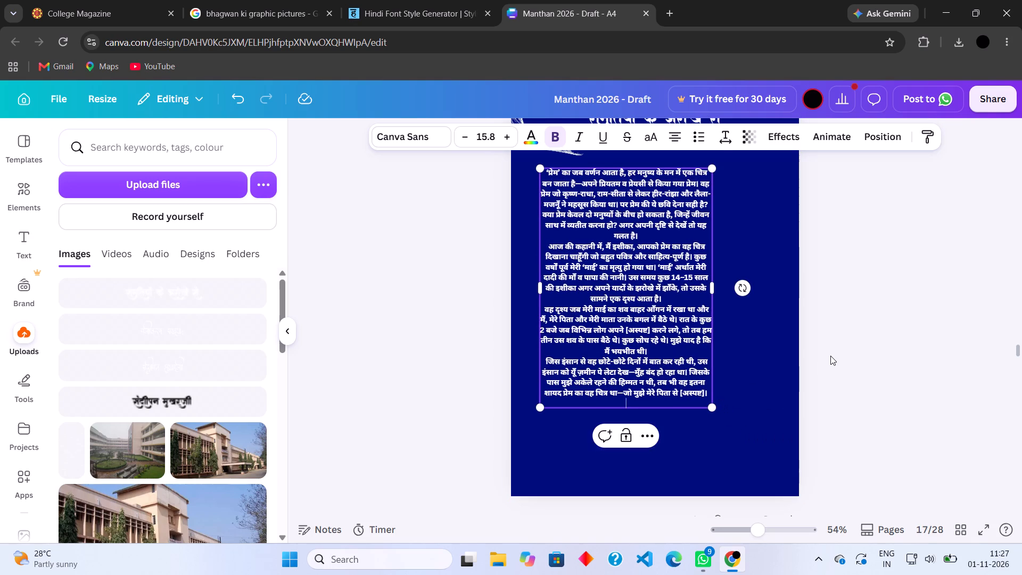
scroll(830, 356, up, 1)
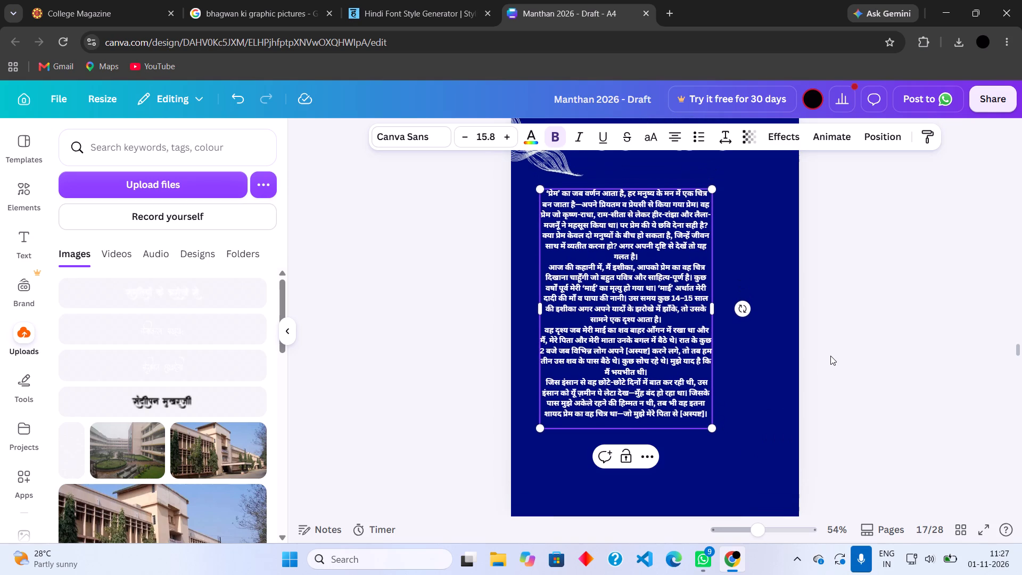
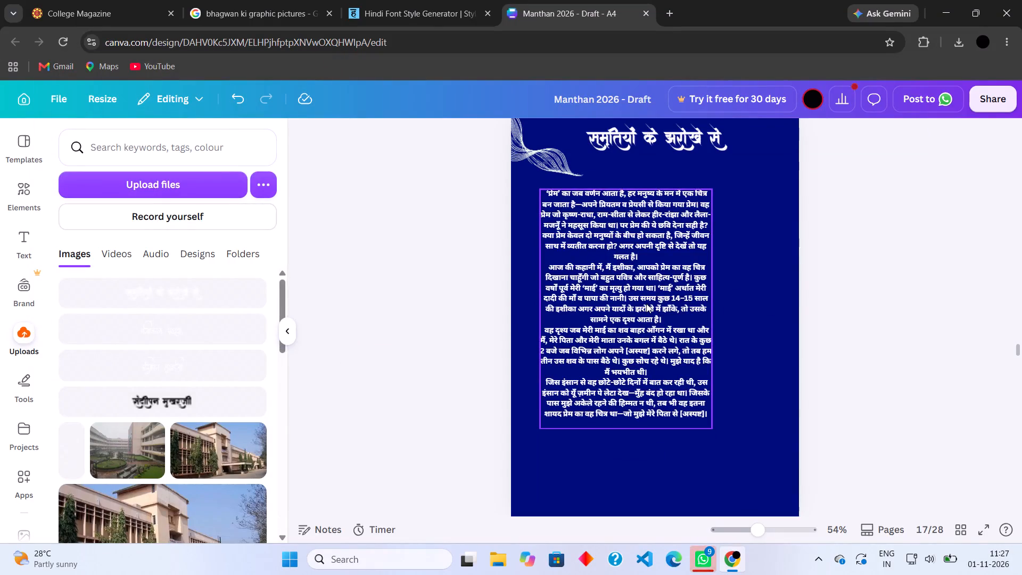
Shift page 17's story text box slightly down and to the left, closer to the page's left edge.
drag(646, 303, 638, 307)
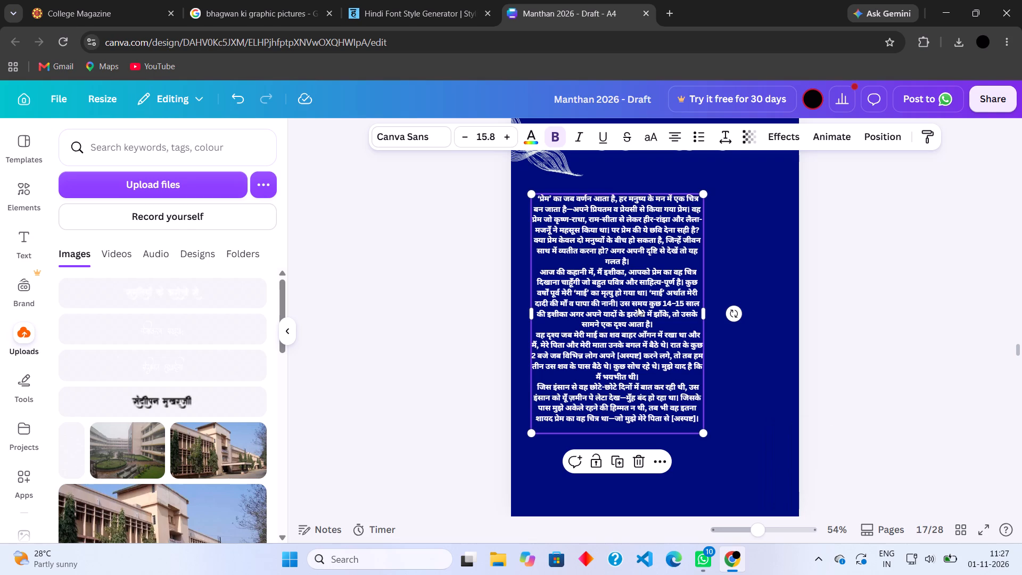
click(812, 386)
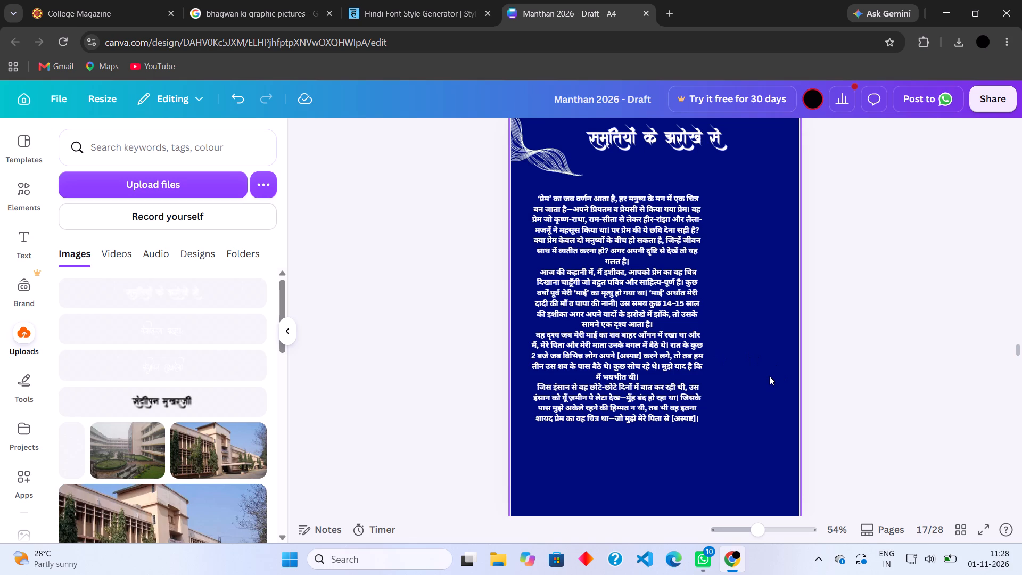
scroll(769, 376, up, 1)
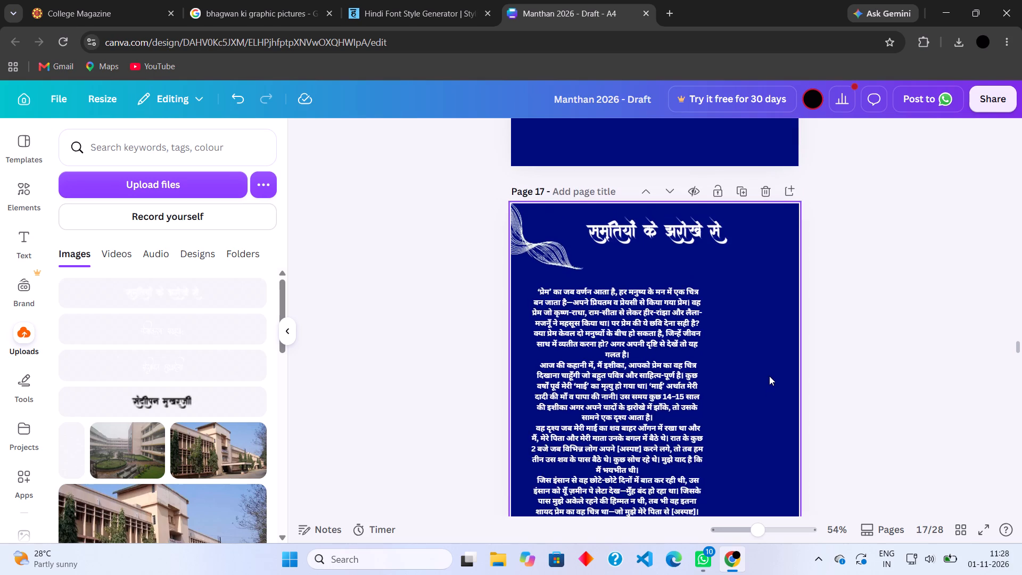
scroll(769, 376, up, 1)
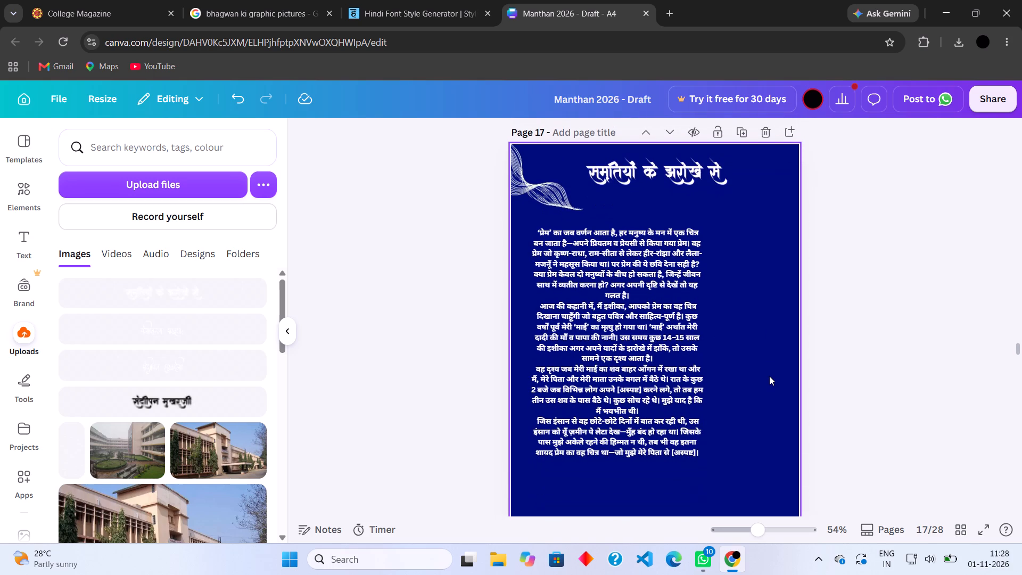
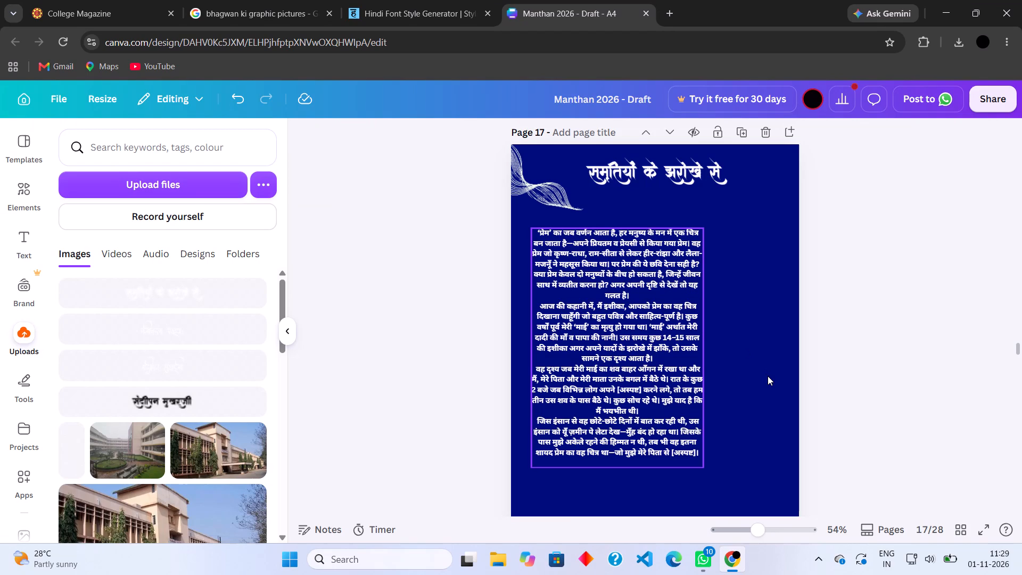
Enlarge the body text block of the भगवान की लीला story on page 15 and nudge it into place.
scroll(768, 376, up, 7)
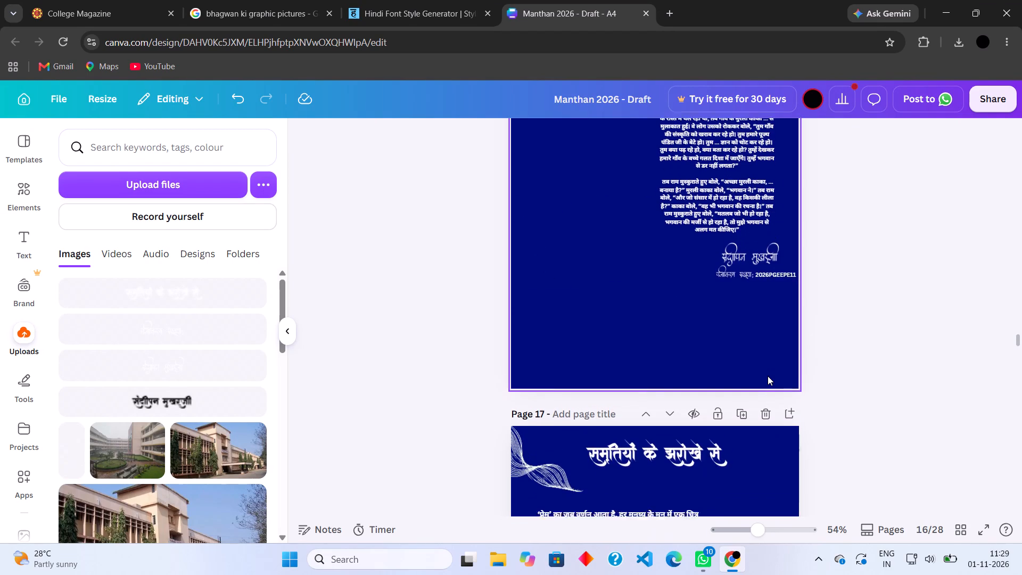
scroll(768, 376, up, 2)
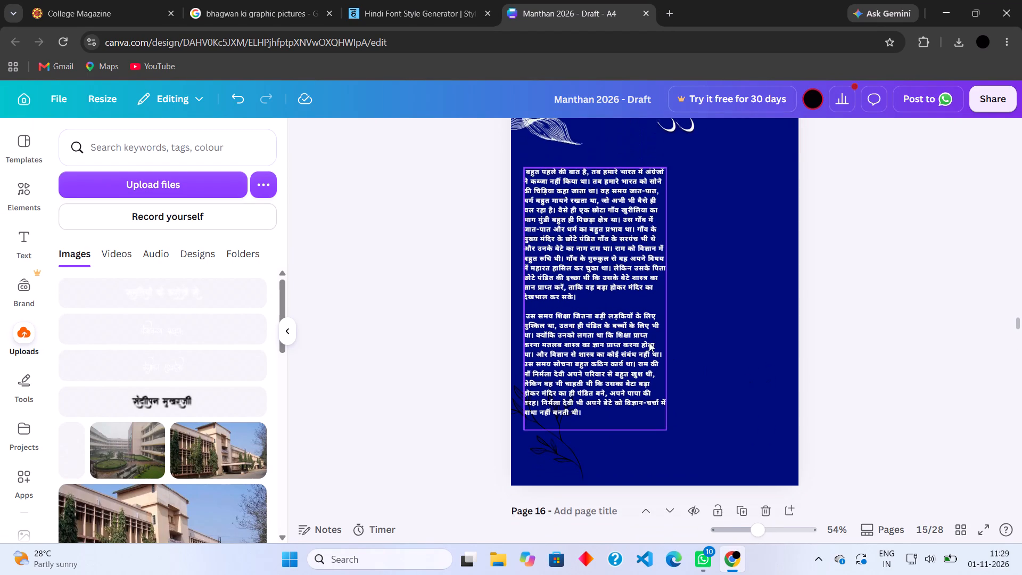
click(649, 342)
drag(665, 431, 699, 453)
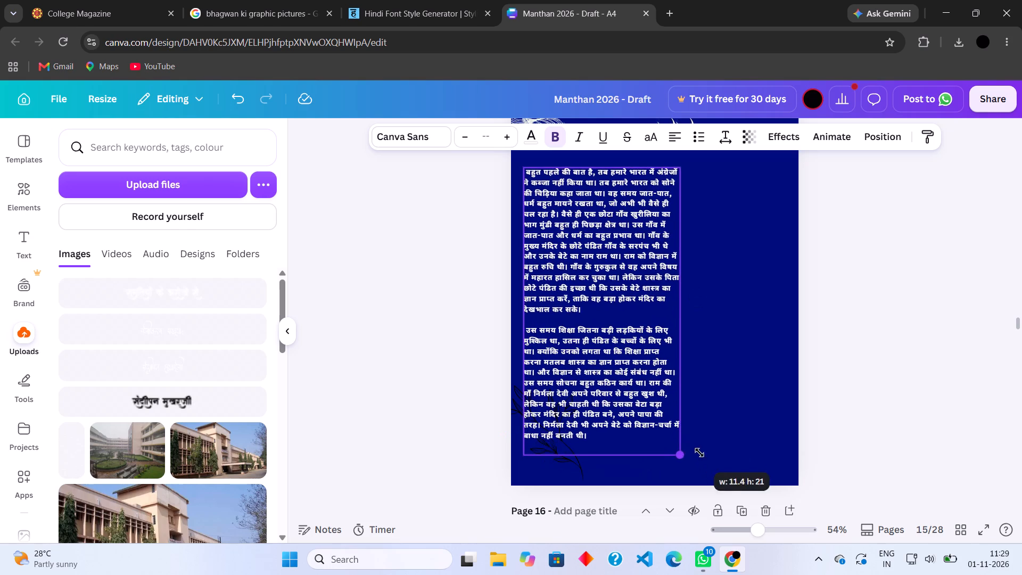
drag(699, 453, 714, 456)
drag(619, 351, 619, 343)
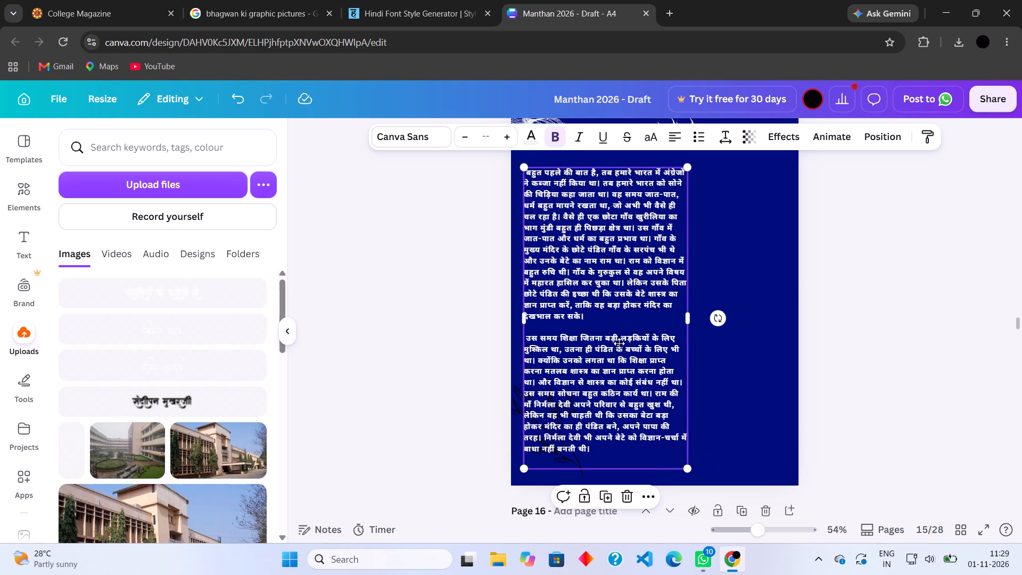
drag(619, 343, 618, 341)
Group the author's name and registration line on page 16 and move the group lower, clear of the story text.
scroll(618, 341, down, 1)
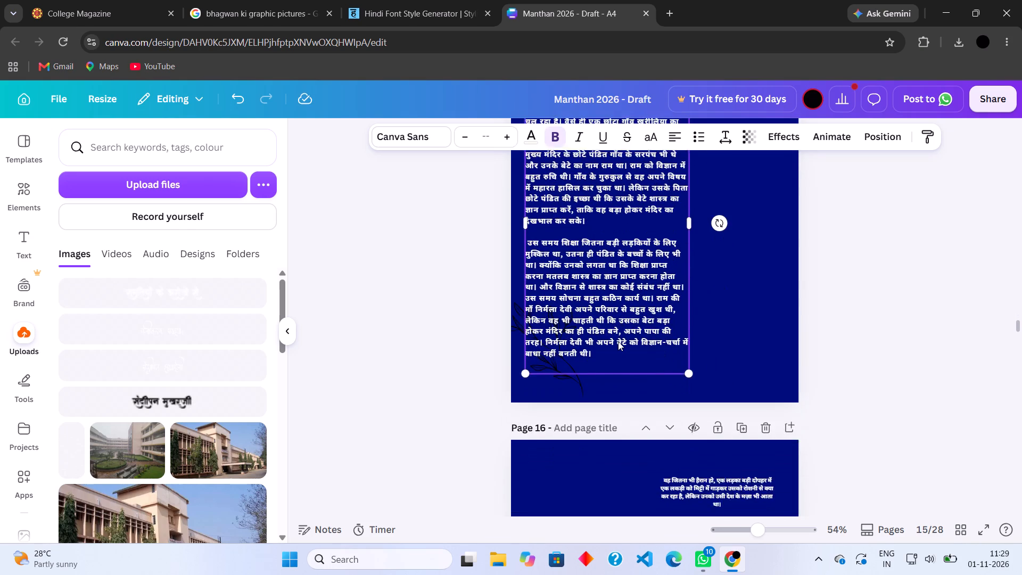
scroll(618, 341, down, 1)
click(684, 310)
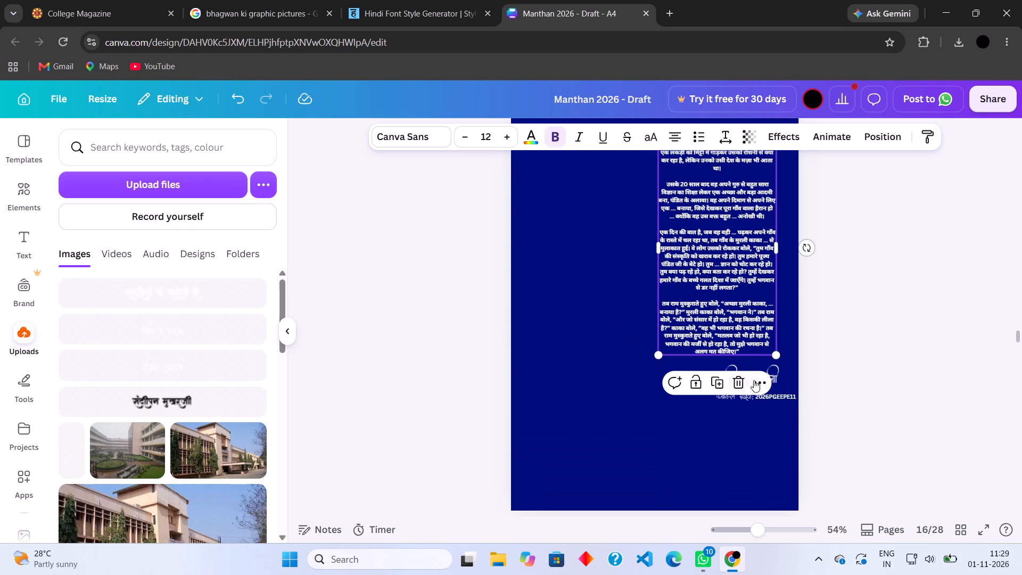
click(754, 413)
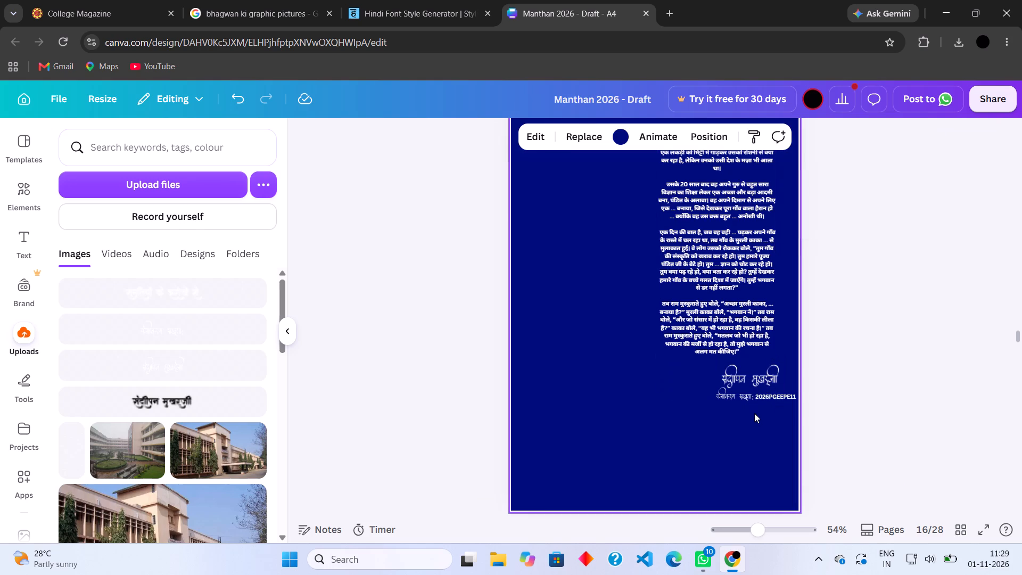
drag(705, 414, 766, 375)
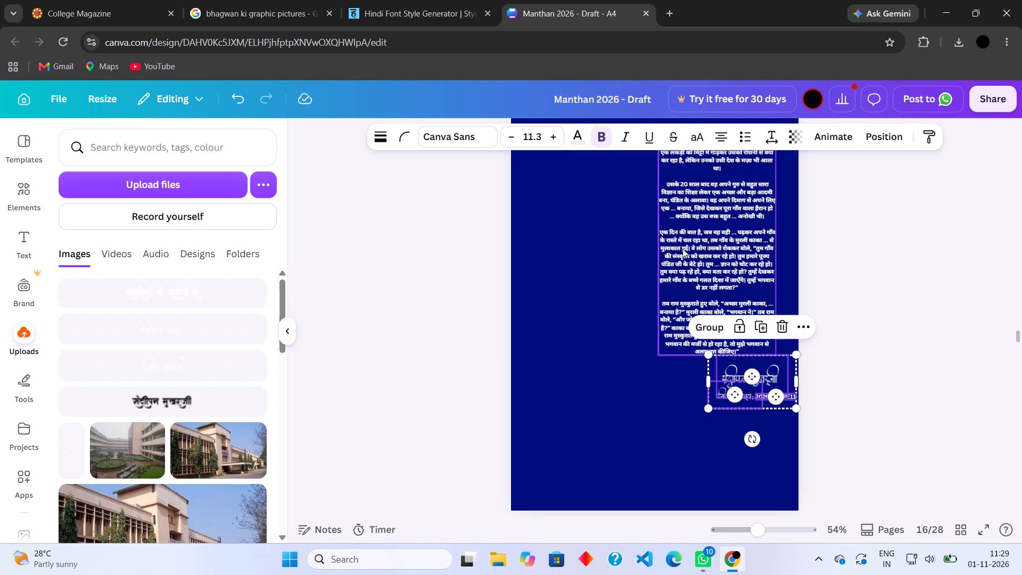
click(705, 327)
drag(744, 387, 746, 409)
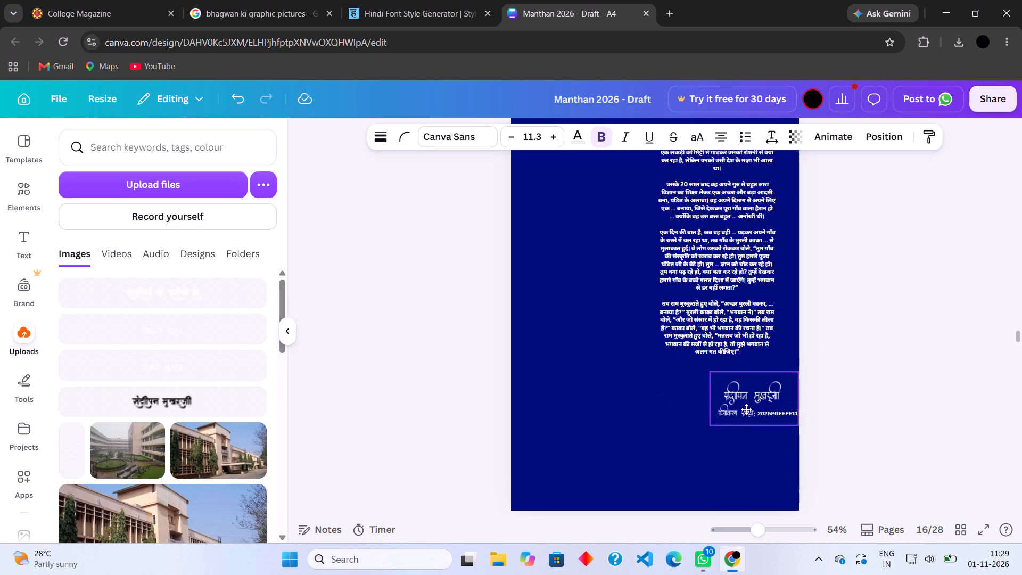
drag(746, 409, 739, 431)
Scale up the story text block on page 16 to a font size of about 14.1.
click(690, 273)
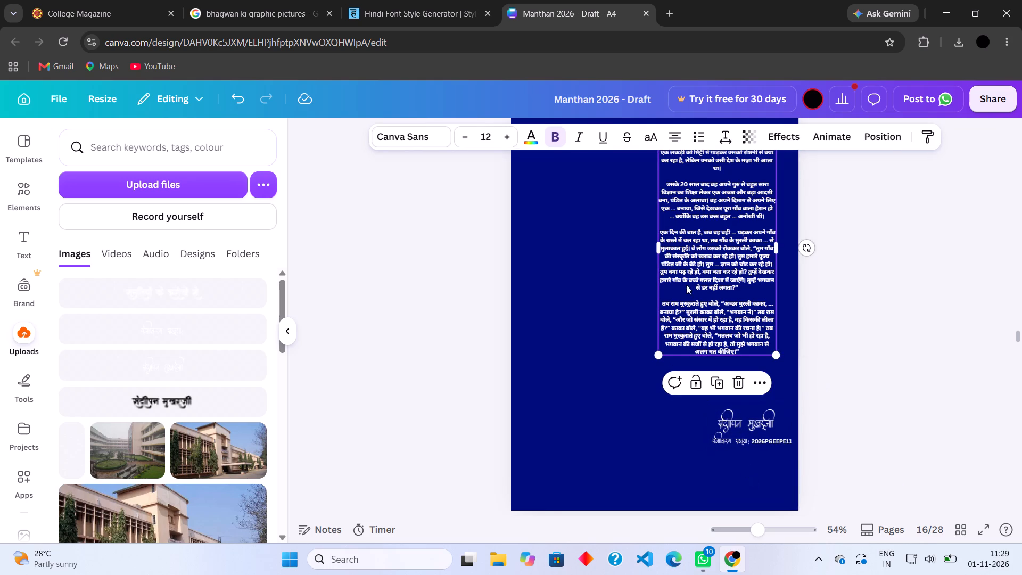
drag(662, 352, 654, 390)
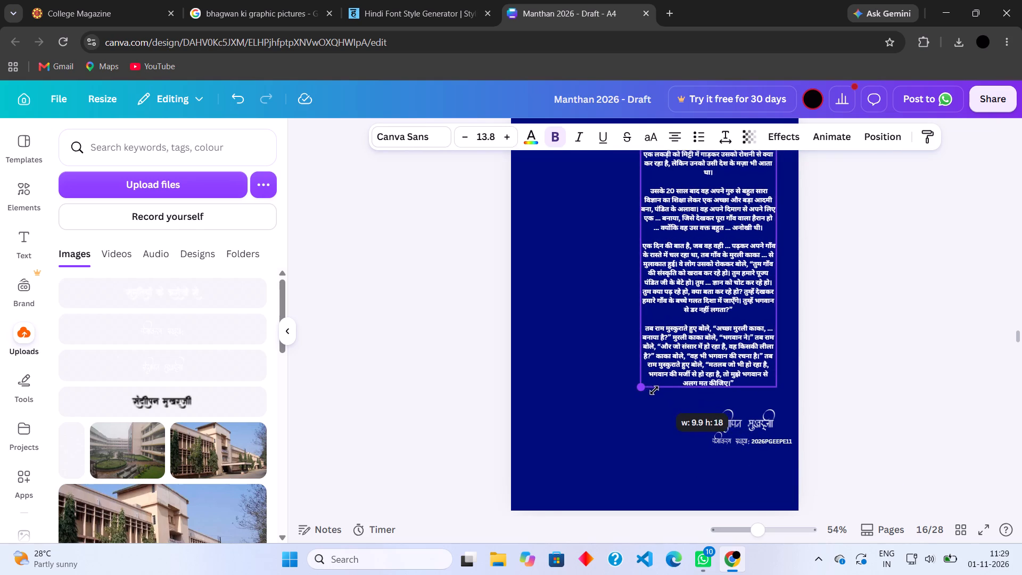
drag(654, 390, 652, 394)
Set the font size of the भगवान की लीला body text on page 15 uniformly to 16.
scroll(652, 394, up, 3)
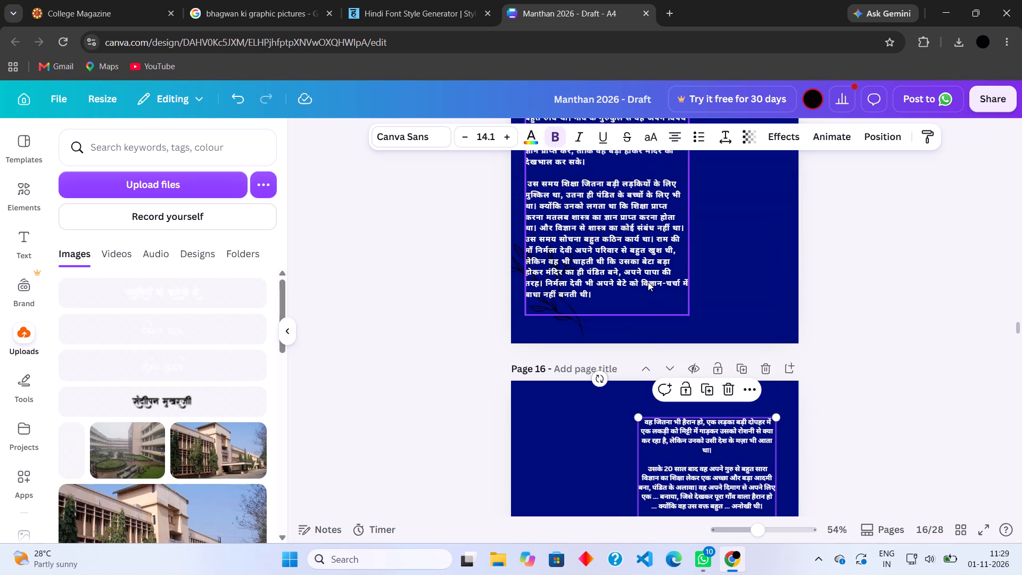
click(644, 256)
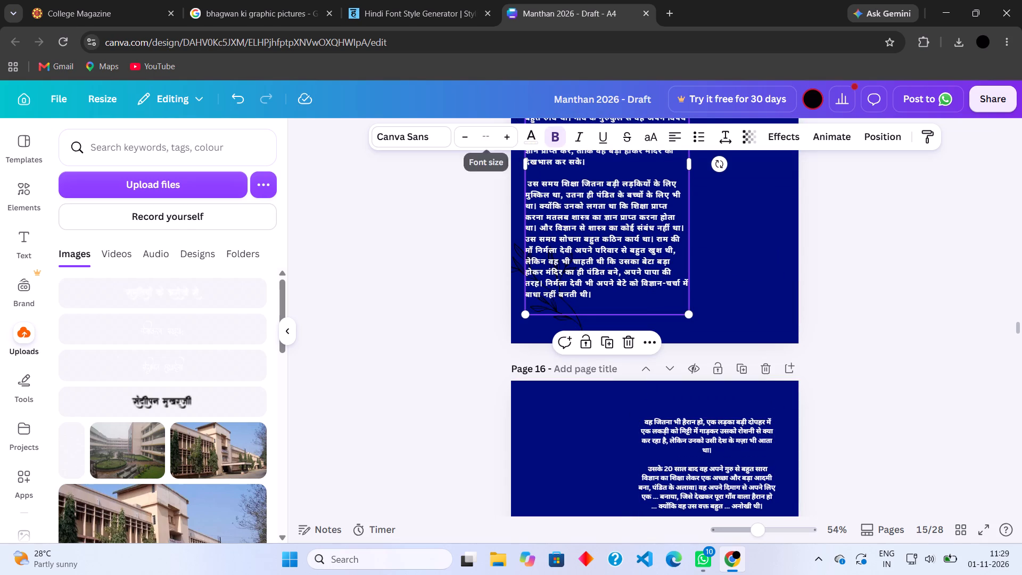
click(485, 140)
click(510, 135)
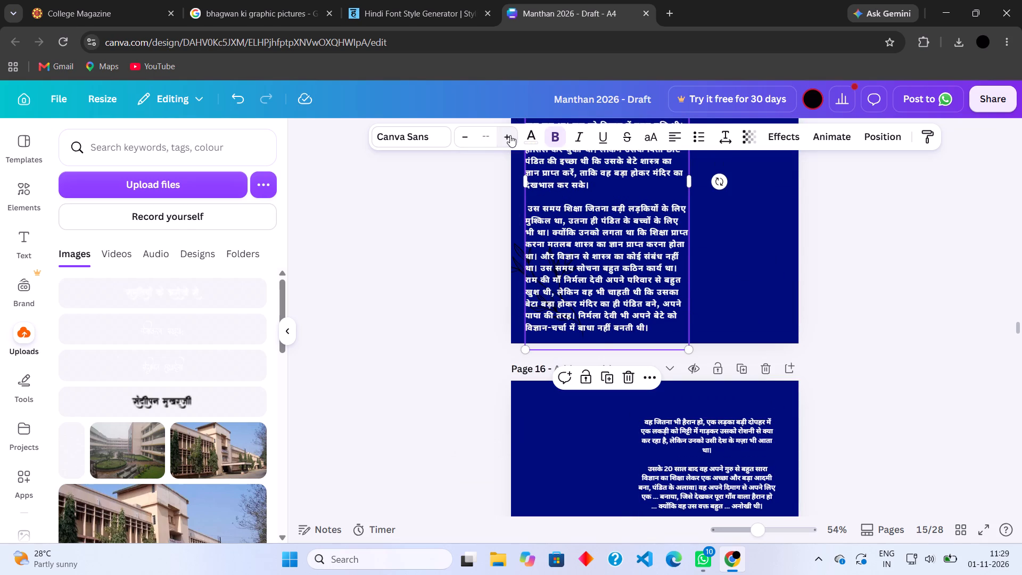
click(469, 139)
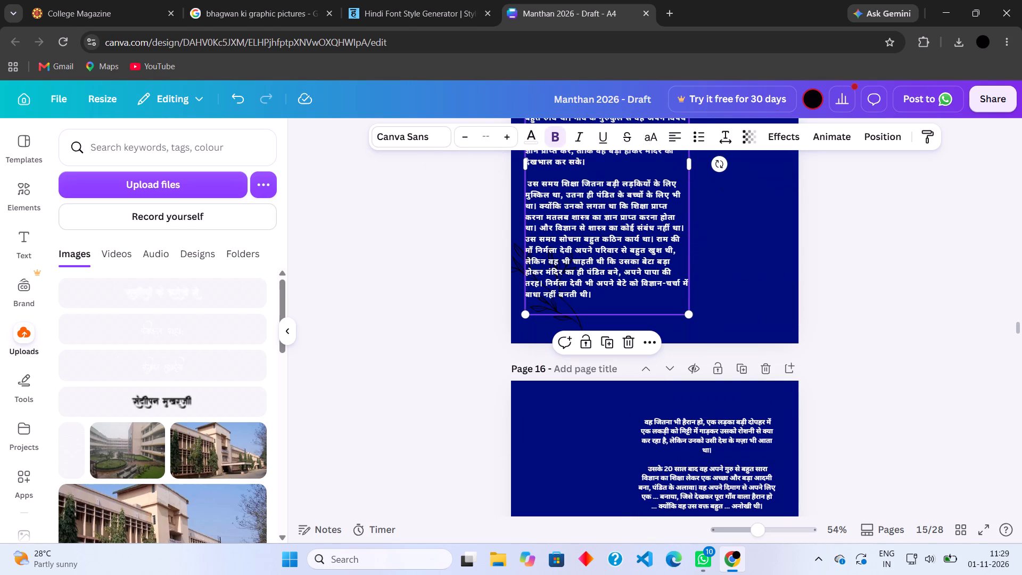
click(481, 139)
click(476, 276)
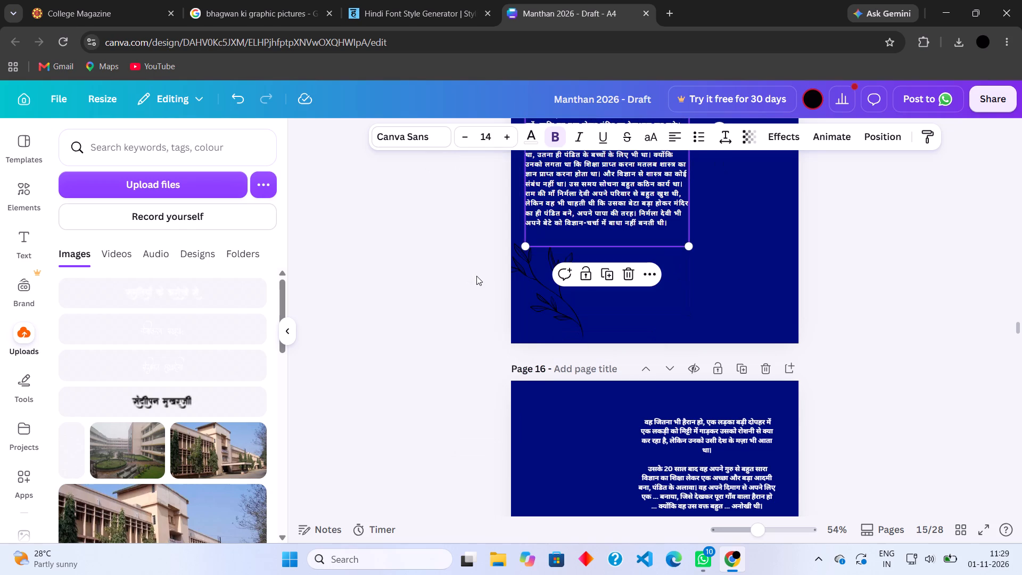
click(506, 140)
click(506, 140)
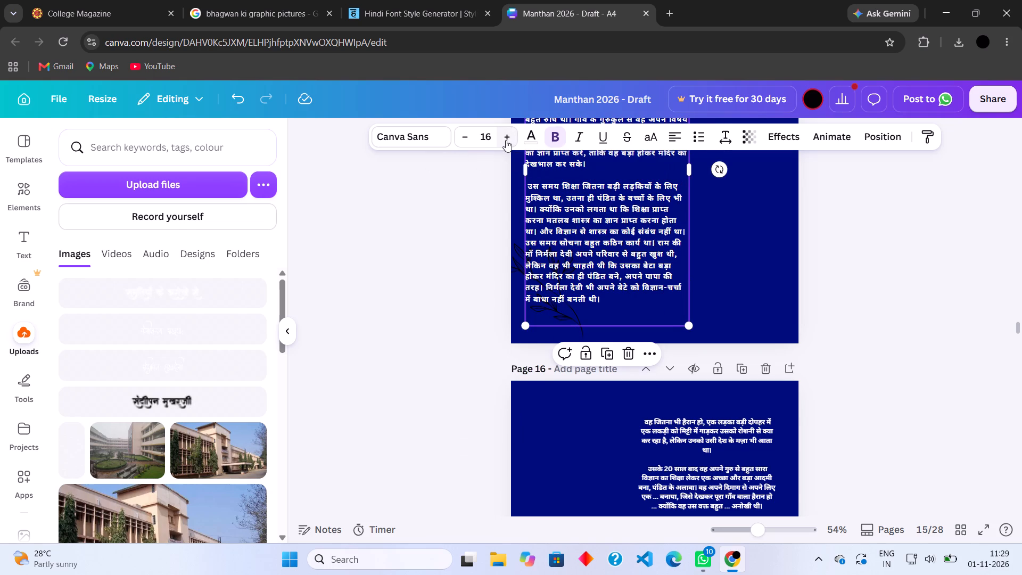
Set the font size of the continued story text on page 16 to 16.
scroll(513, 206, down, 2)
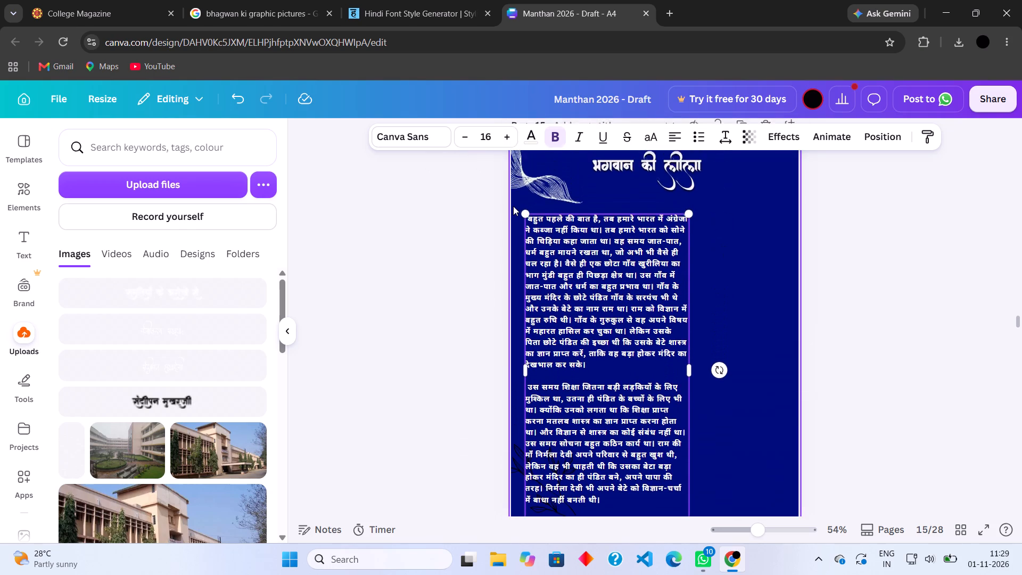
scroll(513, 206, down, 2)
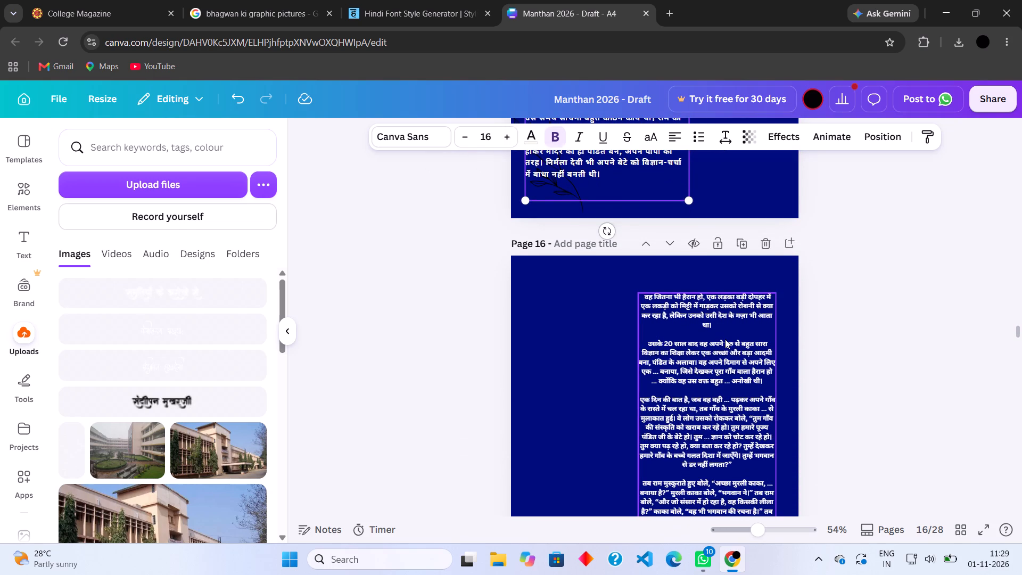
click(725, 339)
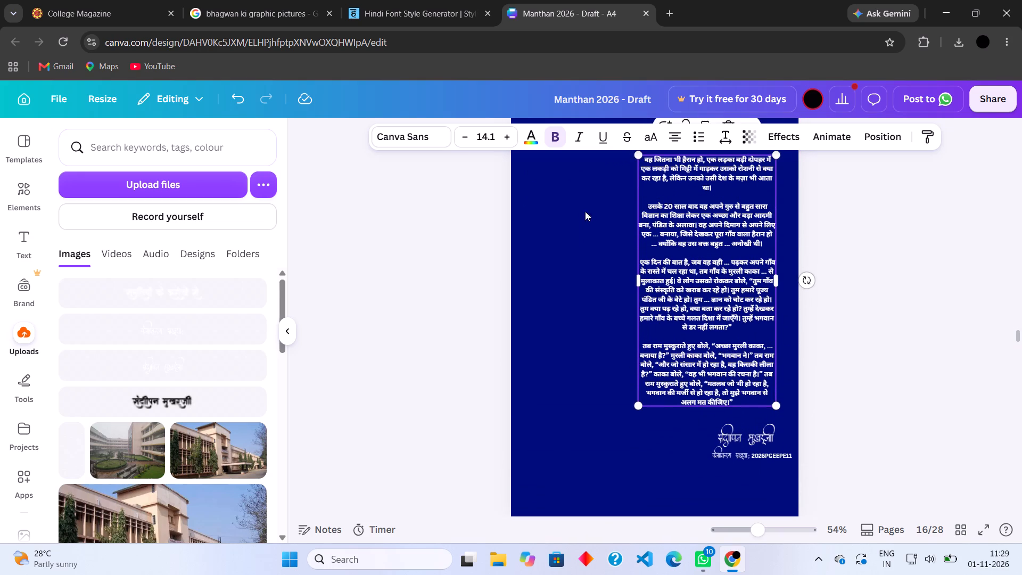
double_click(504, 136)
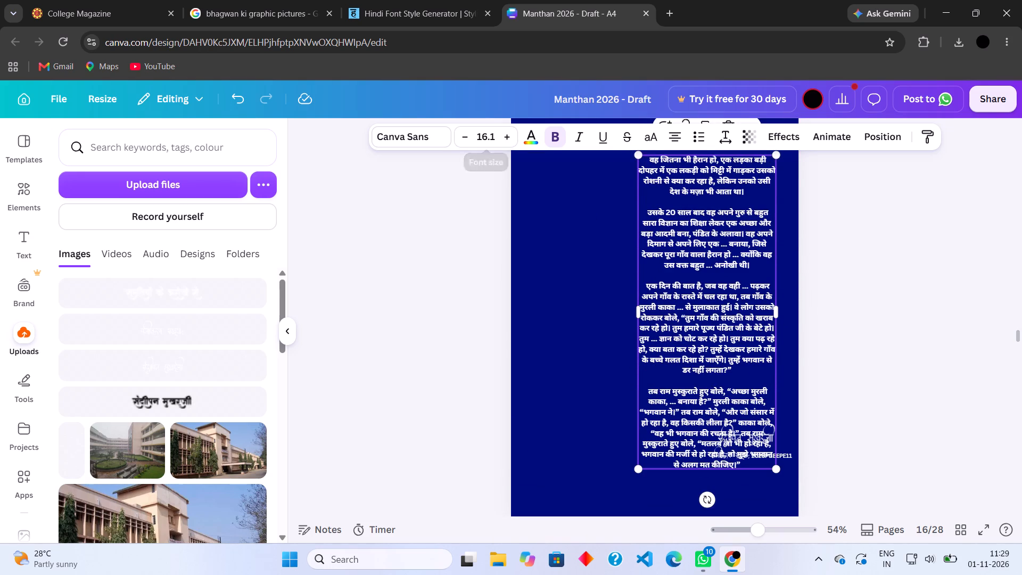
click(491, 134)
click(491, 134)
click(491, 134)
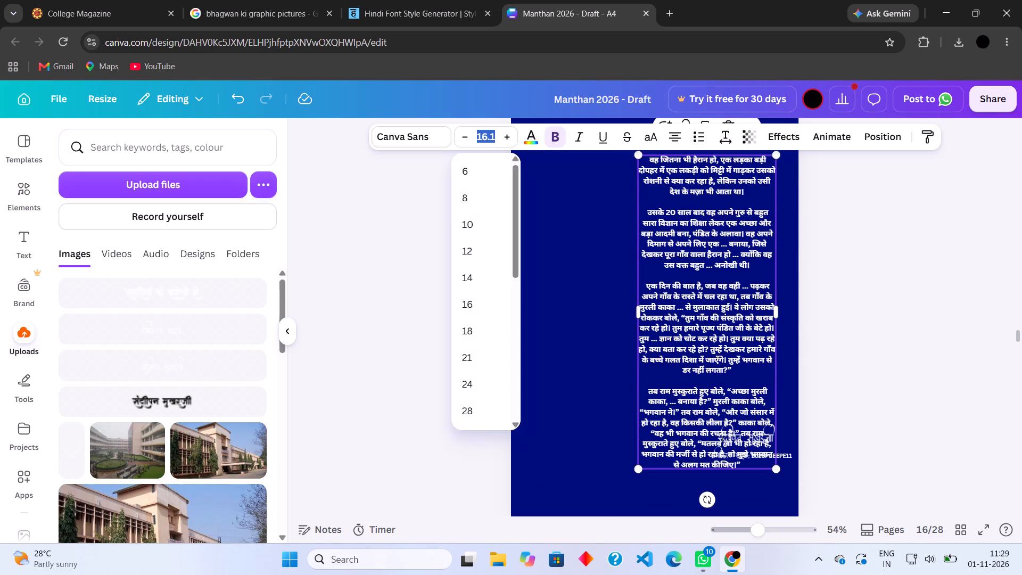
key(Right)
key(BackSpace)
key(BackSpace)
key(Return)
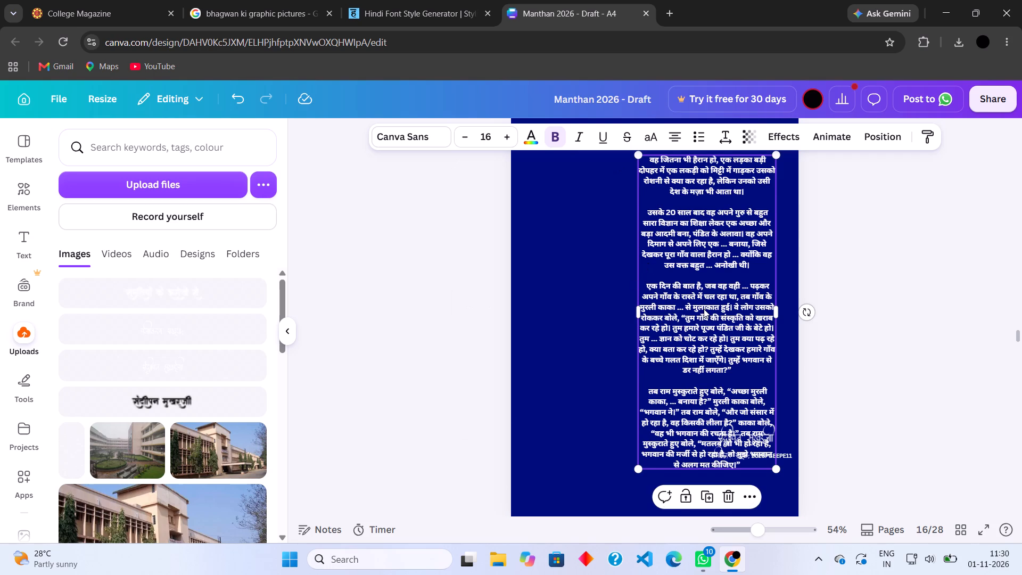
Move the grouped author name and registration line on page 16 to just below the end of the story text.
scroll(704, 309, right, 1)
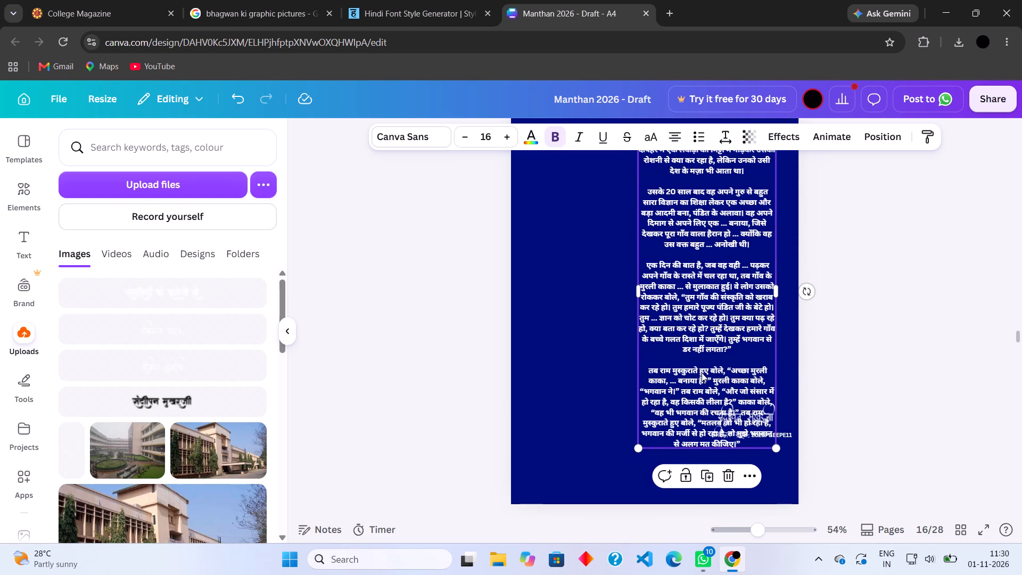
click(813, 429)
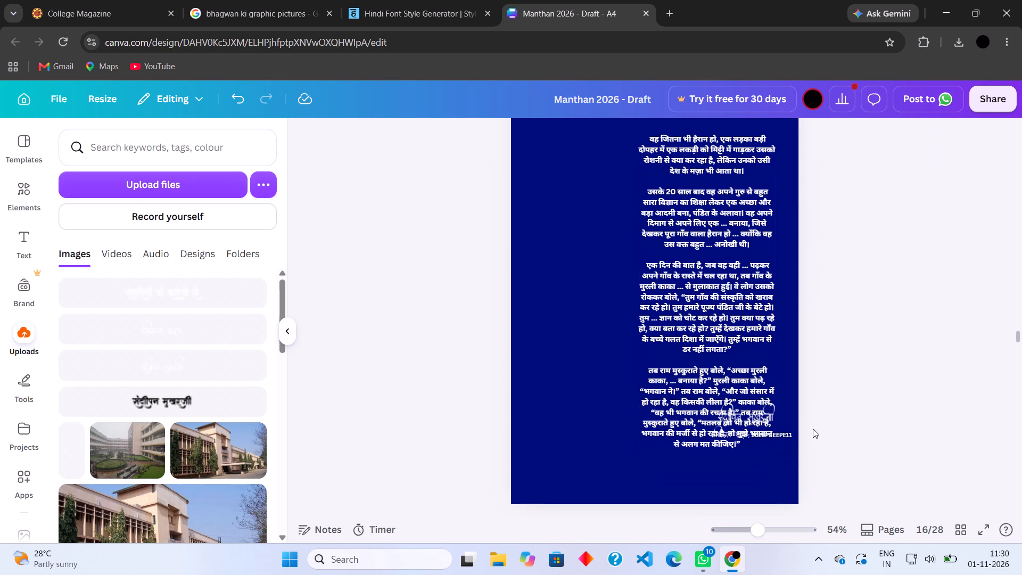
drag(780, 431, 769, 476)
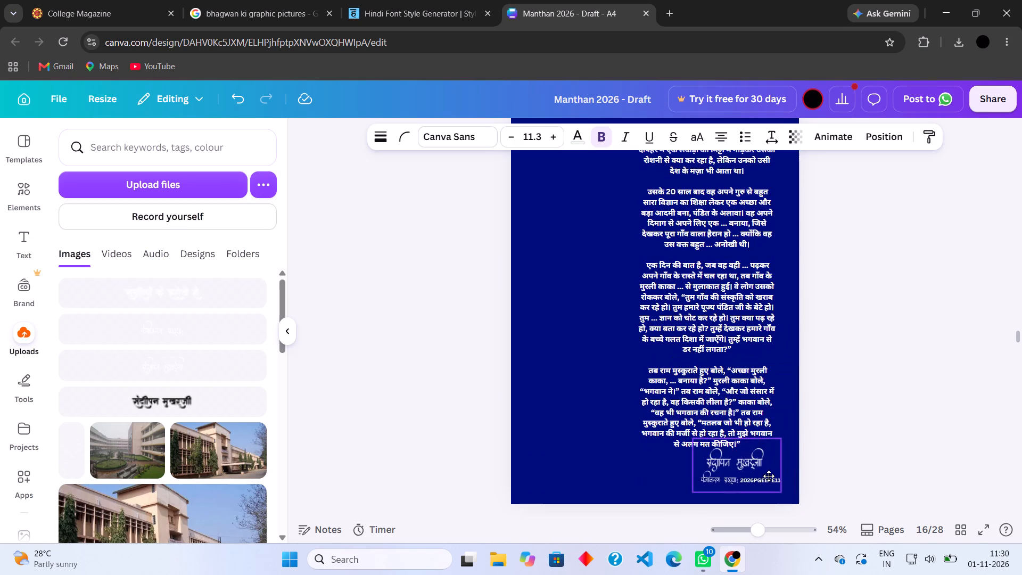
drag(769, 476, 772, 479)
click(772, 479)
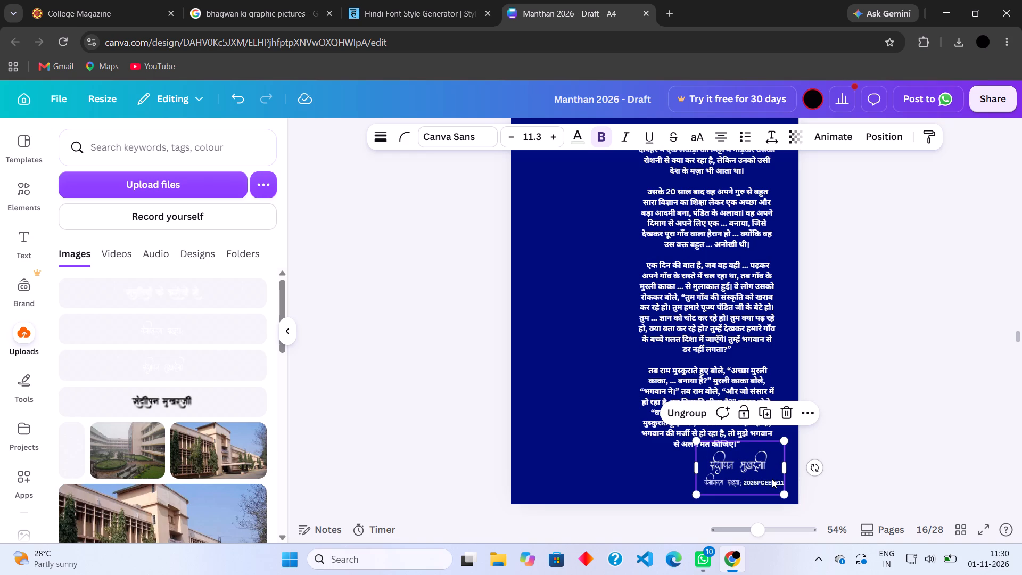
click(840, 453)
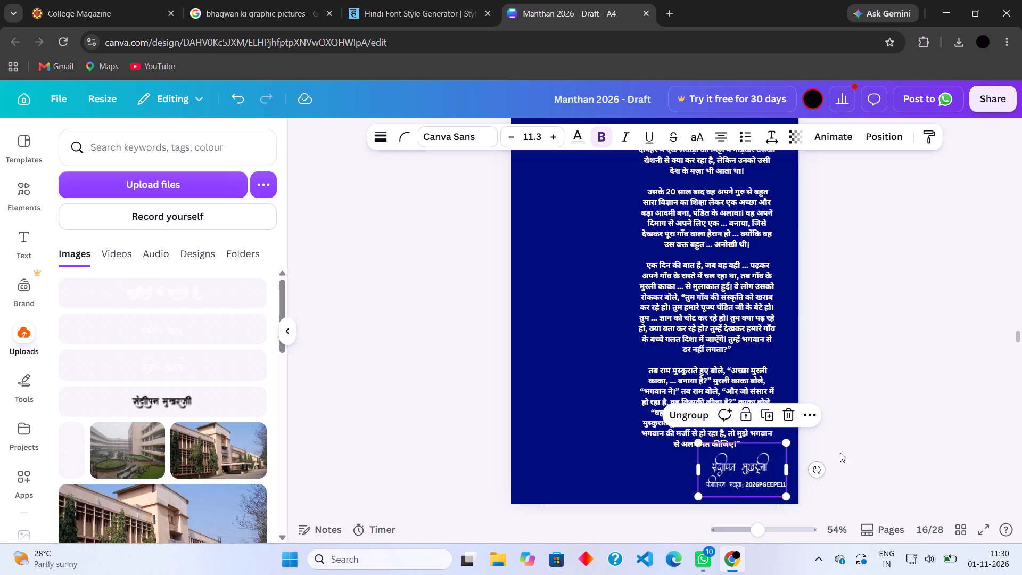
Set the font size of the स्मृतियों के झरोखे से body text on page 17 to 16.
scroll(840, 453, right, 1)
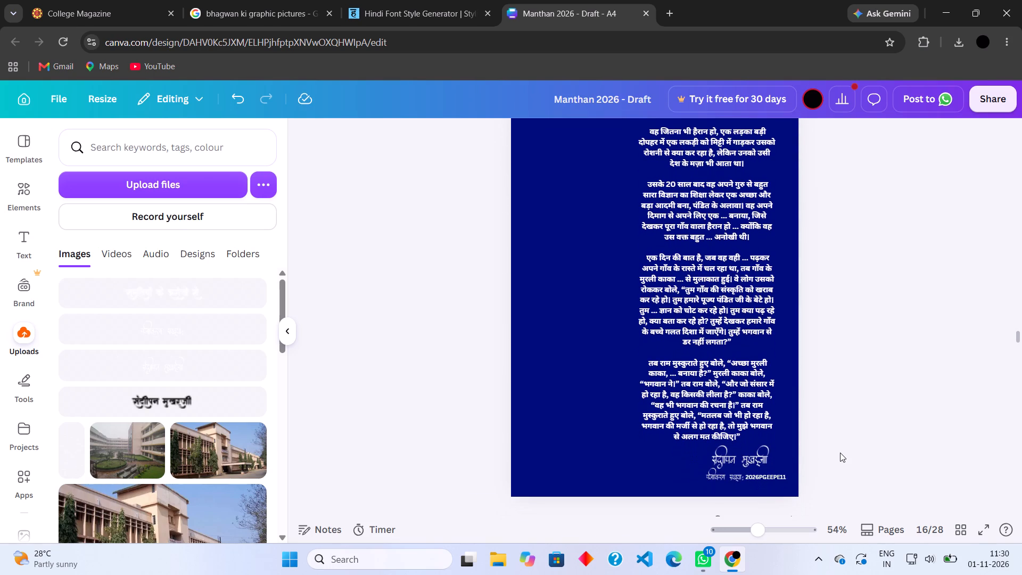
scroll(840, 453, up, 1)
scroll(840, 453, down, 2)
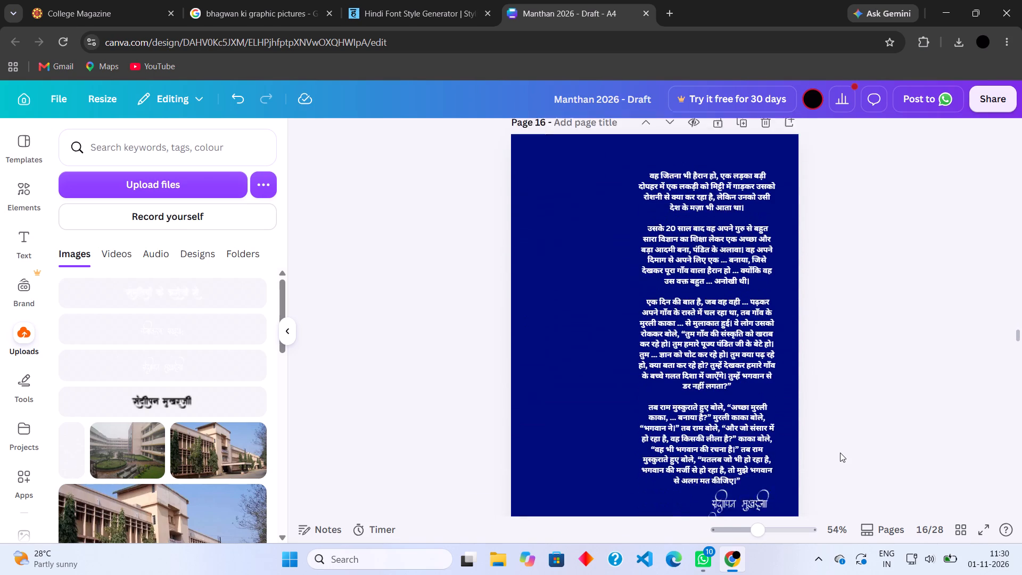
scroll(840, 453, down, 5)
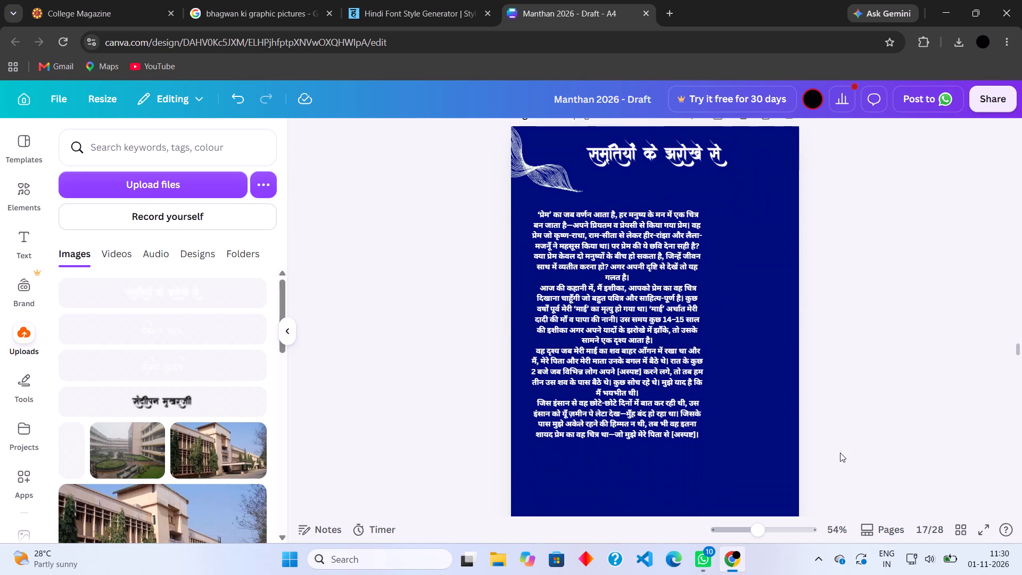
scroll(840, 453, down, 1)
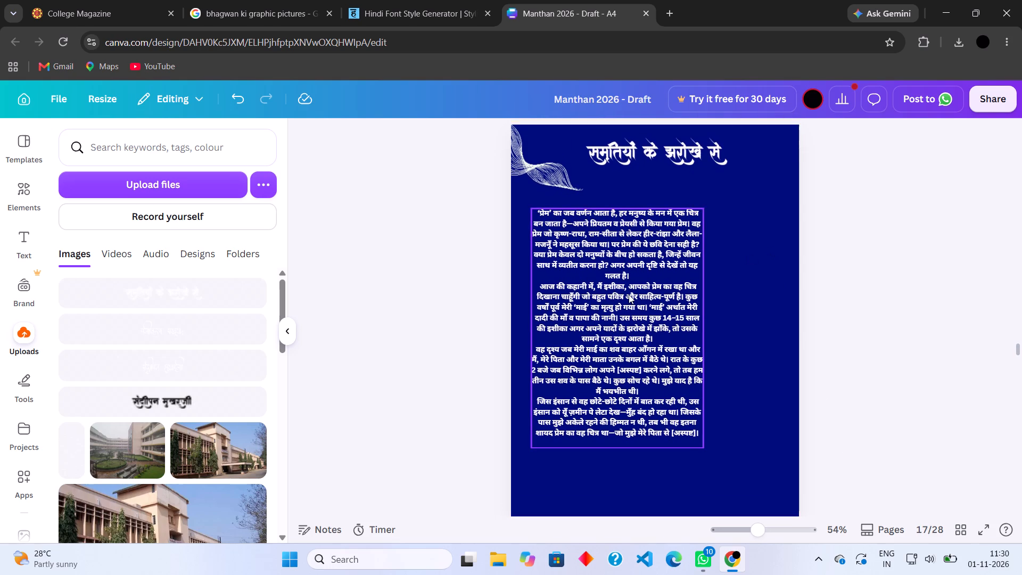
click(629, 294)
click(496, 135)
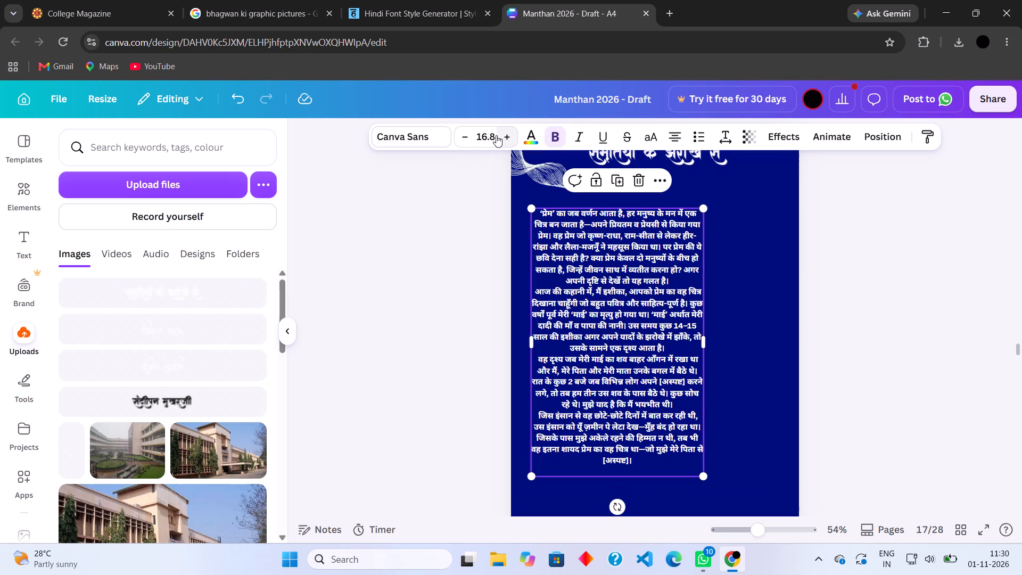
click(494, 135)
click(494, 135)
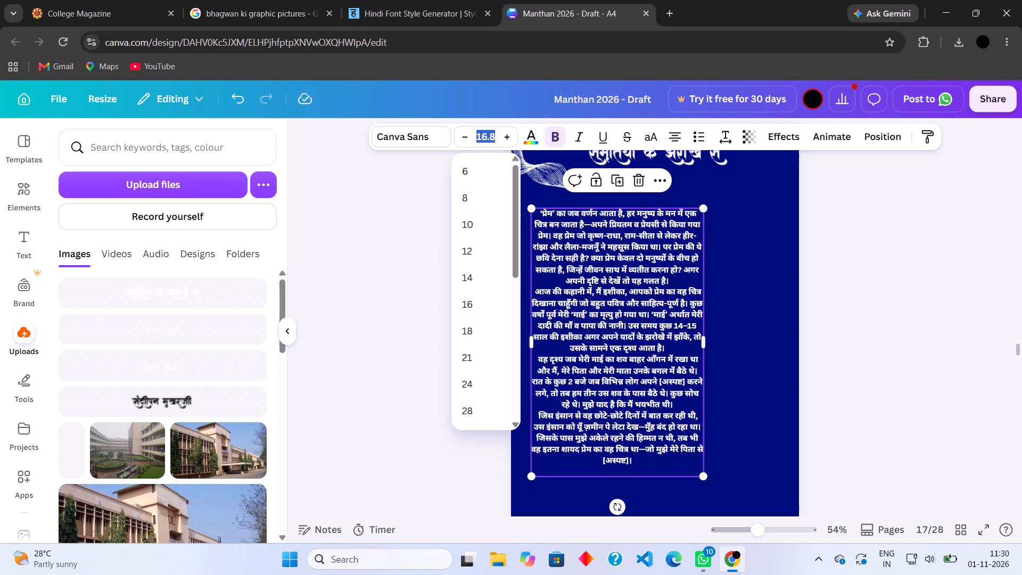
key(Right)
key(BackSpace)
key(BackSpace)
key(Return)
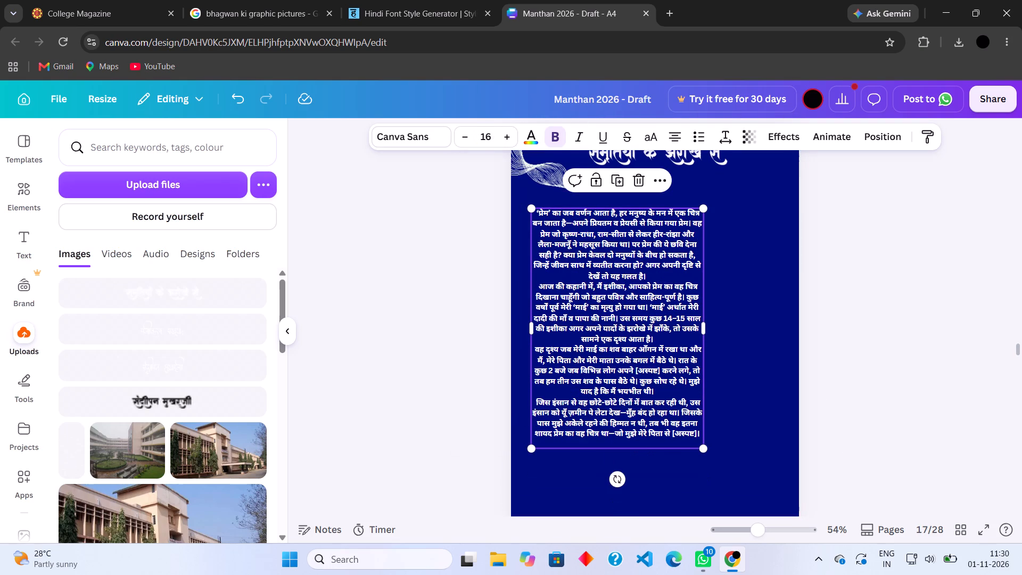
click(879, 343)
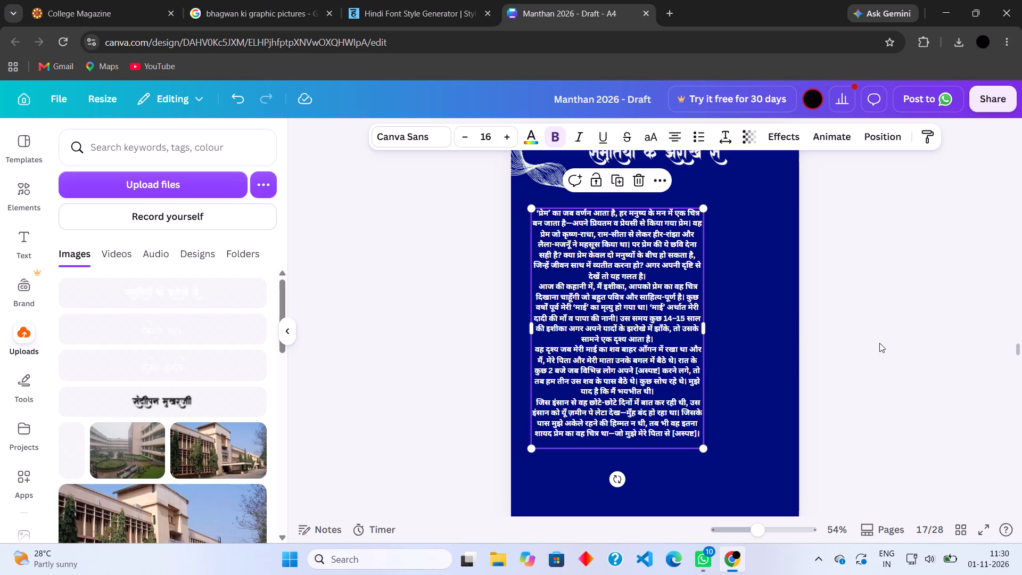
Narrow the body text block on page 17 from its right side and nudge it slightly into place.
click(654, 321)
drag(705, 326, 688, 328)
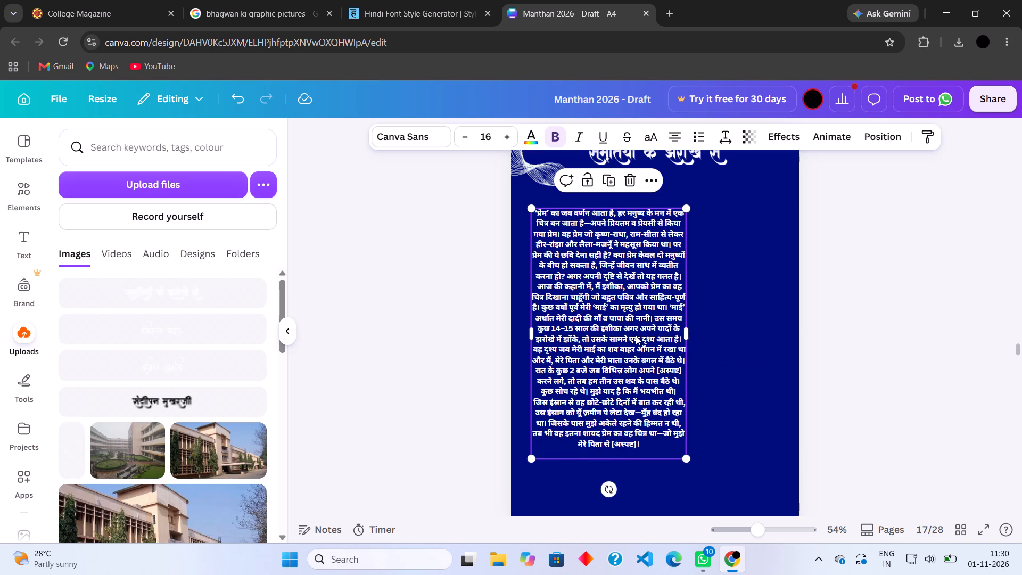
scroll(636, 335, down, 1)
drag(636, 335, 634, 342)
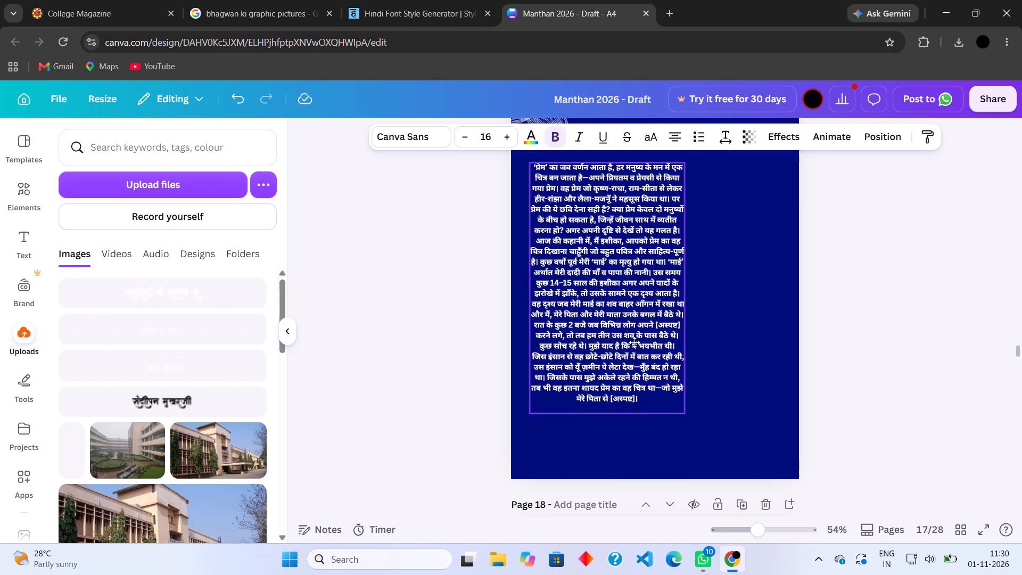
drag(634, 342, 635, 343)
click(848, 380)
Duplicate page 17 to get a matching blue page for the story's continuation.
scroll(848, 380, right, 1)
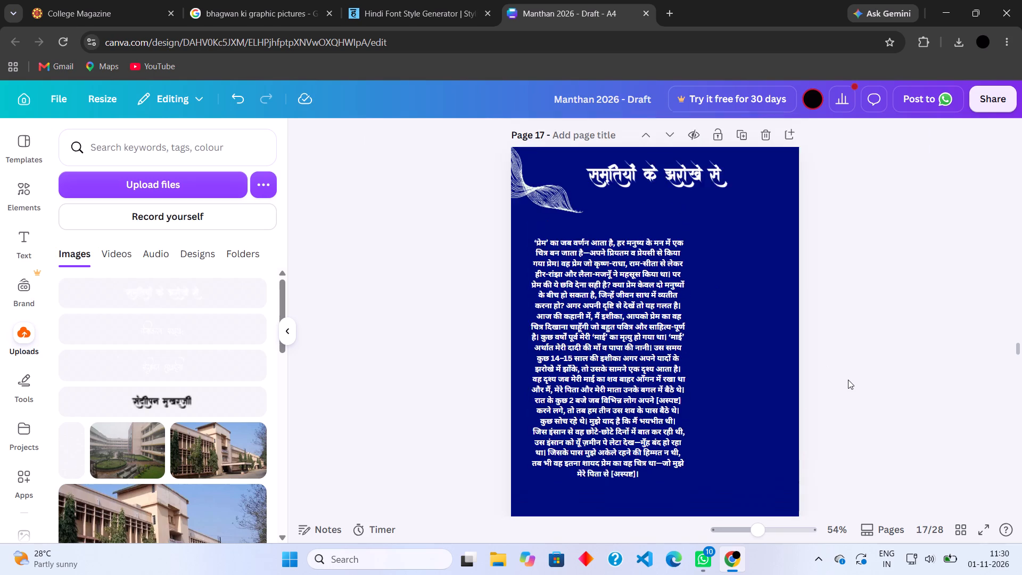
scroll(848, 380, right, 1)
scroll(848, 380, up, 1)
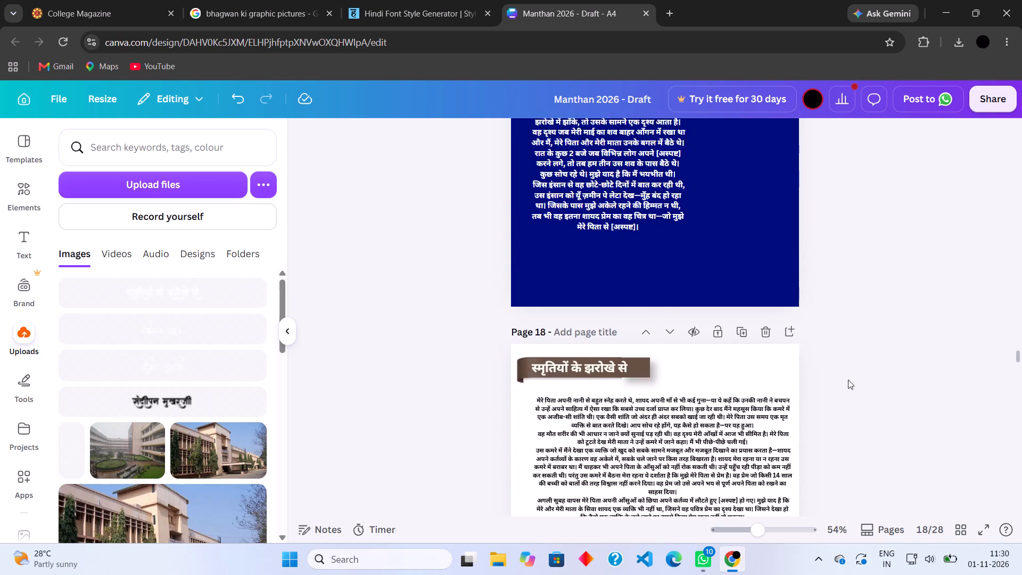
scroll(848, 380, up, 1)
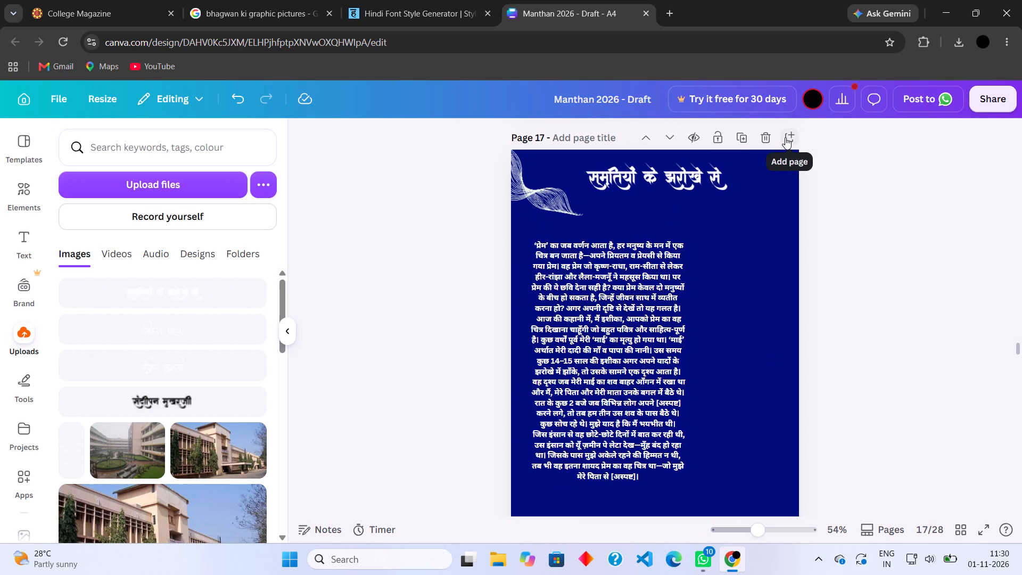
click(743, 138)
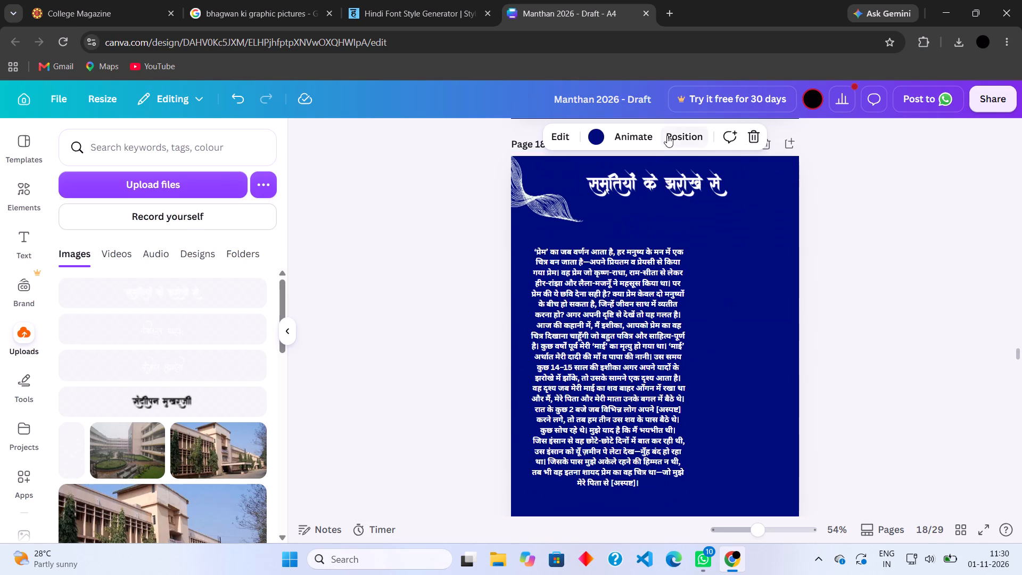
Delete the heading and the white wave graphic from the duplicated page 18.
click(671, 181)
key(BackSpace)
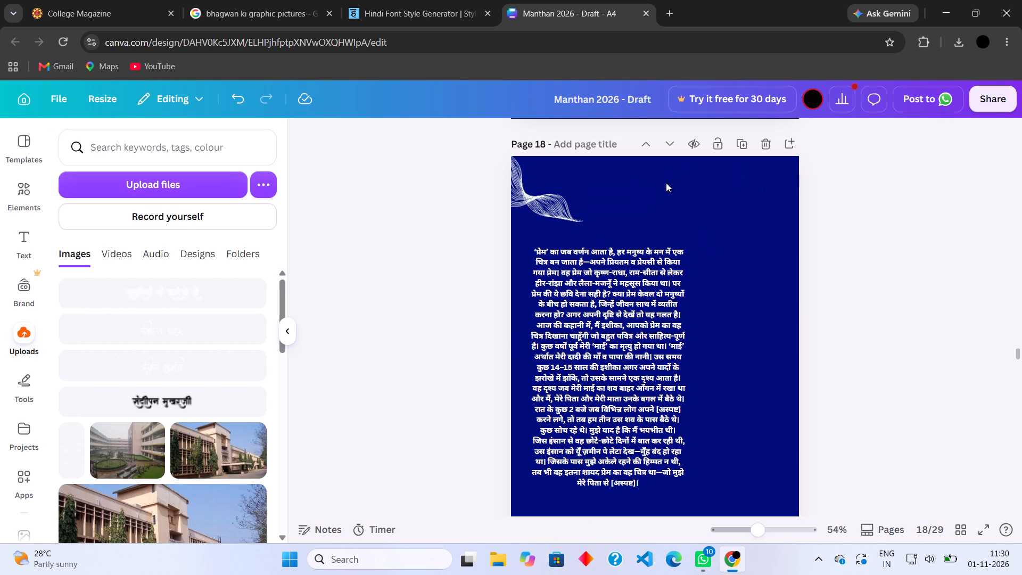
click(555, 203)
key(BackSpace)
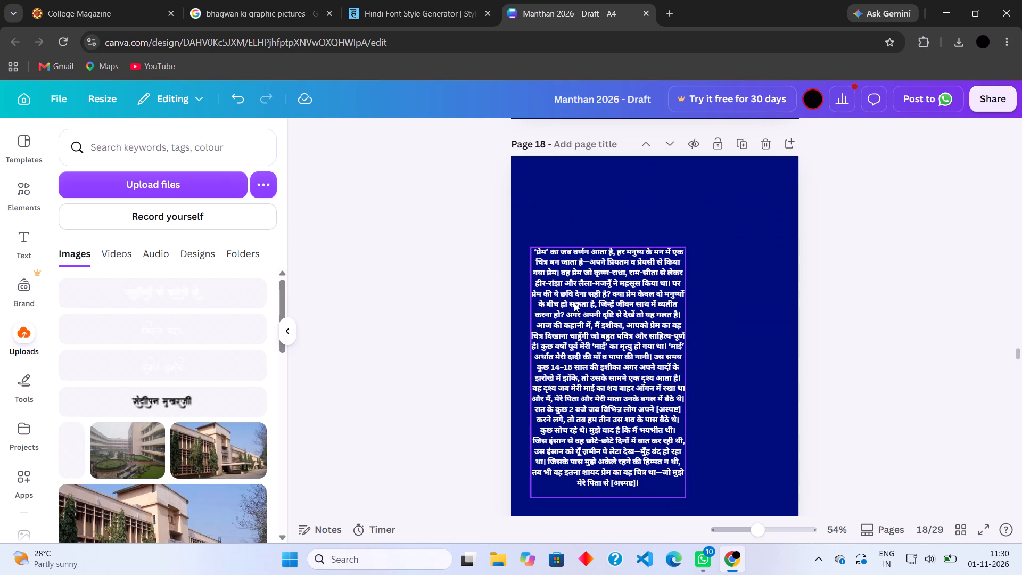
Move the body text block on page 18 over to the right side of the page.
scroll(574, 302, down, 1)
drag(601, 308, 694, 287)
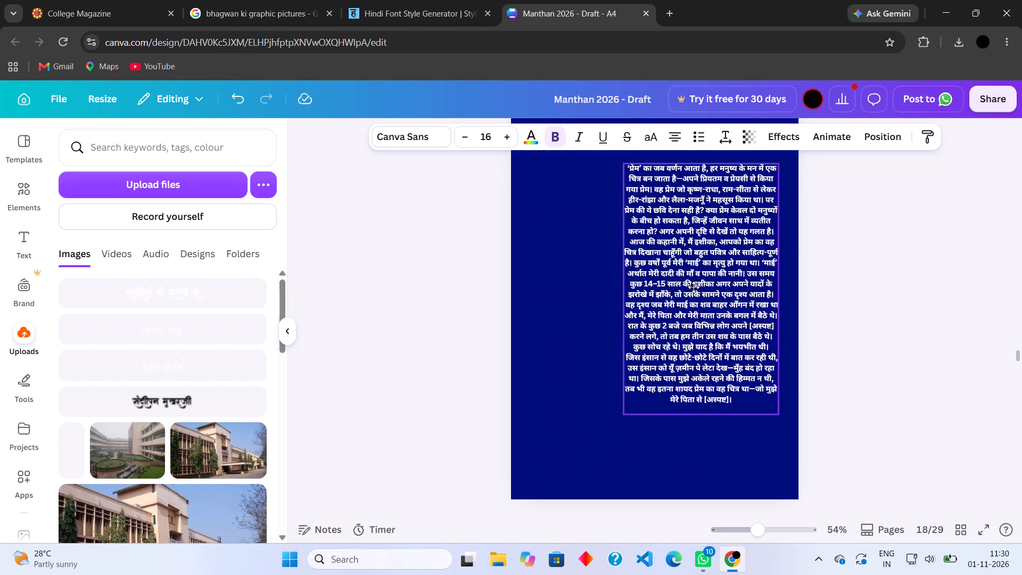
drag(694, 287, 694, 286)
Cut the continued story text block from white page 19 and paste it over the copied body text on page 18.
scroll(694, 286, down, 3)
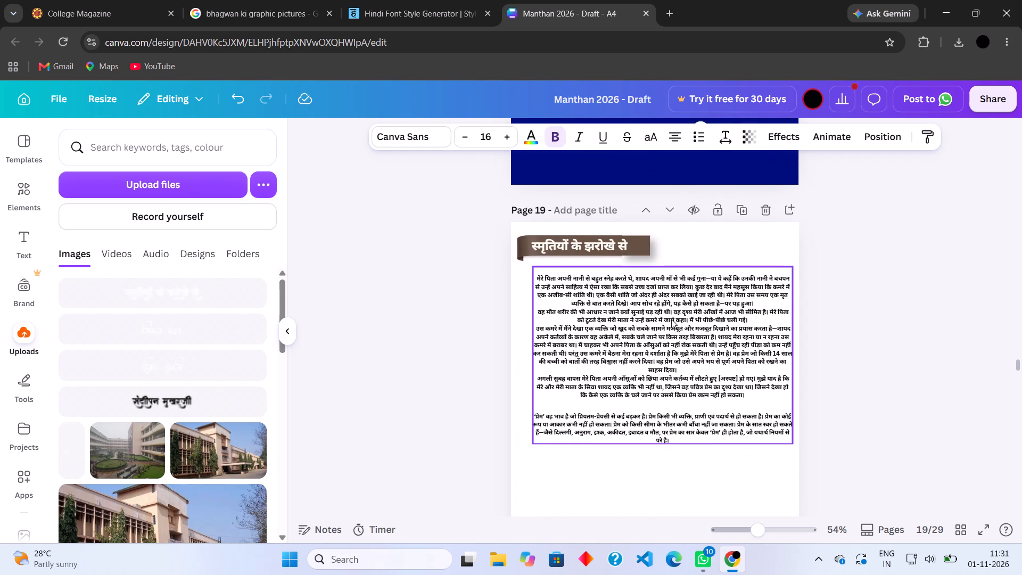
click(671, 319)
key(ctrl+x)
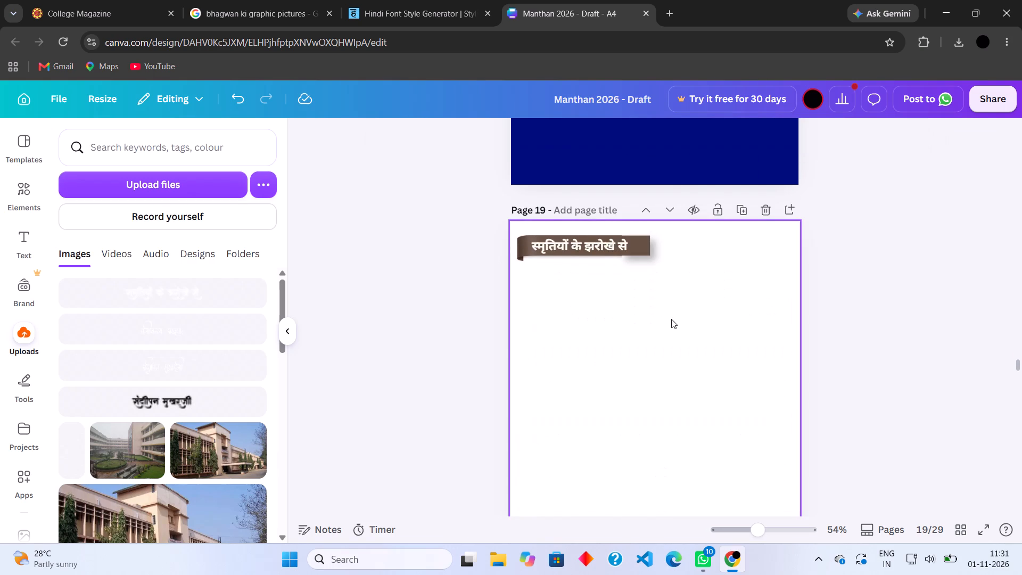
scroll(671, 319, up, 5)
double_click(695, 293)
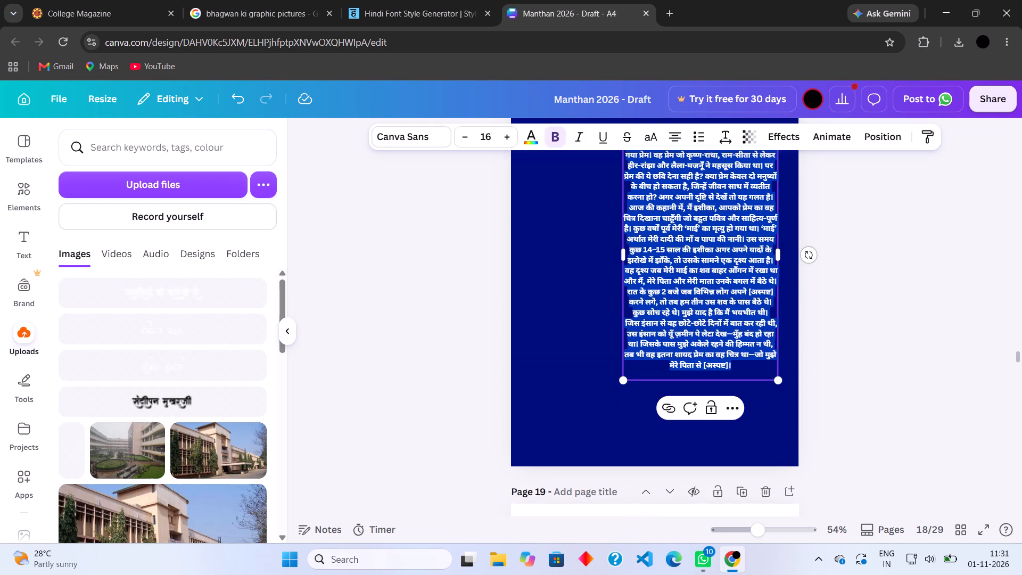
key(ctrl+v)
Widen the replaced text block on page 18 and shift it up and toward the right edge so it fits within the page.
scroll(695, 293, right, 1)
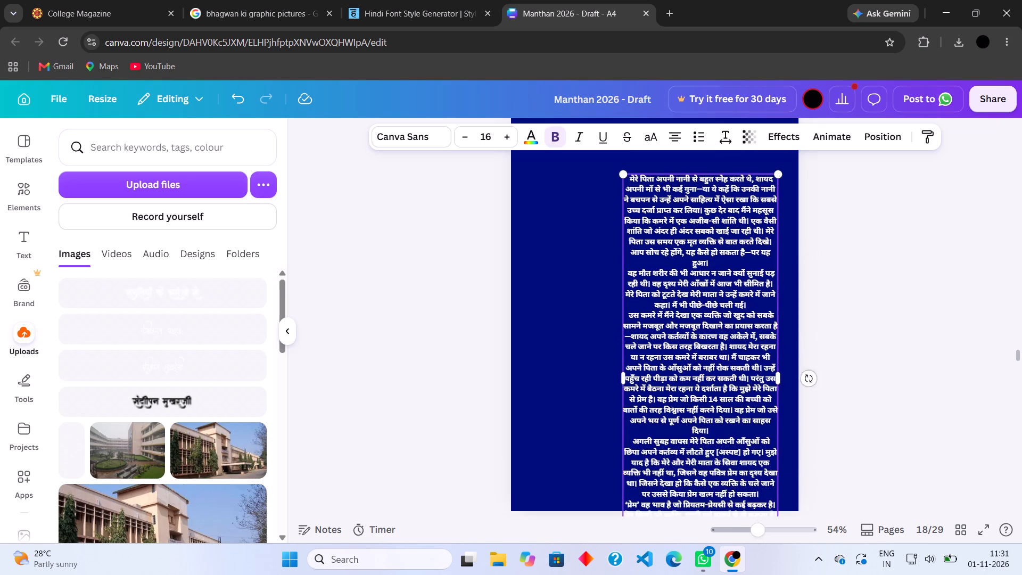
scroll(695, 293, right, 1)
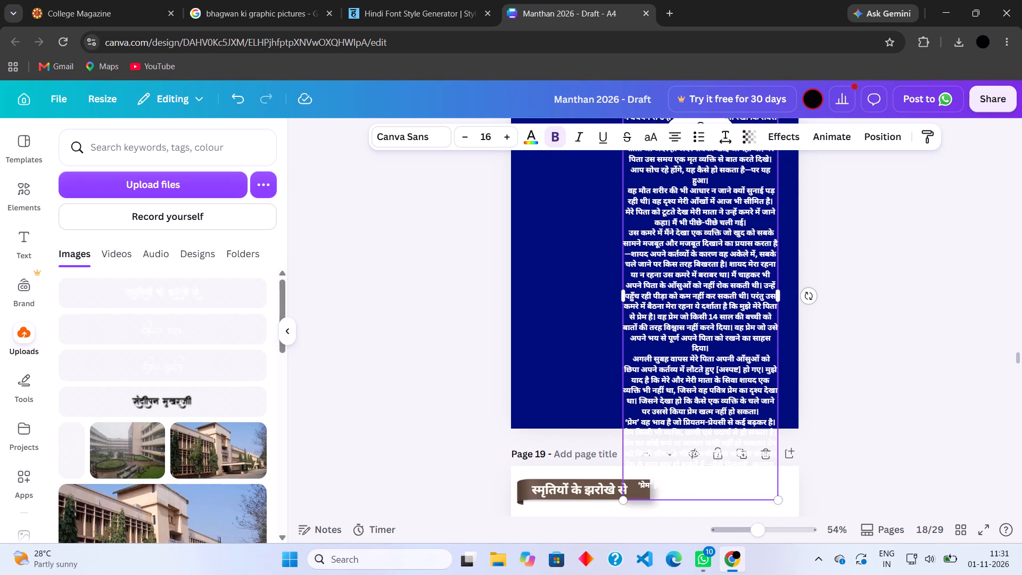
drag(621, 298, 586, 296)
scroll(586, 296, up, 1)
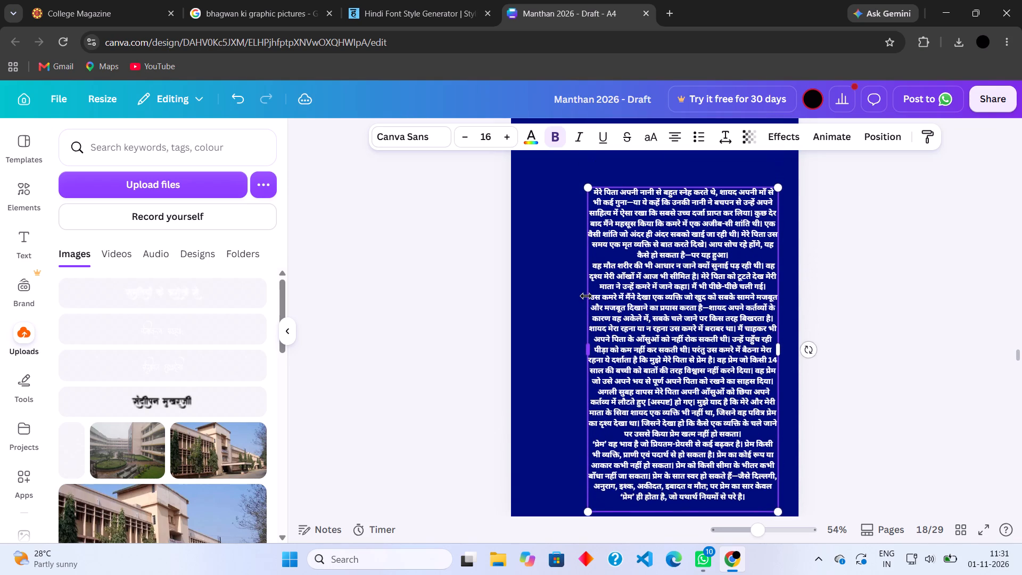
scroll(586, 296, up, 1)
drag(665, 297, 667, 289)
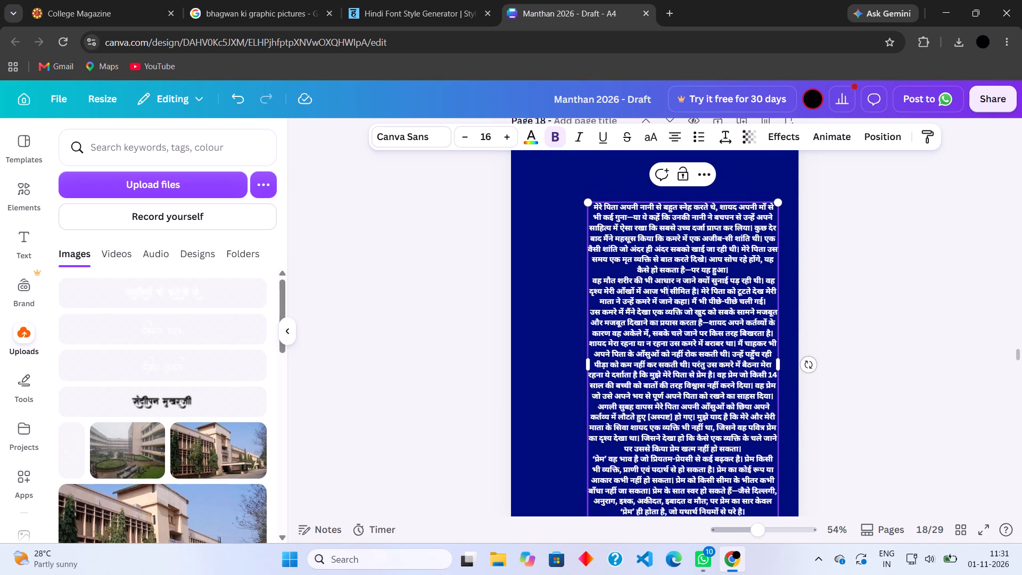
click(898, 295)
drag(719, 329, 731, 281)
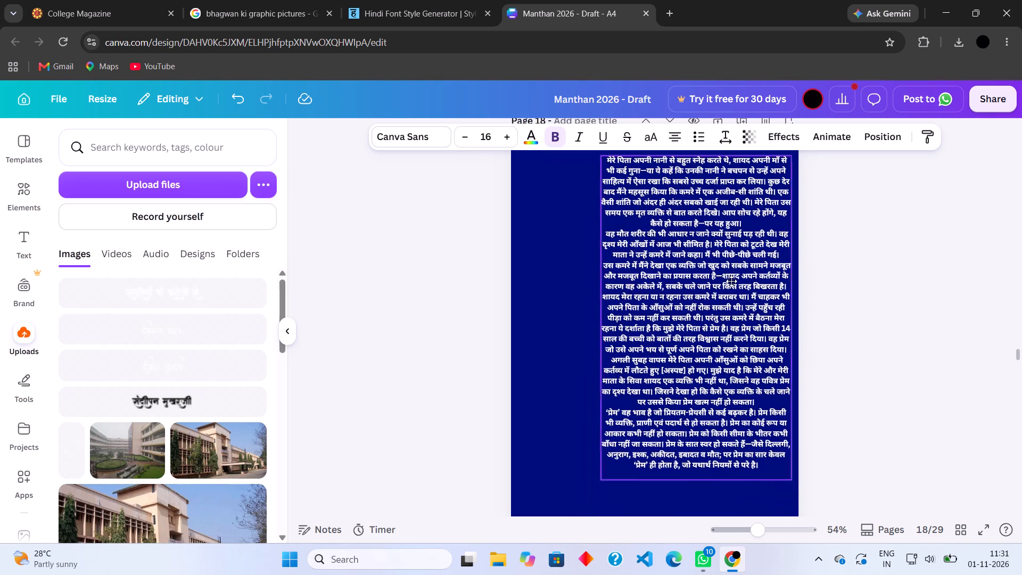
drag(731, 281, 731, 285)
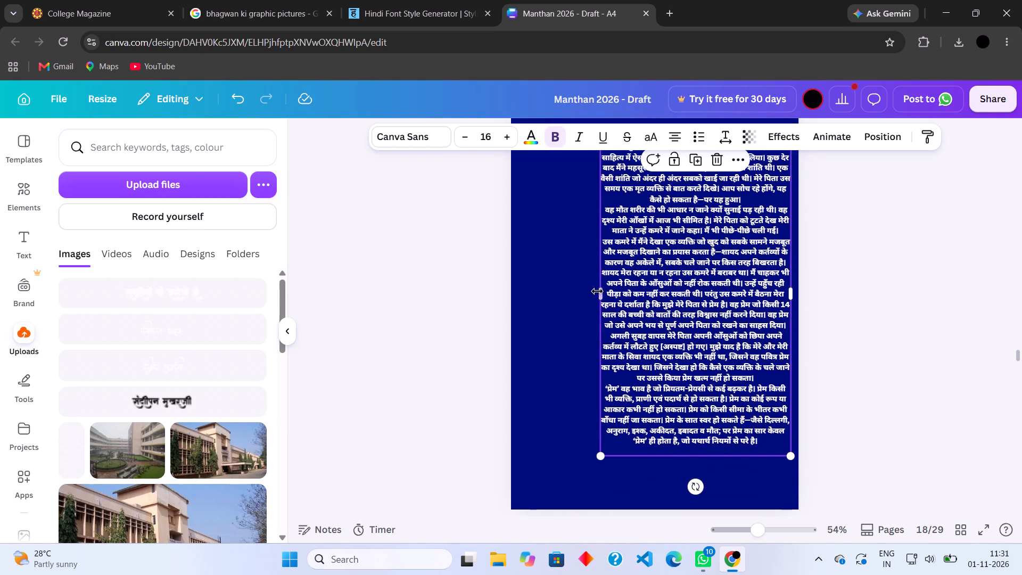
drag(597, 291, 605, 289)
click(889, 264)
Move the body text block on page 17 up toward the heading and closer to the left edge, and widen it slightly.
scroll(889, 264, up, 3)
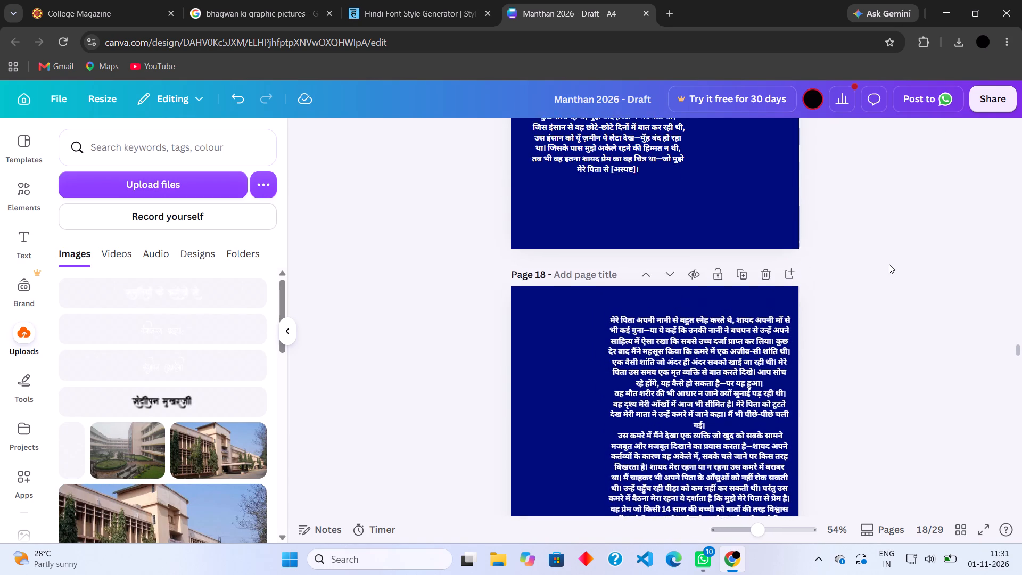
scroll(889, 264, up, 6)
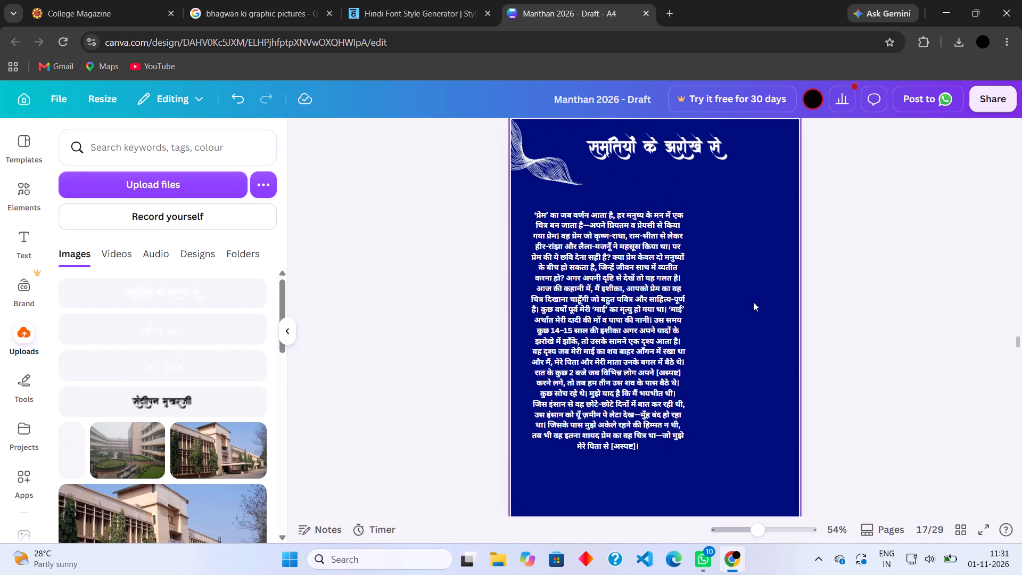
click(688, 322)
click(642, 330)
drag(642, 330, 642, 316)
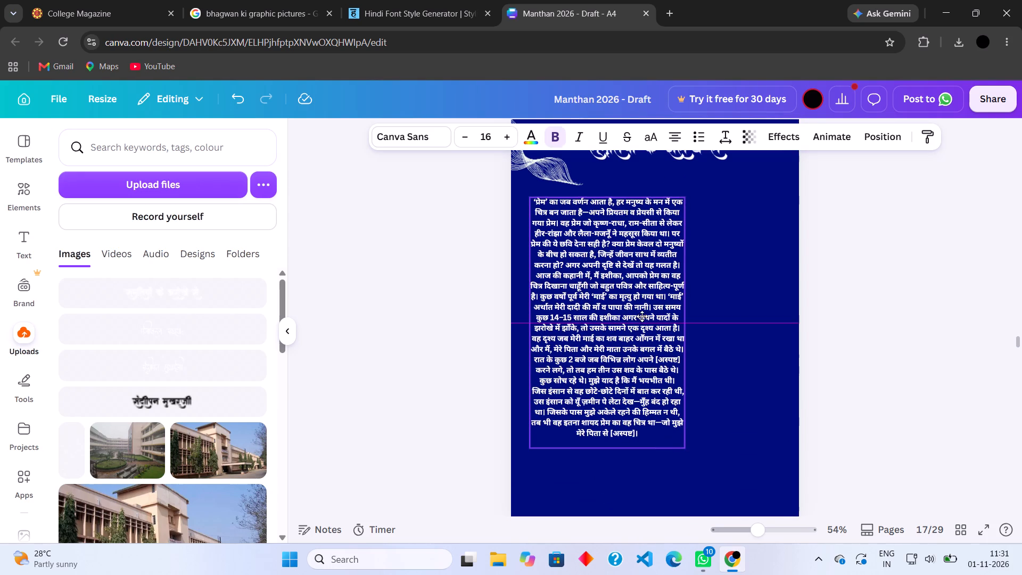
drag(642, 316, 642, 310)
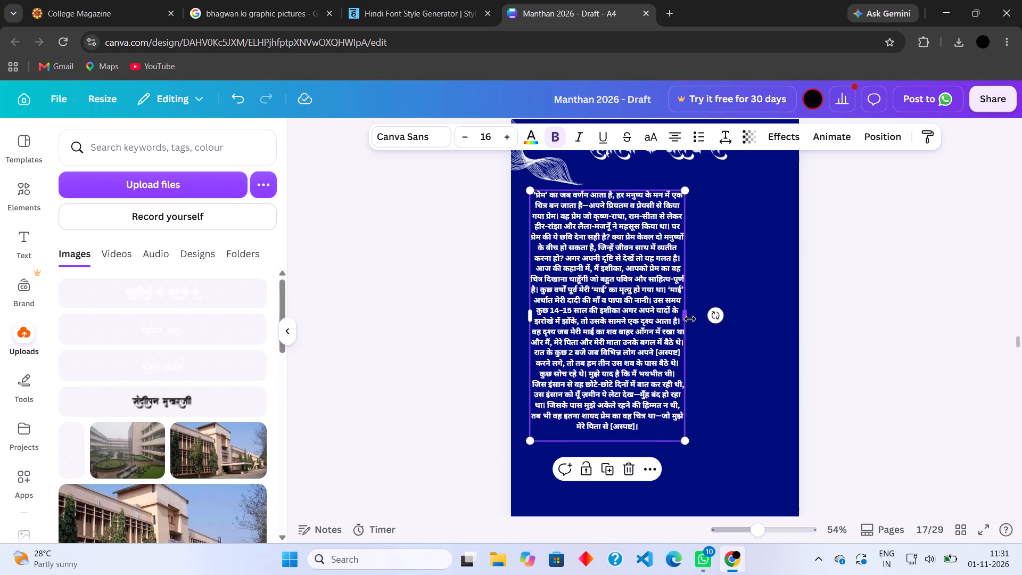
click(689, 316)
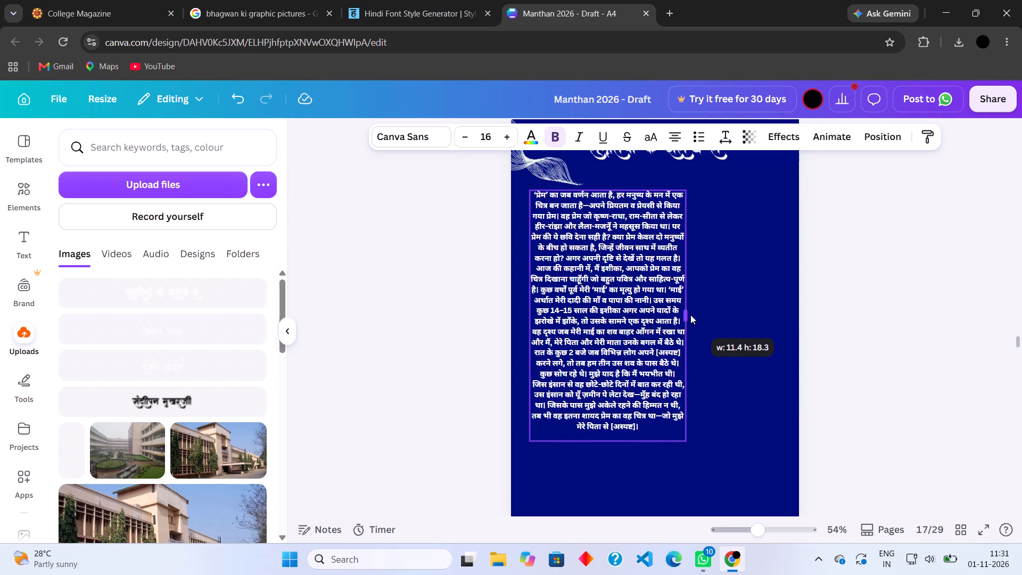
drag(617, 315, 608, 313)
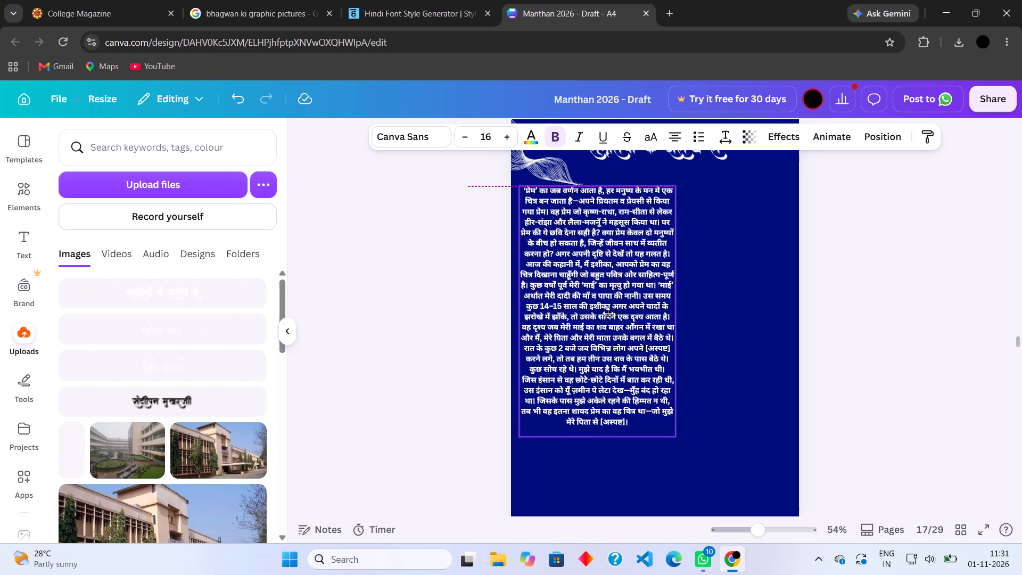
drag(608, 313, 608, 314)
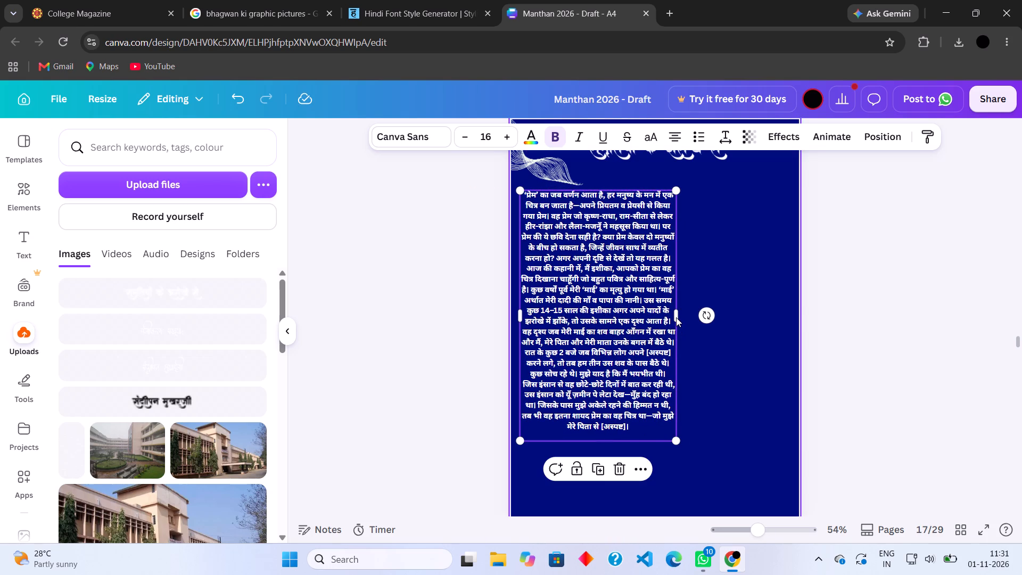
click(677, 316)
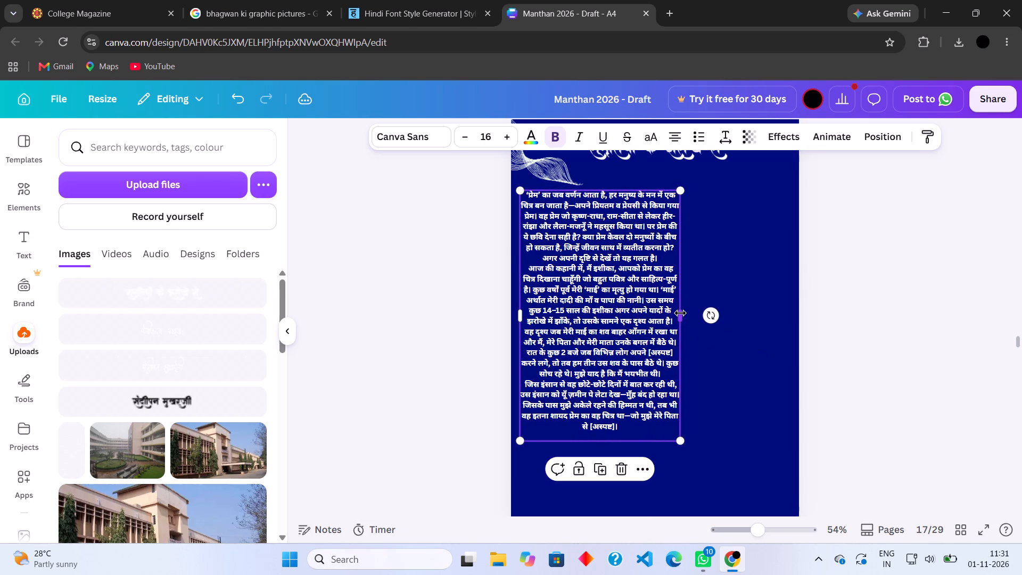
Widen the body text block on page 17 toward the right edge so it spans nearly the full page width.
drag(680, 313, 781, 297)
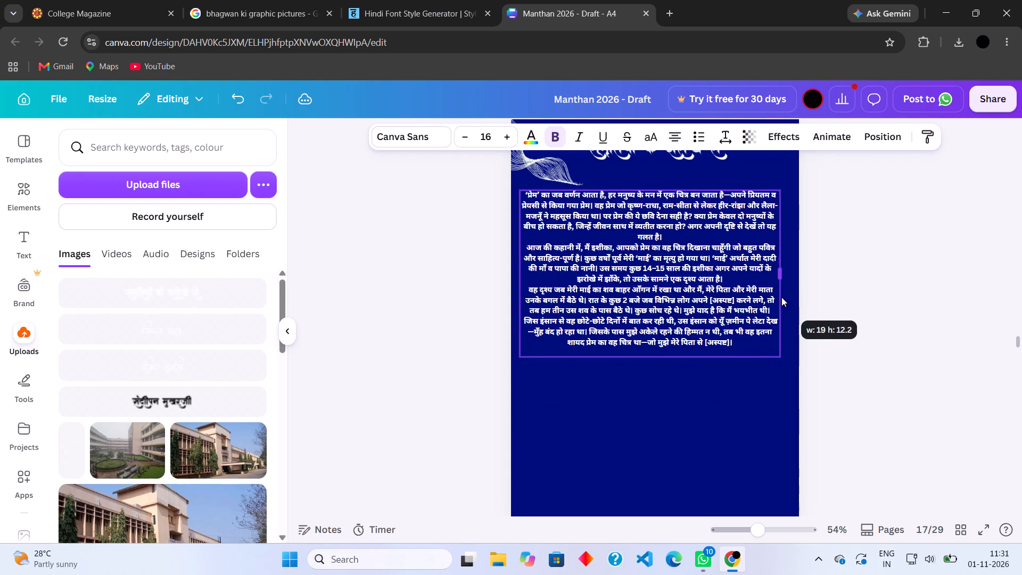
drag(781, 297, 788, 295)
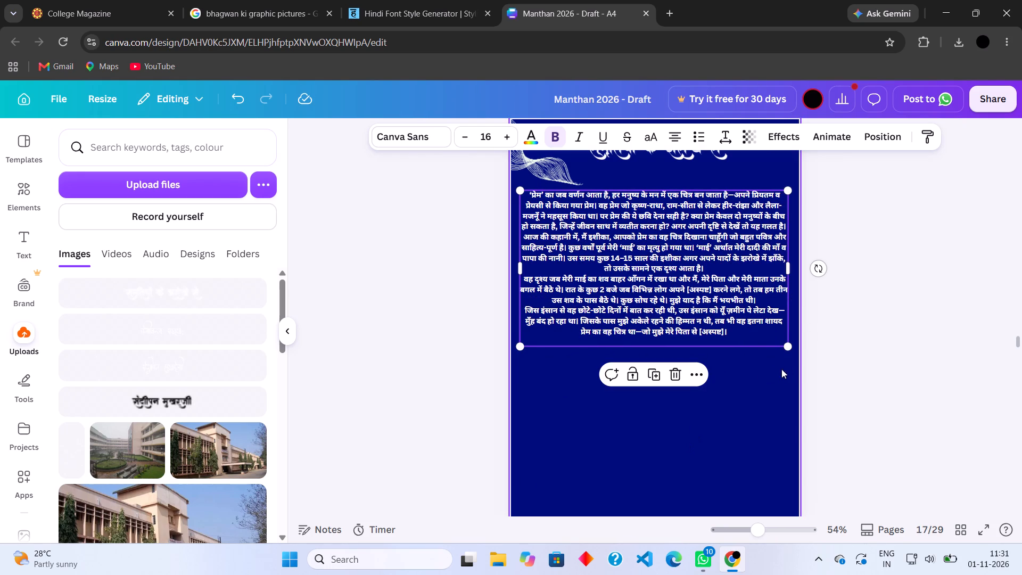
Cut the opening lines of the page 18 text, up to बात करते दिखे।, and paste them after a space at the end of the page 17 text.
scroll(810, 389, down, 2)
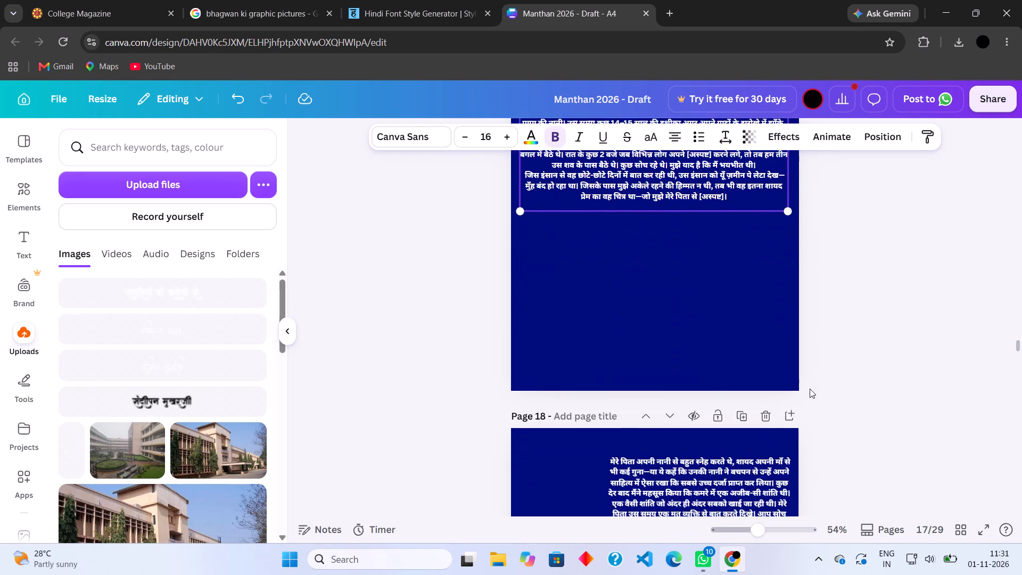
scroll(810, 389, down, 2)
click(735, 417)
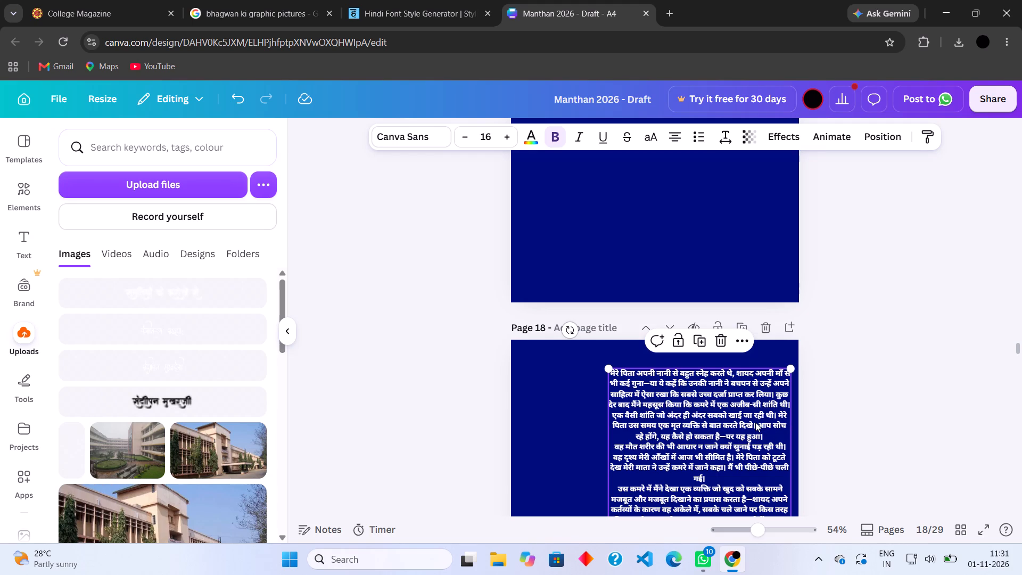
click(756, 426)
drag(756, 426, 699, 416)
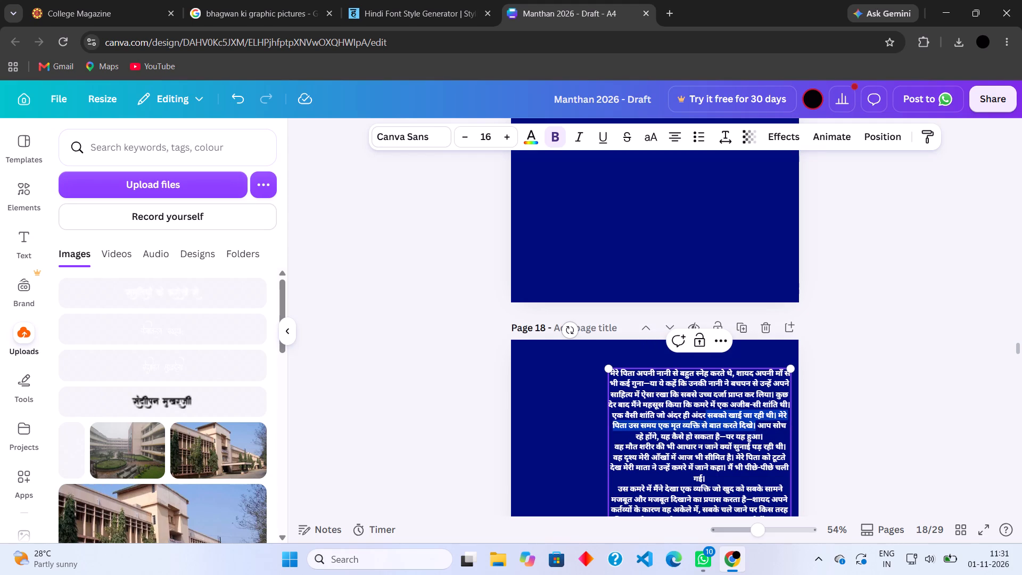
drag(699, 416, 610, 376)
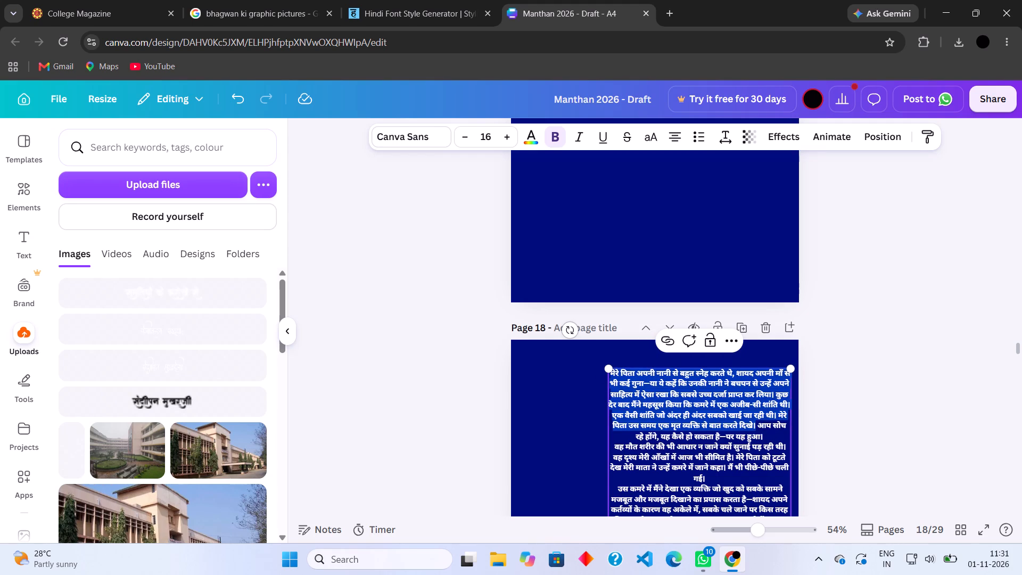
key(ctrl+x)
scroll(610, 376, up, 3)
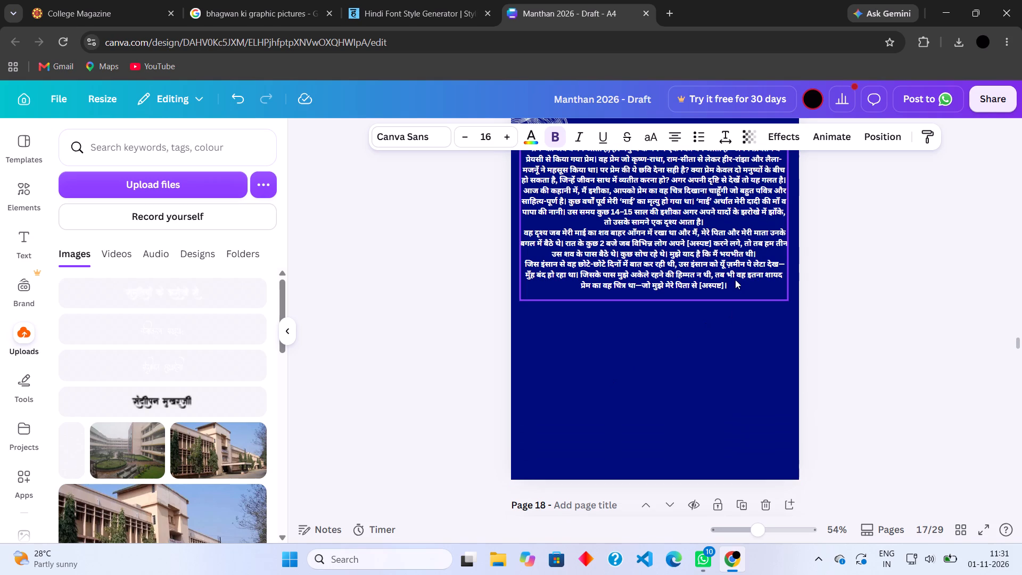
click(735, 279)
click(729, 288)
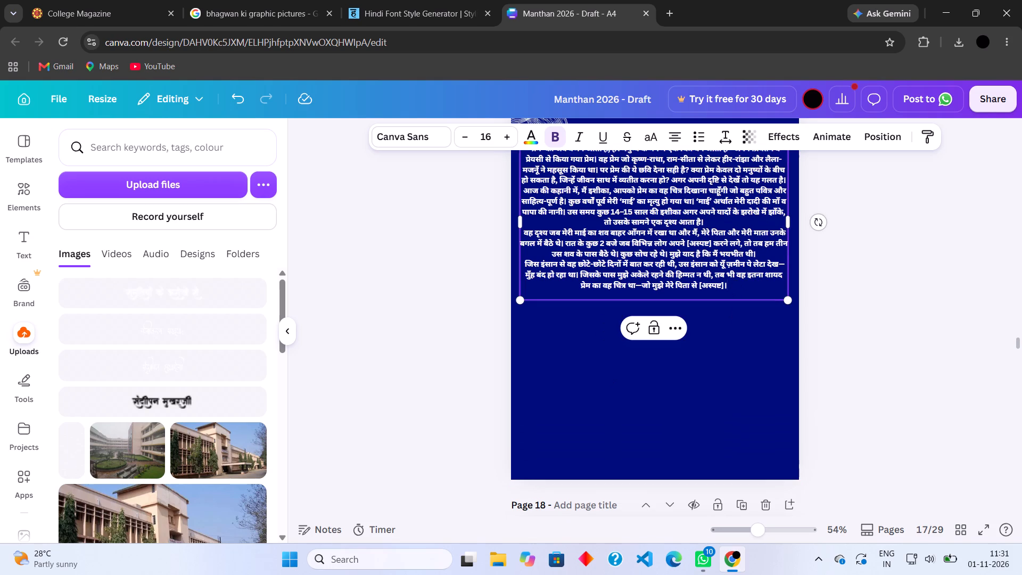
key(space)
key(ctrl+v)
click(879, 266)
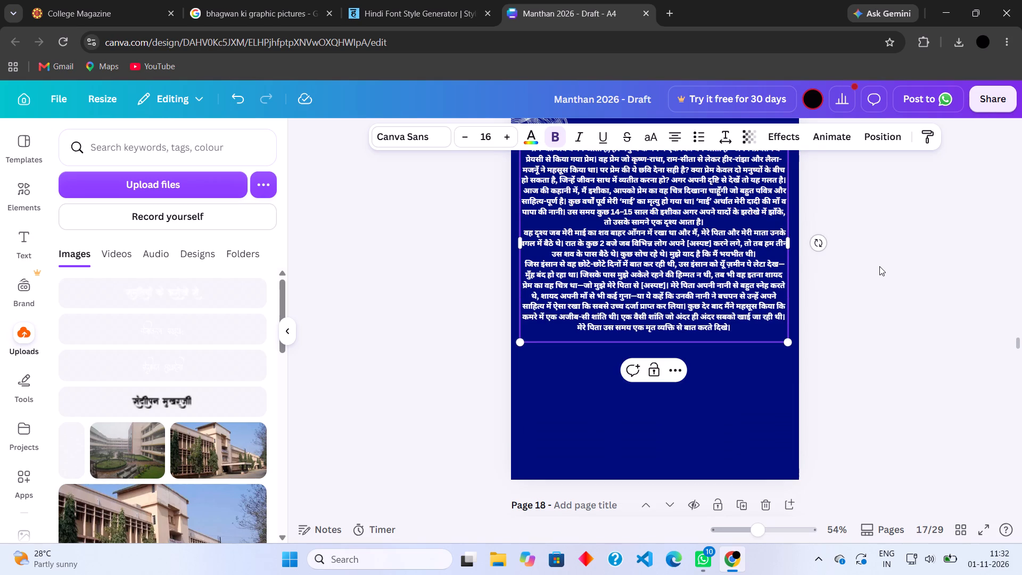
Move the remaining text block on page 18 slightly down and inward from the page's right edge.
scroll(879, 266, down, 5)
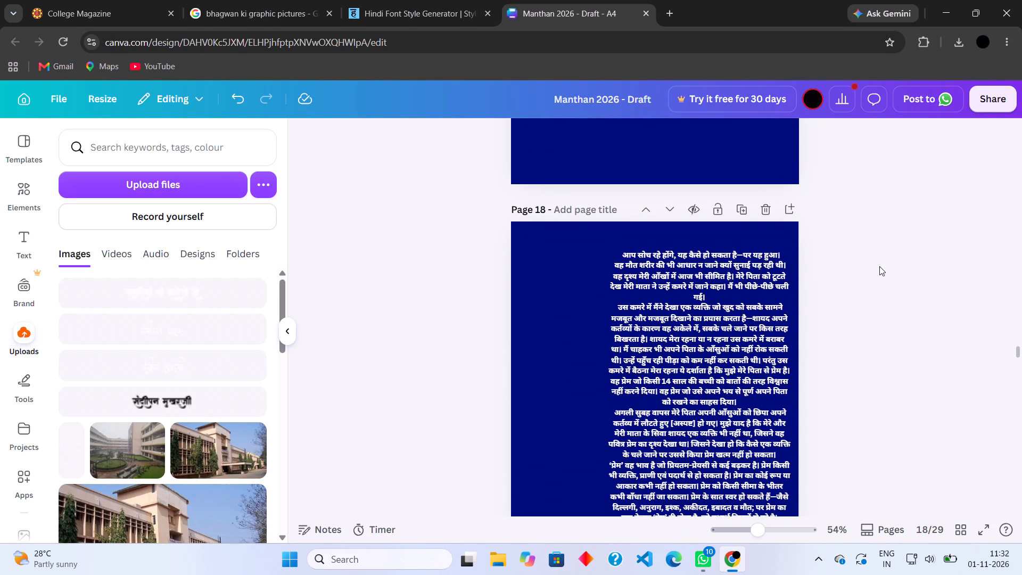
scroll(879, 266, down, 1)
drag(743, 324, 746, 375)
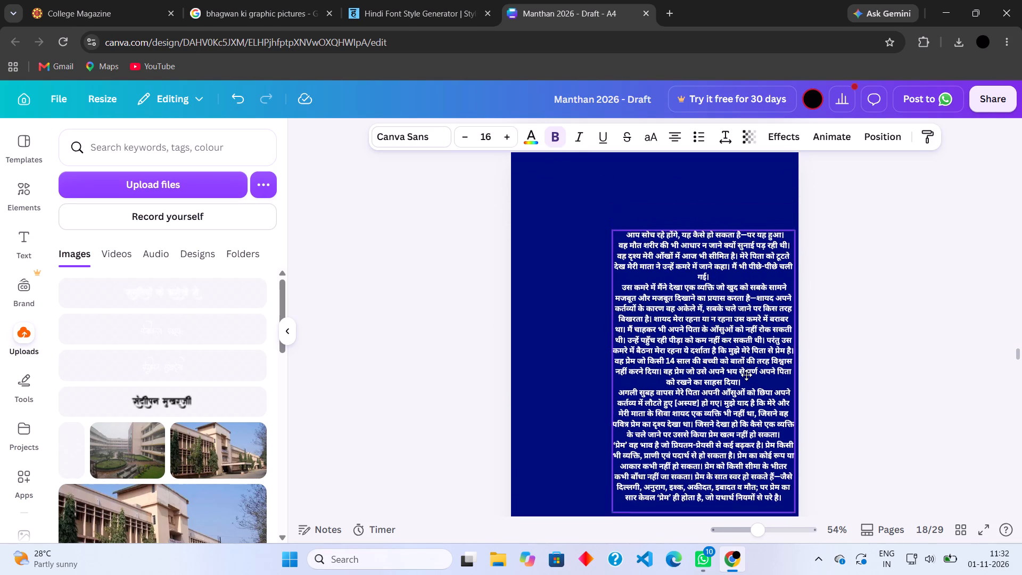
drag(746, 375, 732, 368)
scroll(732, 368, down, 1)
drag(732, 368, 737, 375)
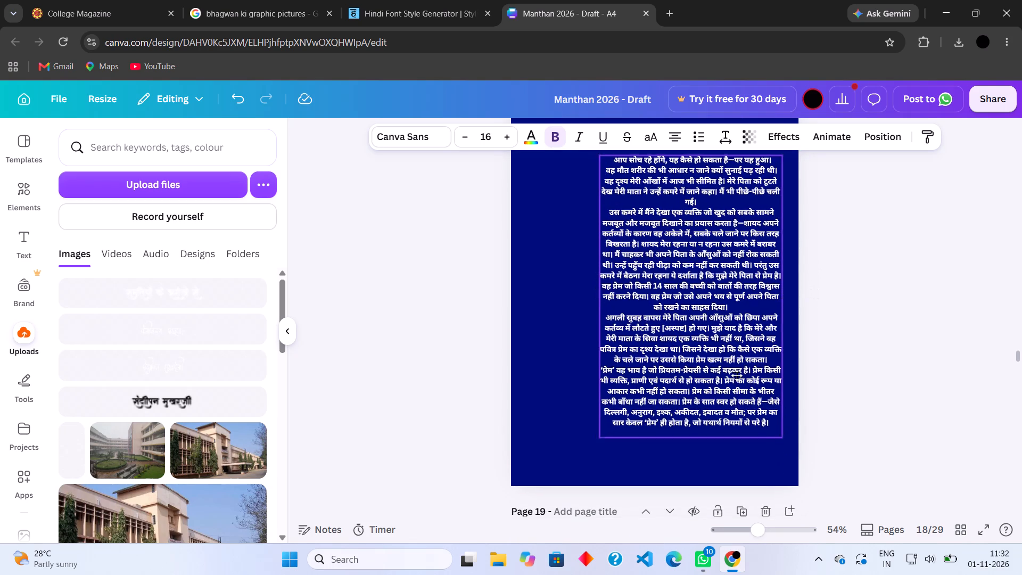
drag(737, 375, 741, 356)
scroll(741, 356, up, 1)
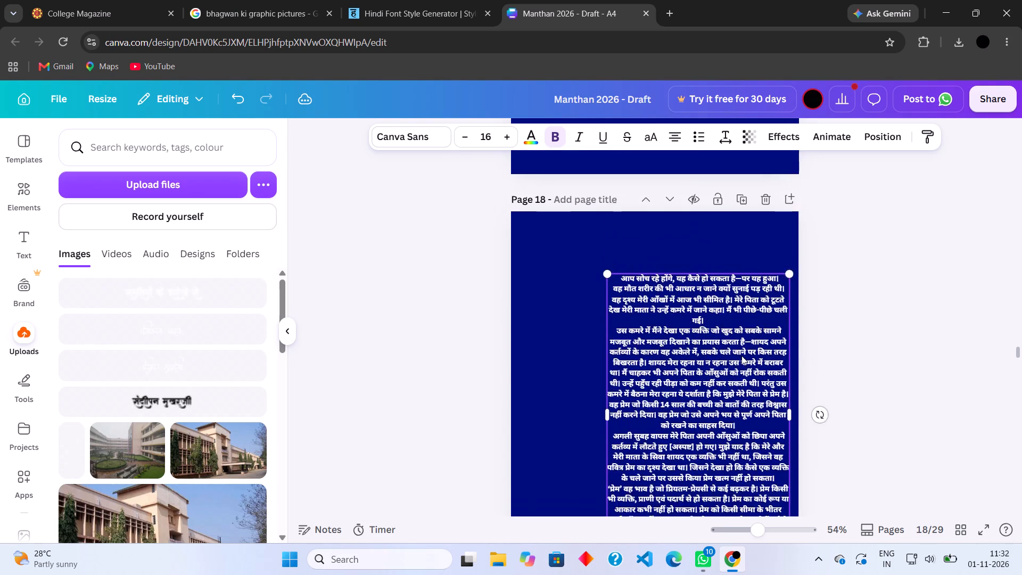
scroll(741, 356, up, 1)
drag(724, 359, 719, 339)
Widen the page 18 text block toward the left edge, and centre it horizontally on the page.
double_click(603, 319)
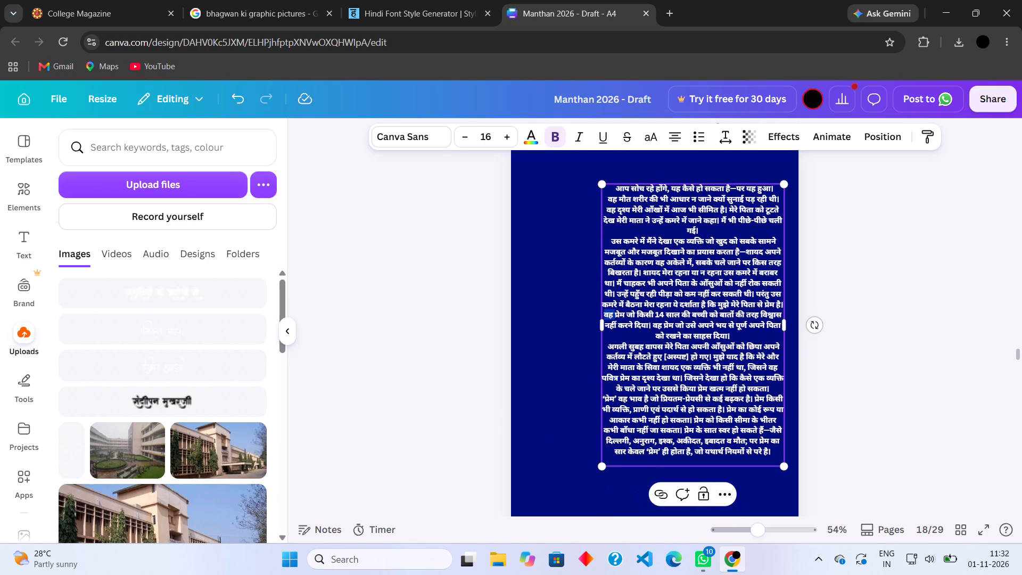
click(603, 327)
drag(600, 327, 563, 329)
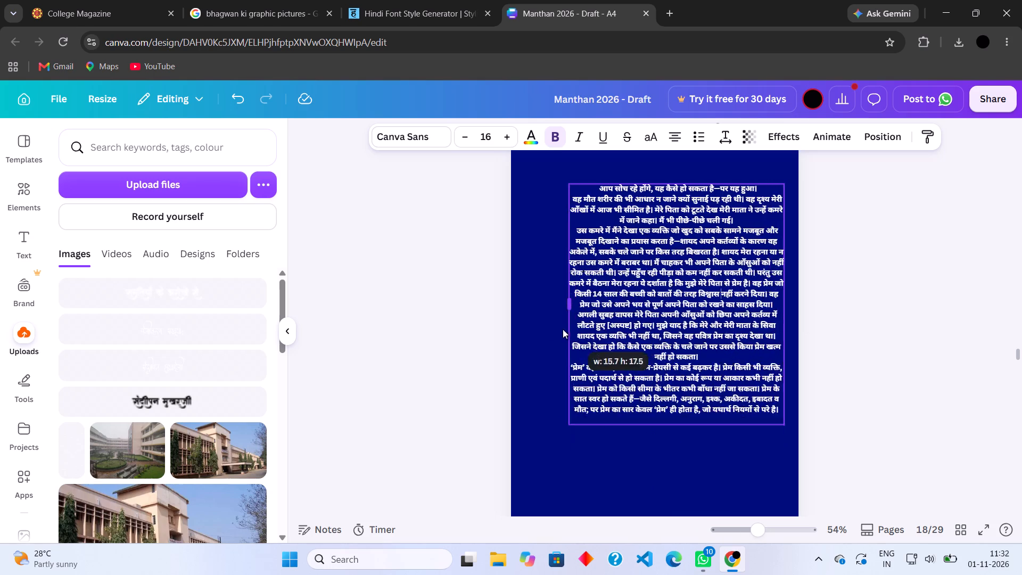
drag(563, 329, 529, 336)
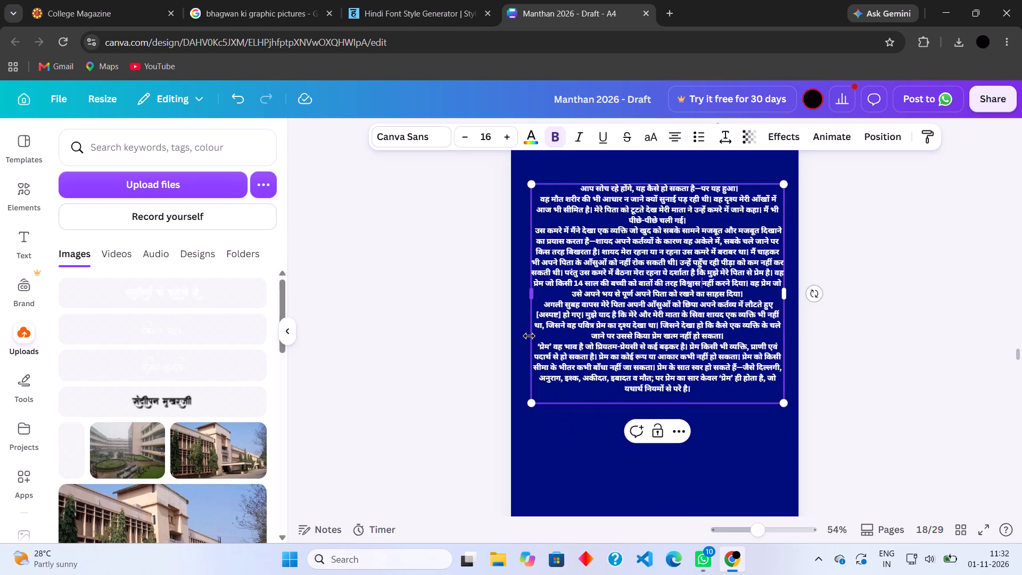
click(803, 334)
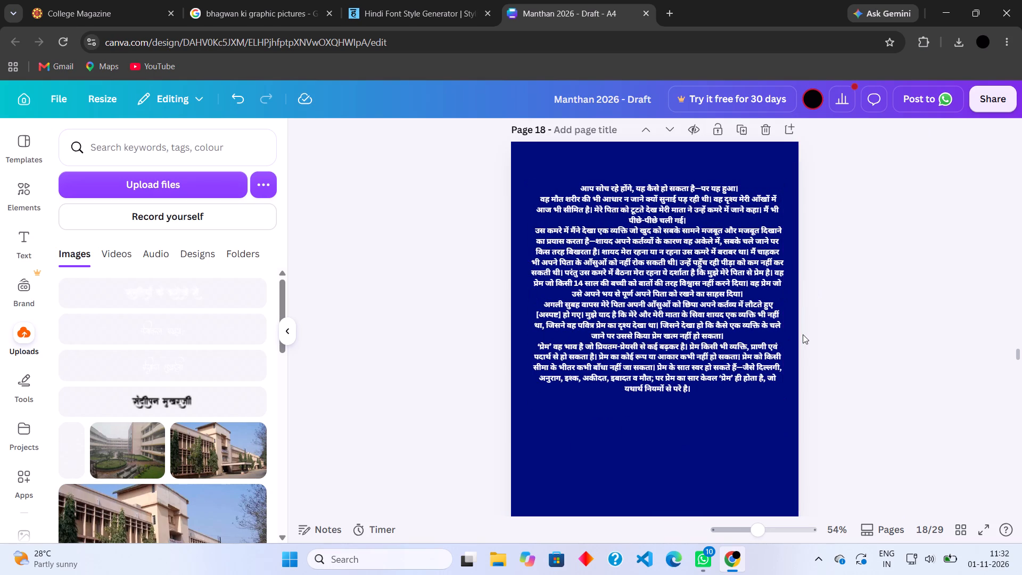
click(730, 311)
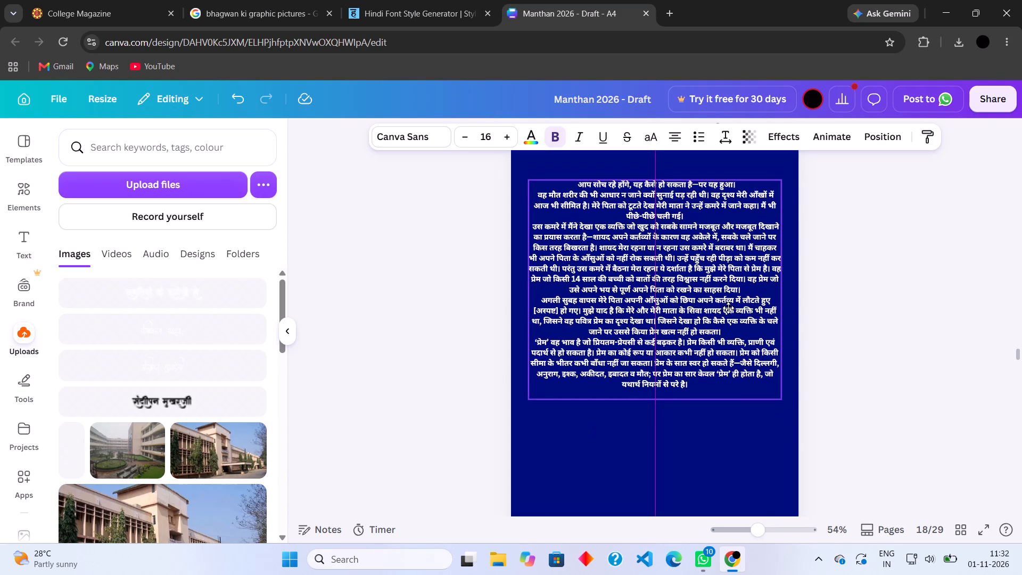
Search the graphic elements for "devotional elements" and look through the results for a suitable decoration.
scroll(728, 308, up, 5)
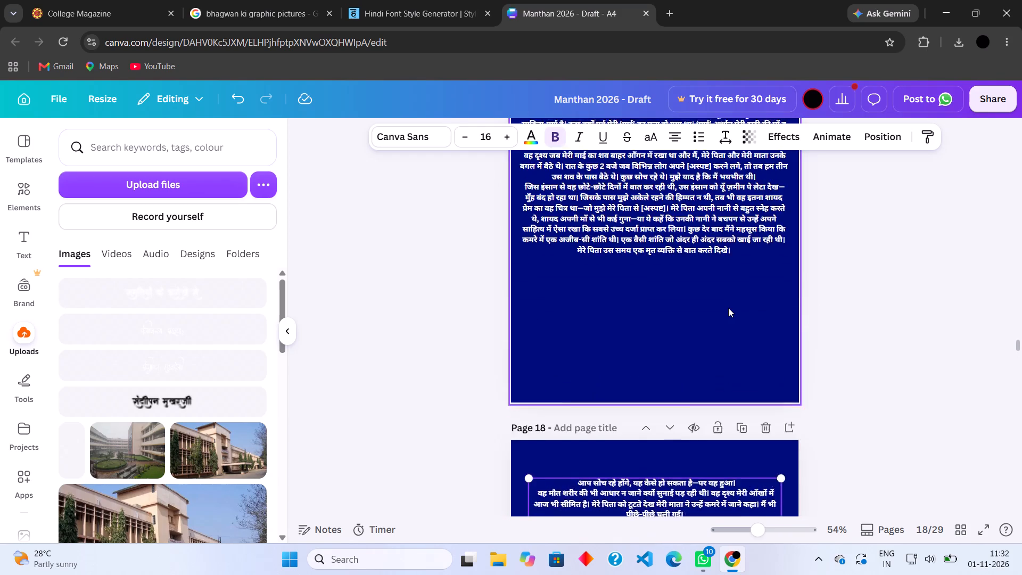
scroll(728, 308, up, 2)
scroll(728, 308, down, 5)
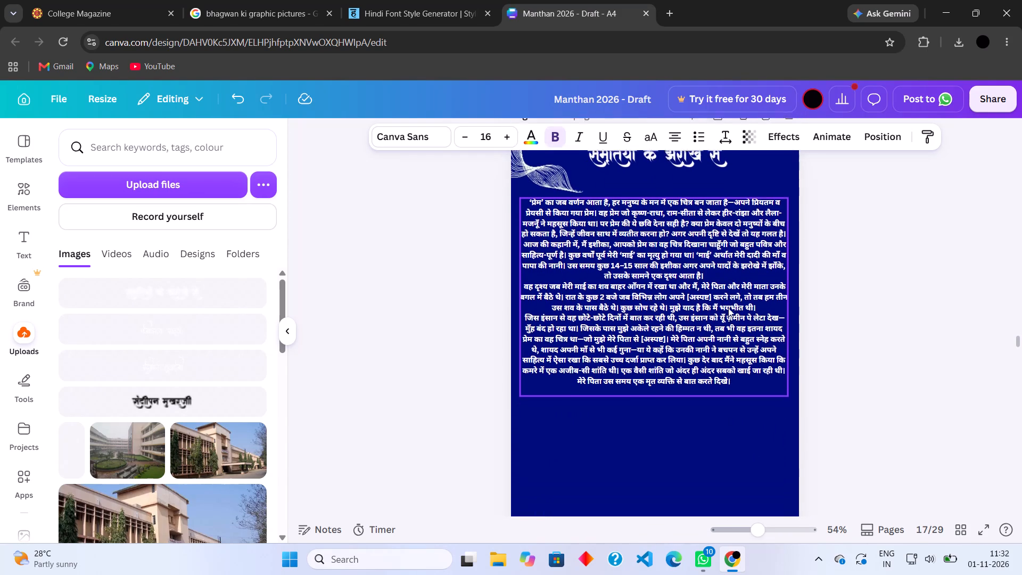
scroll(728, 308, down, 1)
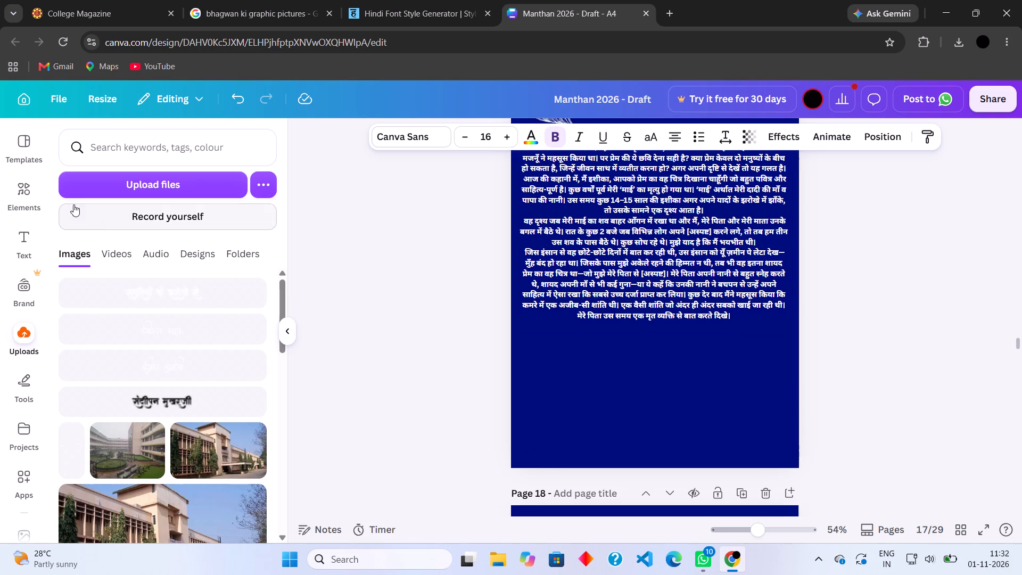
click(35, 204)
drag(160, 156, 148, 155)
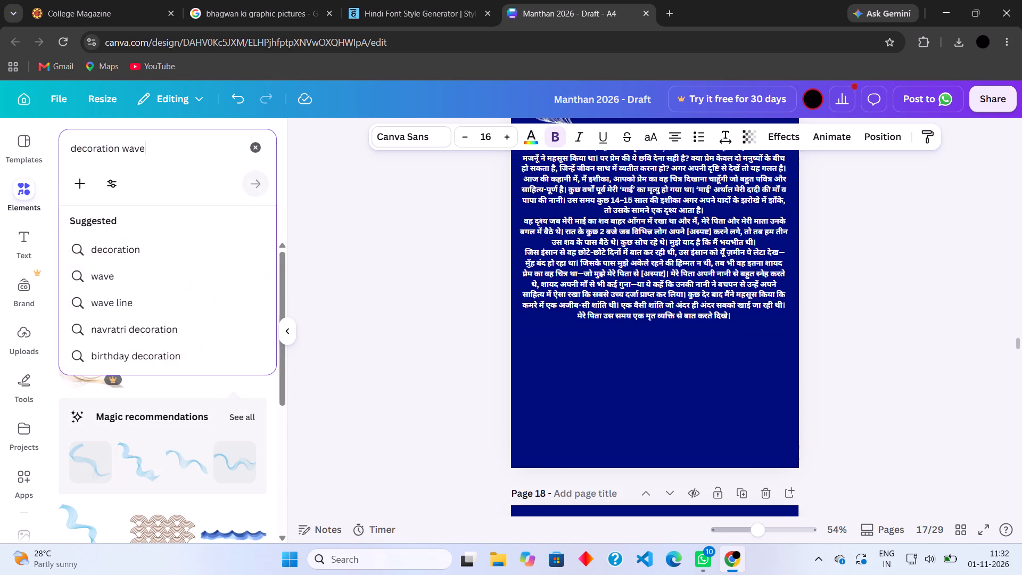
drag(148, 155, 74, 153)
text(evotional)
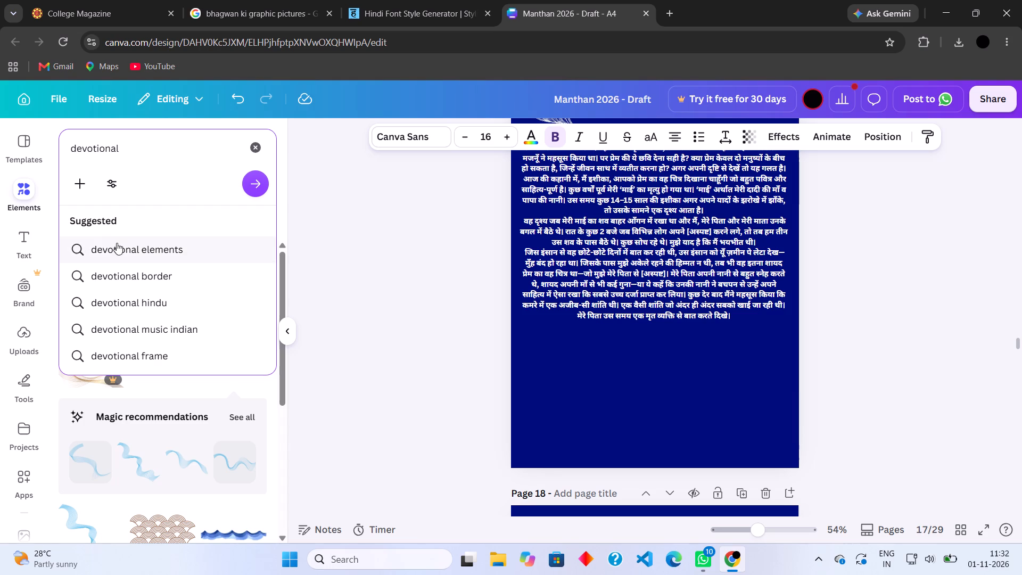
click(117, 243)
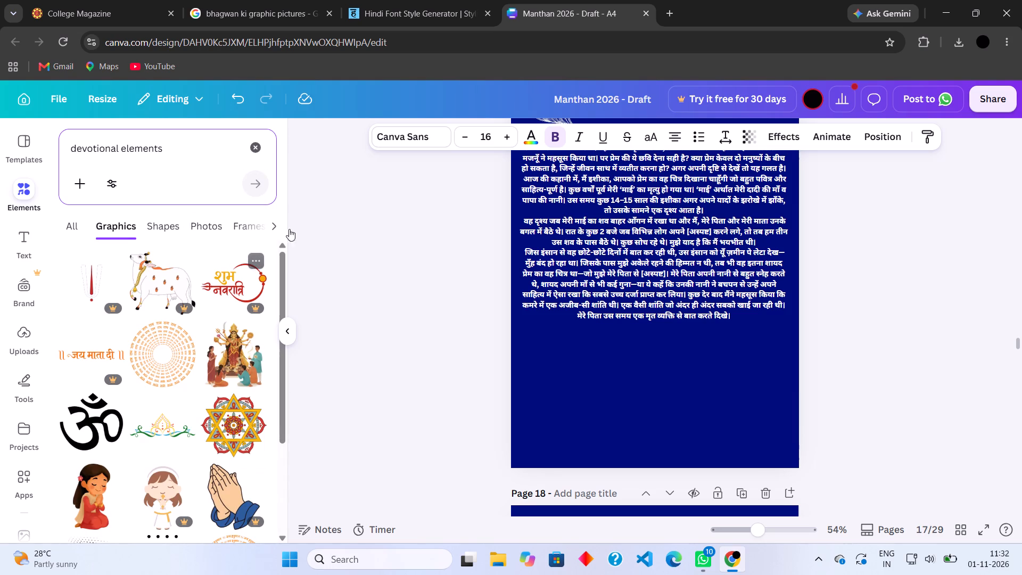
scroll(170, 424, down, 3)
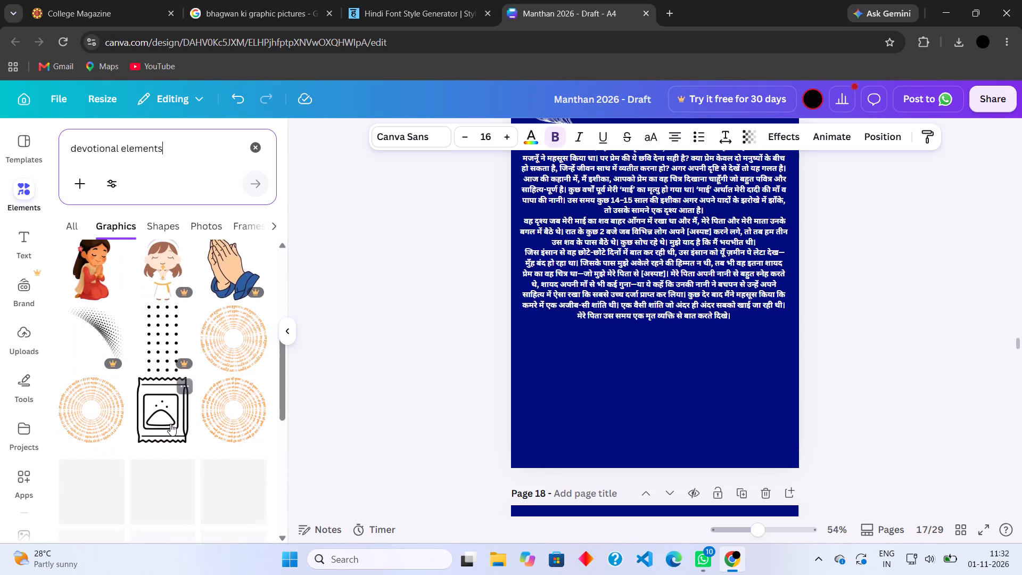
scroll(170, 424, down, 8)
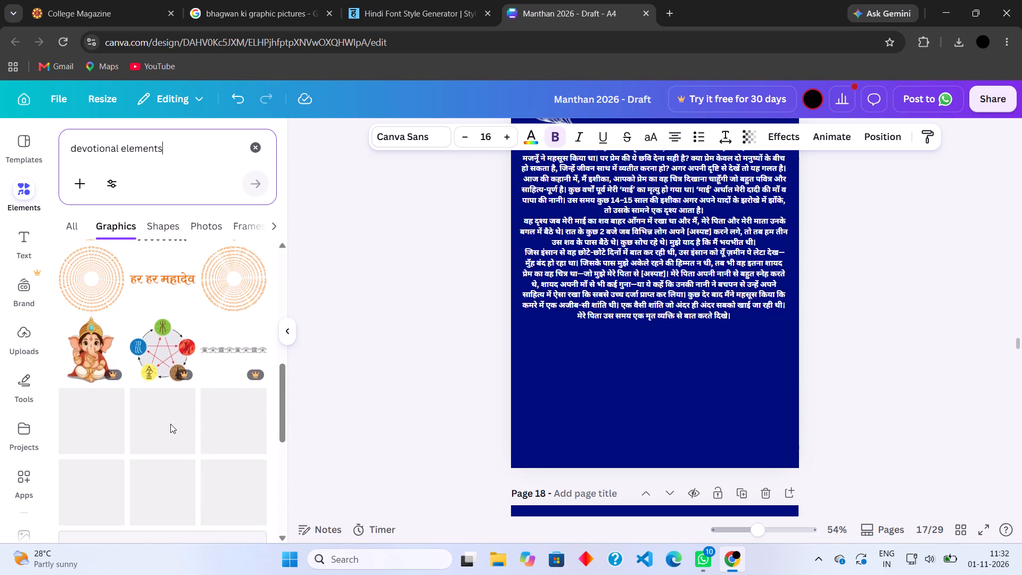
scroll(170, 424, down, 5)
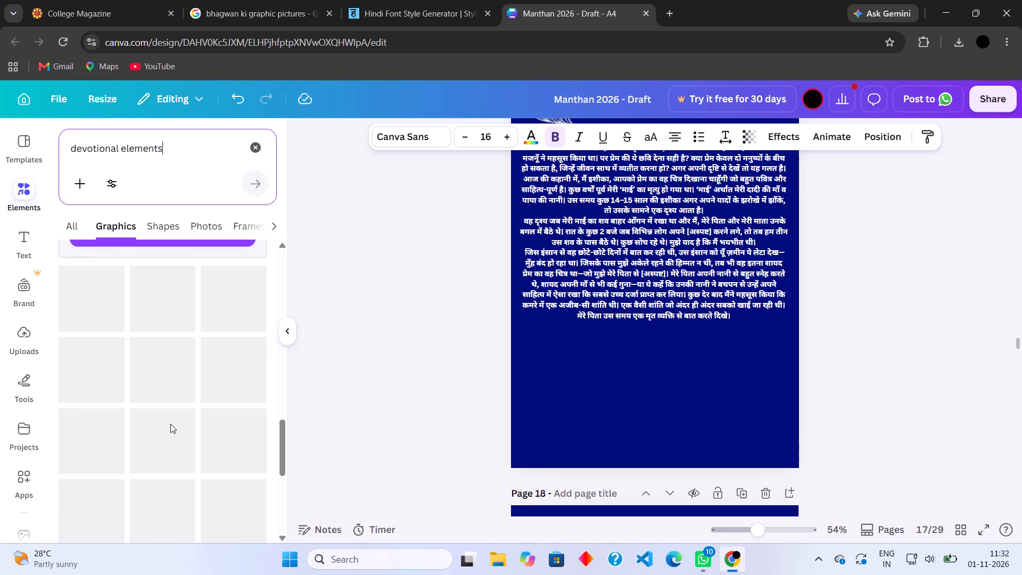
scroll(170, 424, down, 1)
Search the graphics for "god" and add the black kneeling, praying figure silhouette to the भगवान की लीला page 15.
drag(167, 150, 69, 149)
text(god)
key(Return)
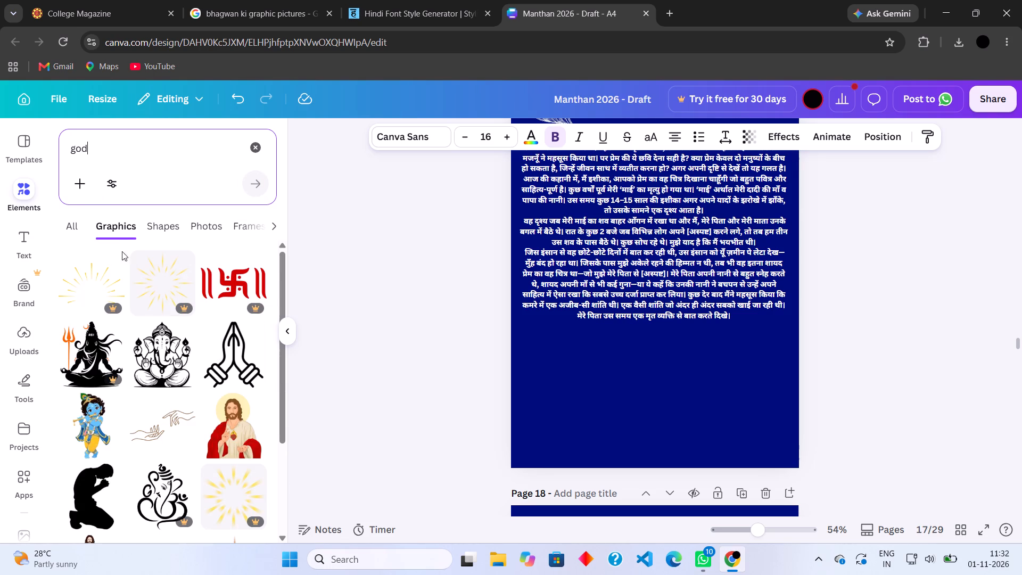
scroll(188, 401, down, 1)
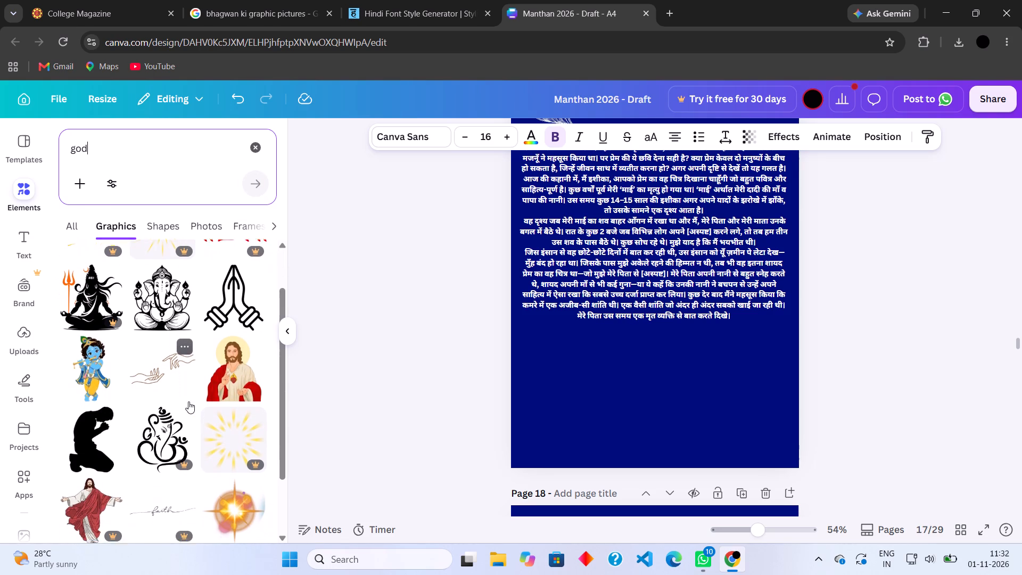
scroll(188, 401, down, 1)
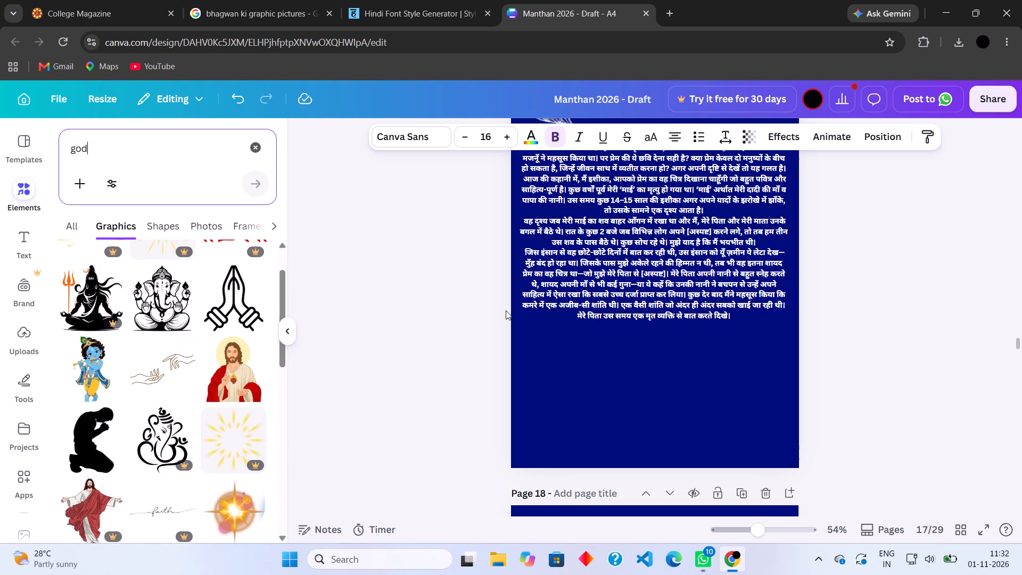
scroll(506, 310, up, 10)
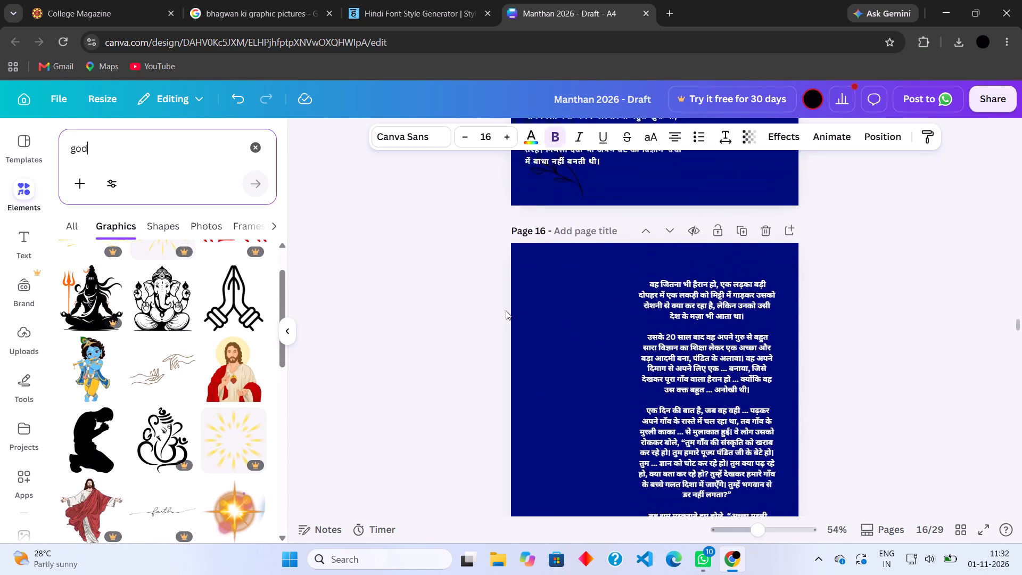
scroll(506, 310, up, 3)
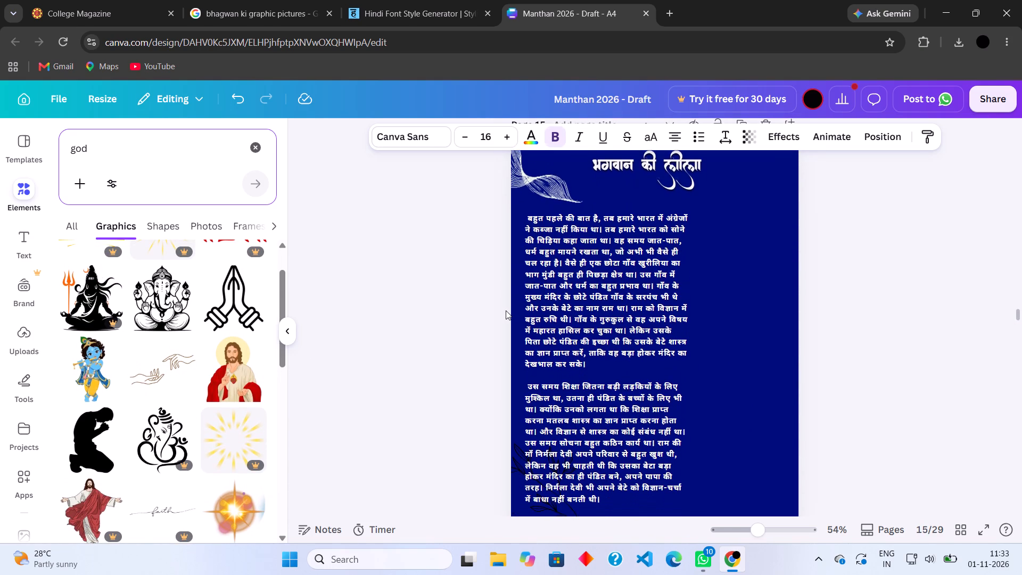
scroll(506, 310, up, 1)
click(91, 449)
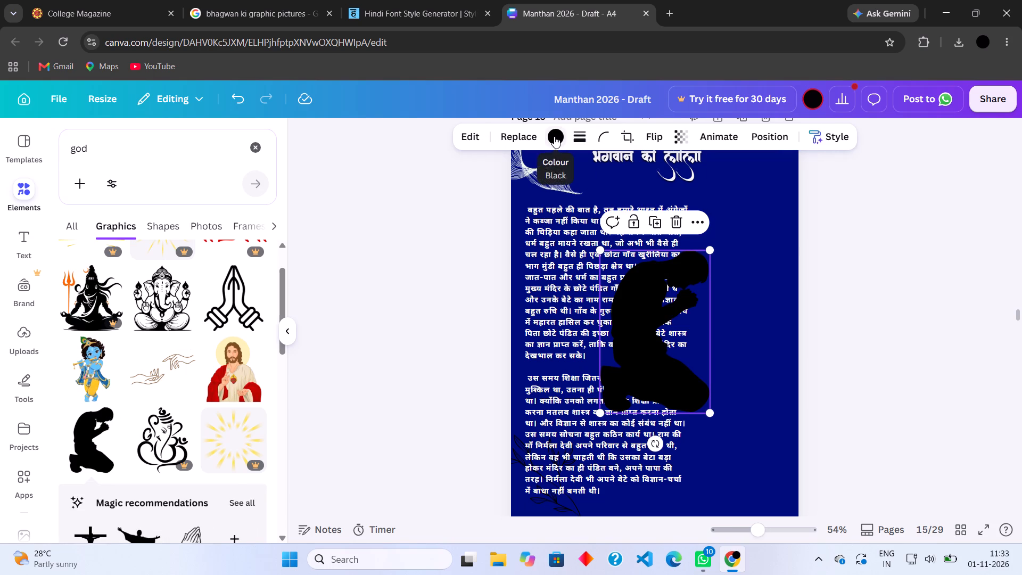
Recolour the kneeling, praying silhouette on page 15 from the blue shades to a very pale grey-blue.
click(554, 136)
scroll(146, 431, down, 1)
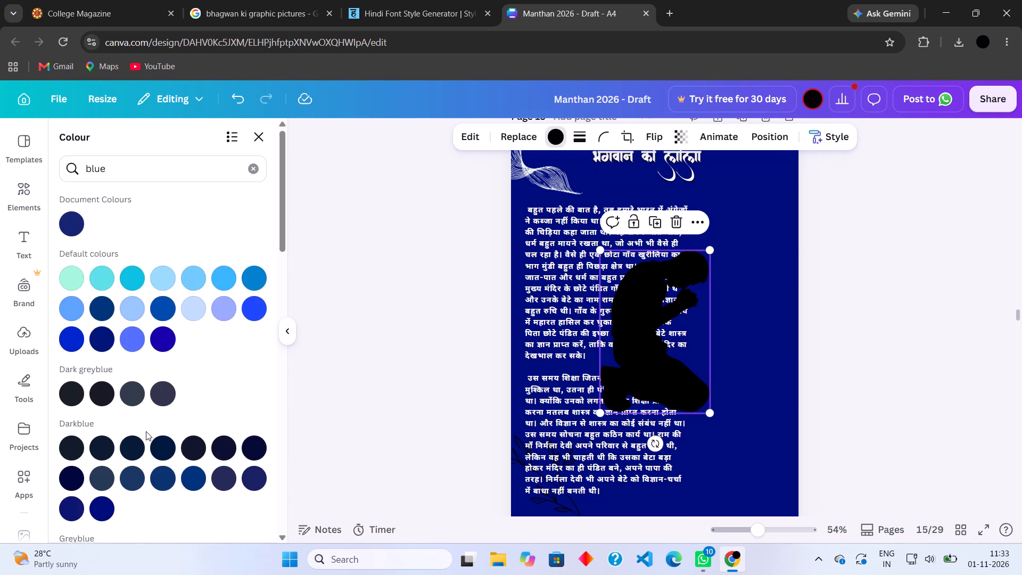
scroll(146, 431, down, 2)
scroll(135, 512, down, 1)
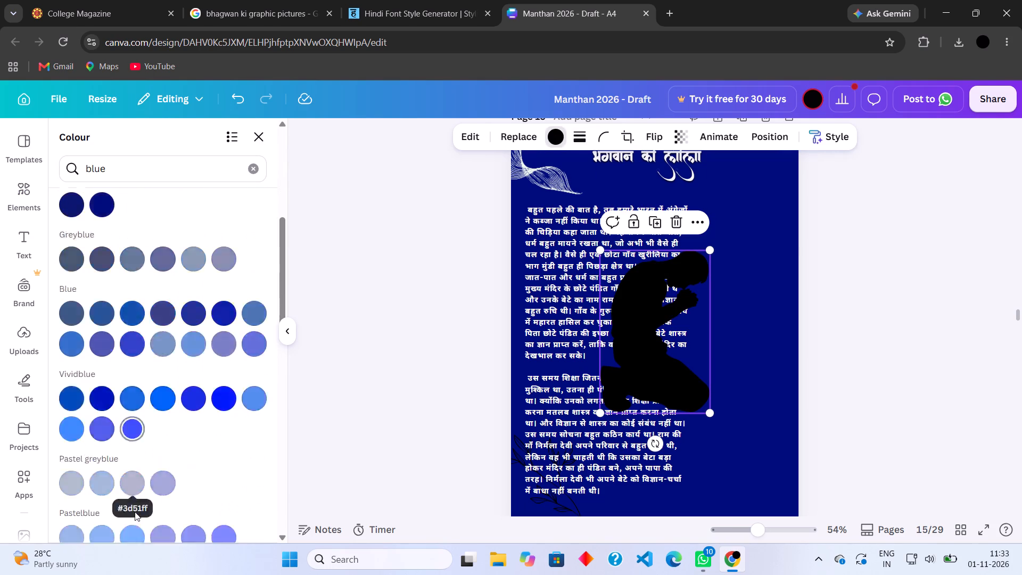
scroll(135, 512, down, 1)
click(72, 494)
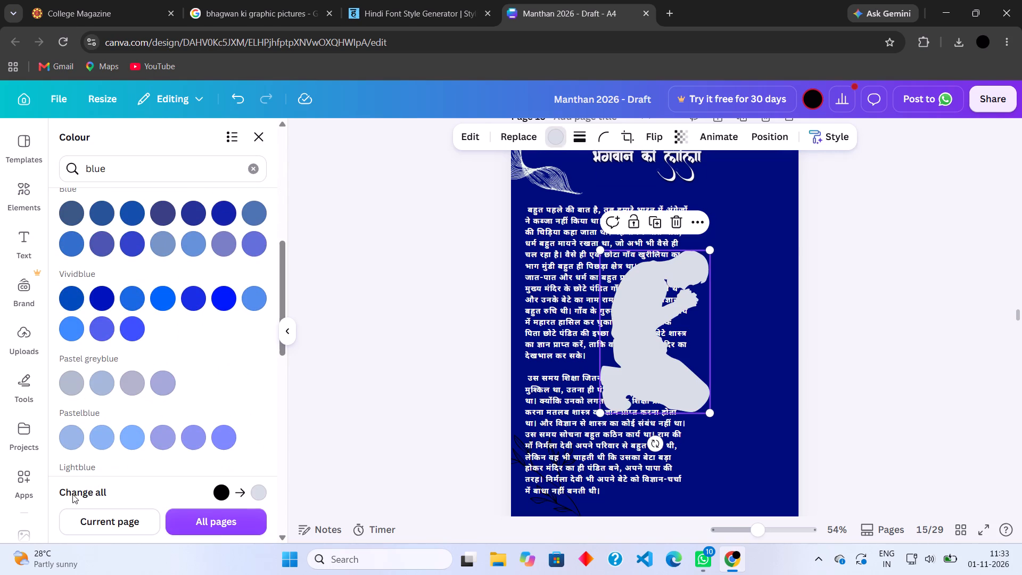
Flip the praying silhouette horizontally so the figure faces the story text.
click(647, 136)
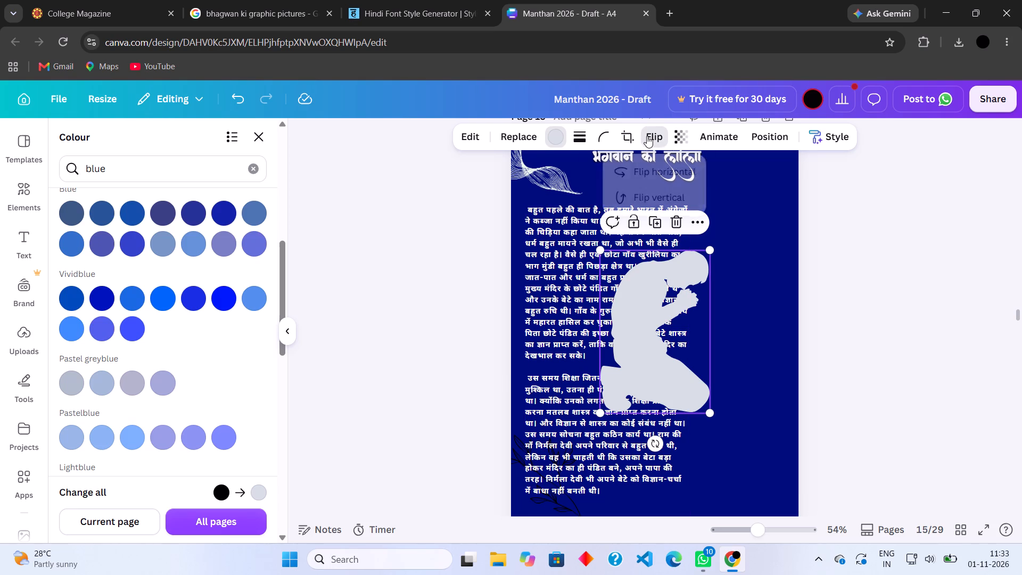
click(652, 158)
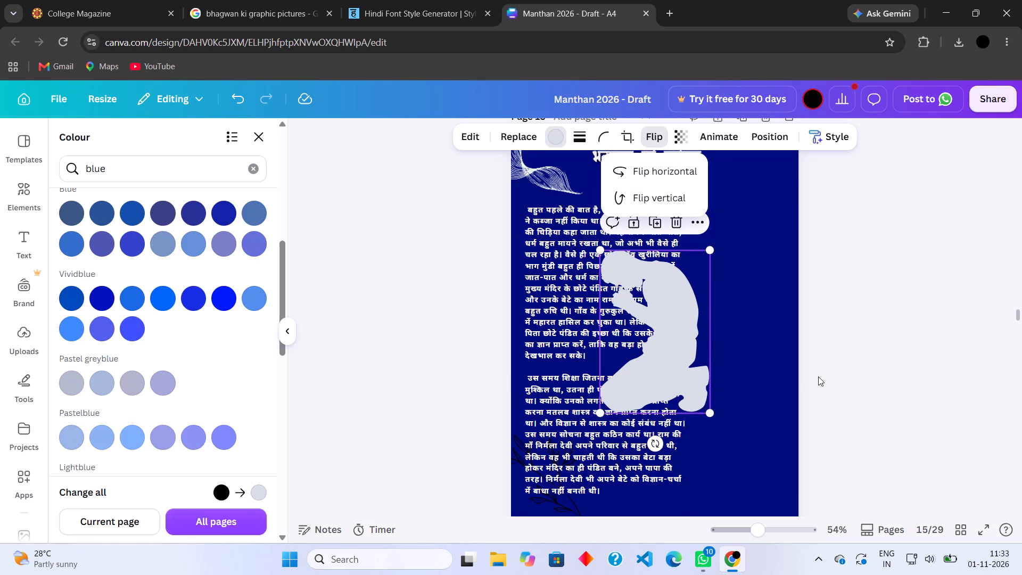
click(818, 376)
Shrink the praying silhouette and place it in page 15's lower-right corner, clear of the story text.
drag(672, 369, 748, 441)
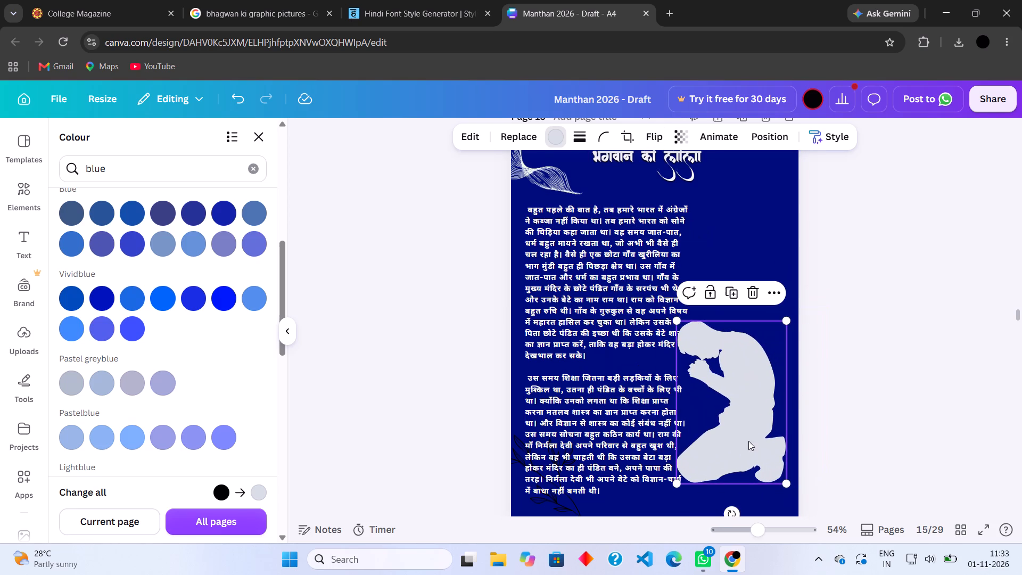
drag(674, 317, 727, 386)
drag(763, 435, 754, 466)
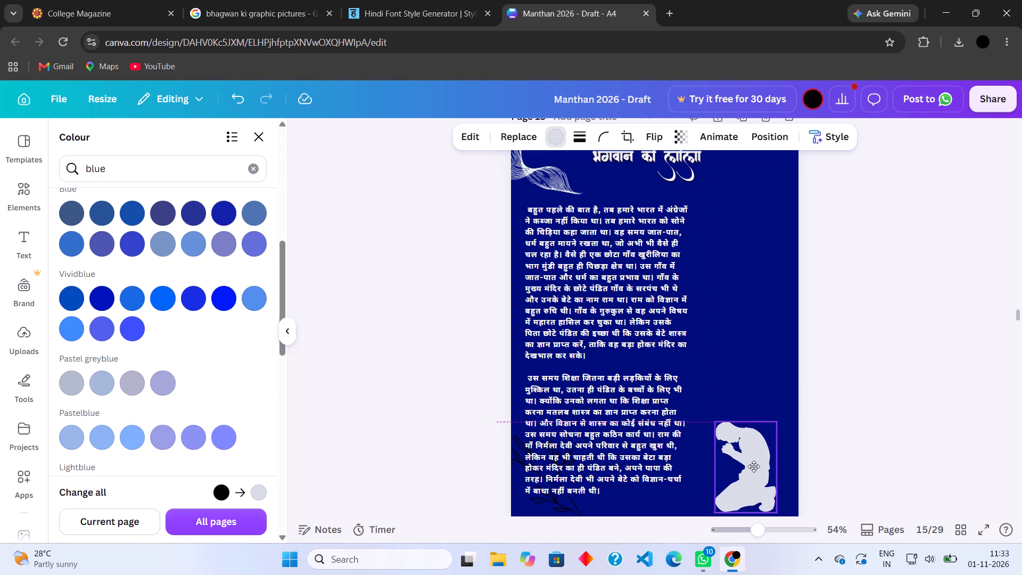
drag(754, 466, 753, 464)
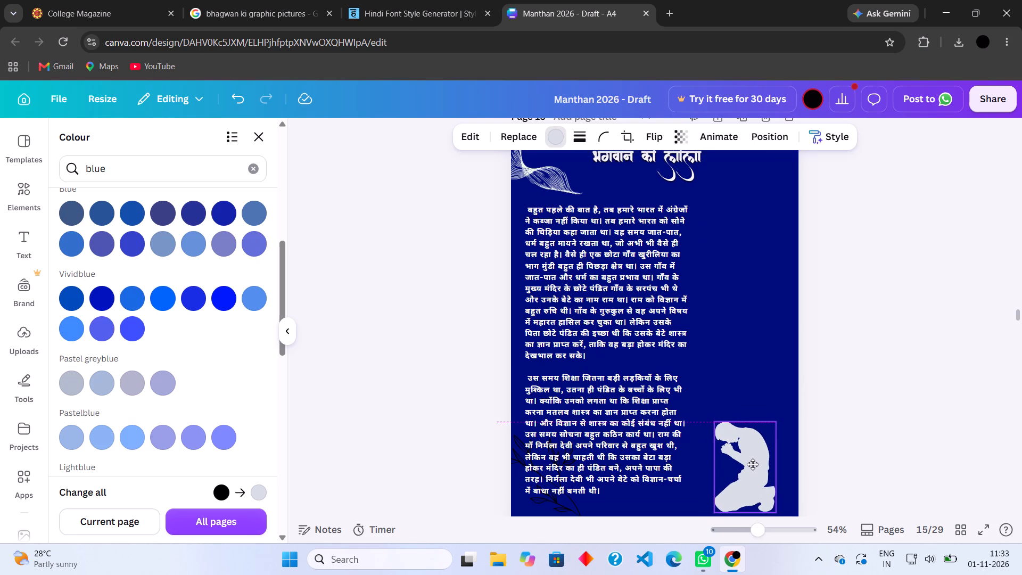
drag(753, 464, 757, 464)
click(846, 443)
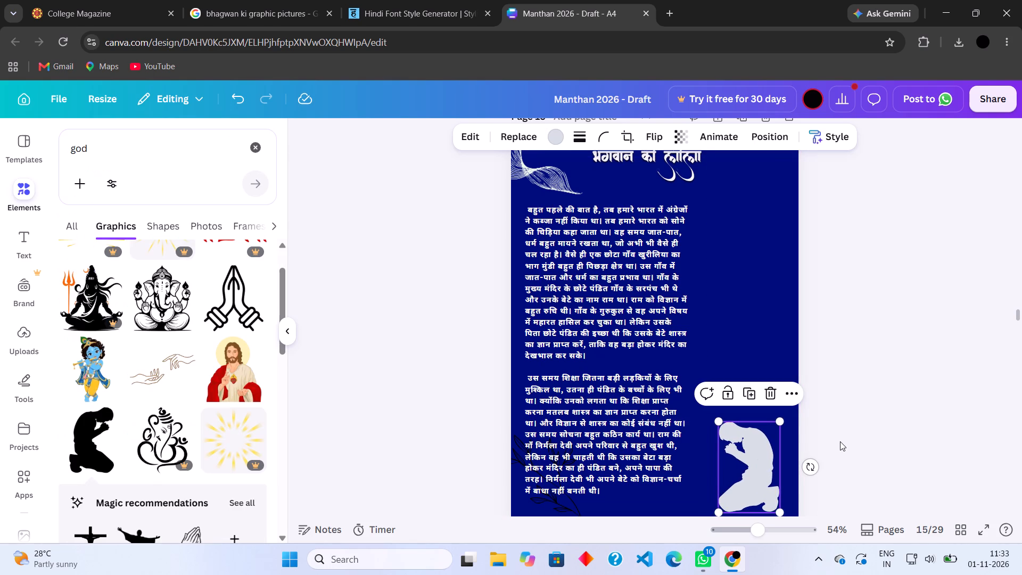
click(840, 441)
click(748, 448)
drag(783, 419, 784, 409)
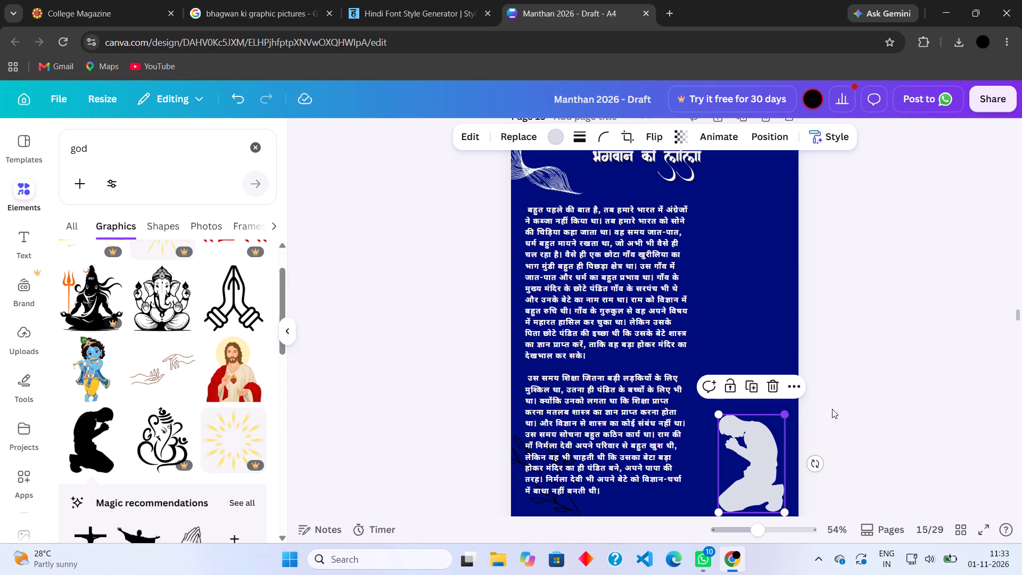
click(861, 408)
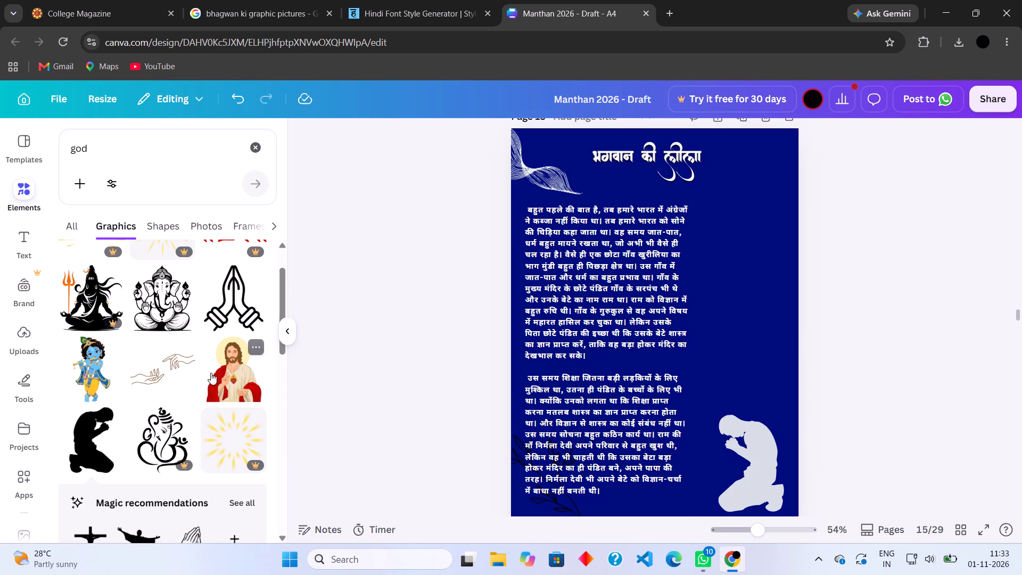
Browse further through the "god" graphics and add the small line drawing of a shepherd with sheep to page 15.
scroll(211, 373, down, 5)
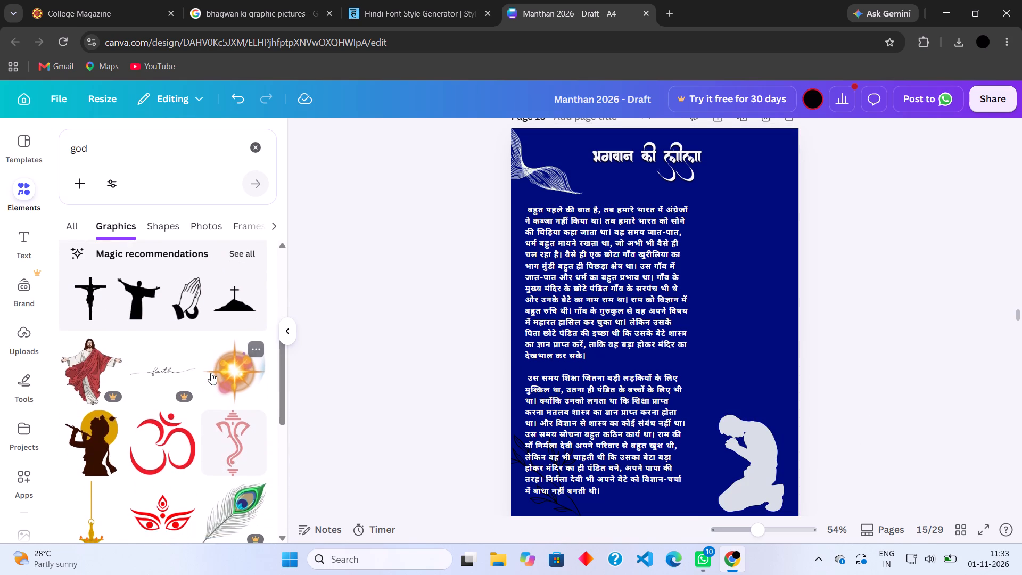
scroll(211, 373, down, 2)
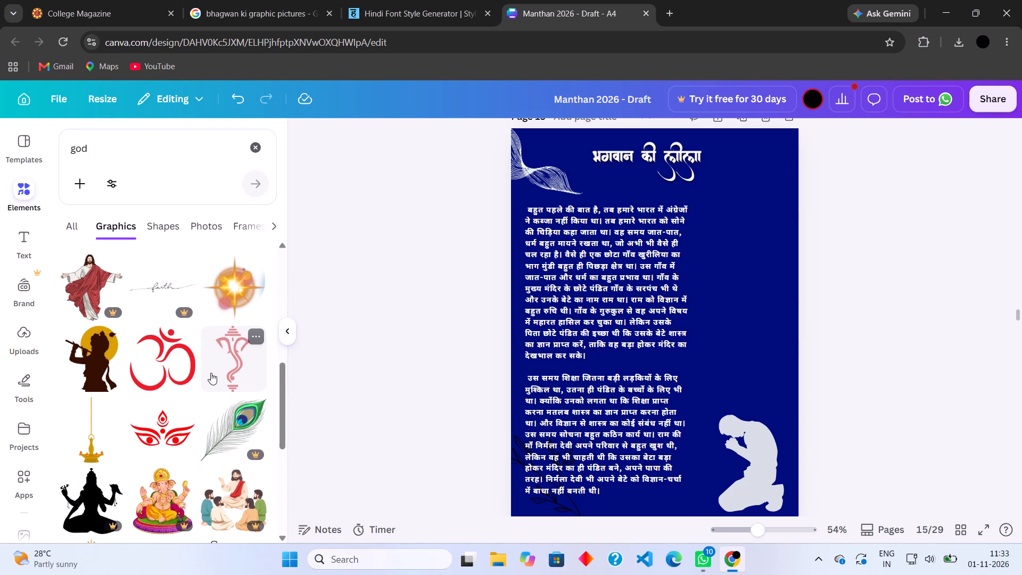
scroll(211, 373, down, 3)
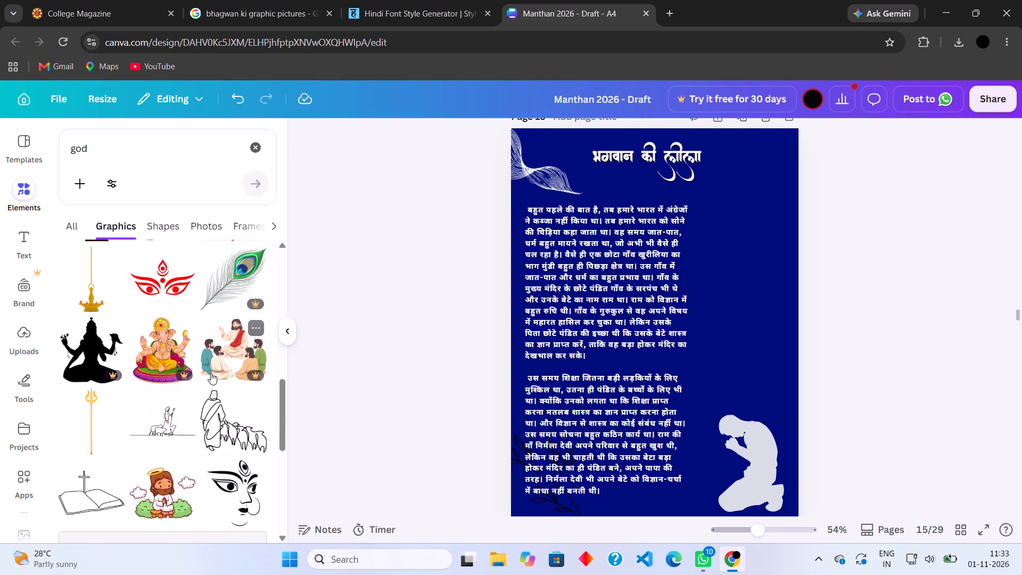
scroll(211, 373, down, 1)
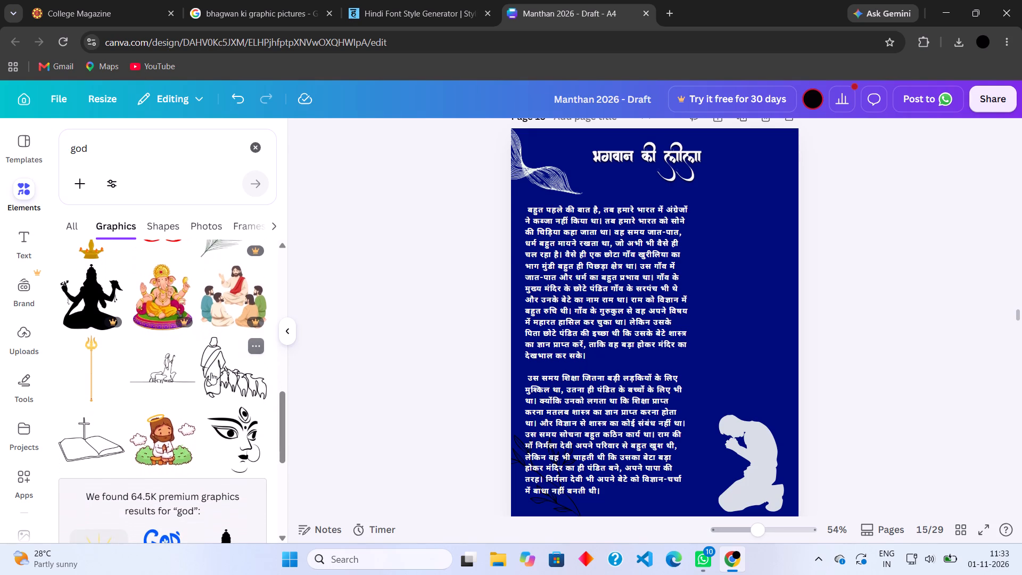
click(168, 377)
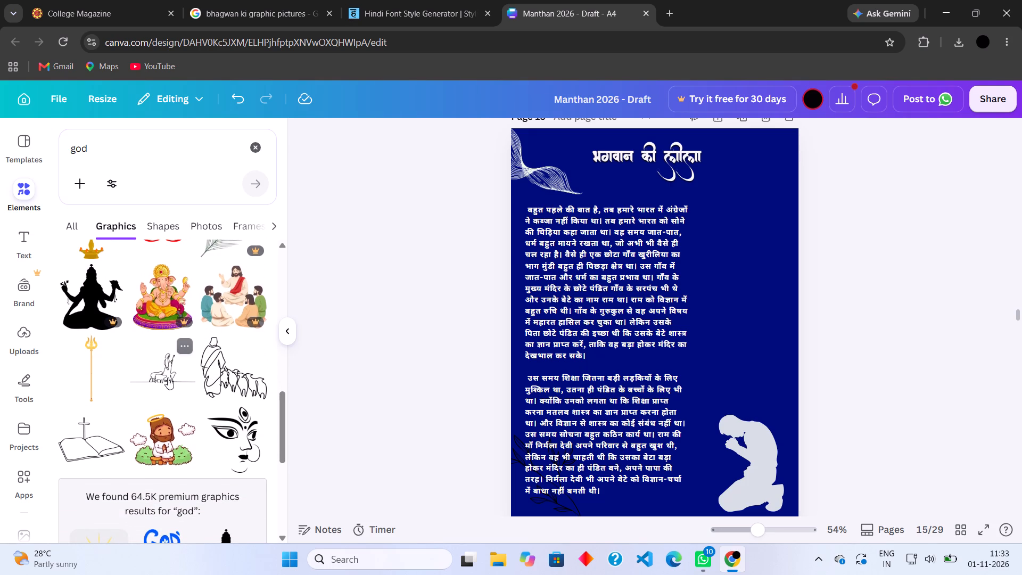
Recolour the shepherd line drawing to a light pastel grey-blue.
click(564, 143)
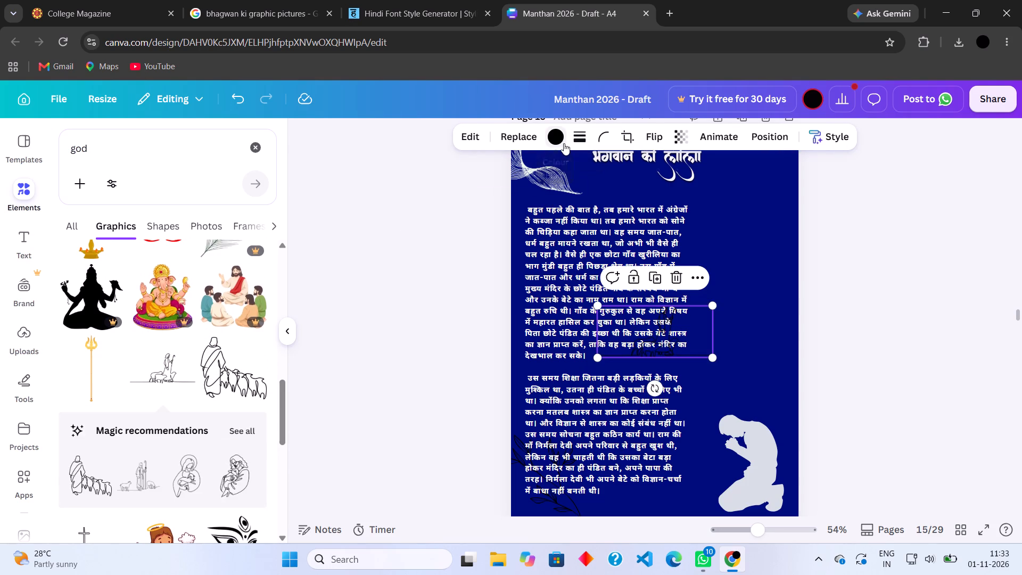
scroll(199, 457, down, 3)
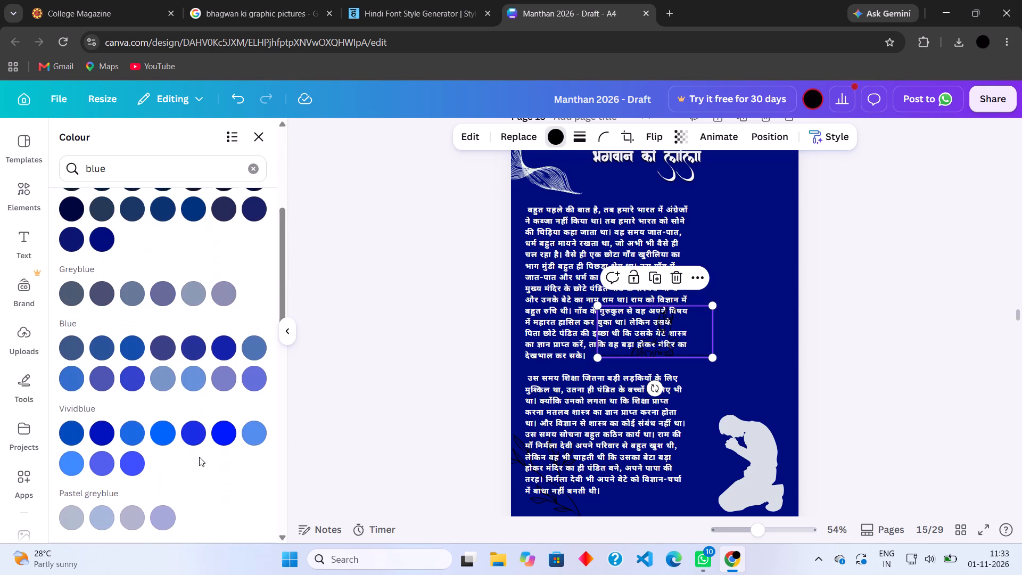
scroll(199, 457, down, 1)
click(103, 516)
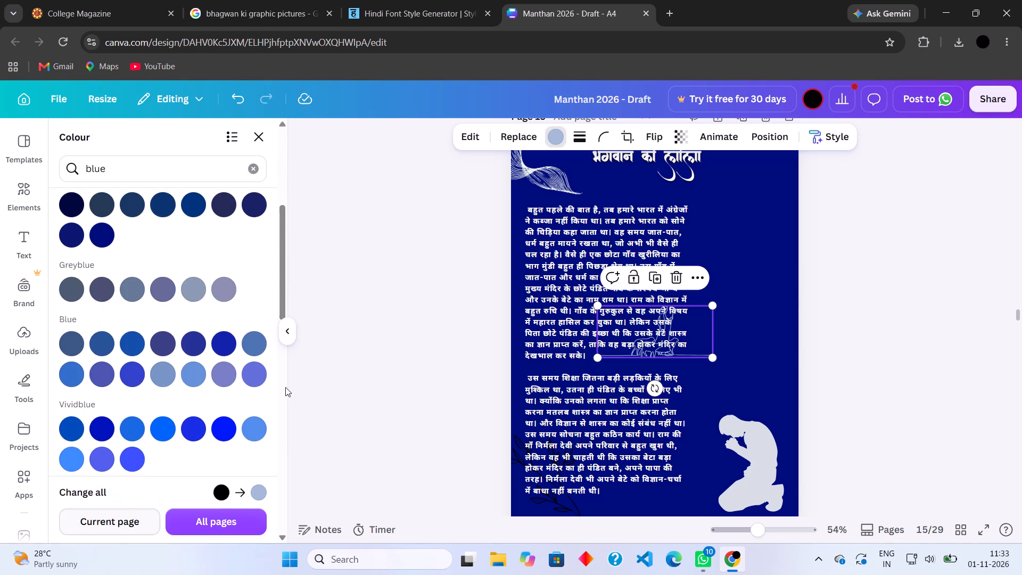
Enlarge the shepherd drawing and place it at page 15's right edge, beside the first paragraph and above the praying figure.
drag(603, 342, 694, 274)
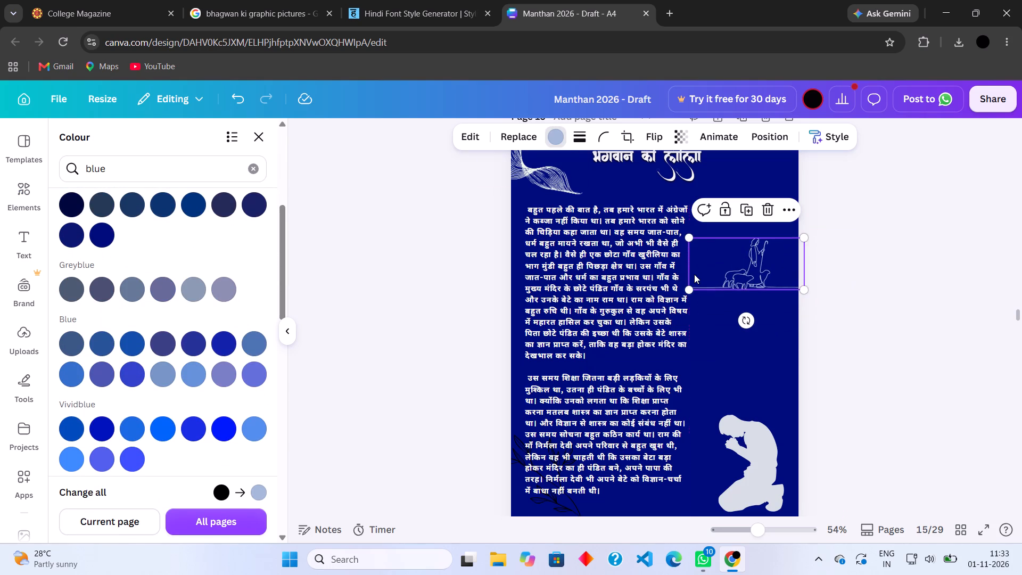
drag(691, 291, 660, 350)
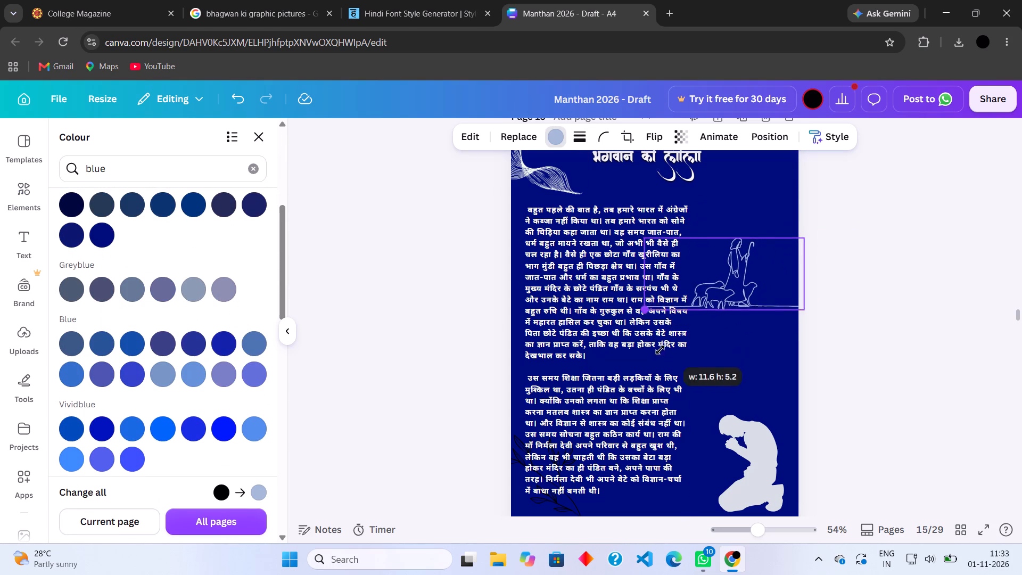
drag(660, 350, 637, 393)
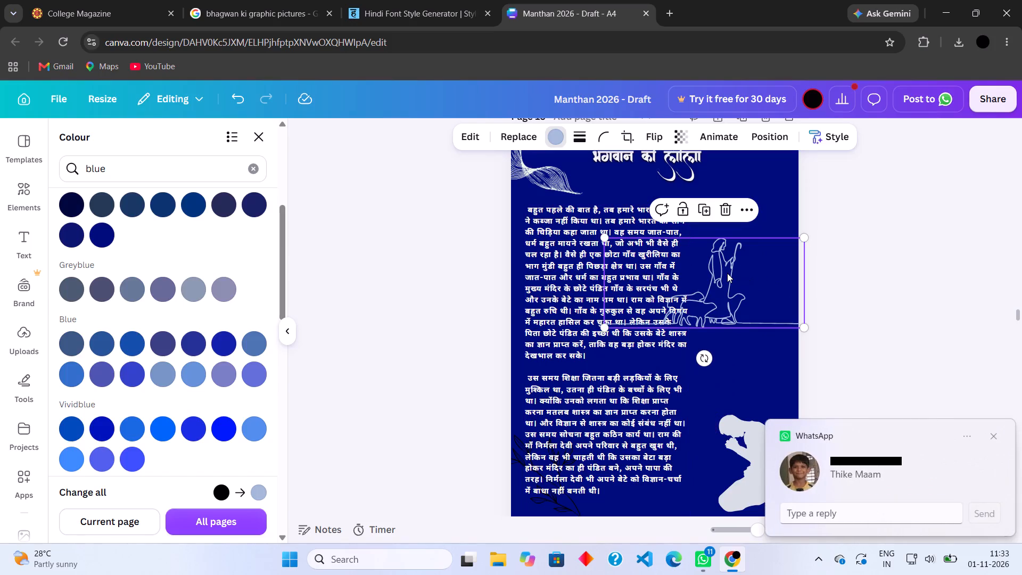
drag(727, 273, 740, 312)
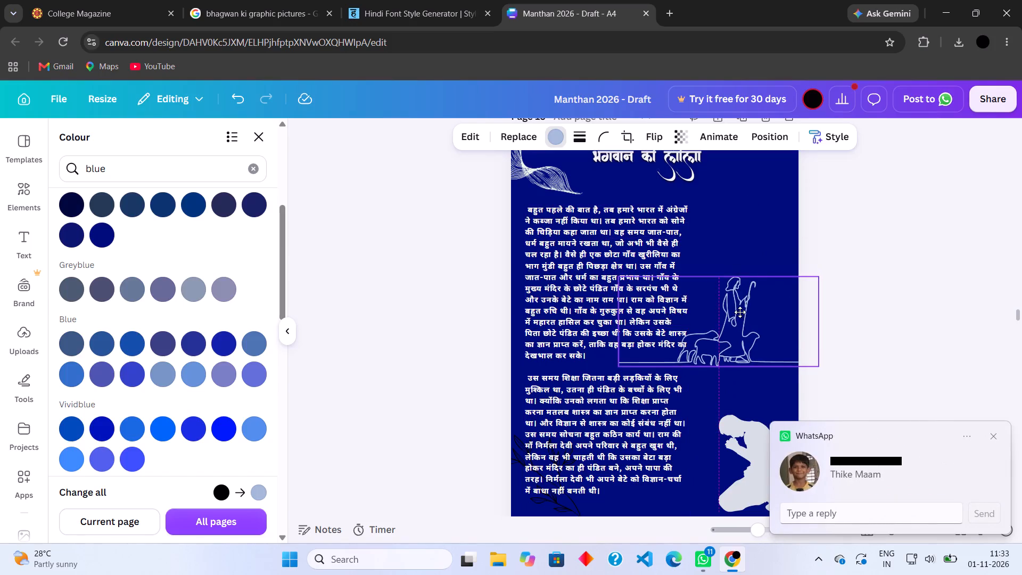
drag(740, 312, 752, 312)
click(897, 252)
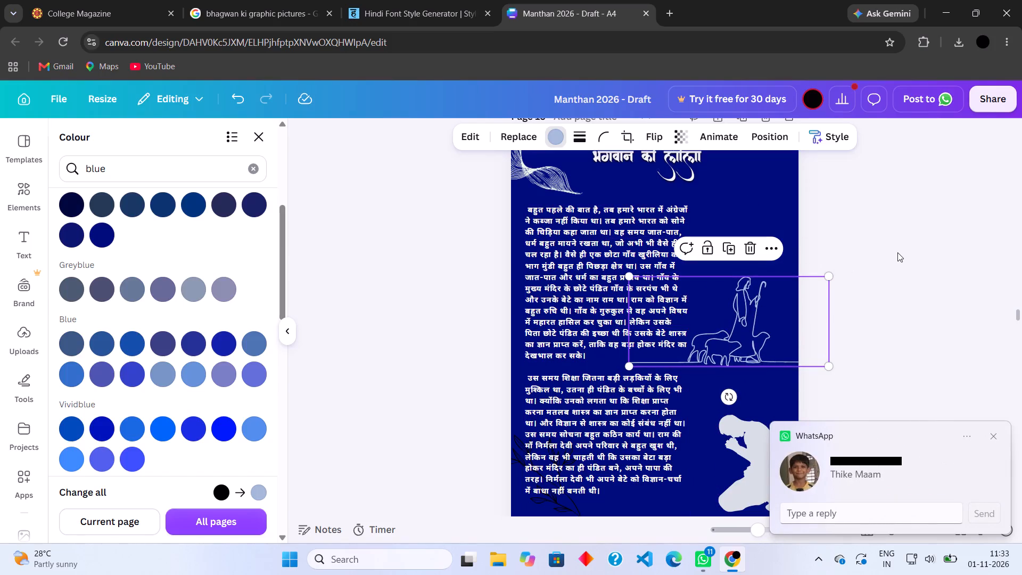
click(897, 252)
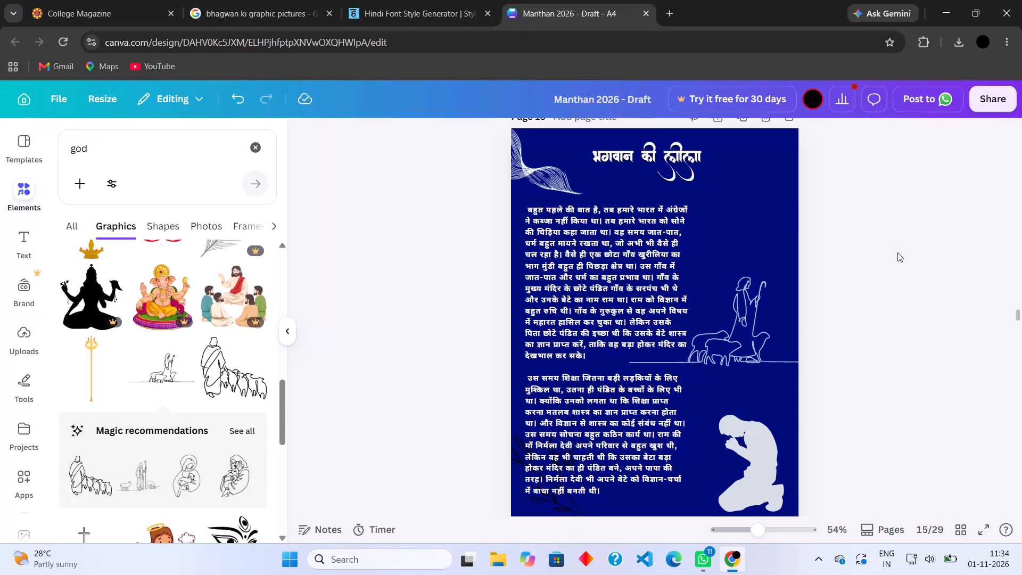
Move the भगवान की लीला title slightly down and to the right, and enlarge it above the story text.
drag(693, 166, 706, 180)
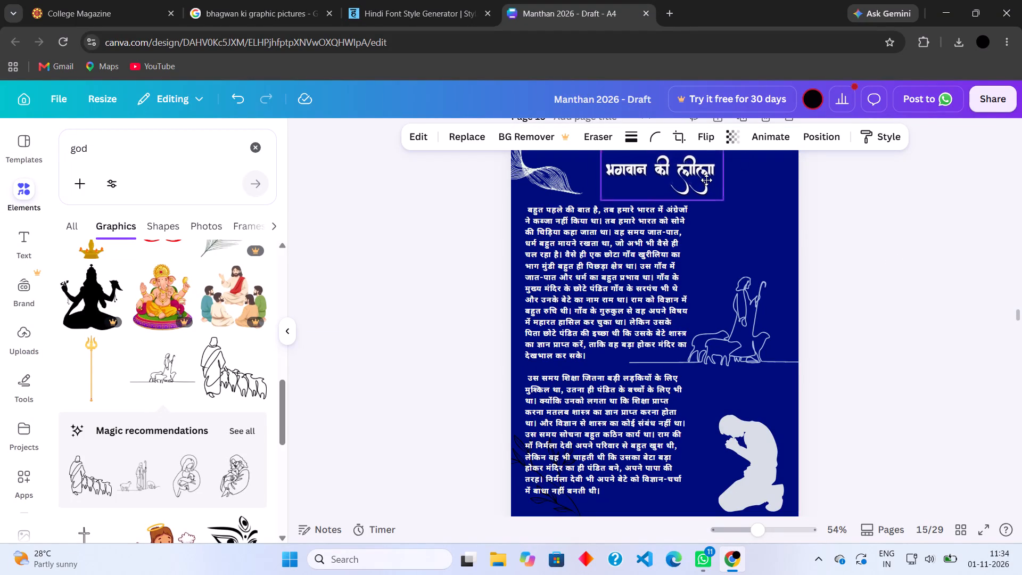
drag(706, 180, 708, 179)
scroll(708, 179, up, 1)
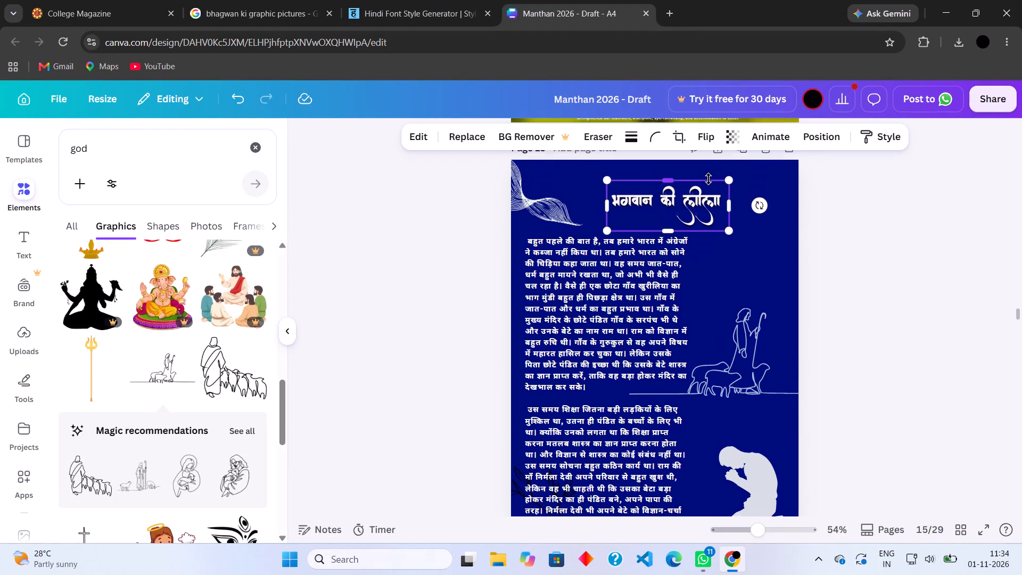
scroll(708, 179, up, 1)
drag(732, 178, 751, 165)
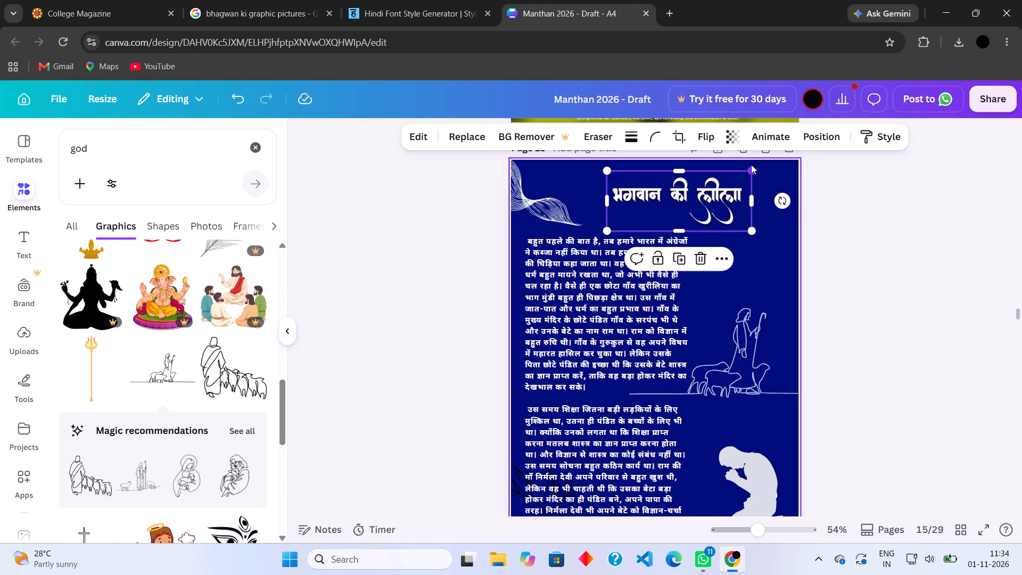
drag(713, 194, 698, 195)
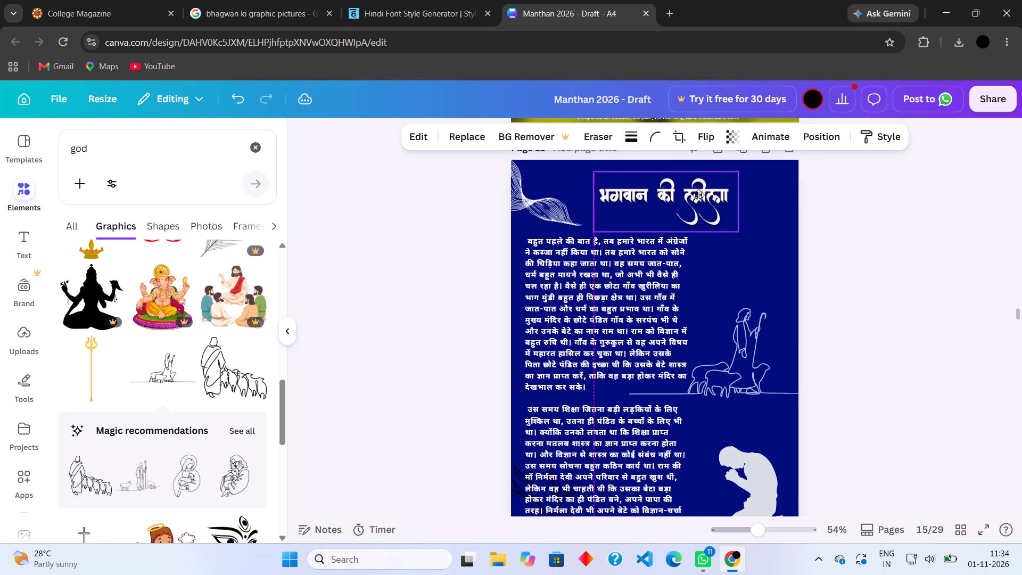
drag(698, 195, 698, 195)
click(841, 206)
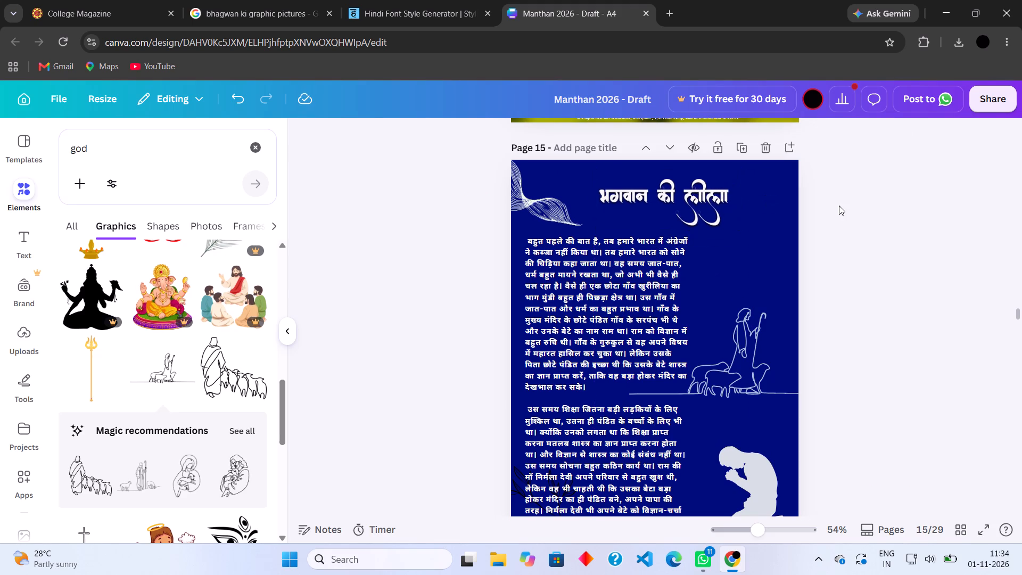
click(720, 194)
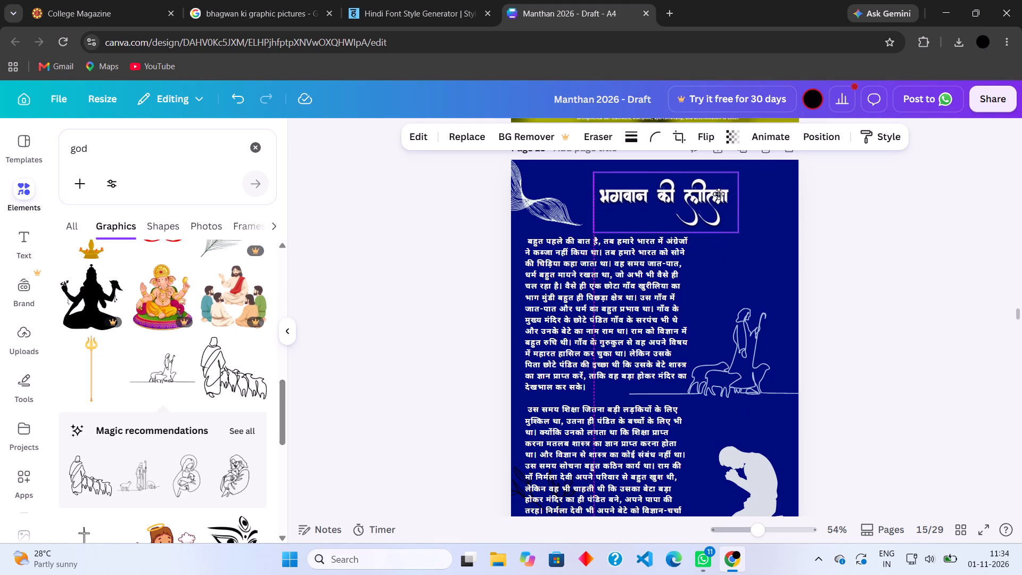
click(803, 195)
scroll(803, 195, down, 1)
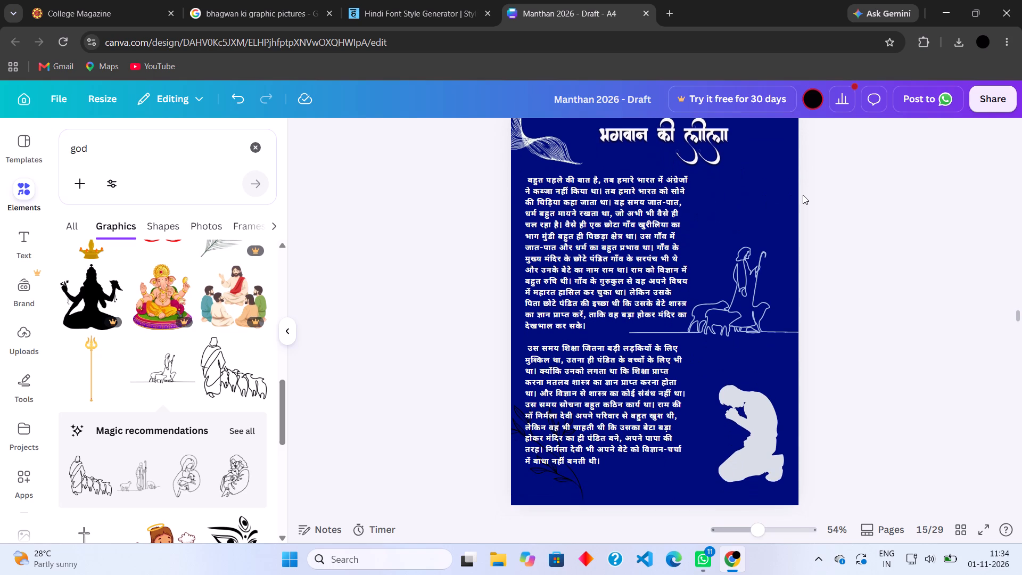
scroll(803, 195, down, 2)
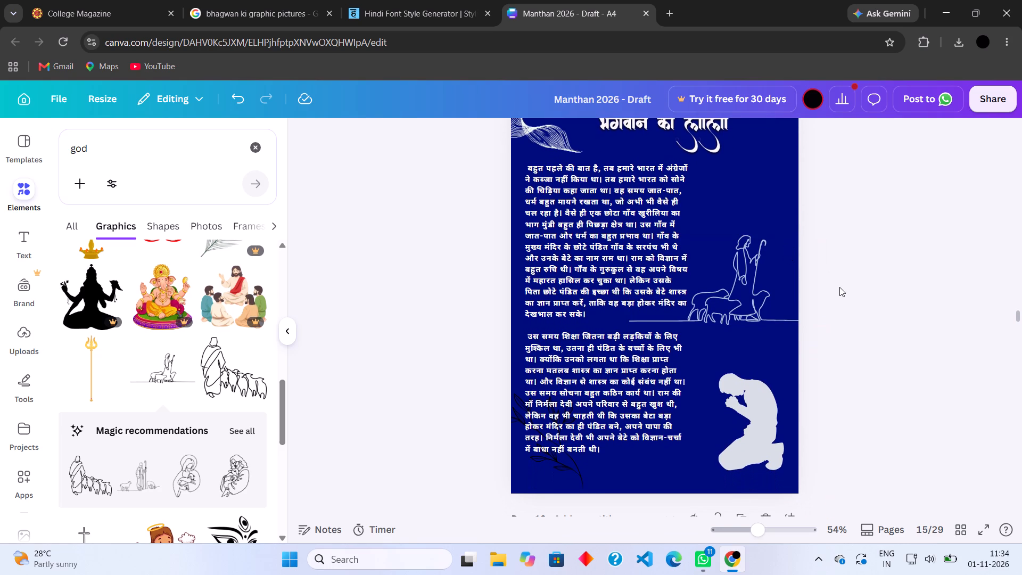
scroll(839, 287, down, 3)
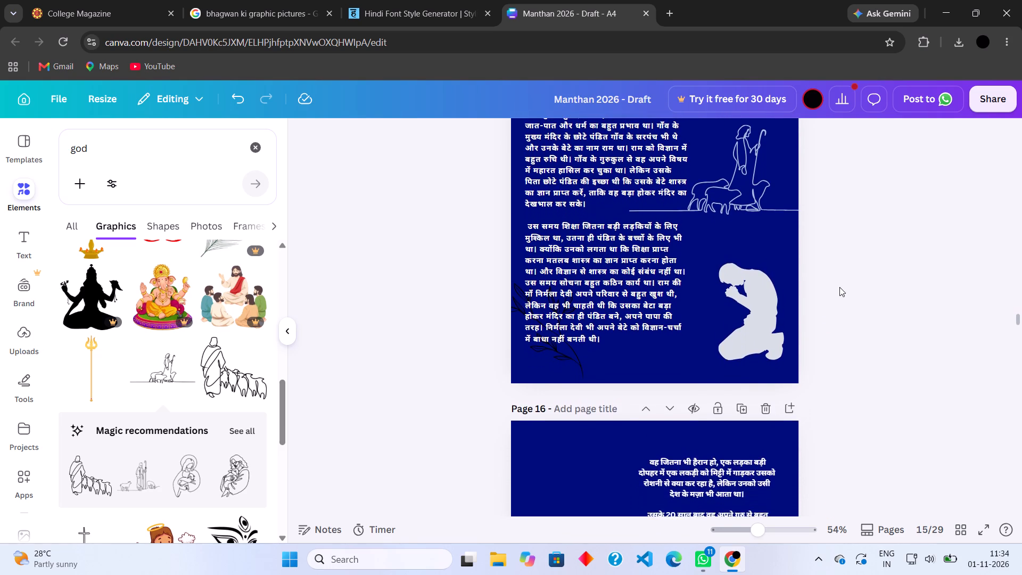
Browse further through the "god" graphics and add the black praying-person silhouette to page 16, in the empty space beside the story text.
scroll(839, 287, down, 5)
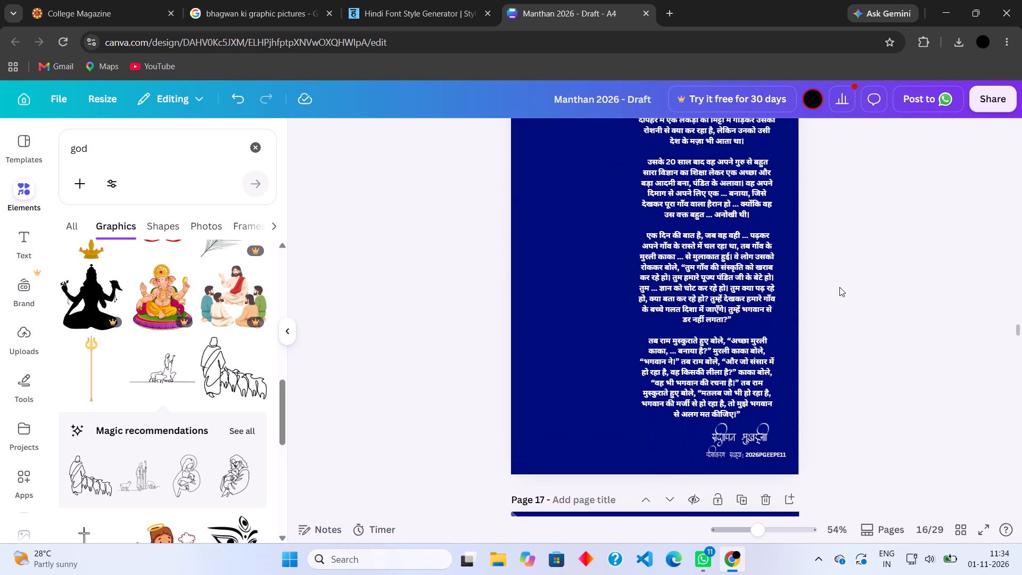
scroll(839, 287, down, 1)
scroll(184, 425, down, 1)
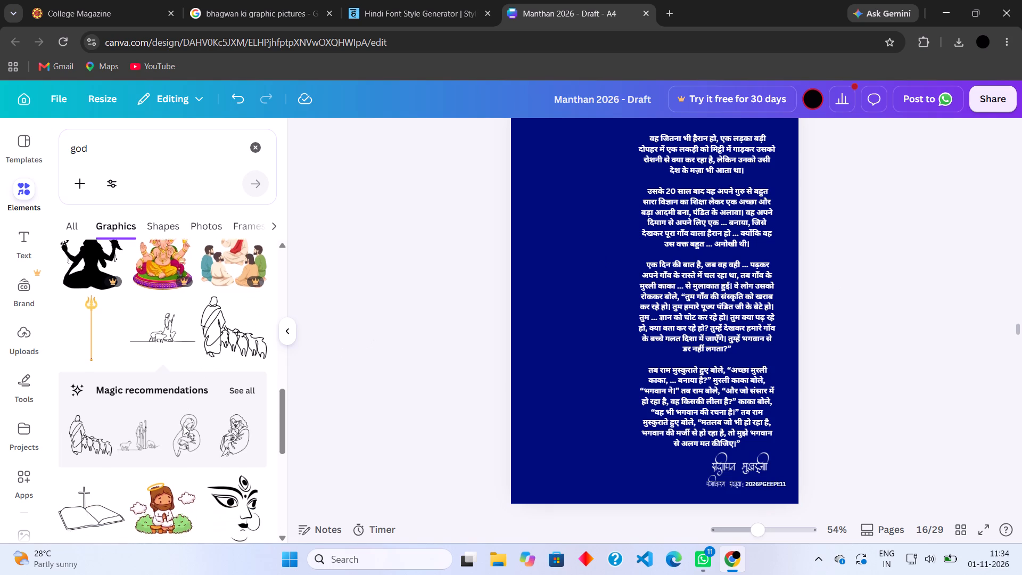
scroll(184, 425, down, 5)
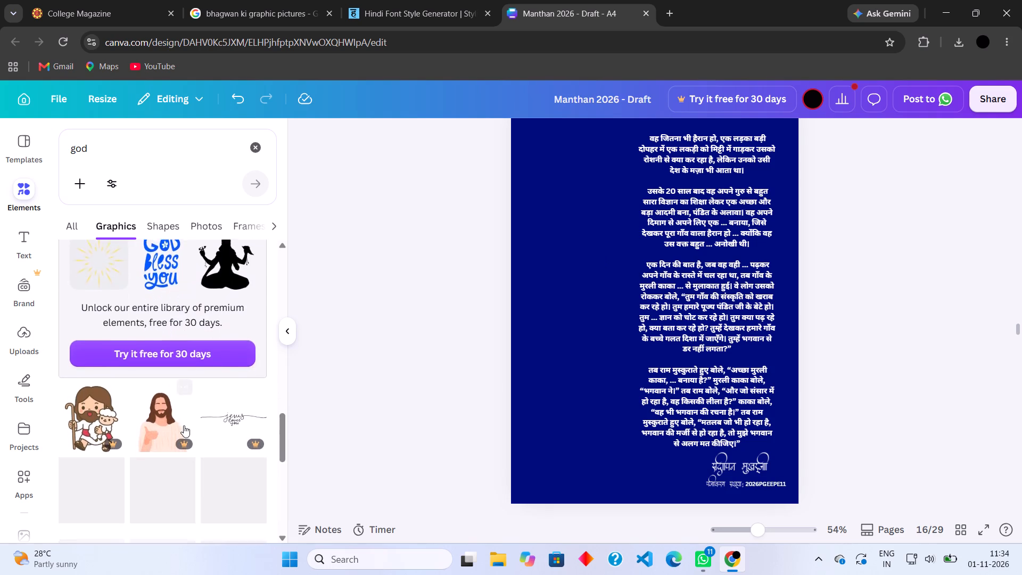
scroll(184, 425, down, 2)
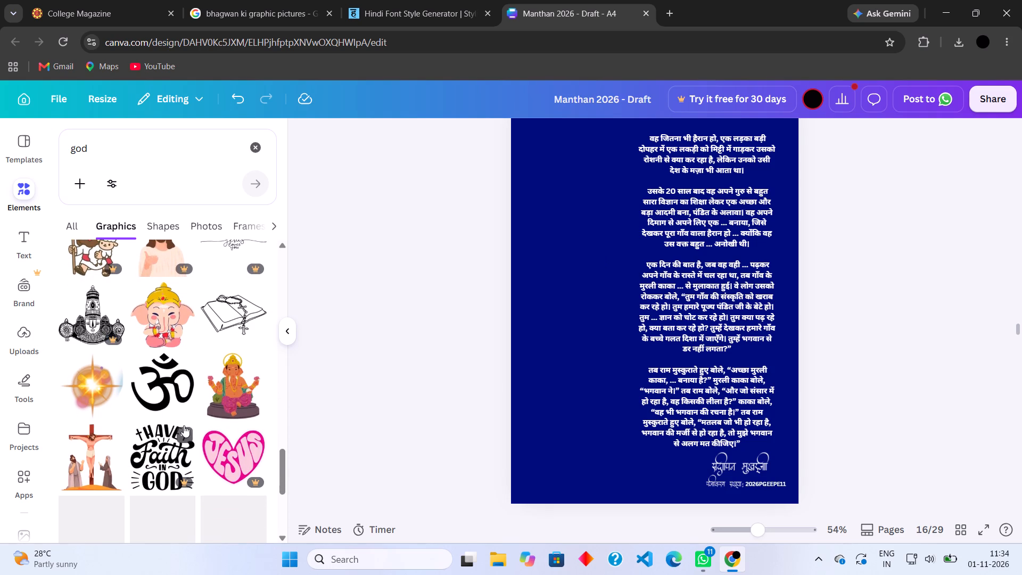
scroll(184, 425, down, 3)
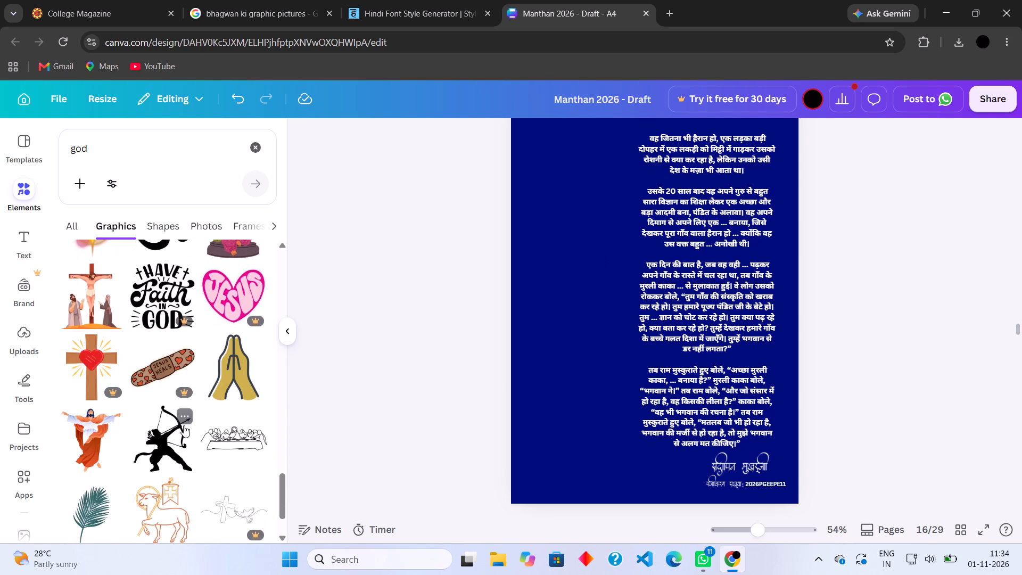
scroll(184, 425, down, 3)
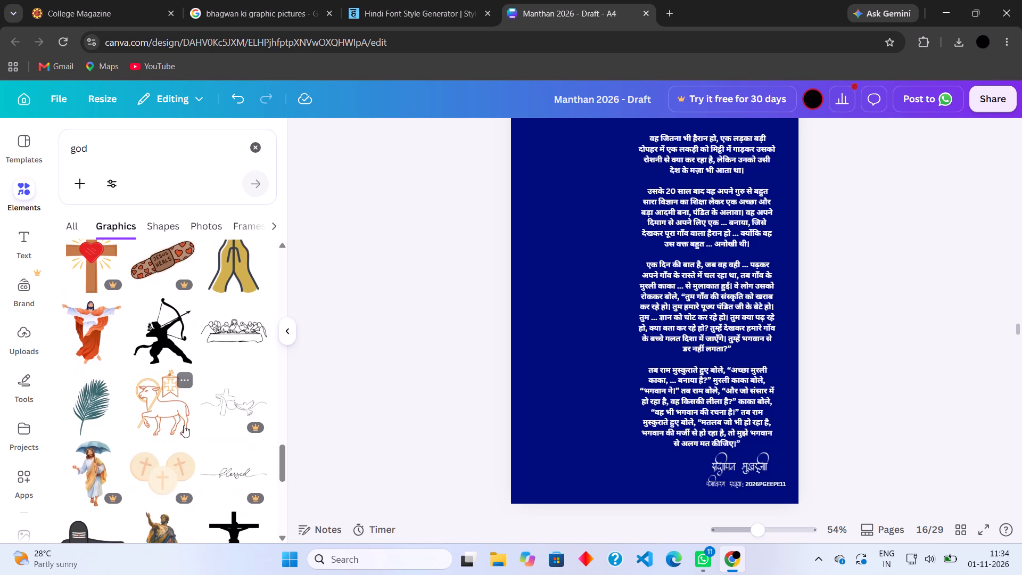
scroll(184, 425, down, 3)
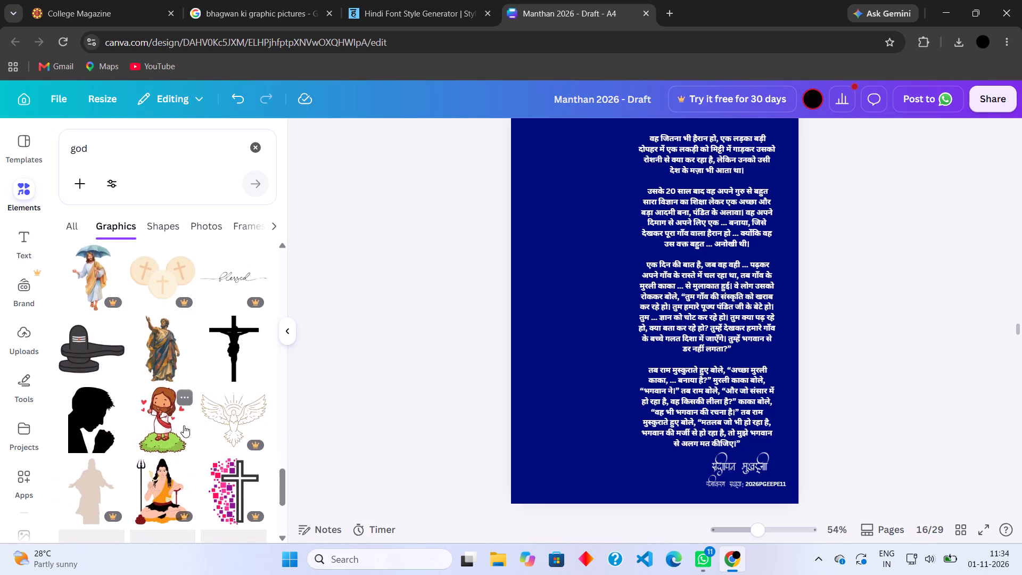
scroll(184, 425, down, 2)
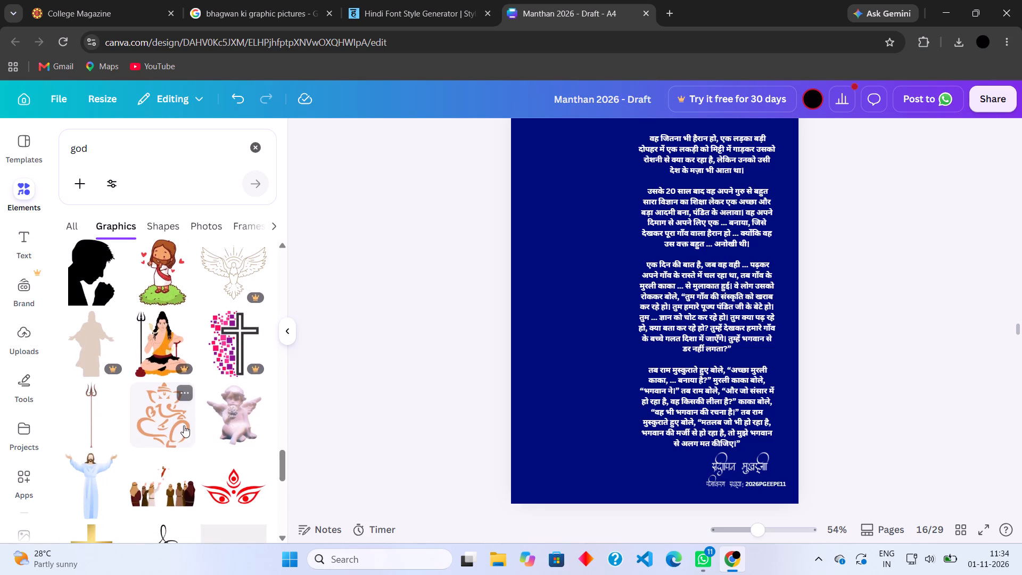
scroll(102, 427, down, 2)
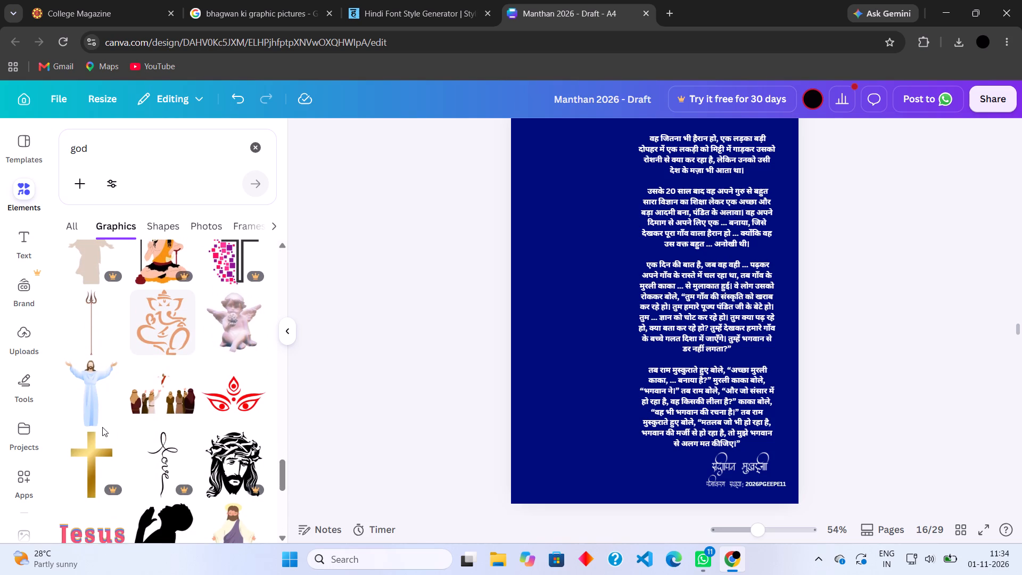
scroll(102, 427, down, 4)
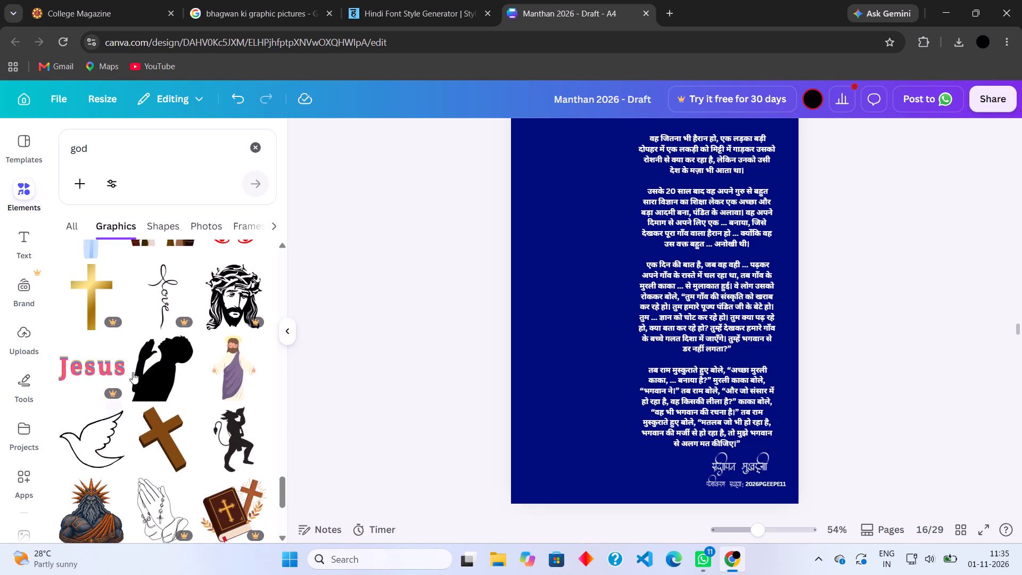
click(153, 374)
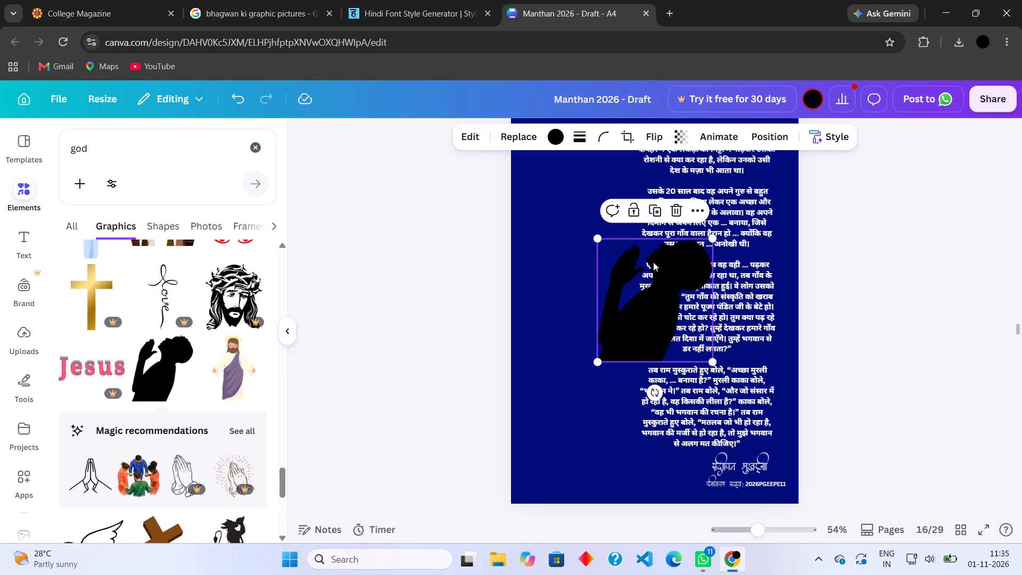
drag(650, 303, 572, 282)
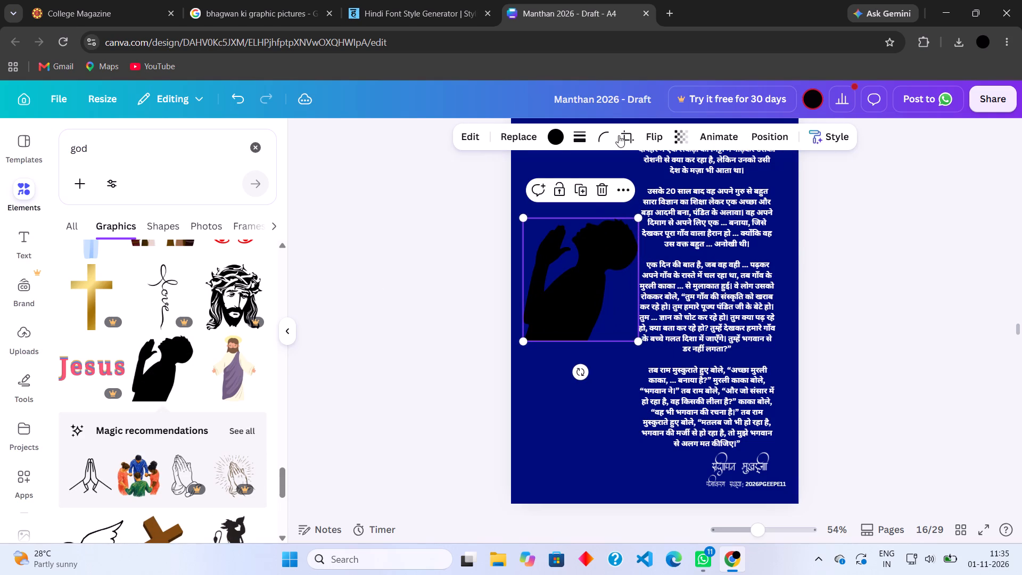
Recolour the praying silhouette on page 16 to a pale light blue from the default blue colours.
click(556, 134)
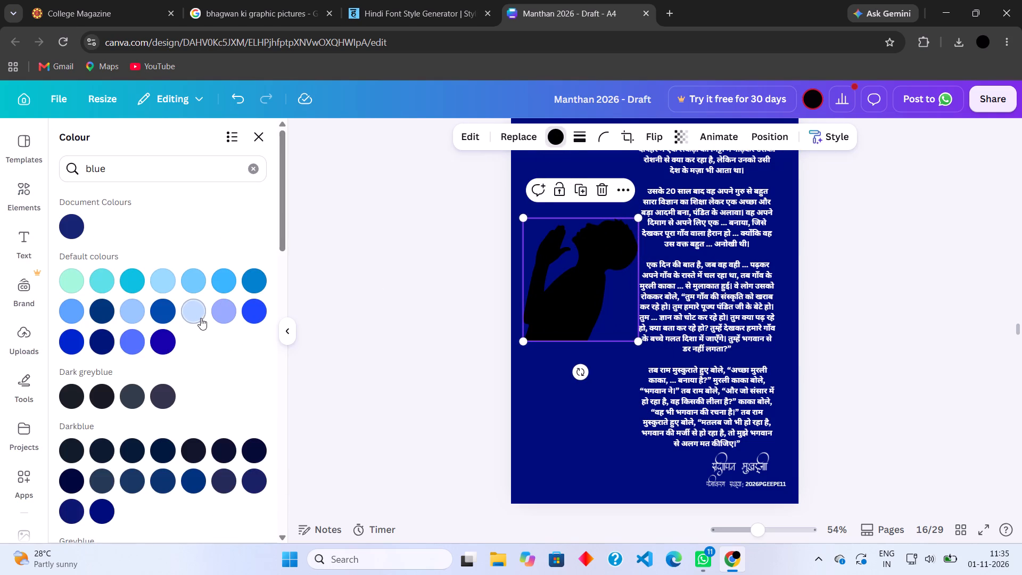
click(201, 318)
click(454, 395)
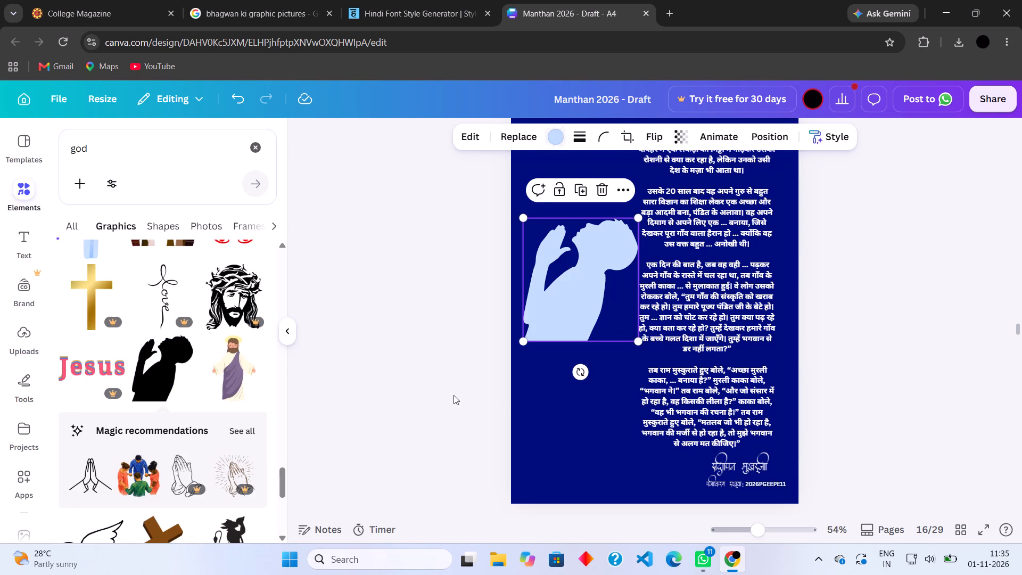
click(454, 395)
Move the praying silhouette down to page 16's bottom-left corner, with its base on the page's lower edge.
scroll(454, 395, up, 1)
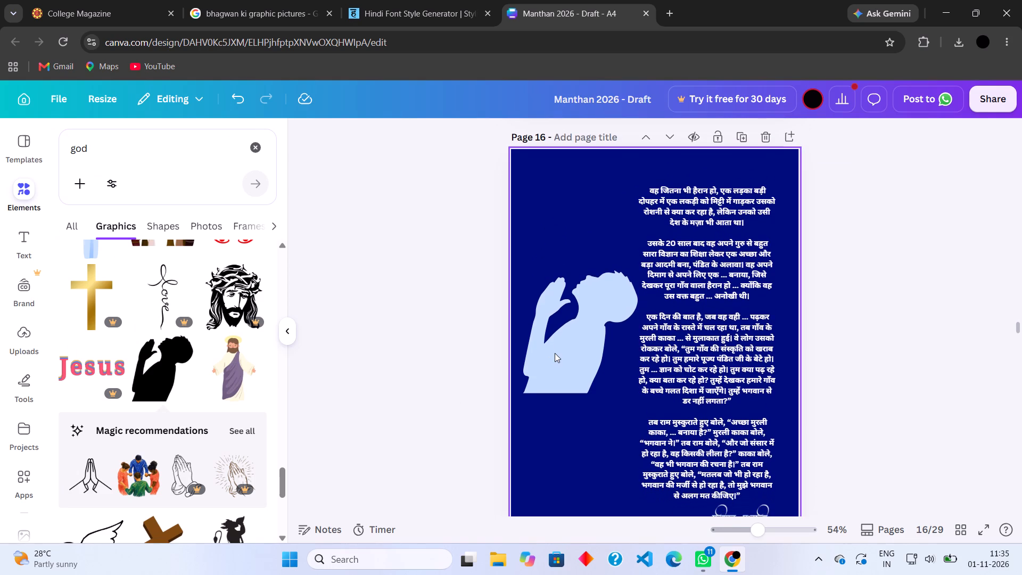
drag(558, 352, 554, 433)
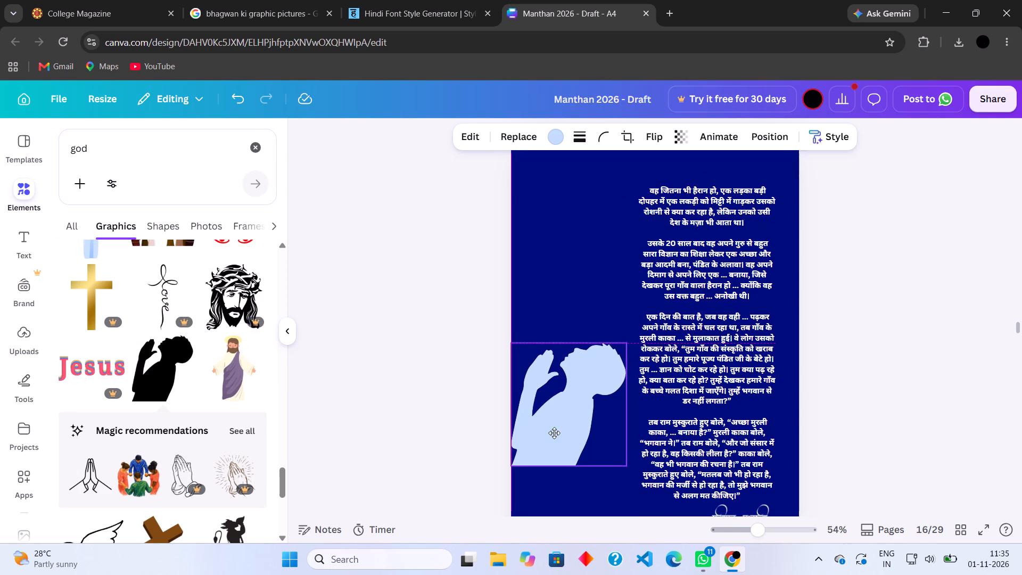
drag(554, 433, 548, 473)
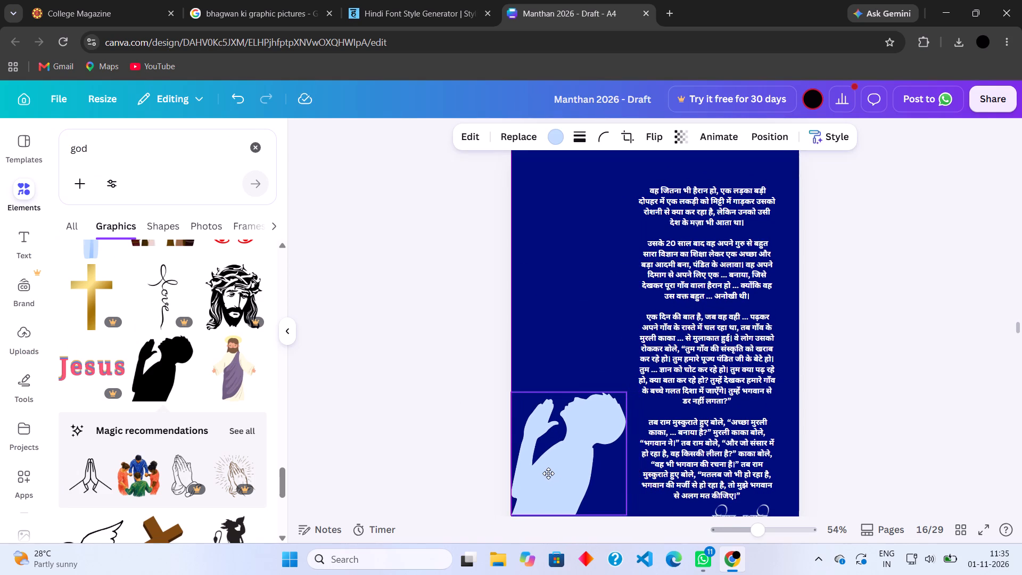
drag(548, 473, 551, 475)
click(436, 447)
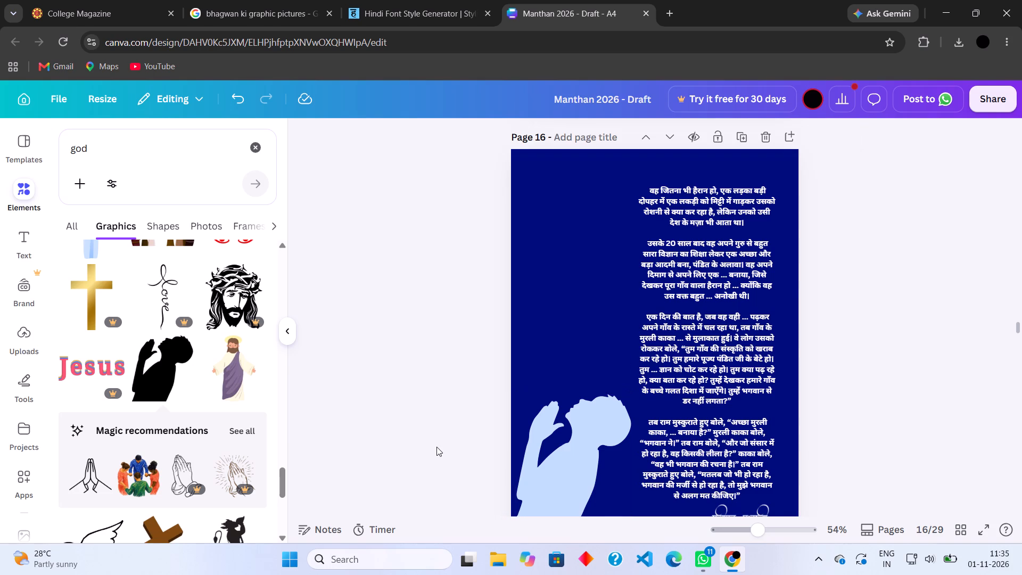
scroll(436, 447, up, 6)
scroll(436, 447, down, 1)
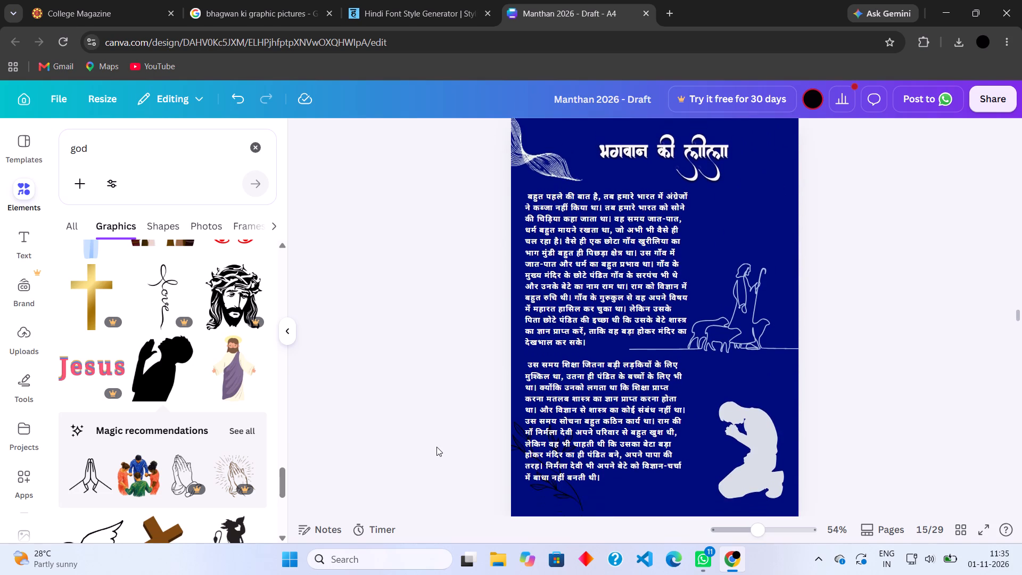
scroll(436, 447, down, 4)
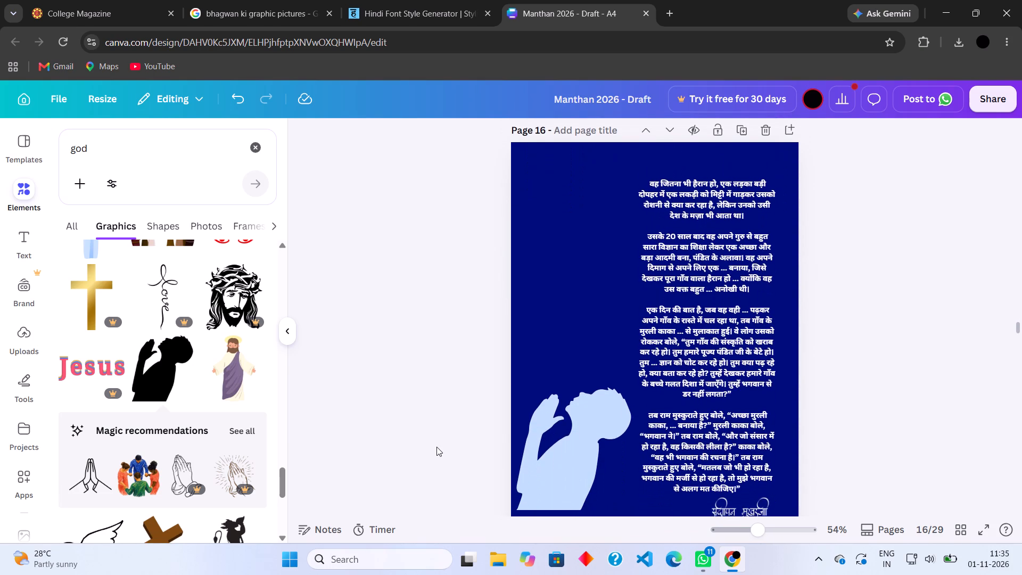
scroll(436, 447, down, 1)
drag(535, 427, 537, 454)
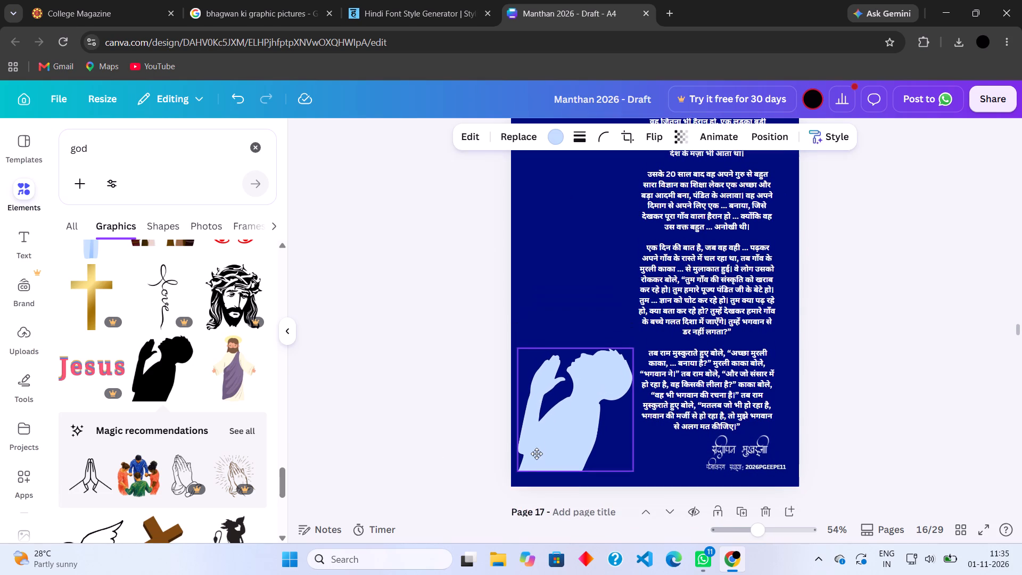
drag(537, 454, 536, 464)
click(447, 466)
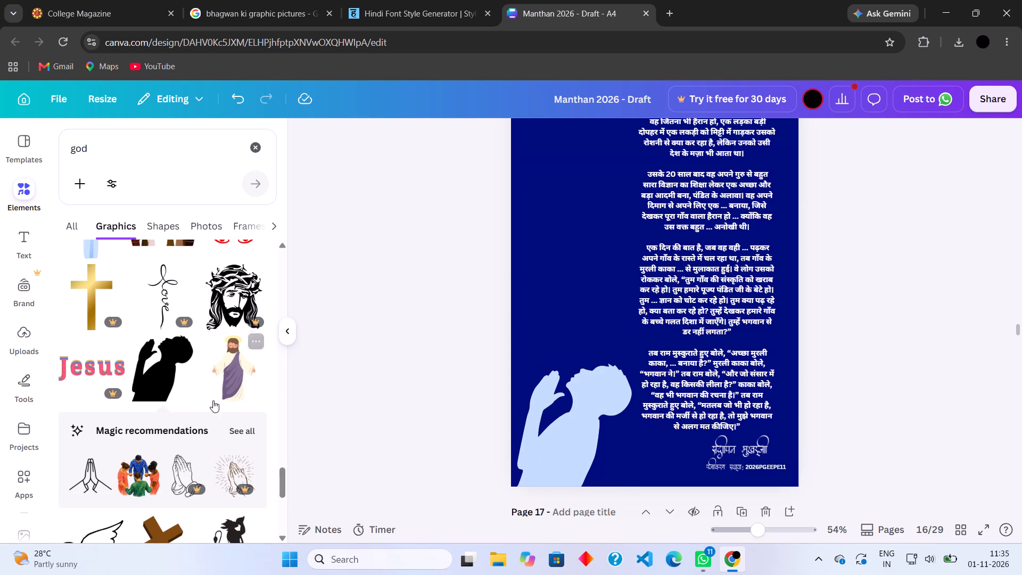
Look through more of the "god" graphics for another decoration suited to the story page.
scroll(189, 431, down, 4)
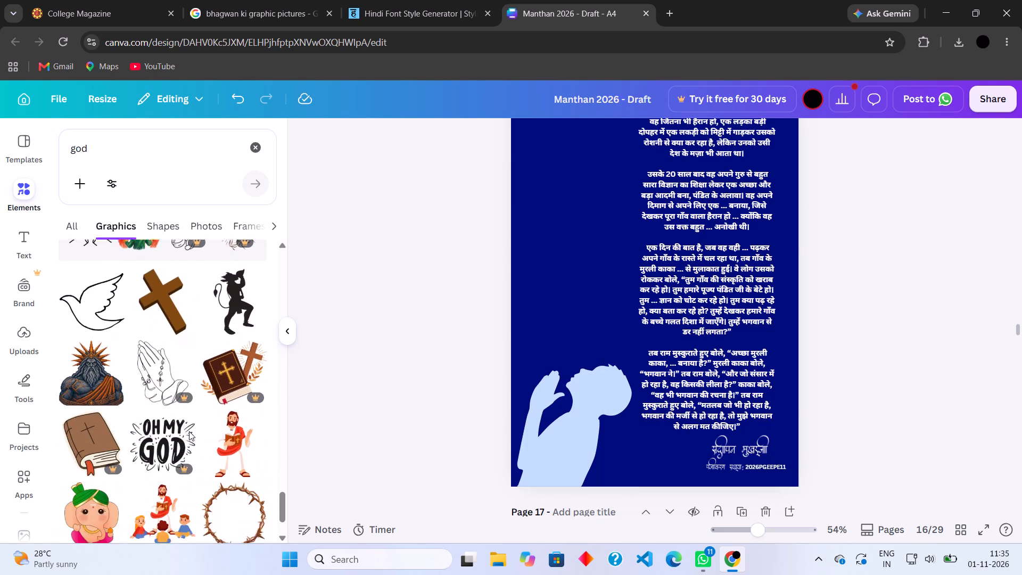
scroll(189, 431, down, 7)
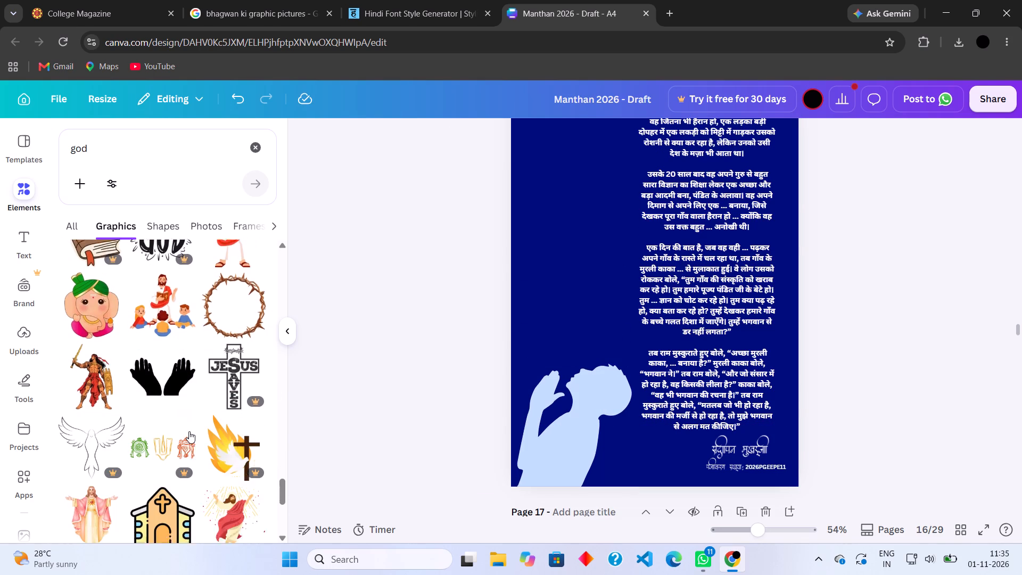
scroll(189, 431, down, 3)
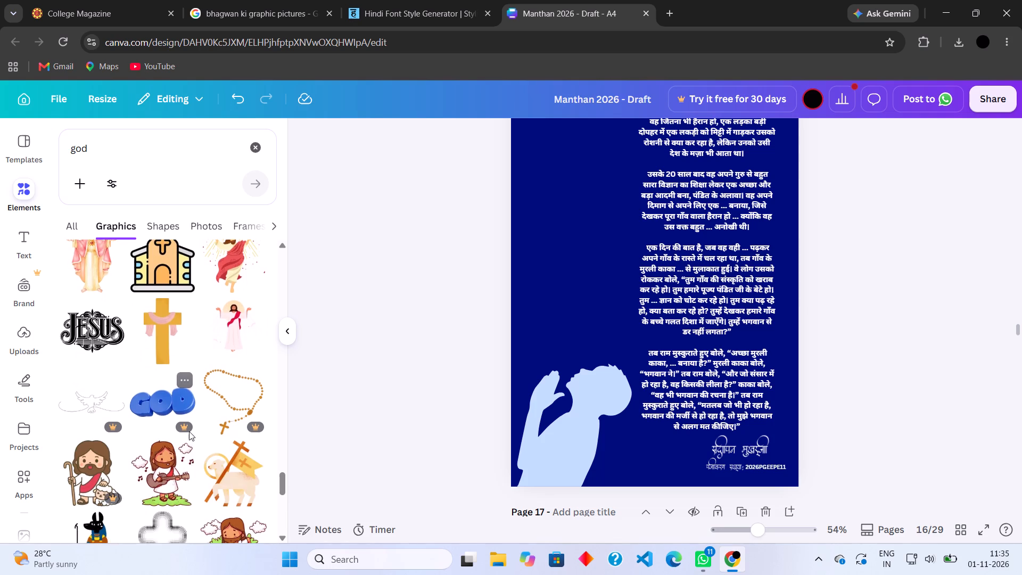
scroll(189, 431, down, 3)
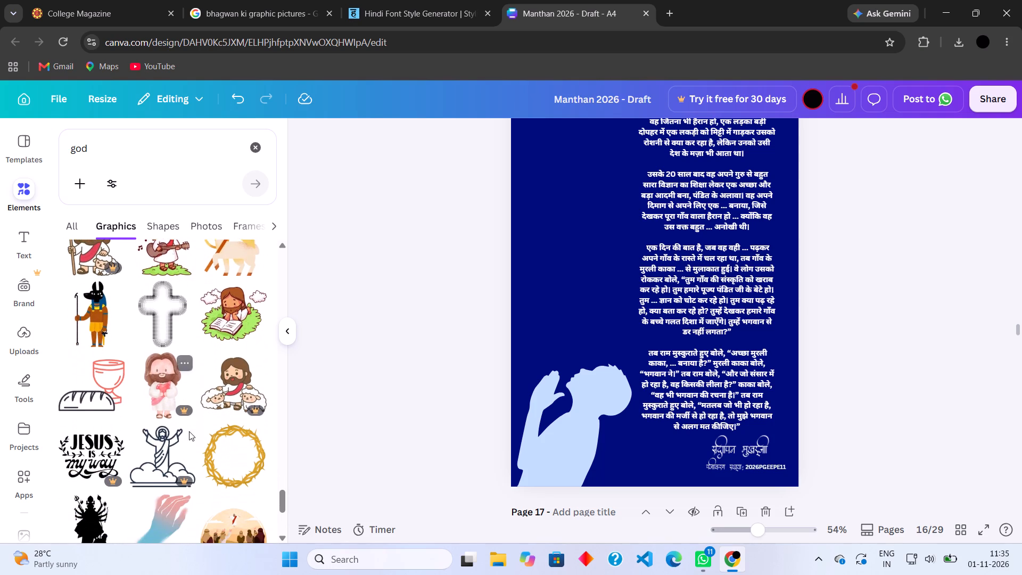
scroll(189, 431, down, 4)
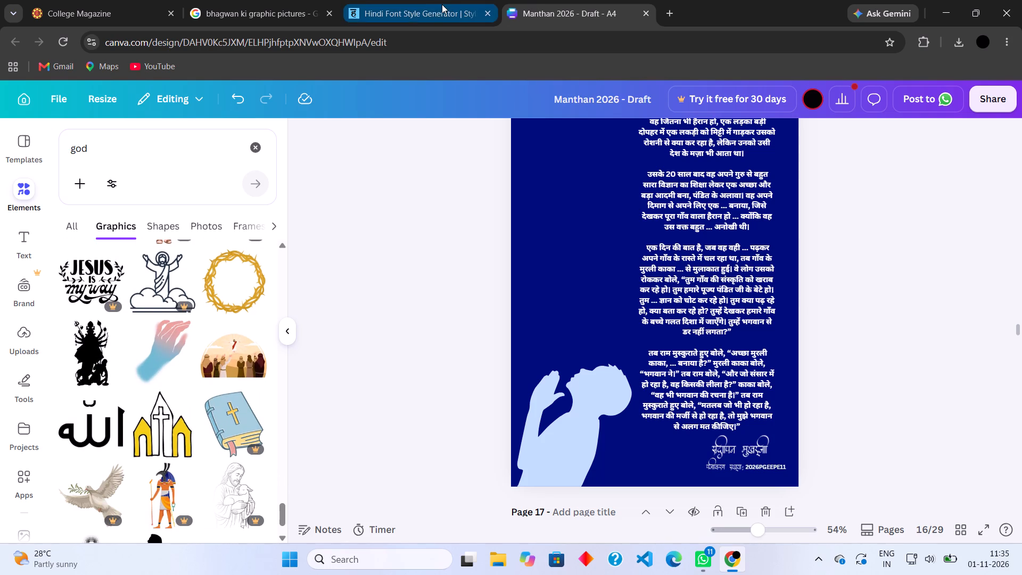
Switch to the Google image results for "bhagwan ki graphic pictures" and look through them for a suitable picture.
click(295, 0)
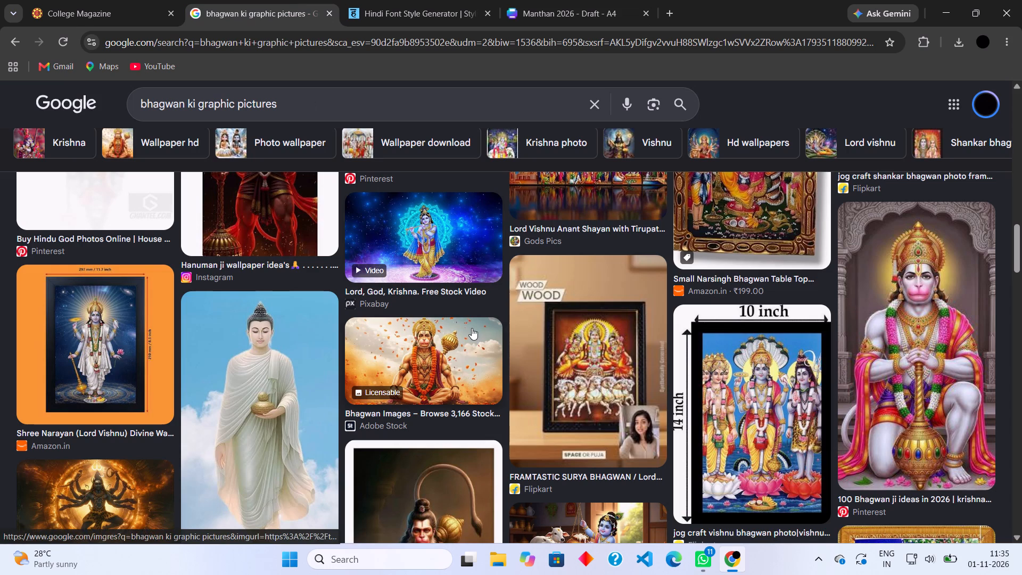
scroll(472, 328, down, 5)
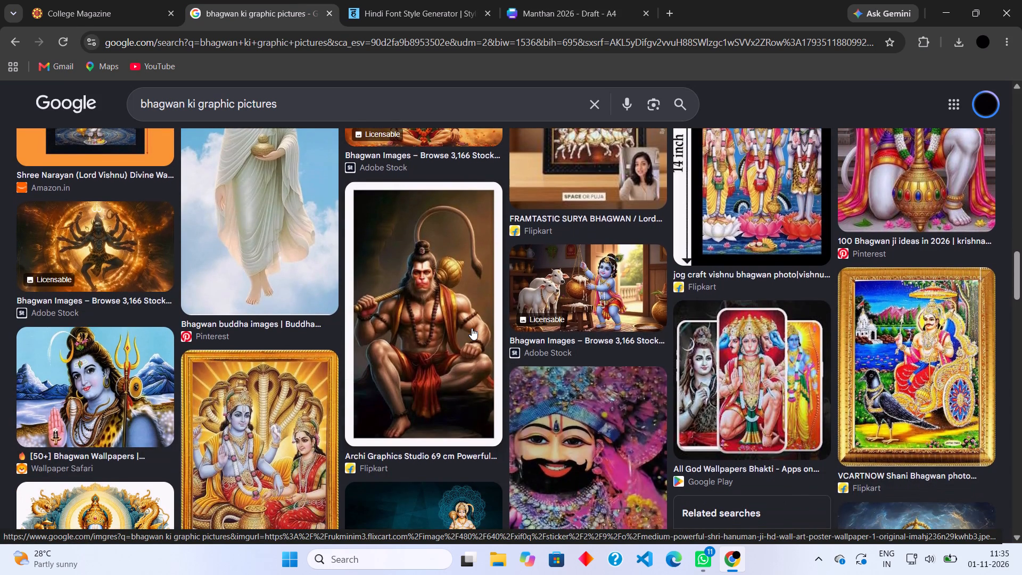
scroll(472, 328, down, 6)
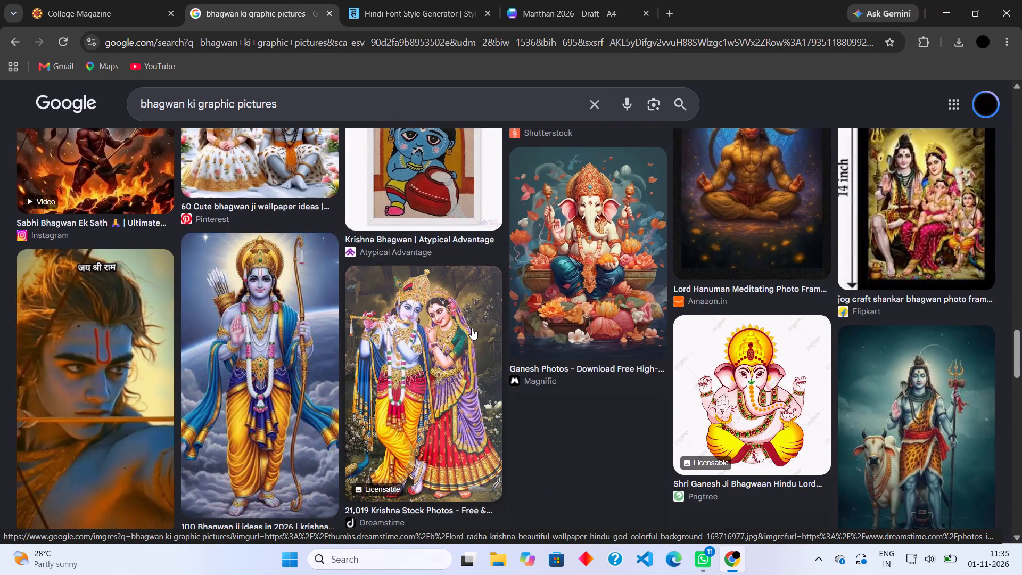
scroll(472, 328, down, 8)
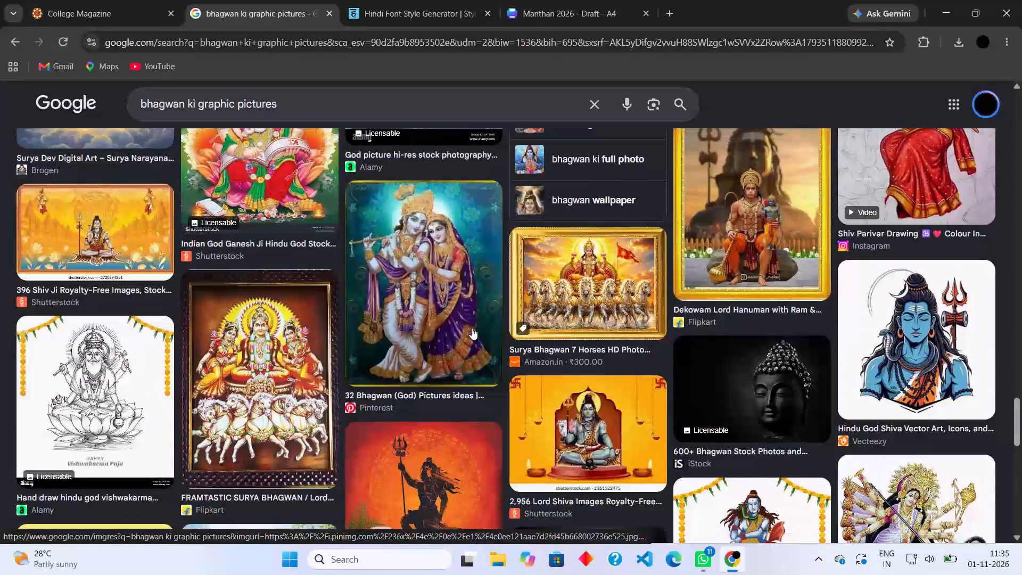
scroll(472, 328, down, 1)
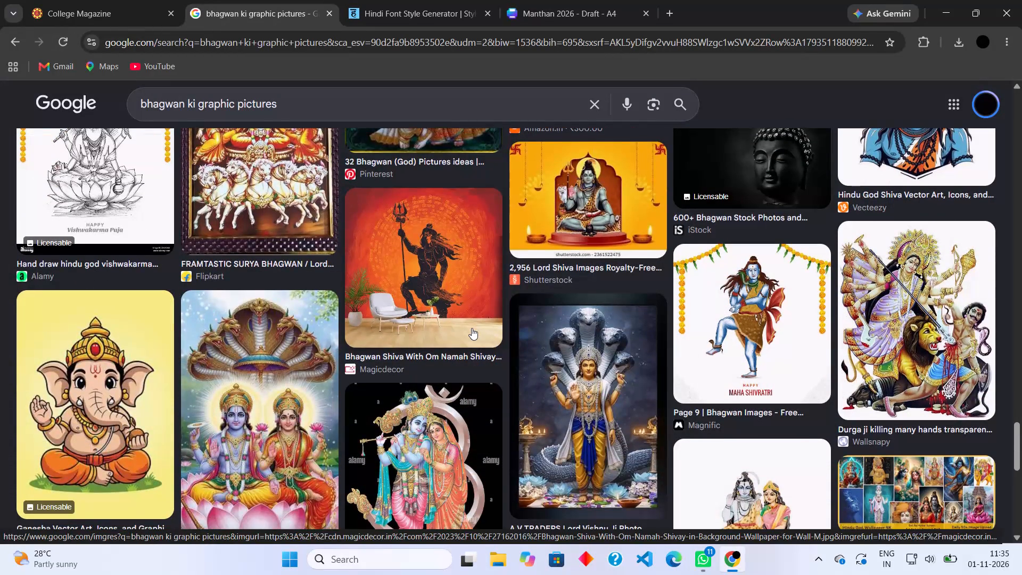
scroll(472, 328, down, 6)
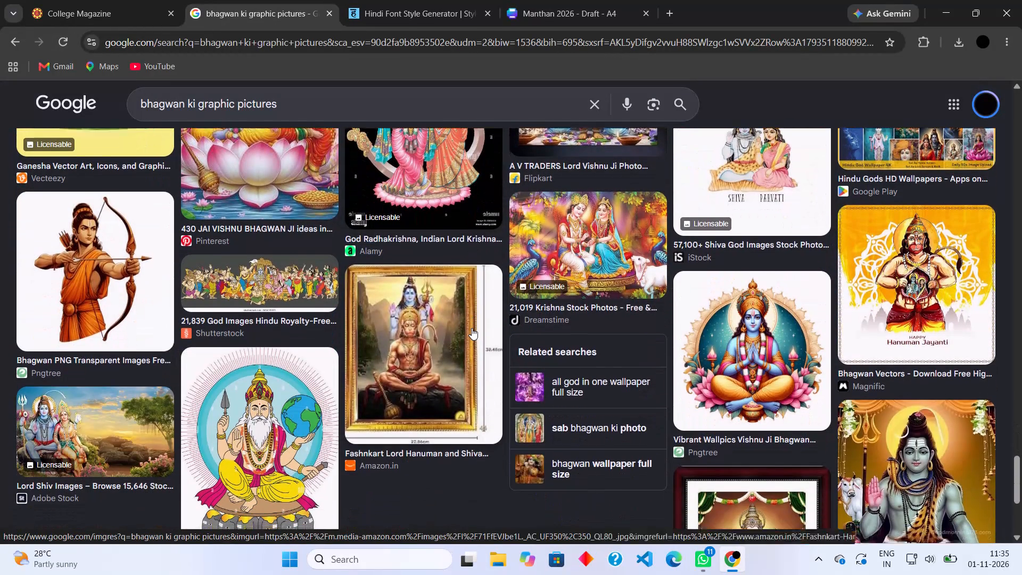
scroll(472, 328, down, 1)
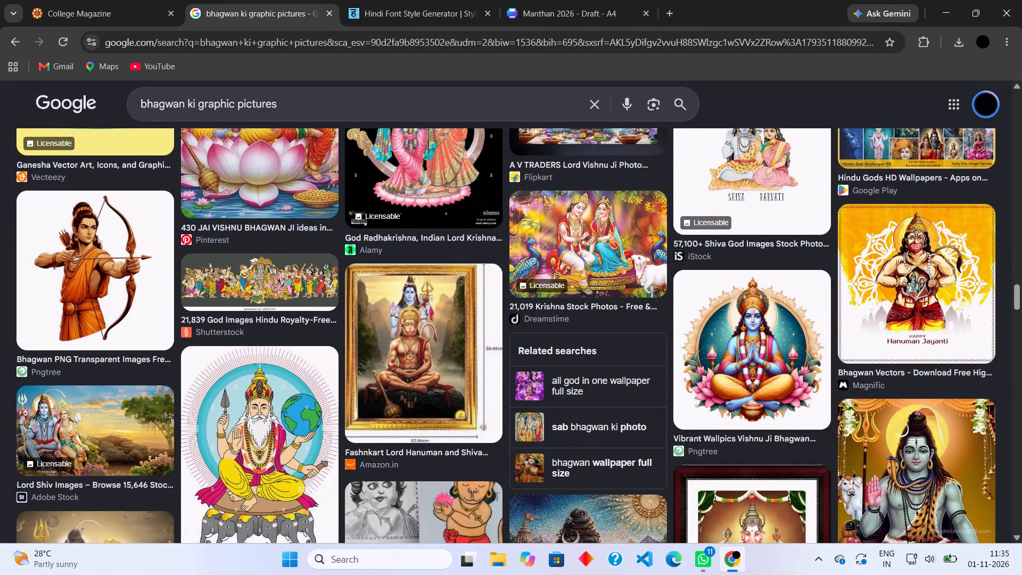
Search Google Images for "graphic pictures god" and look through the results for a picture suited to the story page.
drag(195, 102, 160, 103)
drag(160, 103, 142, 103)
key(BackSpace)
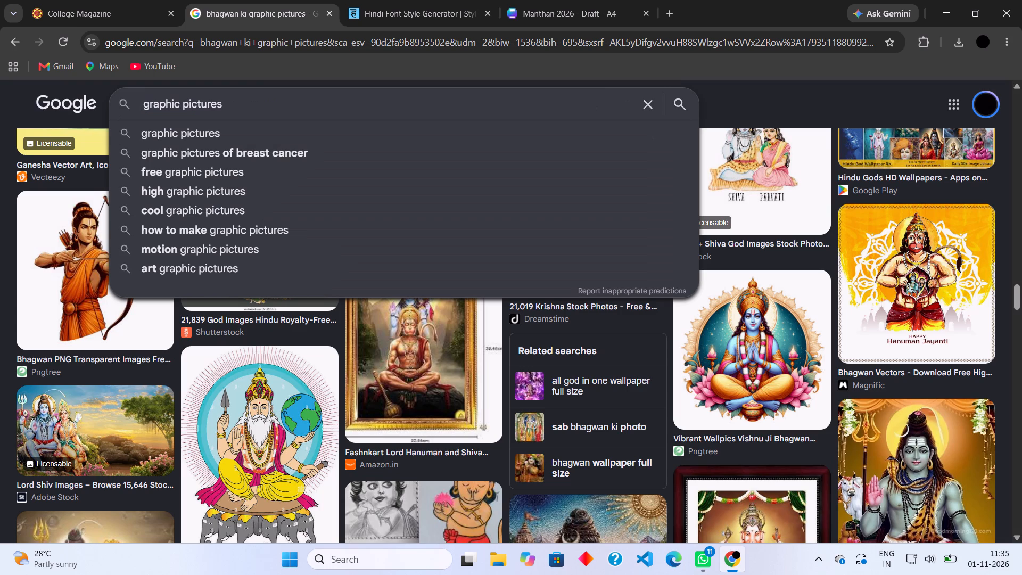
click(276, 109)
key(space)
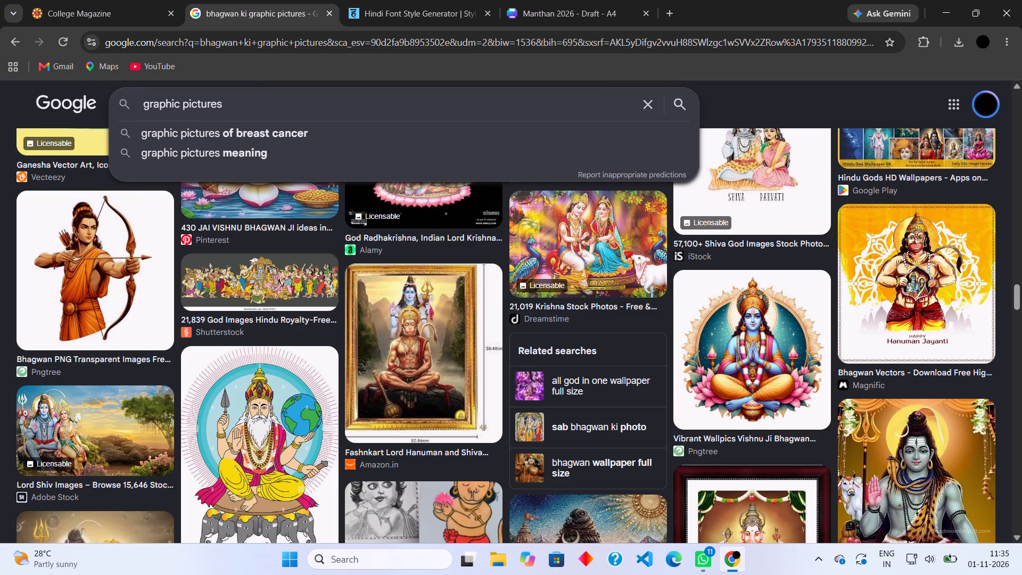
text(god)
key(Return)
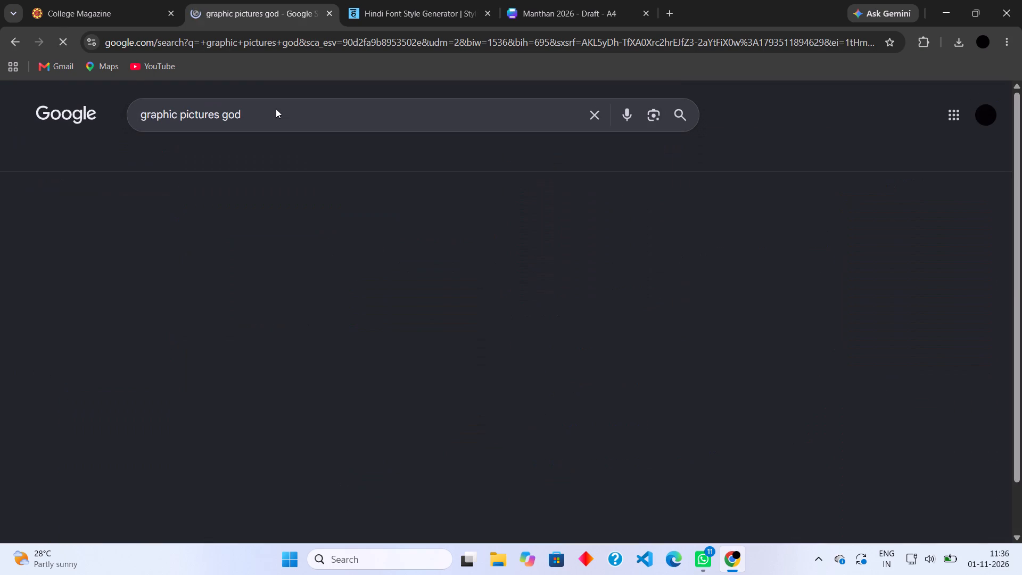
scroll(569, 438, down, 1)
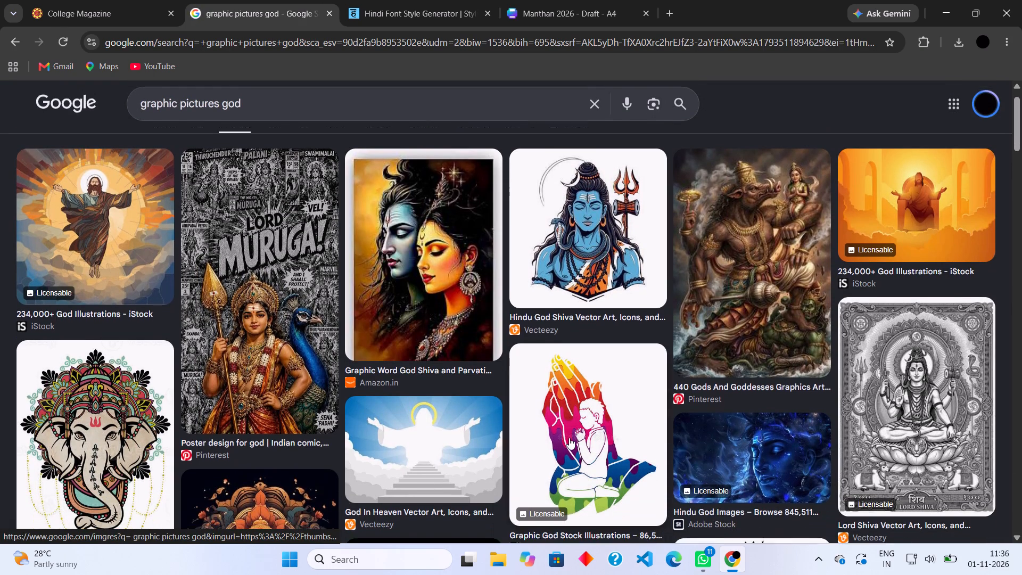
scroll(569, 438, down, 2)
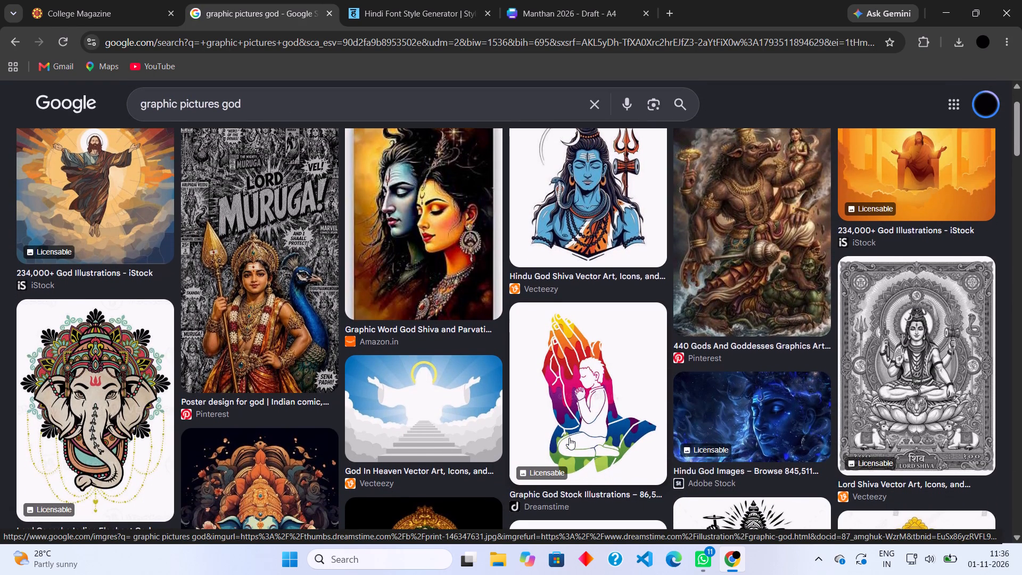
scroll(569, 438, down, 3)
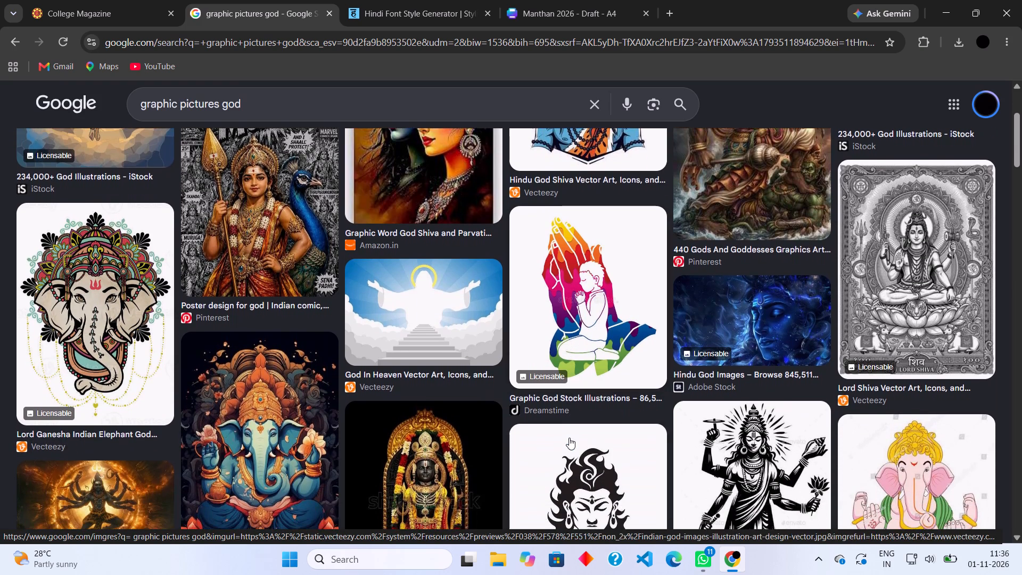
scroll(569, 438, down, 7)
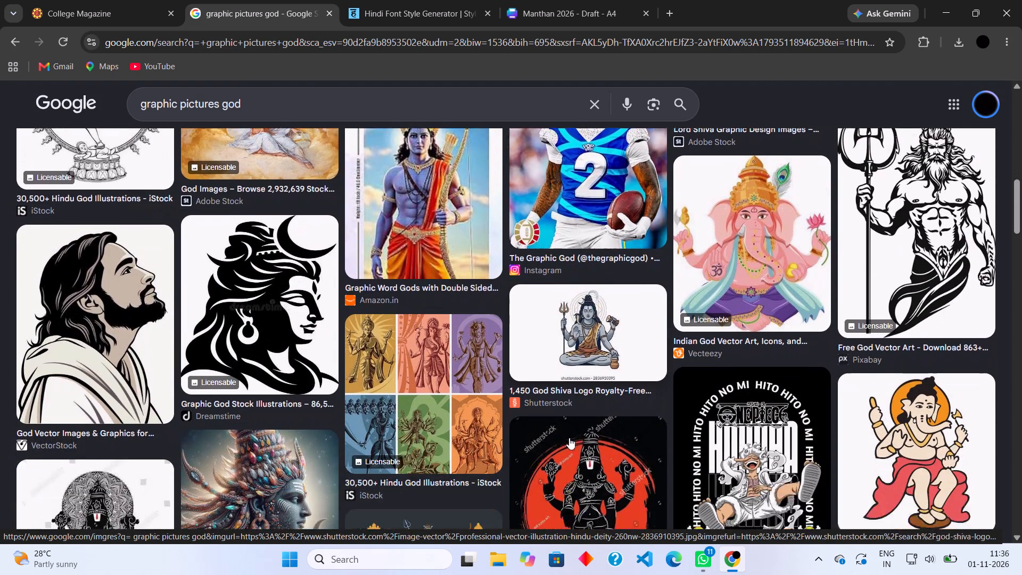
scroll(569, 438, down, 6)
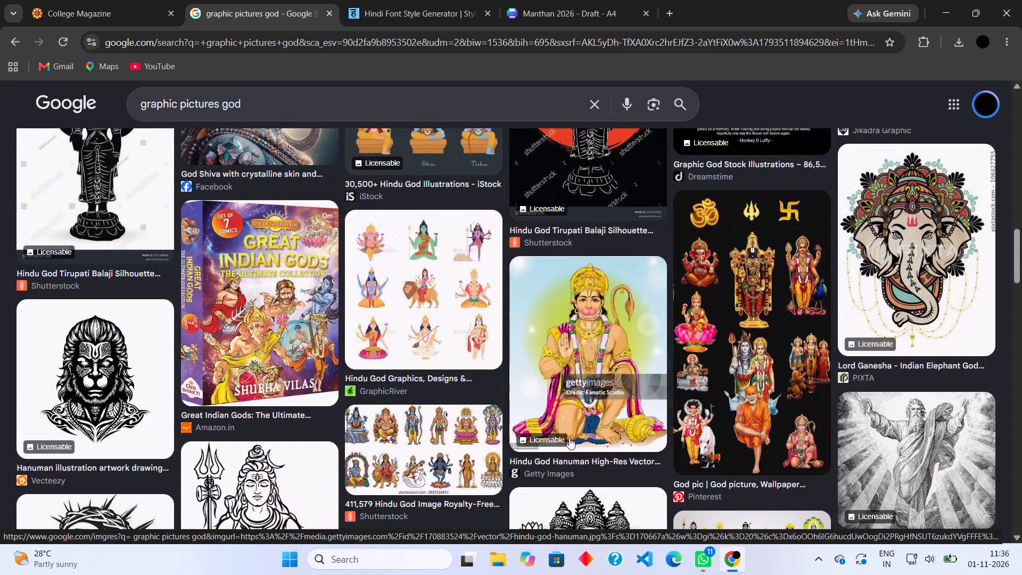
scroll(569, 438, down, 7)
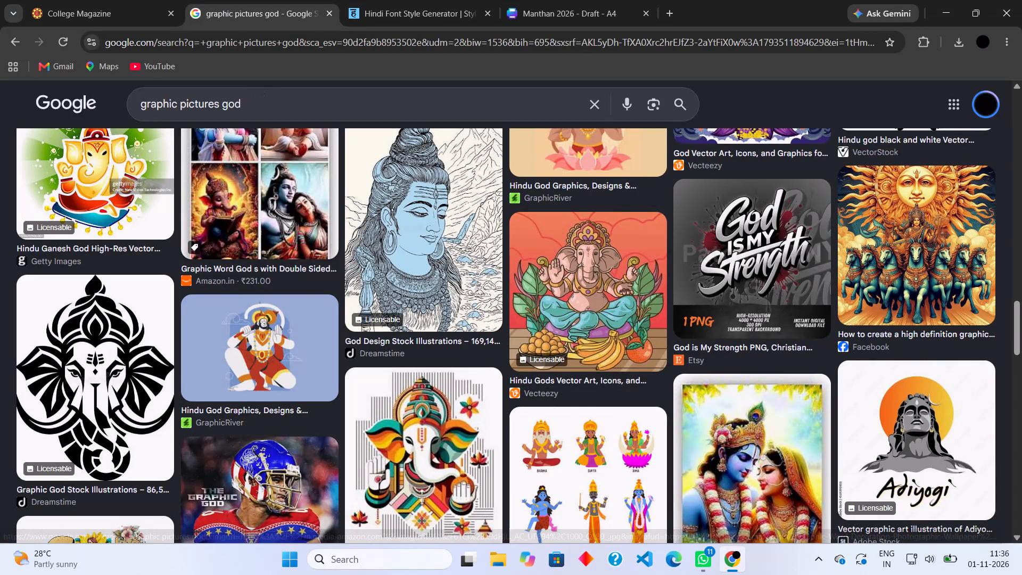
Search Google Images for "graphic pictures praying" and look through the results for a suitable praying figure.
drag(256, 102, 223, 109)
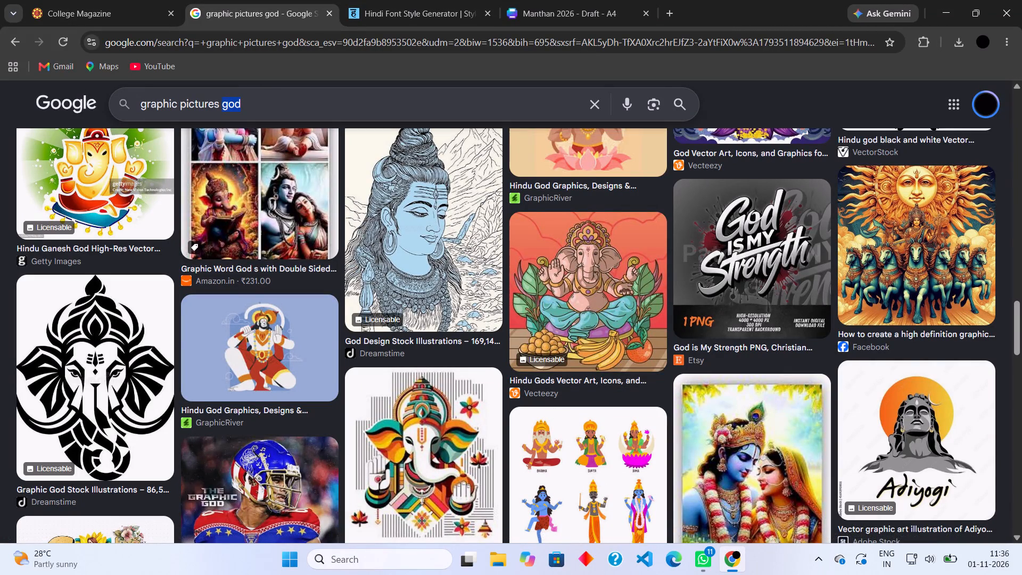
text(praying)
key(space)
key(Return)
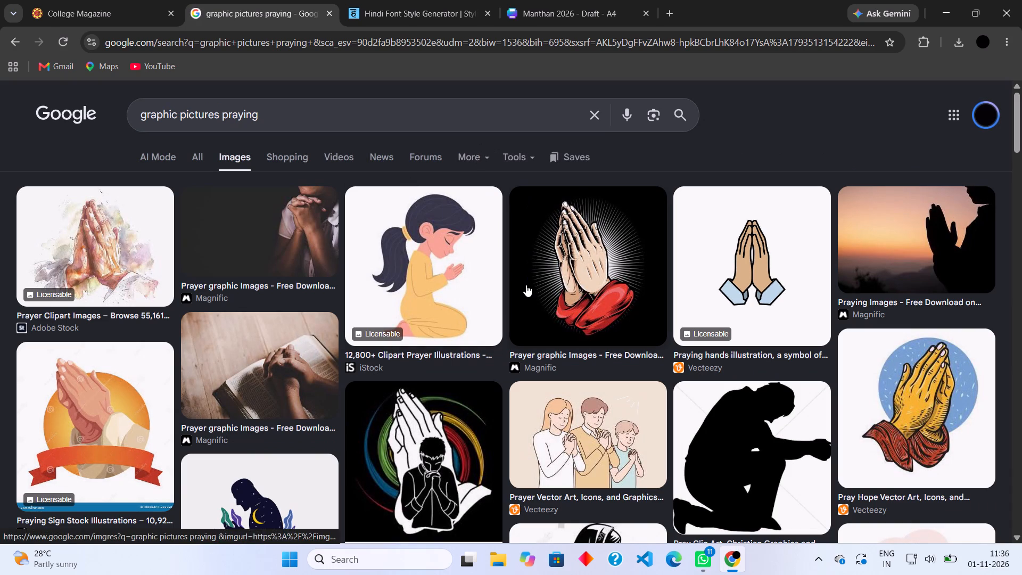
scroll(495, 339, down, 6)
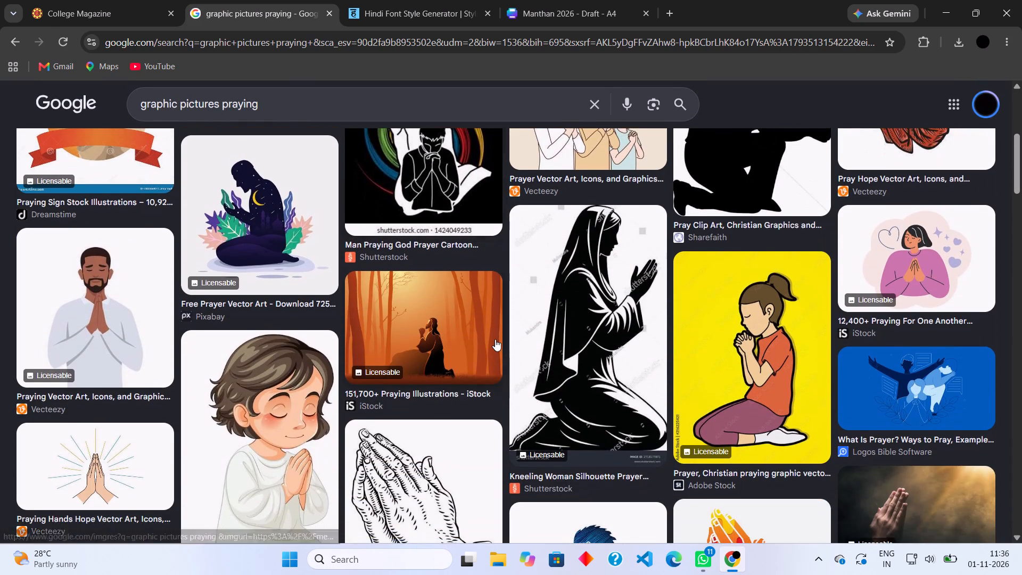
scroll(495, 339, down, 2)
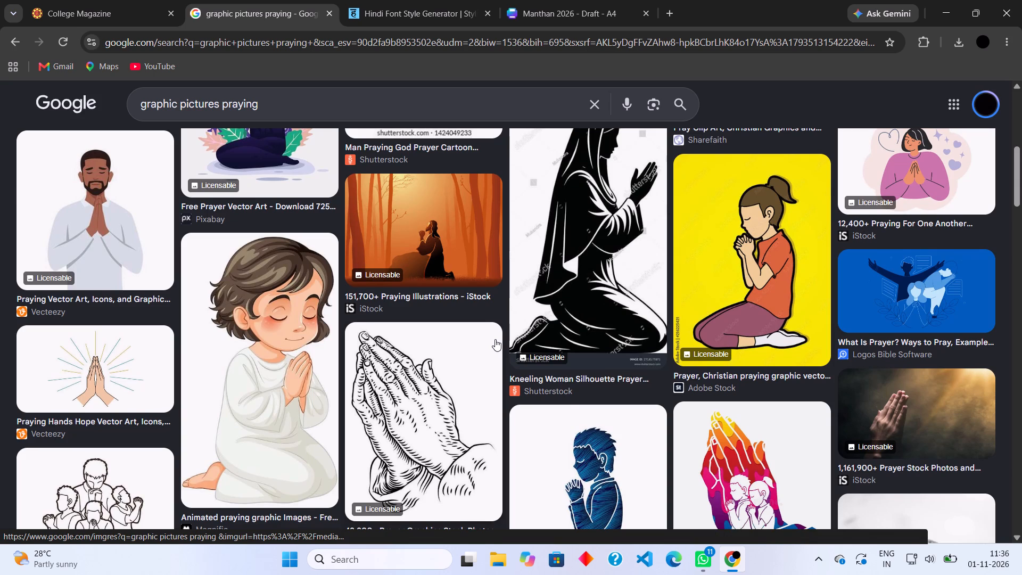
scroll(495, 339, down, 5)
scroll(495, 339, up, 1)
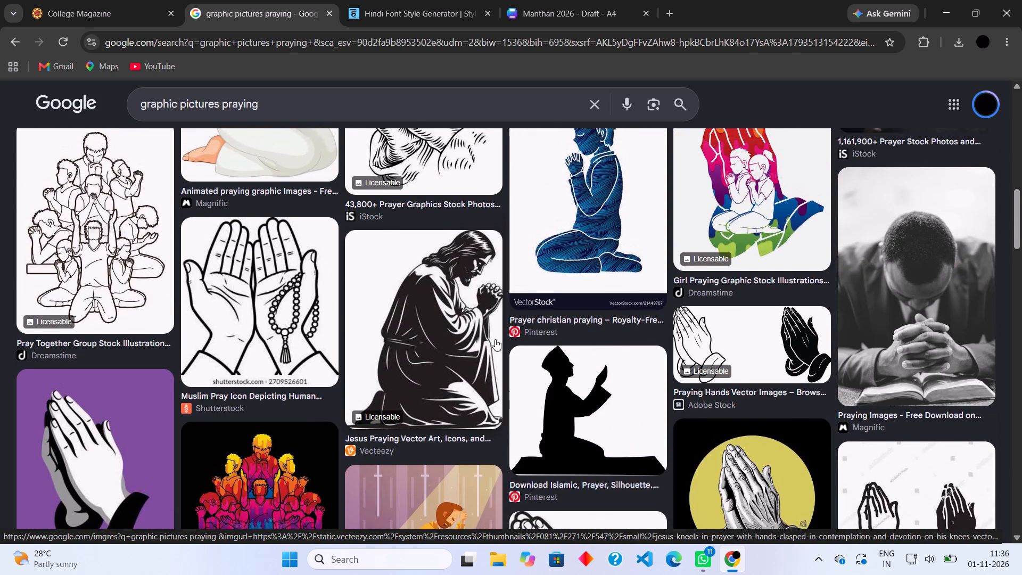
scroll(495, 339, up, 1)
scroll(495, 339, down, 1)
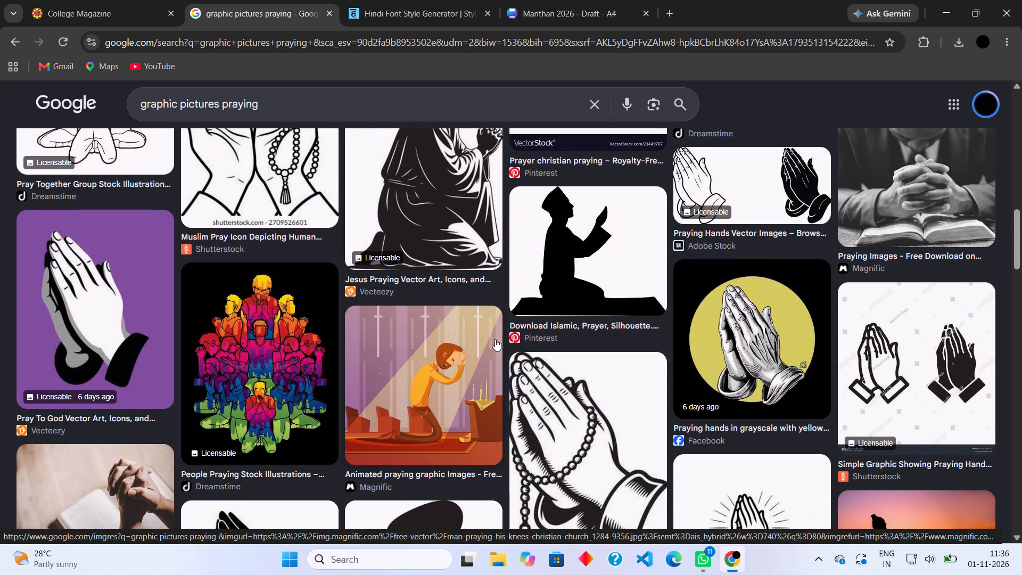
scroll(495, 339, down, 3)
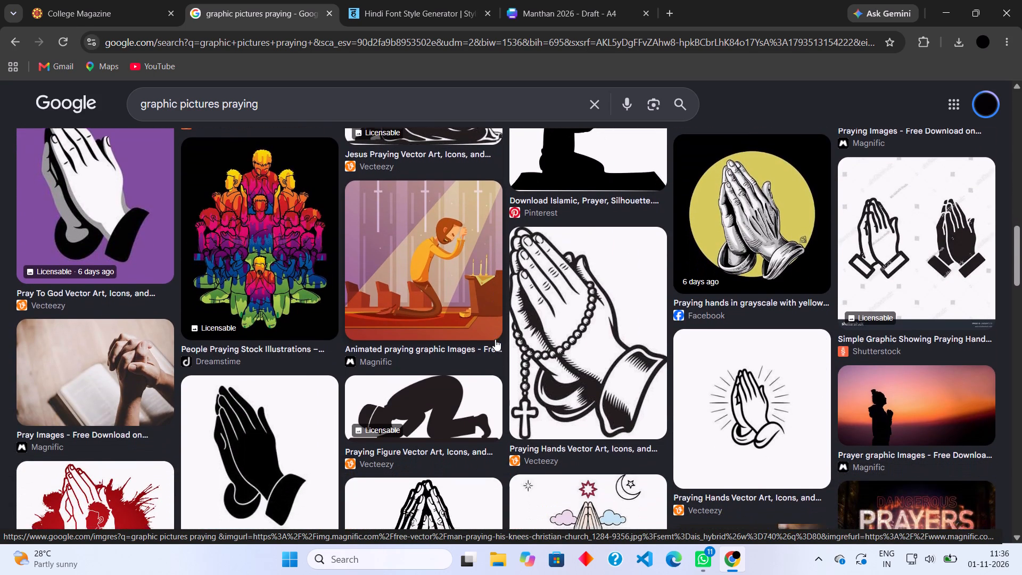
scroll(495, 339, down, 3)
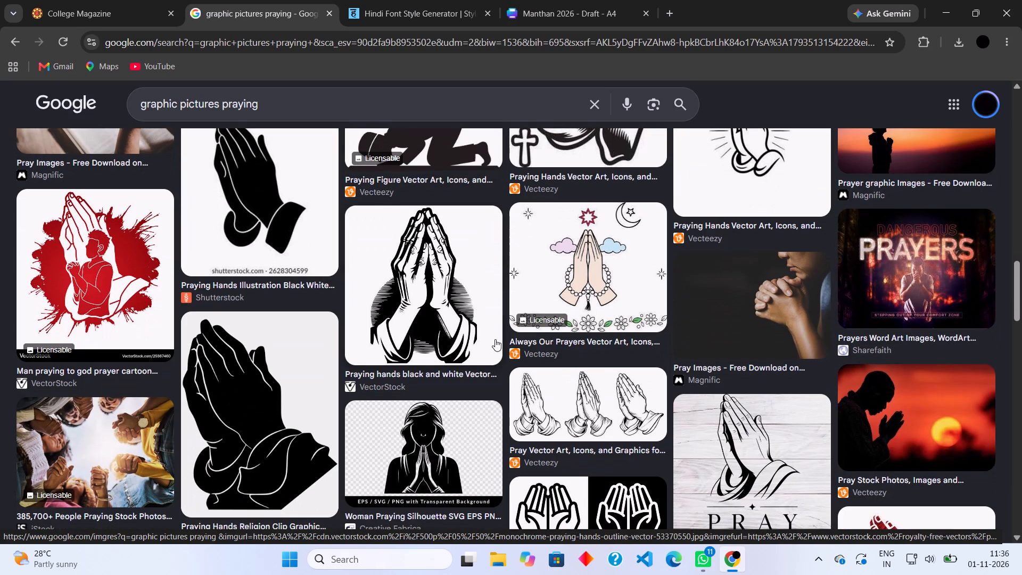
scroll(495, 339, down, 3)
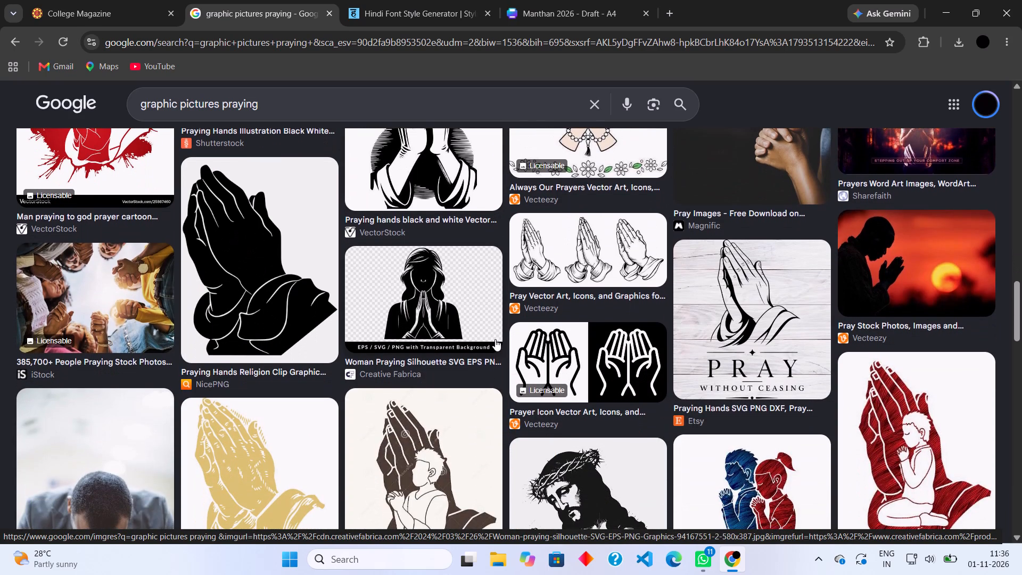
scroll(495, 339, down, 2)
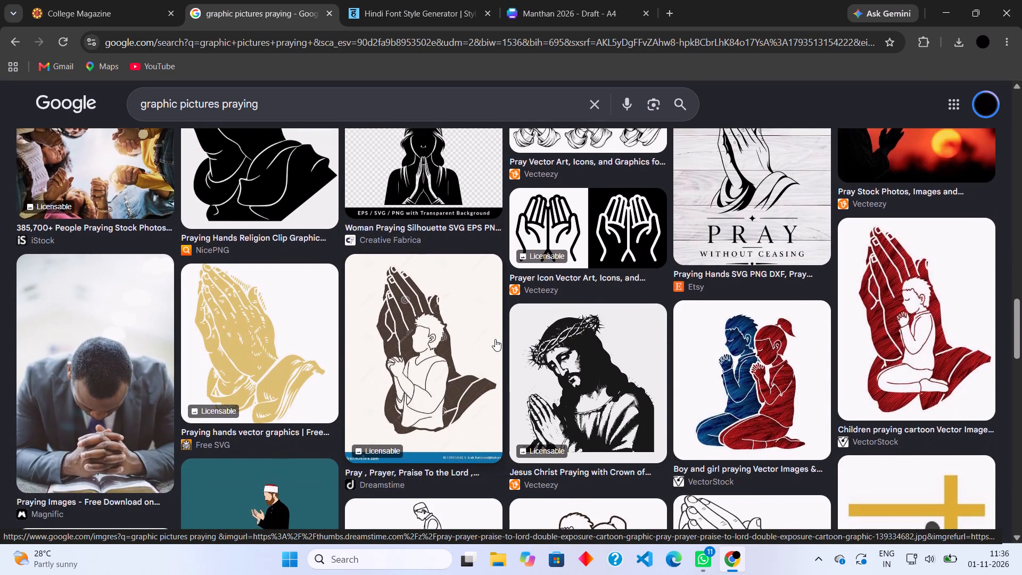
scroll(495, 339, down, 6)
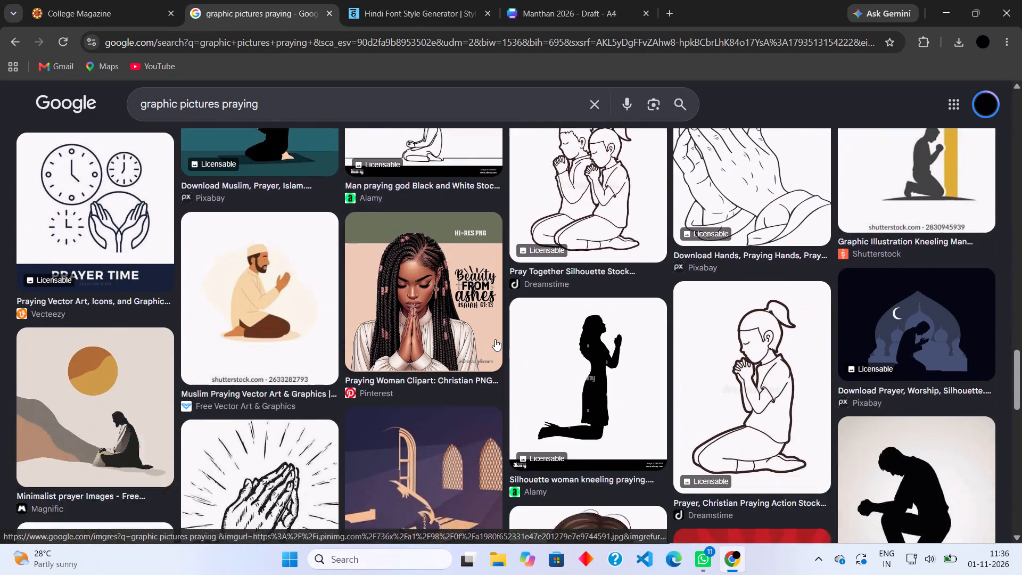
scroll(495, 339, down, 3)
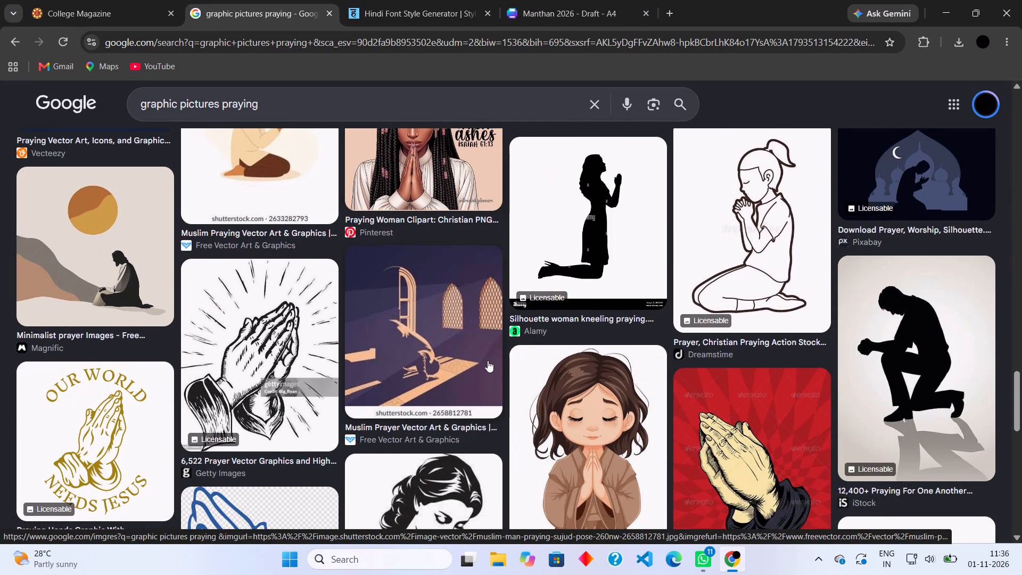
Switch back to the Manthan 2026 design in Canva and widen page 16's story text box leftward to span most of the page width.
click(565, 0)
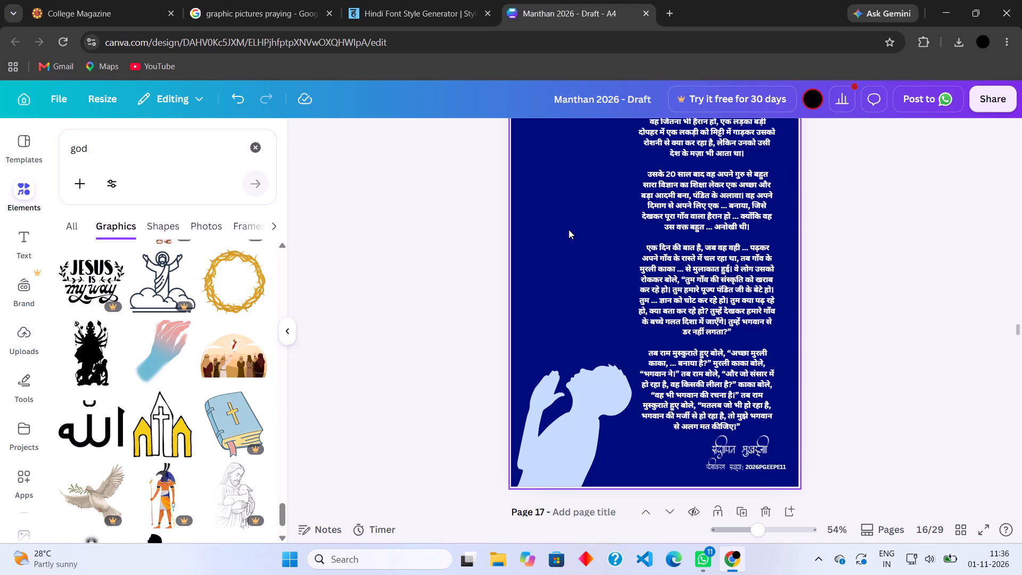
click(464, 265)
scroll(464, 265, up, 2)
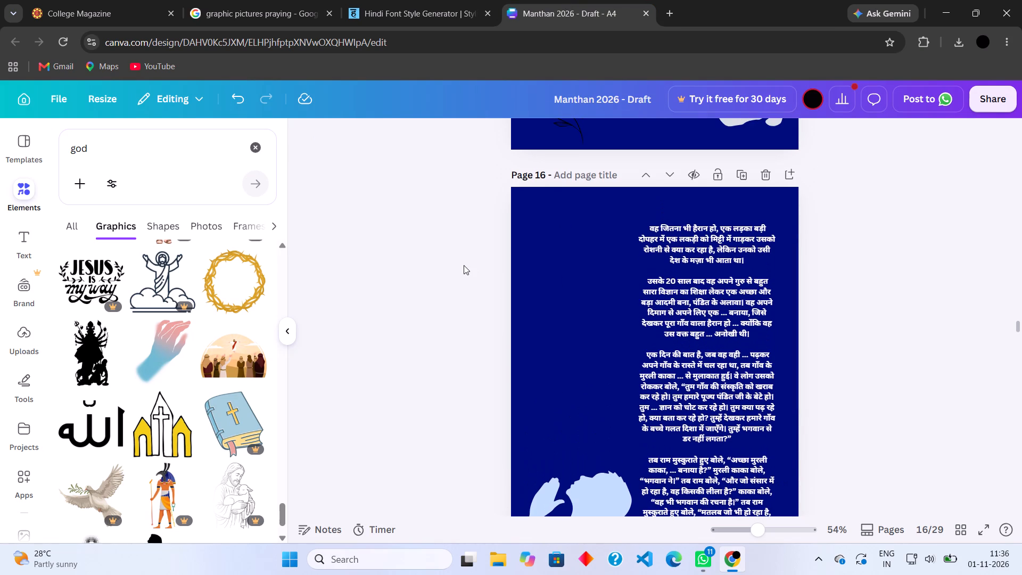
click(732, 301)
scroll(732, 301, down, 1)
drag(638, 266, 566, 283)
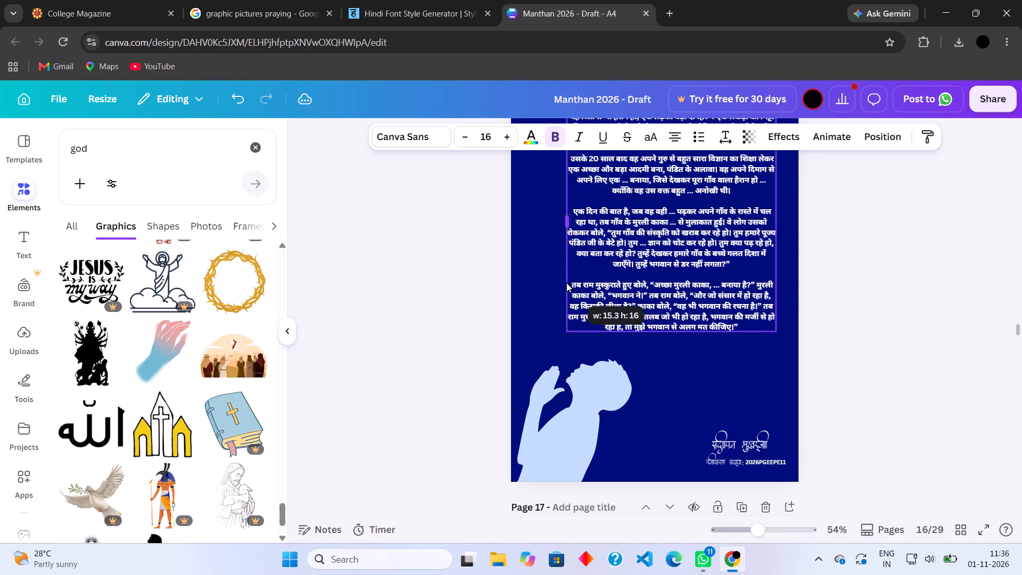
drag(566, 283, 537, 289)
scroll(537, 289, up, 4)
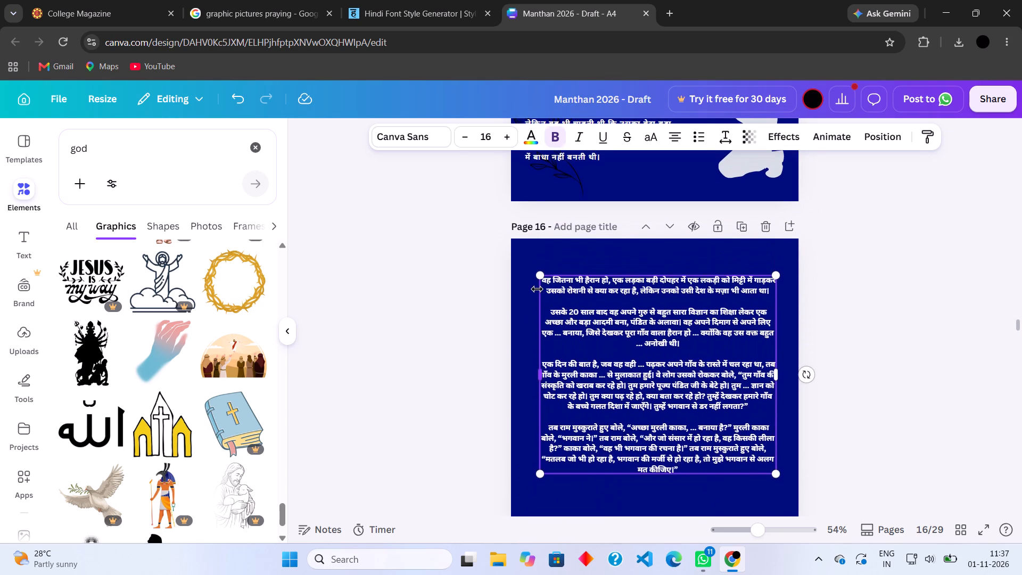
click(481, 335)
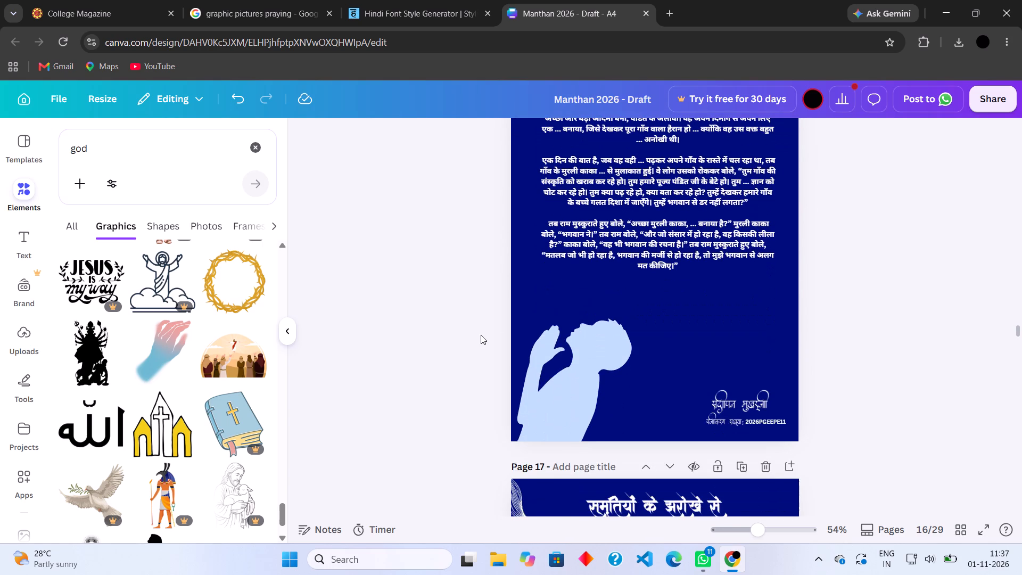
Move the grouped author name and enrolment number on page 16 up beneath the story text, near the page's right edge.
scroll(481, 335, up, 2)
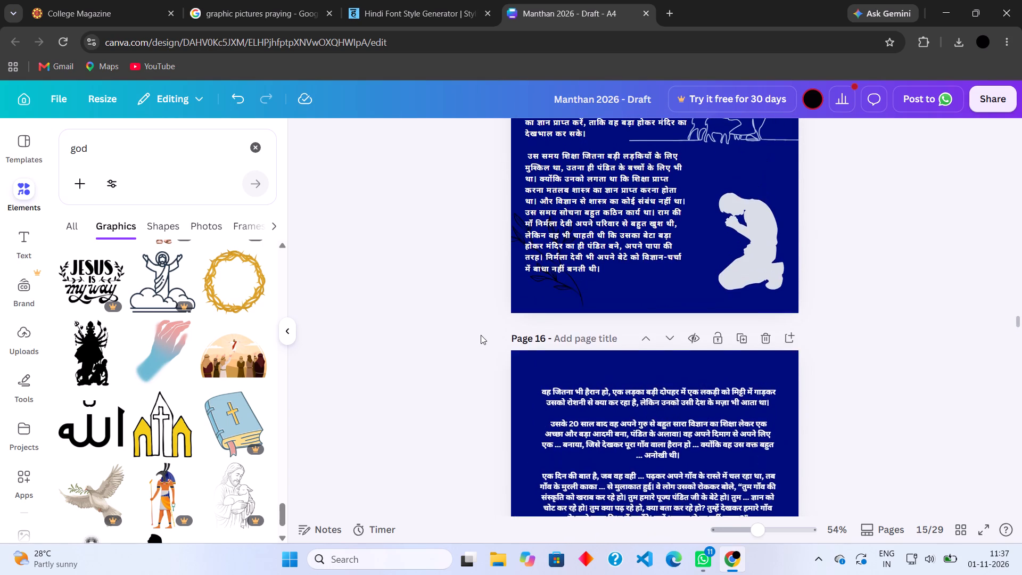
scroll(481, 335, up, 3)
scroll(481, 335, down, 6)
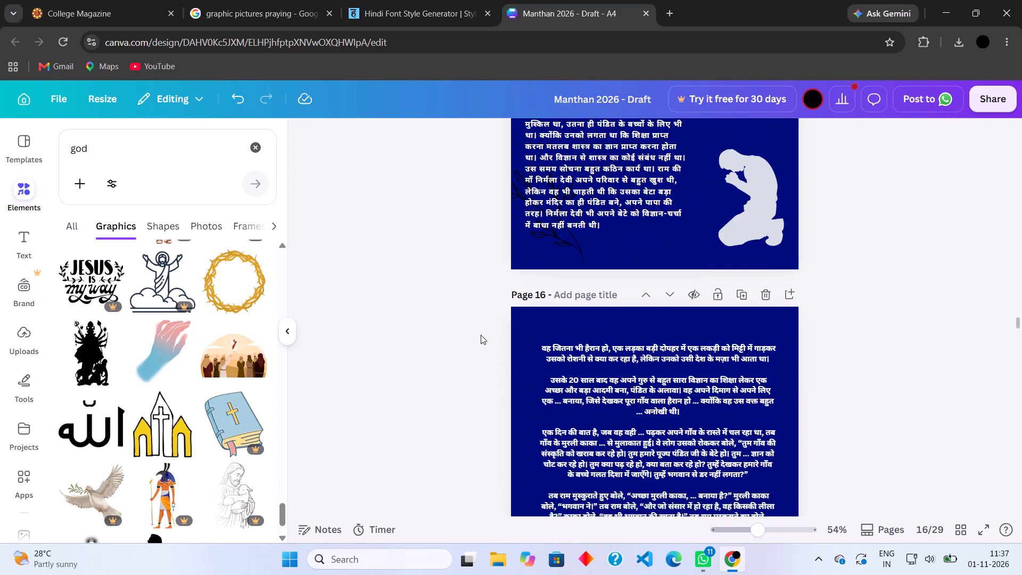
scroll(481, 335, down, 1)
drag(726, 473, 726, 382)
scroll(726, 382, down, 2)
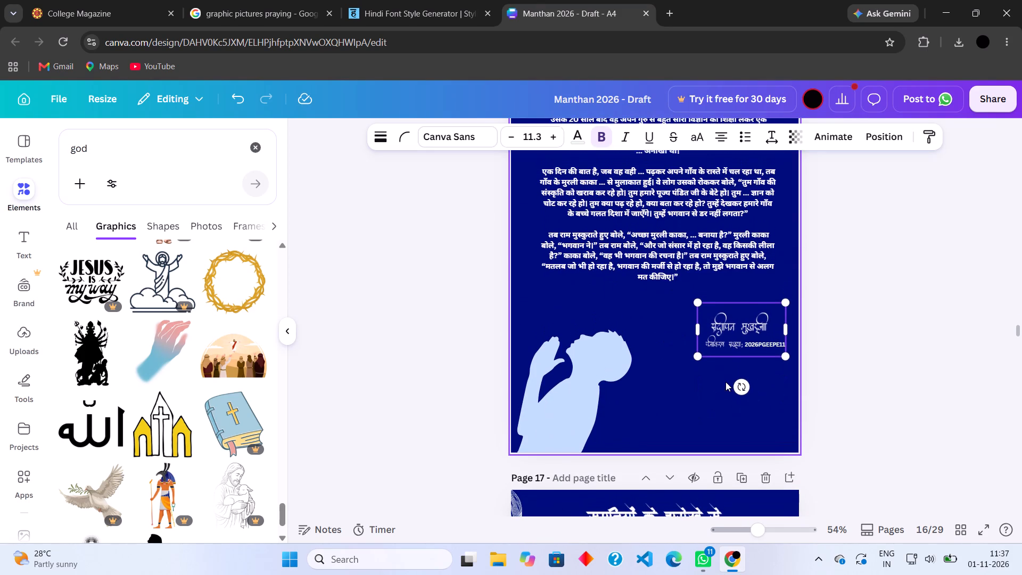
drag(738, 332, 656, 334)
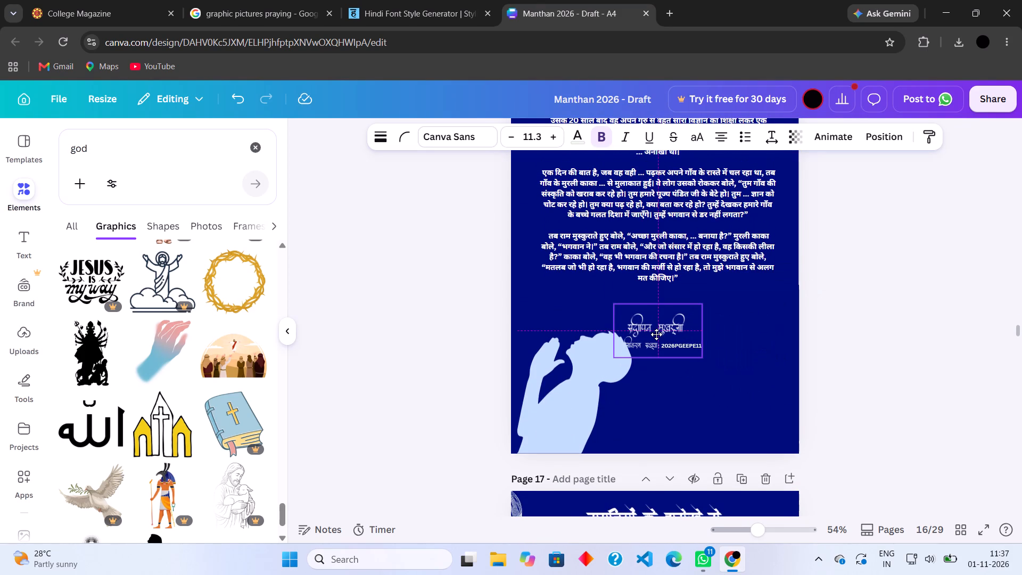
drag(656, 334, 743, 333)
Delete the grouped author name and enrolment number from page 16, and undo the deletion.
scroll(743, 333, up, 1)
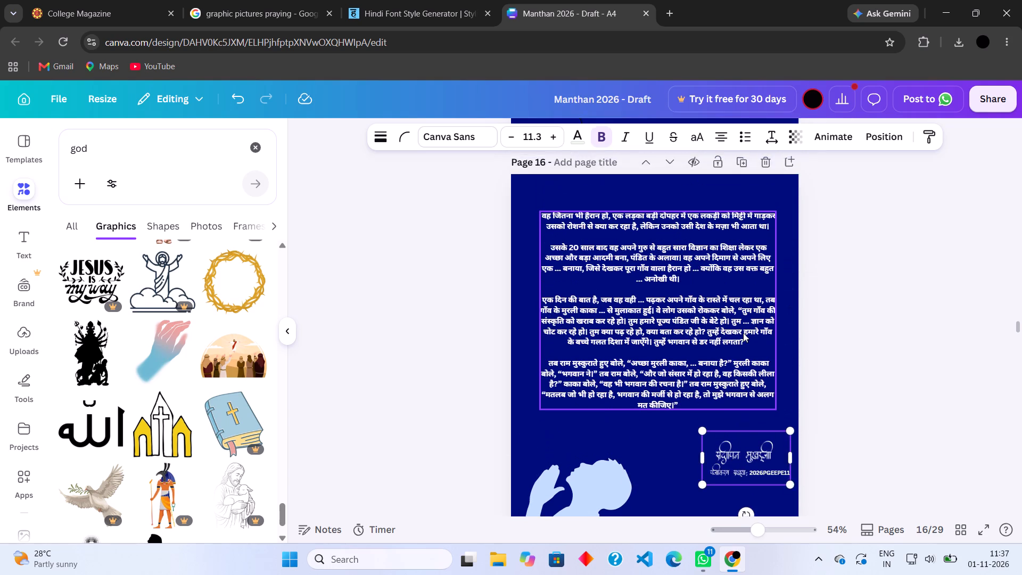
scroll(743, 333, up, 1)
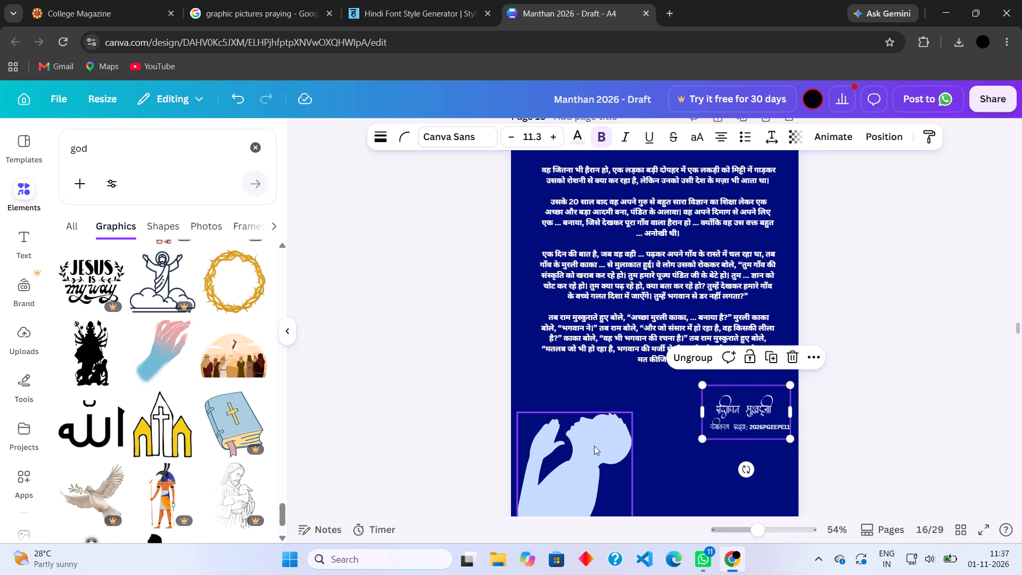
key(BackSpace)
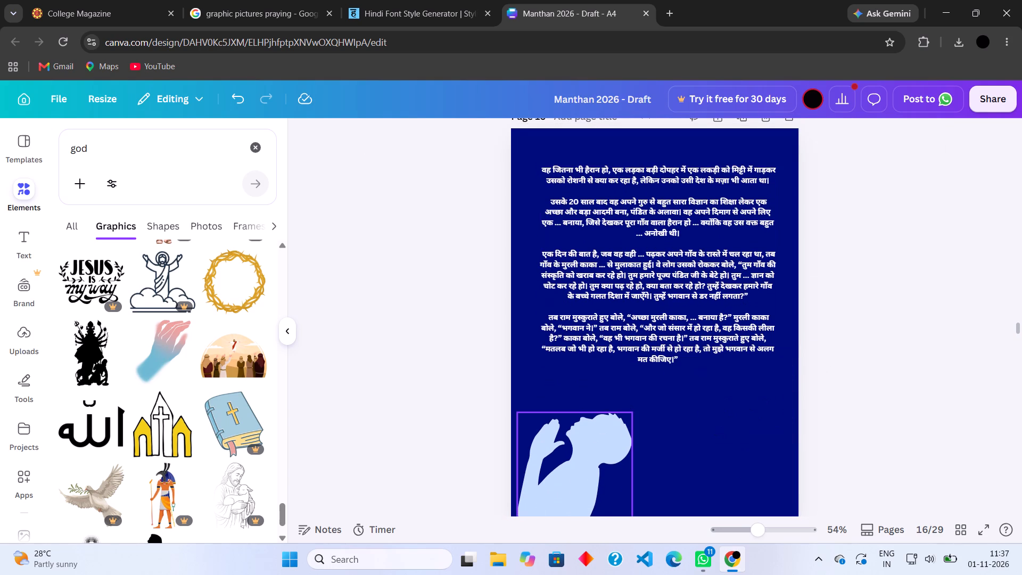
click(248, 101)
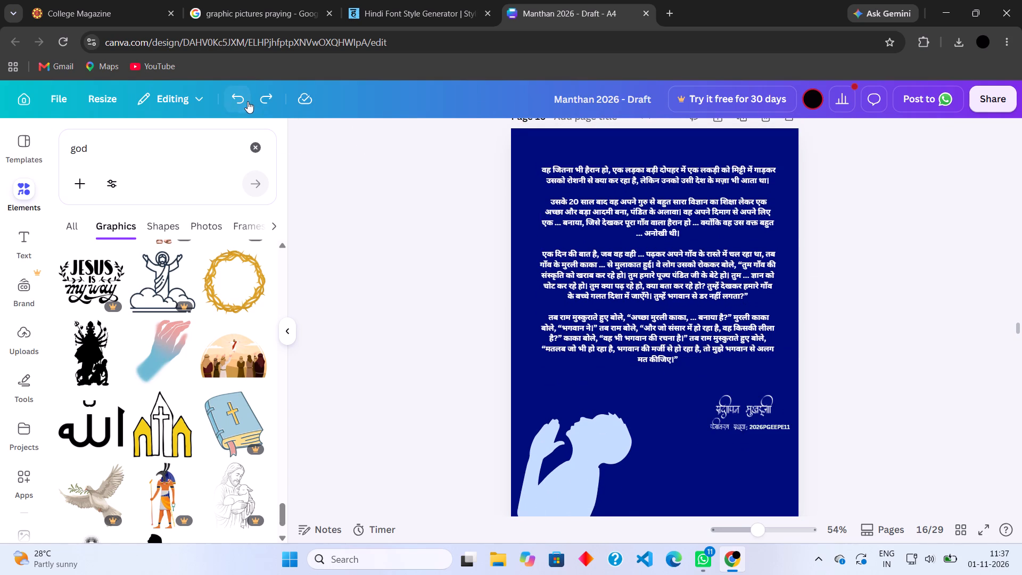
Delete the light-blue praying figure from the bottom of page 16.
click(588, 468)
key(BackSpace)
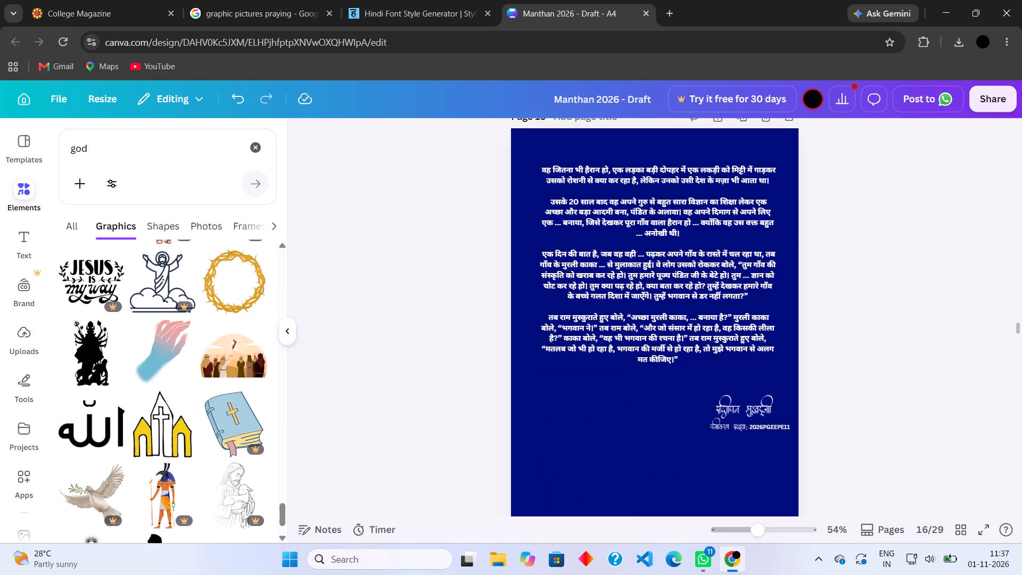
Enlarge the grouped author name and enrolment number on page 16 to about text size 15.5 and centre it beneath the story.
drag(767, 418, 680, 422)
drag(704, 388, 744, 364)
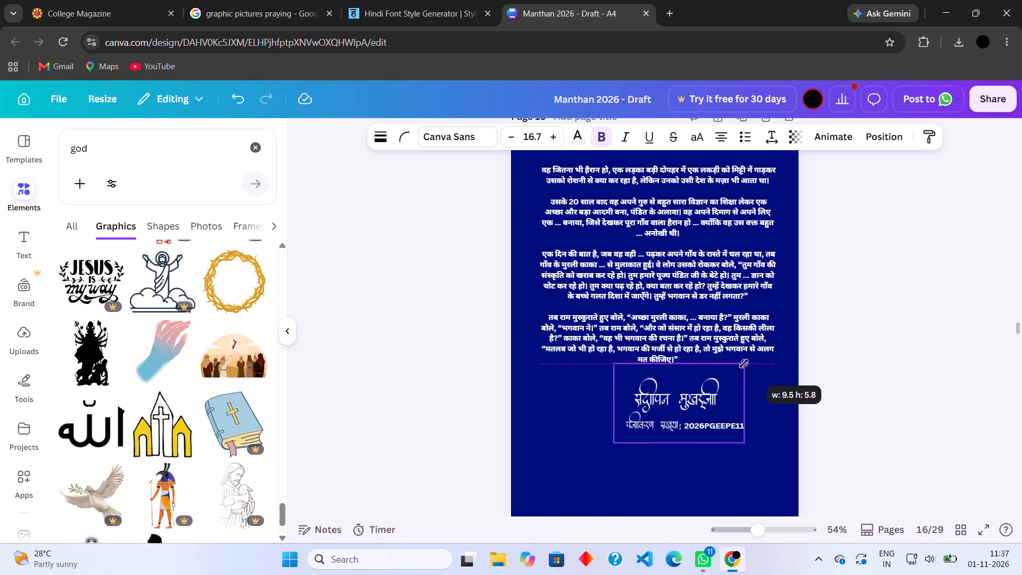
drag(744, 364, 737, 368)
drag(688, 399, 669, 406)
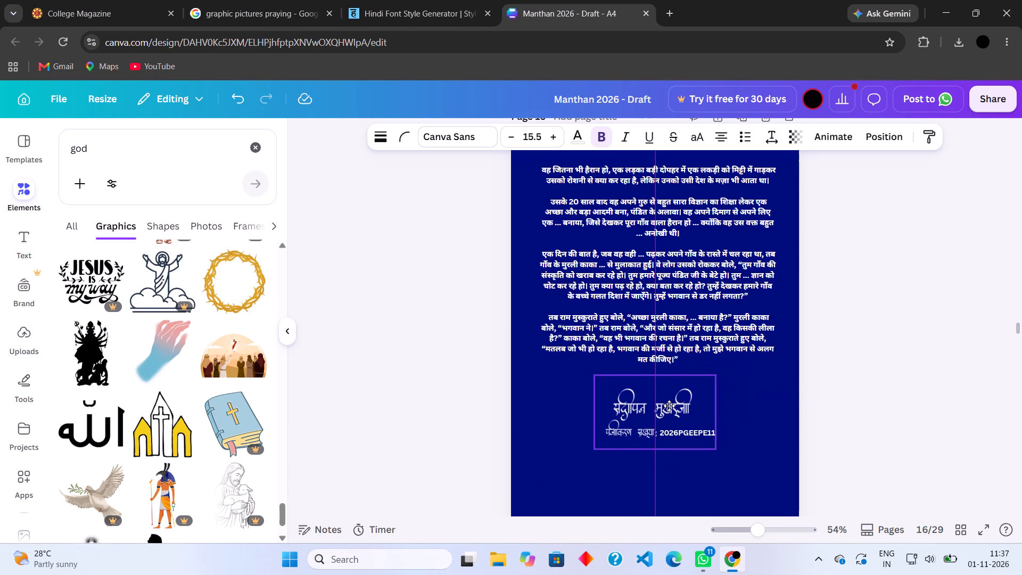
drag(669, 406, 669, 410)
click(913, 396)
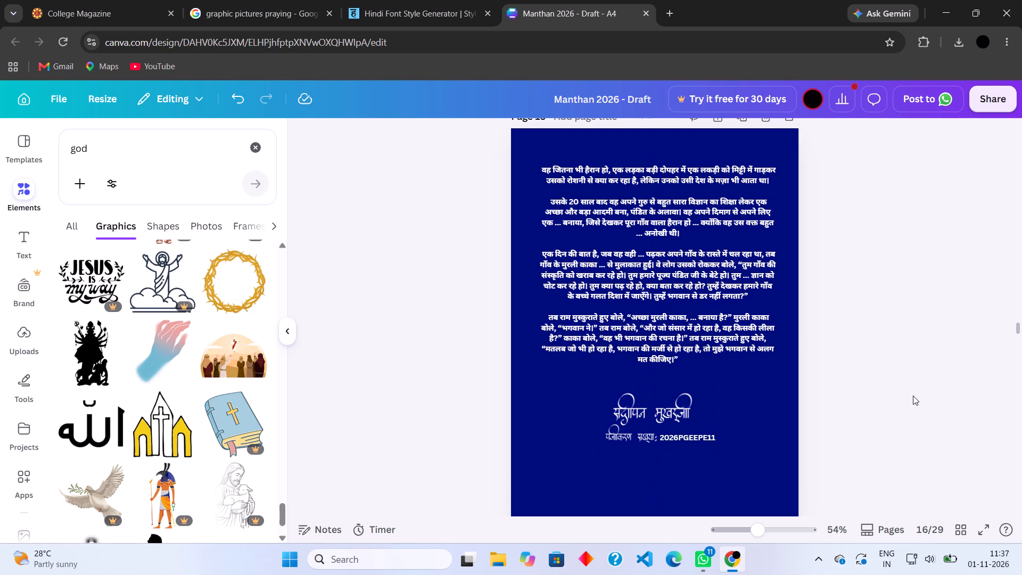
Review the layout of the two stories across pages 15 to 18, checking the text and the space left for graphics.
scroll(913, 396, up, 1)
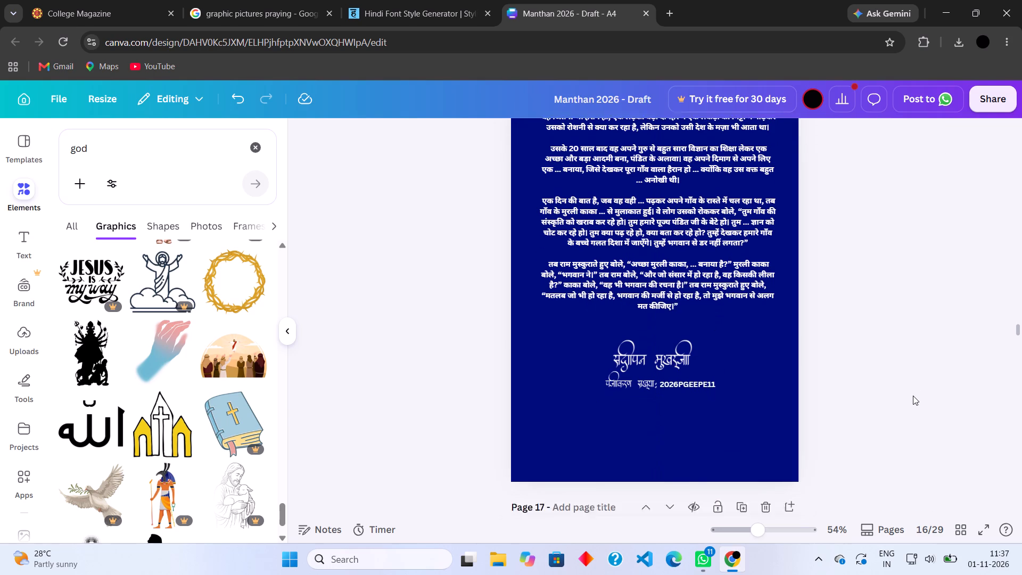
scroll(913, 396, up, 3)
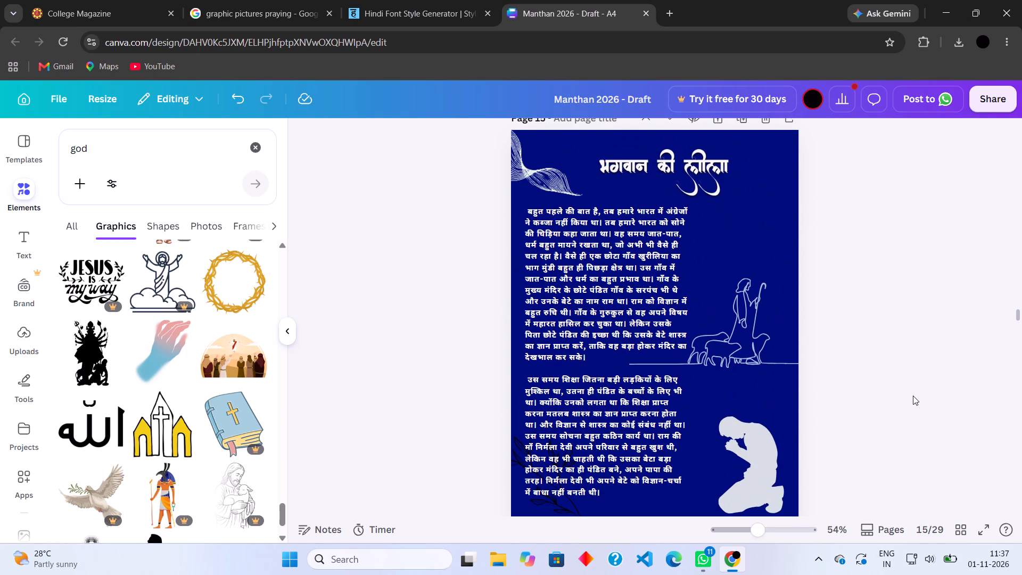
scroll(913, 396, down, 4)
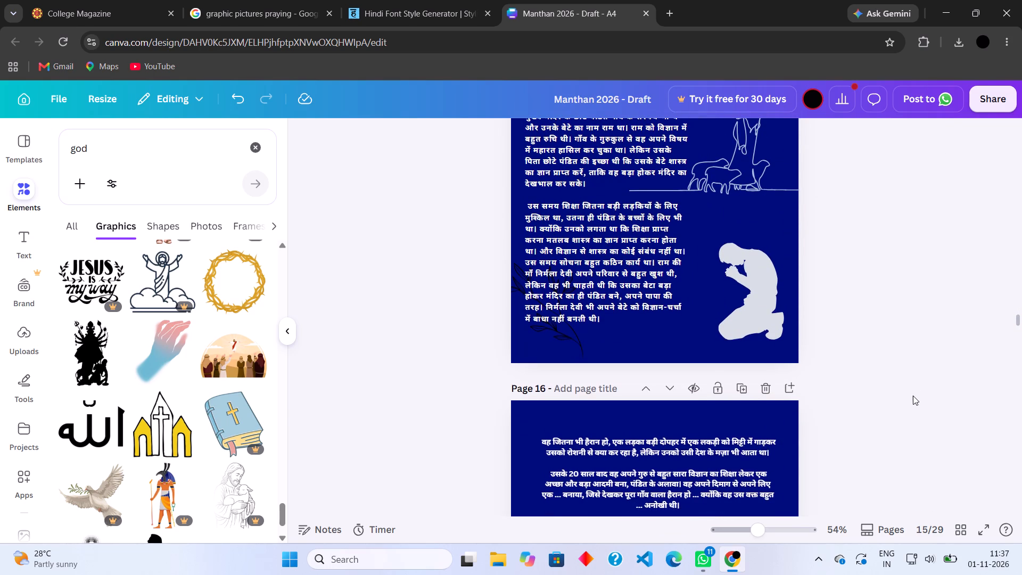
scroll(913, 396, down, 8)
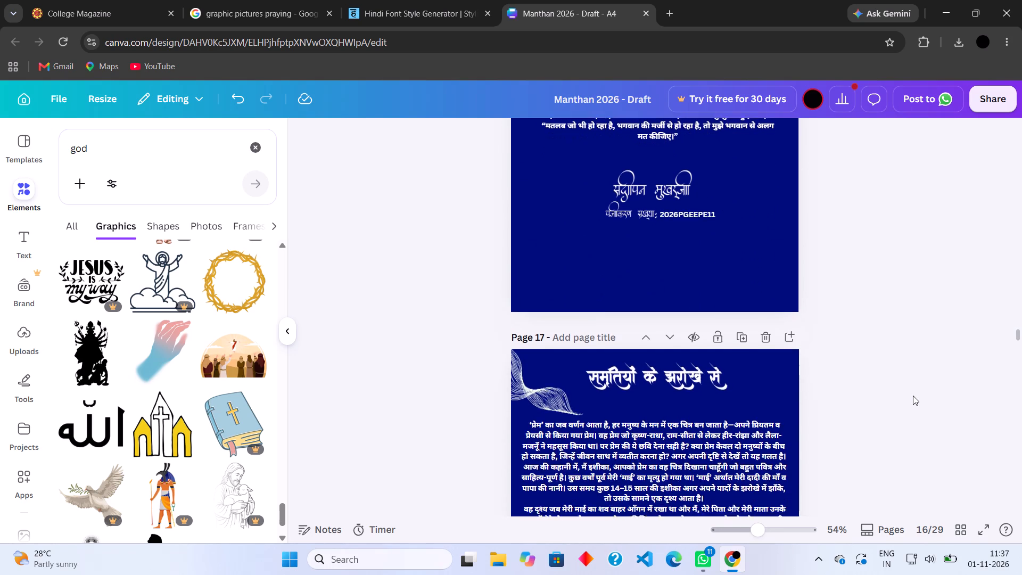
scroll(913, 396, down, 6)
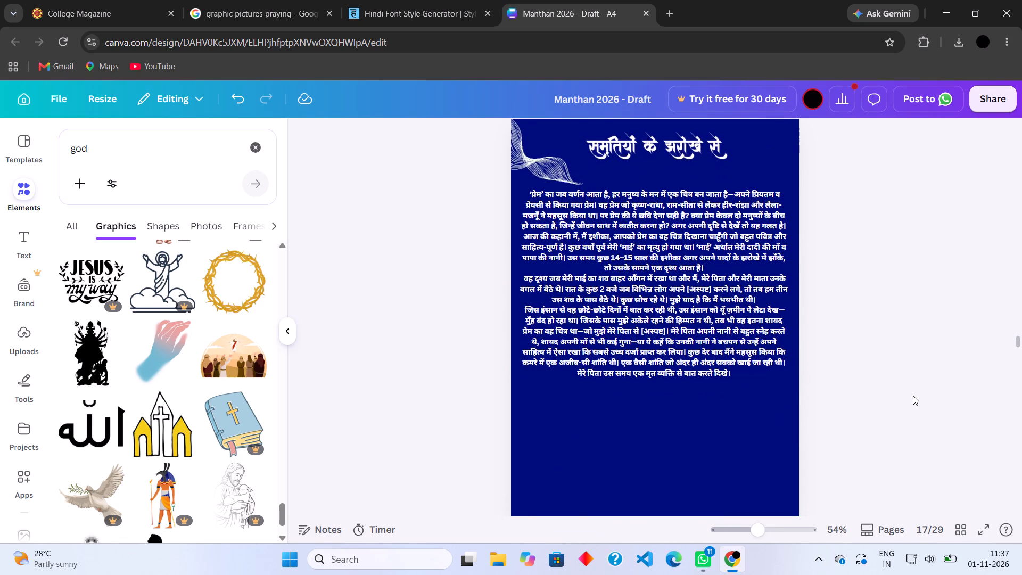
scroll(913, 396, down, 1)
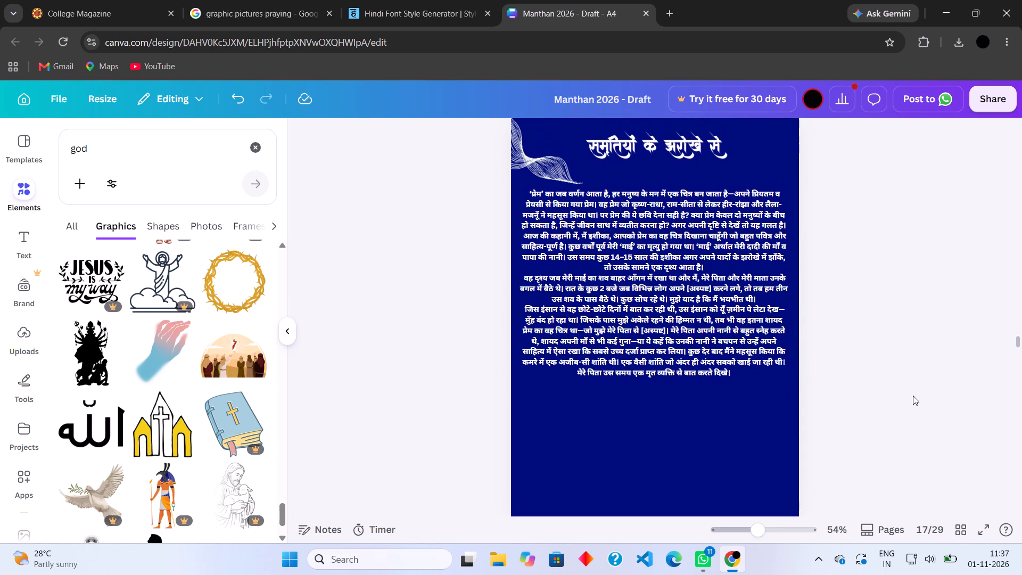
scroll(913, 396, down, 1)
click(738, 339)
scroll(738, 339, right, 1)
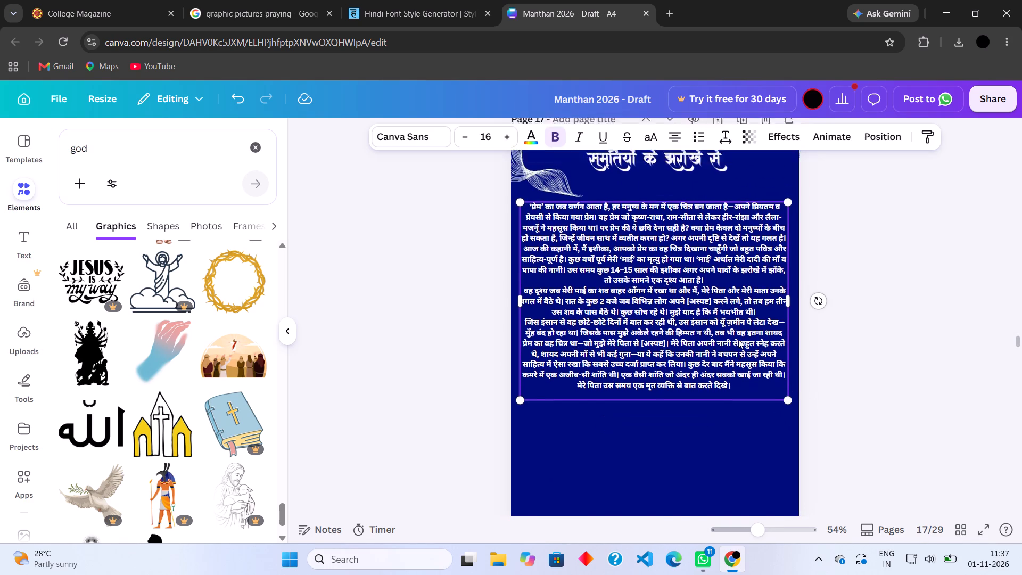
scroll(738, 339, right, 1)
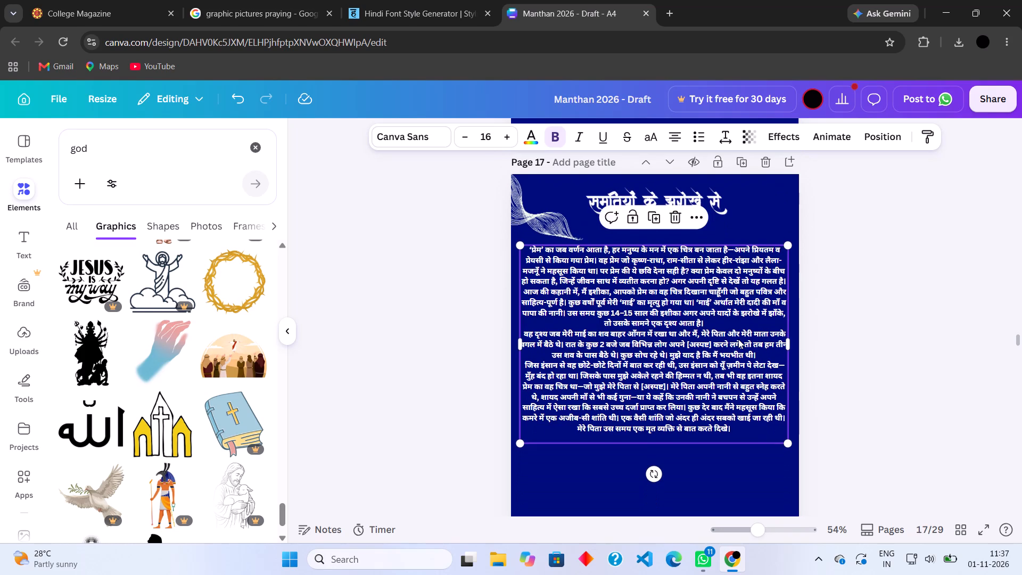
scroll(738, 339, down, 1)
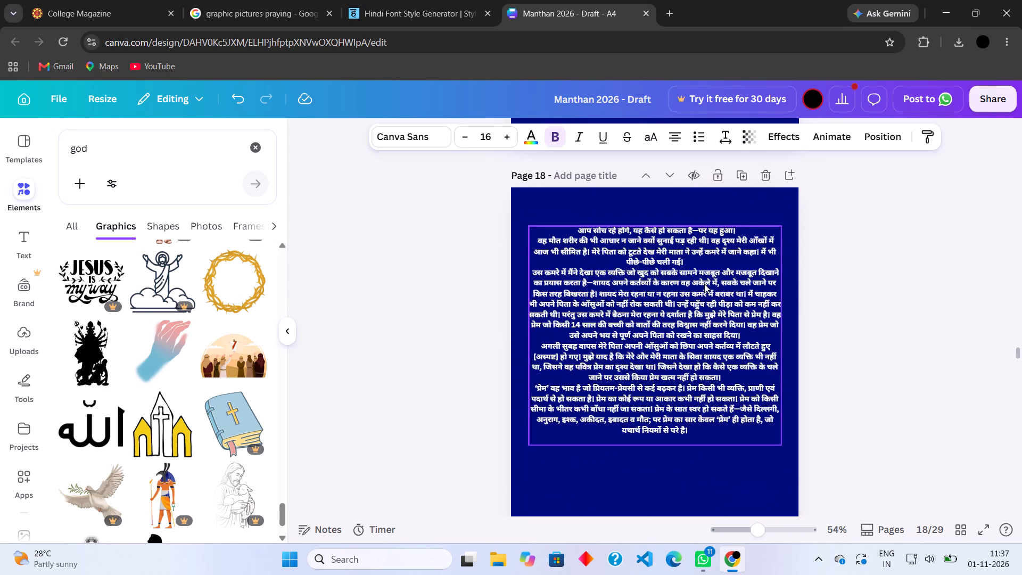
scroll(704, 284, up, 1)
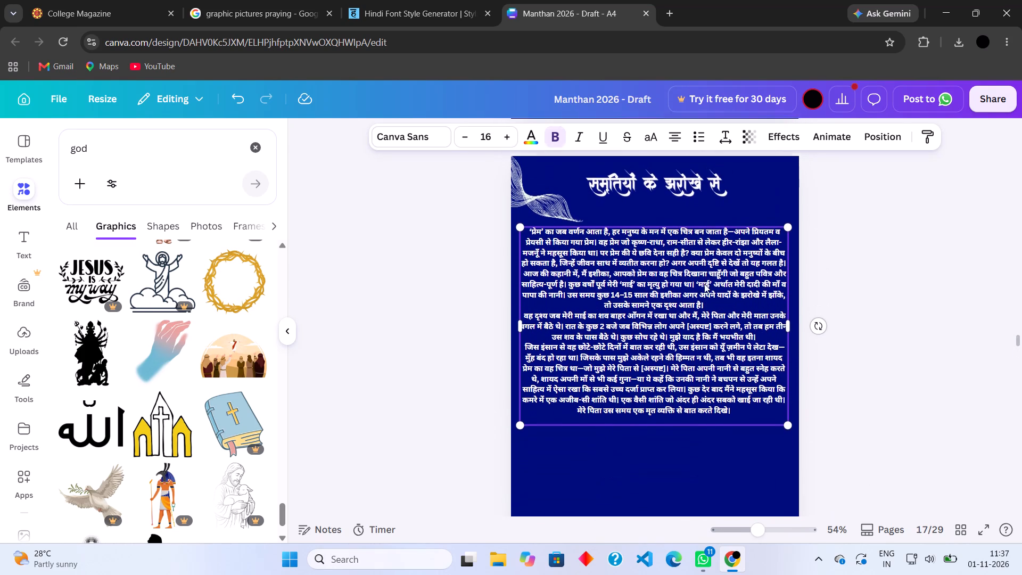
scroll(704, 284, up, 1)
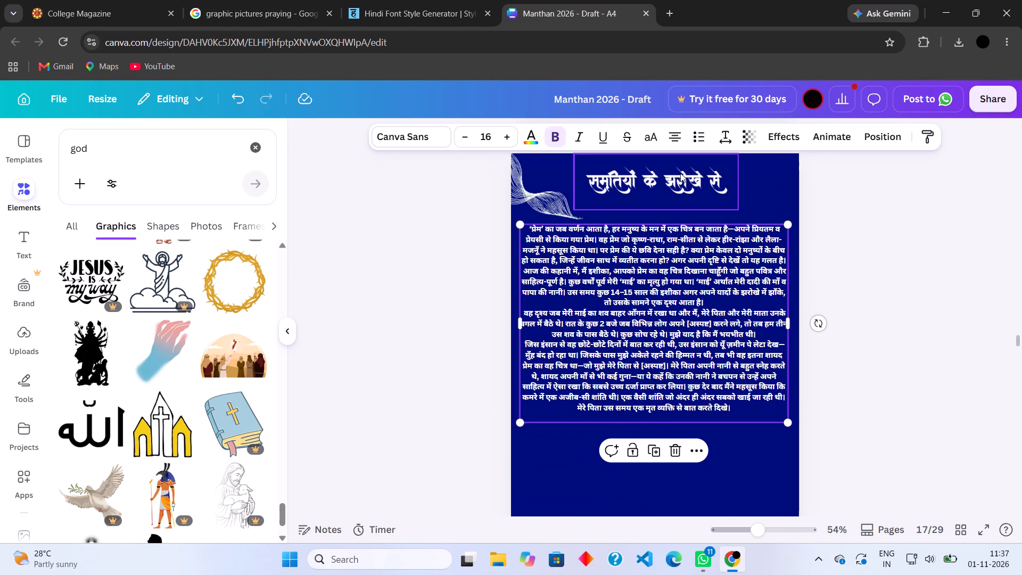
Switch to the Google Images tab, search for "smartiyo ke jharoke se" and look through the results for illustration ideas.
click(298, 9)
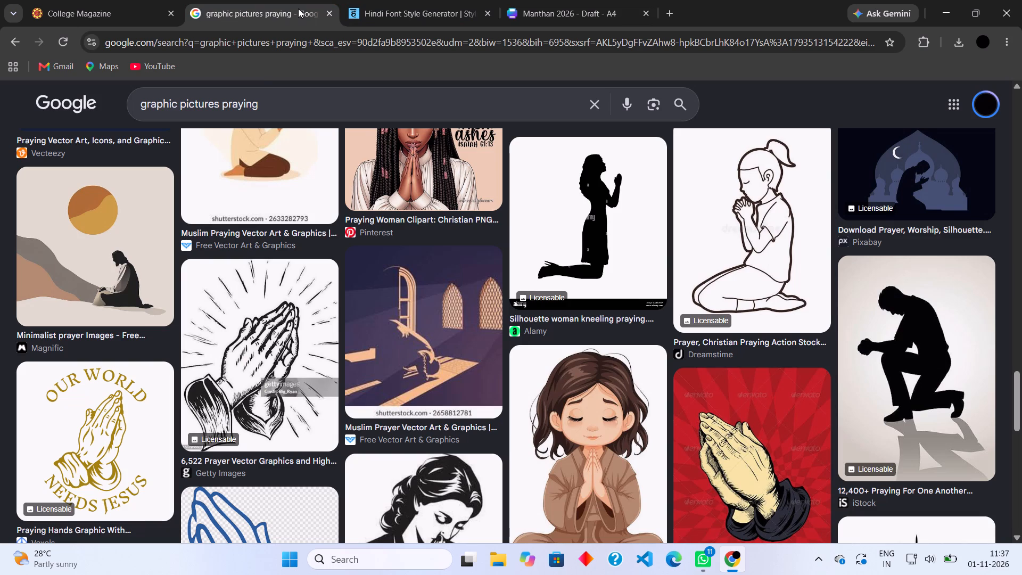
drag(274, 107, 144, 100)
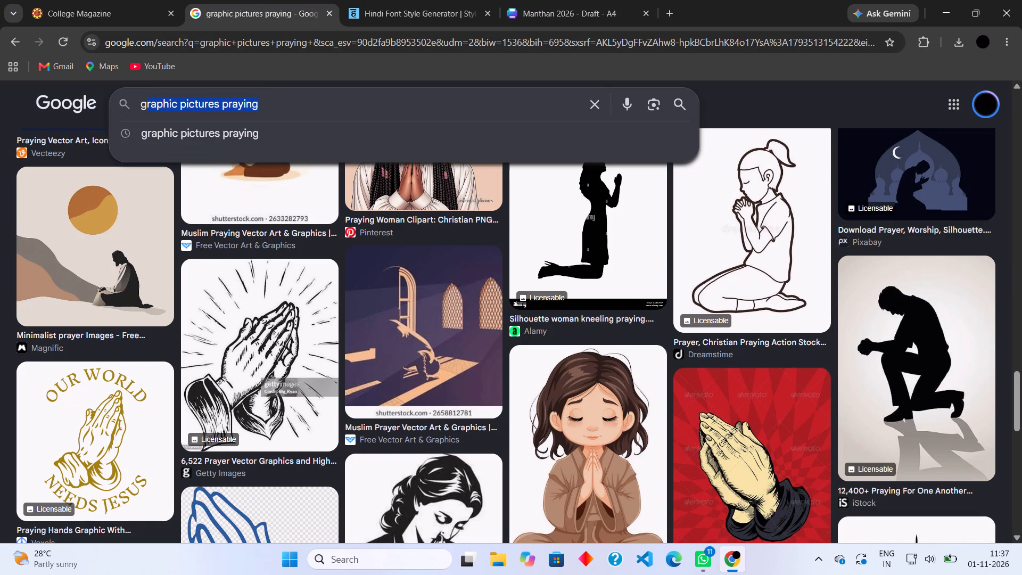
key(BackSpace)
key(BackSpace)
text(smarto)
key(BackSpace)
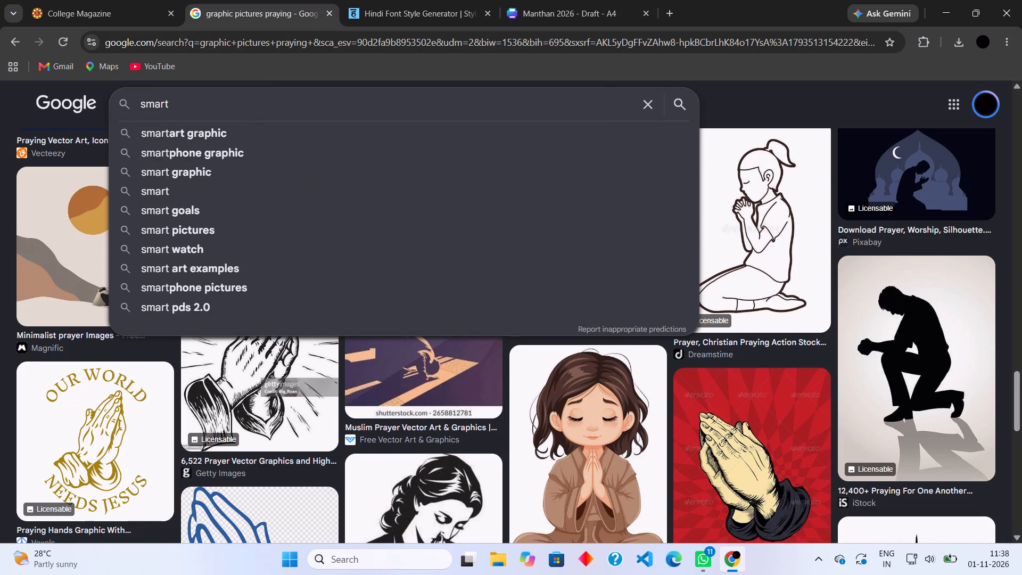
text(iy)
key(BackSpace)
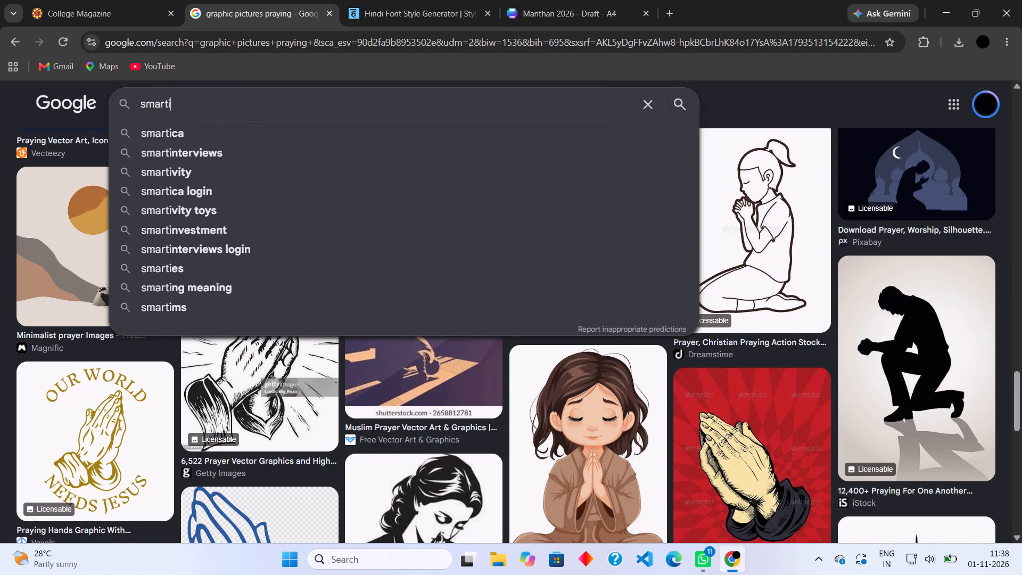
text(yo ke jharoke se)
key(Return)
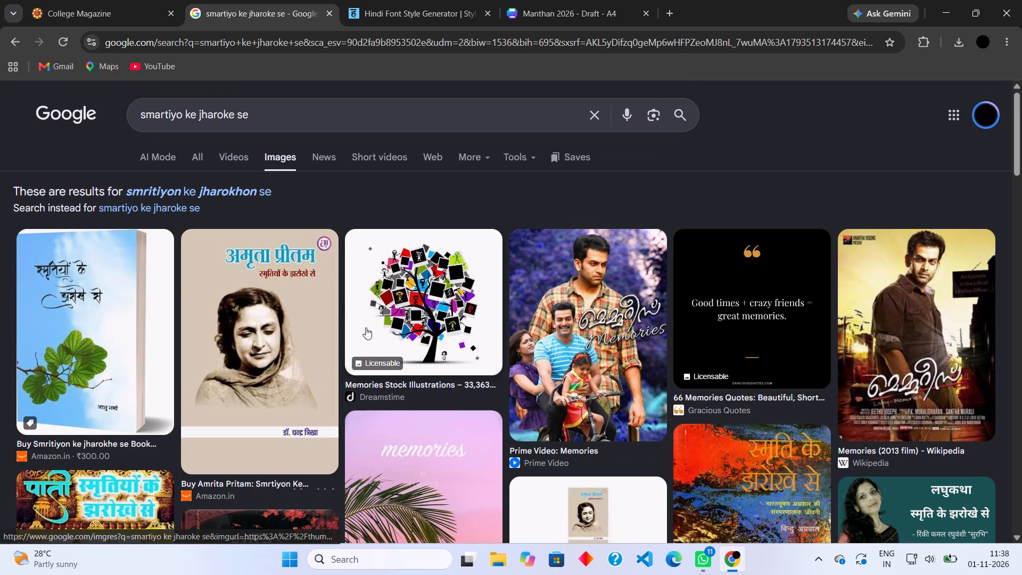
scroll(366, 327, down, 4)
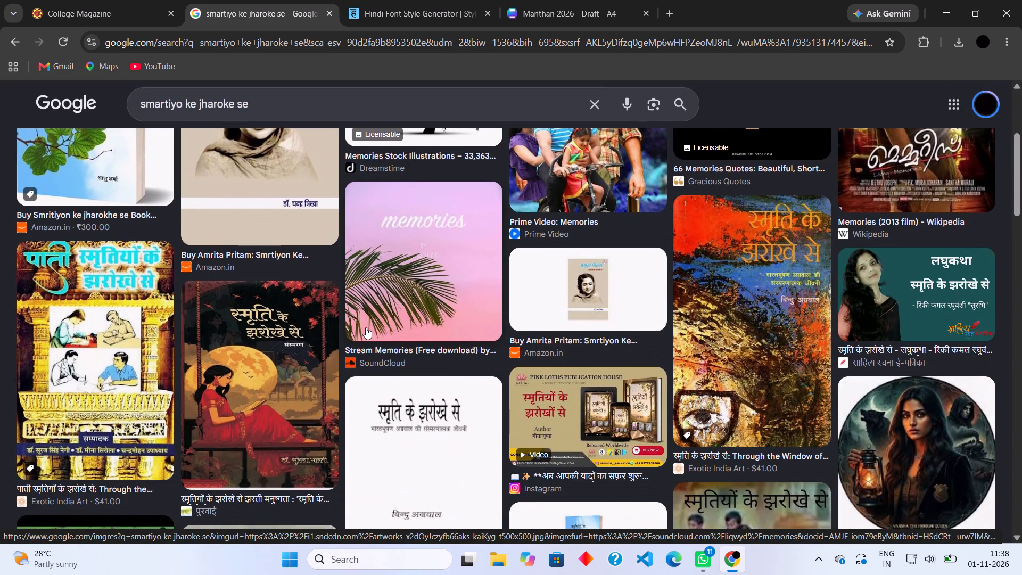
scroll(366, 327, down, 5)
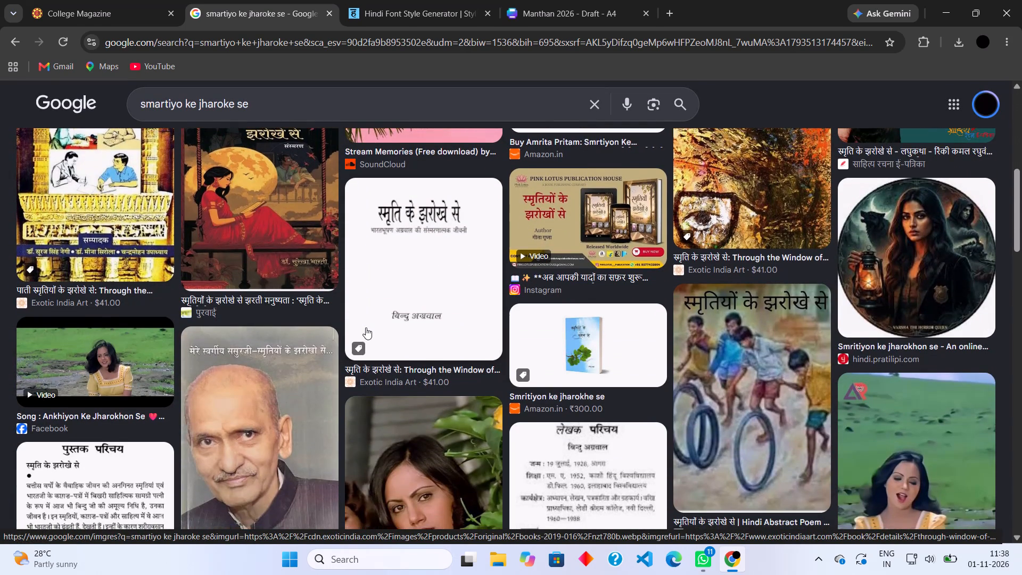
scroll(366, 327, down, 8)
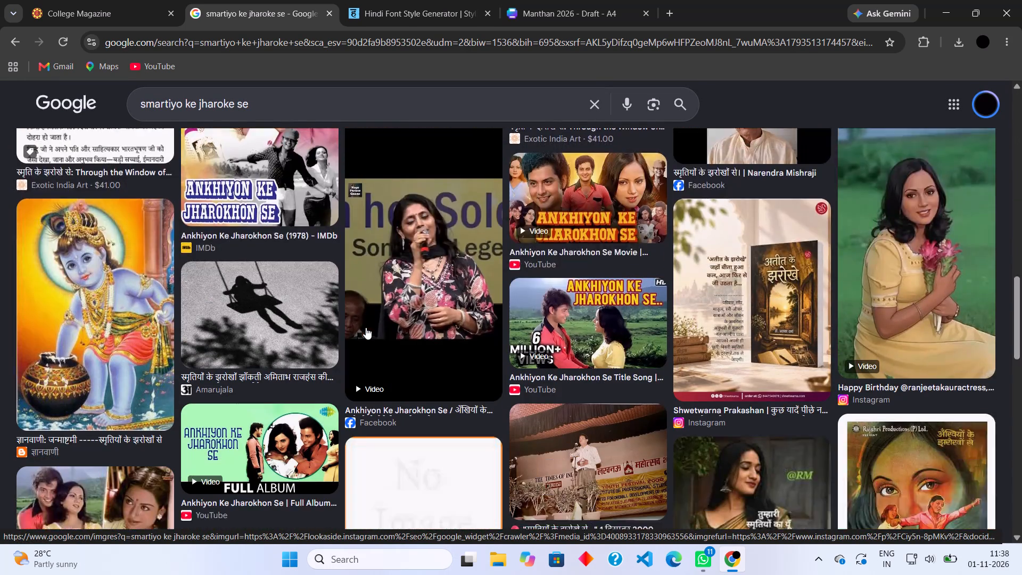
scroll(366, 327, down, 3)
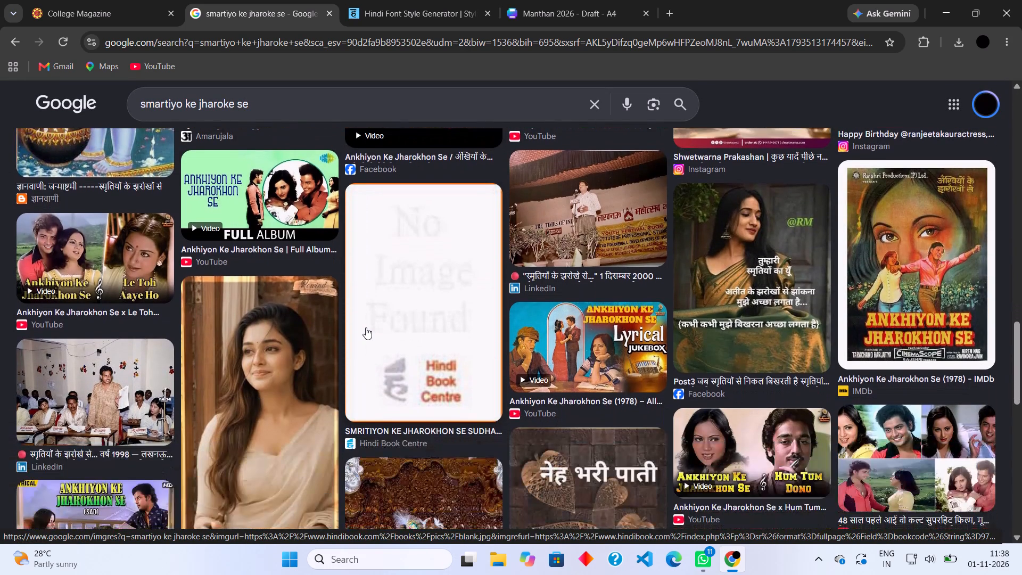
scroll(366, 327, down, 3)
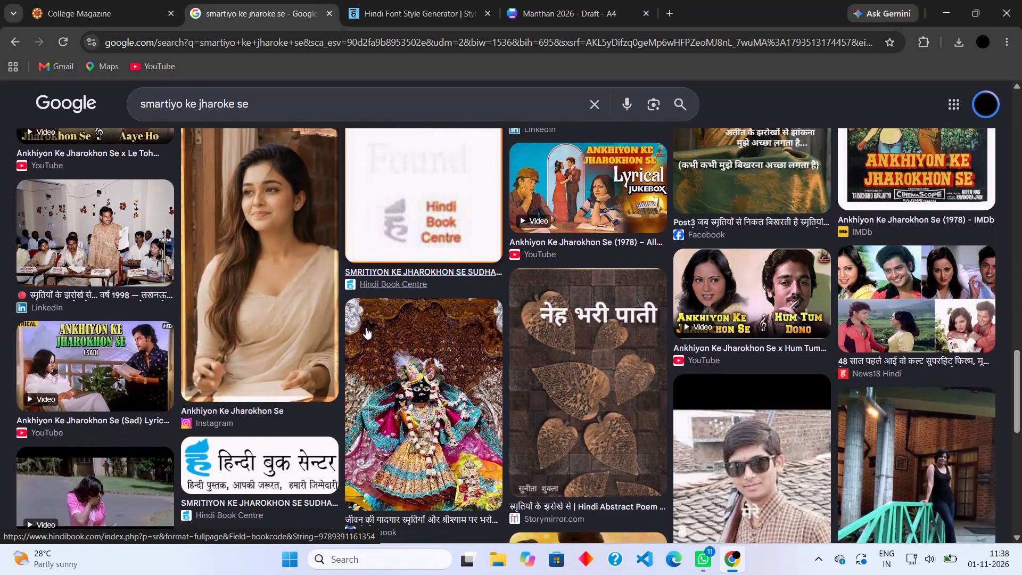
scroll(366, 327, down, 2)
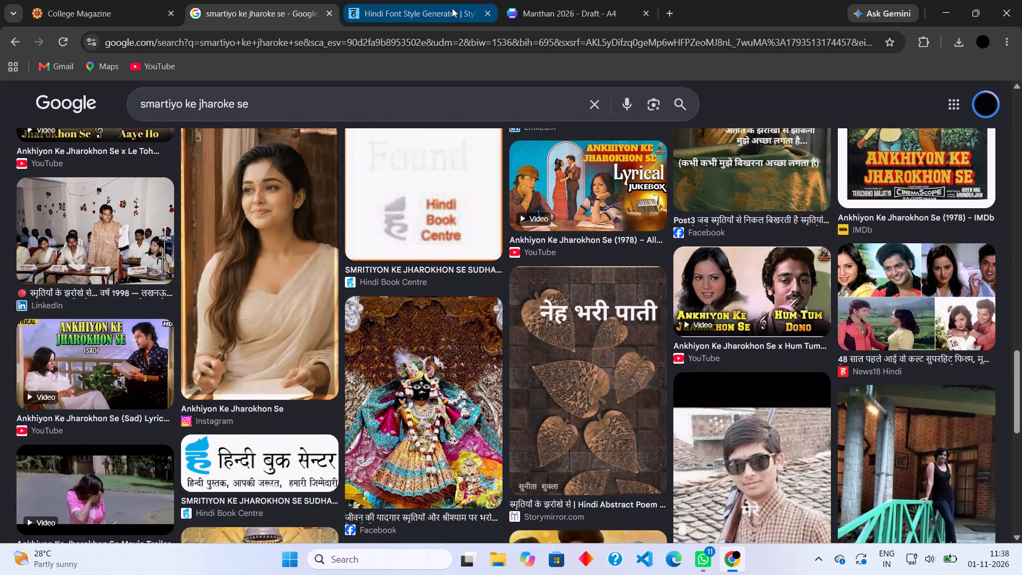
Switch back to the Manthan 2026 design in Canva, search the elements for "prem" and look through the graphics and photos.
click(555, 1)
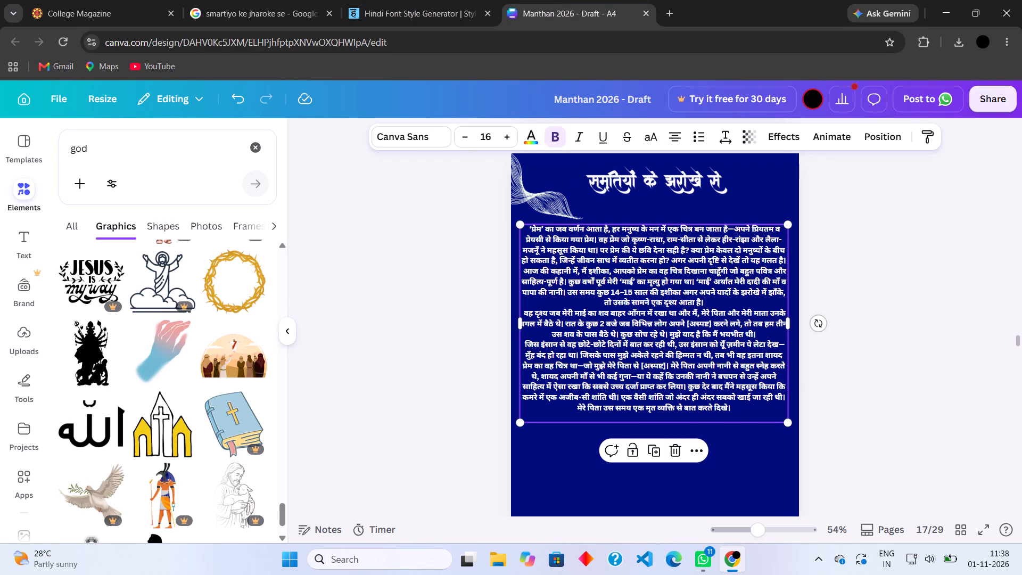
drag(90, 153, 67, 153)
text(prem)
key(Return)
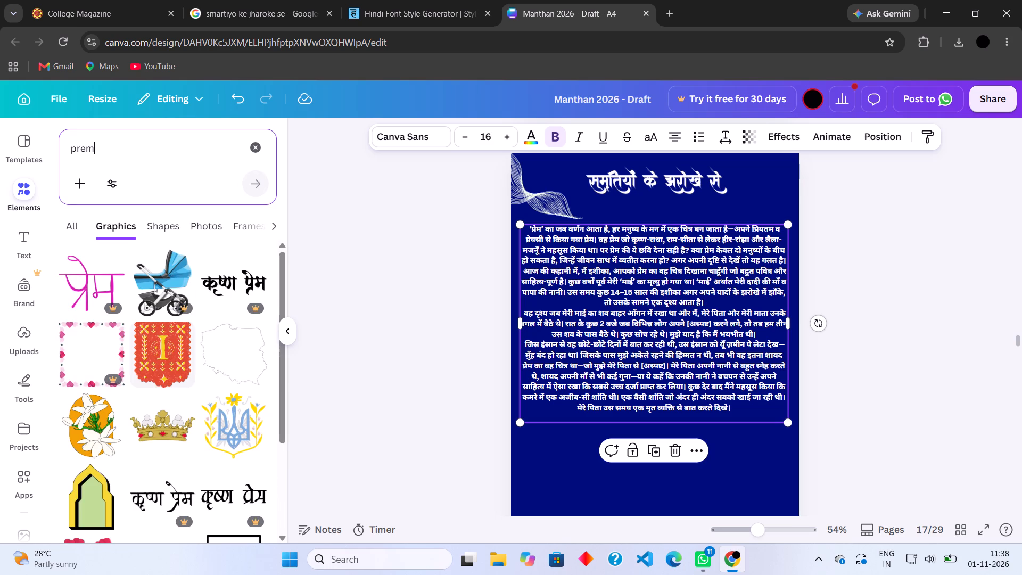
scroll(67, 153, down, 1)
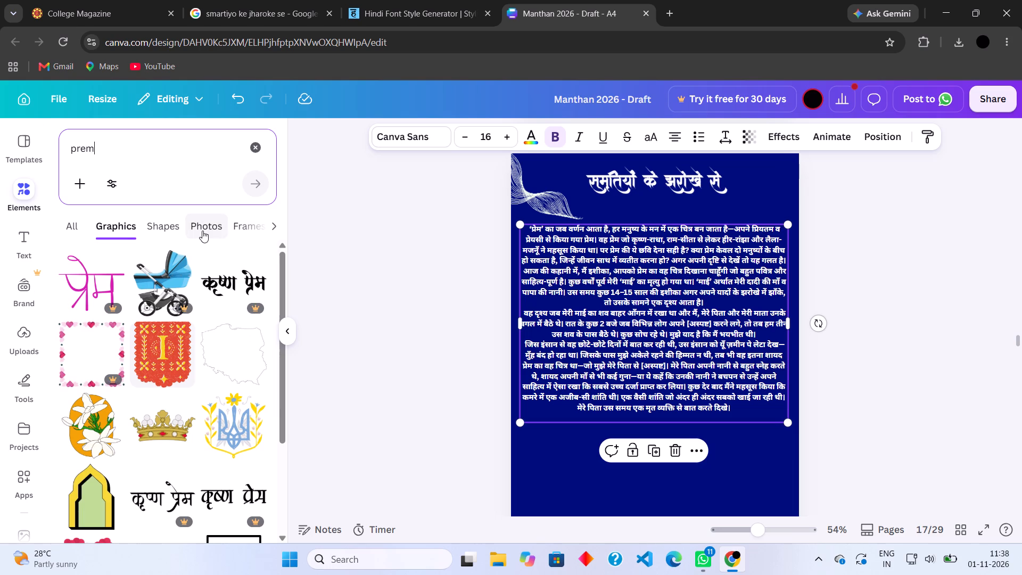
click(202, 231)
scroll(161, 354, down, 2)
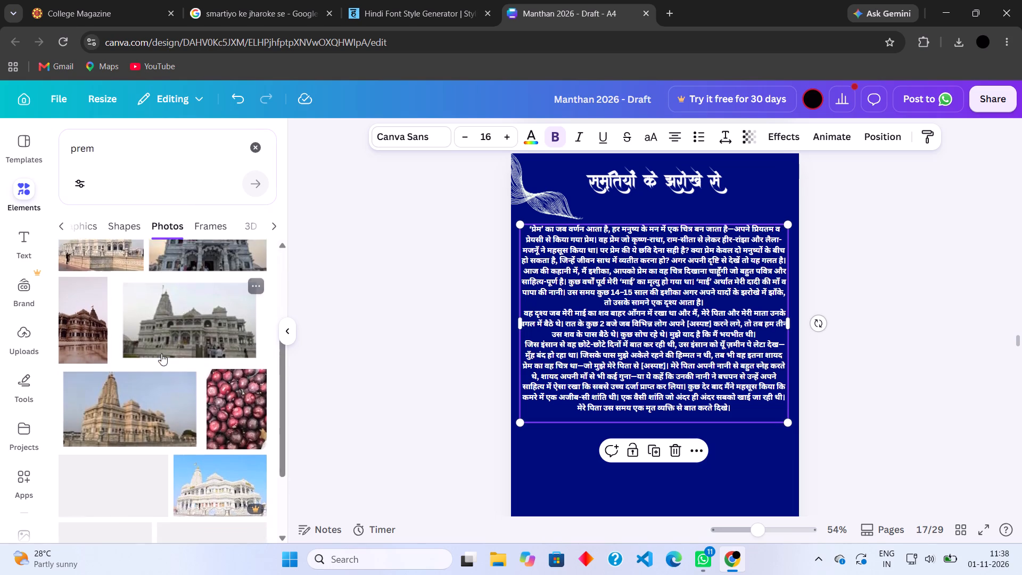
scroll(161, 354, down, 5)
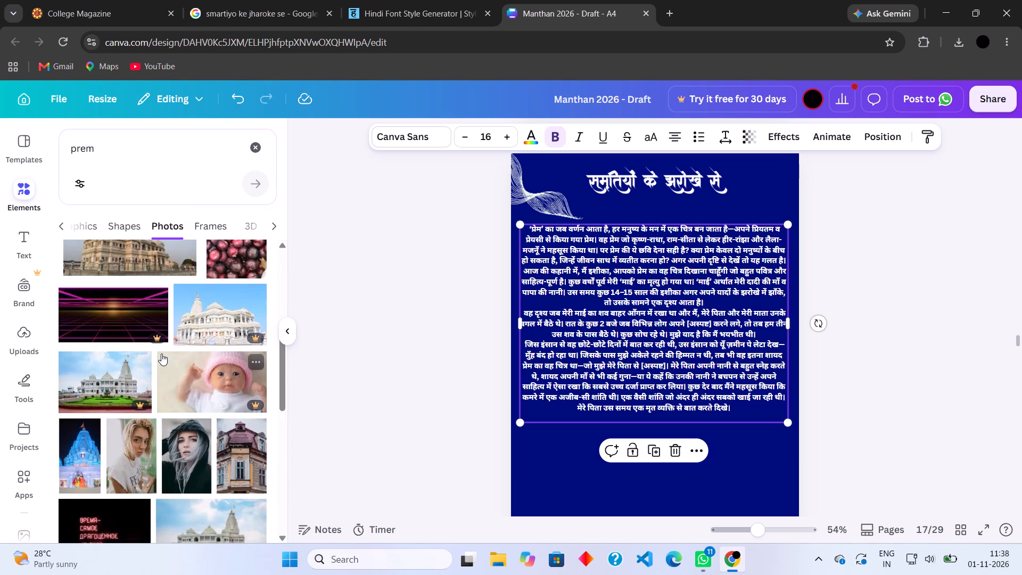
scroll(161, 354, down, 2)
Search the element photos for "love" and look through the results for an image that suits the story on page 17.
drag(115, 150, 73, 147)
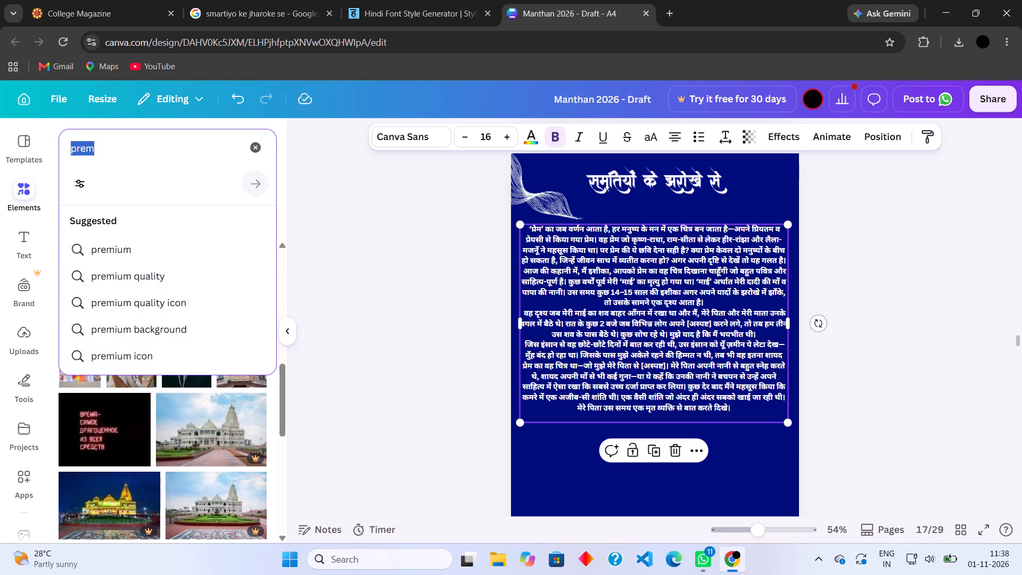
drag(73, 147, 70, 147)
text(love)
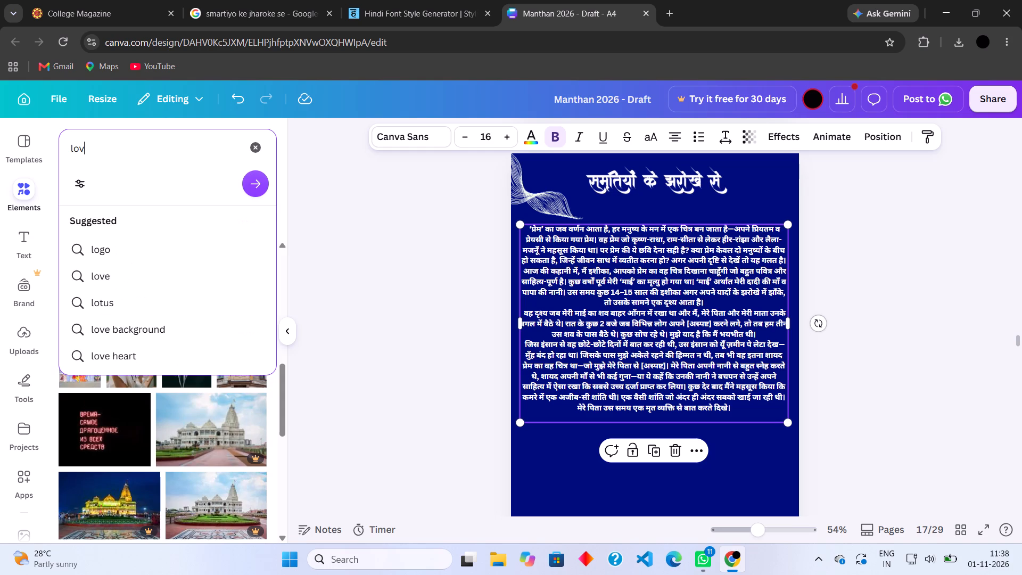
key(Return)
scroll(212, 410, down, 1)
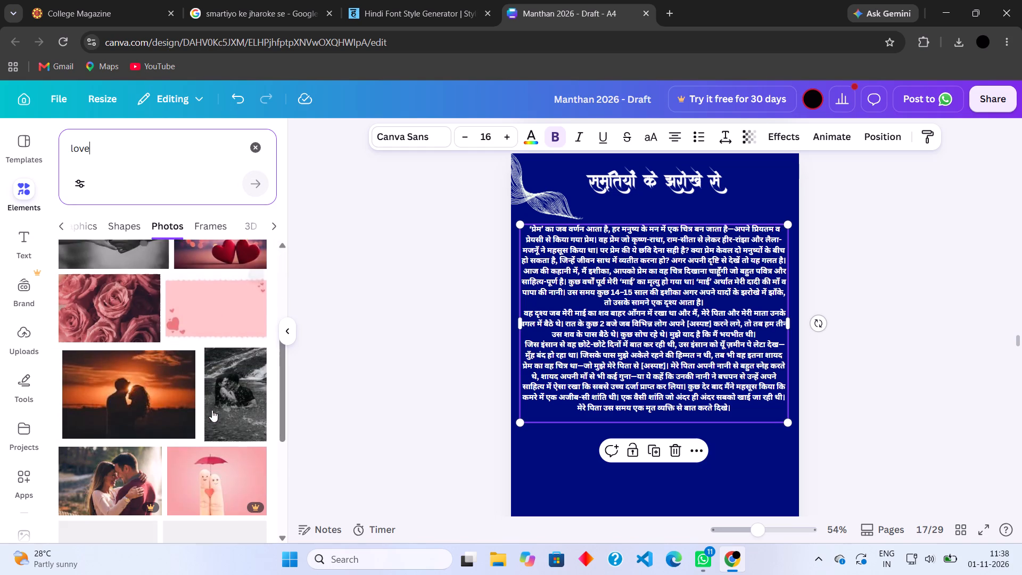
scroll(212, 410, down, 5)
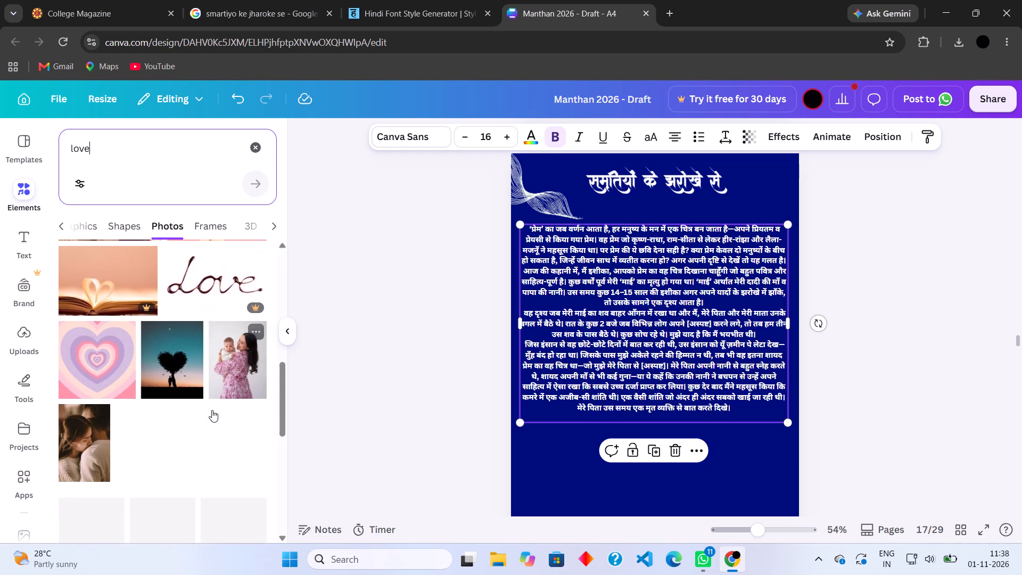
scroll(212, 410, down, 7)
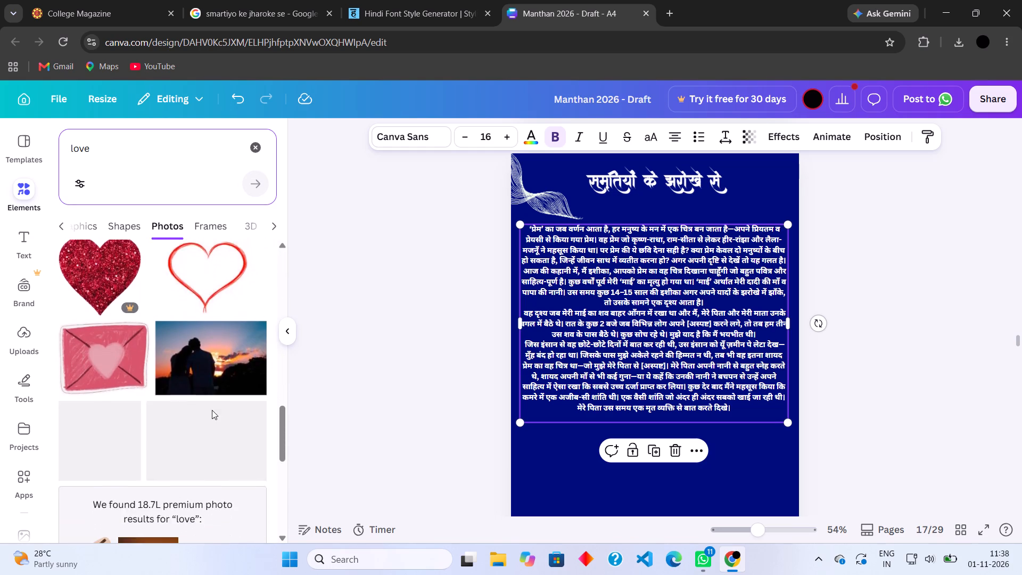
scroll(212, 410, down, 2)
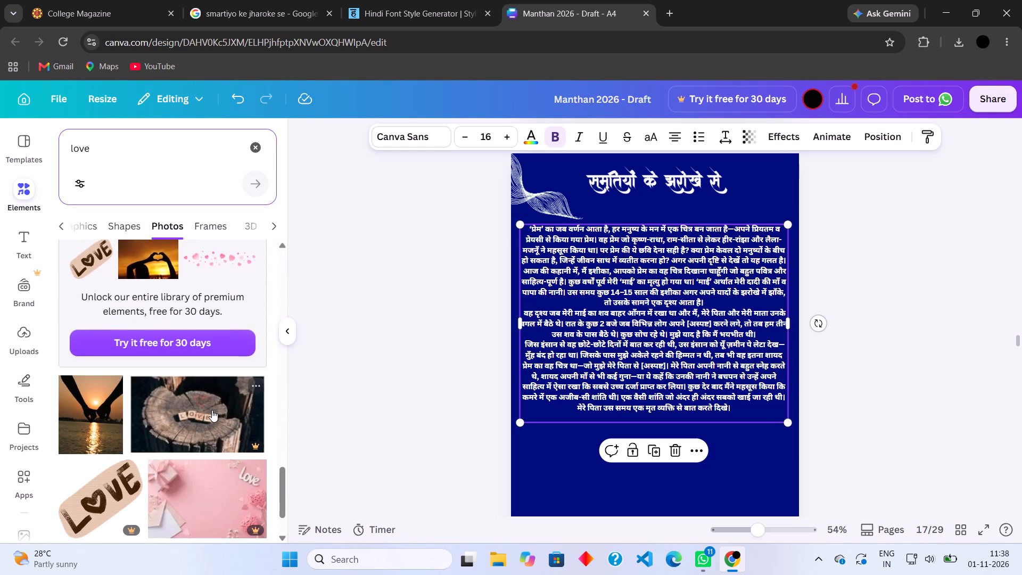
scroll(212, 410, down, 2)
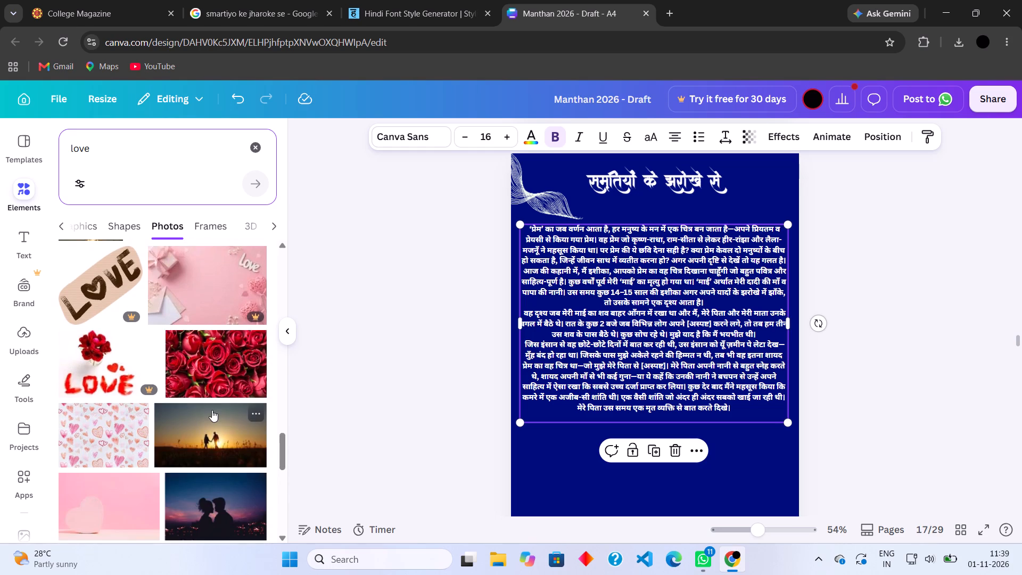
scroll(212, 410, down, 1)
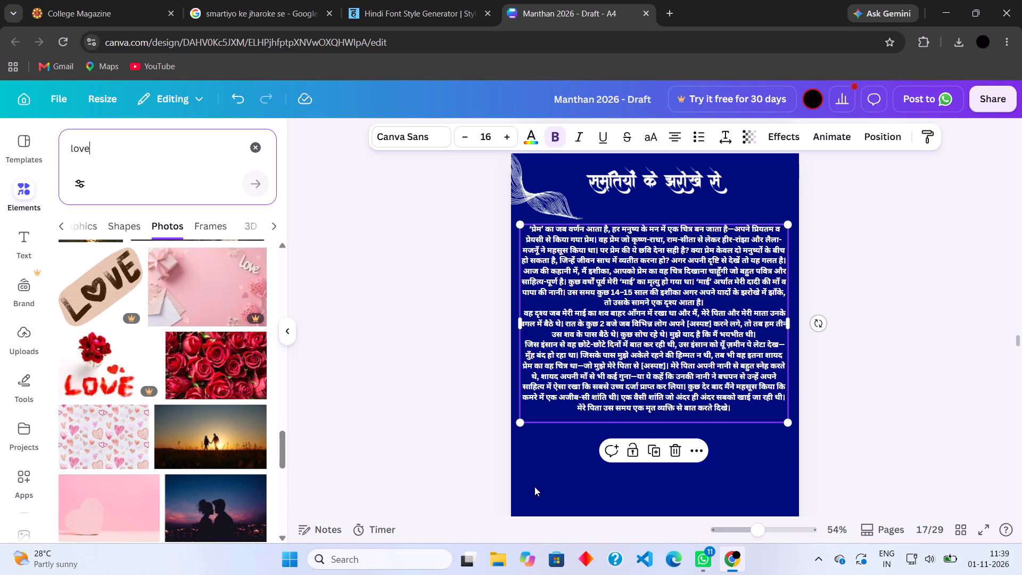
click(743, 449)
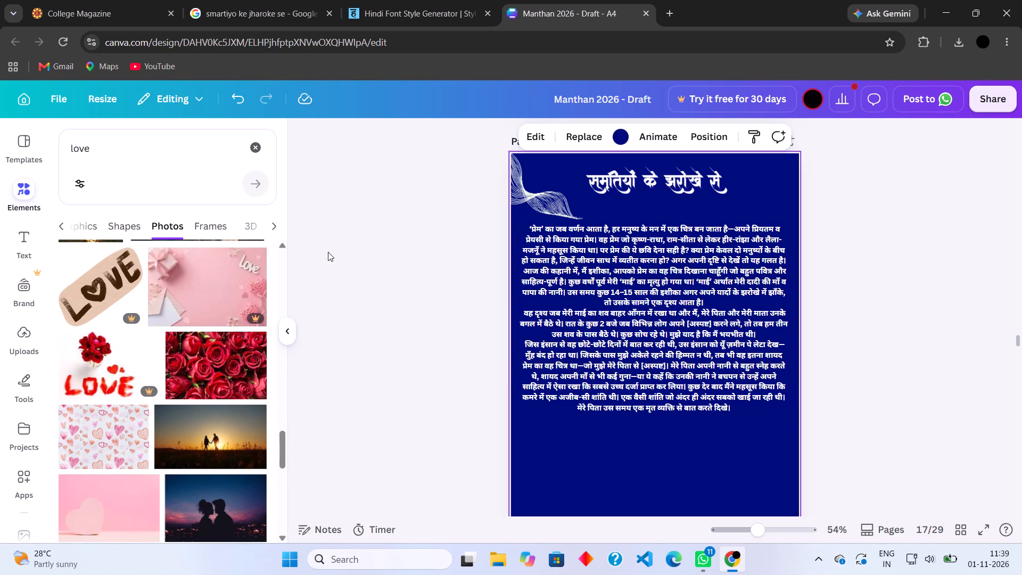
Search the element photos for "death" and look through the results for an image that fits the story.
drag(117, 150, 60, 140)
text(death)
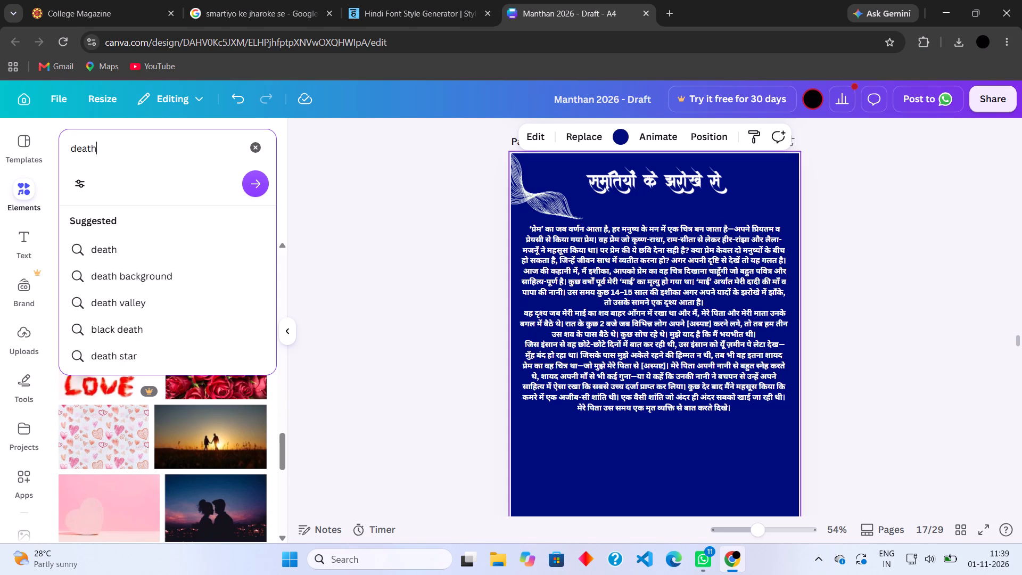
key(Return)
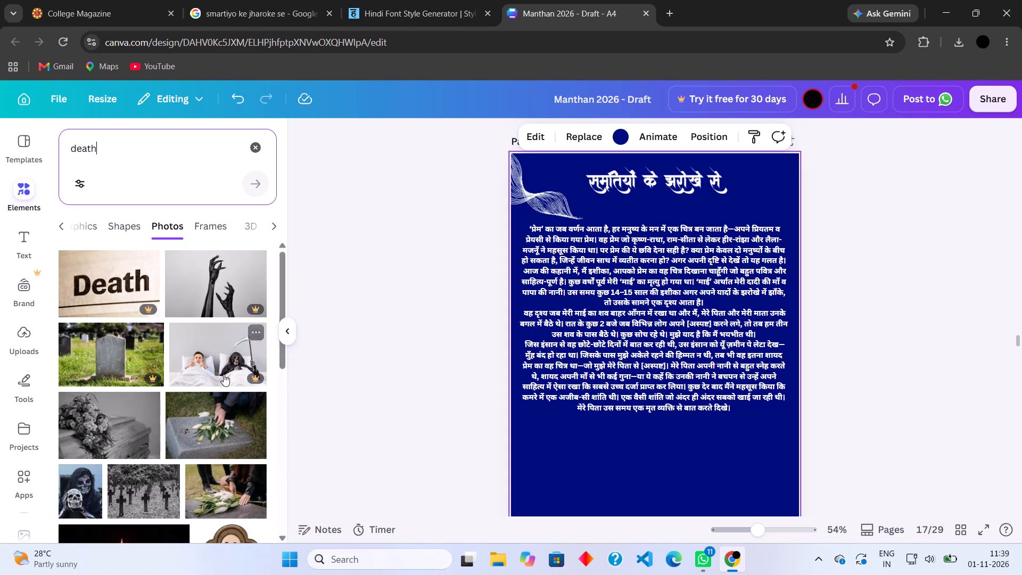
scroll(168, 448, down, 2)
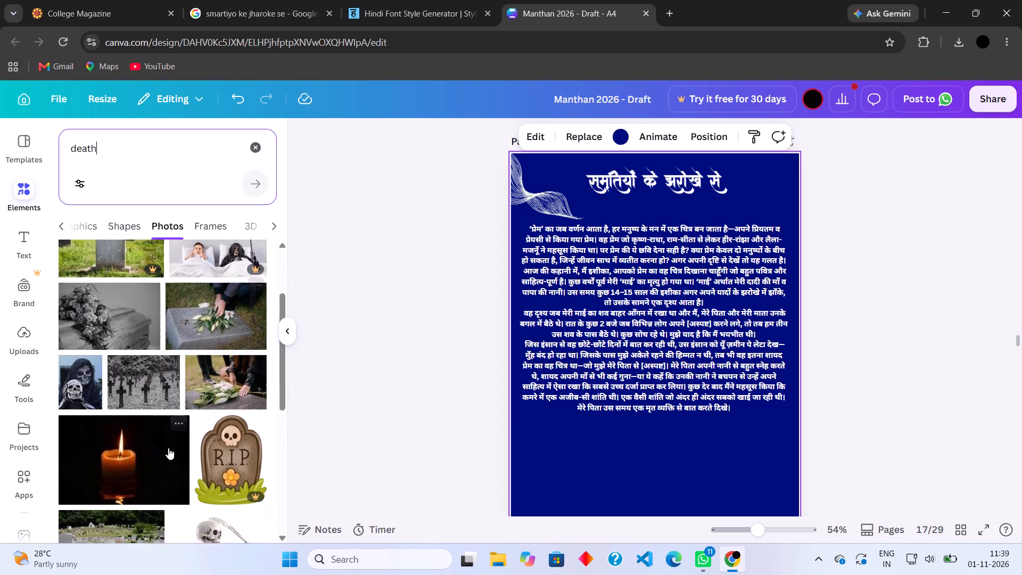
scroll(168, 448, down, 5)
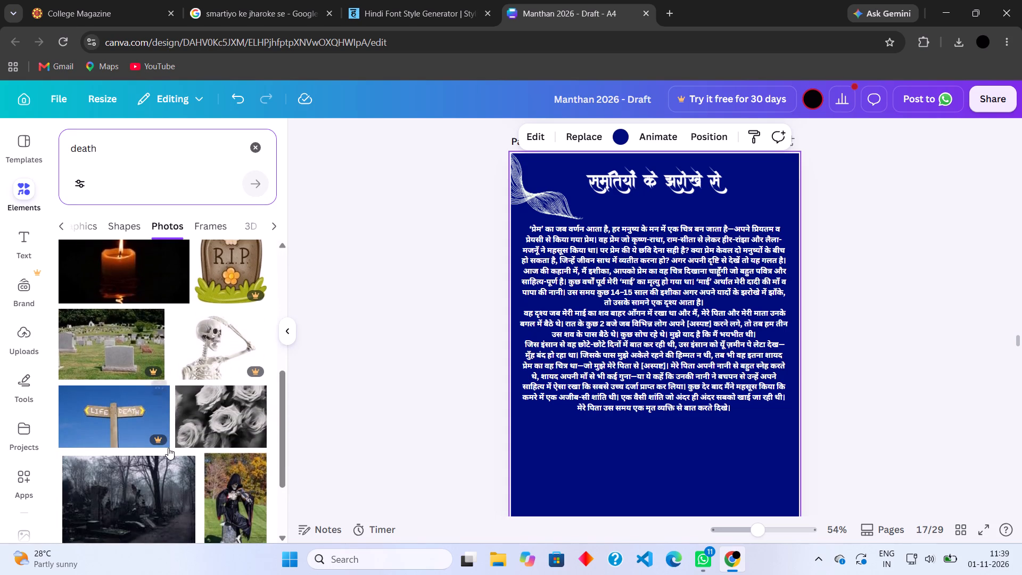
scroll(168, 448, down, 5)
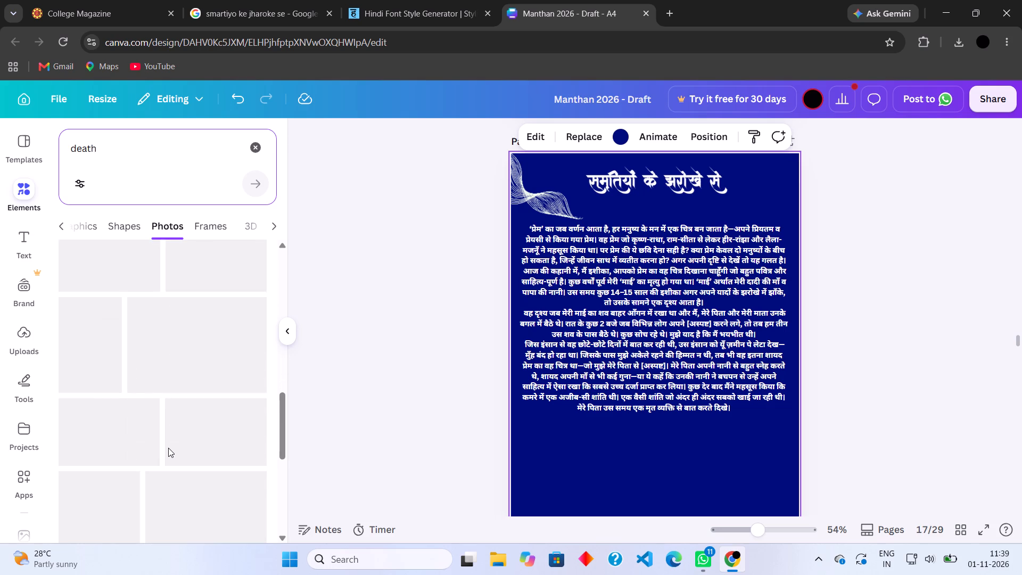
scroll(168, 448, down, 1)
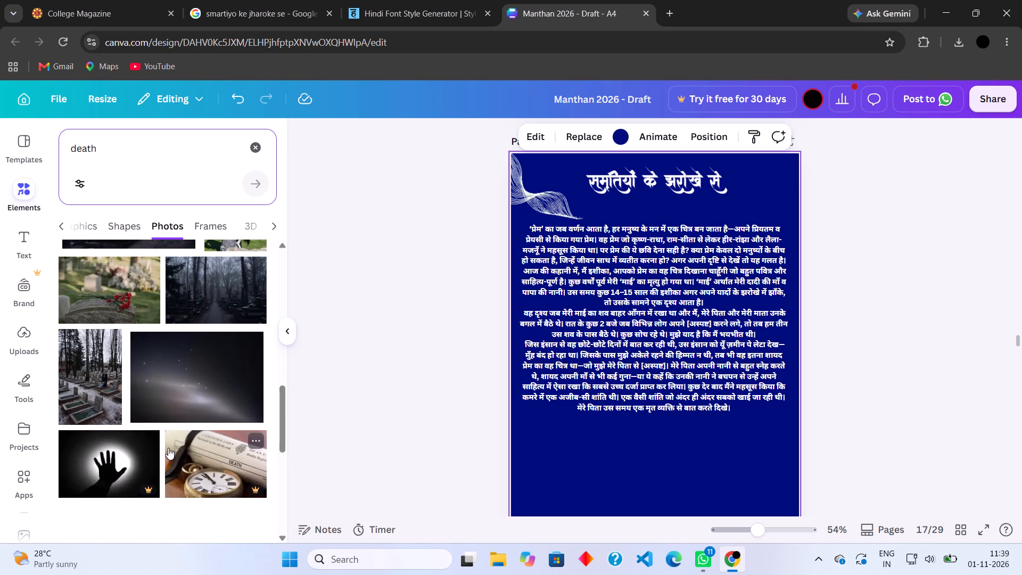
scroll(168, 448, down, 5)
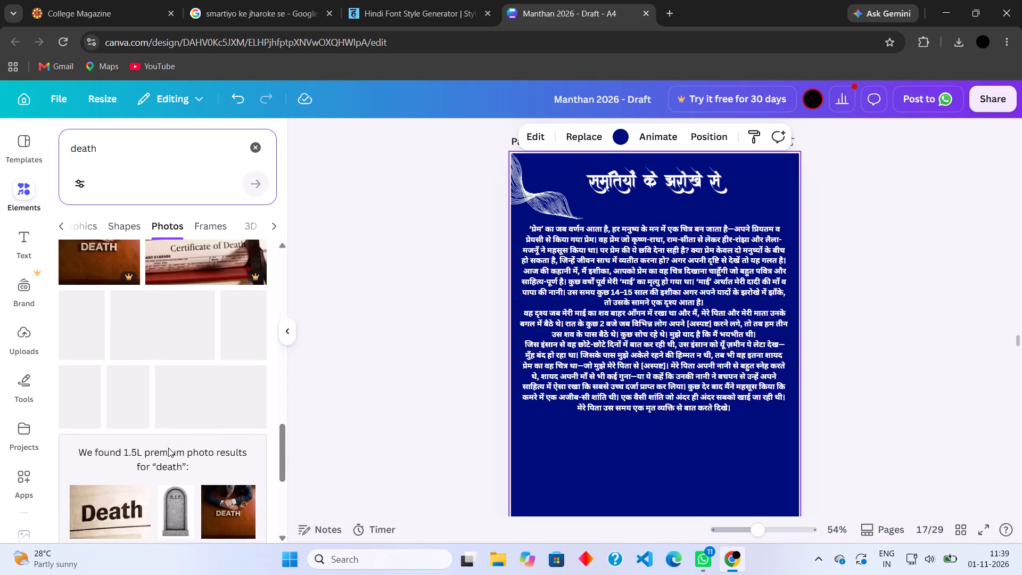
scroll(168, 448, down, 1)
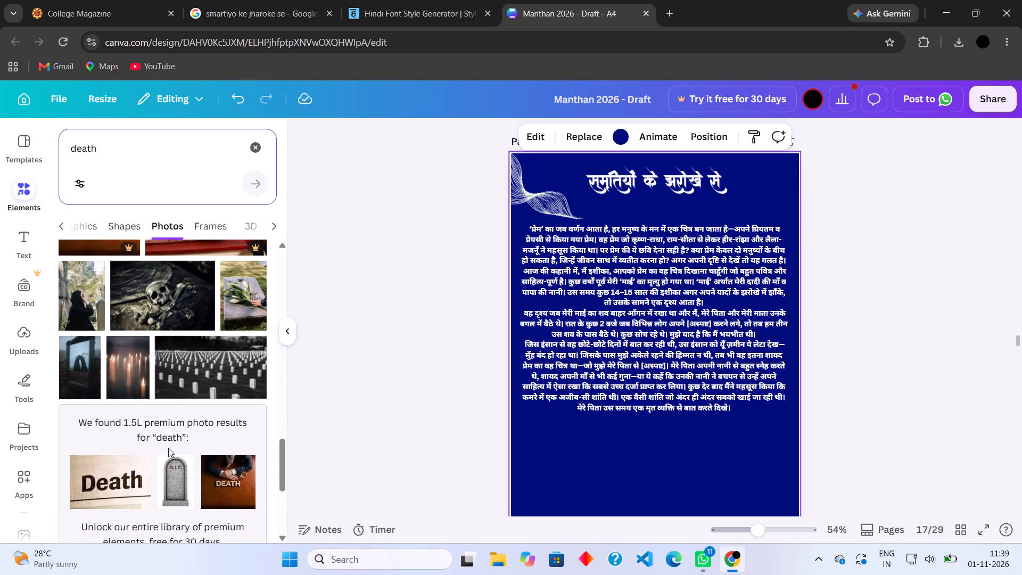
scroll(168, 448, down, 3)
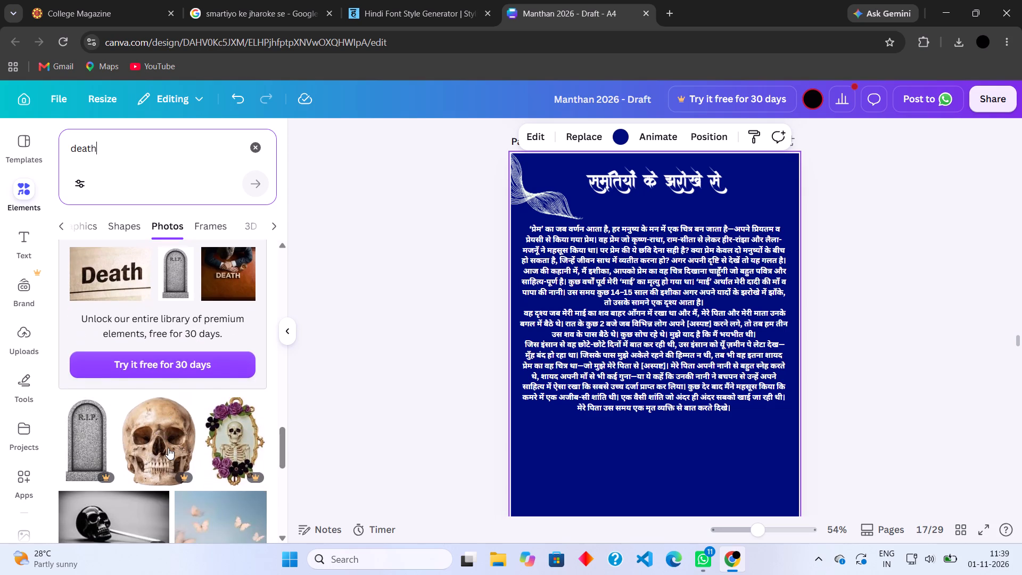
scroll(168, 448, down, 4)
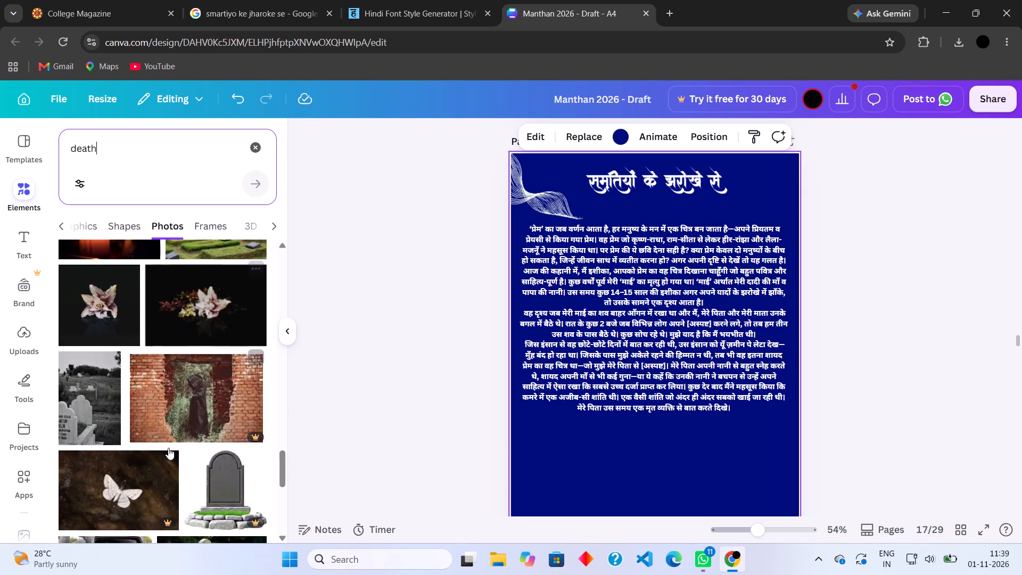
scroll(168, 448, down, 4)
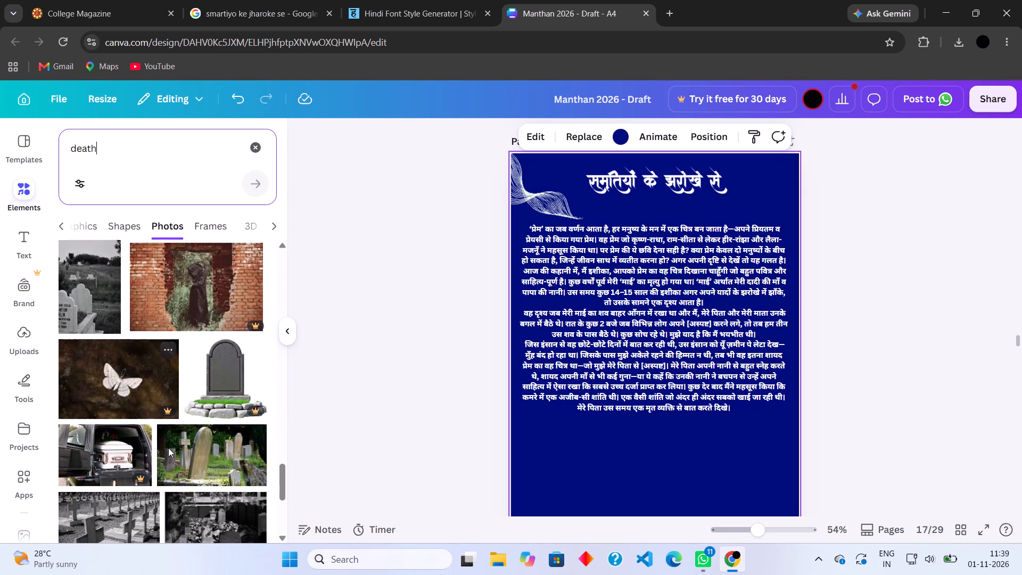
scroll(168, 448, down, 1)
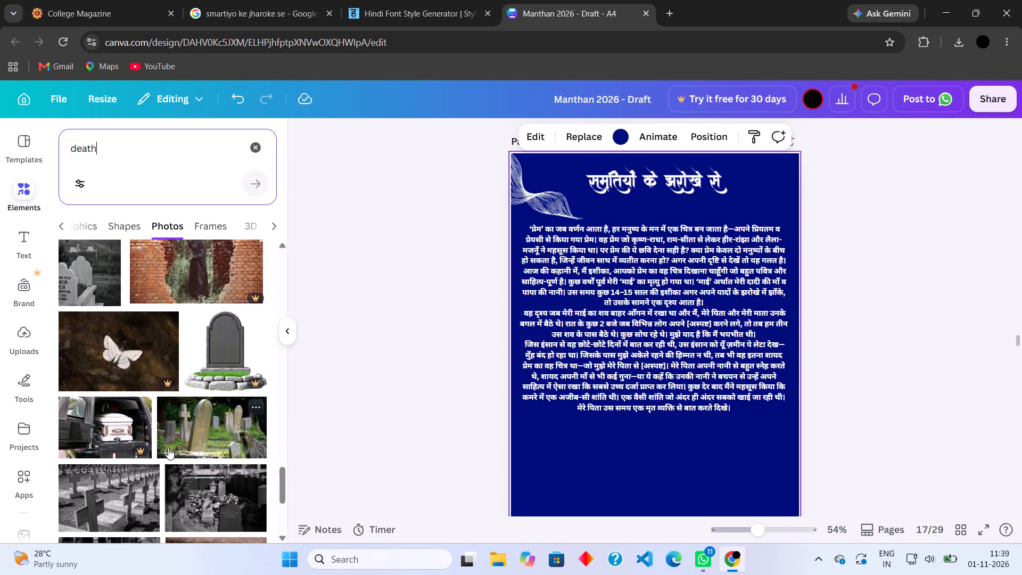
scroll(168, 448, down, 5)
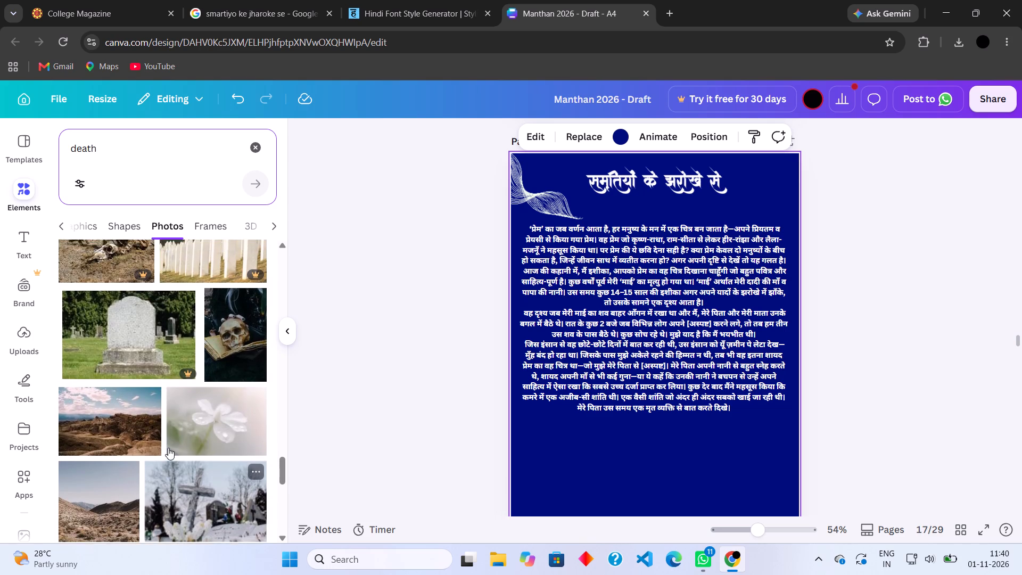
scroll(168, 448, down, 4)
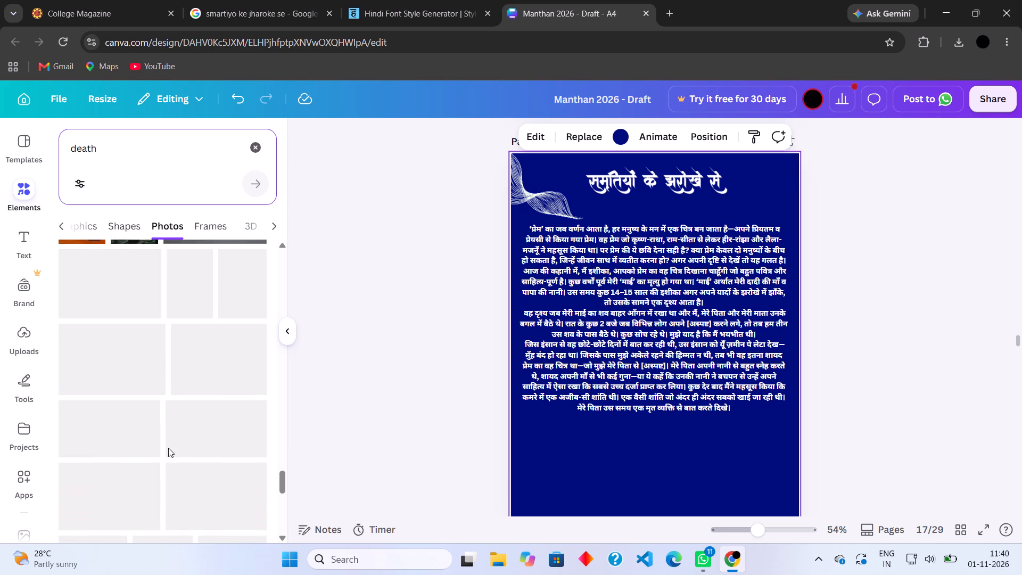
Switch the "death" search to graphics and look through the illustrations.
click(82, 225)
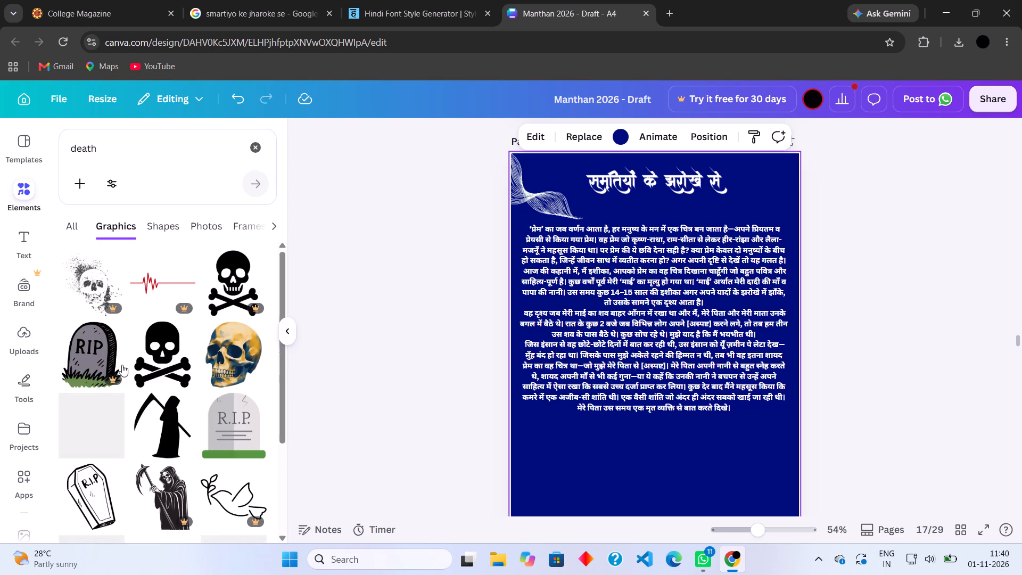
scroll(159, 443, down, 3)
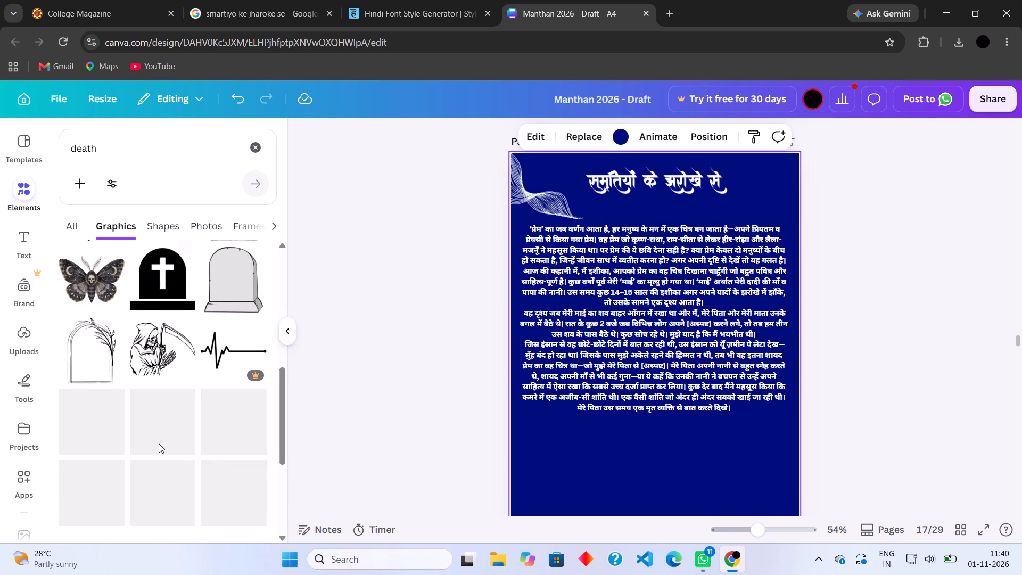
scroll(159, 443, down, 6)
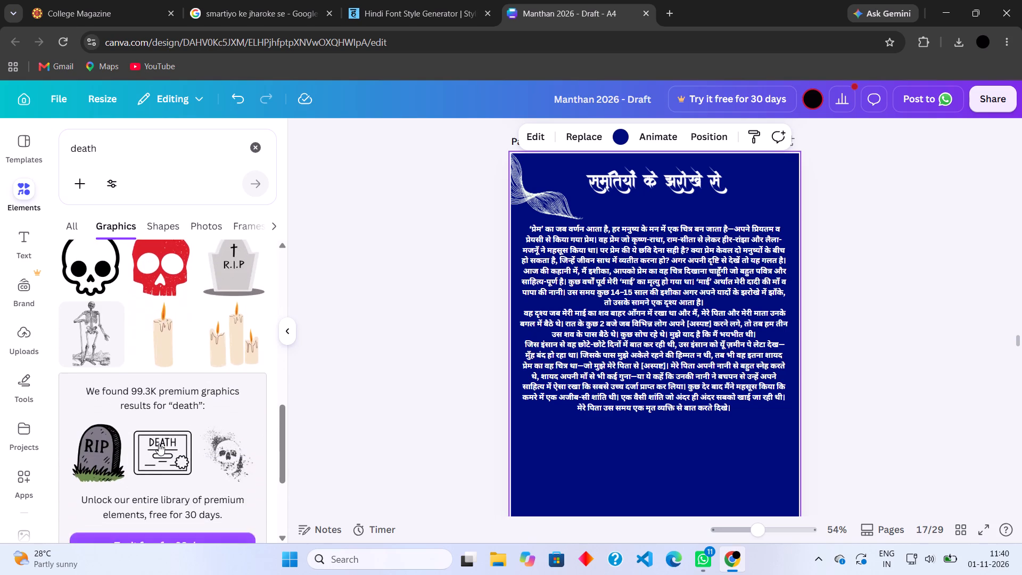
scroll(159, 443, down, 6)
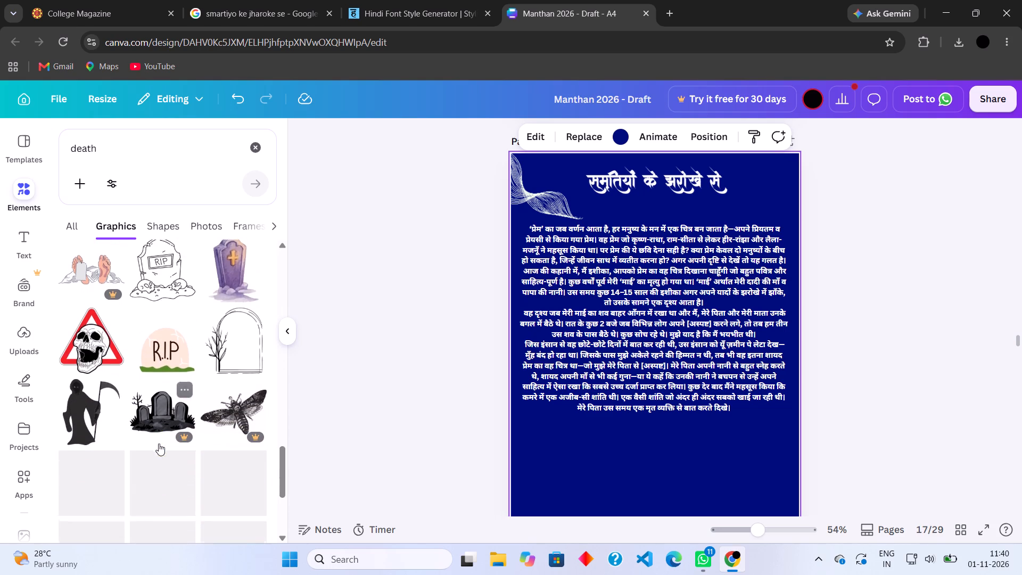
scroll(159, 443, down, 1)
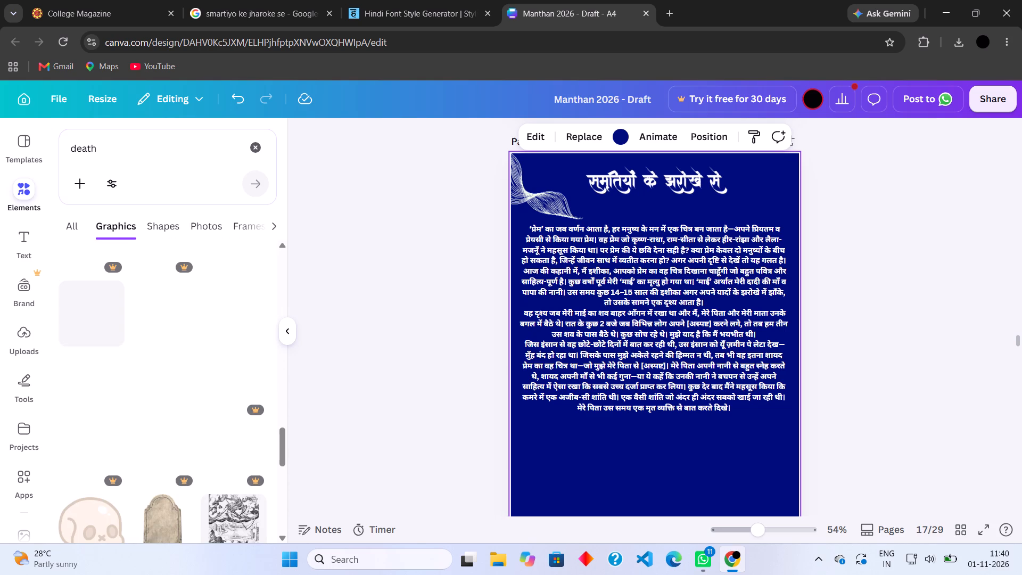
Search the element graphics for "death bed" and look through the results for an illustration that fits the story.
click(116, 149)
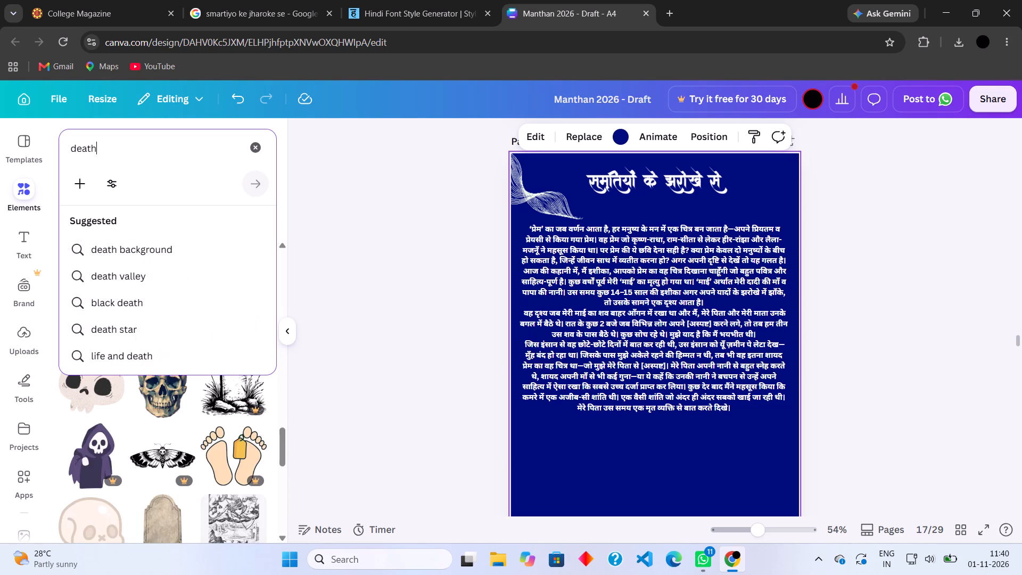
key(space)
text(bed)
key(Return)
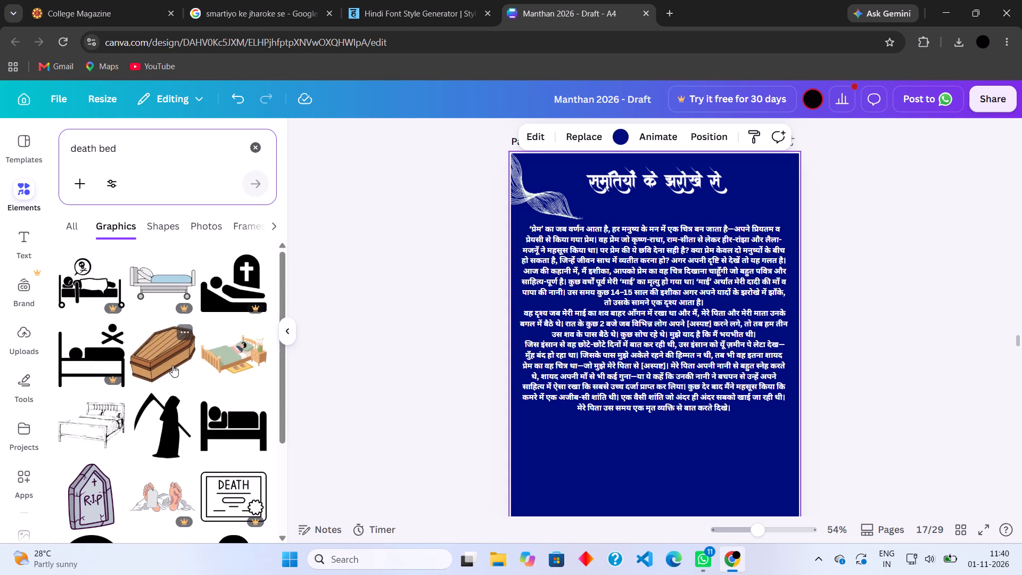
scroll(172, 365, down, 2)
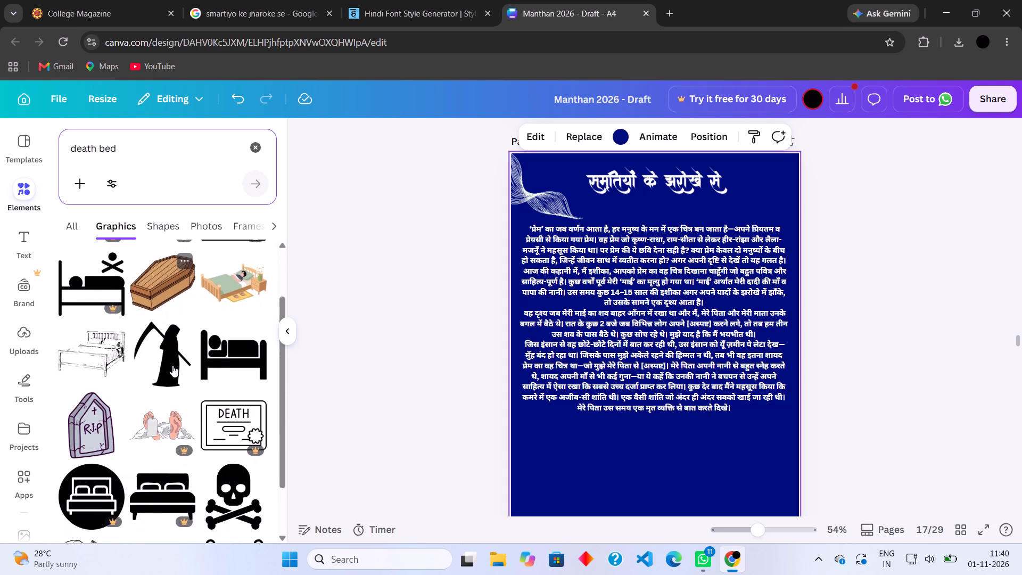
scroll(172, 365, down, 2)
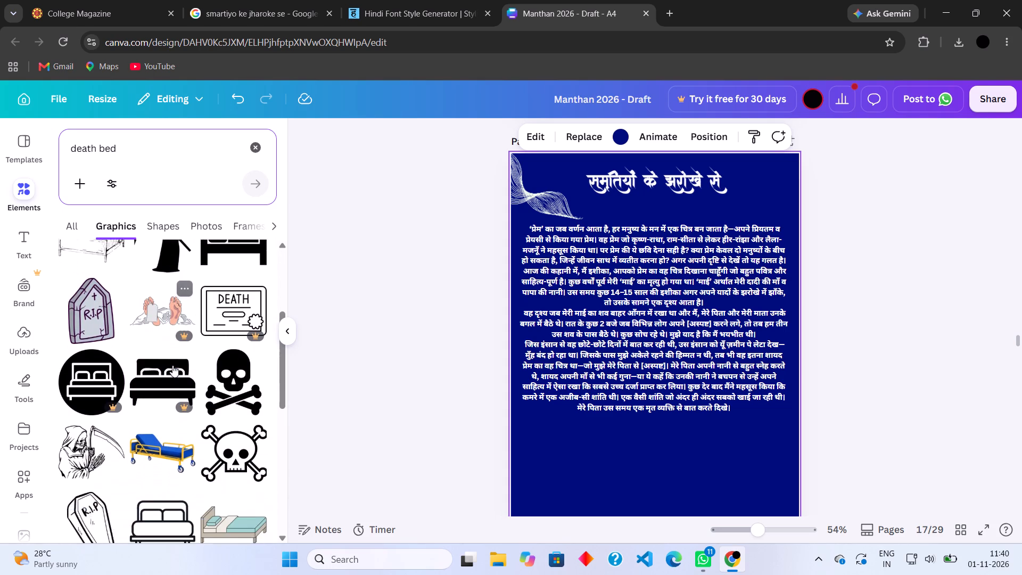
scroll(172, 365, down, 5)
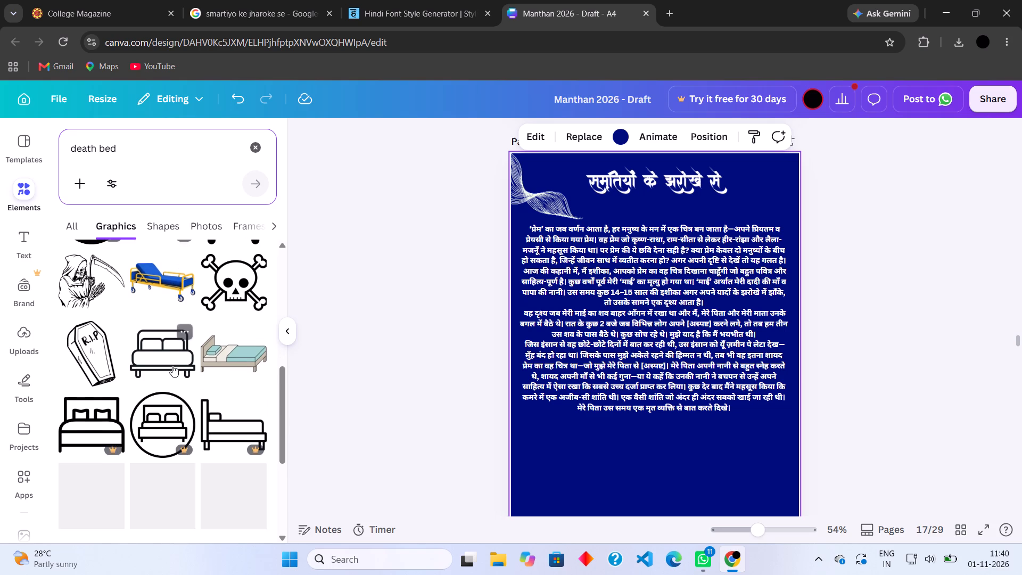
scroll(172, 365, down, 3)
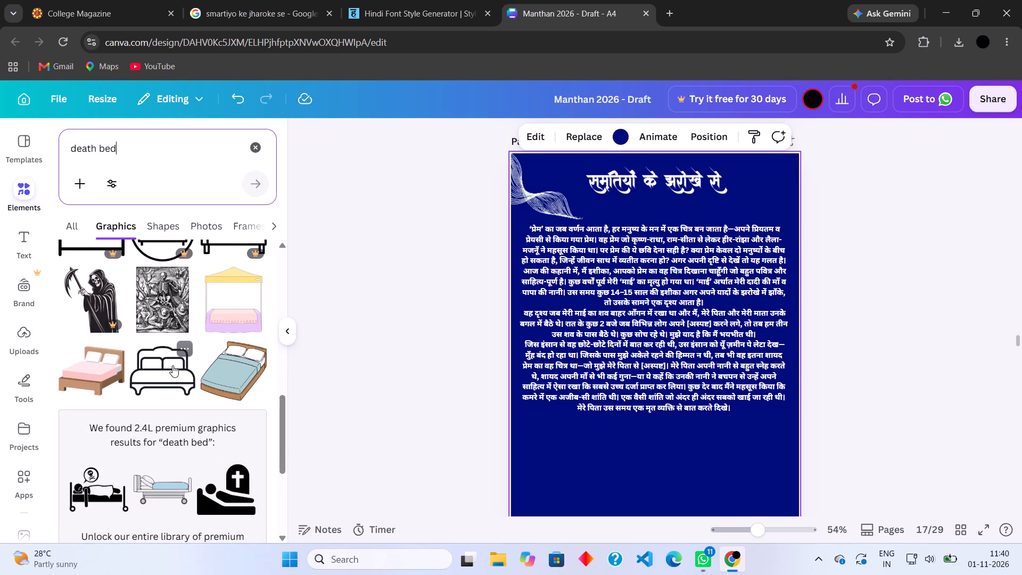
scroll(172, 365, down, 5)
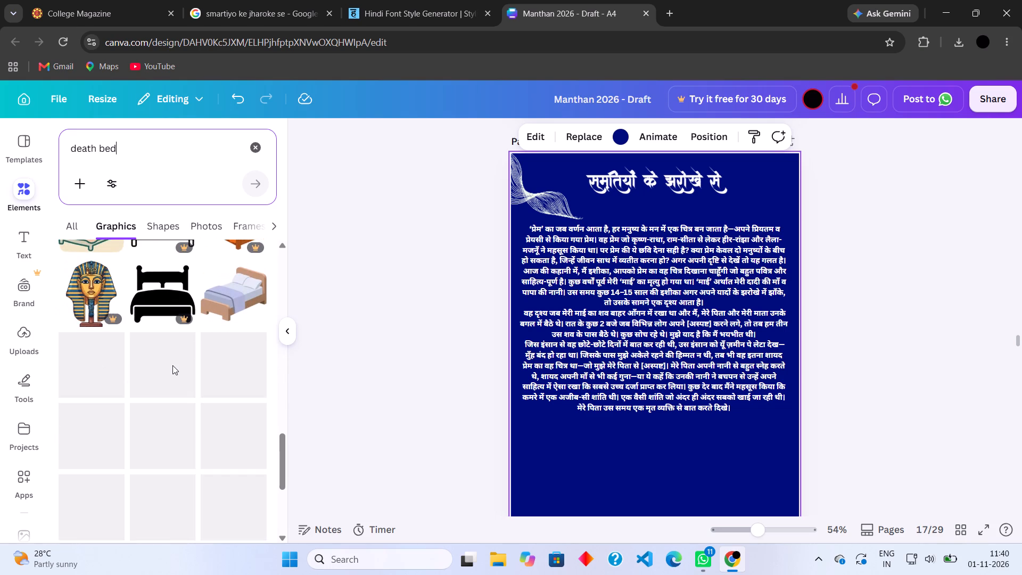
scroll(172, 365, down, 3)
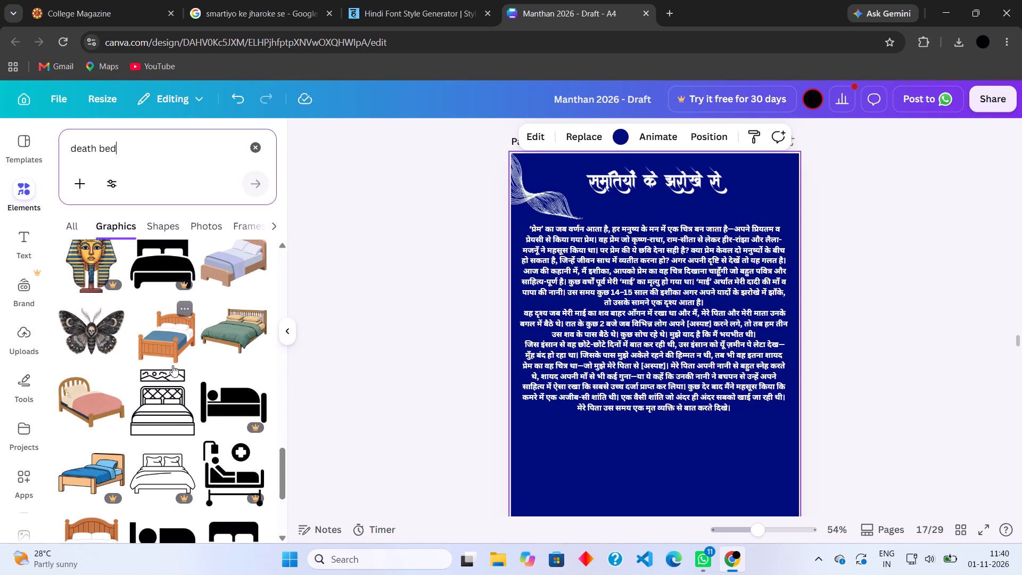
scroll(172, 365, down, 5)
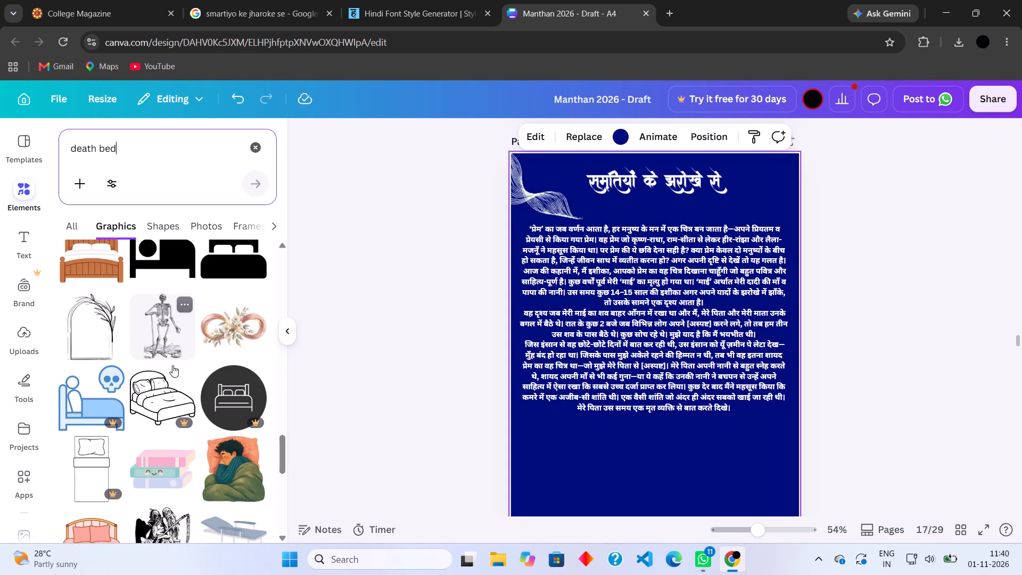
scroll(172, 365, down, 6)
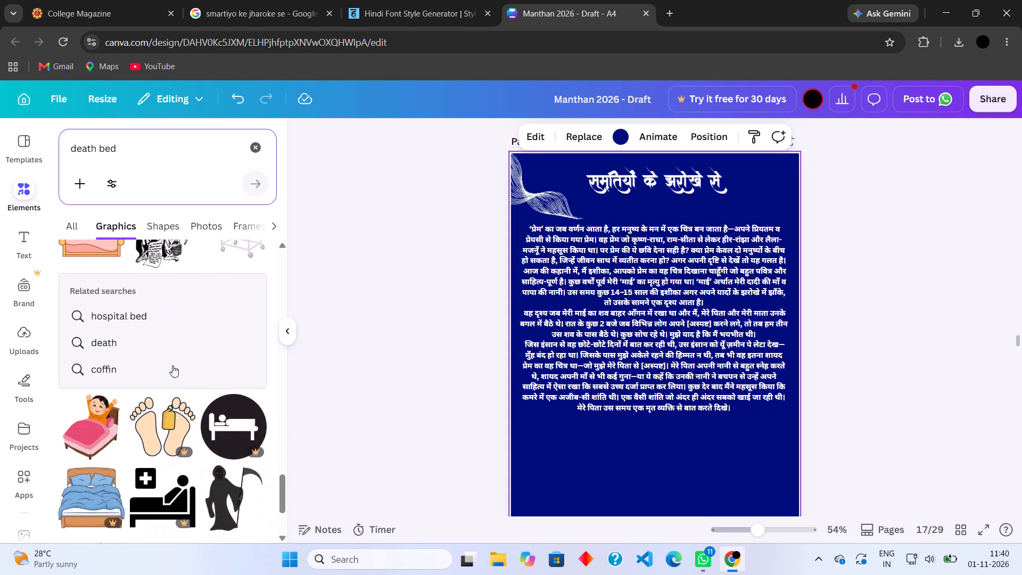
scroll(172, 365, down, 2)
Search the element graphics for "man talking to his old mom in bed" and look through the illustrations.
drag(125, 147, 68, 151)
text(man talking to his mon)
key(BackSpace)
text(m)
key(space)
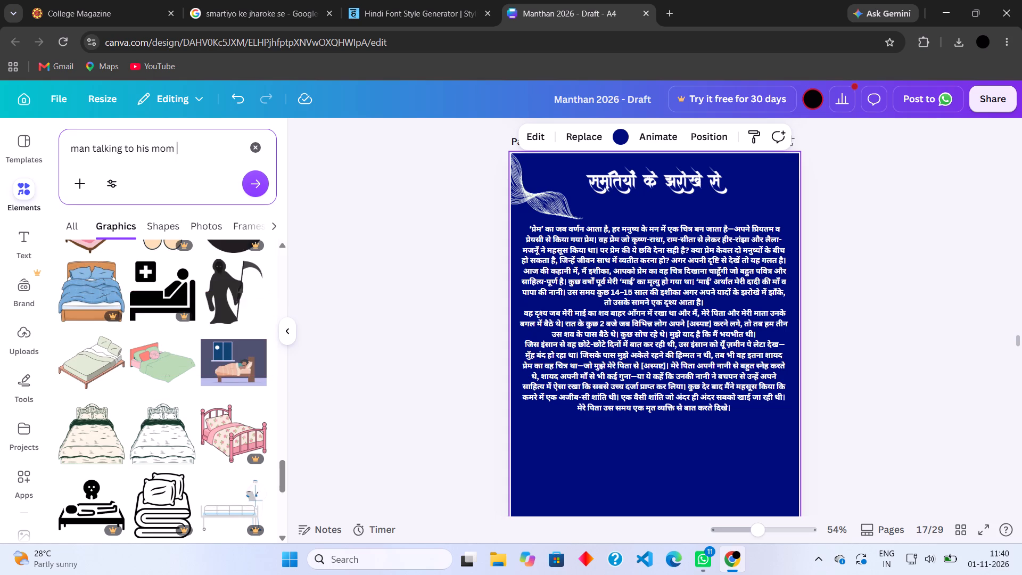
key(Left)
key(Left)
key(Left)
key(Left)
text(old)
key(space)
key(Right)
key(Right)
key(Right)
key(space)
text(in bed)
key(Return)
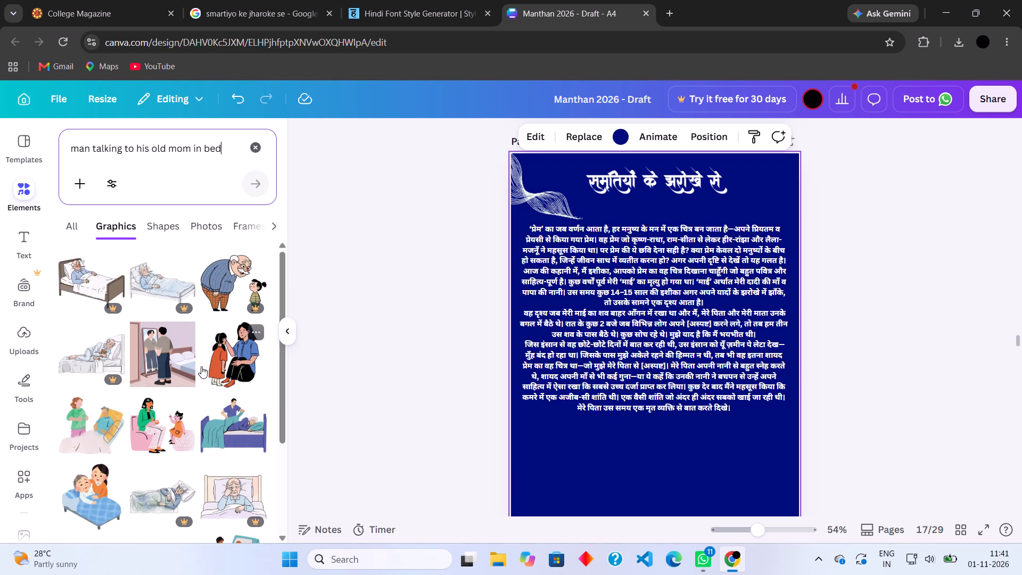
scroll(178, 421, down, 2)
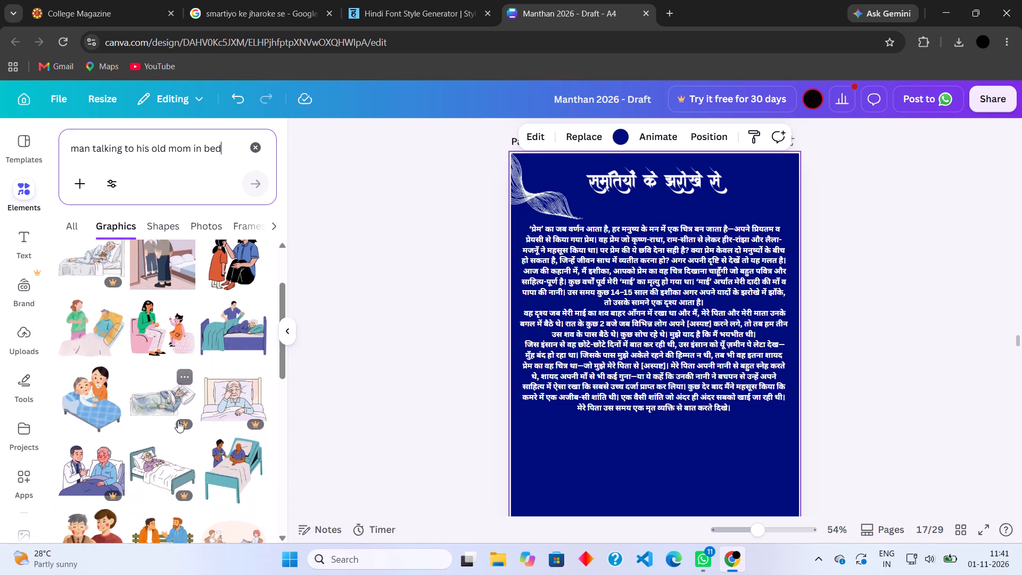
scroll(178, 421, down, 3)
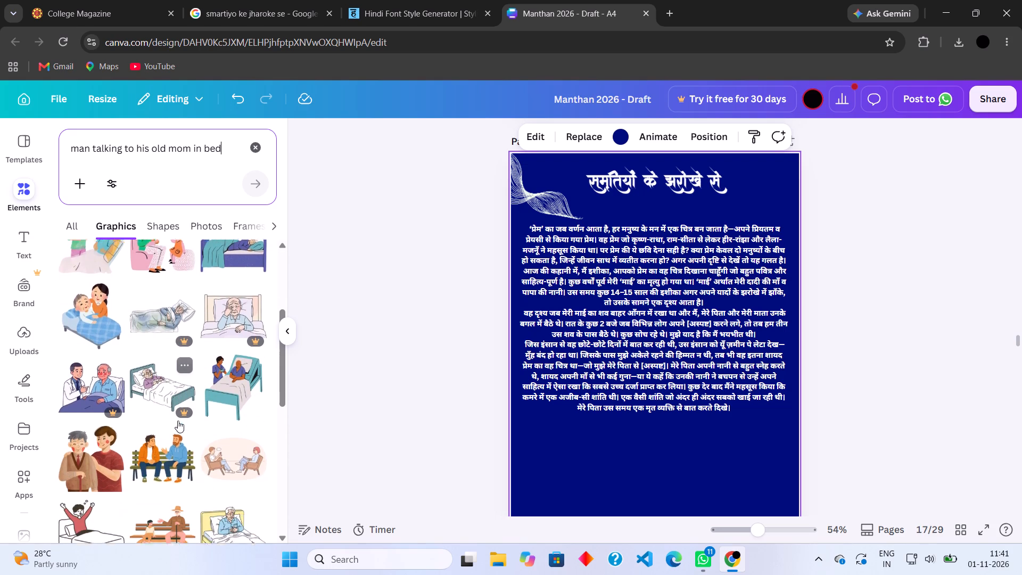
scroll(178, 421, down, 3)
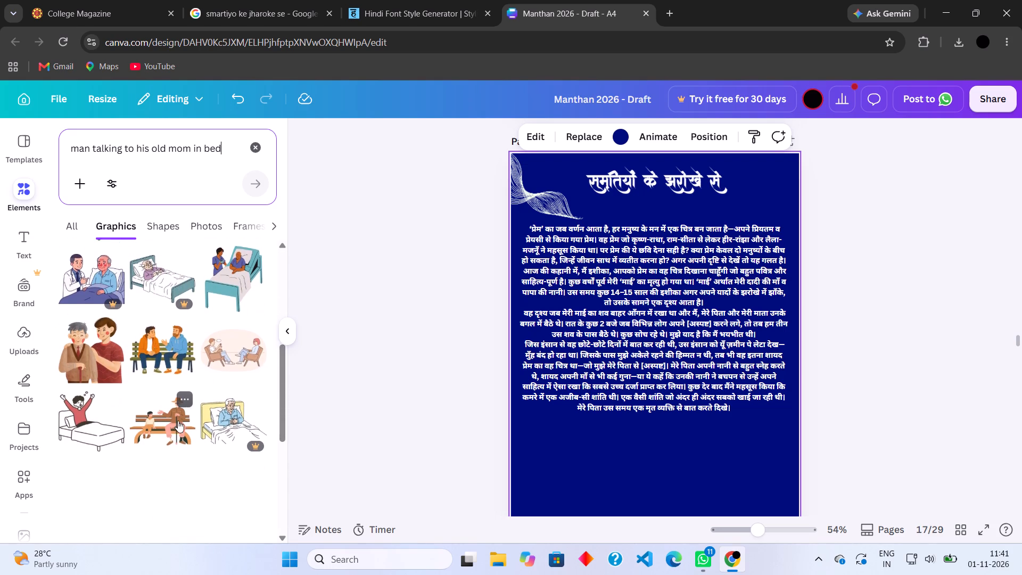
scroll(178, 421, down, 5)
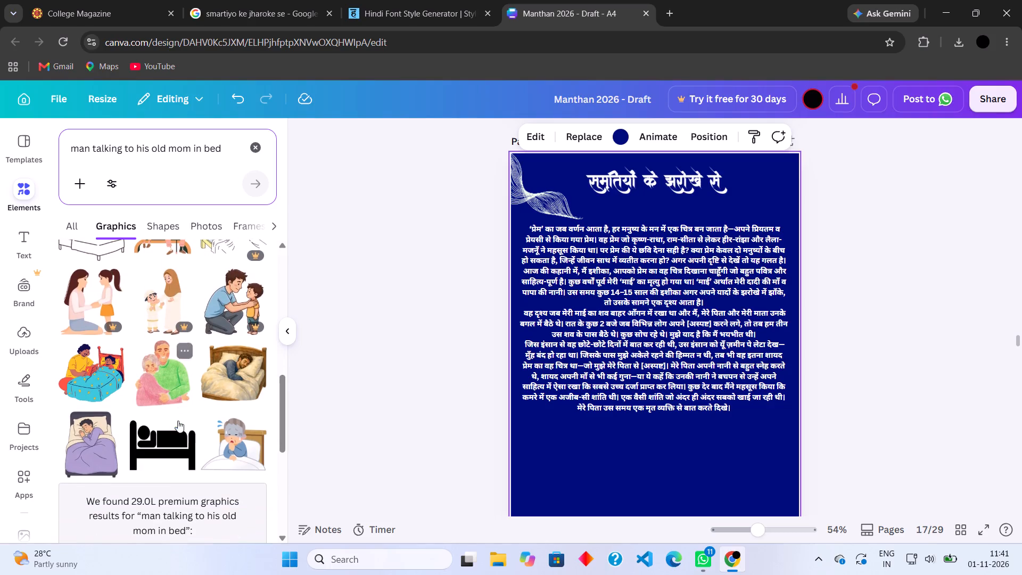
Move the small author details text on page 19 to the middle of the page and enlarge it to about size 23.1.
click(441, 318)
scroll(441, 318, down, 4)
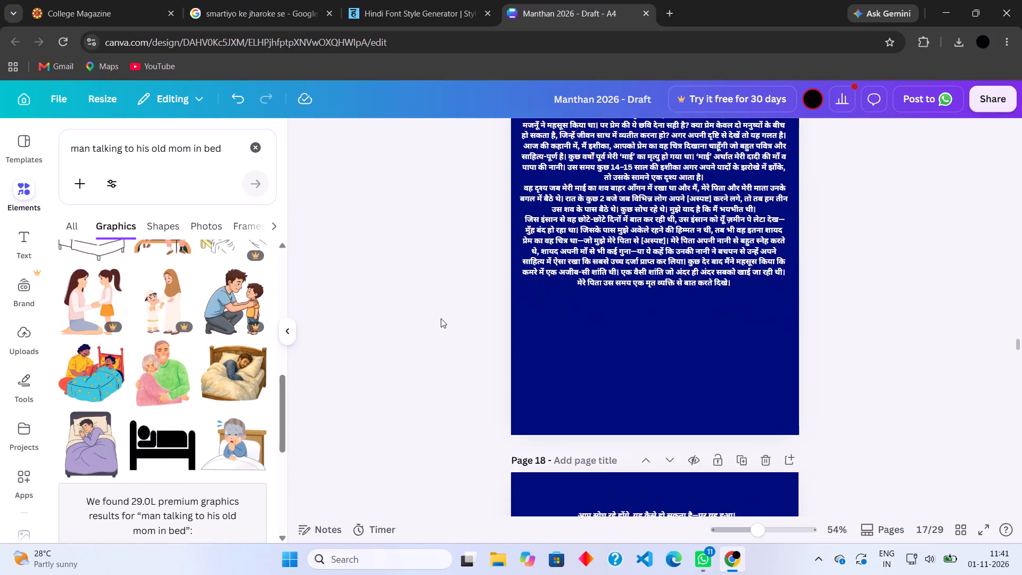
scroll(441, 318, down, 9)
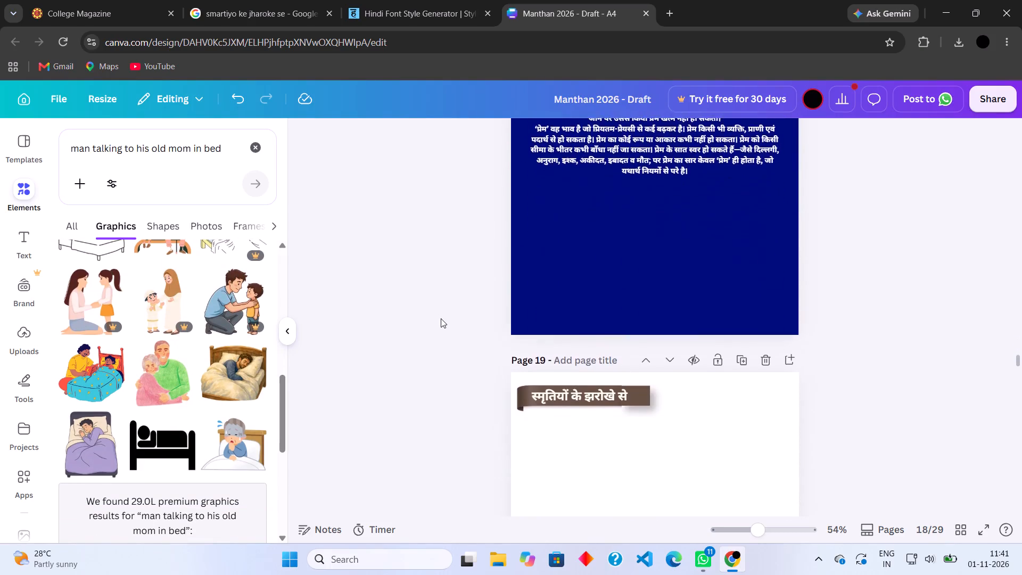
scroll(441, 318, down, 4)
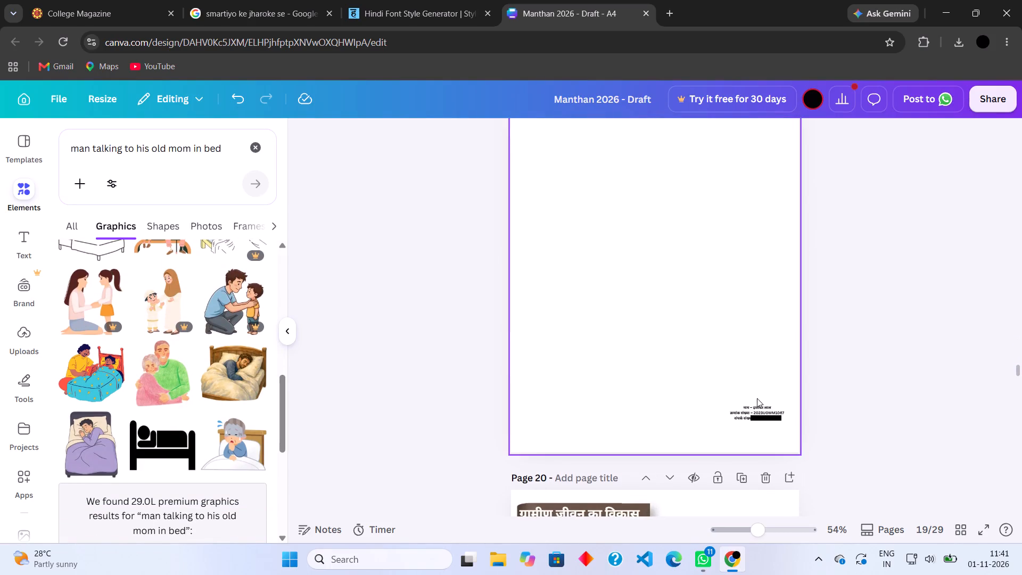
drag(756, 418, 661, 309)
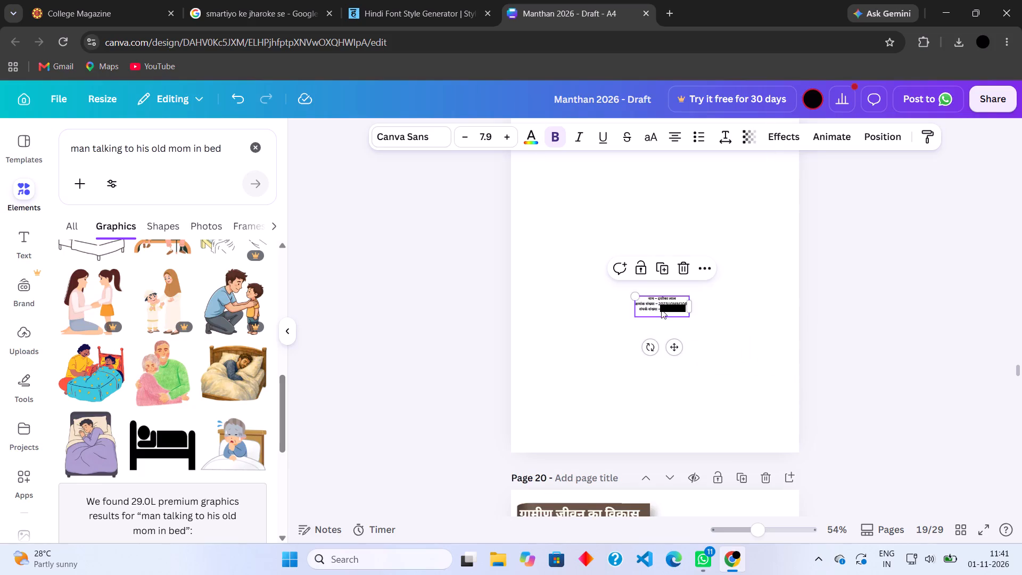
drag(636, 298, 562, 180)
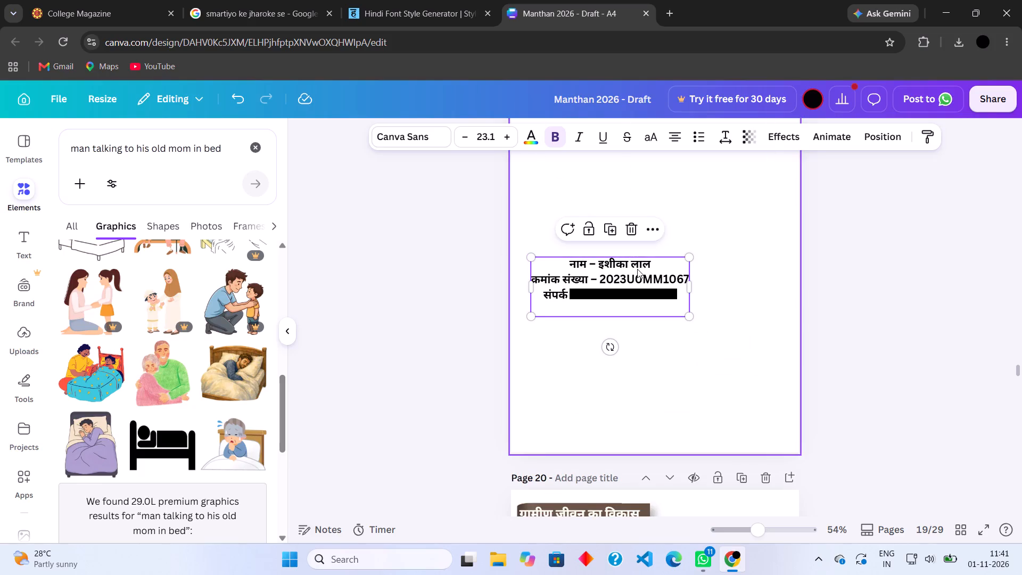
drag(637, 269, 663, 269)
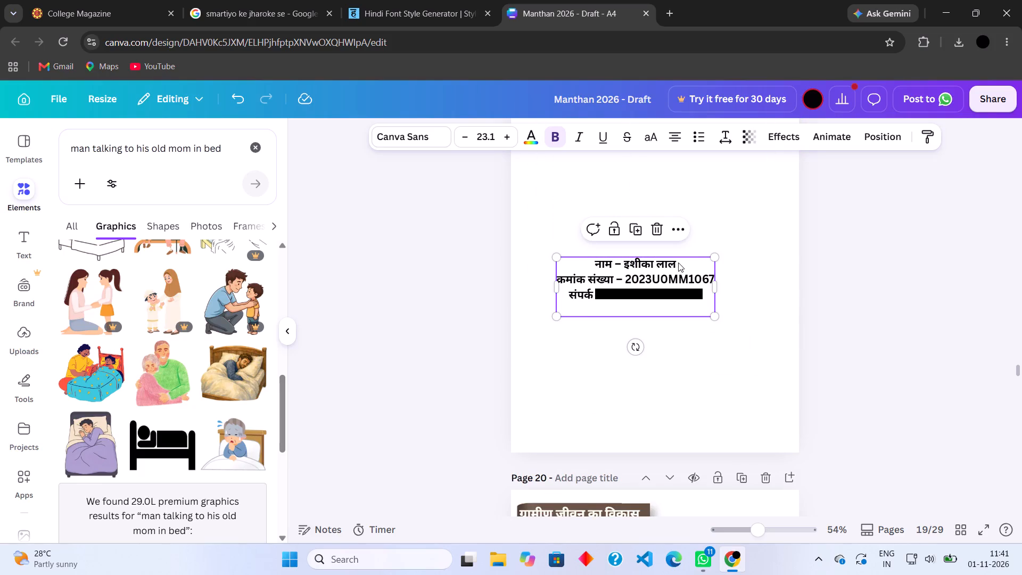
Cut only the author's name, without its नाम label, out of the details text on page 19.
click(678, 262)
drag(678, 262, 597, 265)
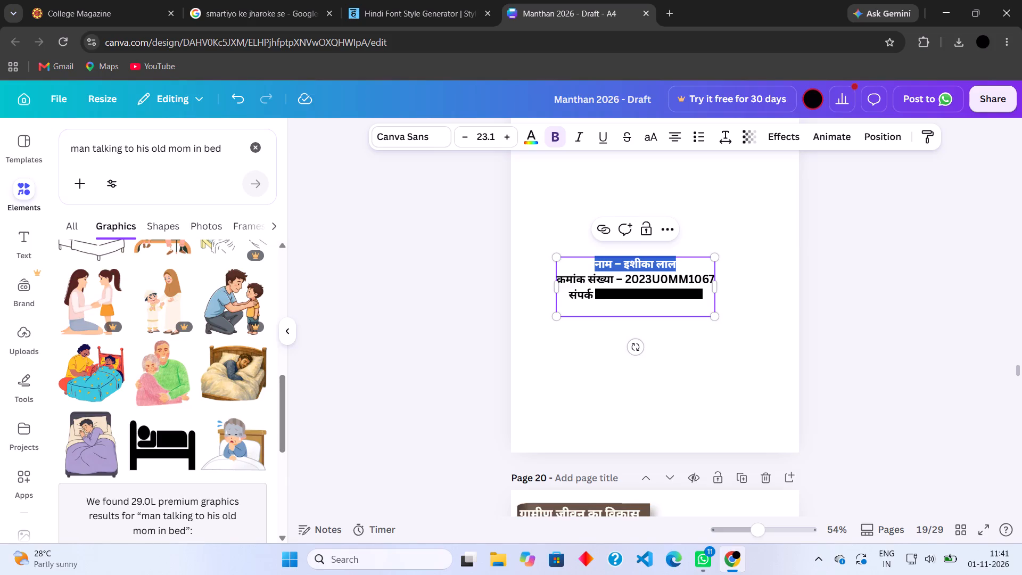
click(678, 264)
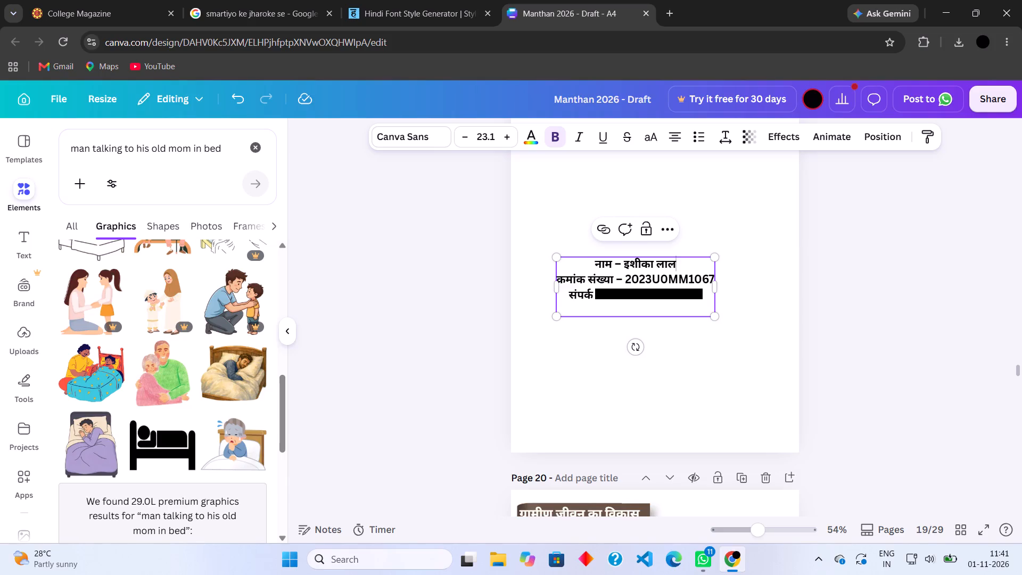
drag(678, 264, 632, 269)
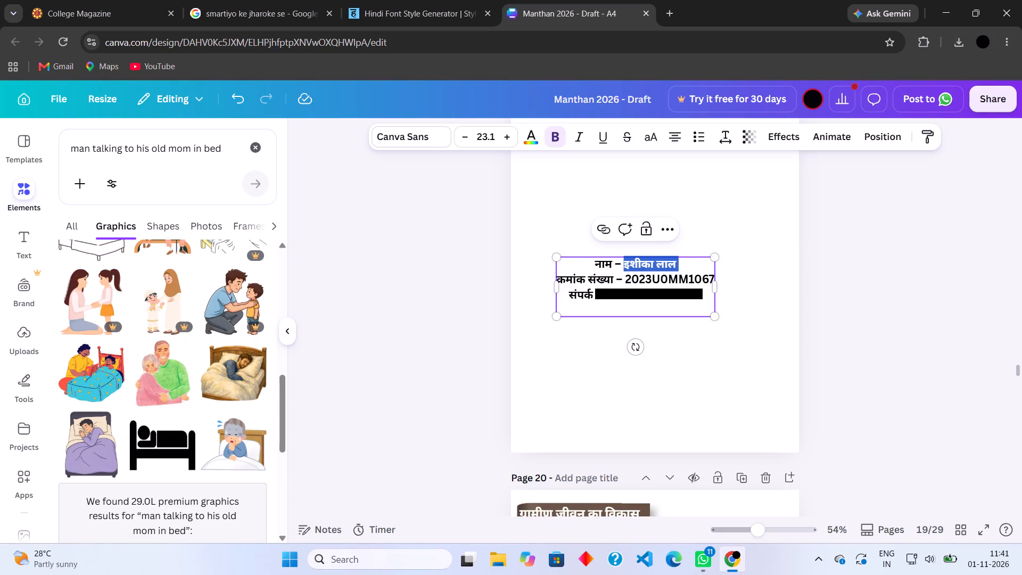
key(ctrl+x)
Switch to the Hindi Font Style Generator and replace the स्मृतियों के झरोखे से text with the cut author's name.
scroll(632, 269, up, 10)
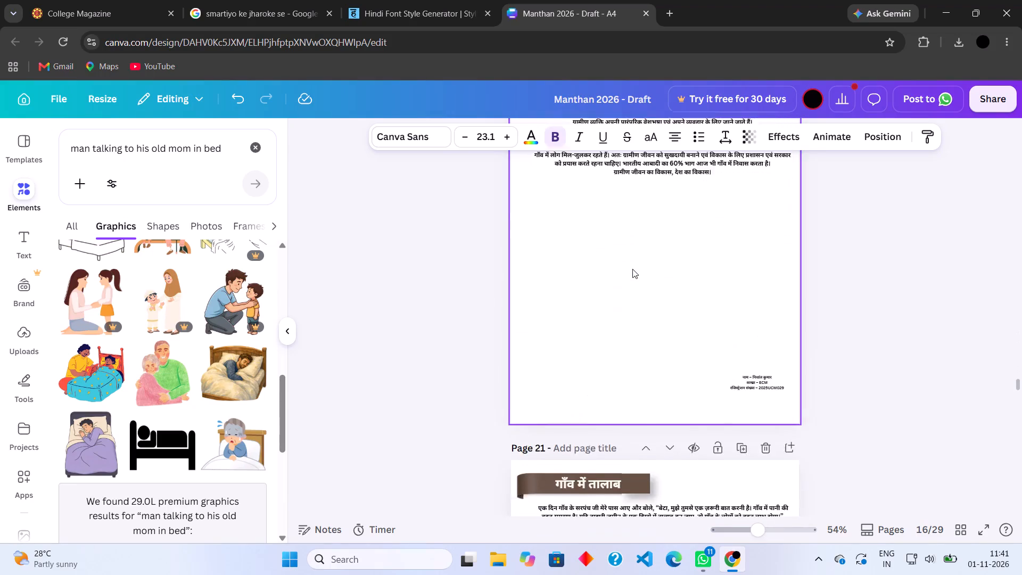
scroll(632, 269, up, 6)
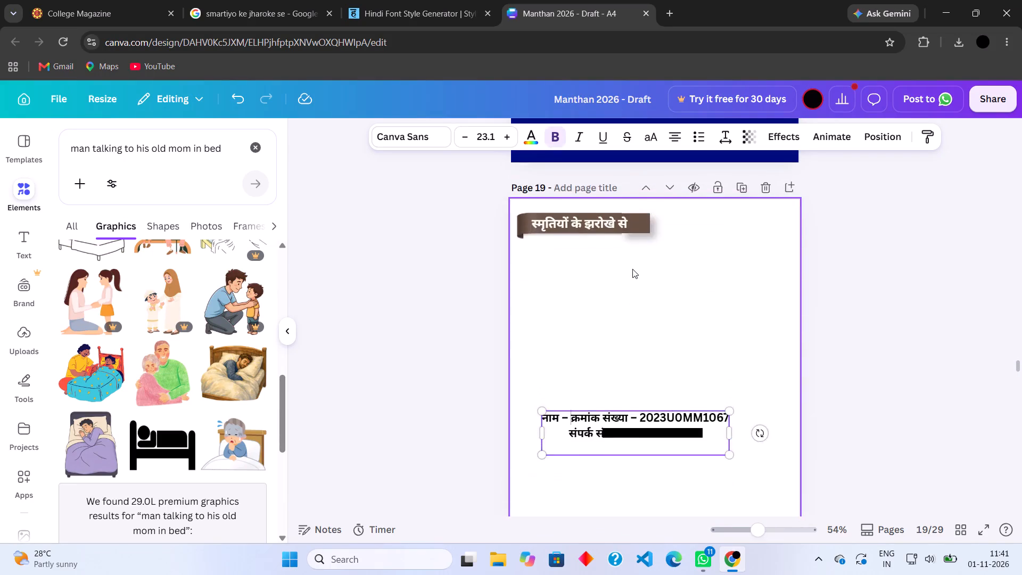
scroll(632, 269, up, 7)
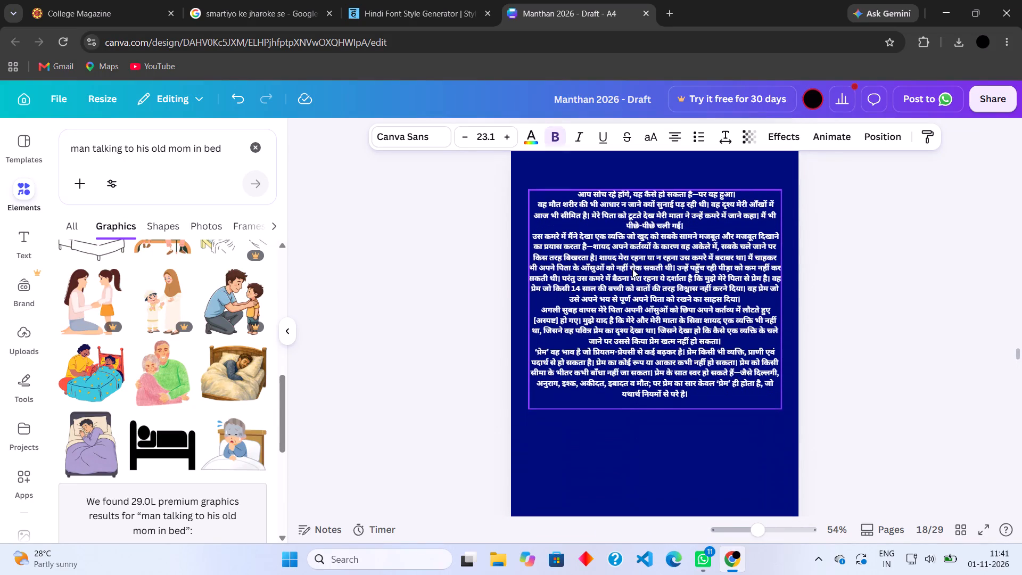
scroll(632, 269, up, 1)
click(436, 3)
scroll(359, 189, up, 9)
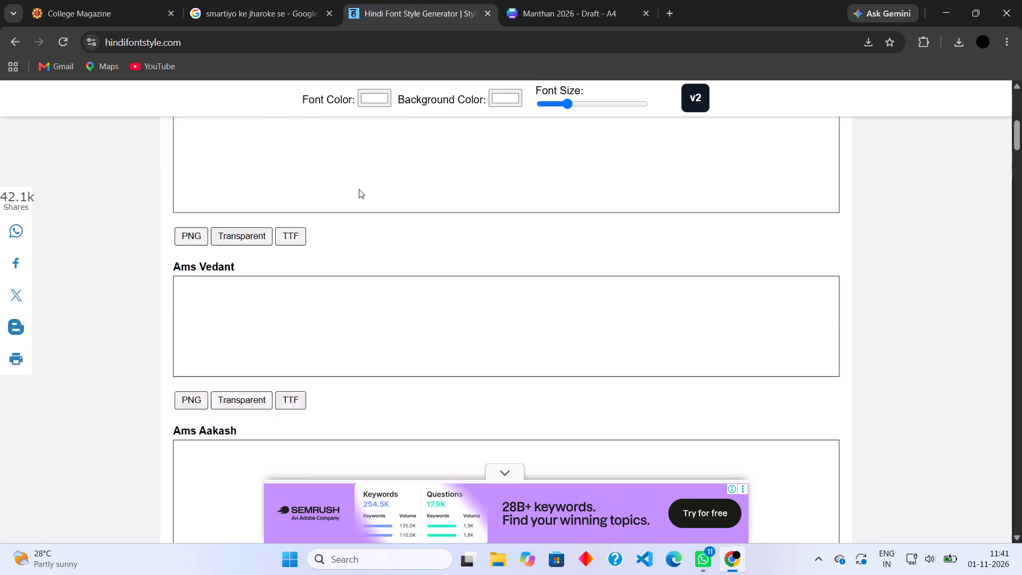
drag(262, 241, 183, 234)
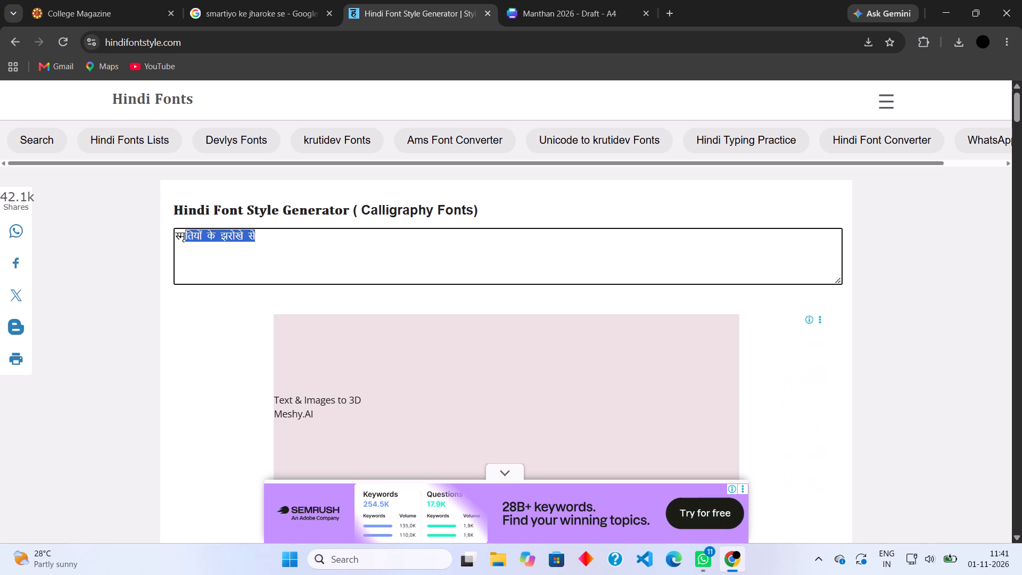
drag(183, 234, 176, 236)
key(ctrl+v)
Set the preview background to a muted brown, RGB 124, 95, 95, and compare the calligraphy styles of the author's name.
scroll(176, 236, down, 2)
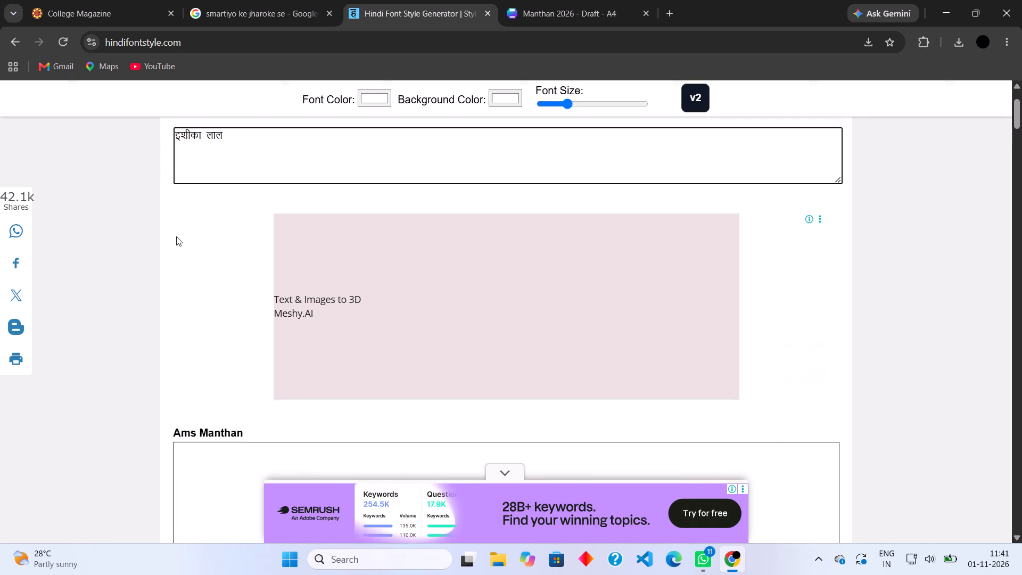
scroll(176, 236, down, 4)
click(484, 98)
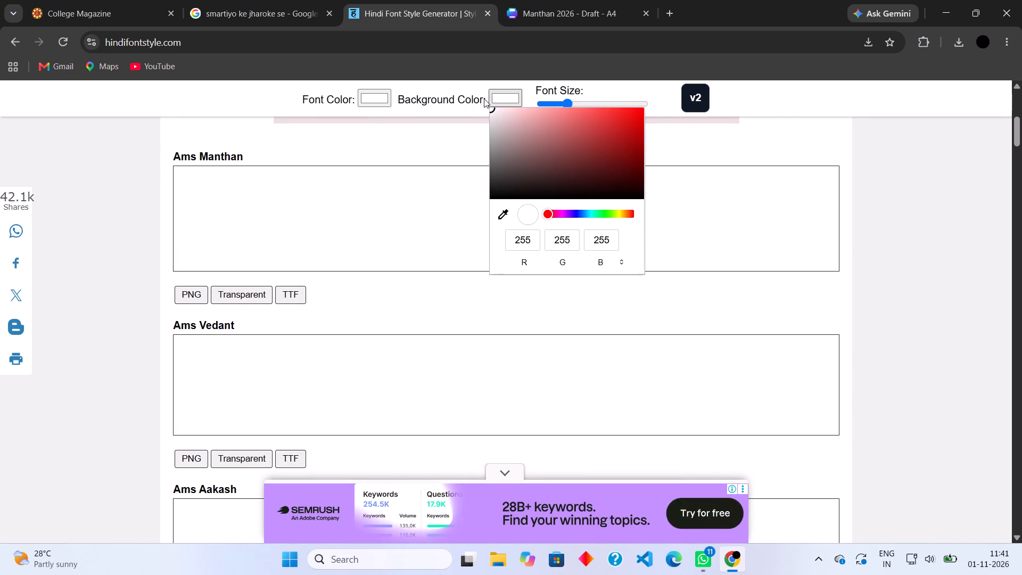
click(528, 155)
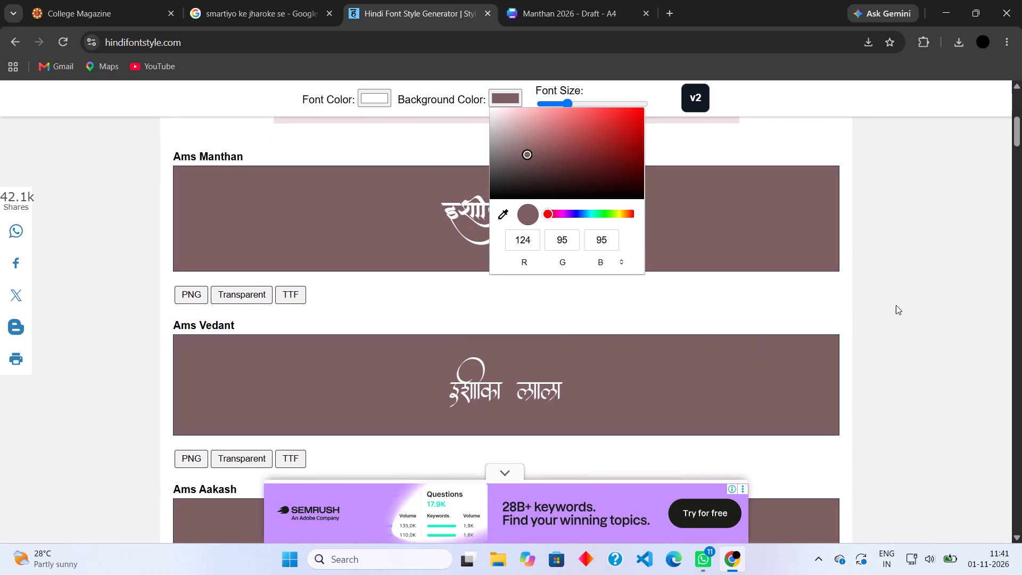
click(896, 305)
scroll(591, 244, down, 1)
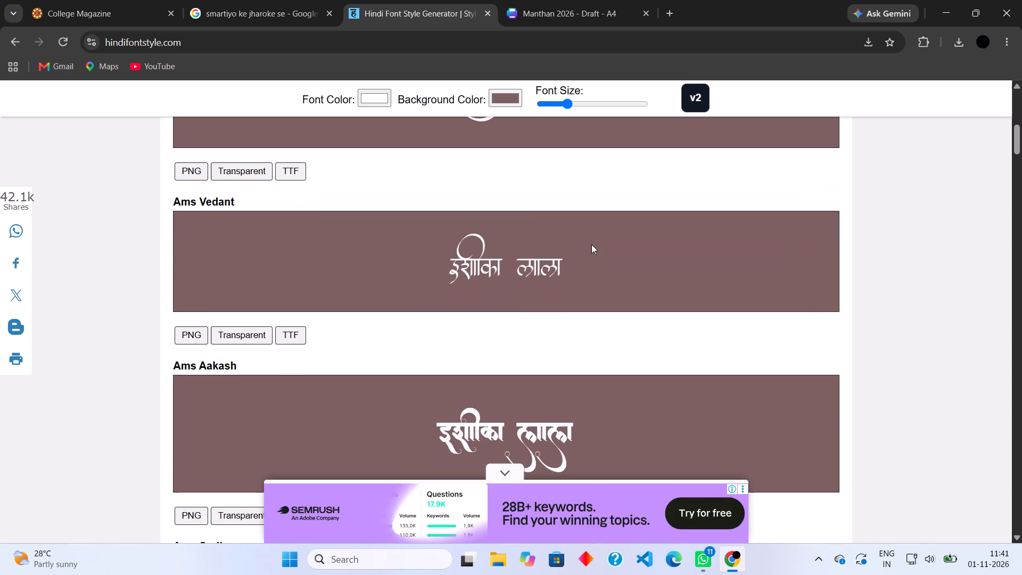
click(393, 240)
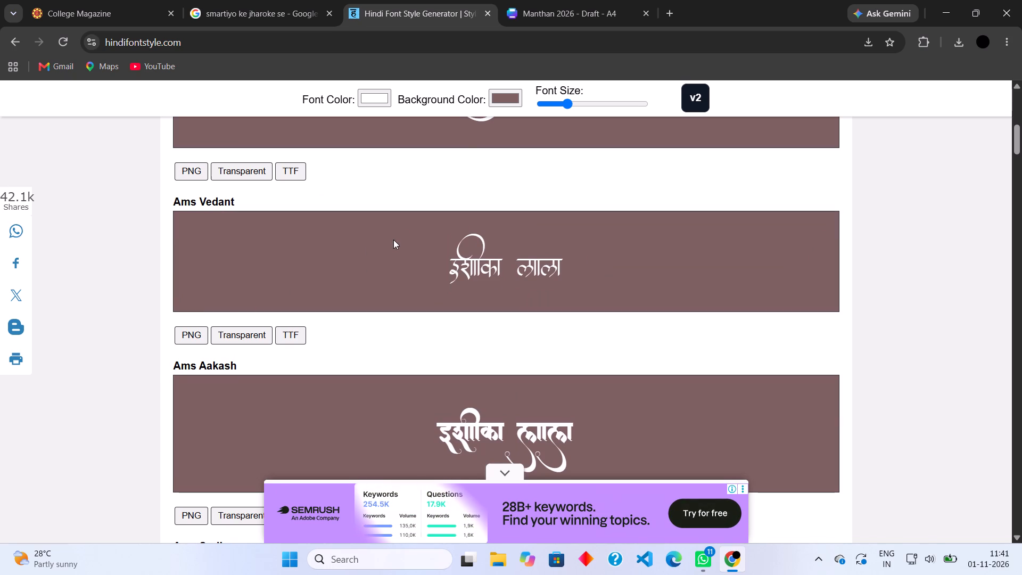
Set the preview background to near-white, RGB 253, 247, 247, and download the author's name in Ams Vedant as a transparent image.
click(497, 97)
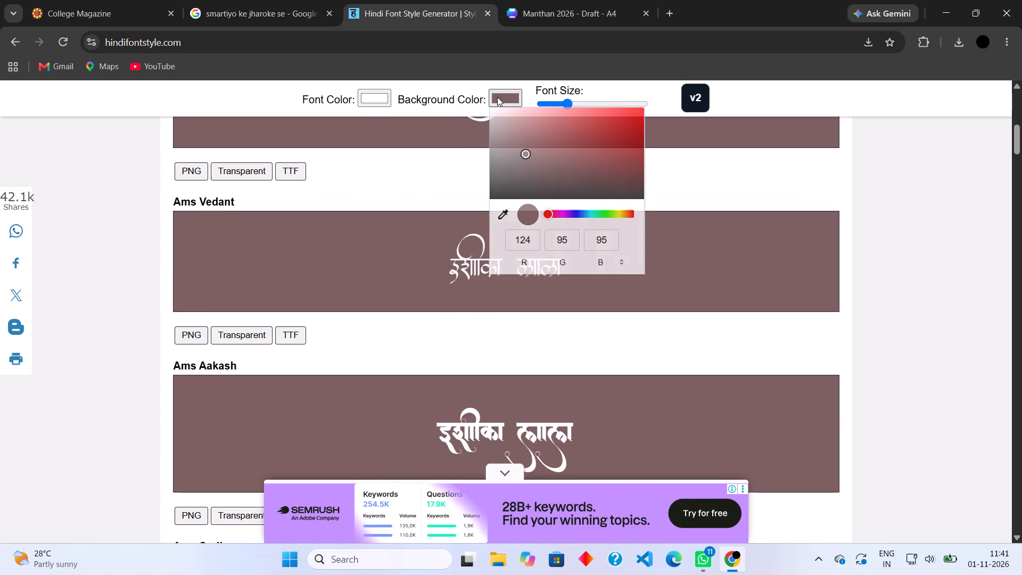
click(494, 109)
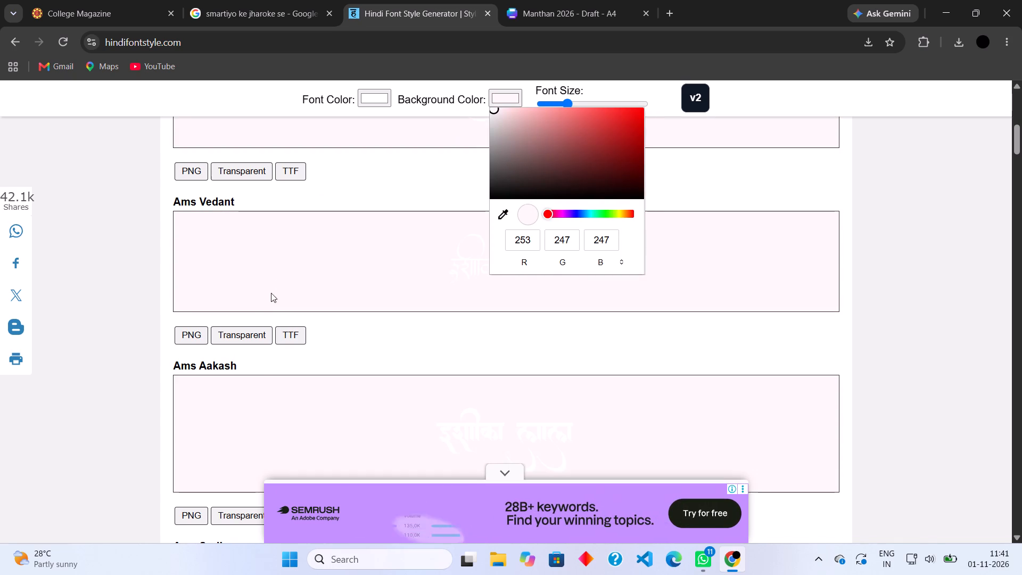
click(250, 335)
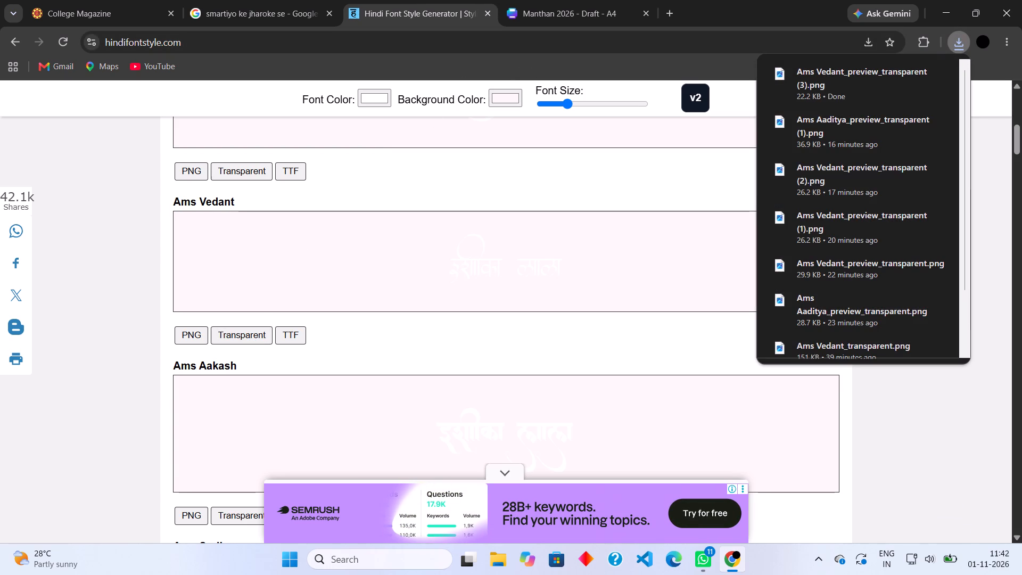
Switch to the Manthan 2026 design and upload the newly downloaded Ams Vedant_preview_transparent (3) image.
scroll(509, 96, up, 7)
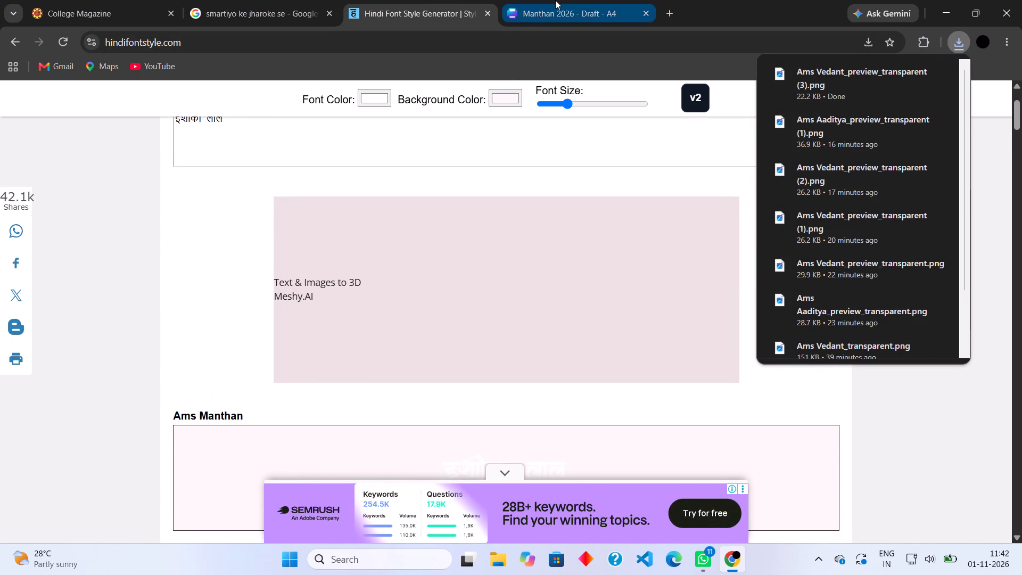
click(555, 0)
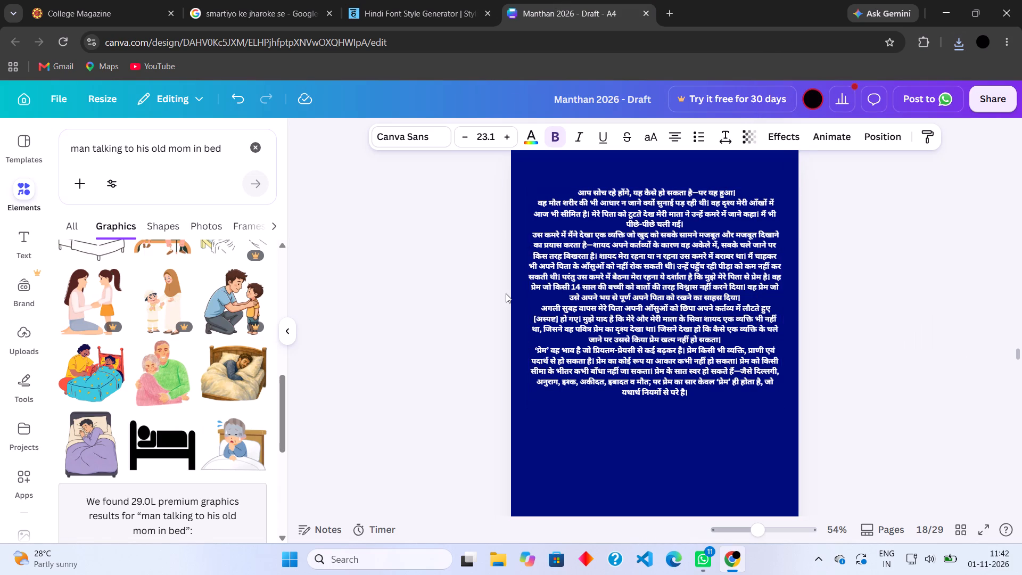
scroll(506, 293, down, 3)
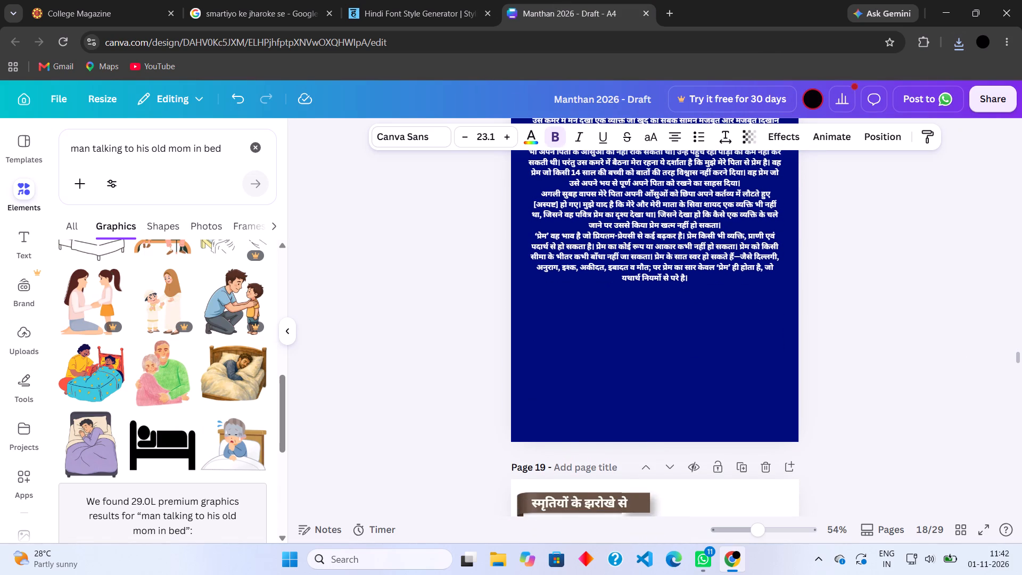
click(20, 335)
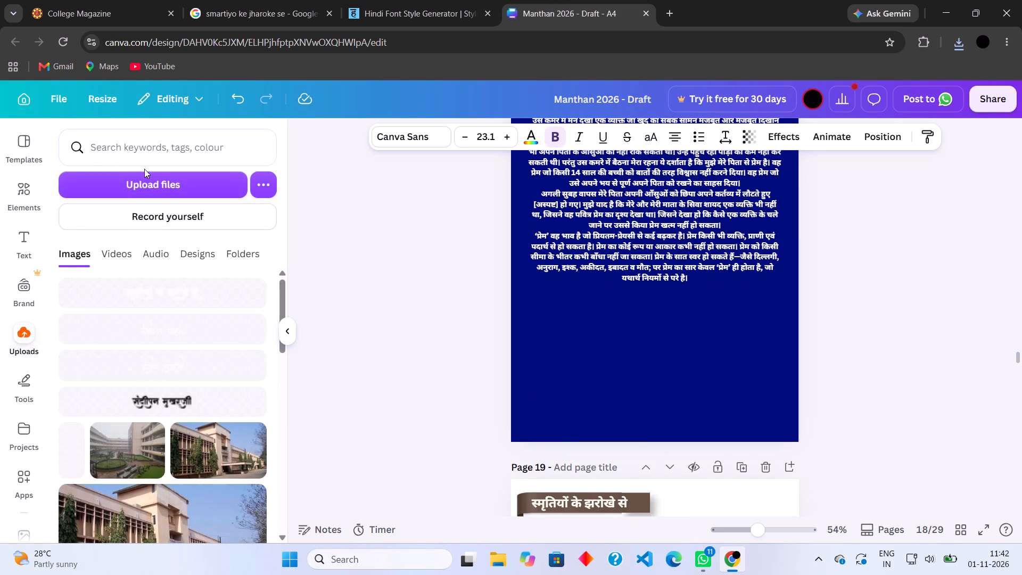
click(143, 182)
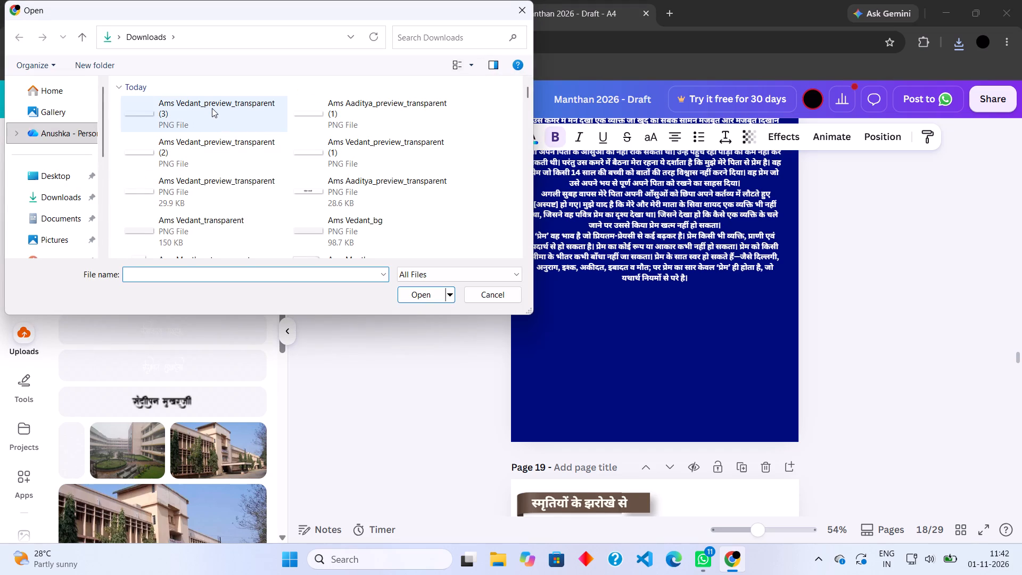
click(212, 108)
click(404, 291)
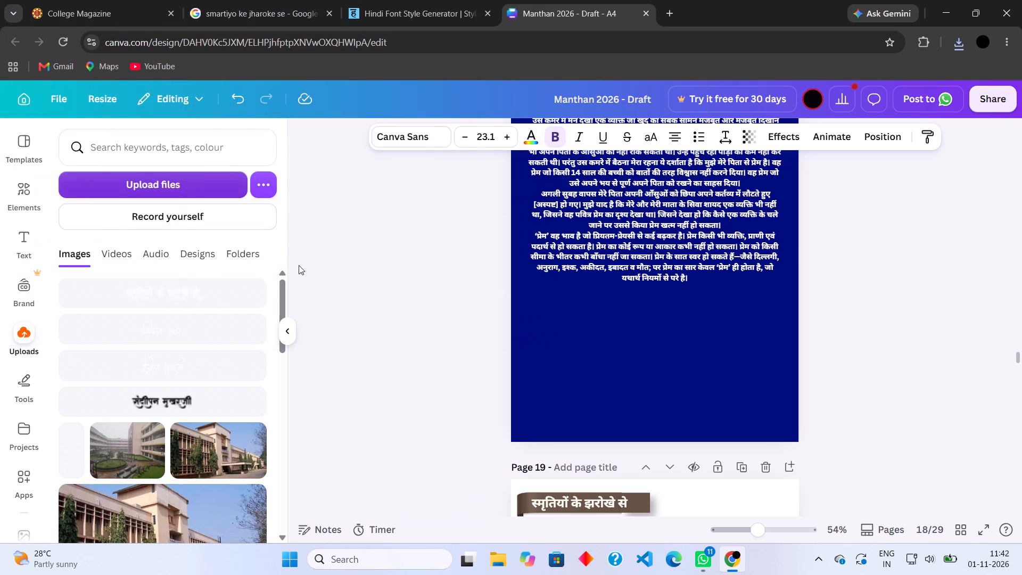
Place the uploaded author's name on page 18, crop its empty sides, enlarge it and centre it just below the story text.
click(150, 293)
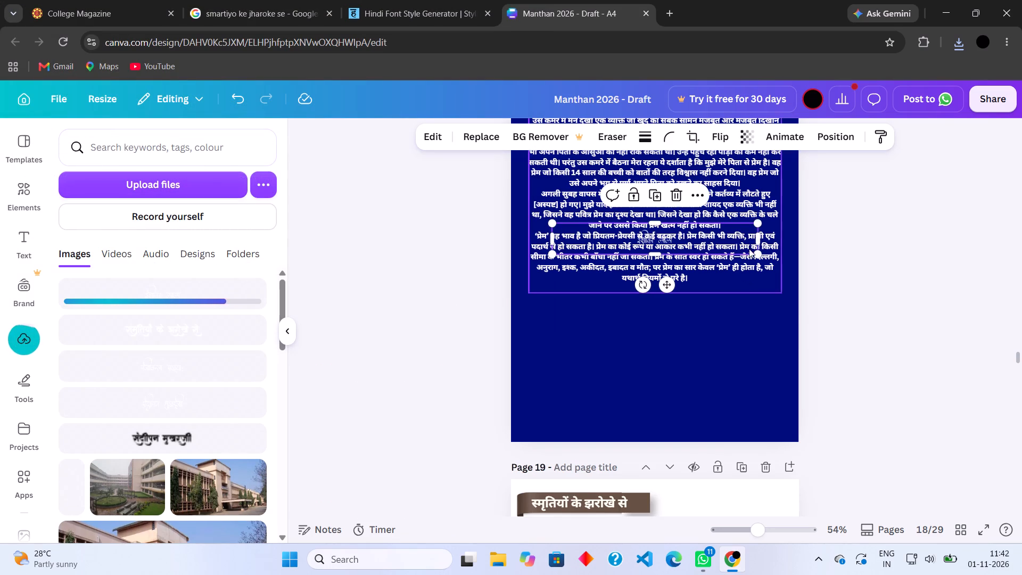
drag(699, 240, 700, 358)
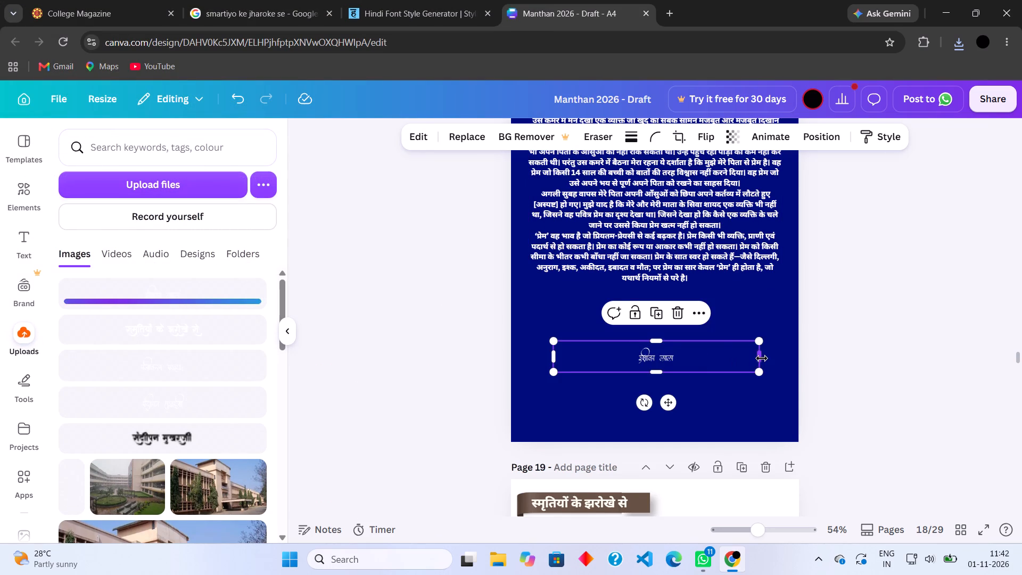
drag(762, 358, 679, 365)
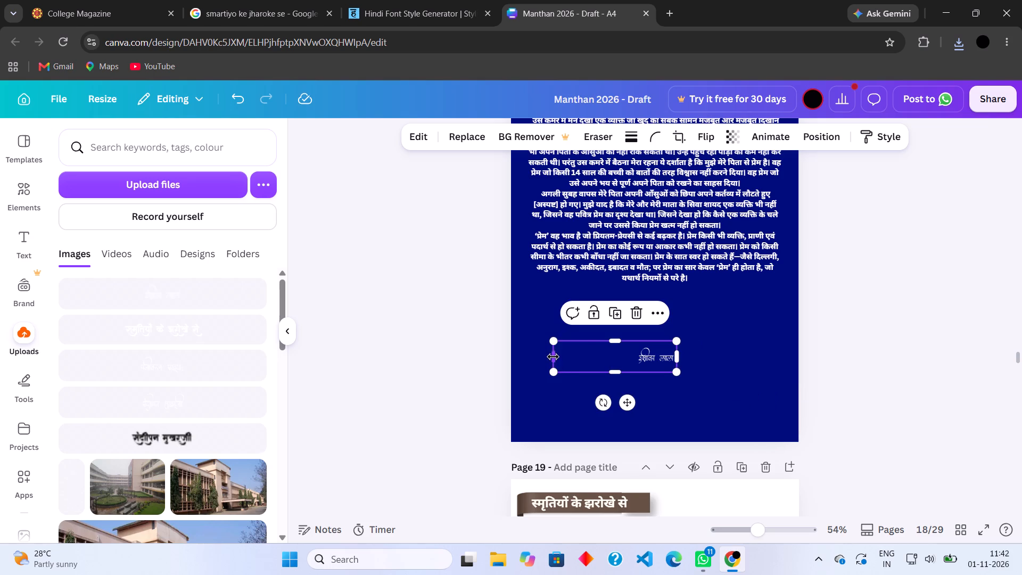
drag(553, 356, 637, 358)
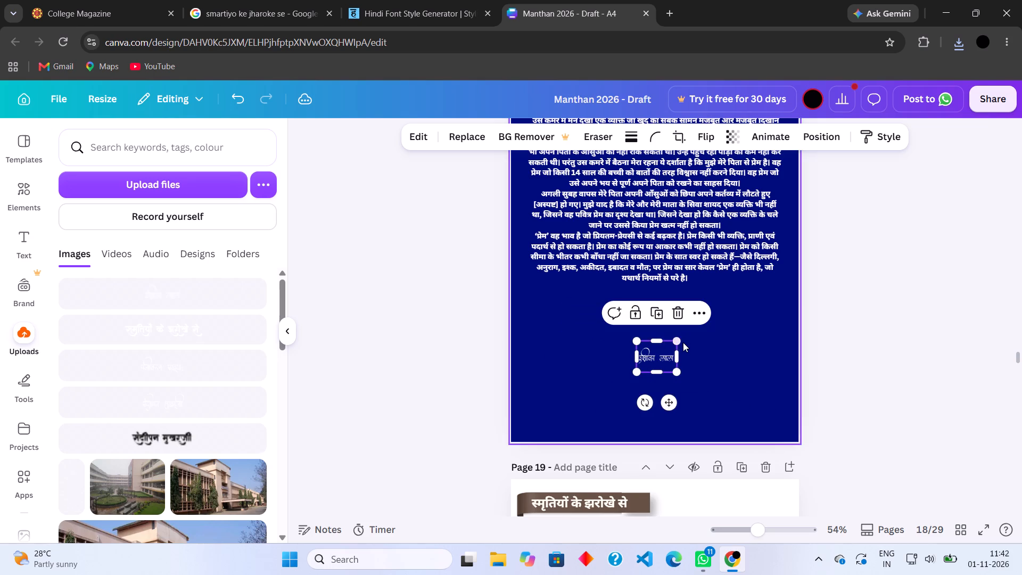
drag(677, 341, 731, 310)
drag(696, 348, 663, 326)
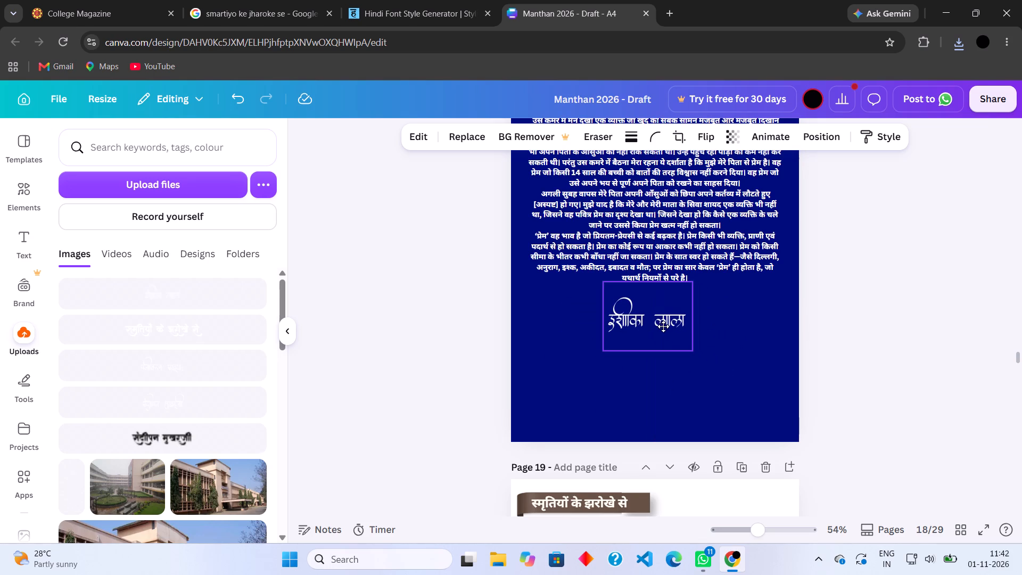
drag(663, 326, 667, 318)
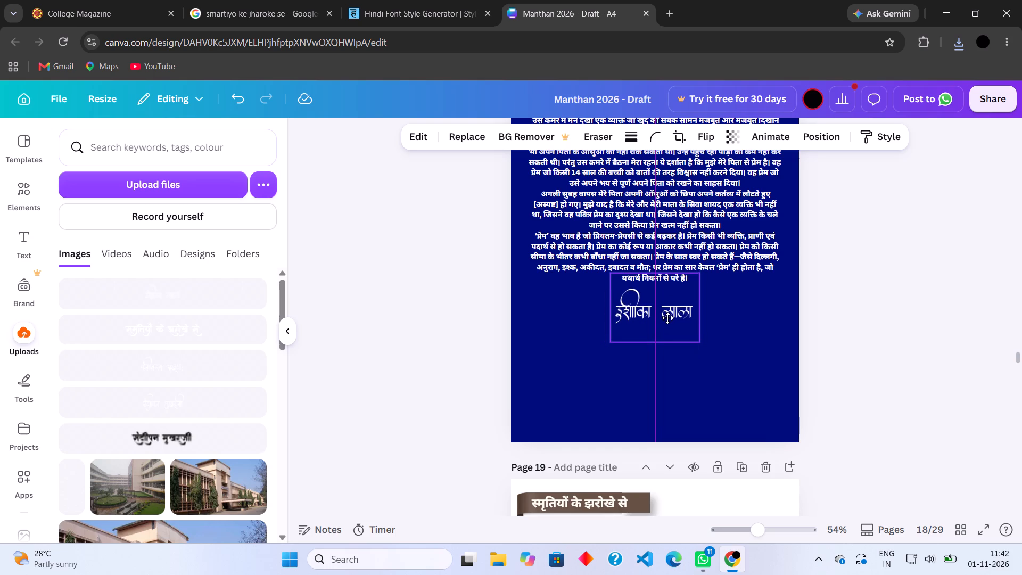
drag(667, 318, 667, 318)
click(868, 342)
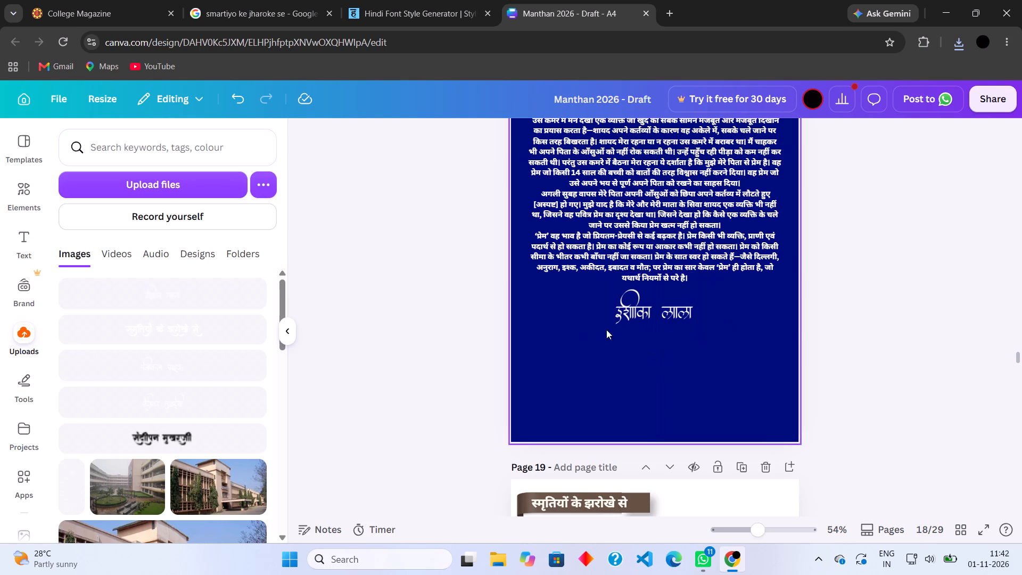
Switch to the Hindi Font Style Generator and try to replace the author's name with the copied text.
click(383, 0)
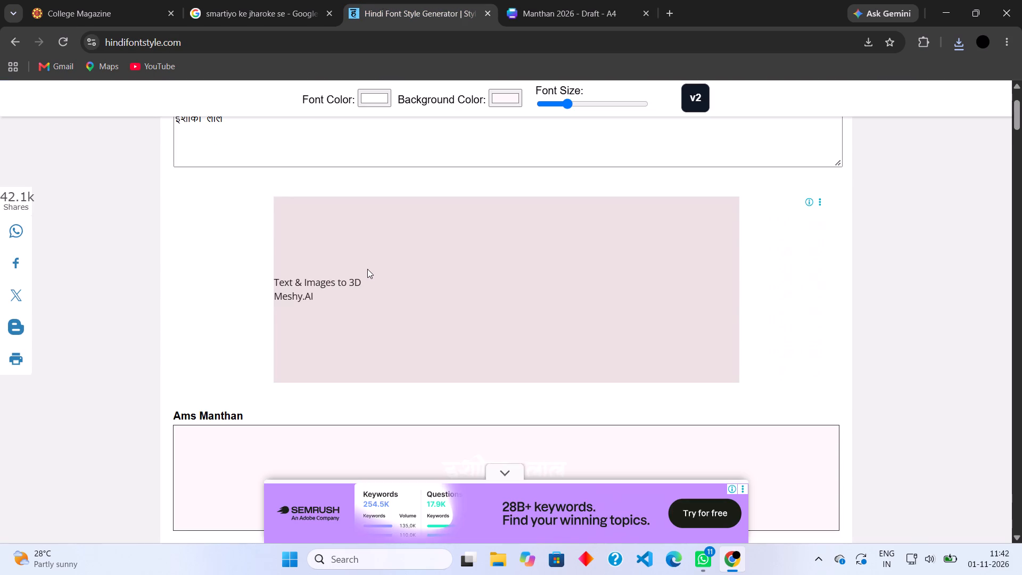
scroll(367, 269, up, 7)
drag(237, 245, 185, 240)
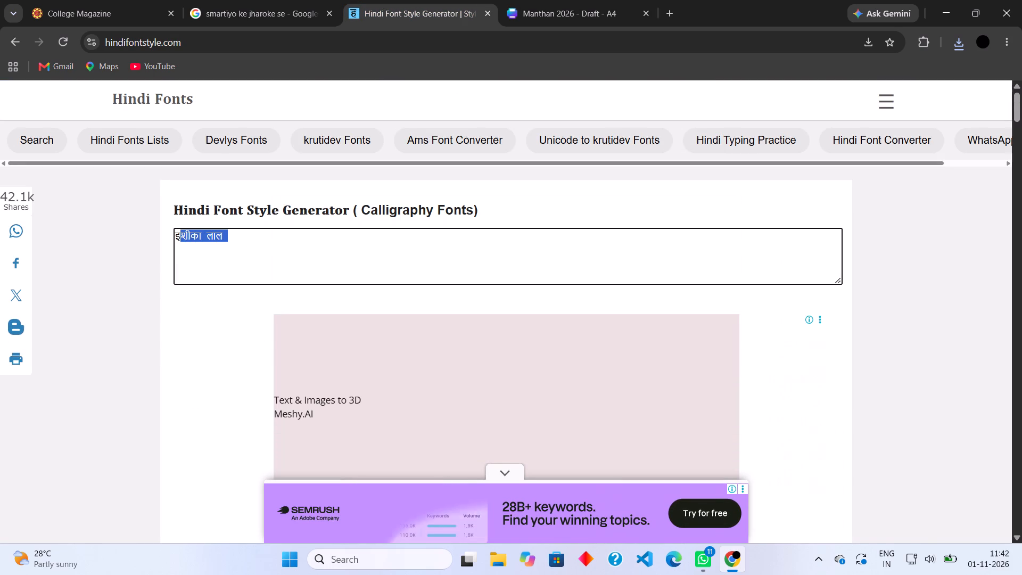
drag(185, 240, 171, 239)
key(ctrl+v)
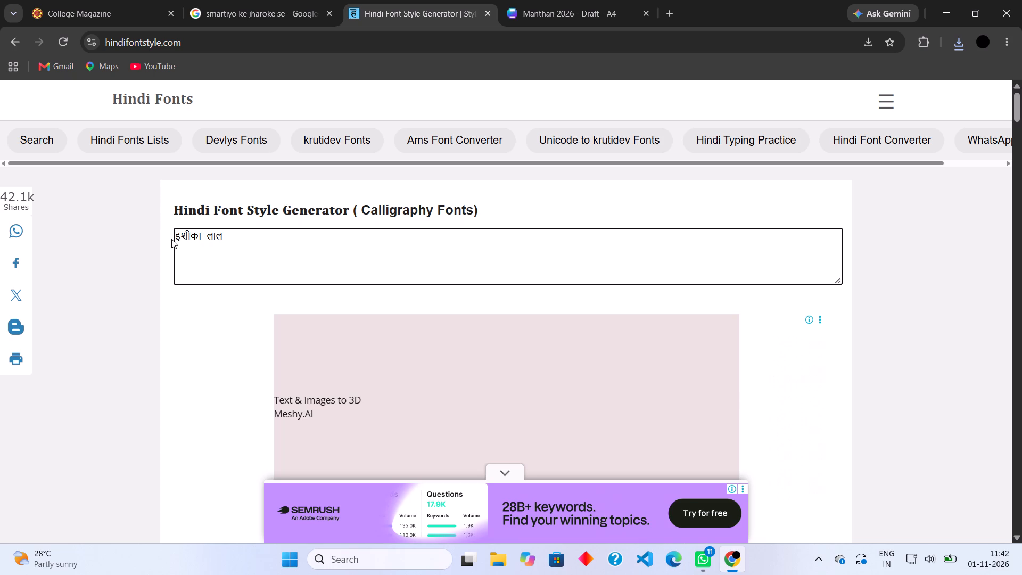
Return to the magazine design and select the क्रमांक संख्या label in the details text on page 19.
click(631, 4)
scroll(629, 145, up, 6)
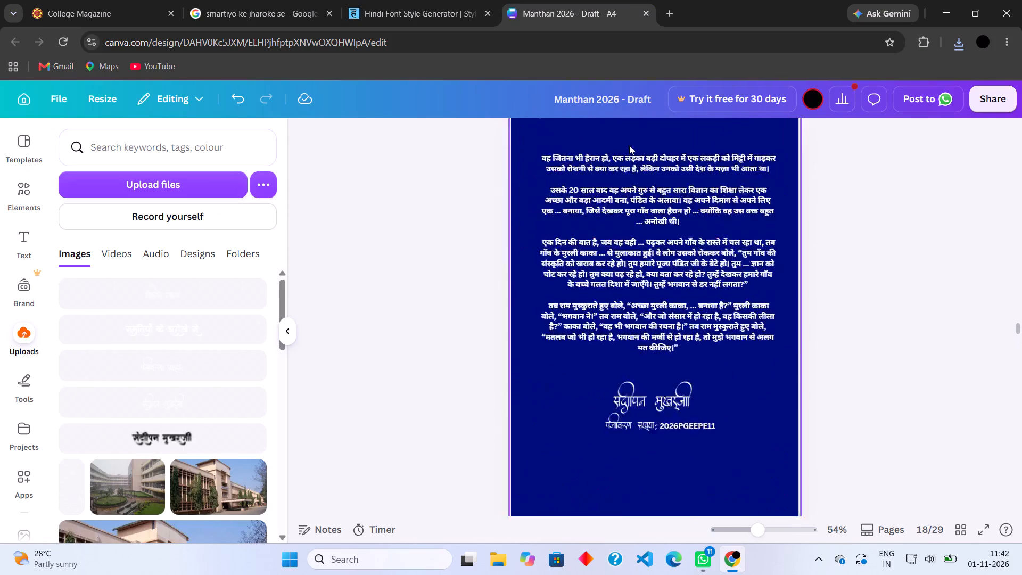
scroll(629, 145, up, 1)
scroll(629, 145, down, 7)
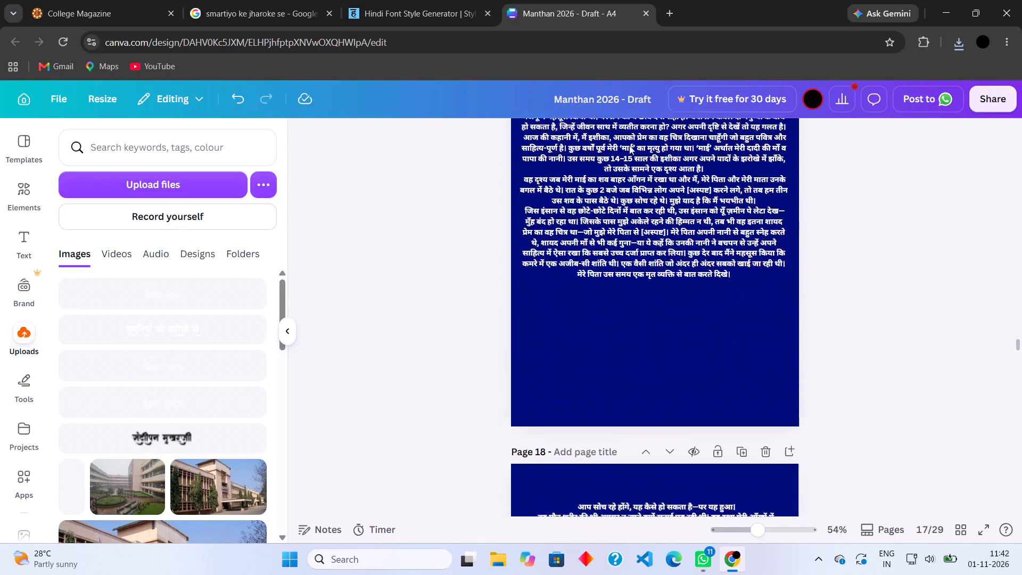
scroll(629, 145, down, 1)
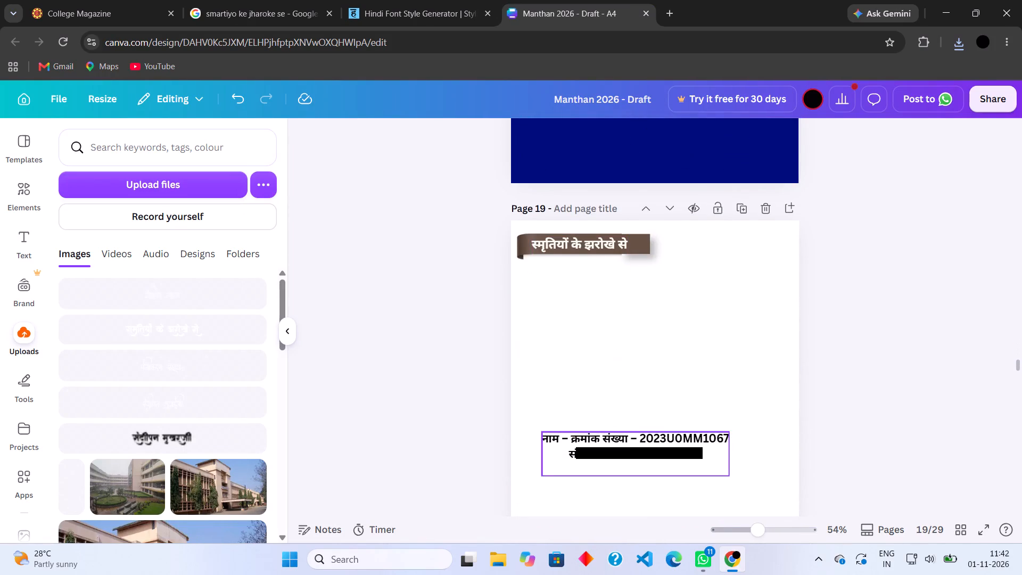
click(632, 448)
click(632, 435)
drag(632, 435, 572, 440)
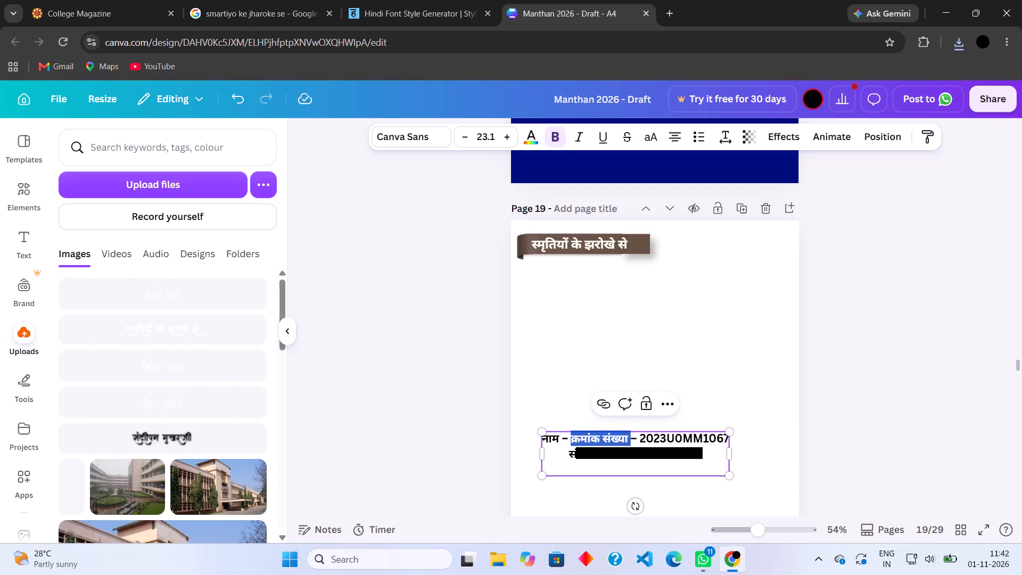
Ungroup the author credit on page 16 and copy its calligraphic पंजीकरण संख्या label image.
scroll(924, 328, up, 5)
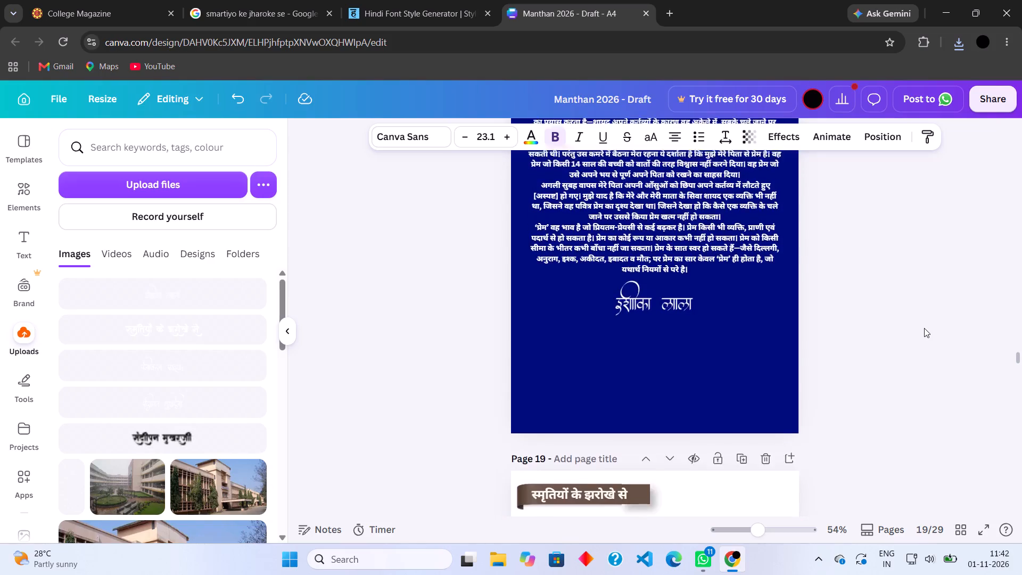
scroll(924, 328, up, 8)
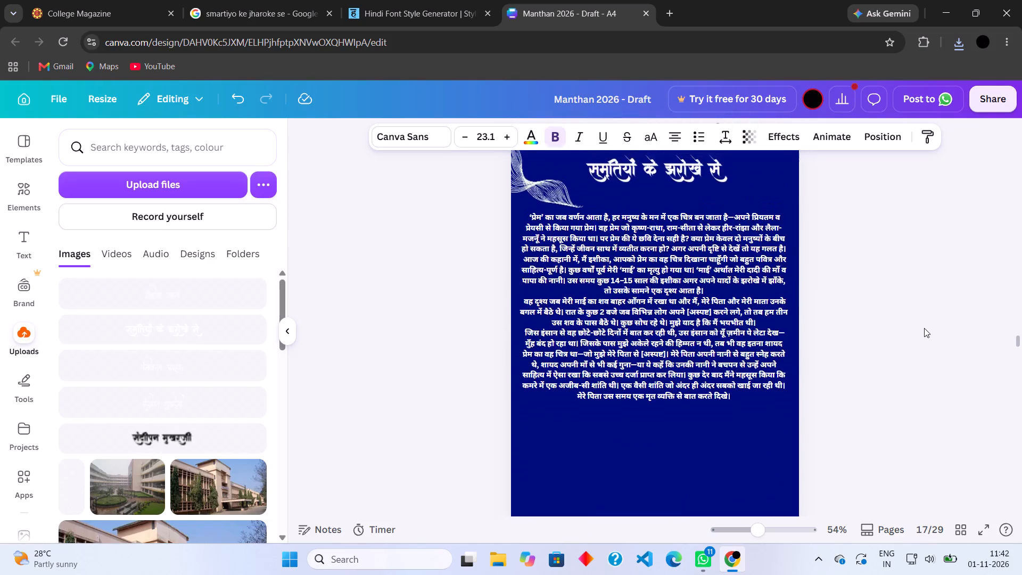
scroll(924, 328, up, 5)
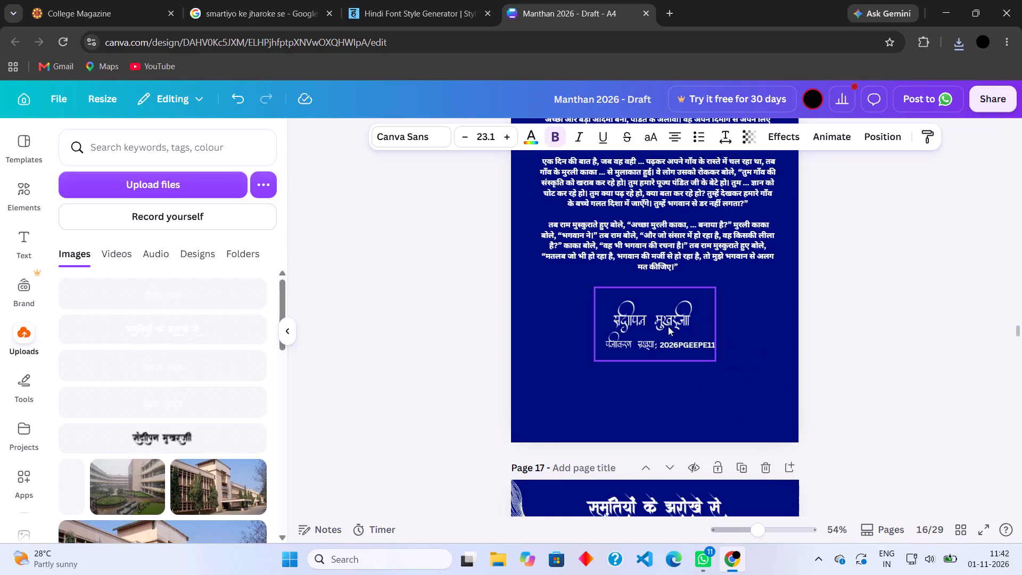
click(665, 339)
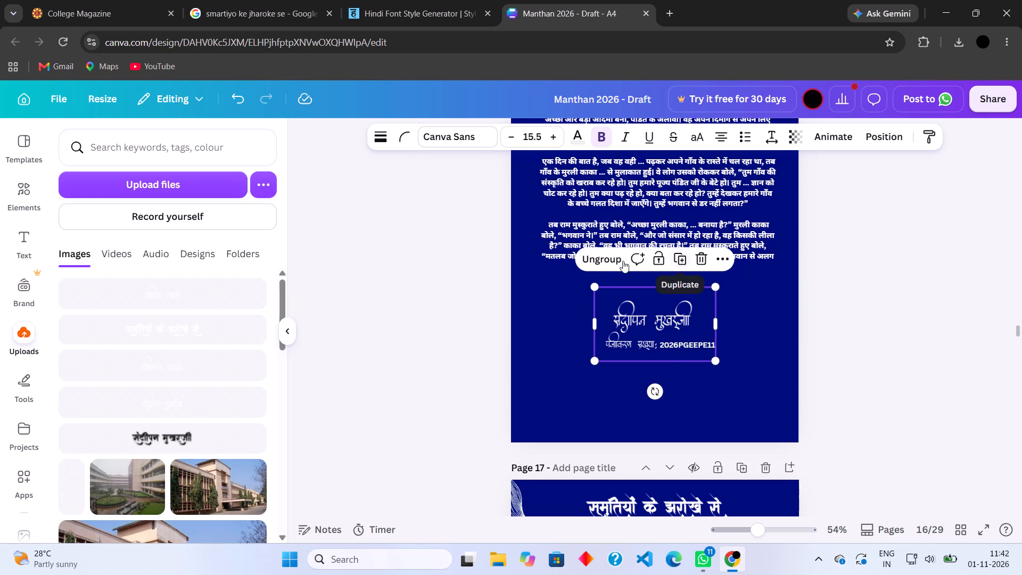
click(608, 261)
click(868, 333)
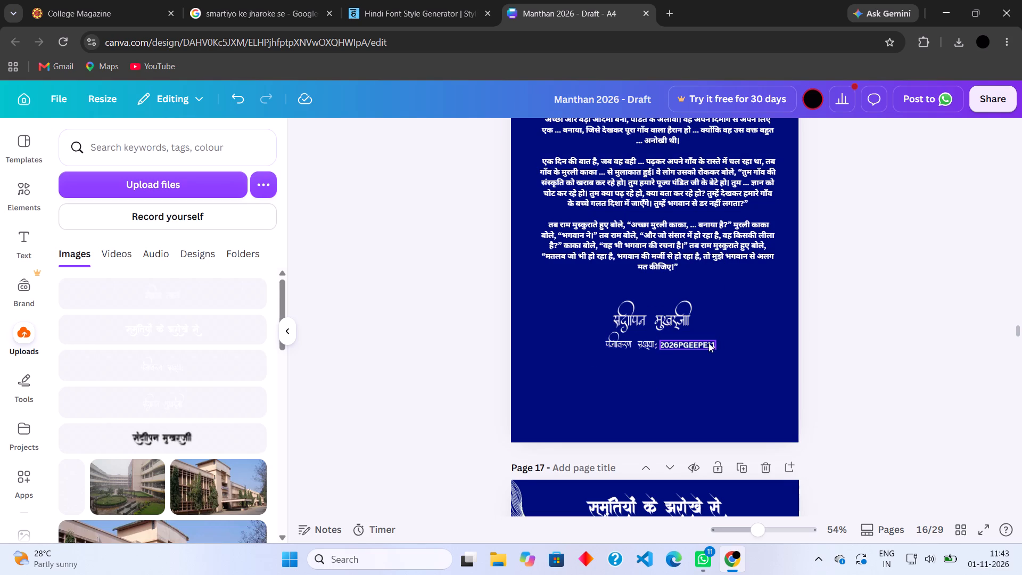
click(639, 344)
key(ctrl+c)
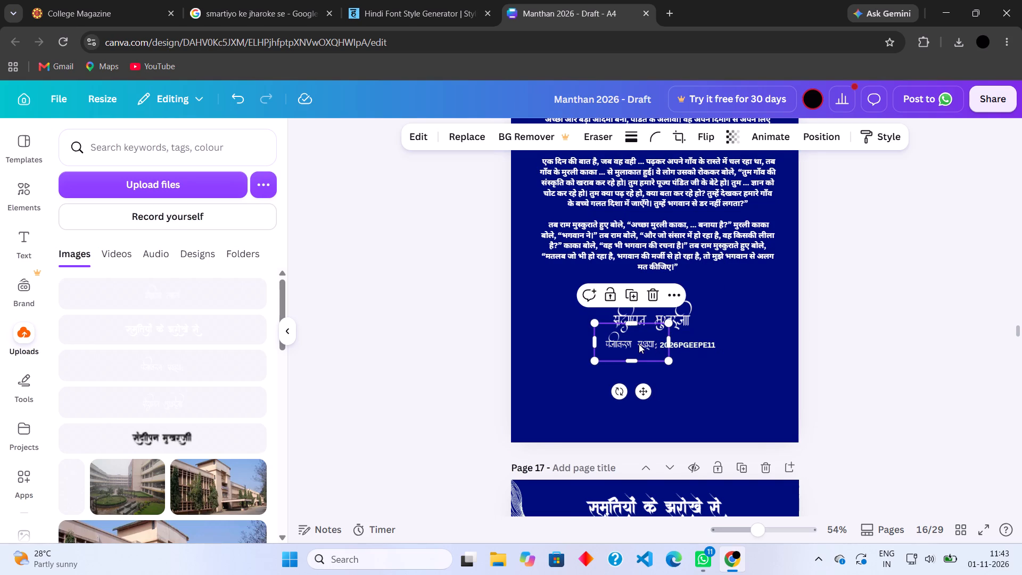
Paste the पंजीकरण संख्या label on page 18 and position it just below the author's name, aligned with the name's start.
scroll(639, 344, down, 6)
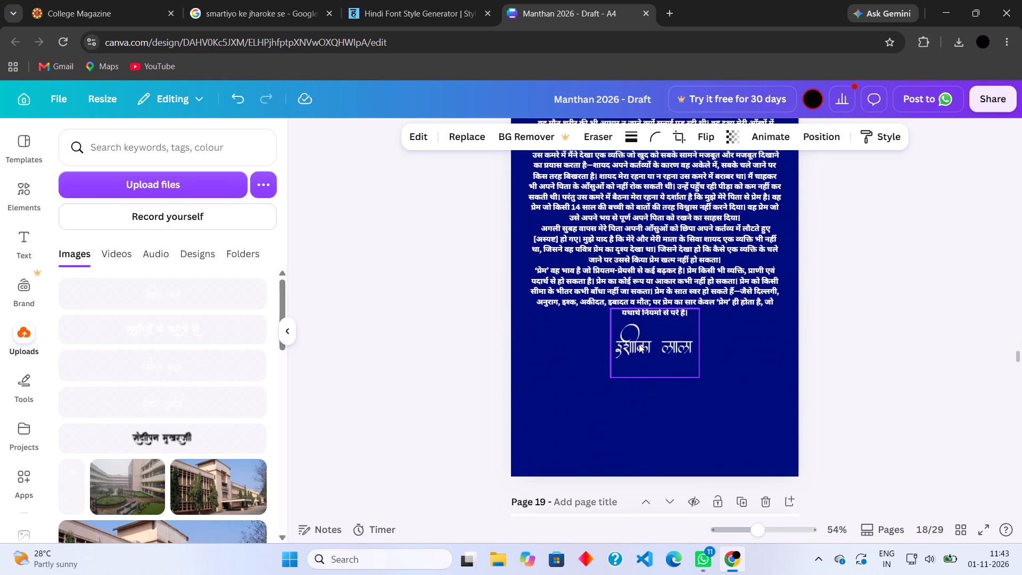
scroll(639, 344, down, 1)
key(ctrl+v)
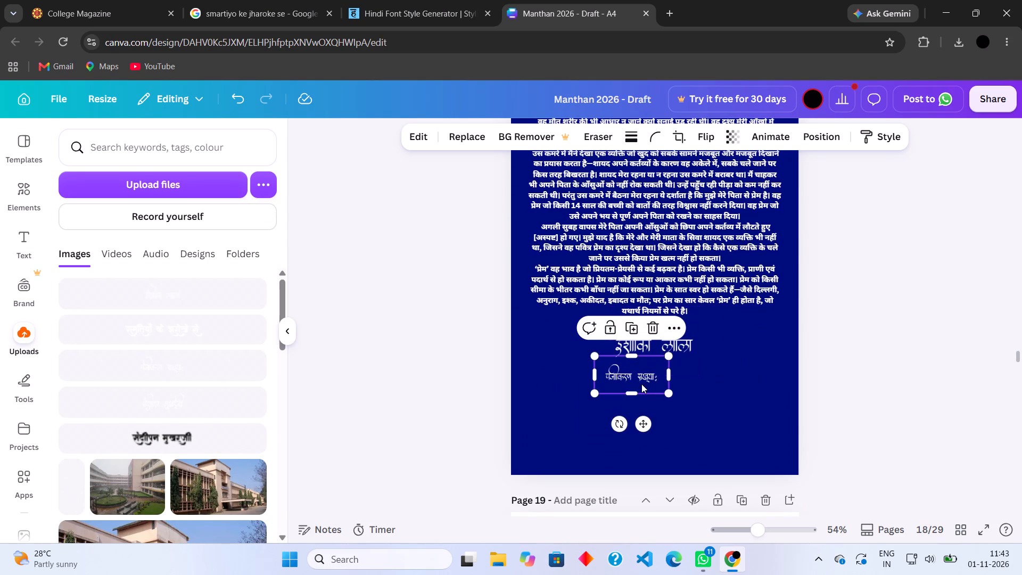
drag(641, 384, 653, 375)
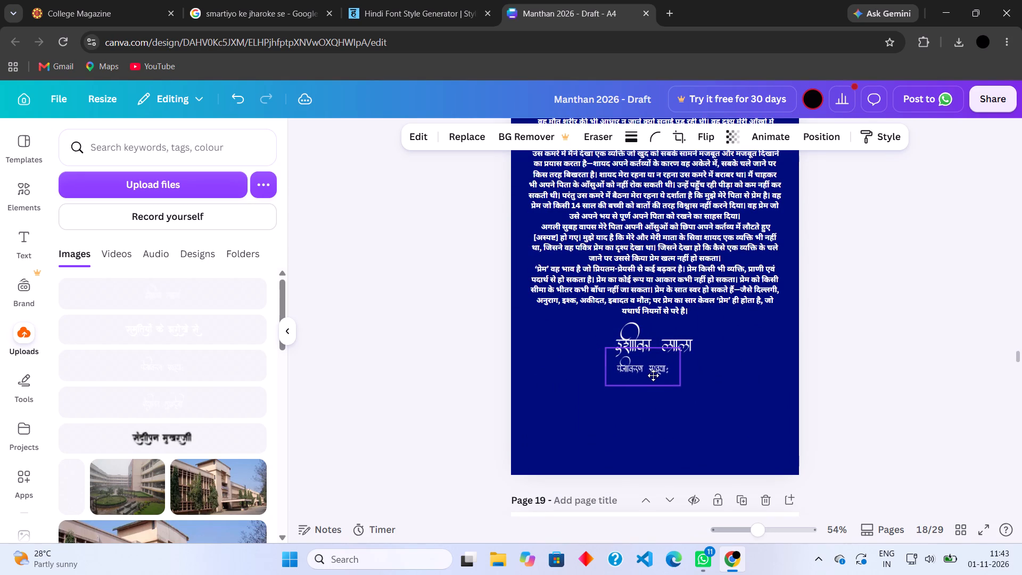
drag(653, 375, 650, 373)
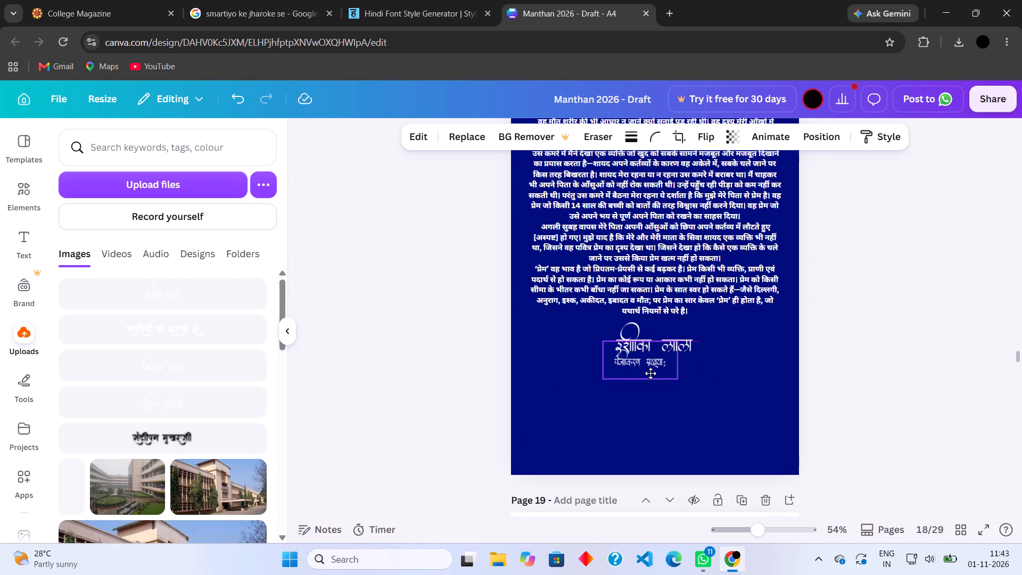
drag(650, 373, 649, 375)
click(868, 360)
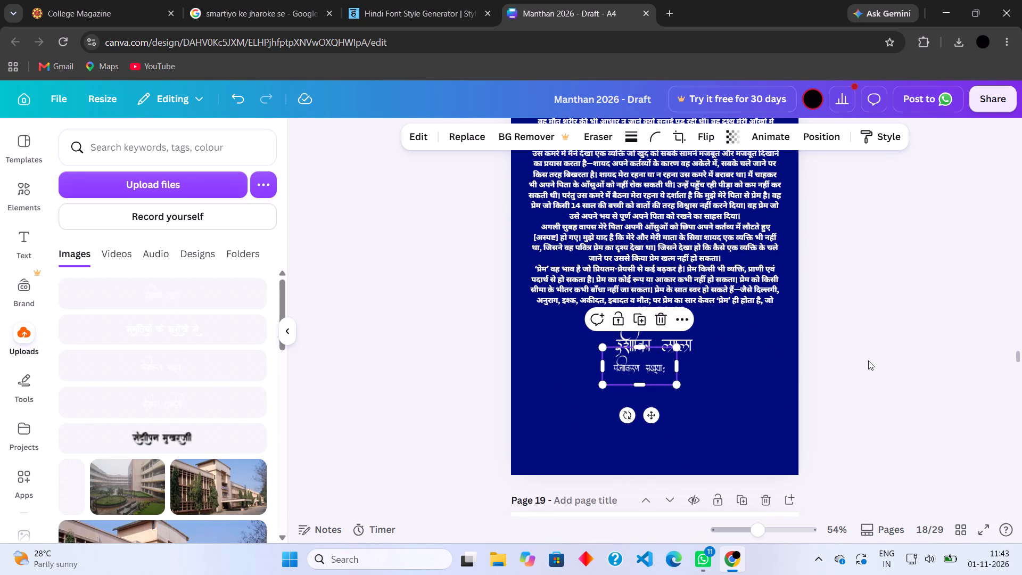
click(650, 361)
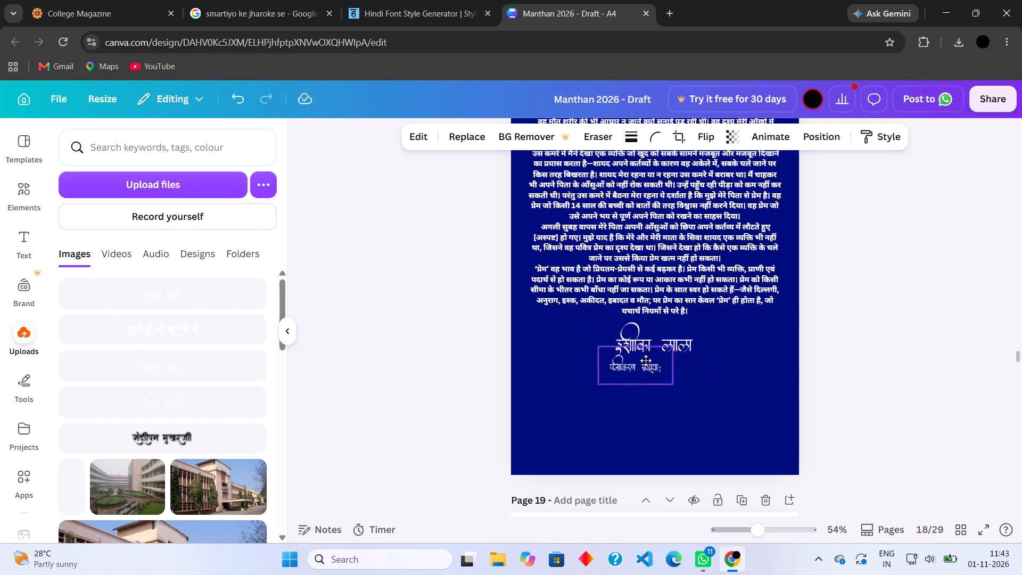
click(844, 327)
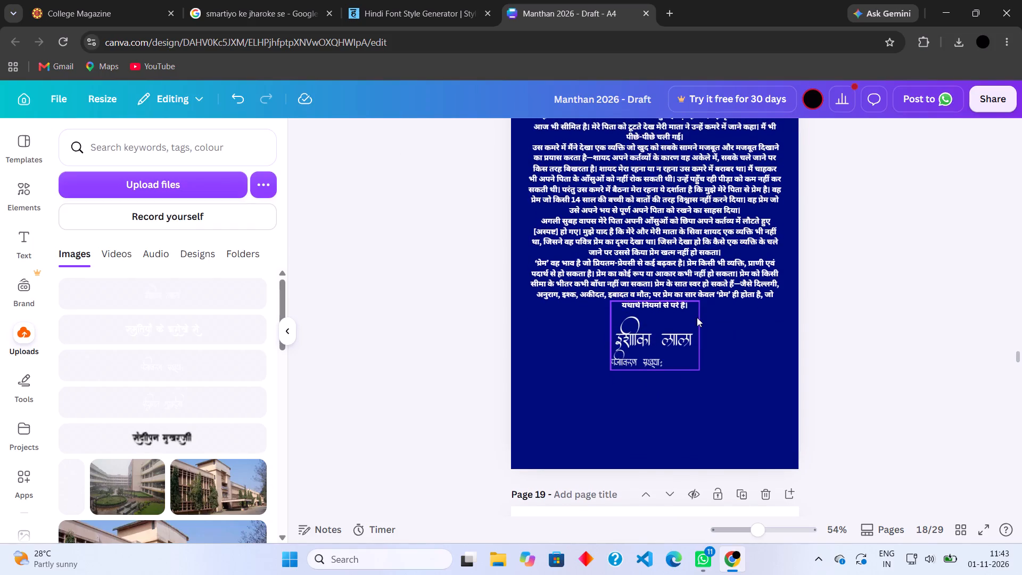
Delete the नाम – क्रमांक संख्या – label and the contact line from the page 19 details text, keeping only the registration number.
scroll(697, 317, down, 5)
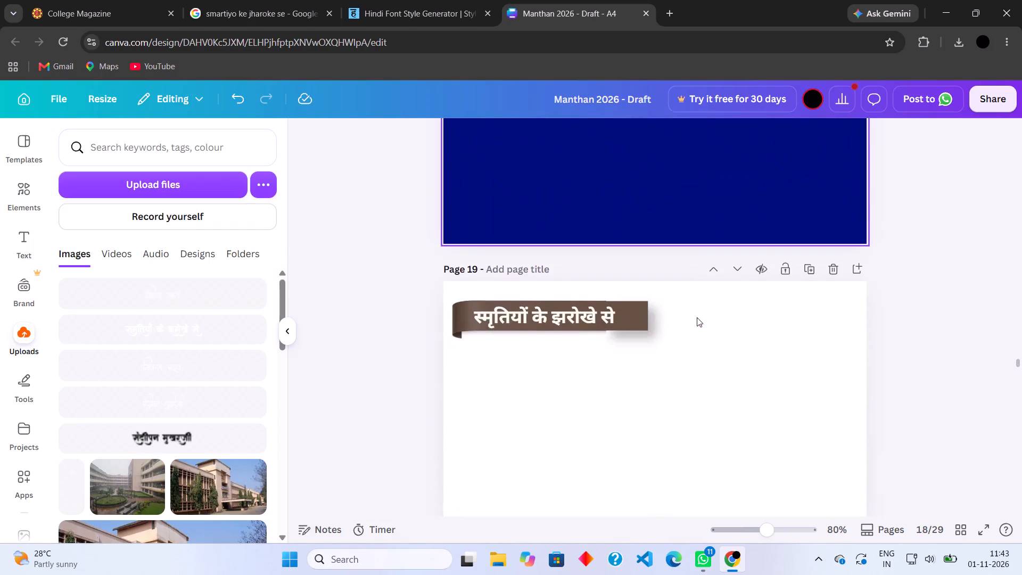
scroll(697, 317, down, 2)
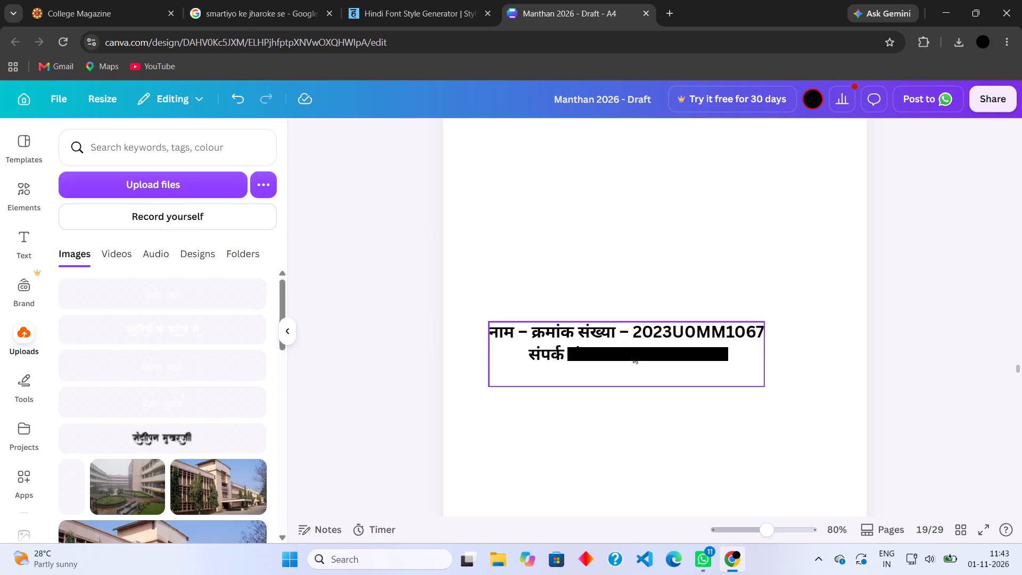
click(632, 354)
click(631, 332)
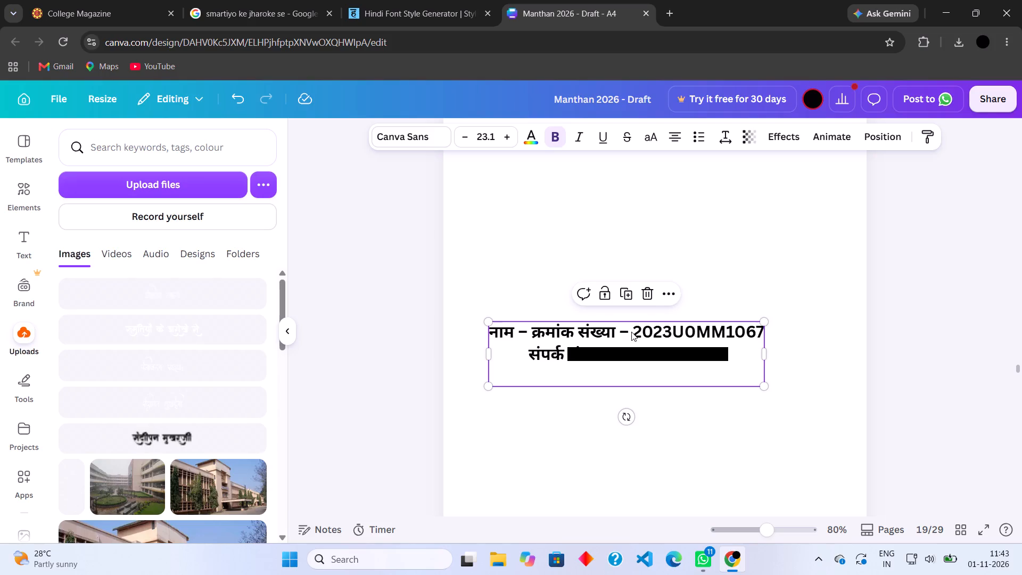
drag(631, 332, 490, 319)
key(BackSpace)
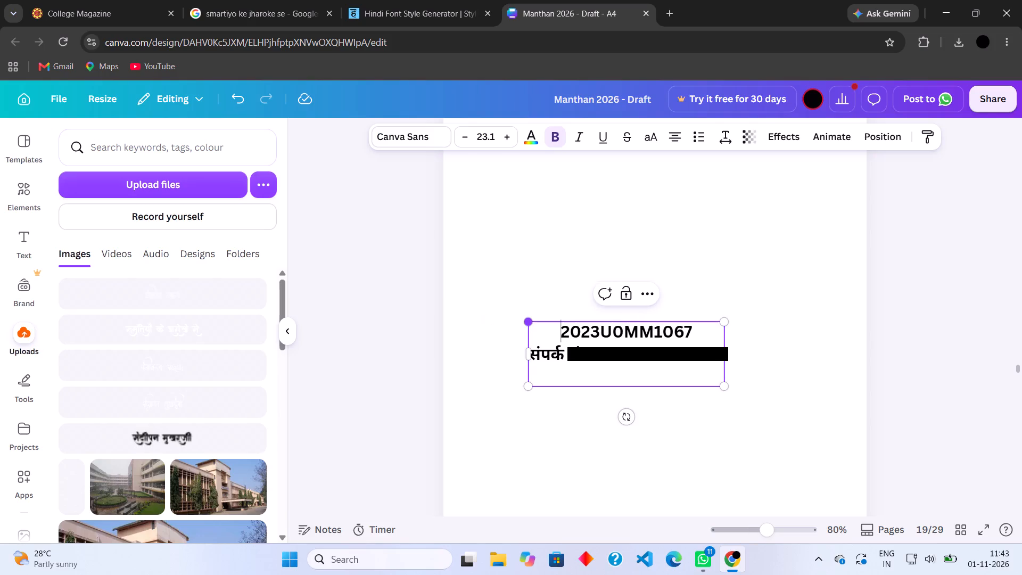
drag(532, 349, 661, 380)
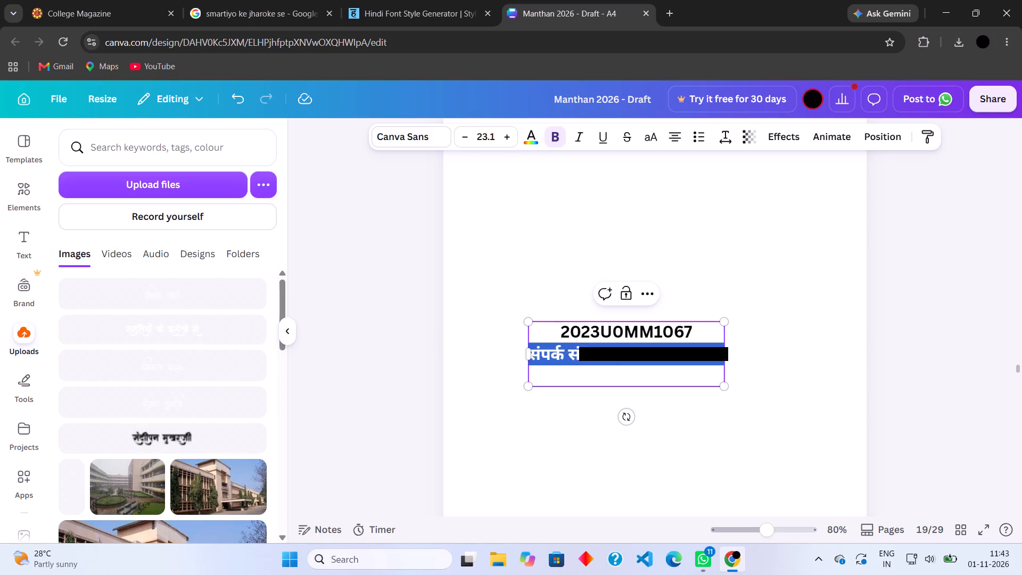
drag(661, 380, 723, 357)
key(BackSpace)
key(BackSpace)
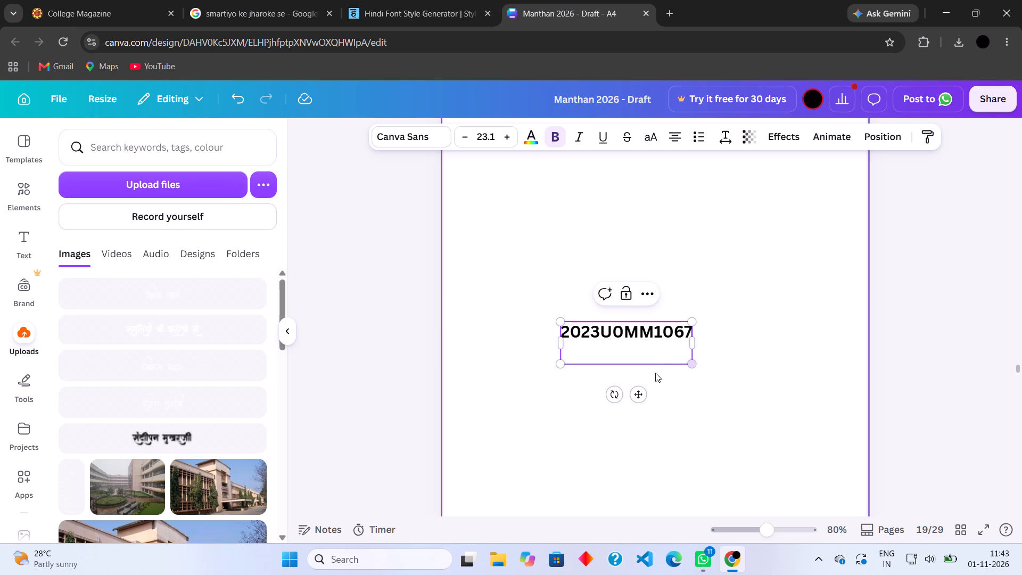
click(727, 362)
Cut the registration number text from page 19 and paste it on page 18, placing it beneath the author's name and label.
click(665, 344)
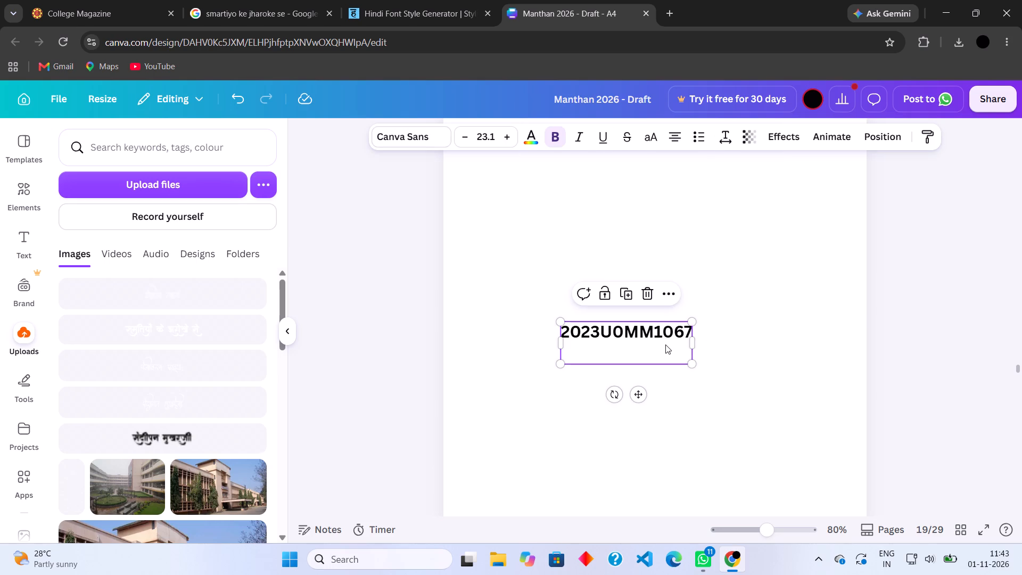
key(ctrl+x)
scroll(665, 344, up, 5)
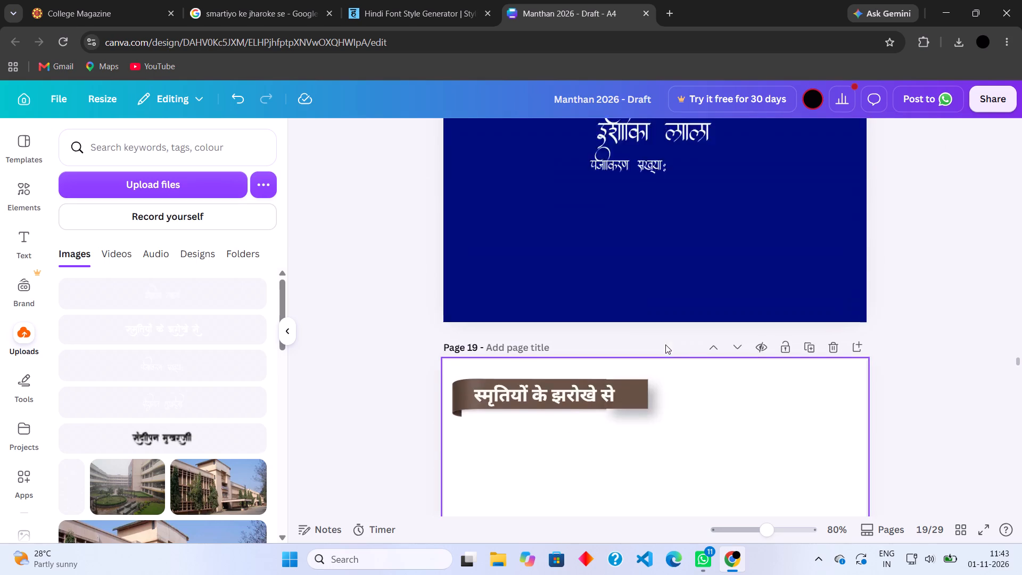
scroll(665, 344, up, 2)
key(ctrl+v)
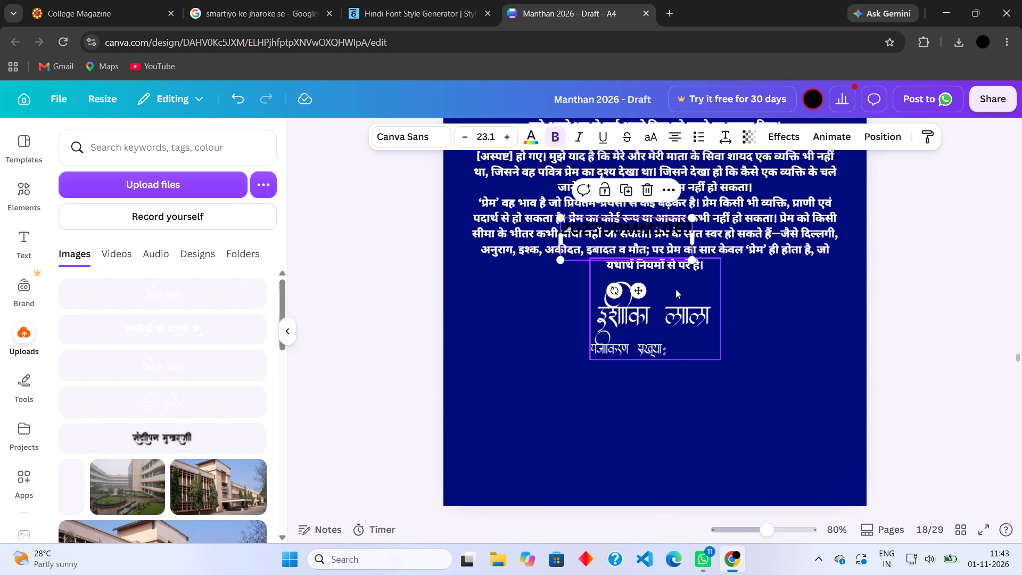
drag(660, 238, 754, 387)
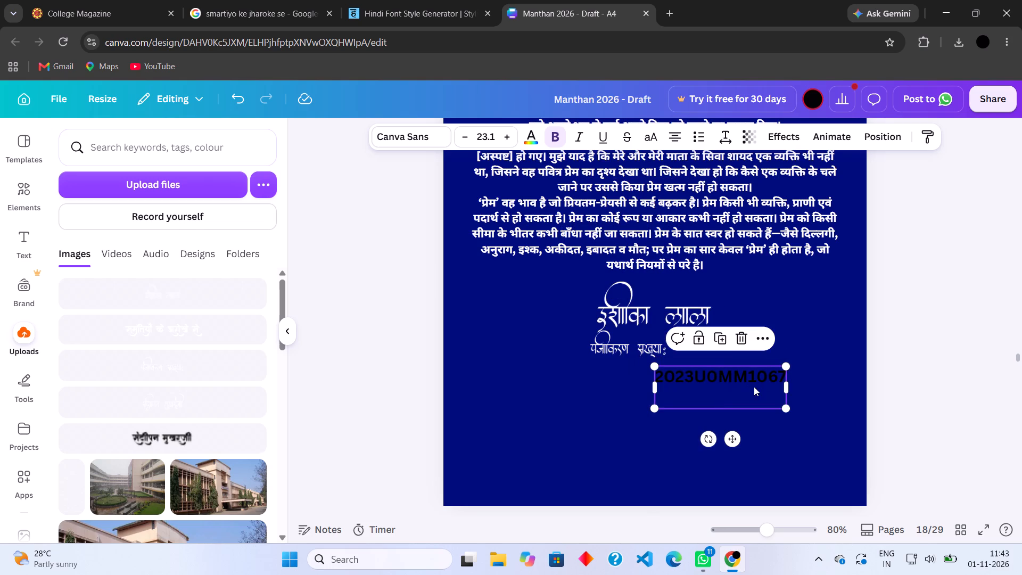
Change the registration number's text colour to off-white.
click(526, 138)
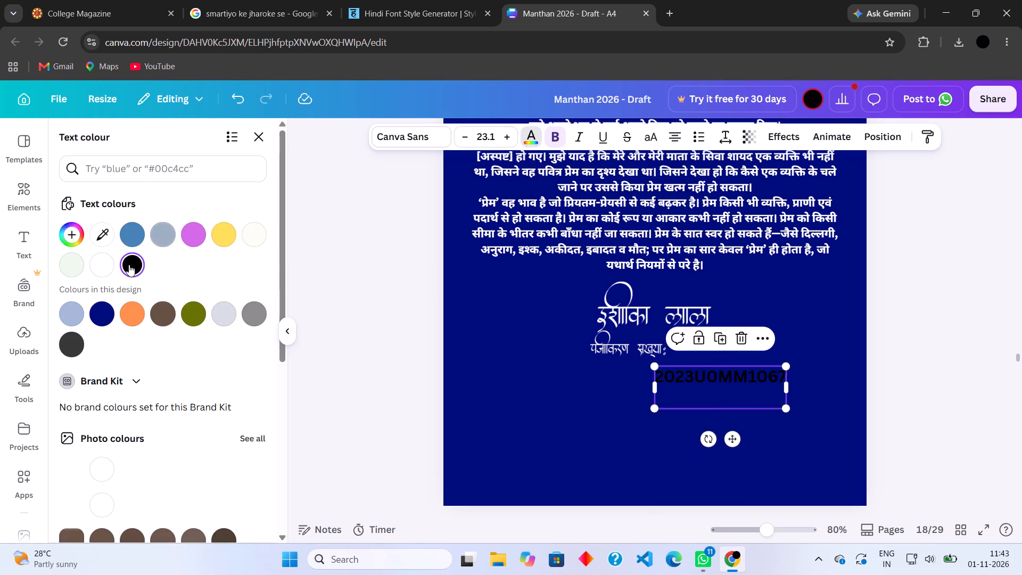
click(257, 233)
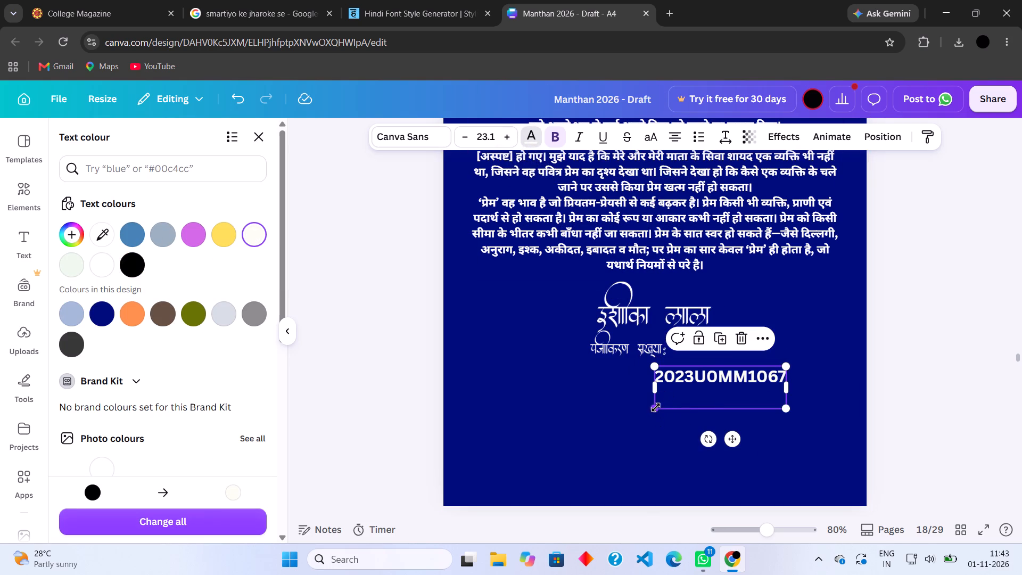
Shrink the registration number to font size 13.6 and align it on the same line, just after the पंजीकरण संख्या label.
drag(656, 407, 698, 384)
drag(736, 384, 708, 360)
drag(760, 372, 756, 370)
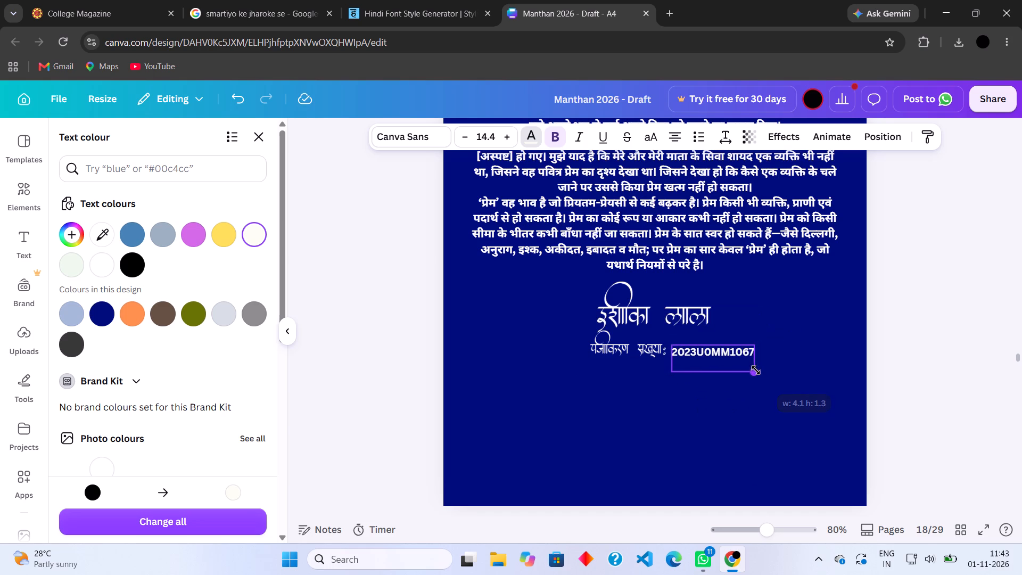
drag(756, 370, 752, 366)
click(797, 370)
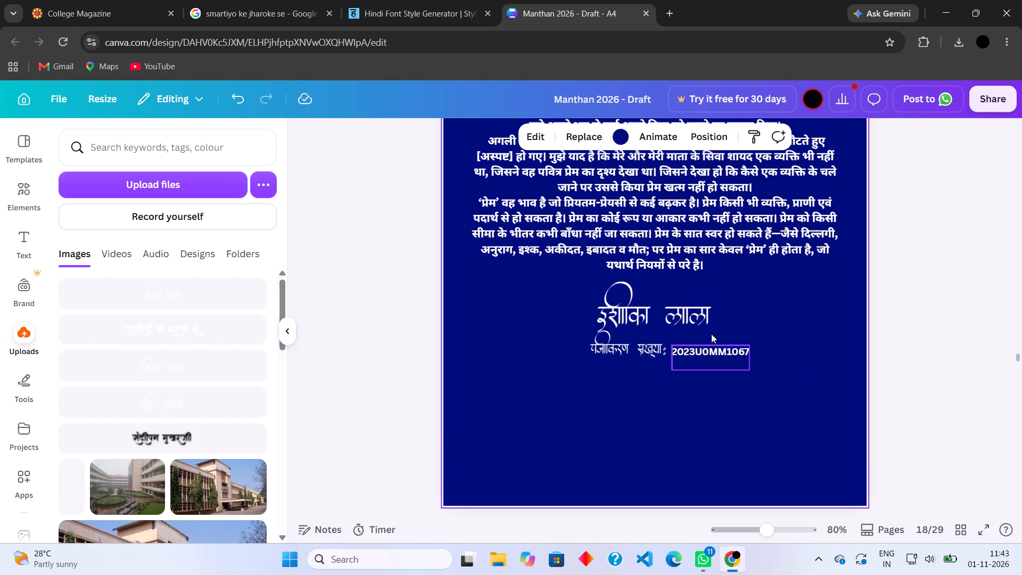
click(703, 350)
key(Up)
key(Up)
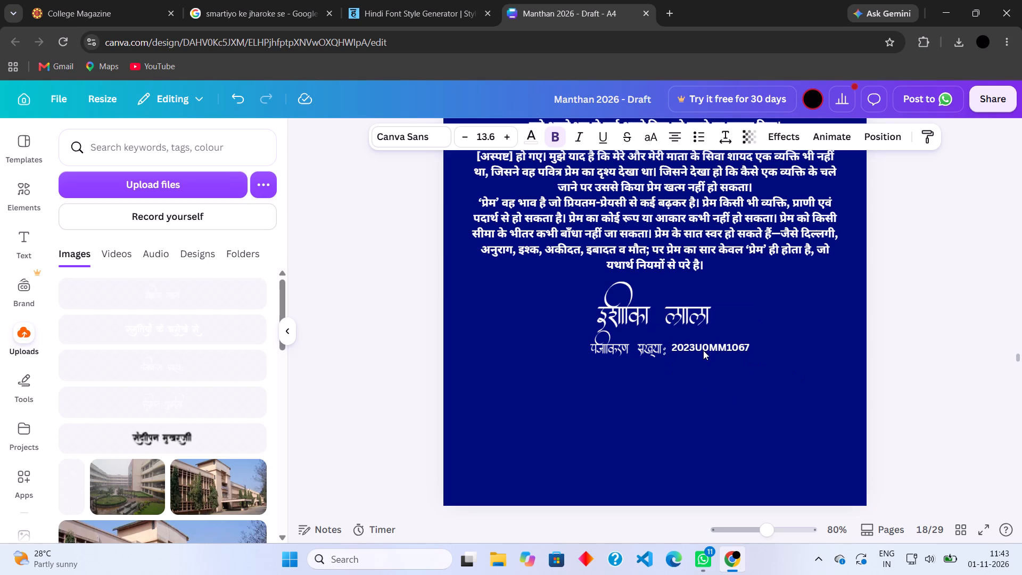
key(Down)
click(959, 344)
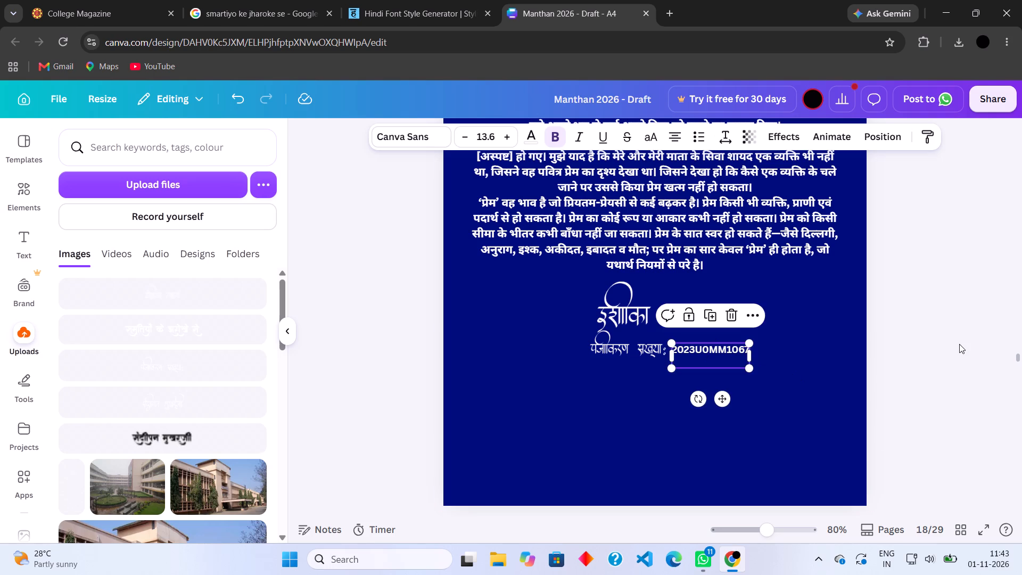
scroll(959, 344, up, 3)
scroll(959, 344, down, 2)
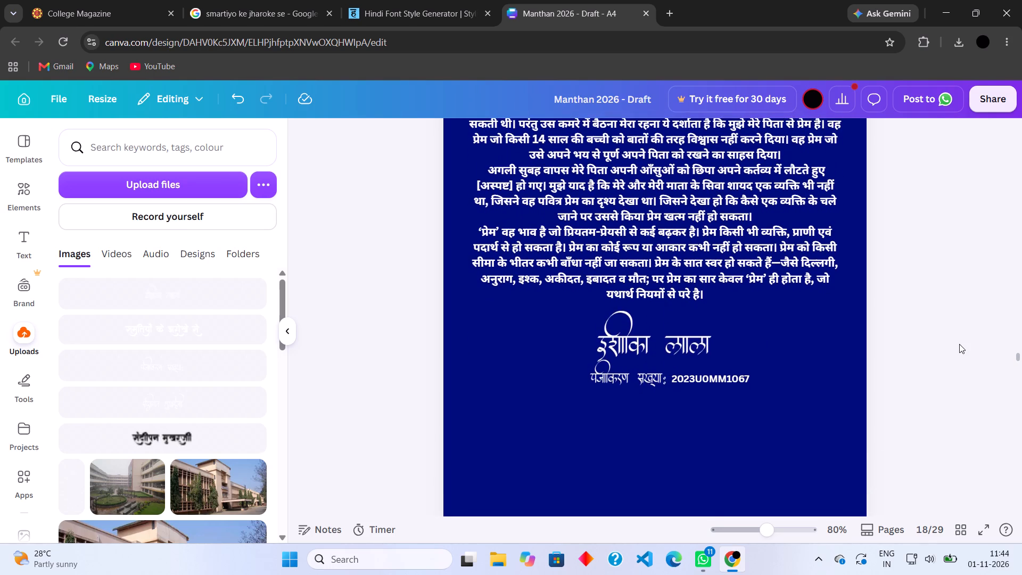
Review the layout of pages 15 to 19, checking the finished स्मृतियों के झरोखे से story pages against the neighbouring pages.
scroll(959, 344, down, 2)
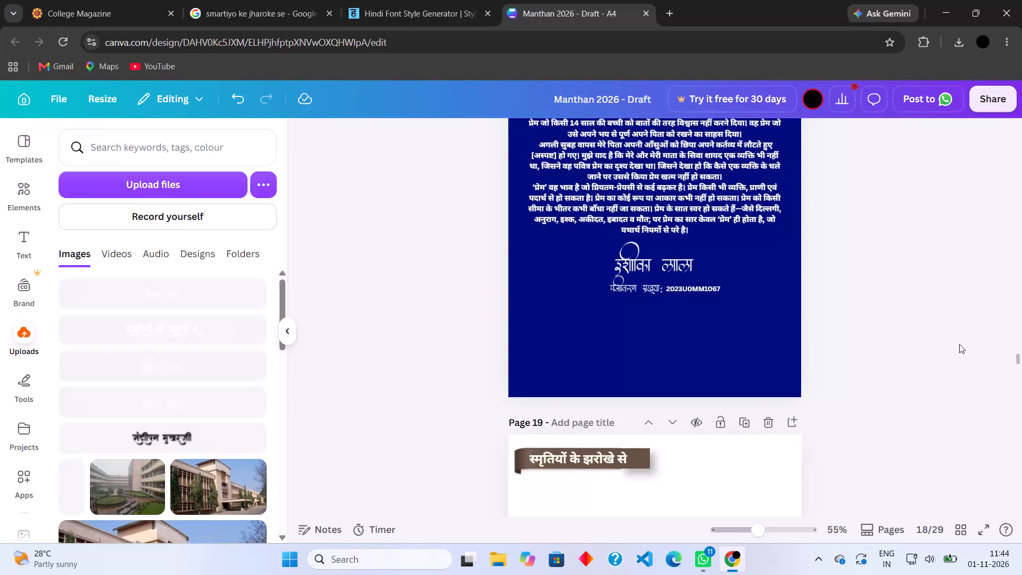
scroll(959, 344, up, 9)
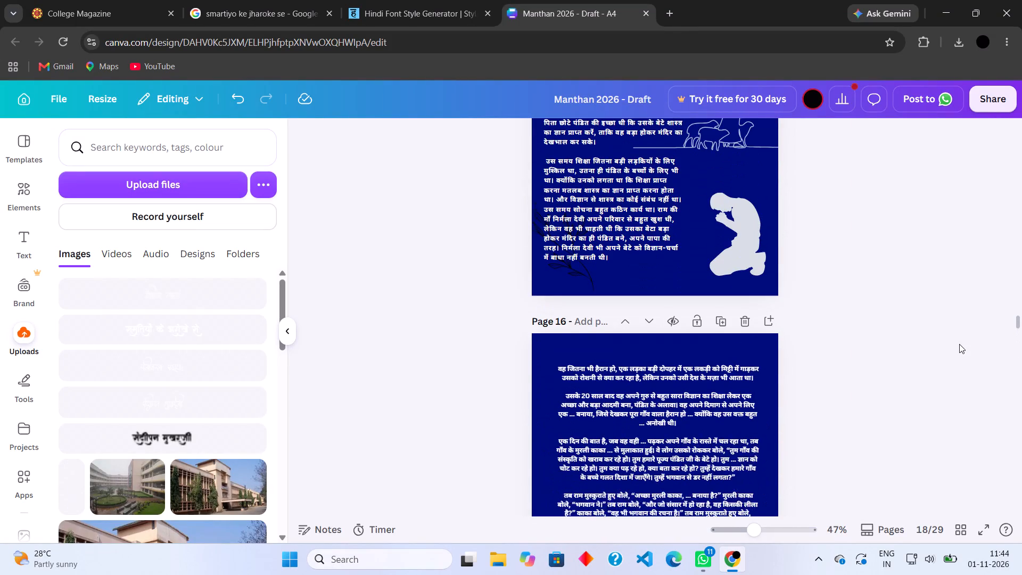
scroll(959, 344, down, 8)
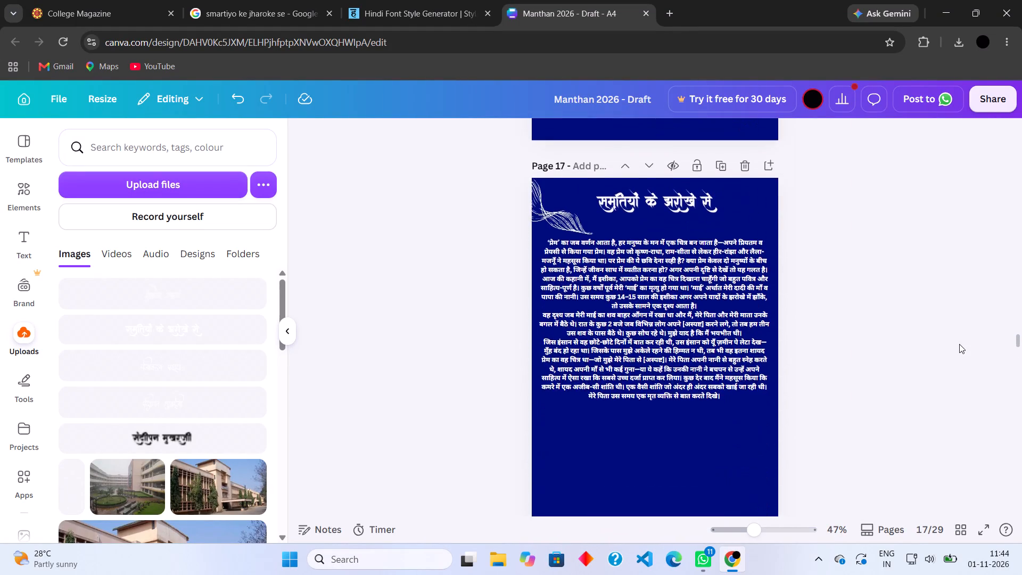
scroll(959, 344, down, 2)
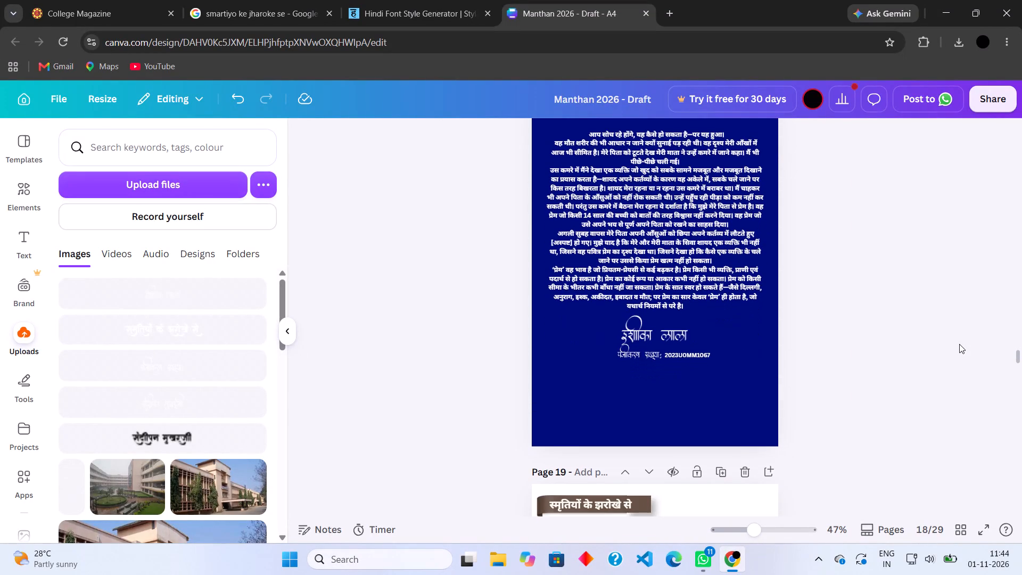
scroll(959, 344, down, 7)
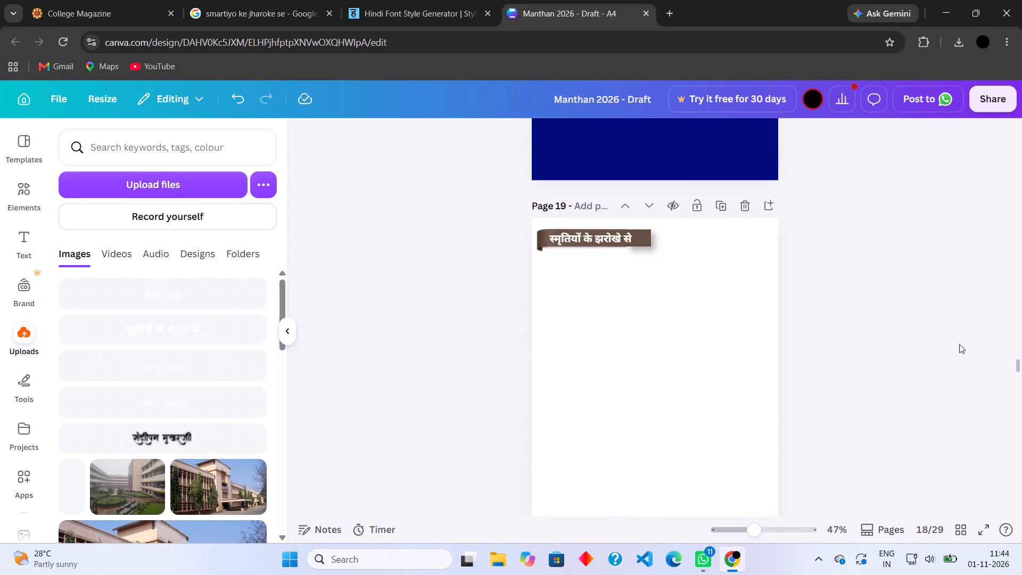
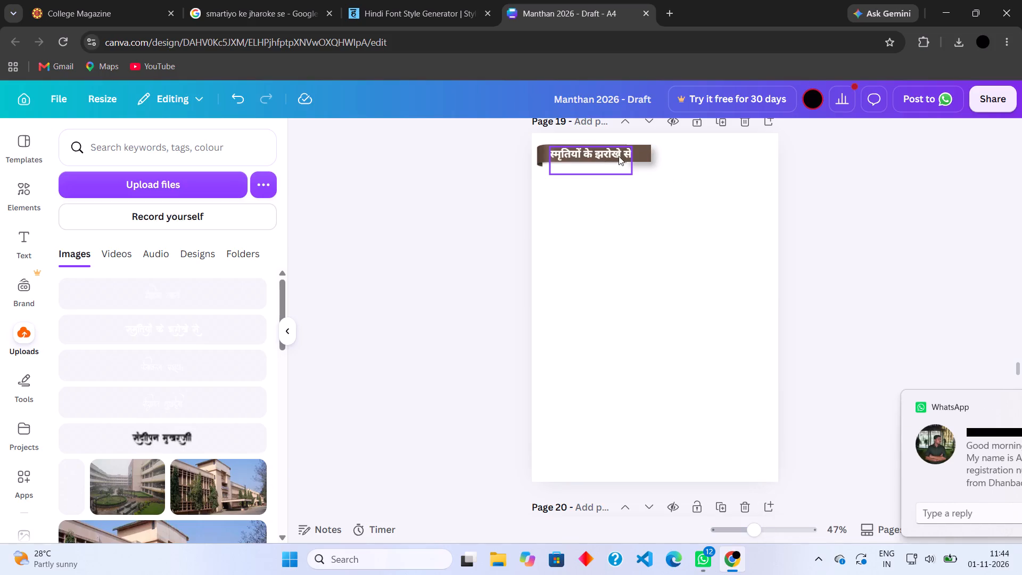
Review the finished layout of the स्मृतियों के झरोखे से story across pages 17 and 18.
scroll(619, 156, up, 6)
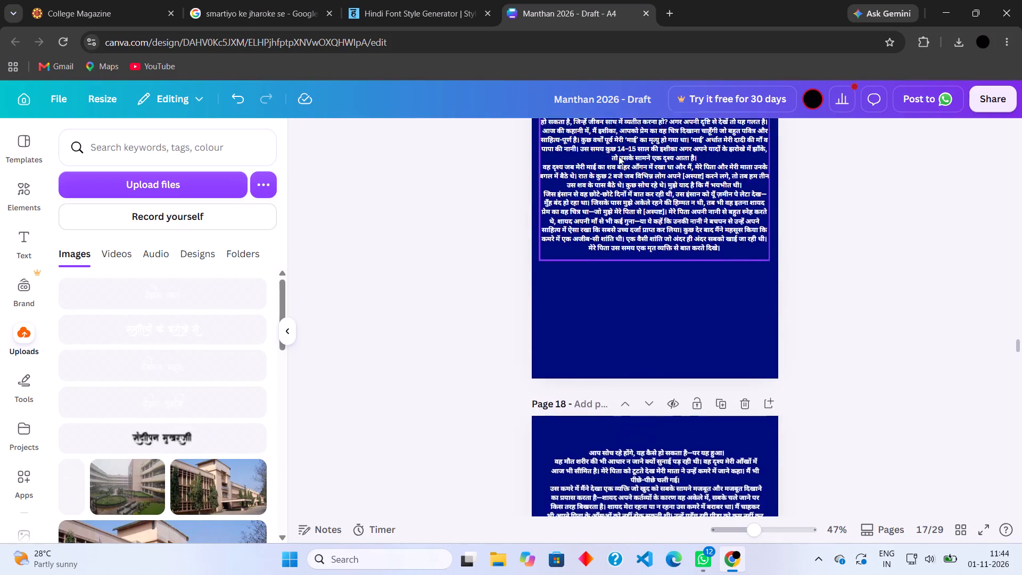
scroll(619, 156, up, 3)
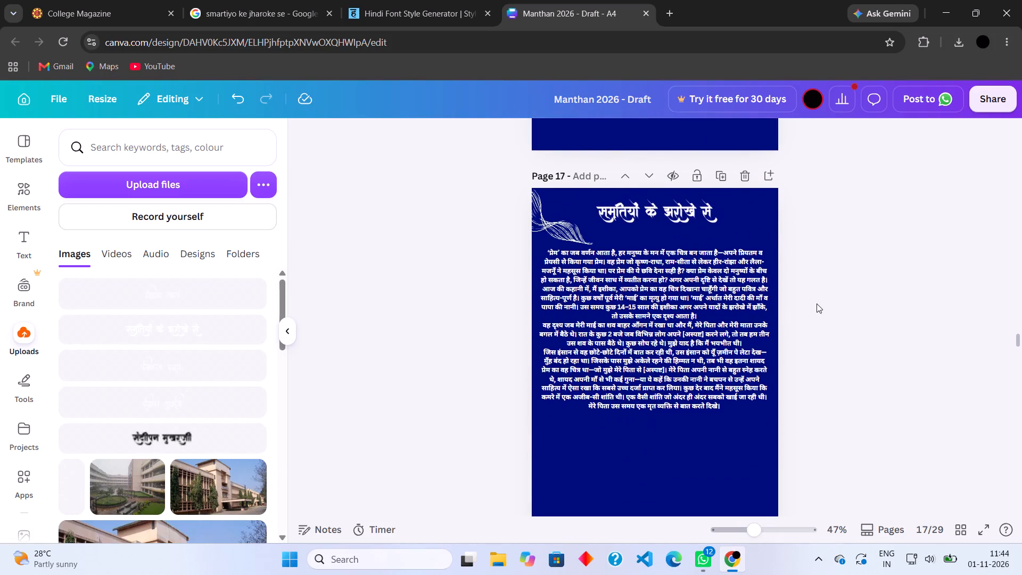
click(817, 303)
scroll(817, 303, down, 1)
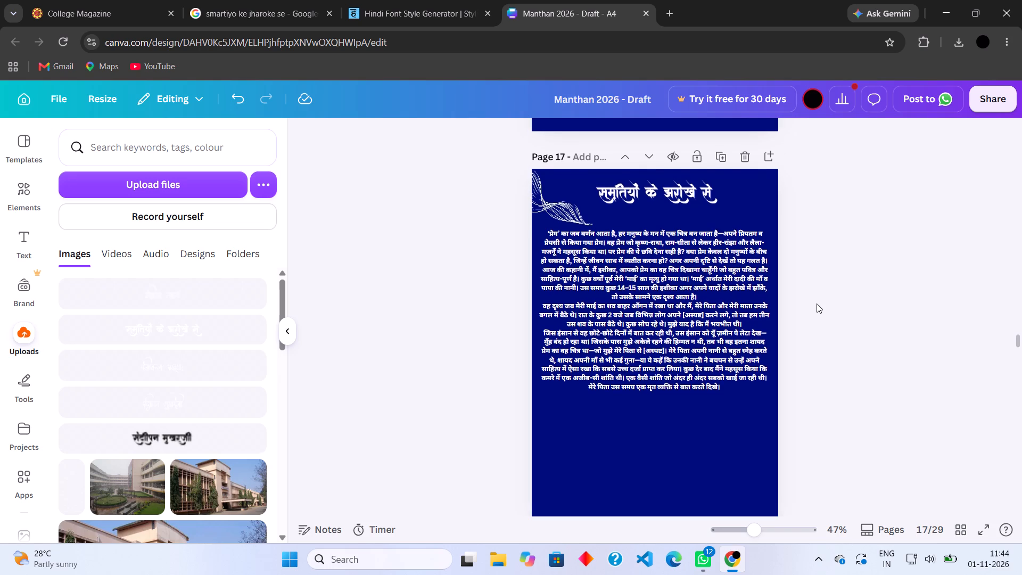
scroll(817, 303, down, 1)
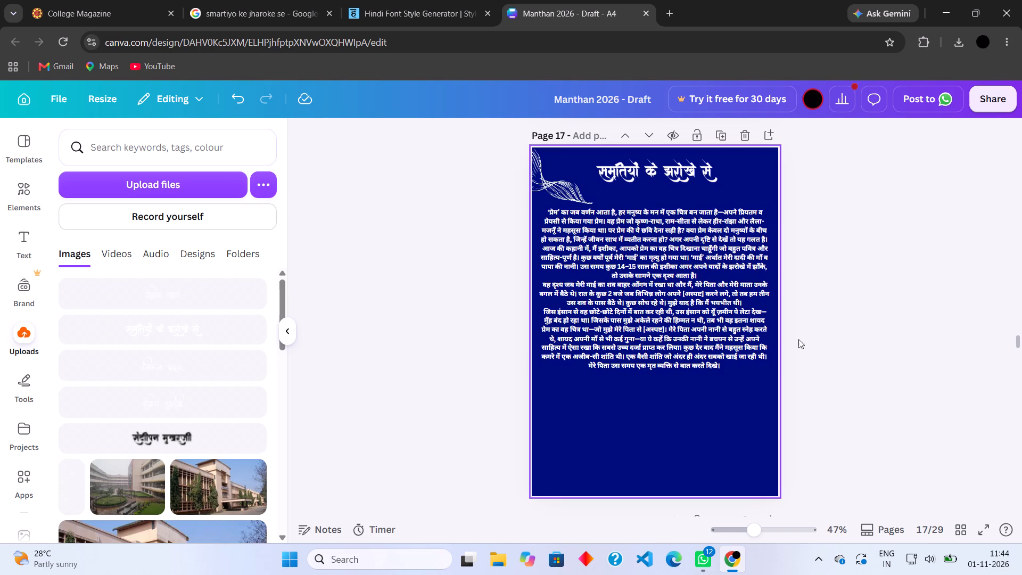
scroll(842, 362, down, 7)
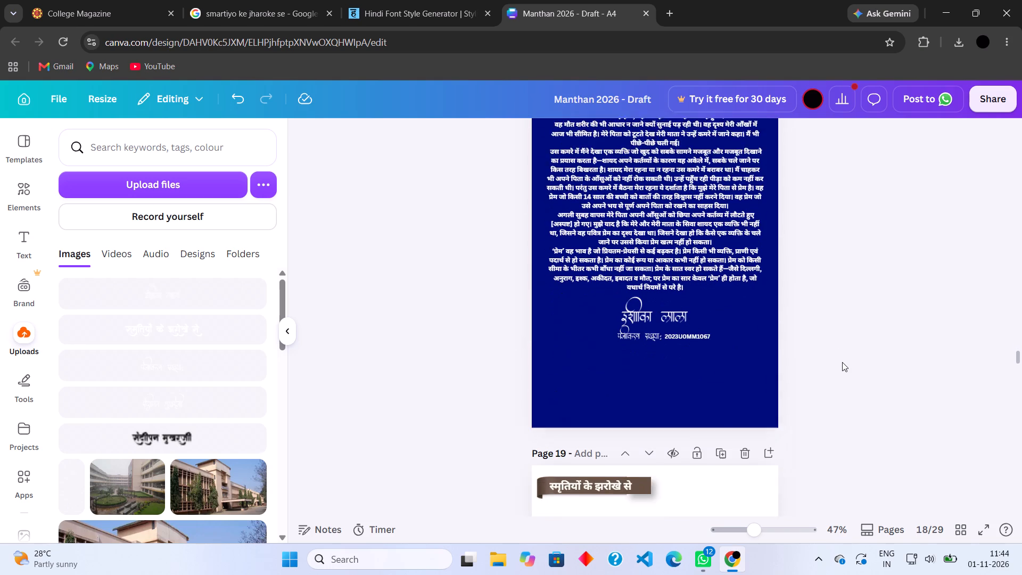
Delete the leftover white page 19 that holds only the स्मृतियों के झरोखे से heading banner.
scroll(842, 362, down, 6)
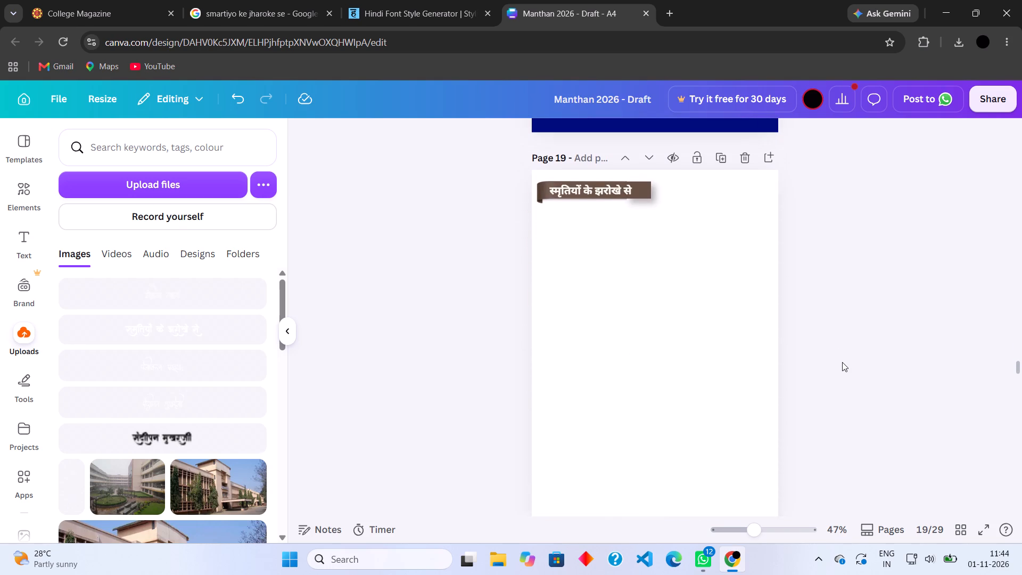
scroll(842, 362, down, 1)
click(751, 148)
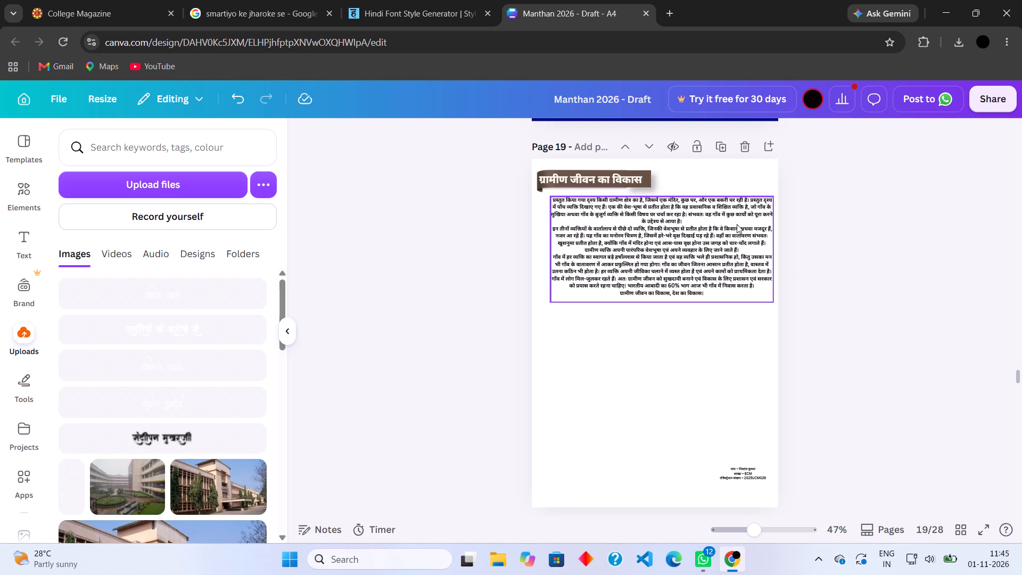
Go back to page 18, the closing page of the स्मृतियों के झरोखे से story.
scroll(826, 257, up, 4)
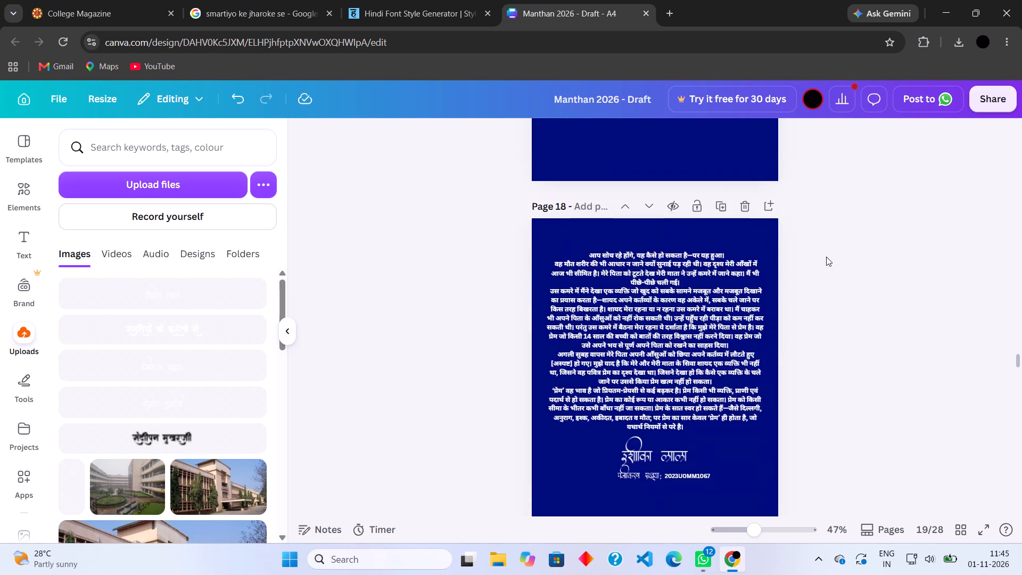
scroll(826, 257, up, 1)
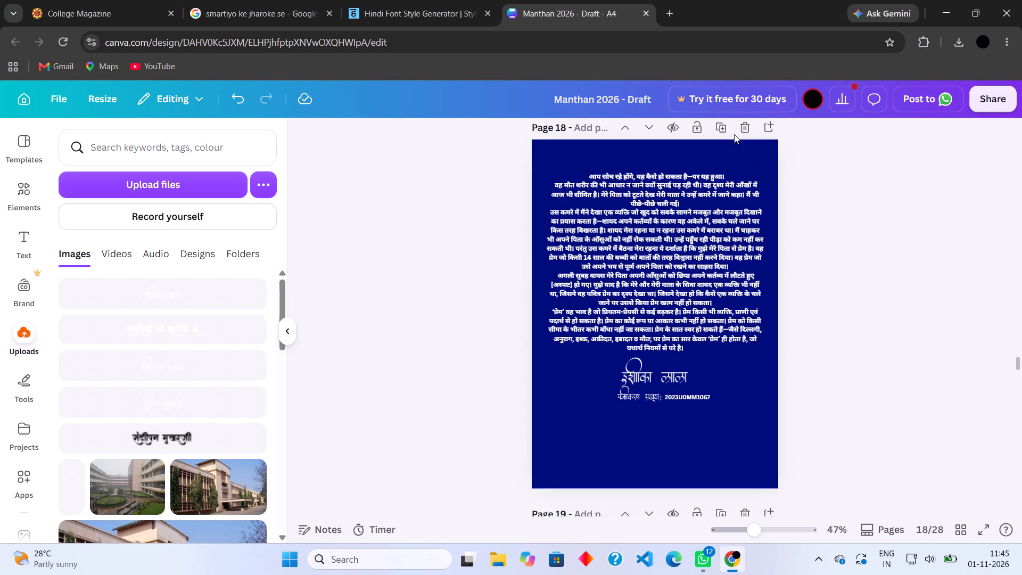
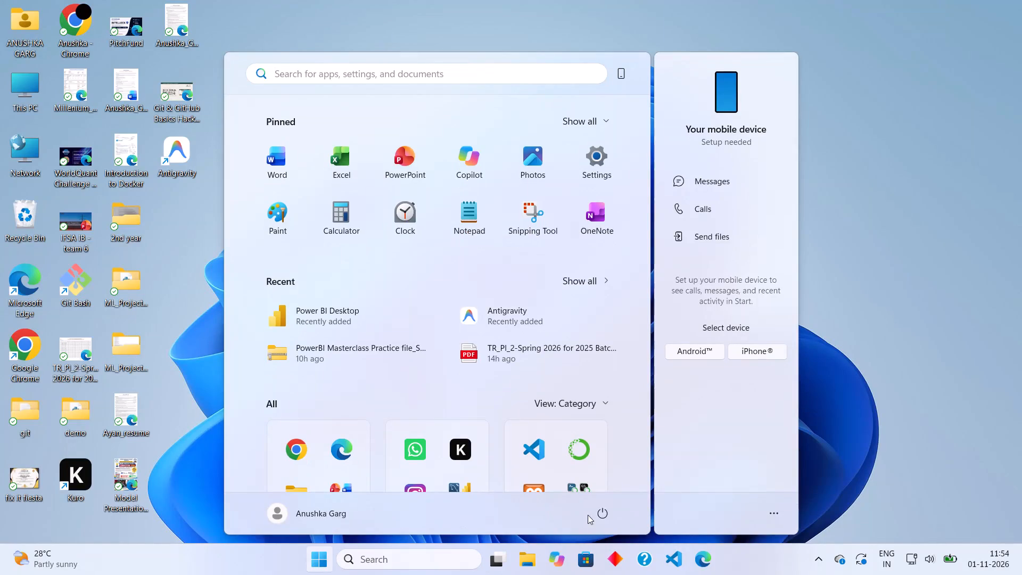
Shut down the computer.
click(603, 503)
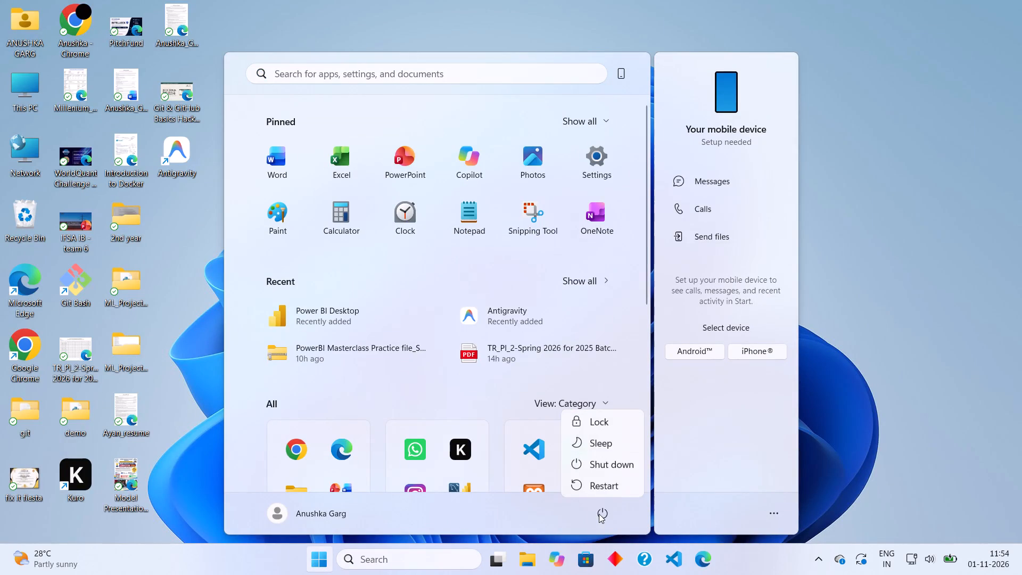
click(614, 474)
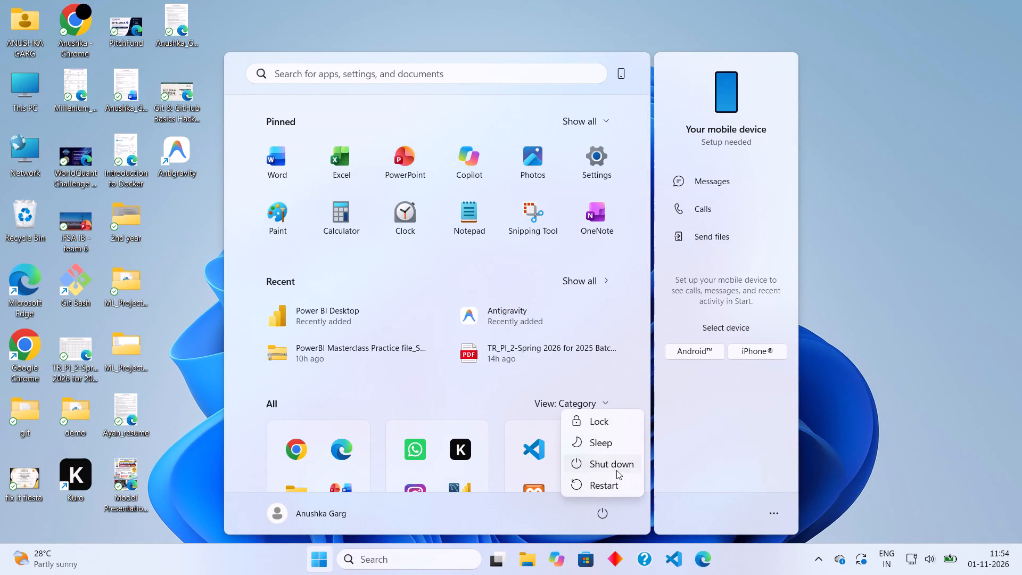